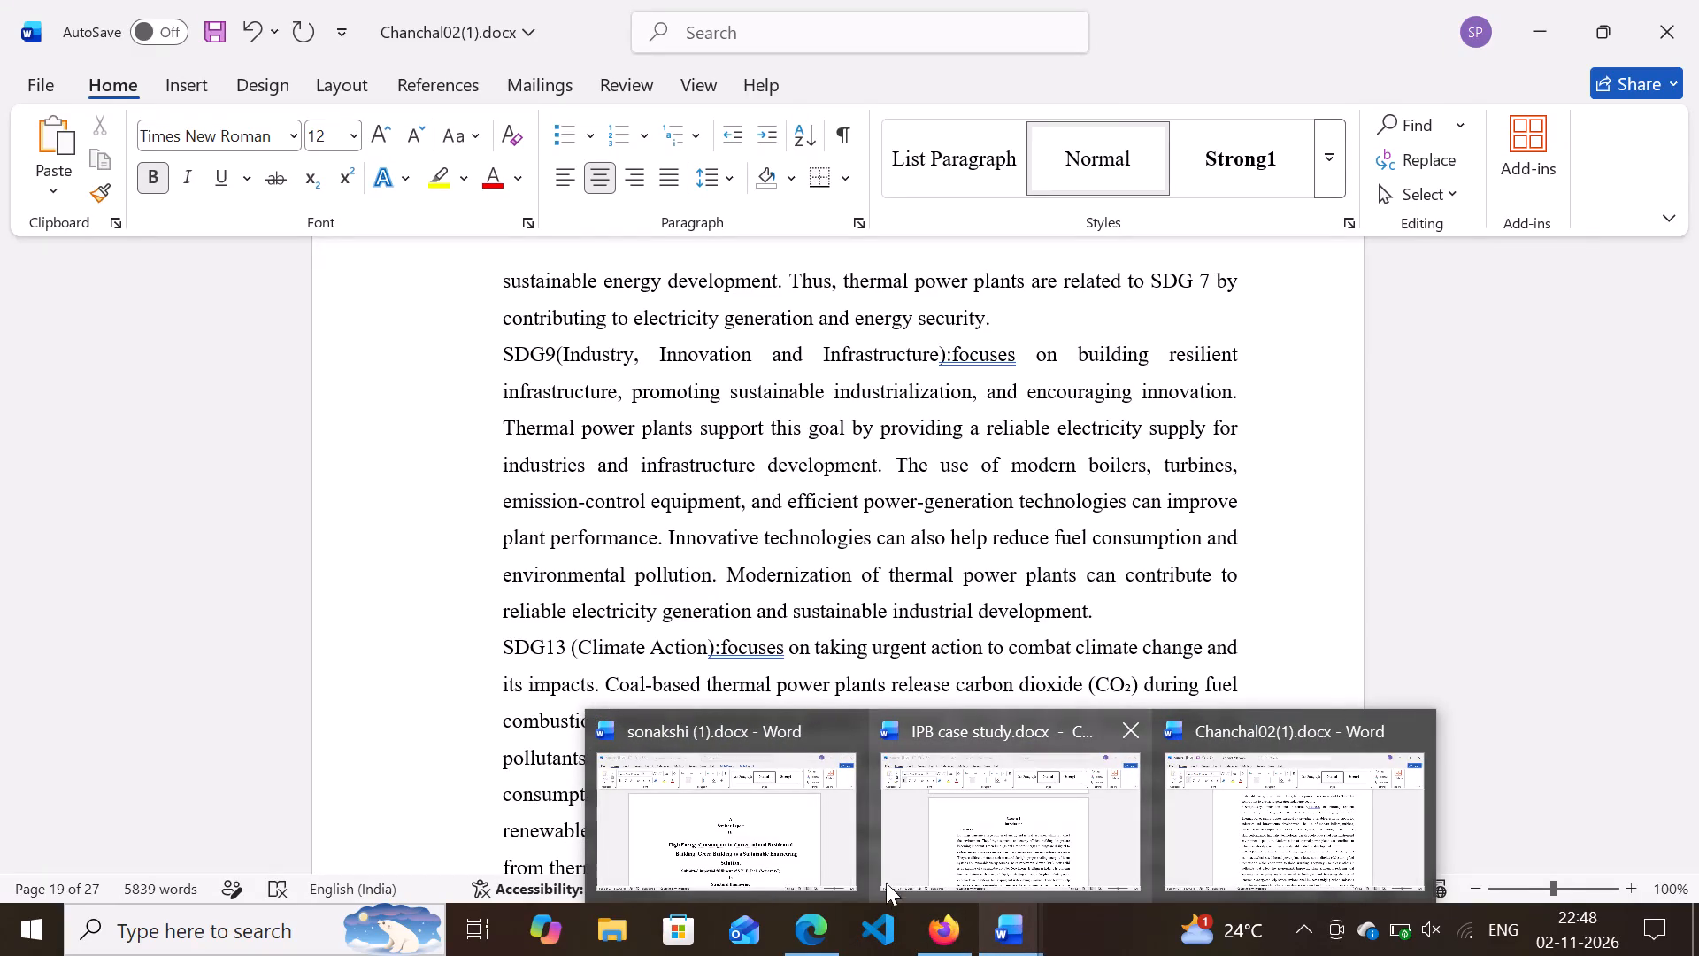
Switch to File Explorer and open a new window.
left_click(585, 936)
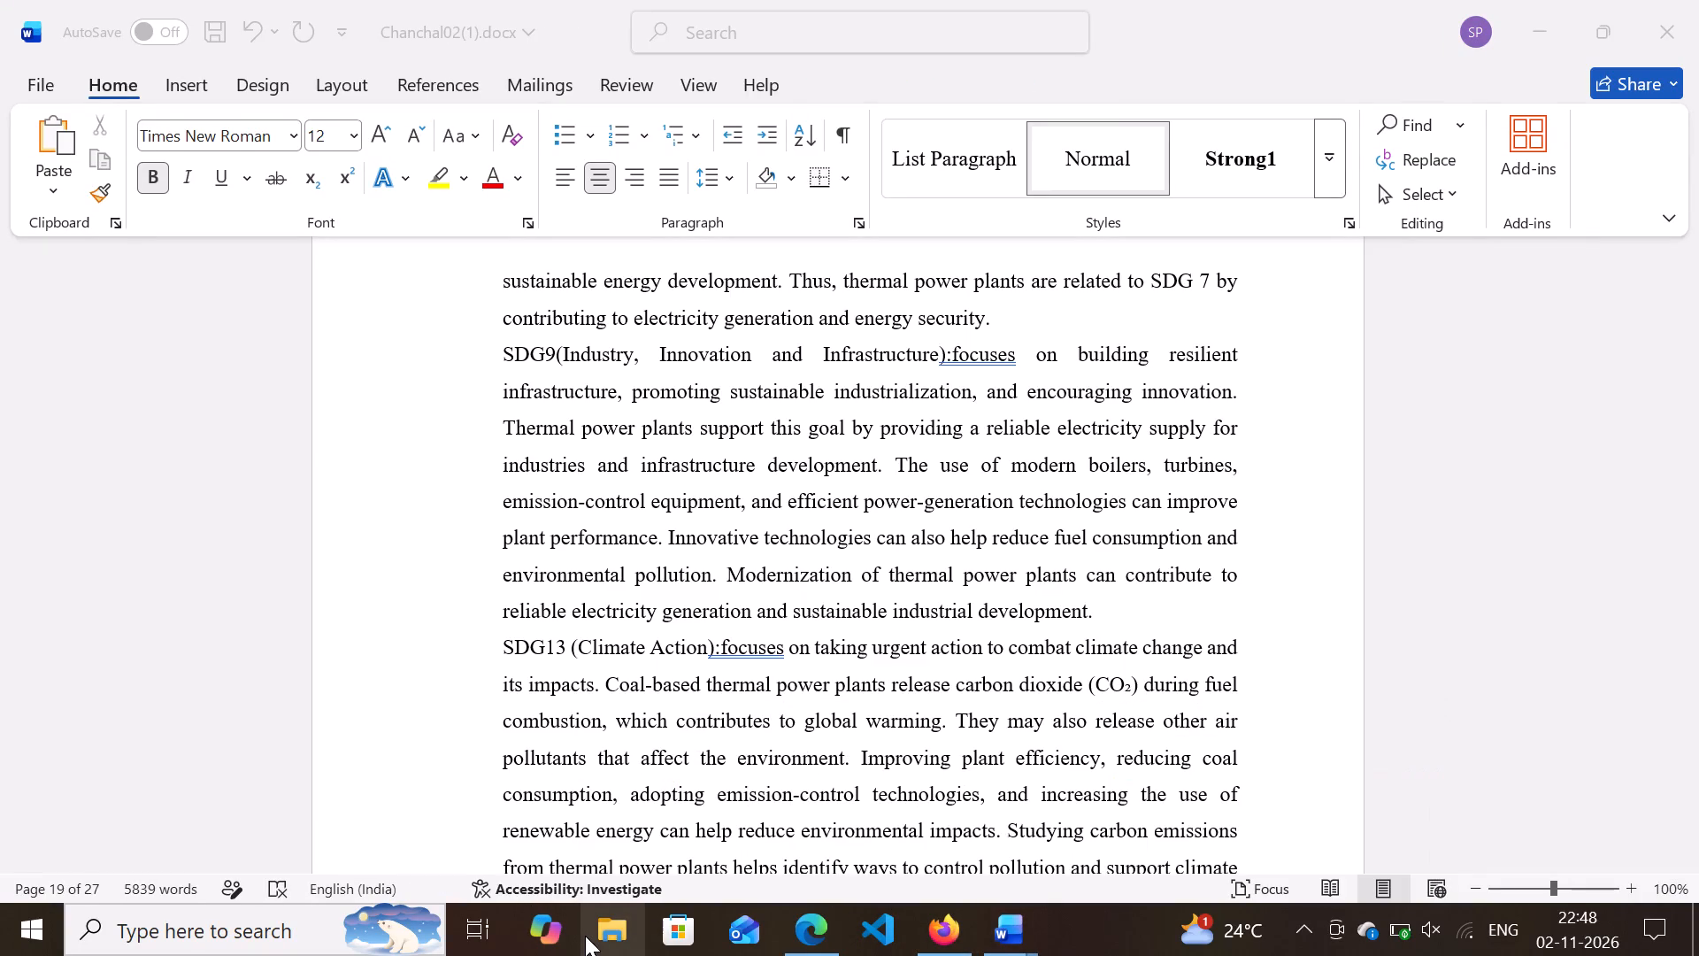
left_click(605, 955)
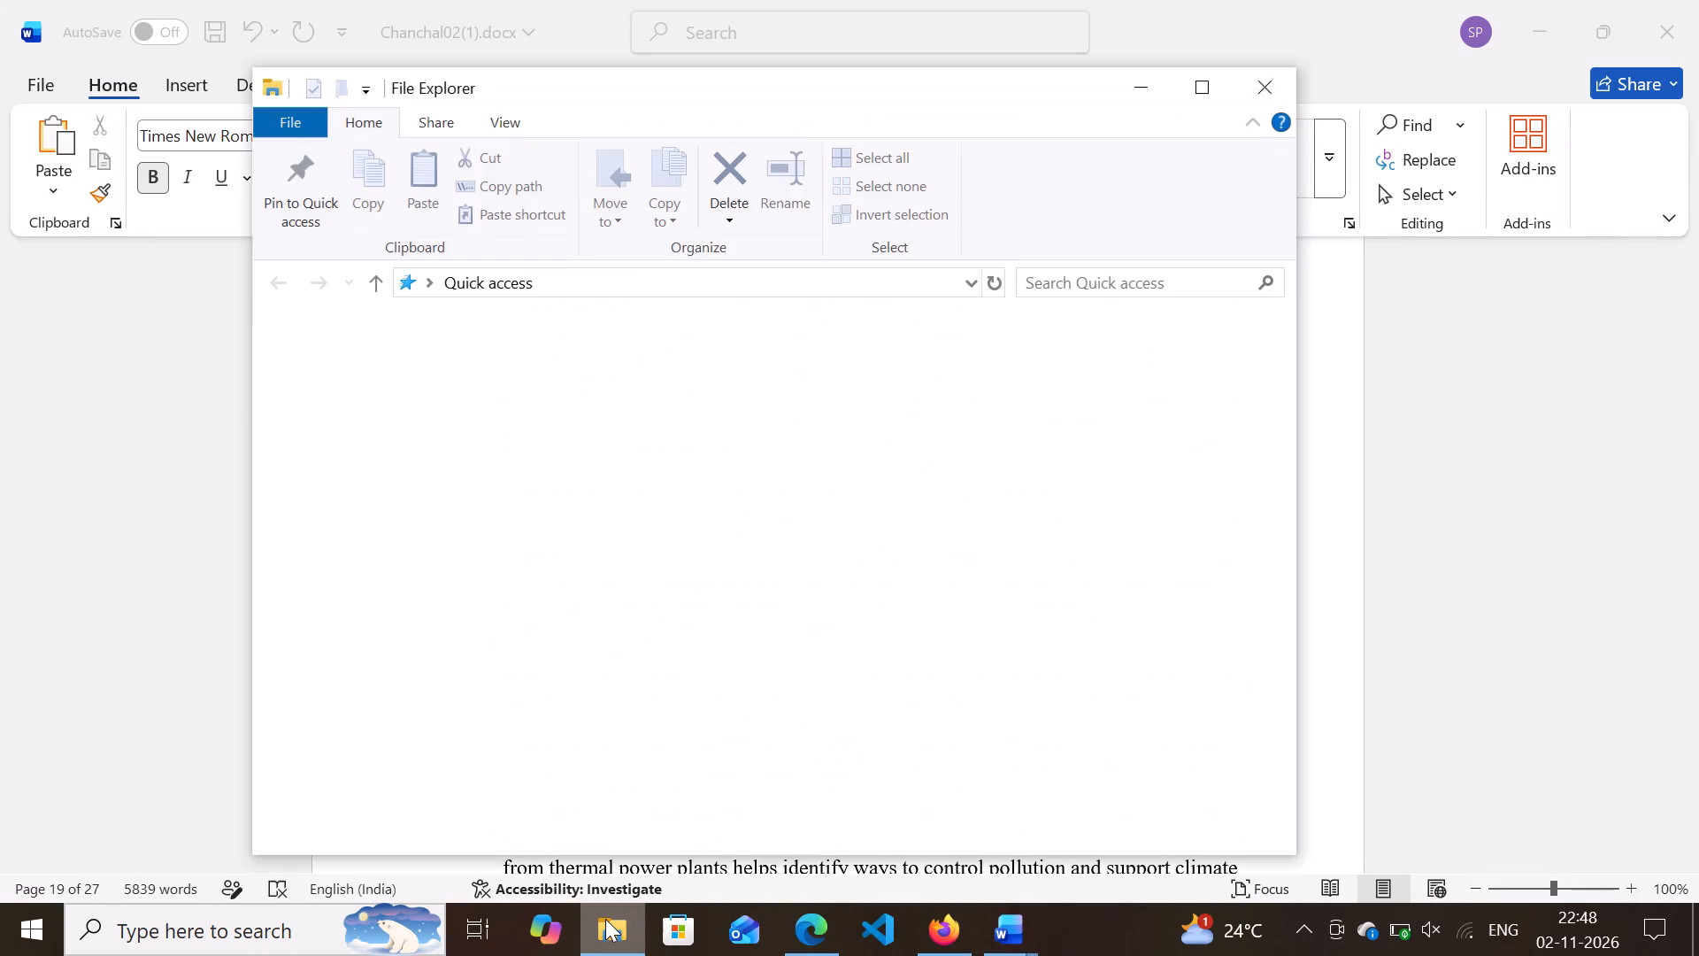
left_click(605, 919)
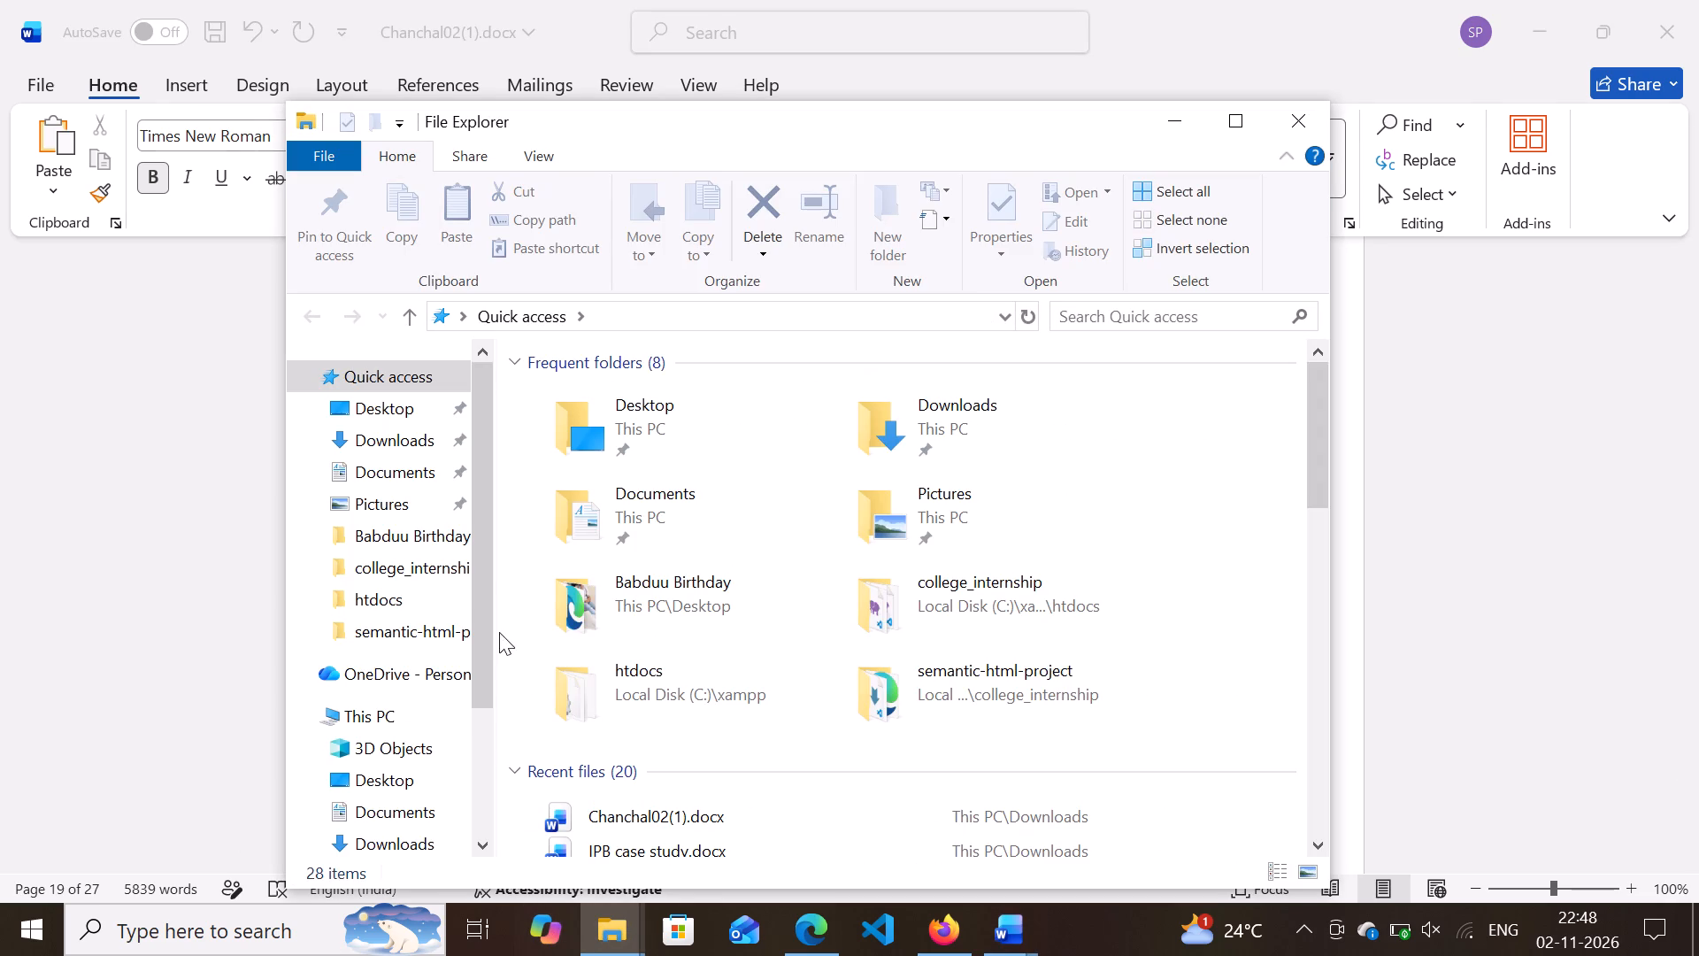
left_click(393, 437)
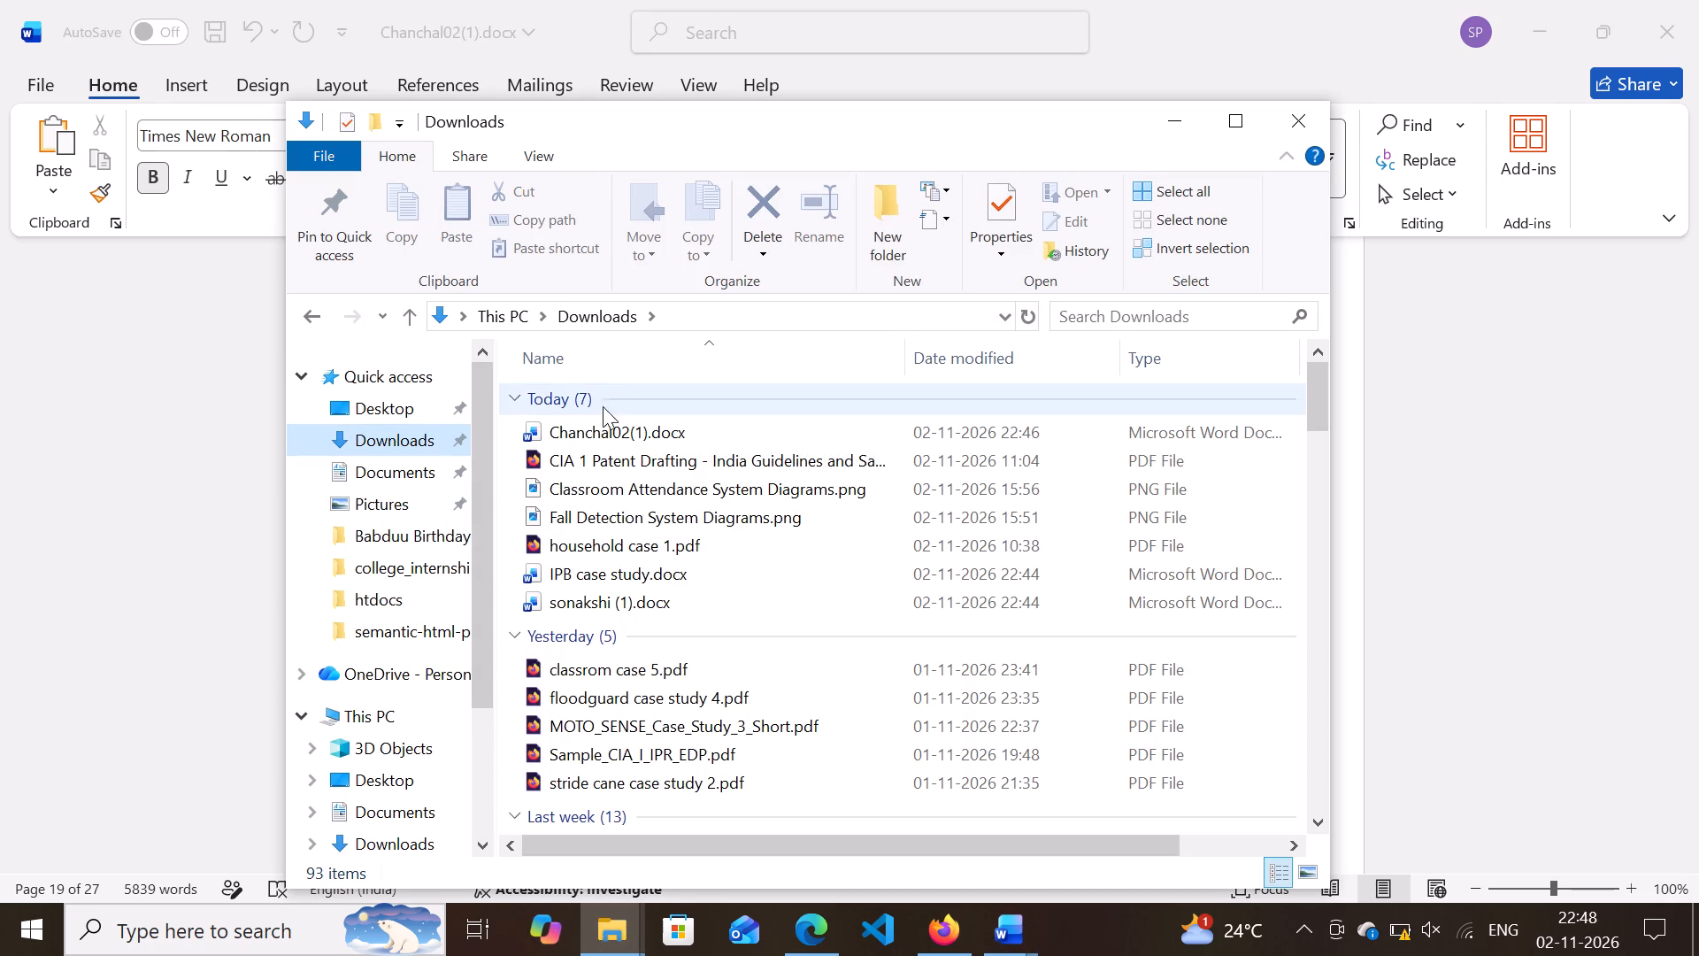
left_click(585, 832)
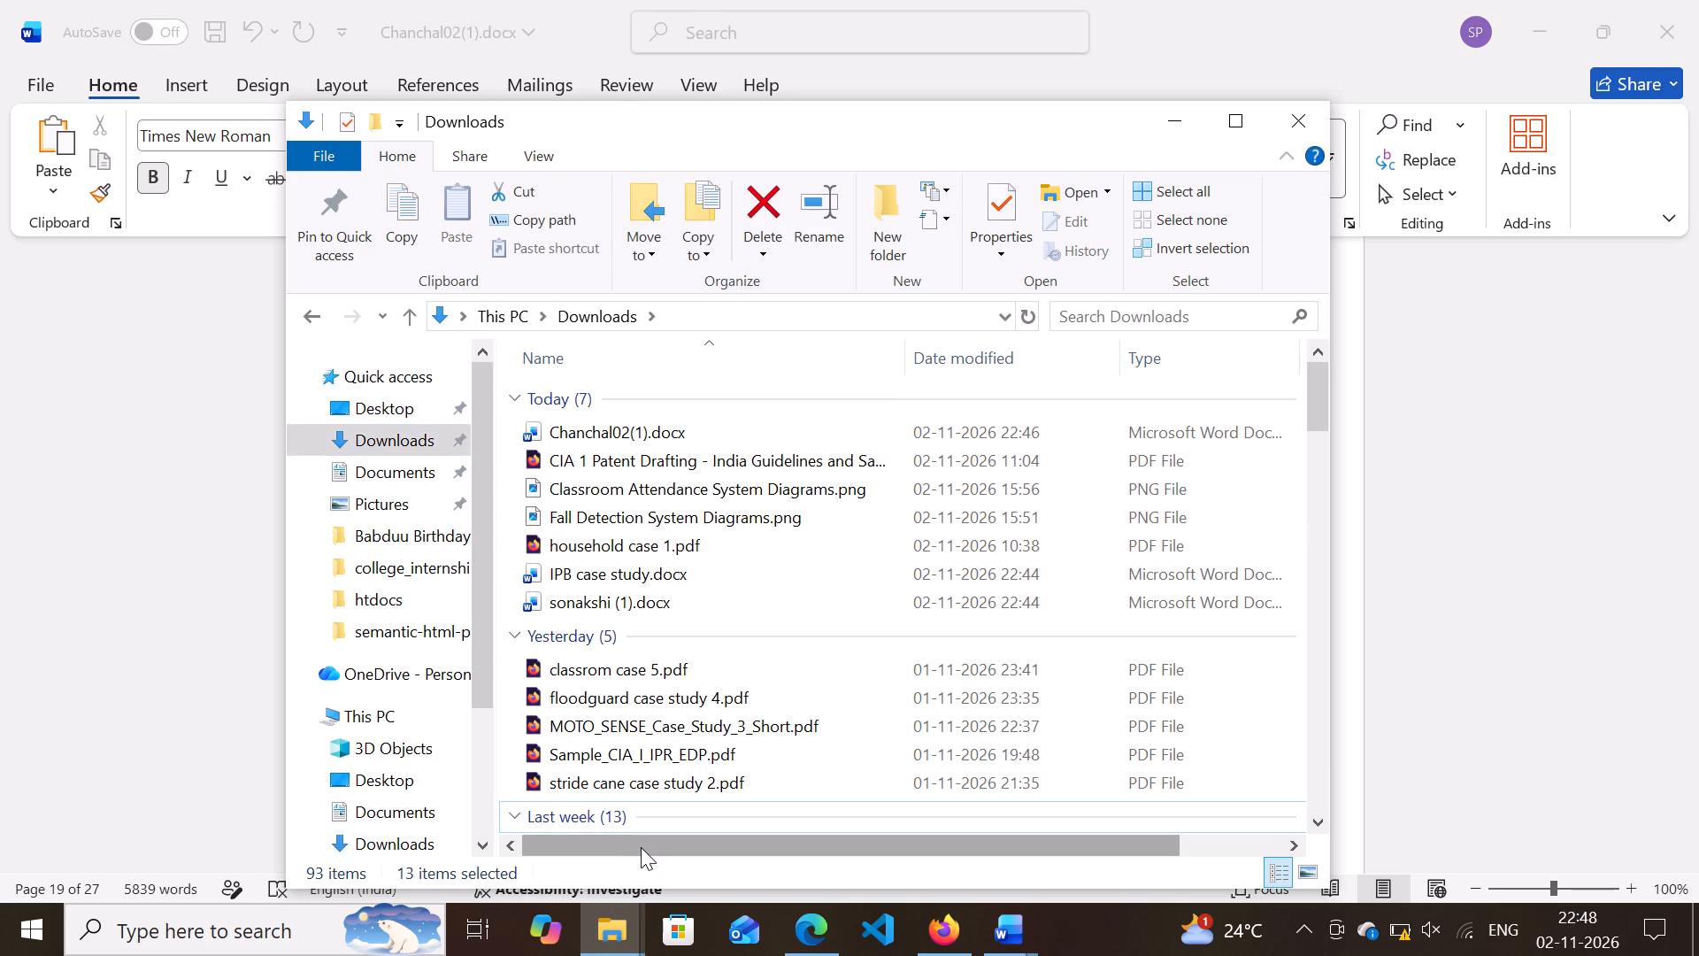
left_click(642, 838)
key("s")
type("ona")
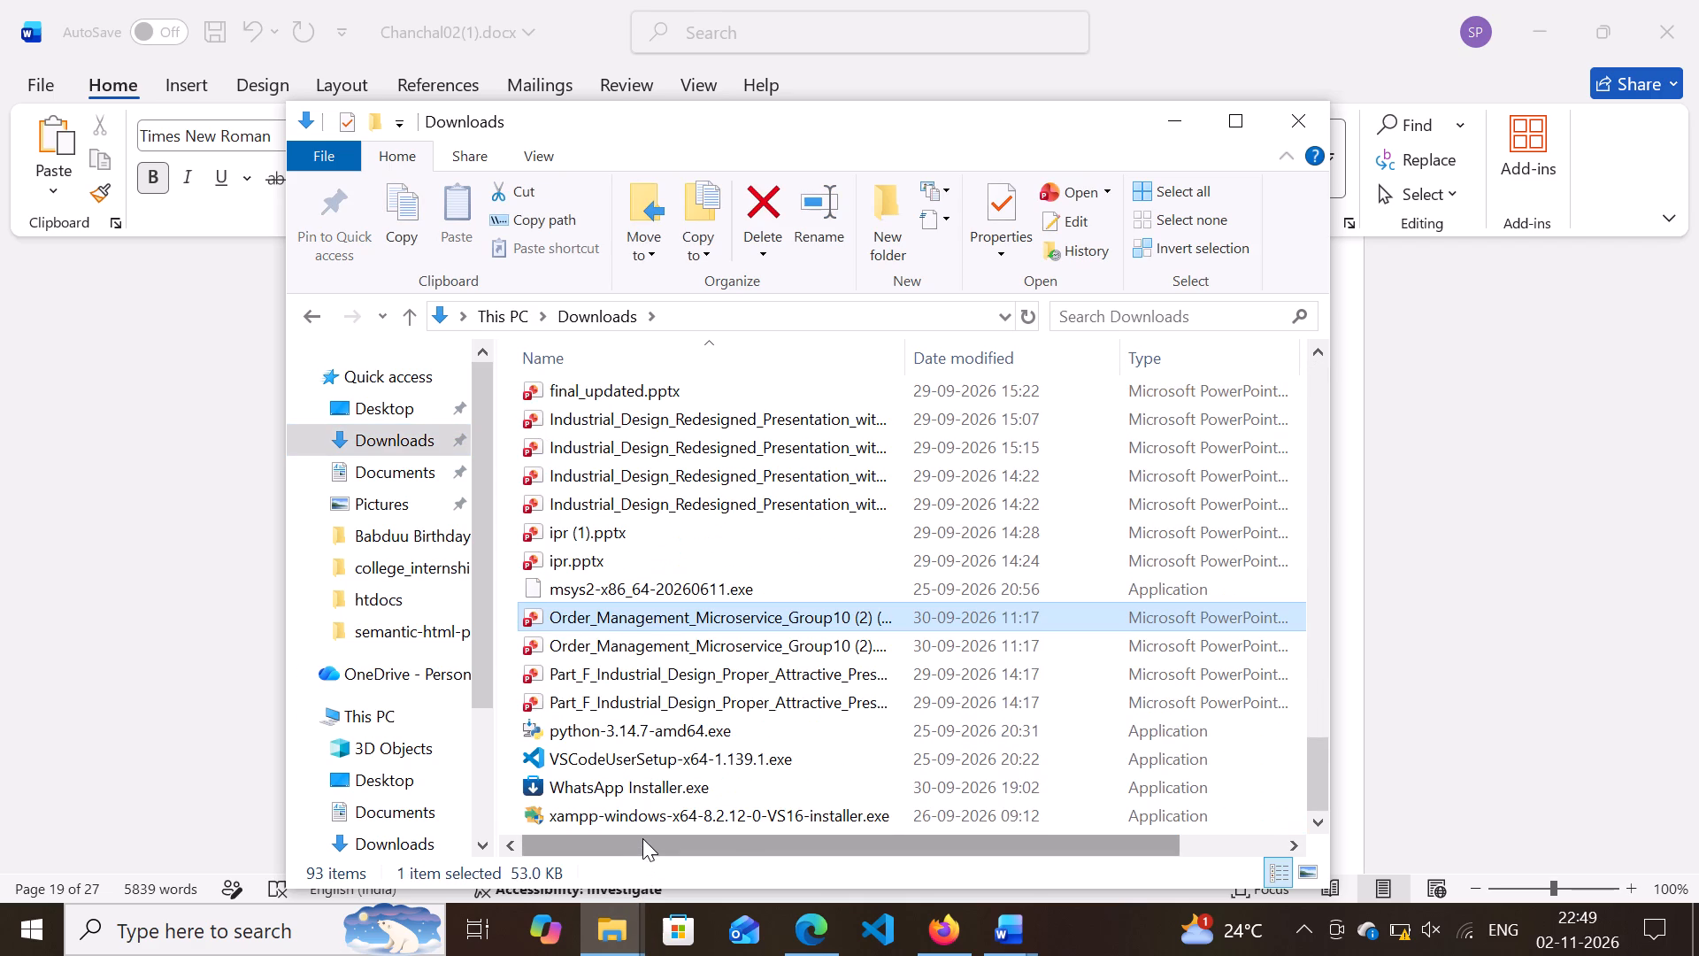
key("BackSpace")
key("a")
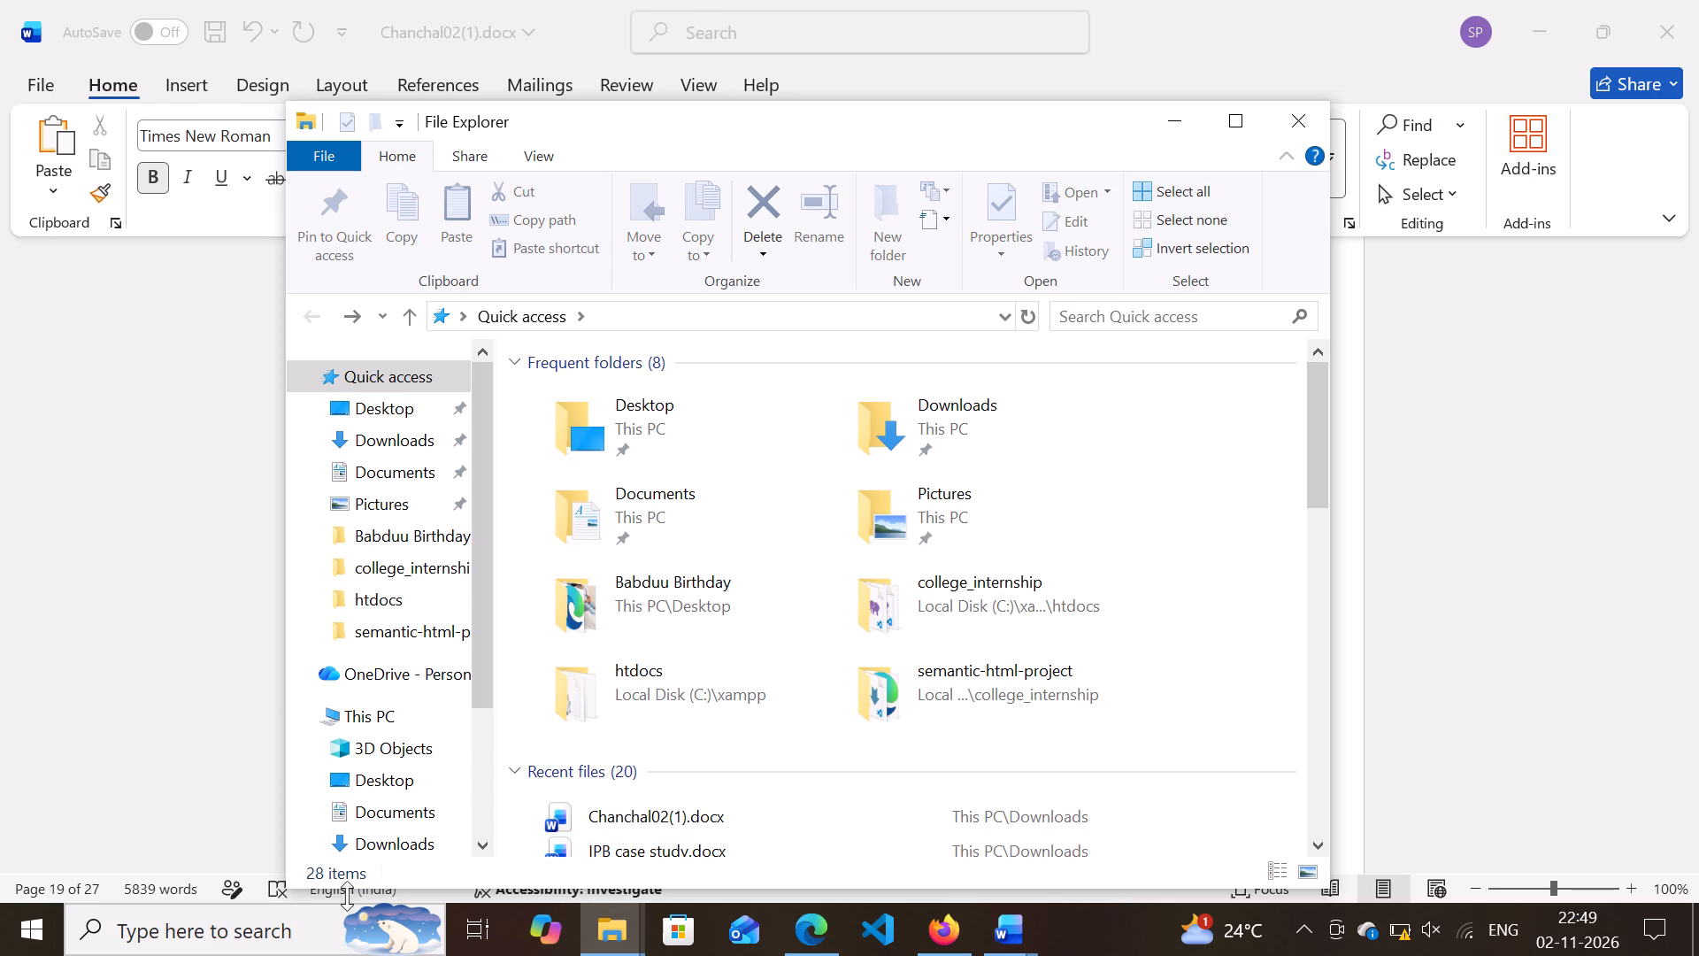
Open the Word document sonakshi (1).docx from the Downloads folder.
left_click(382, 841)
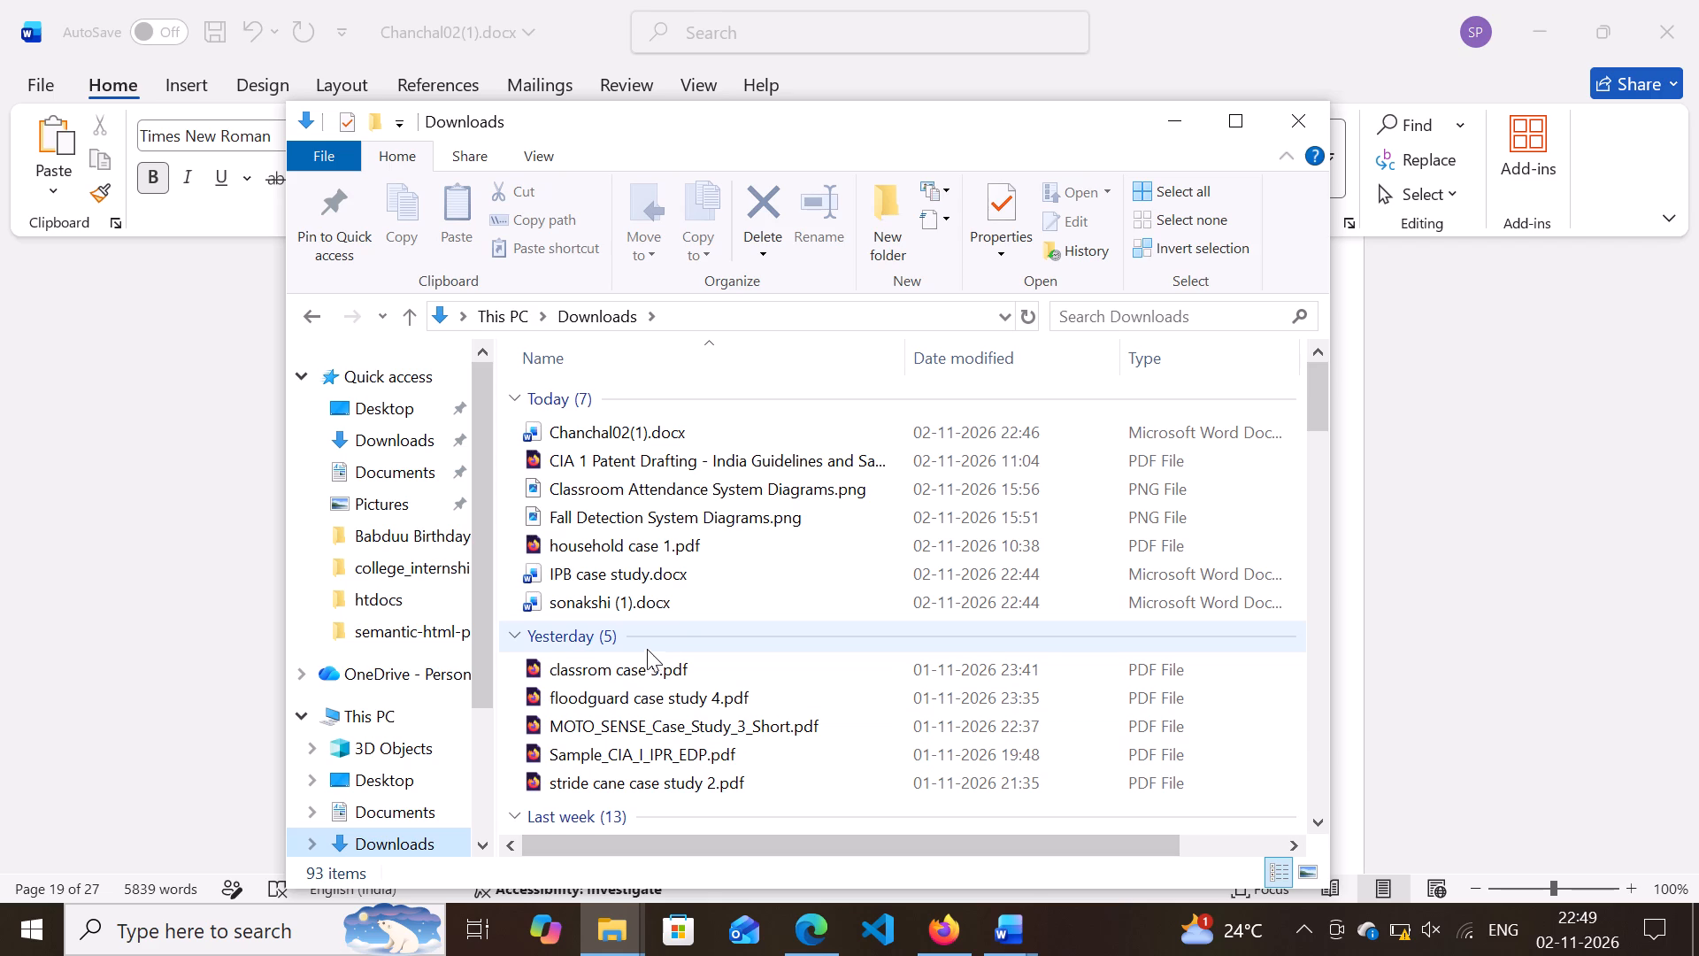
left_click(666, 598)
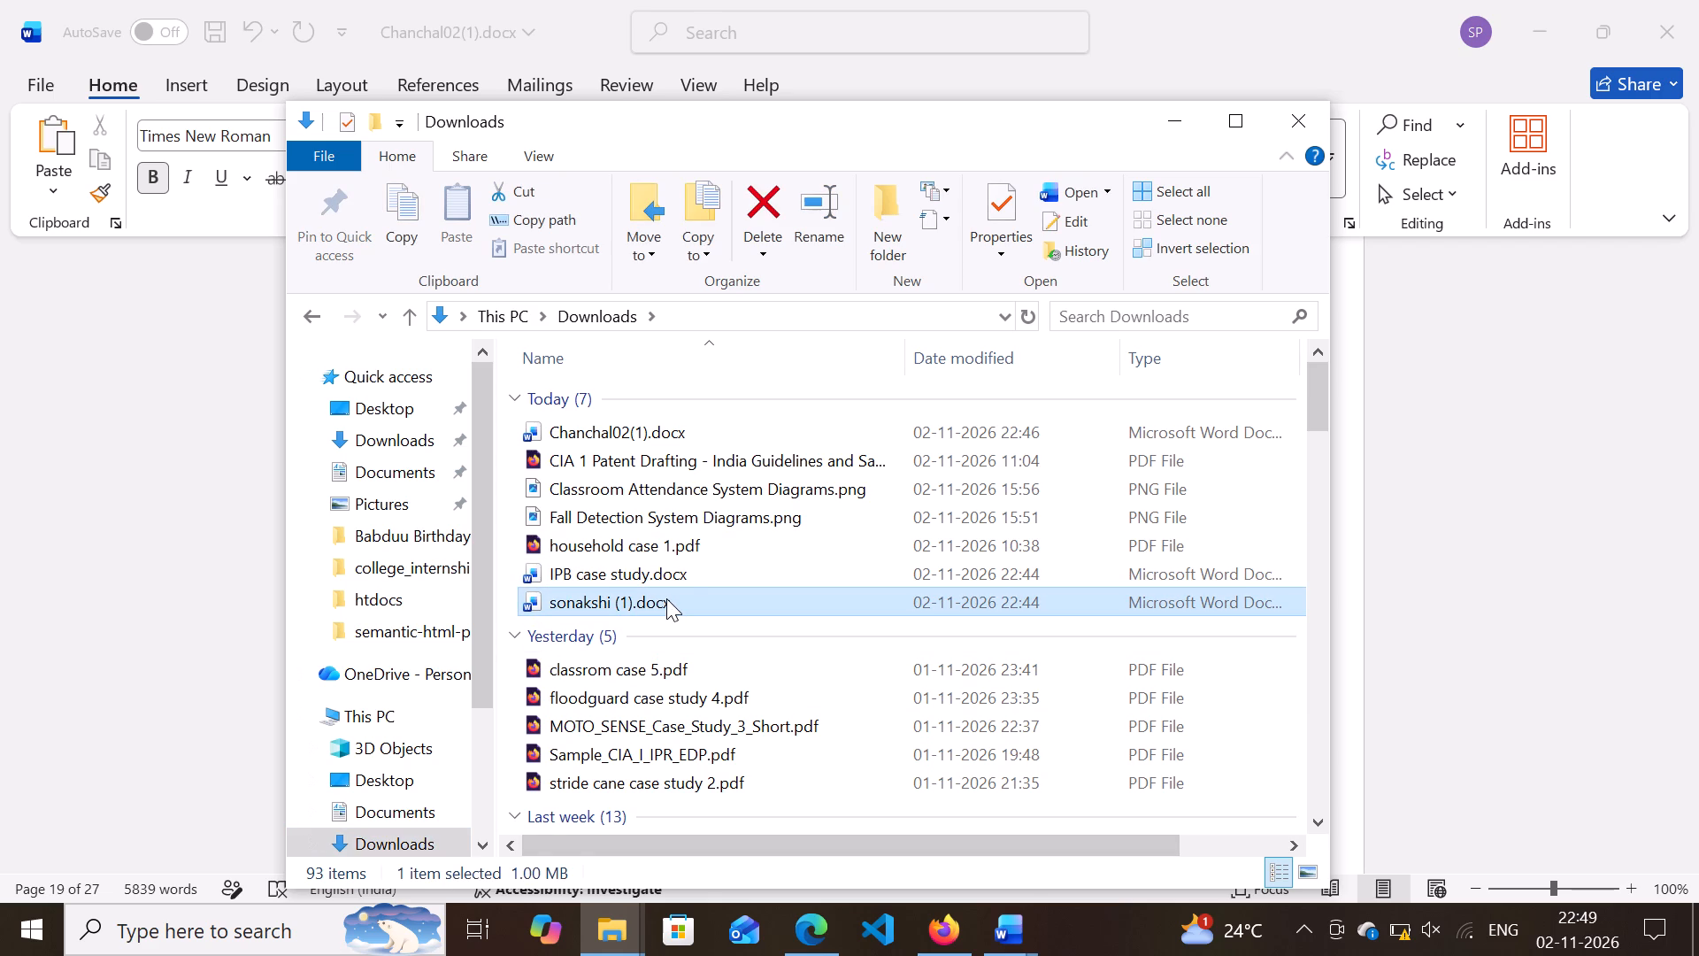
double_click(666, 598)
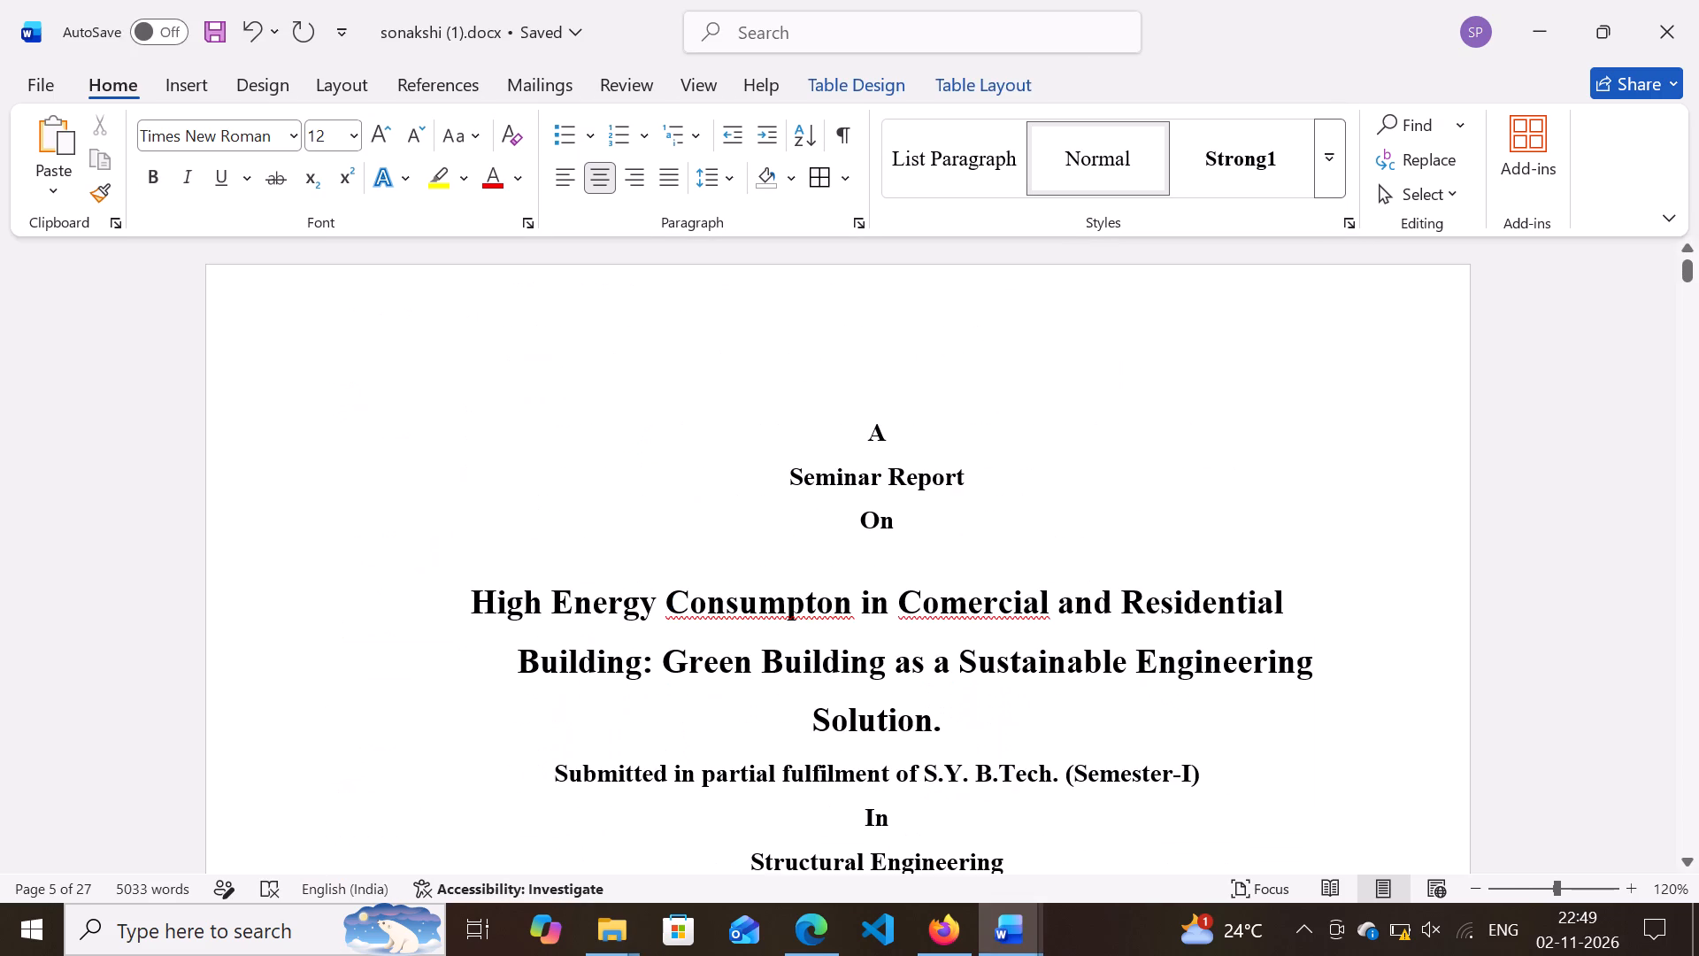
Review the report's front pages, from the title page through the certificate and declaration to the acknowledgment.
left_click_drag(473, 599, 901, 659)
scroll(903, 746, "down", 2)
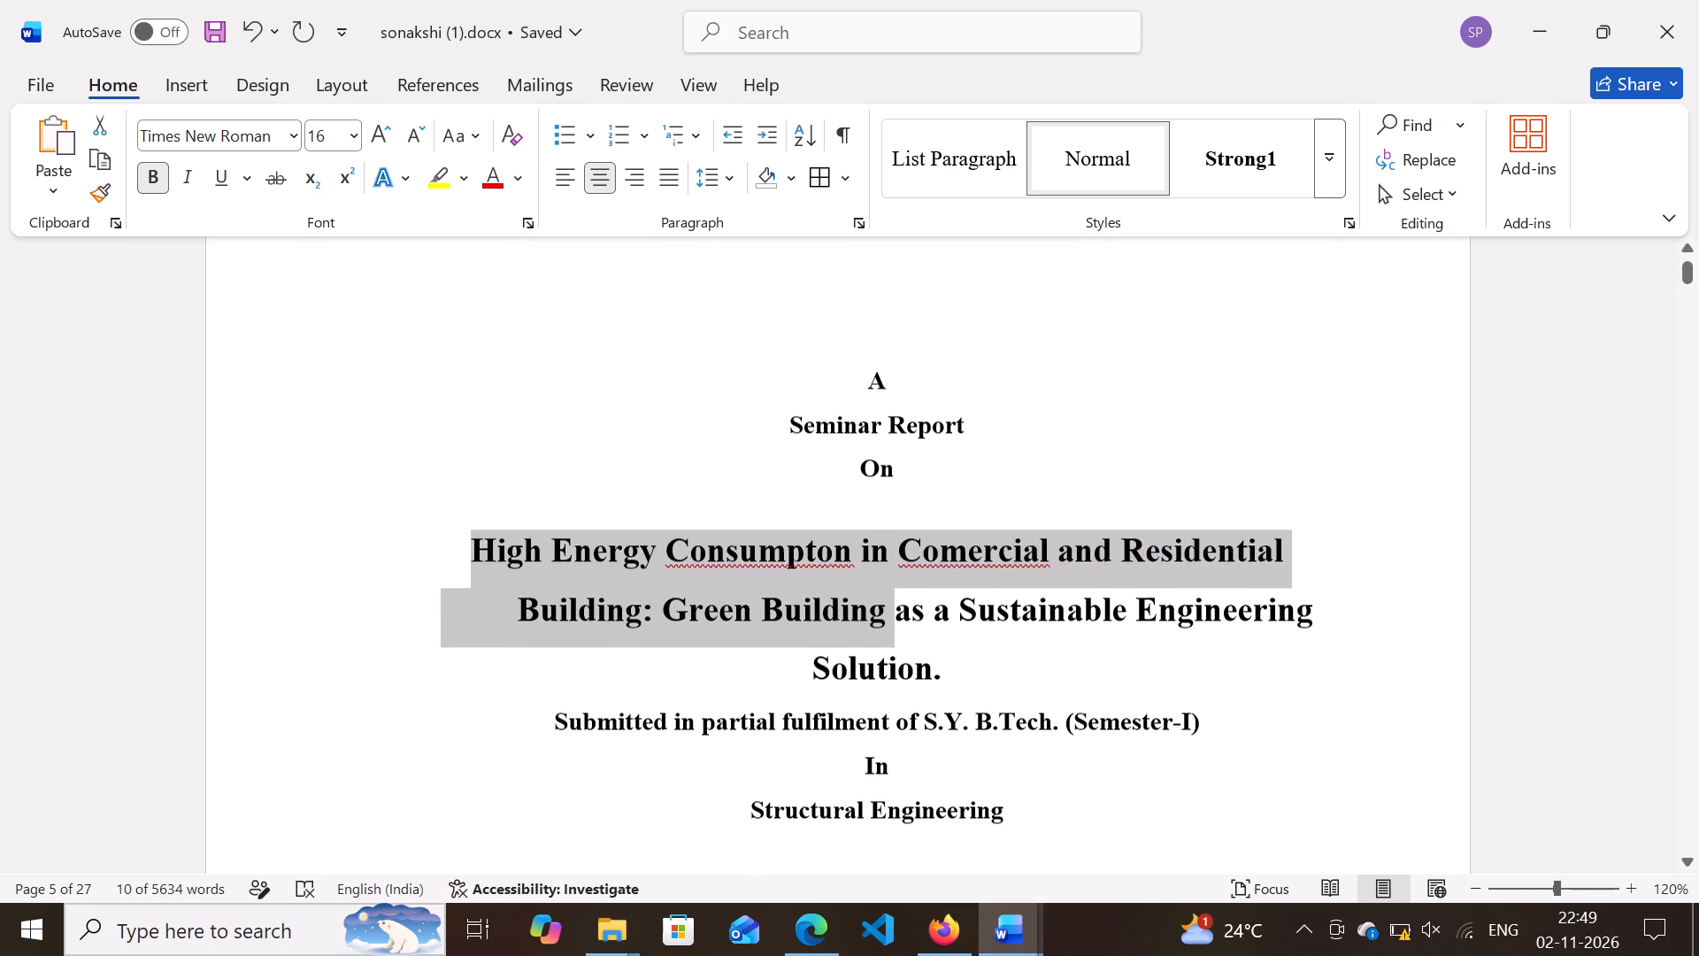
scroll(903, 746, "down", 5)
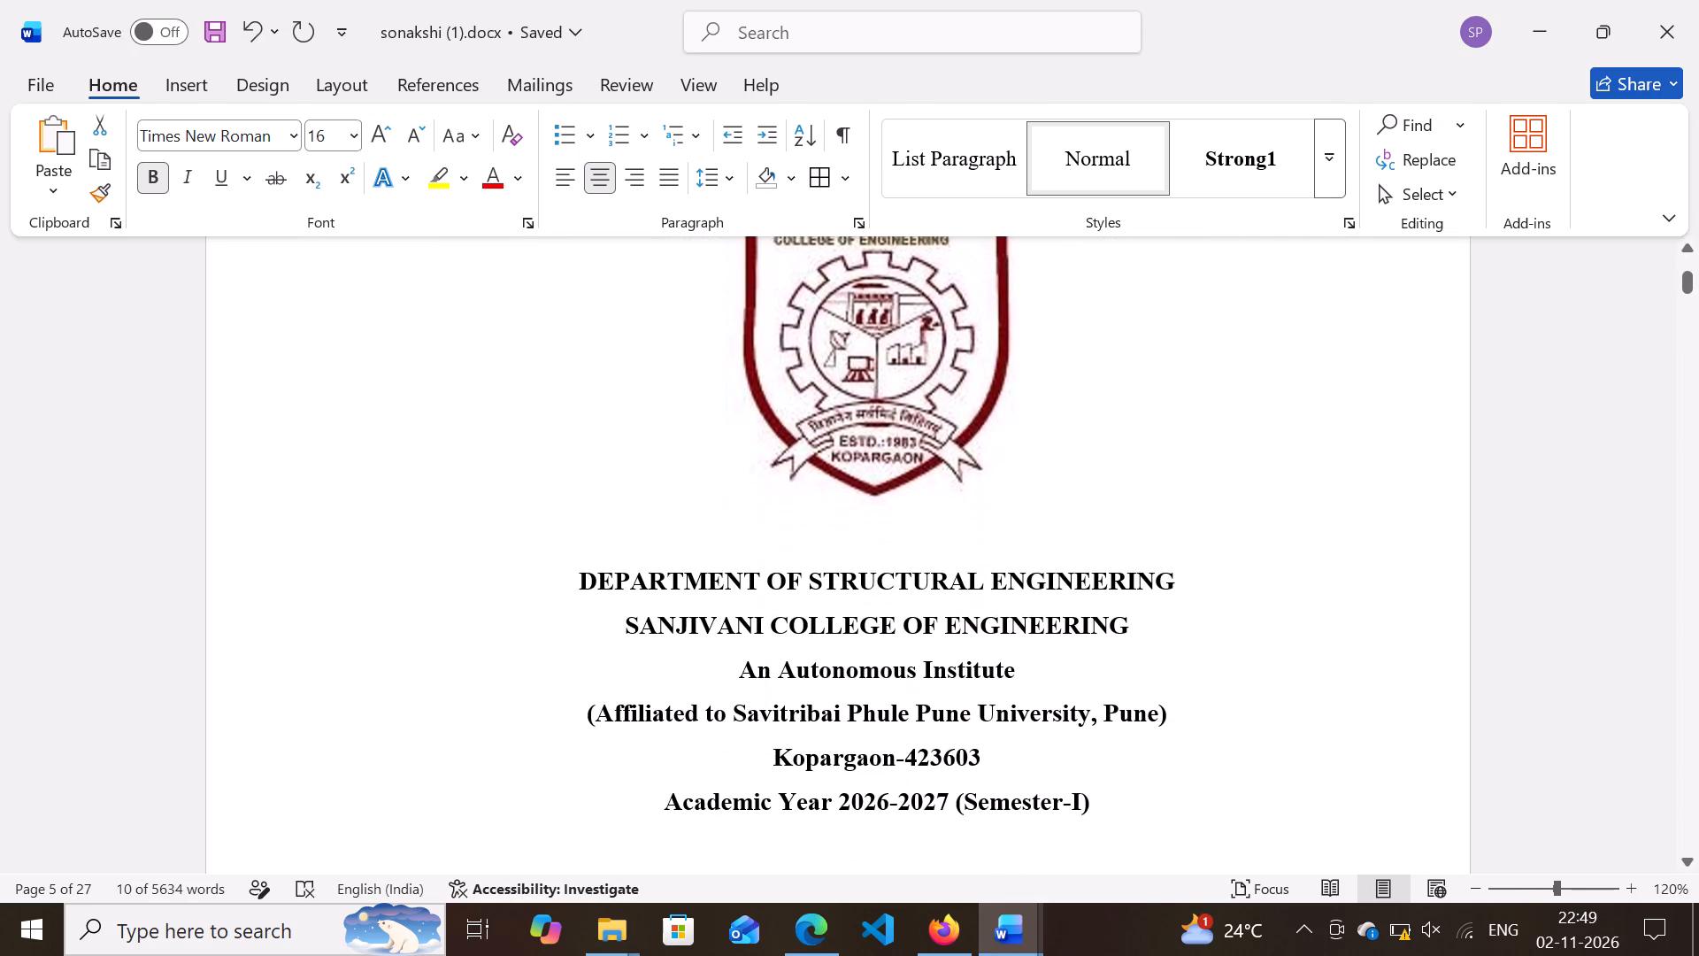
scroll(903, 746, "down", 1)
scroll(903, 746, "up", 1, "ctrl")
scroll(903, 746, "down", 1, "ctrl")
scroll(903, 746, "down", 8)
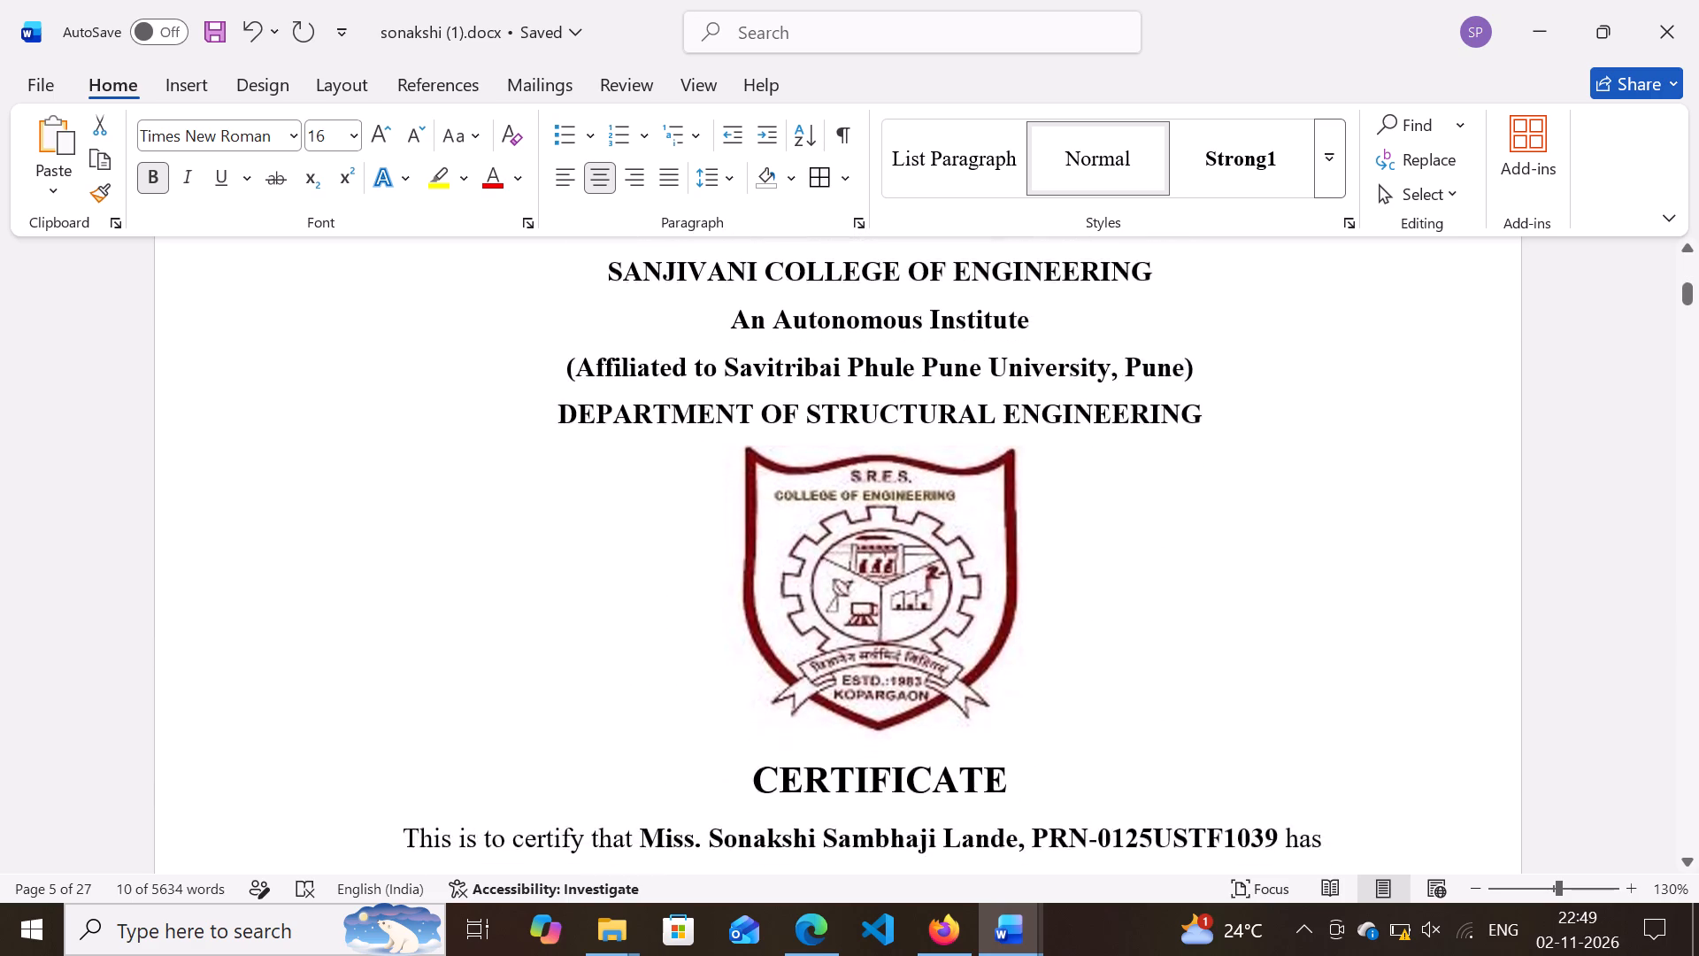
scroll(903, 746, "down", 9)
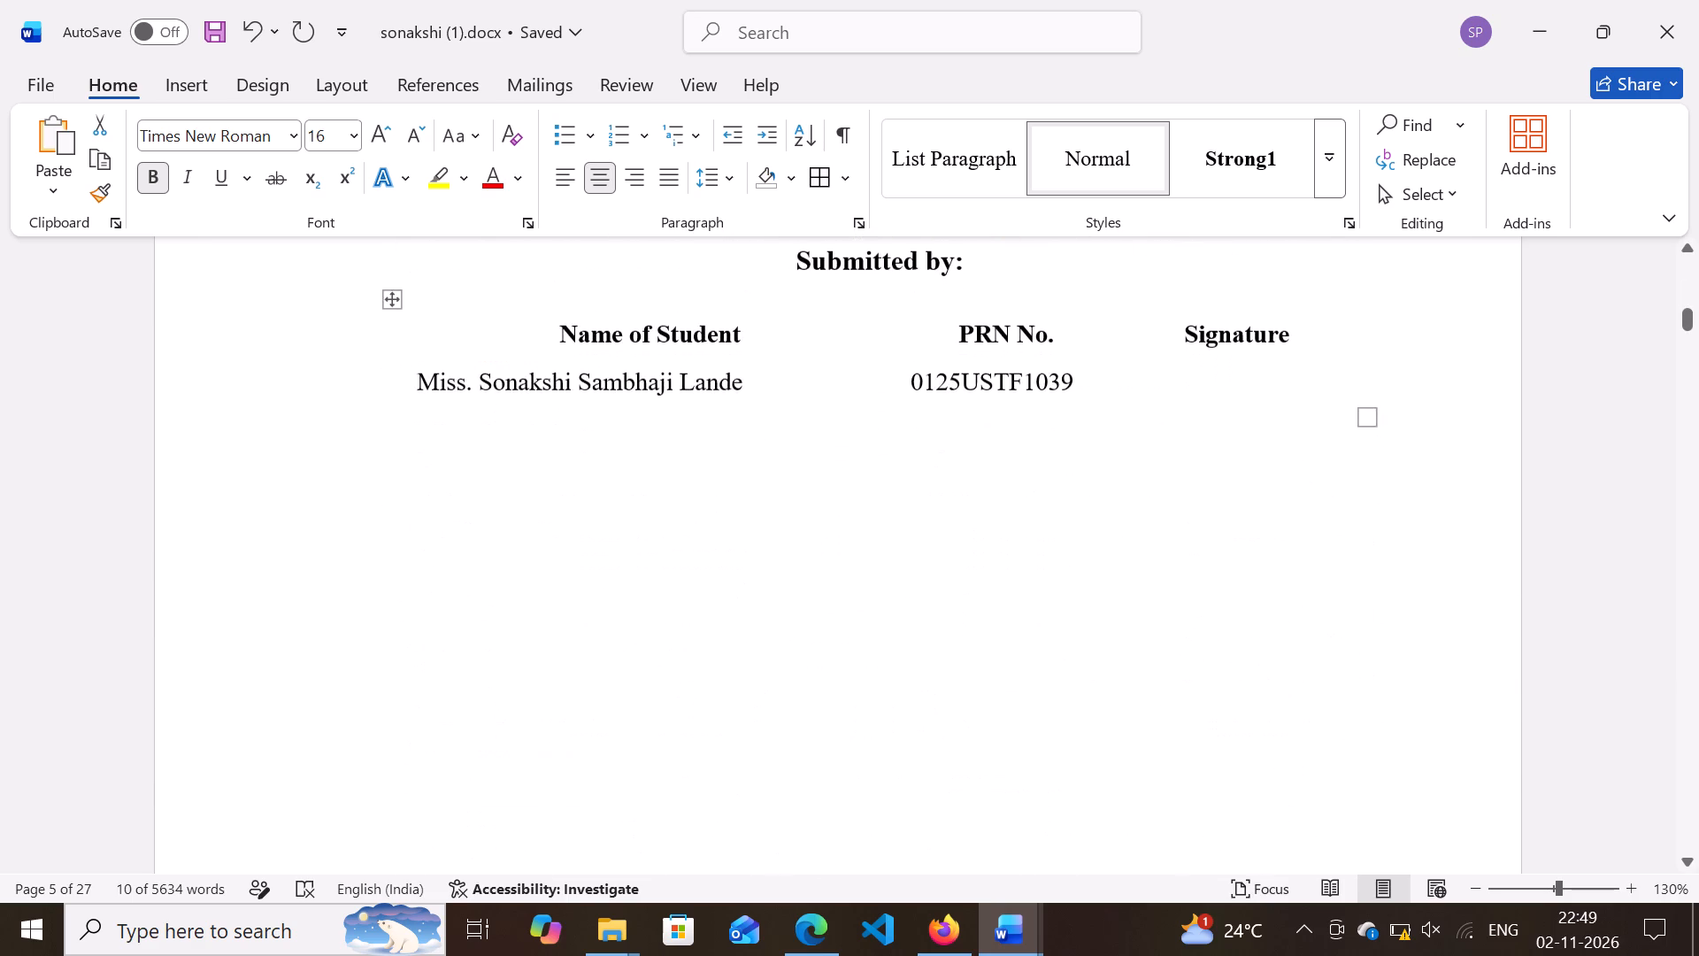
scroll(903, 746, "down", 1)
scroll(903, 746, "up", 3)
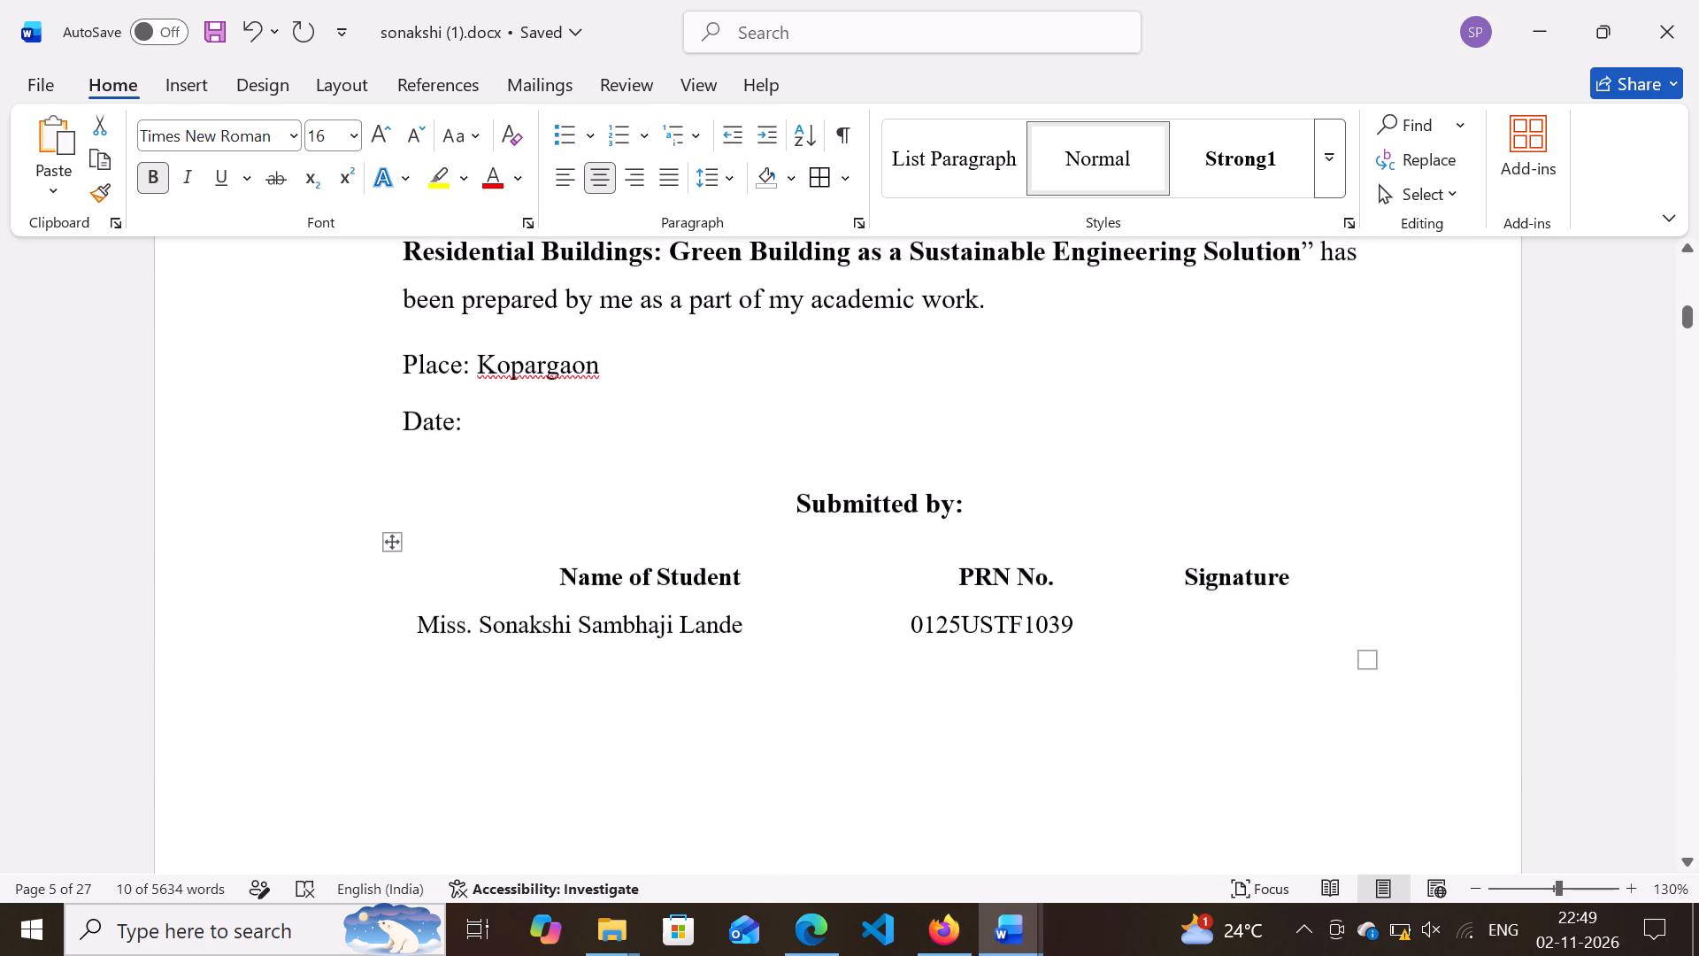
scroll(903, 746, "up", 1)
scroll(903, 746, "down", 11)
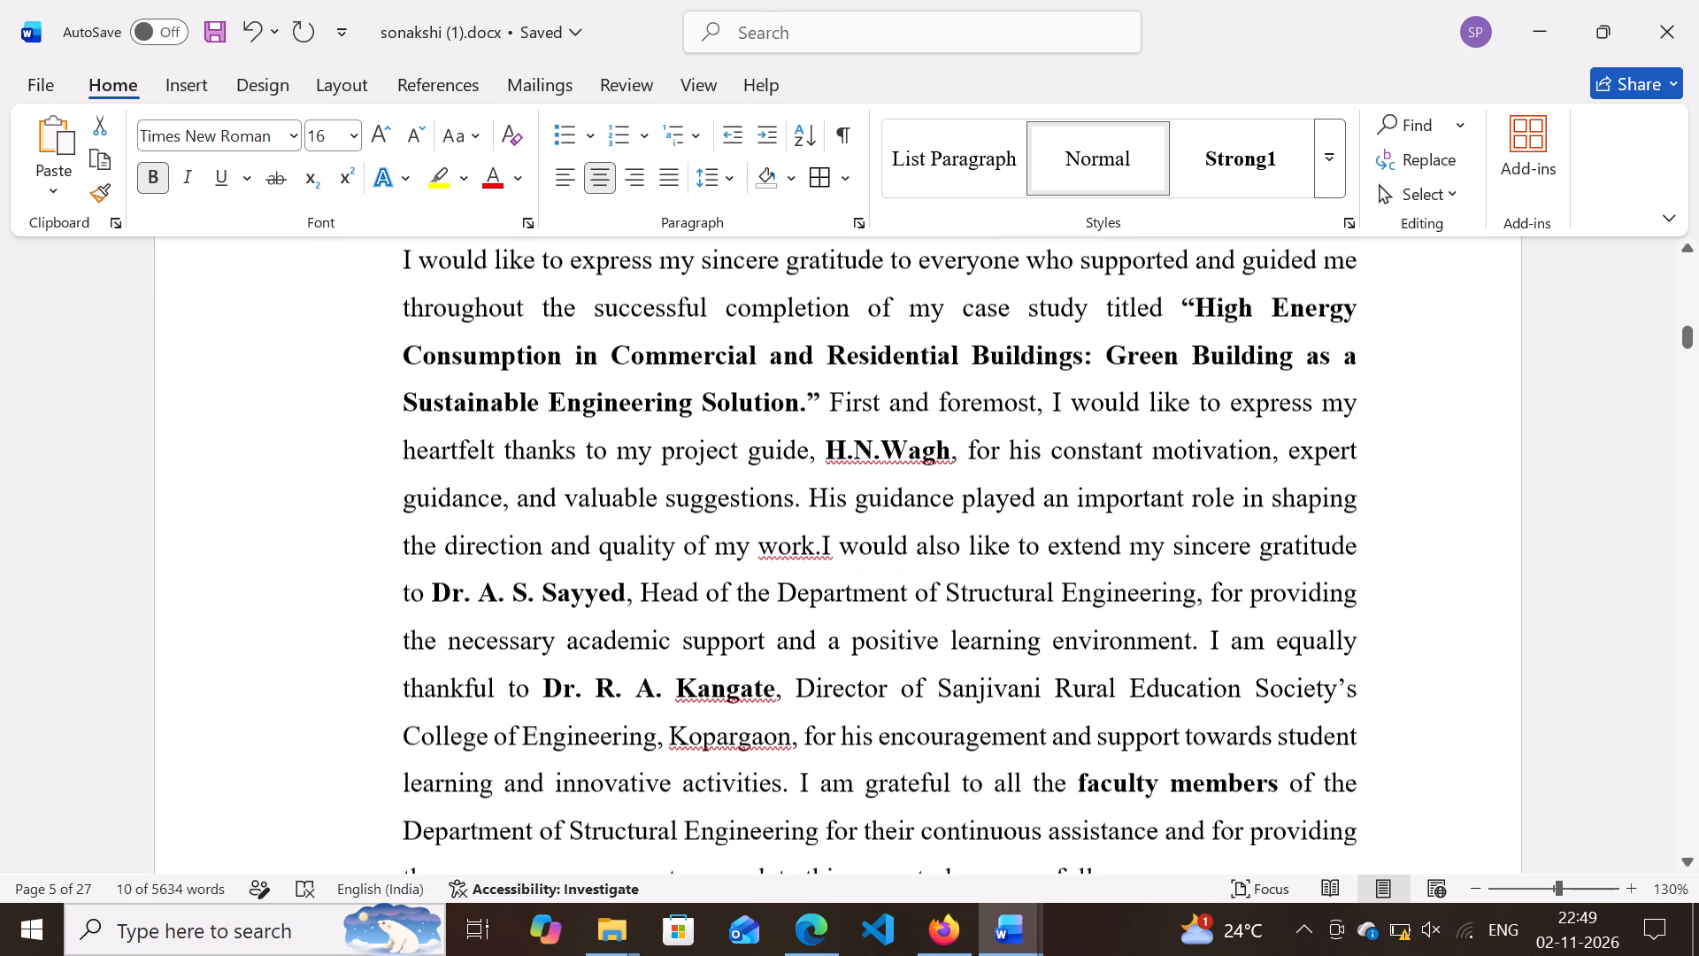
Justify the Acknowledgment body paragraphs and set their line spacing to 1.5.
scroll(903, 746, "up", 1)
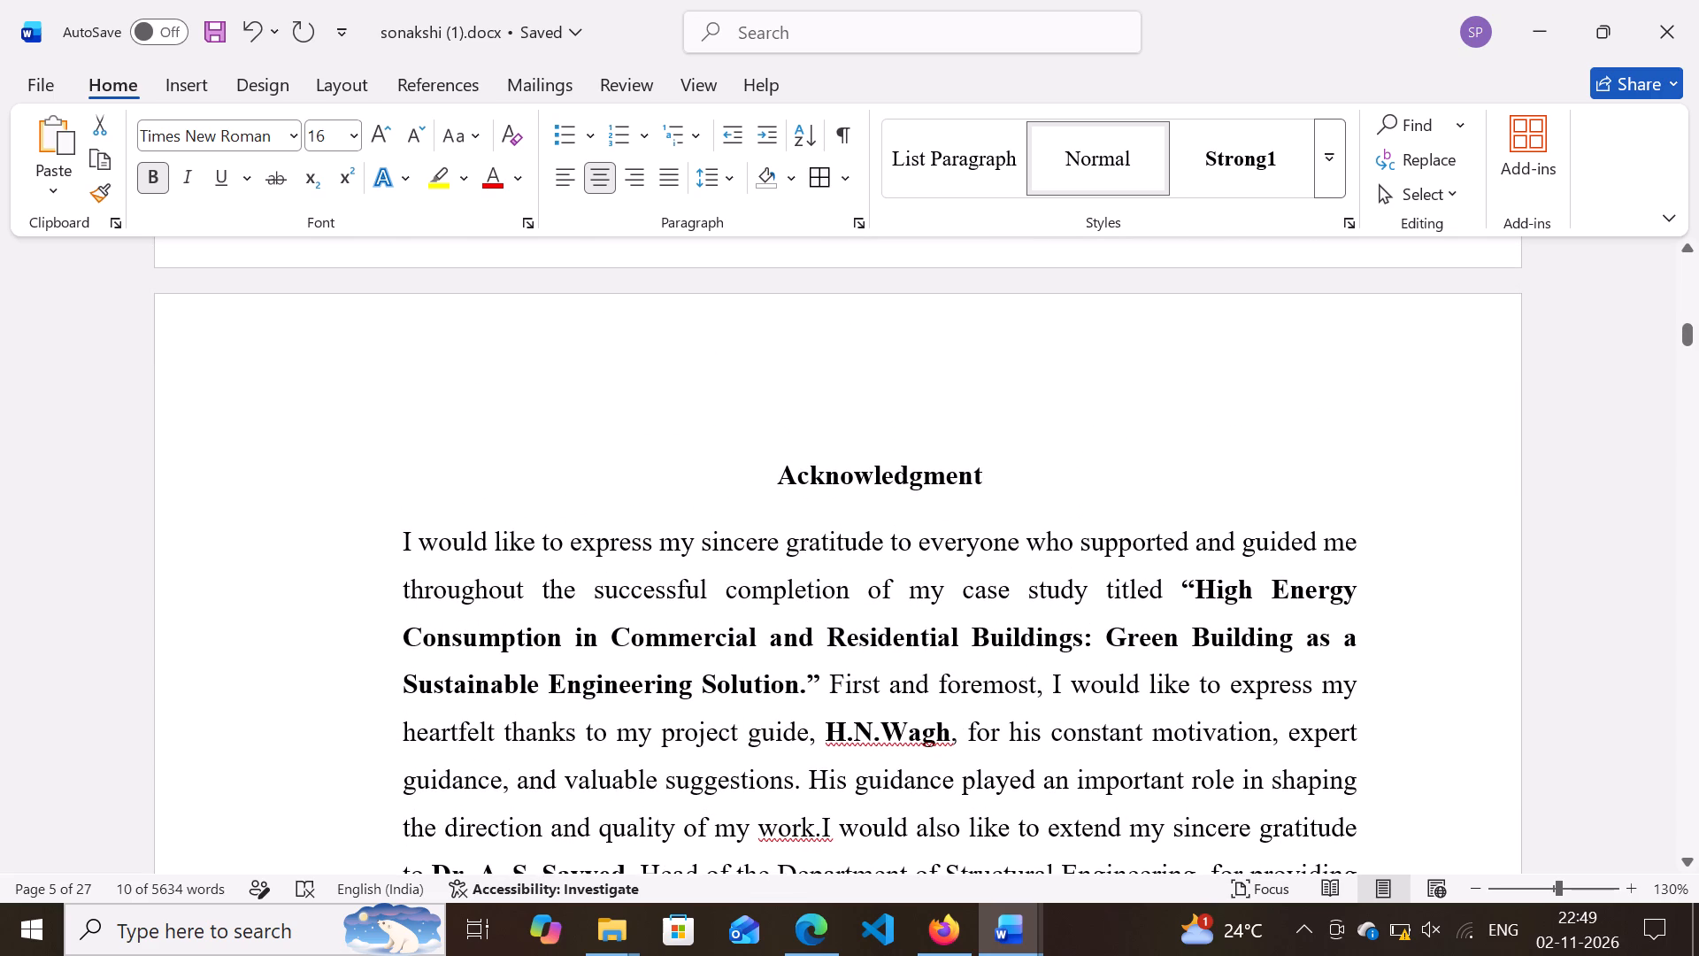
left_click(752, 461)
left_click_drag(752, 461, 964, 898)
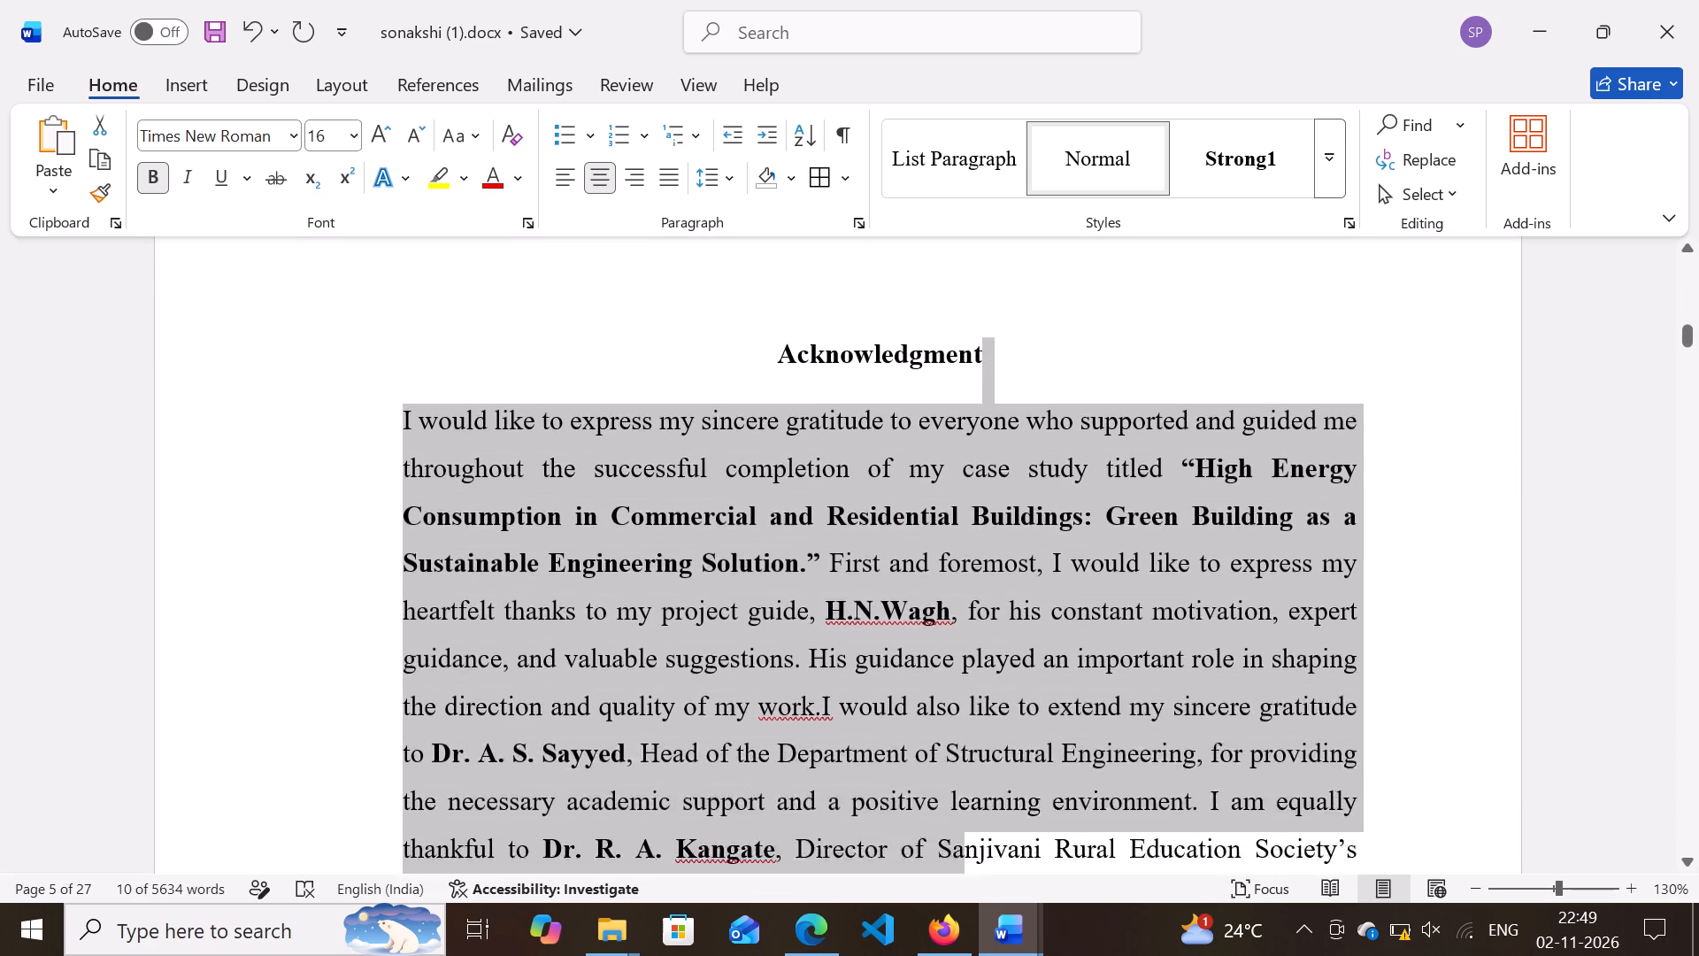
left_click_drag(964, 898, 1072, 850)
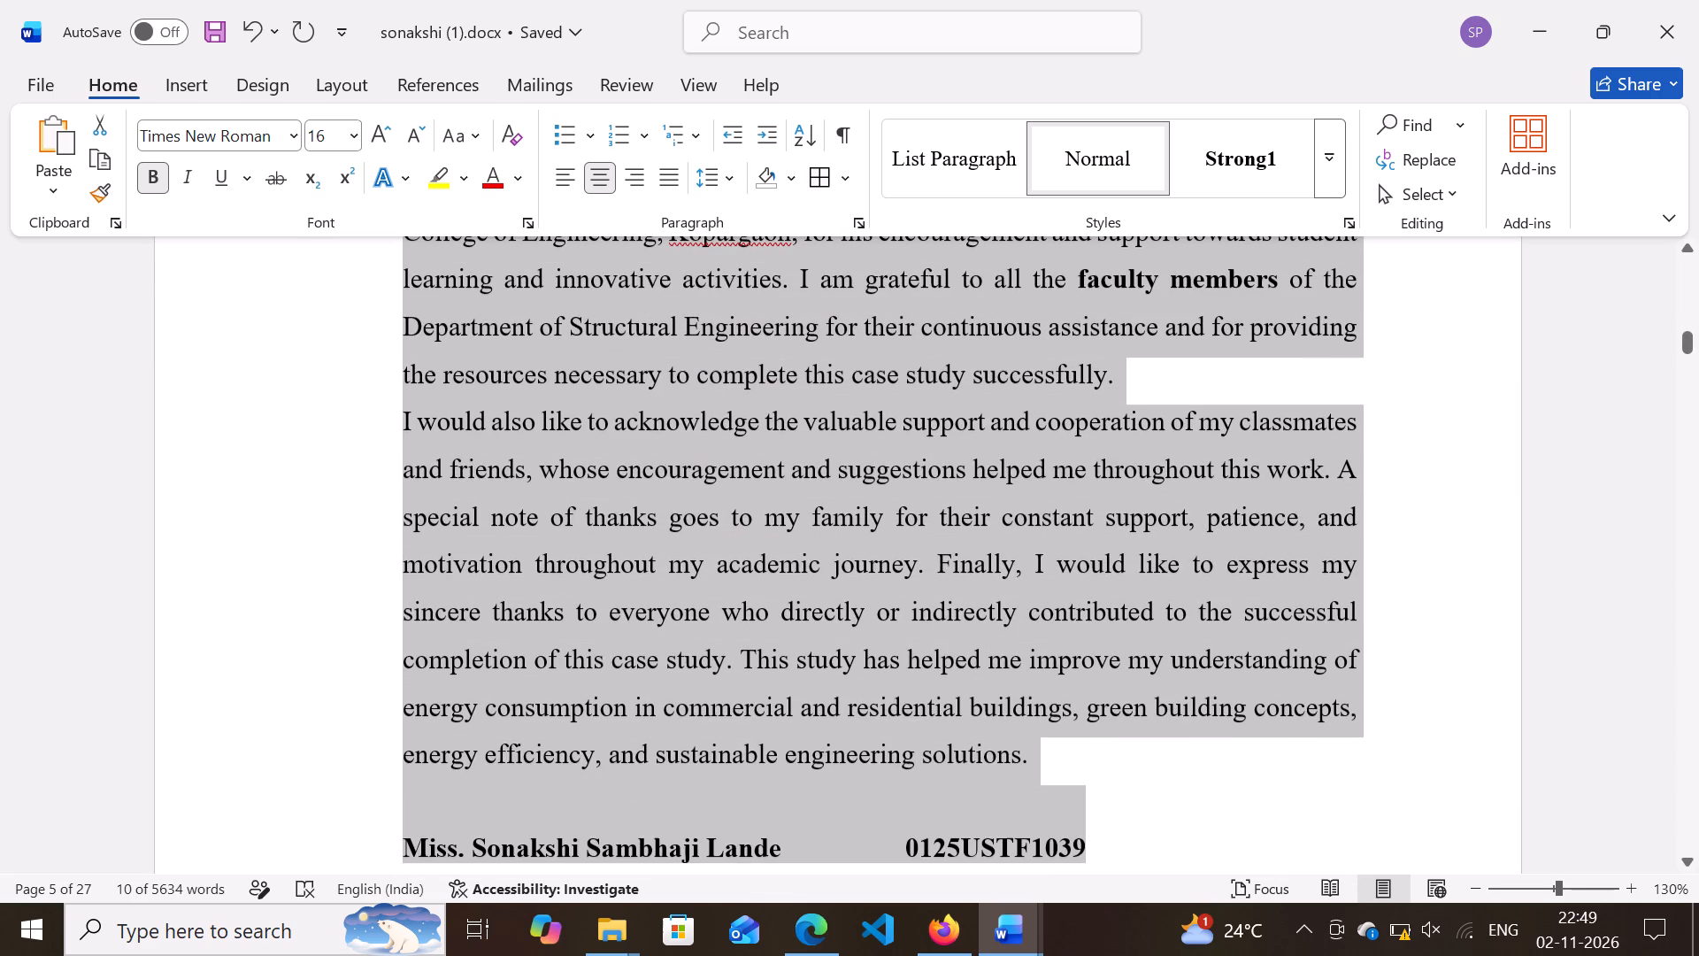
left_click_drag(1072, 850, 1102, 748)
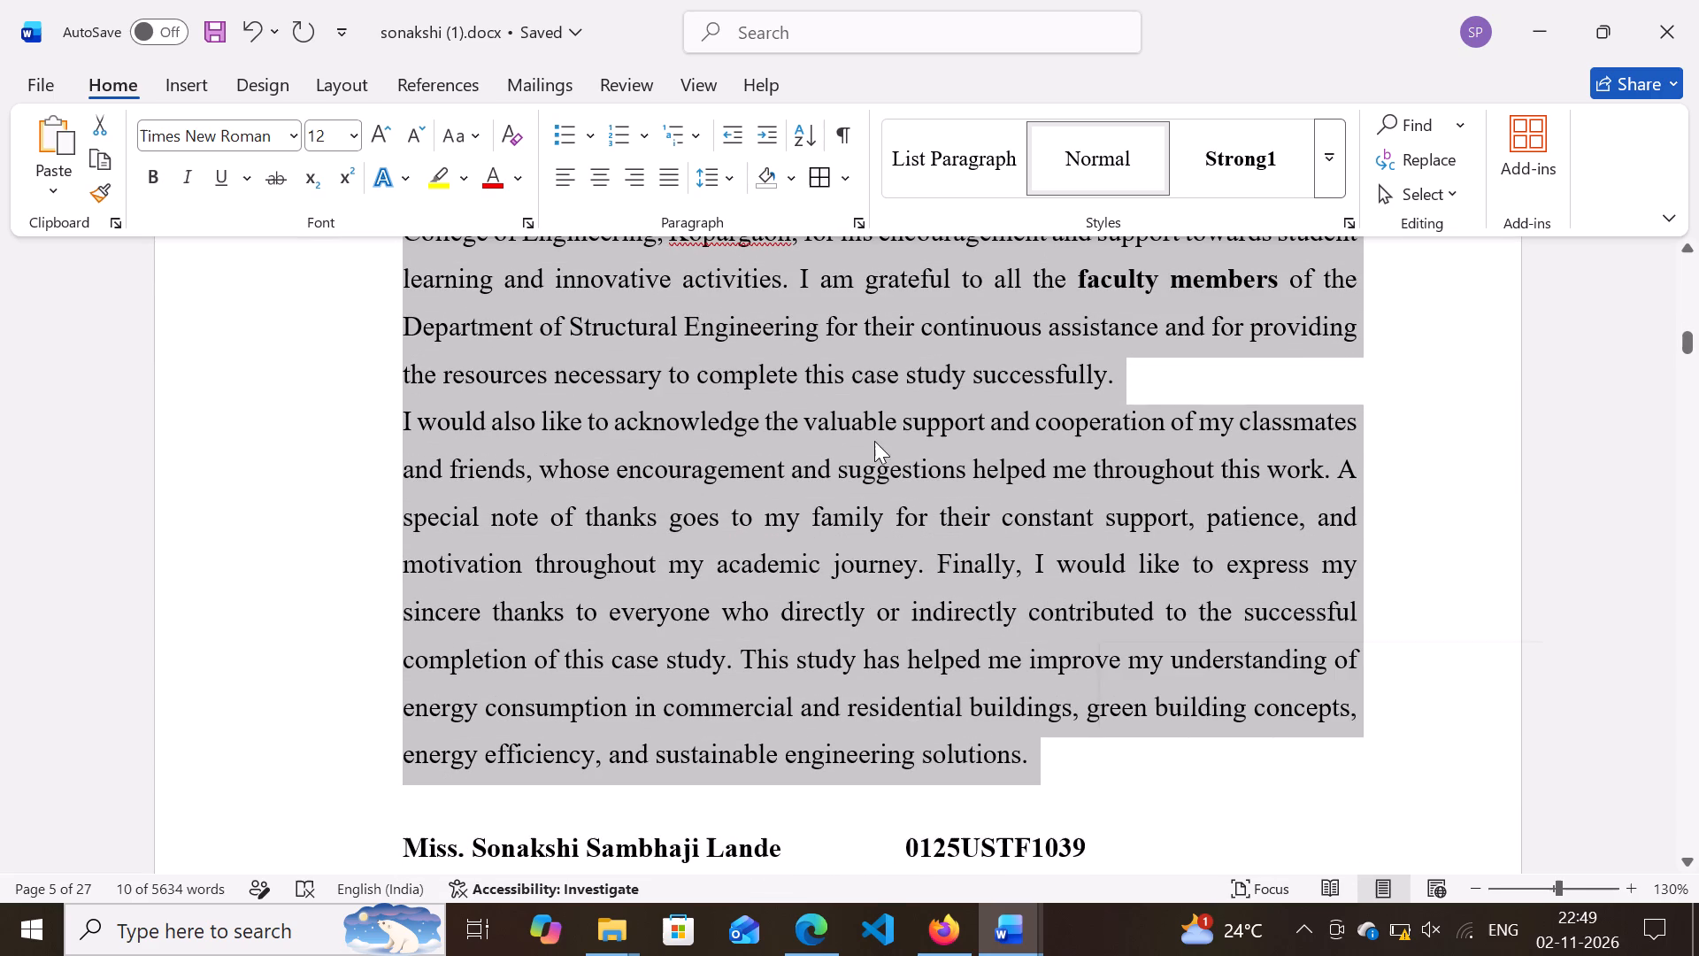
left_click(678, 172)
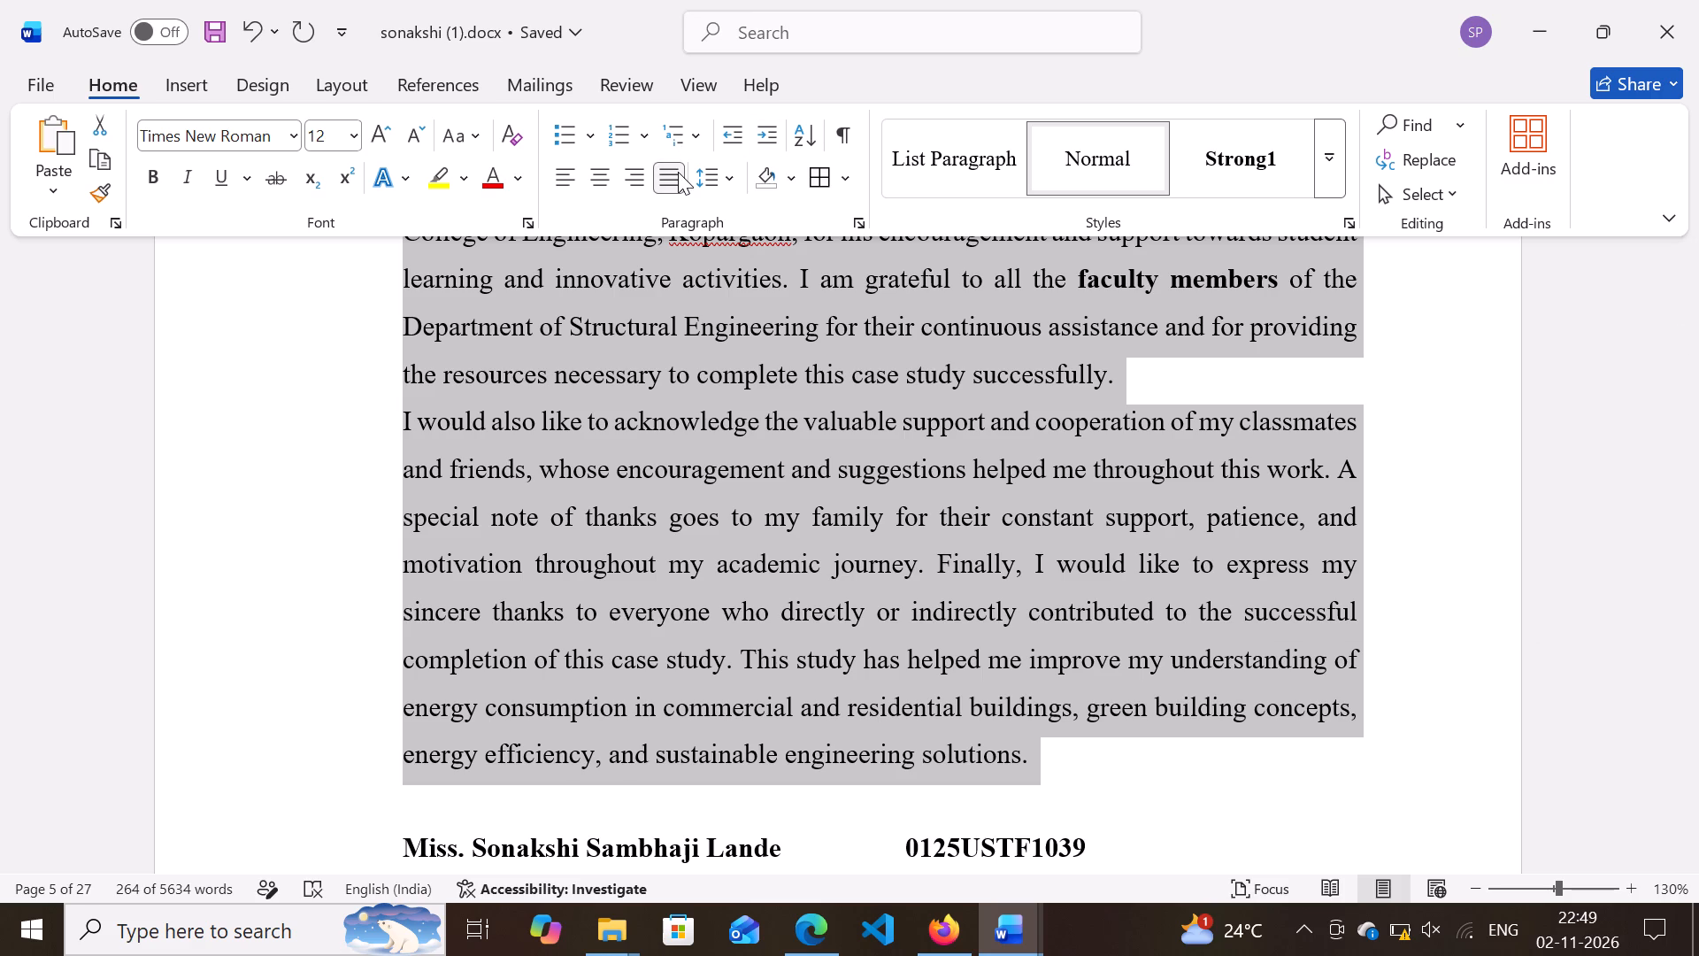
left_click(678, 172)
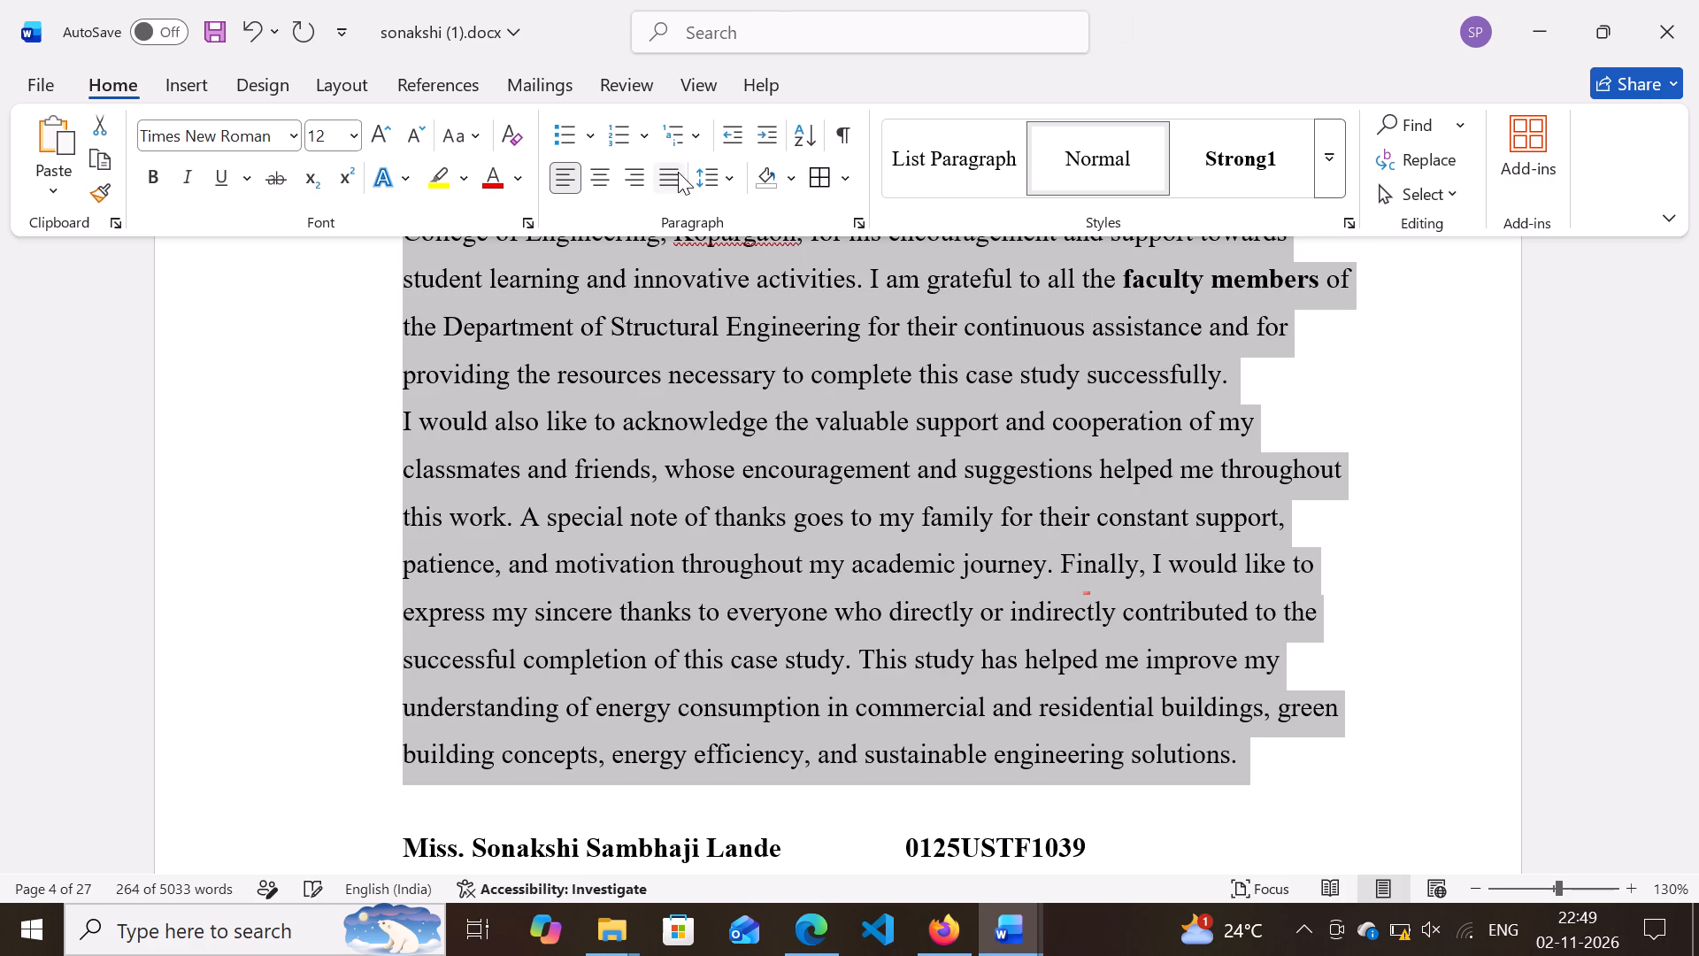
left_click(678, 172)
left_click(721, 181)
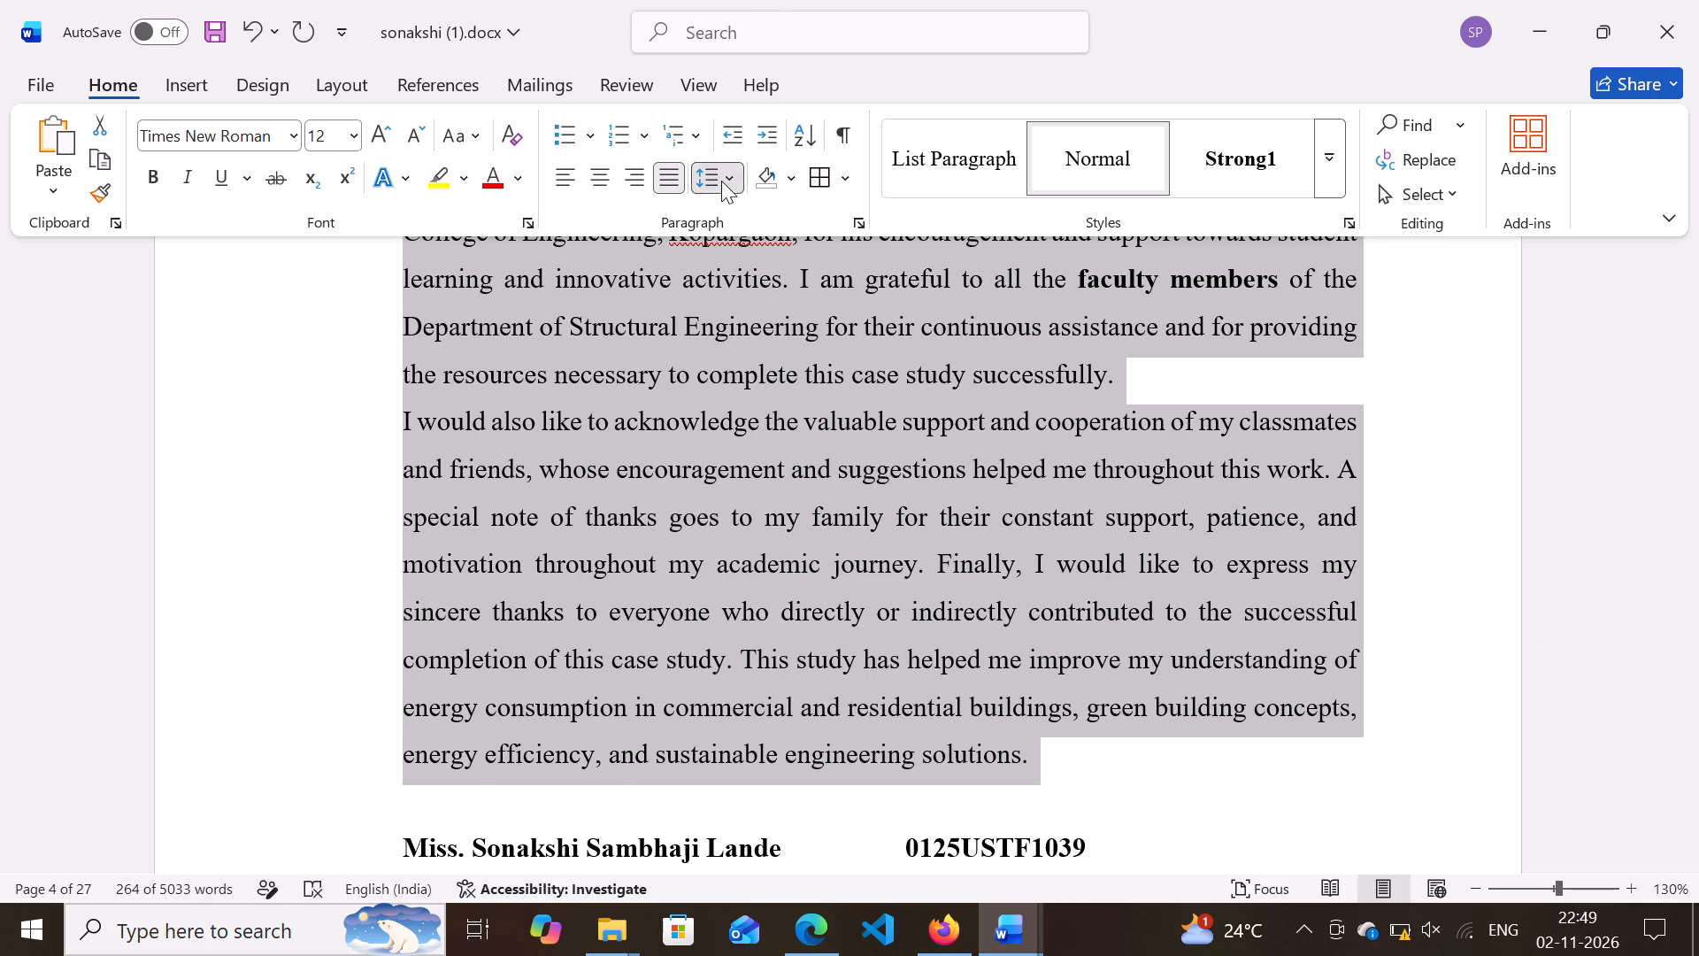
left_click(729, 286)
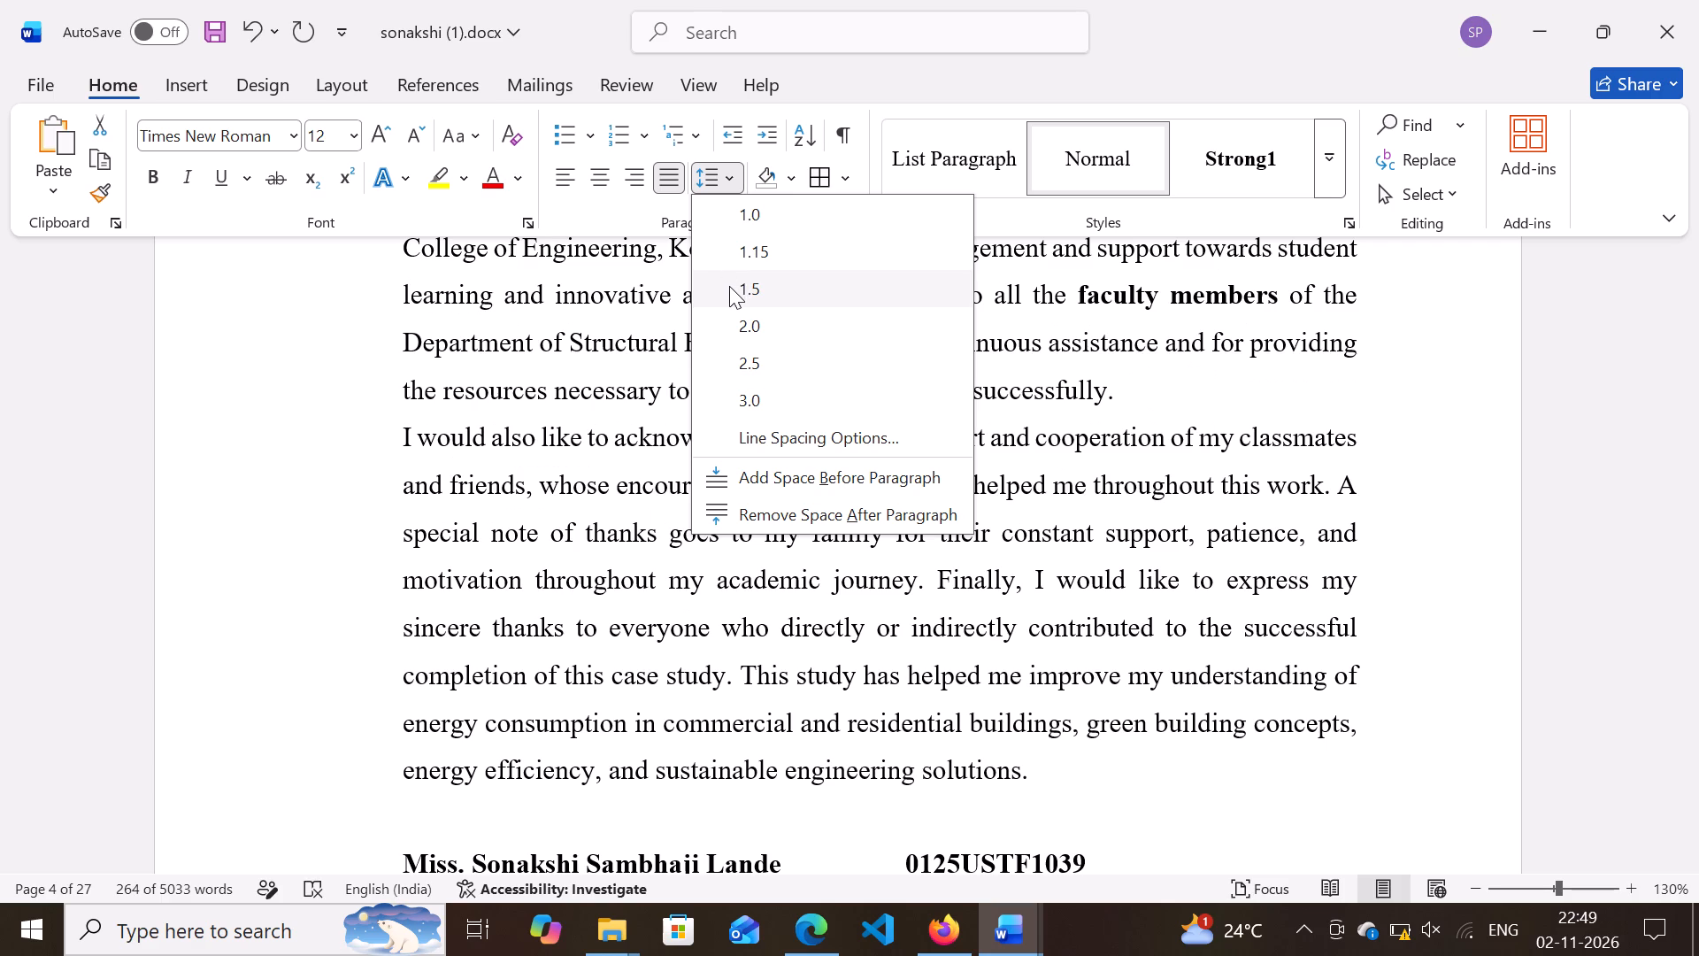
Centre the Acknowledgment heading above its body text.
scroll(793, 453, "up", 5)
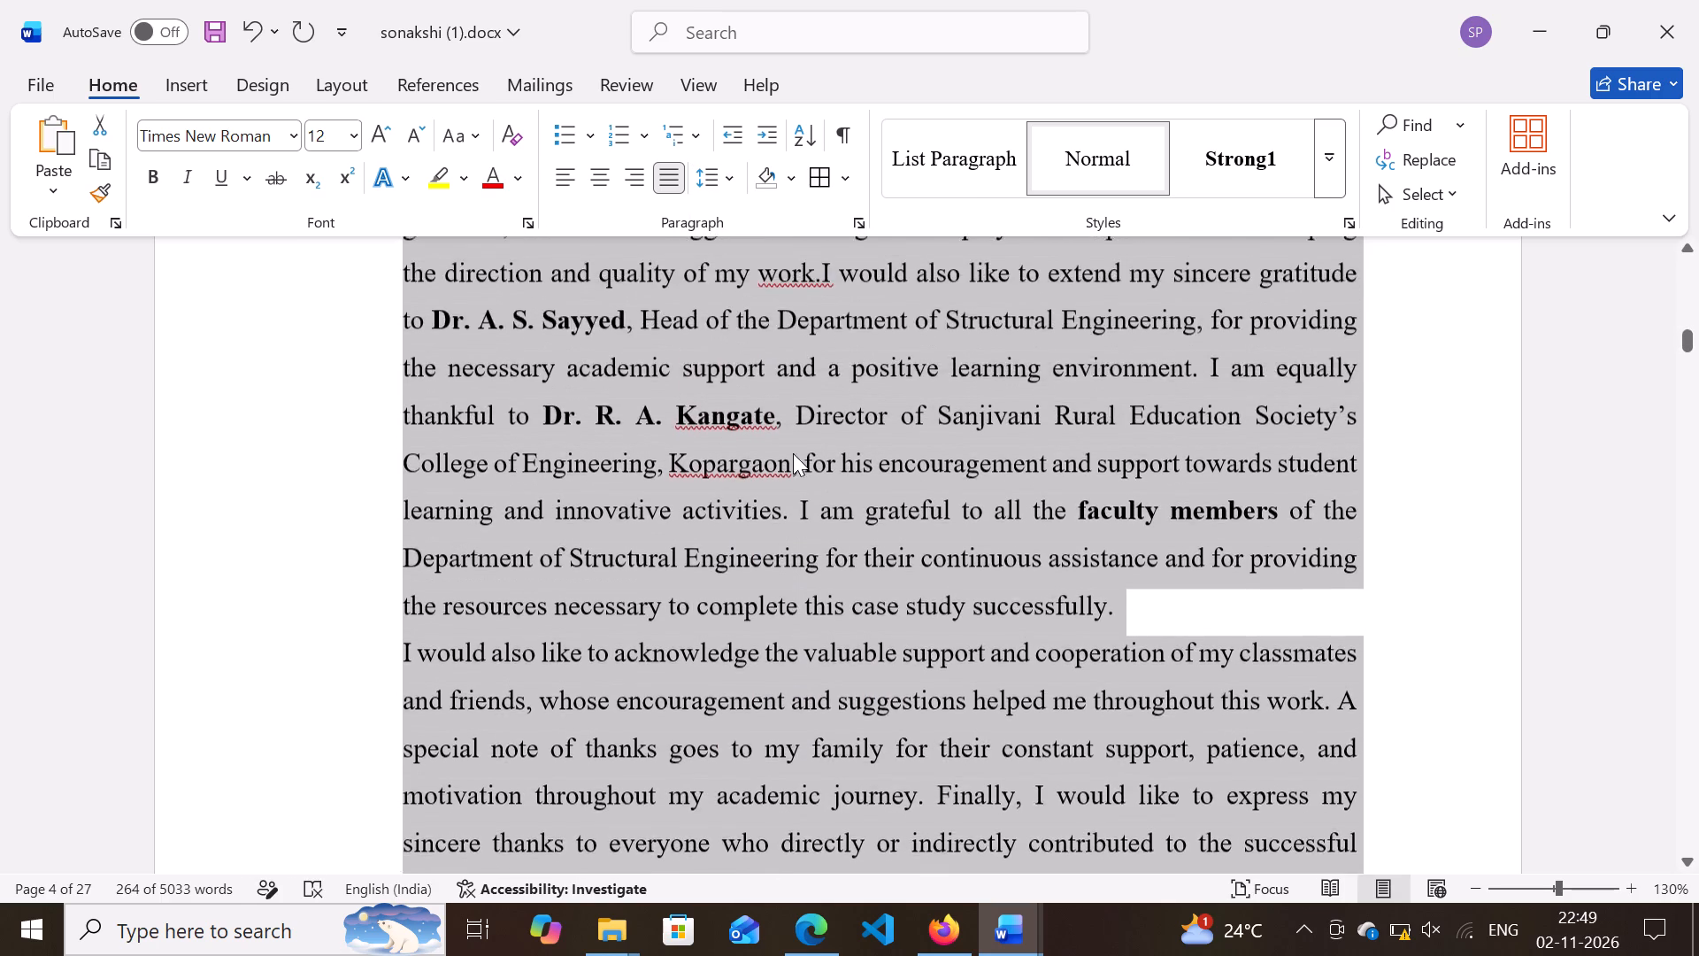
scroll(793, 453, "up", 2)
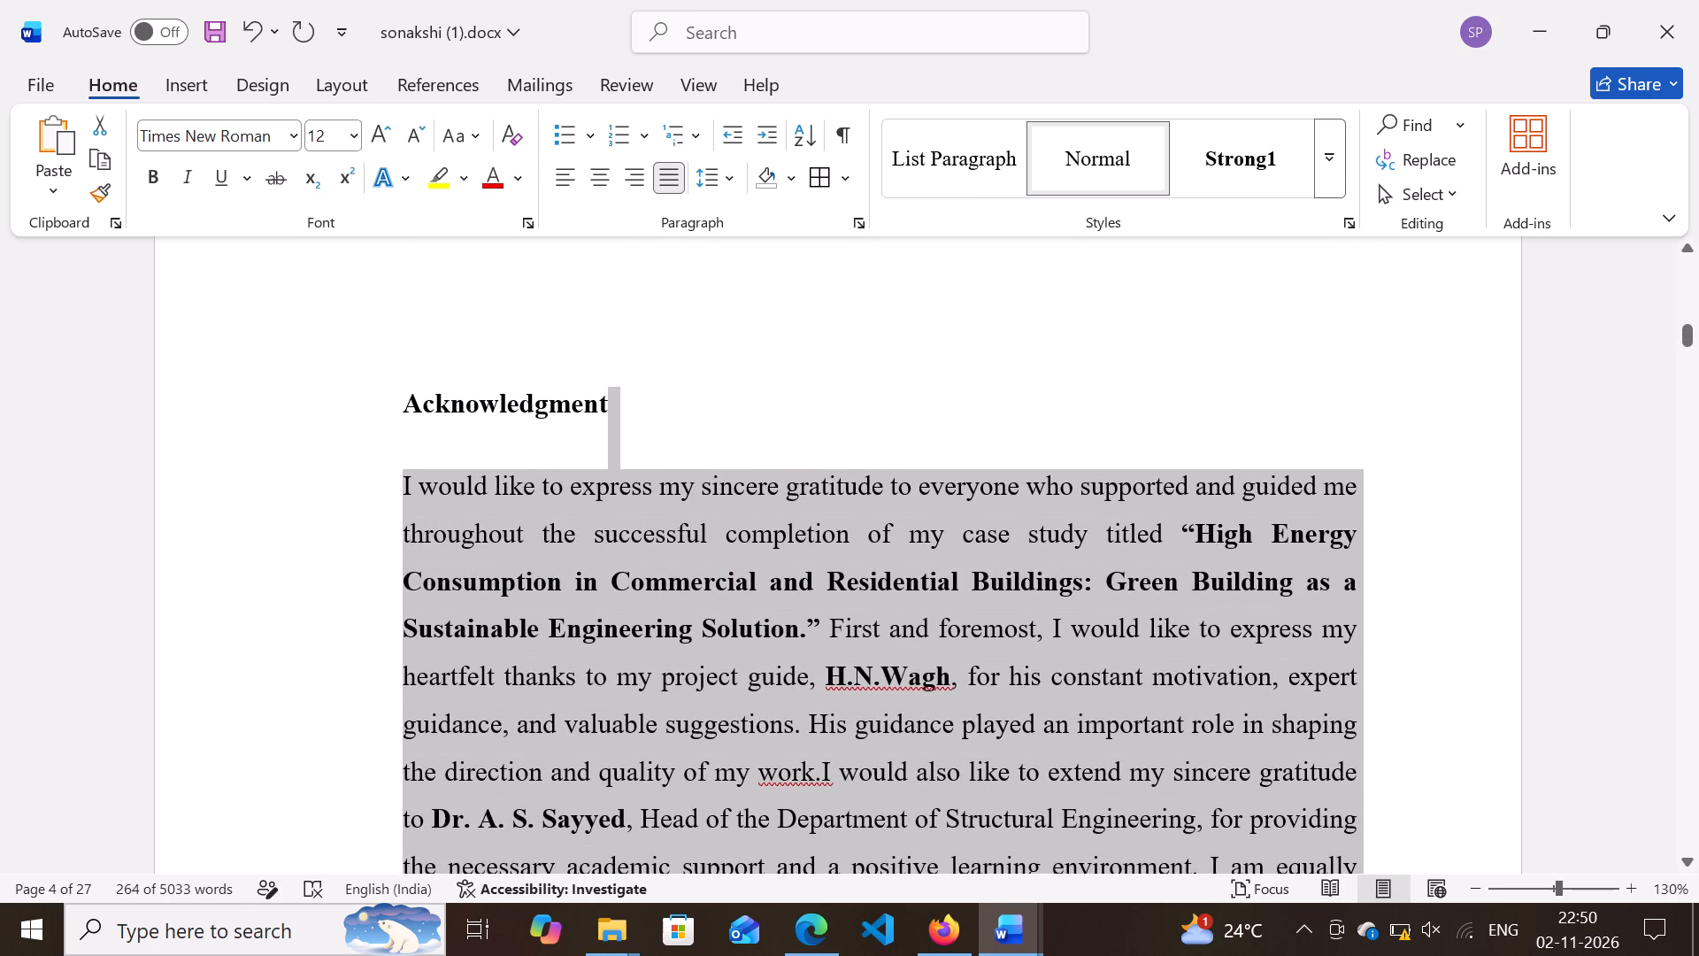
left_click(394, 406)
left_click_drag(394, 406, 642, 428)
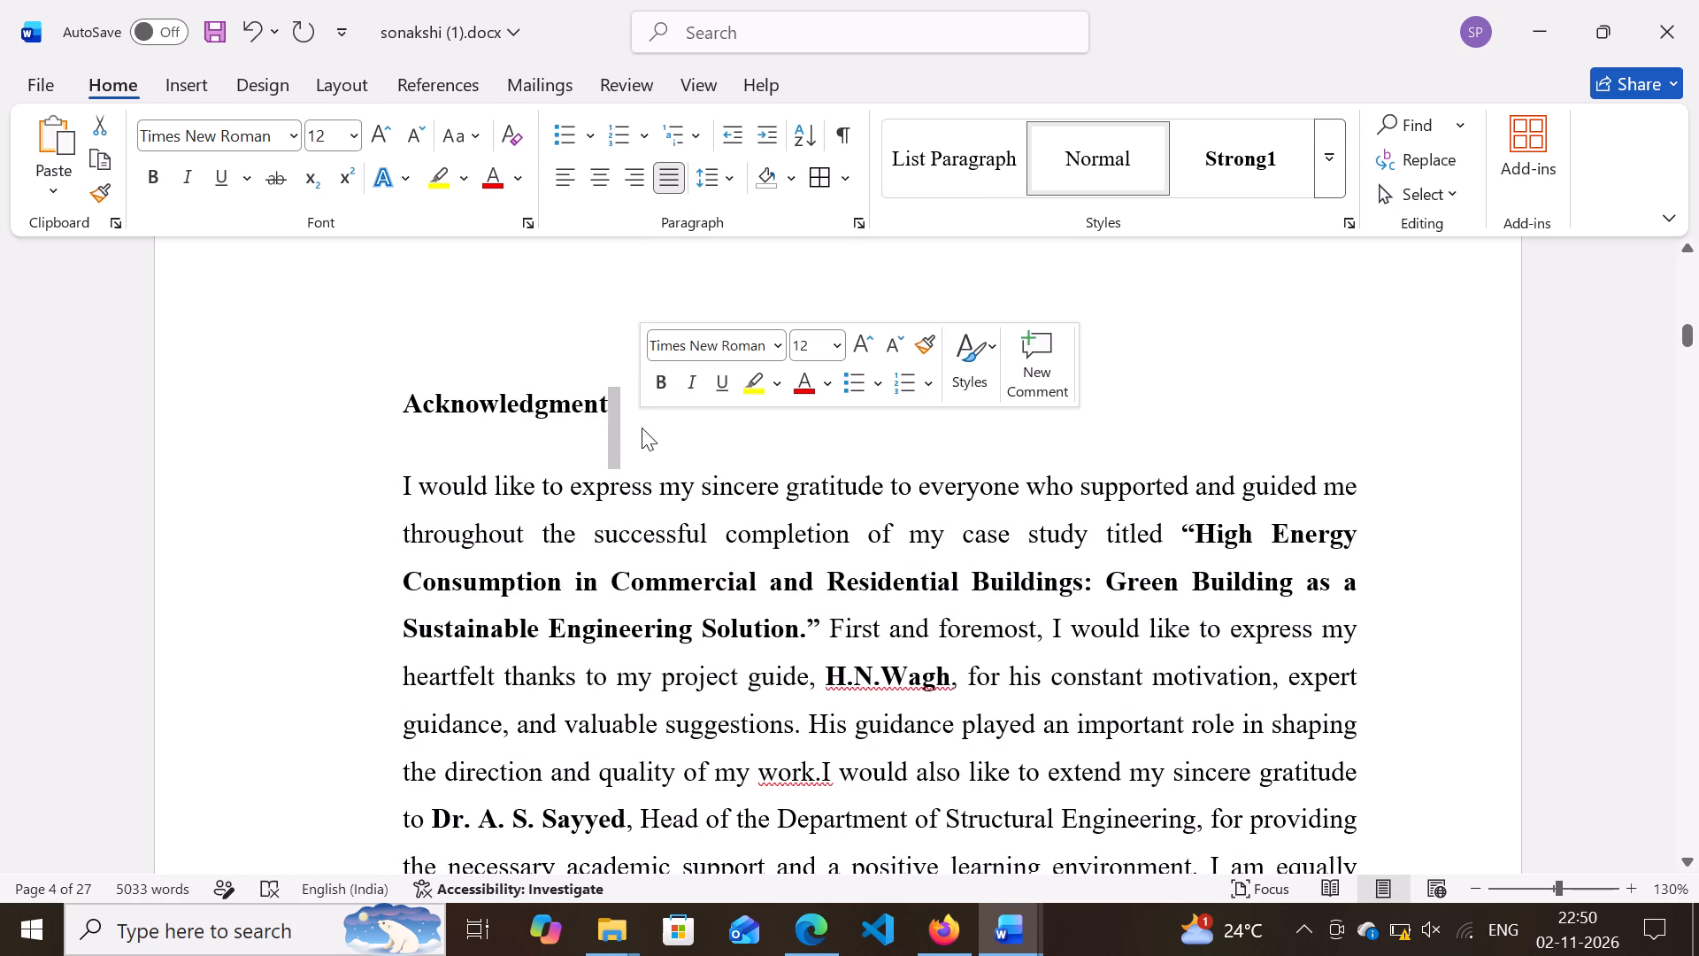
left_click_drag(396, 398, 640, 422)
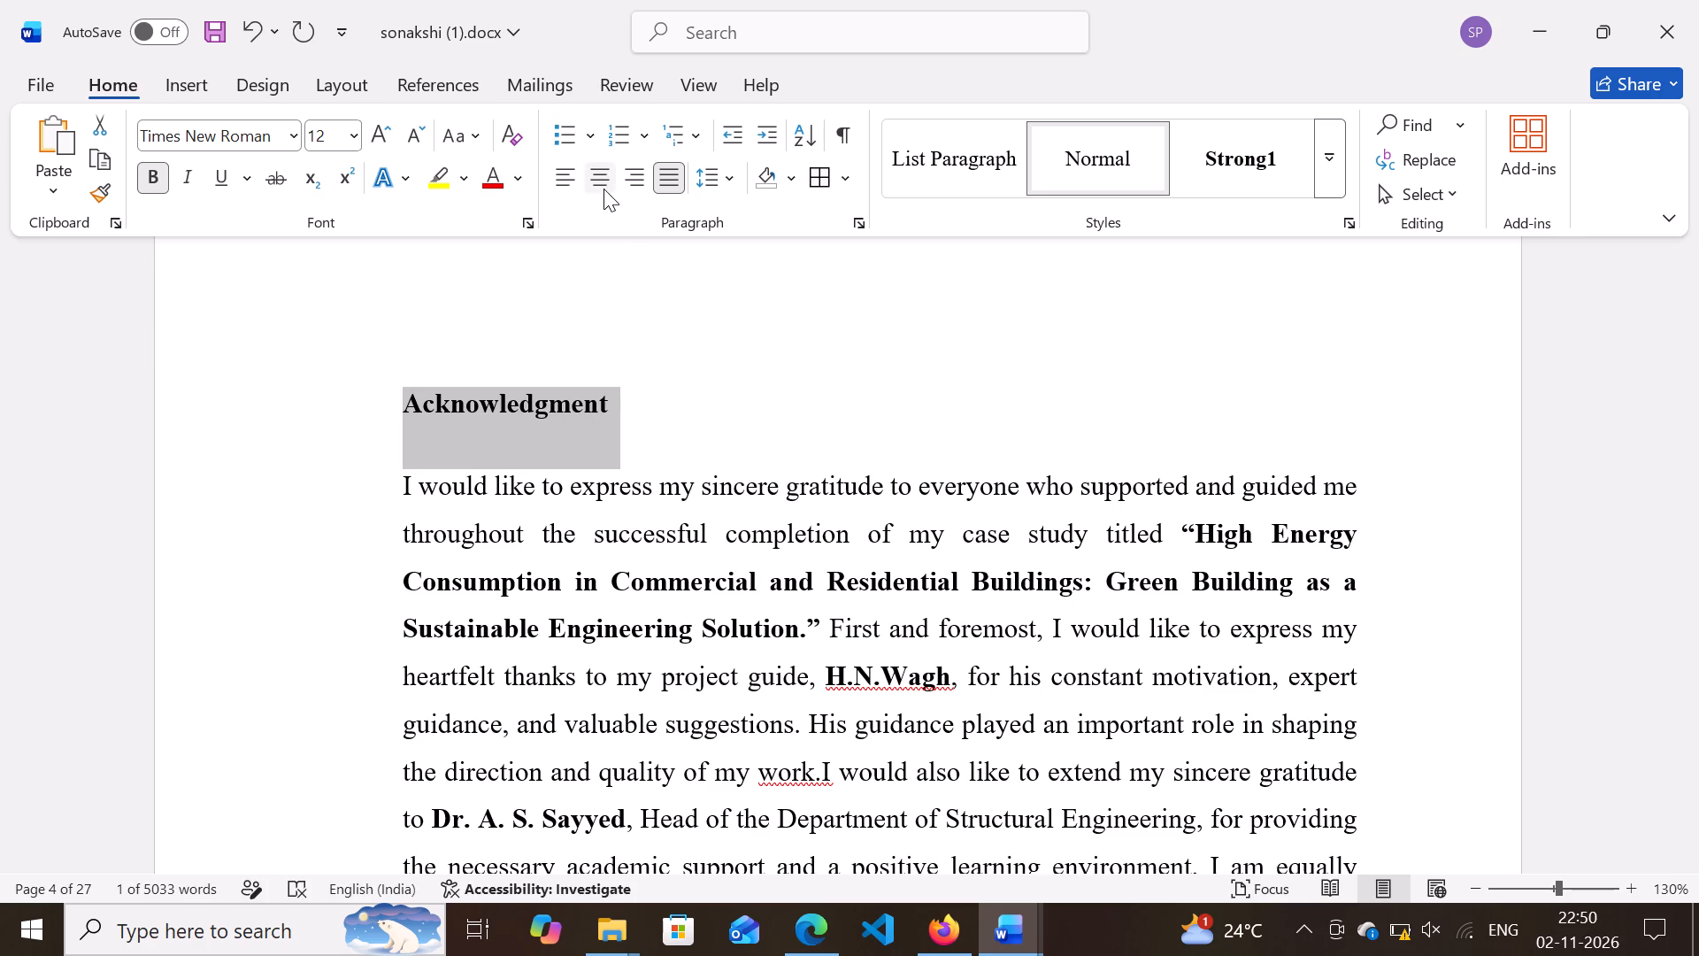
left_click(603, 189)
left_click(618, 392)
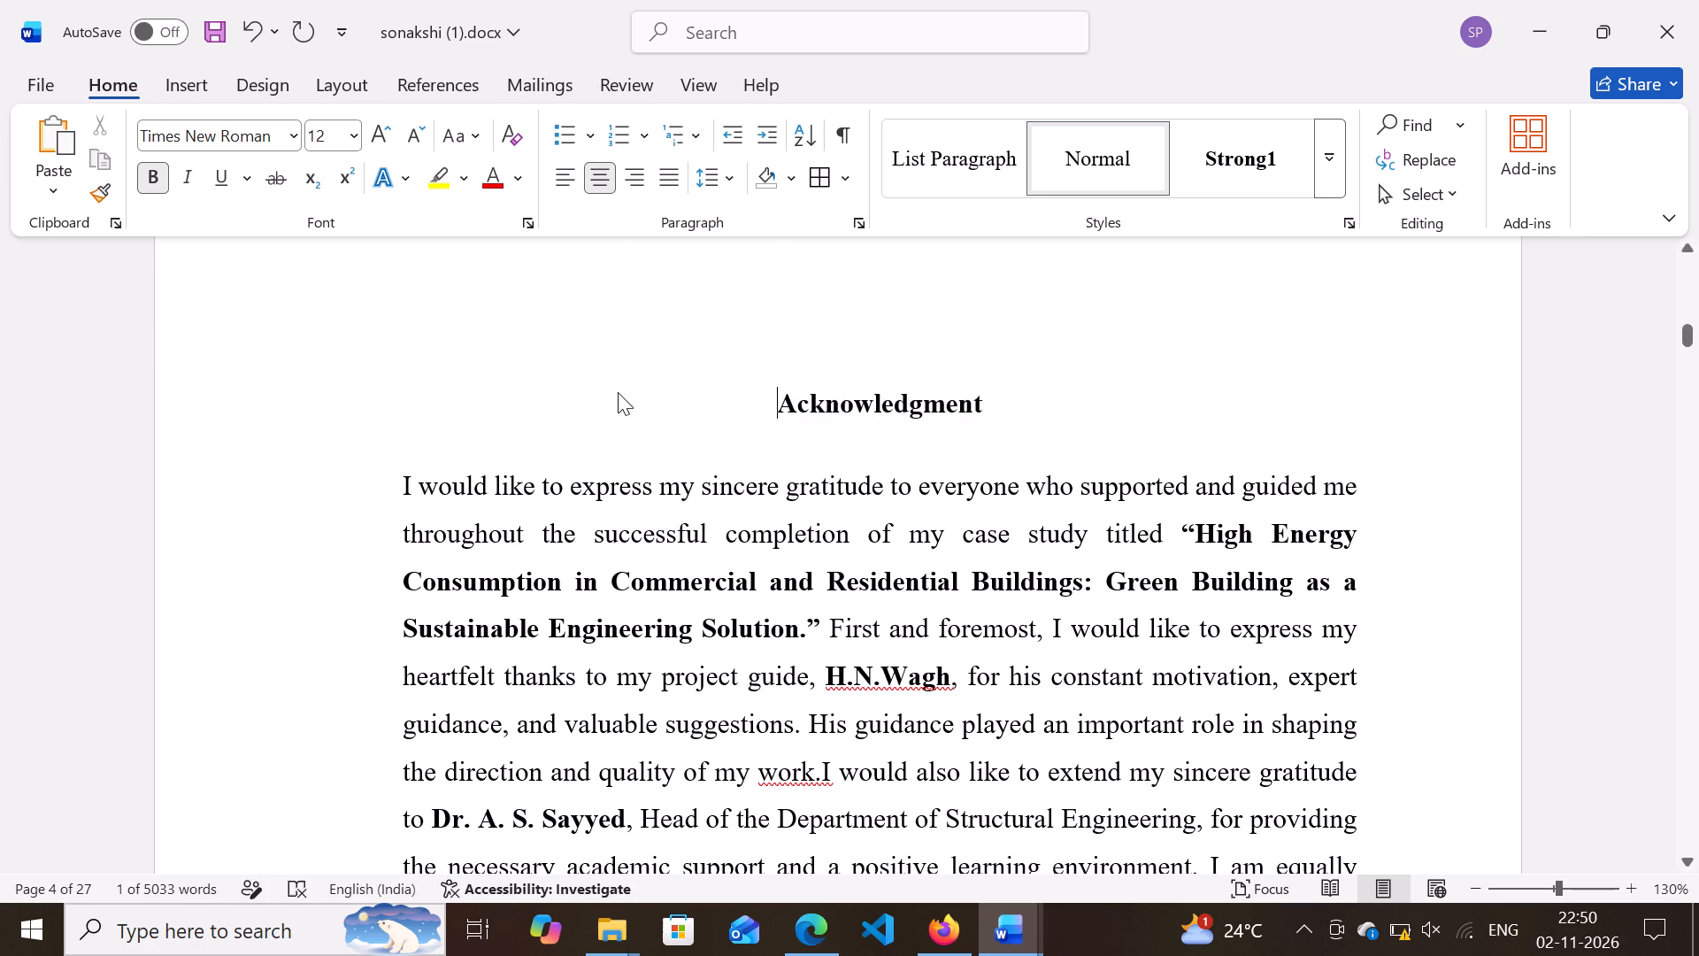
Examine the Content table's chapter titles and page numbers through to its final rows.
scroll(618, 392, "down", 7)
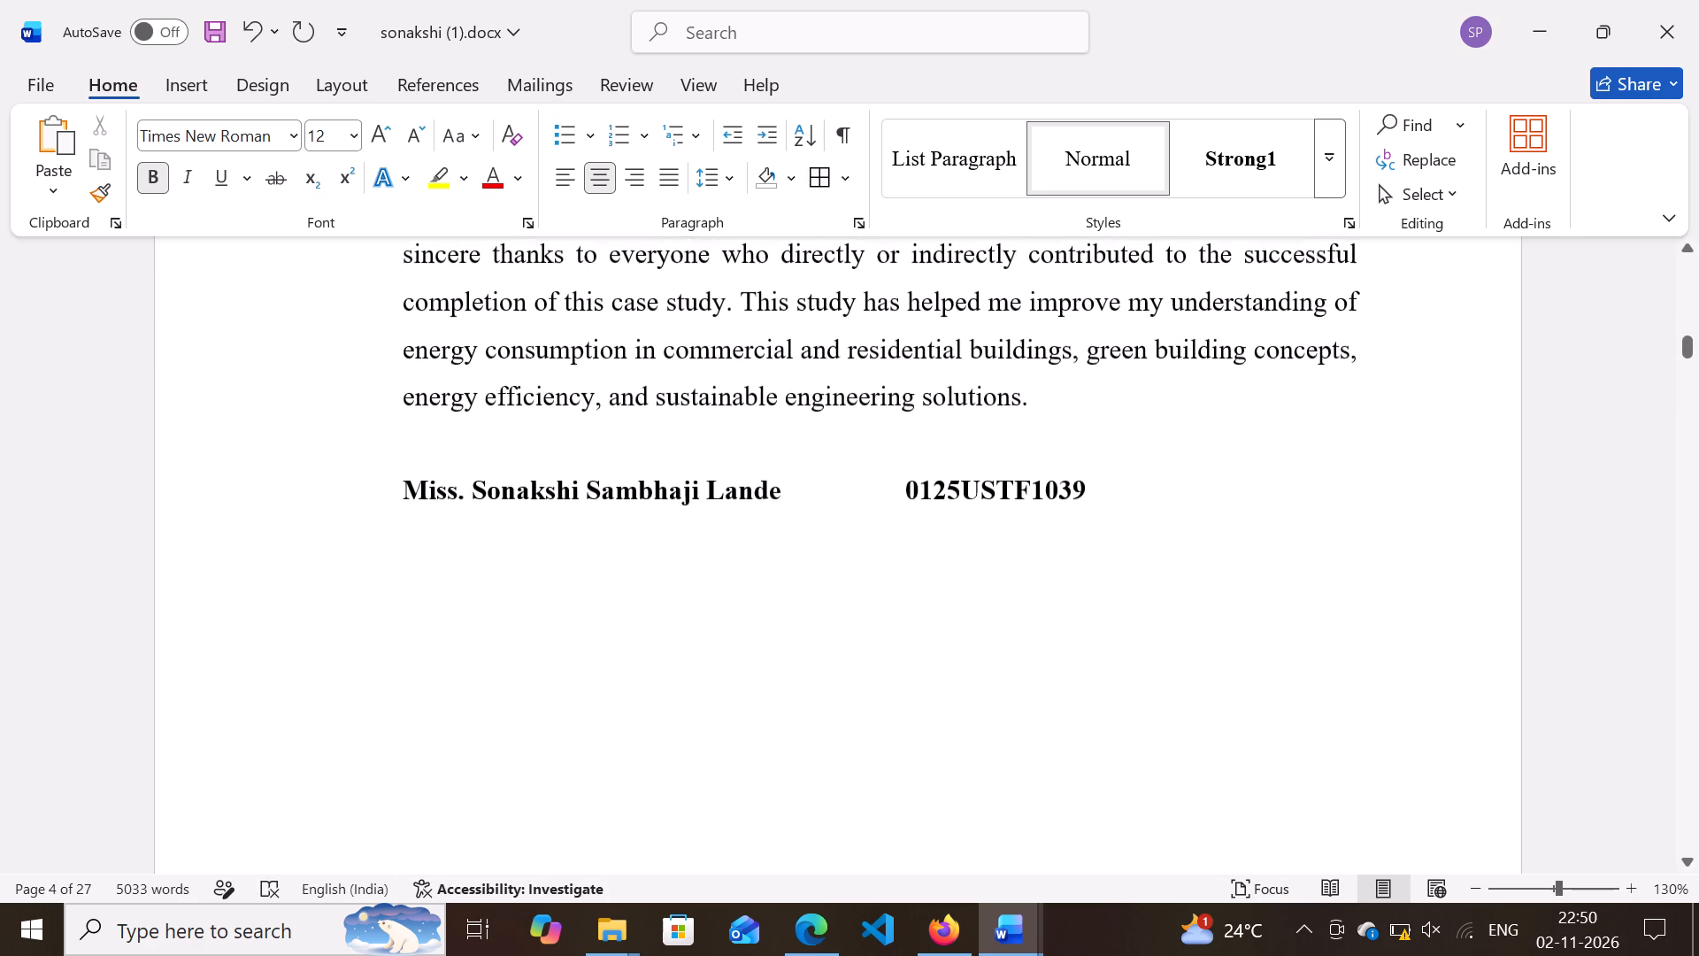
scroll(618, 392, "down", 5)
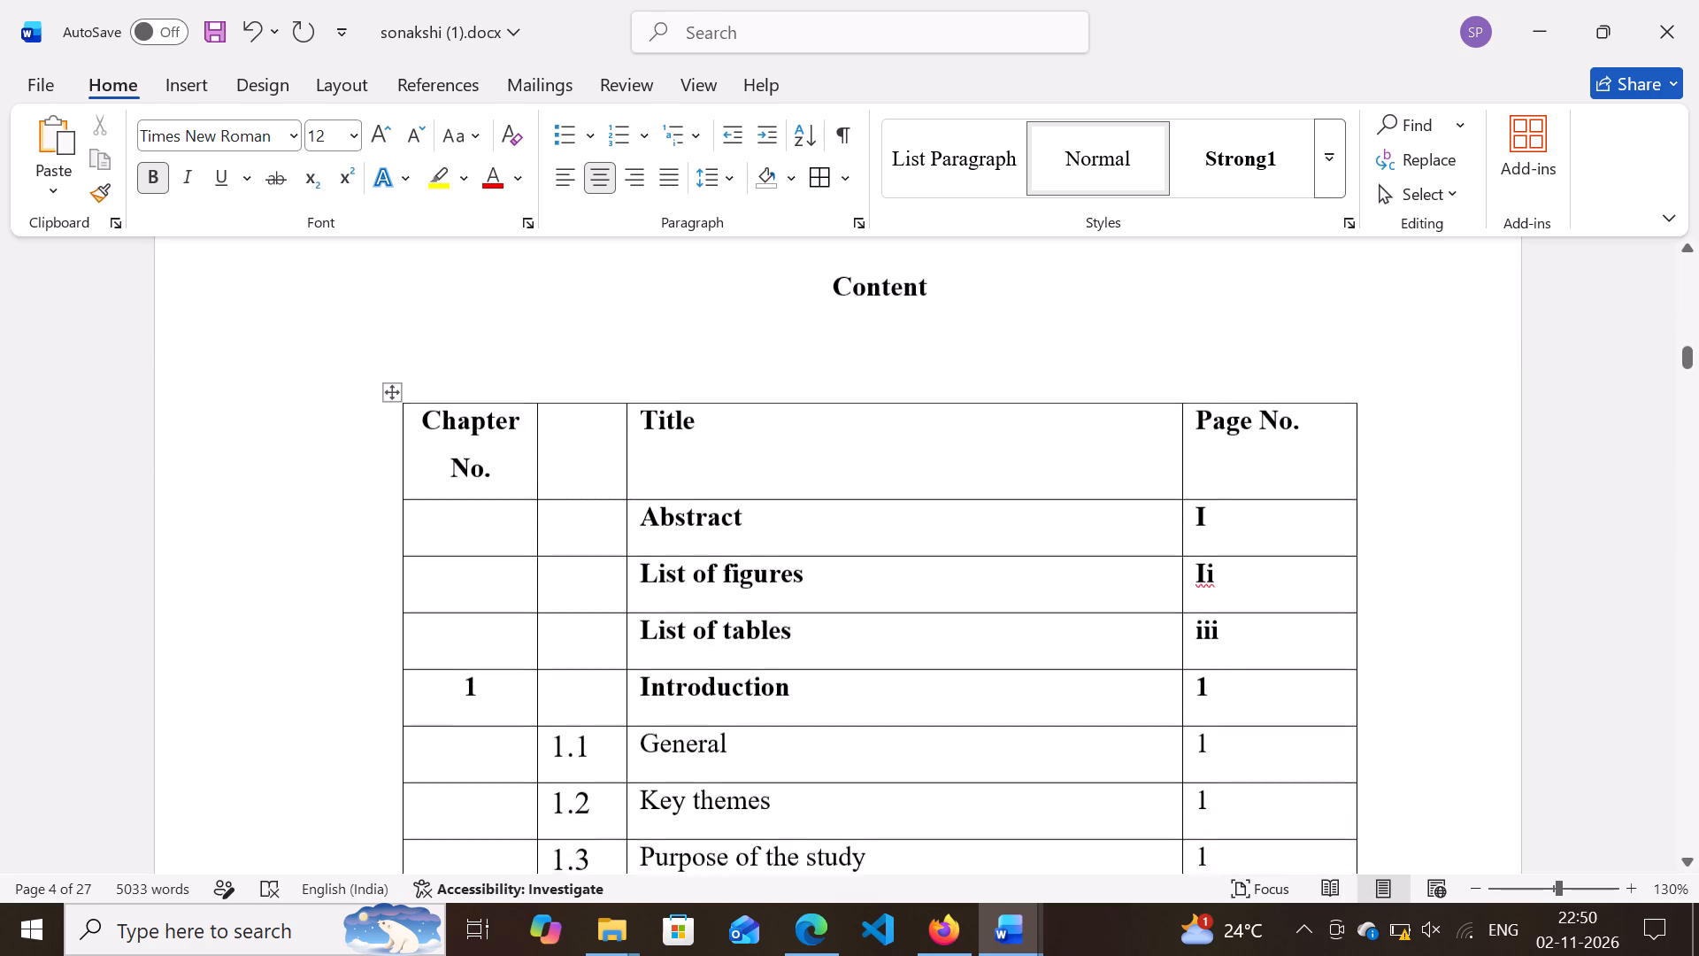
scroll(618, 392, "down", 4)
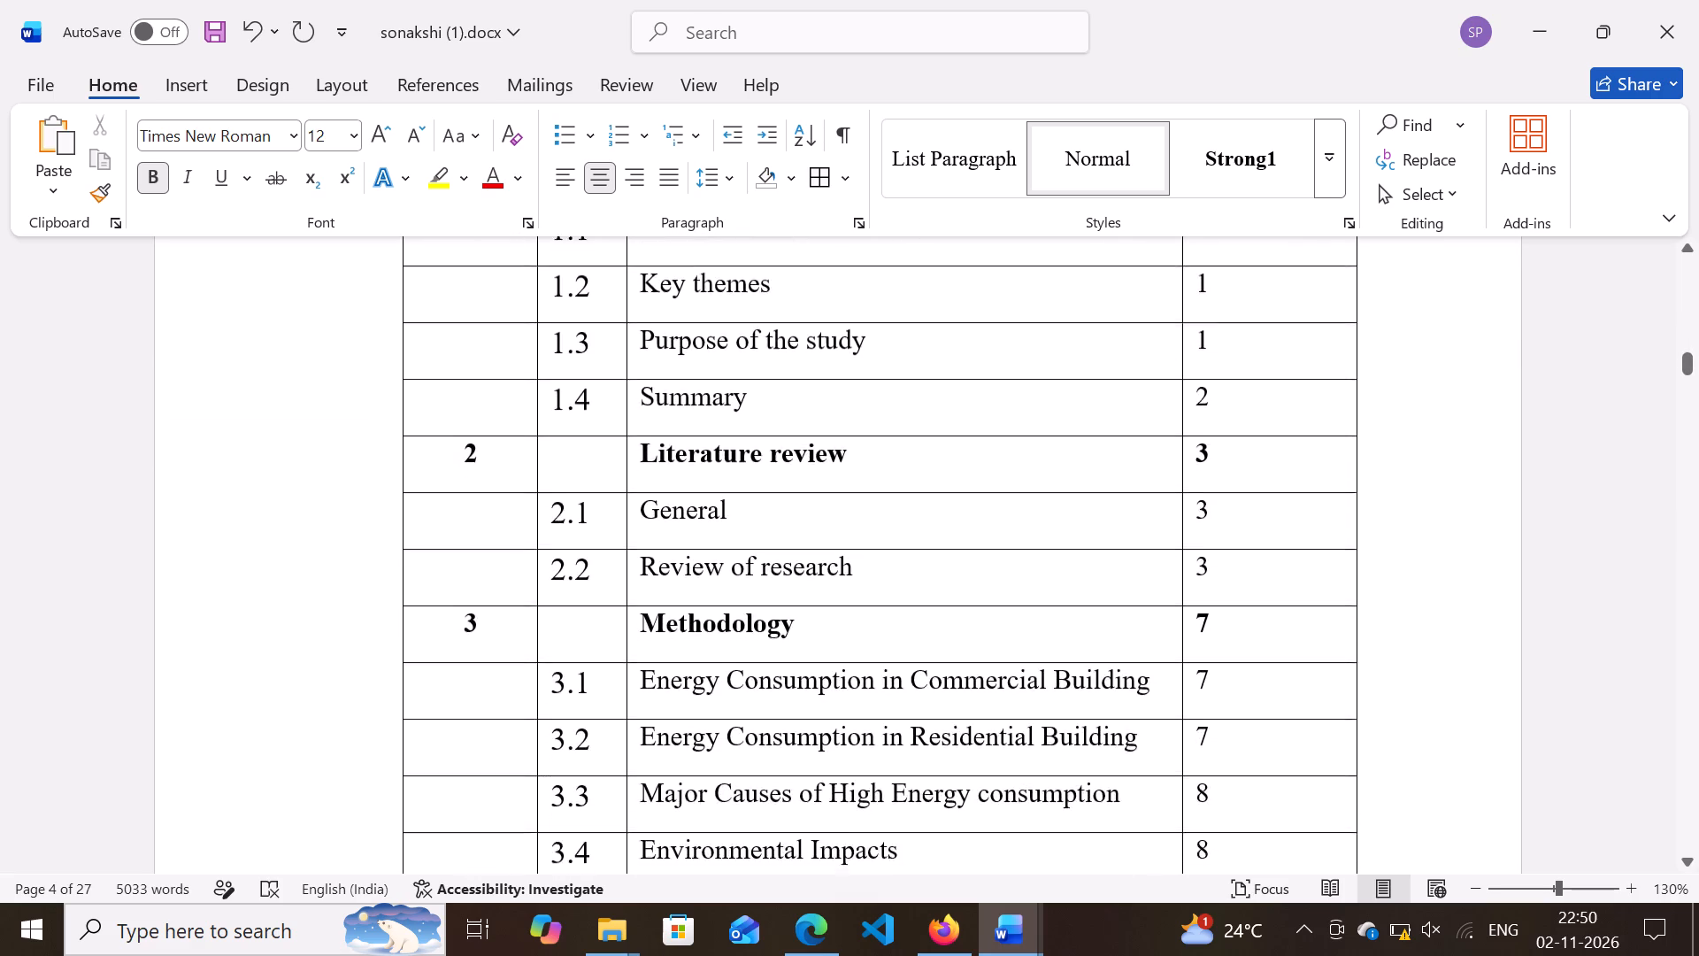
scroll(618, 392, "down", 3)
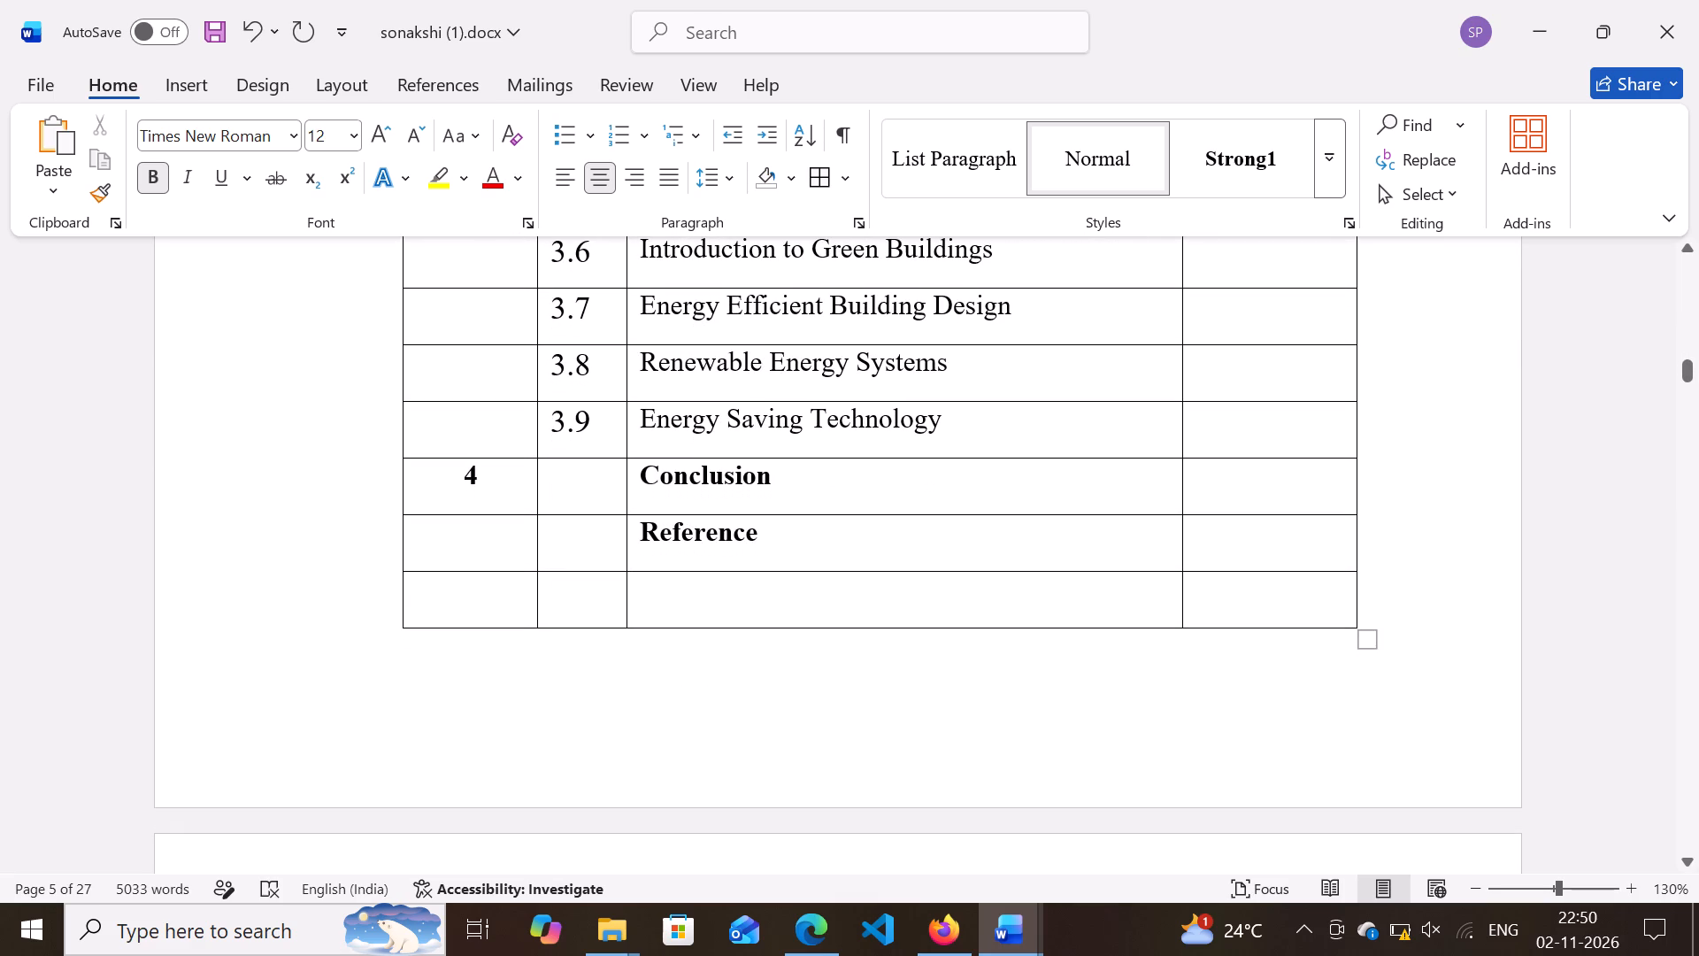
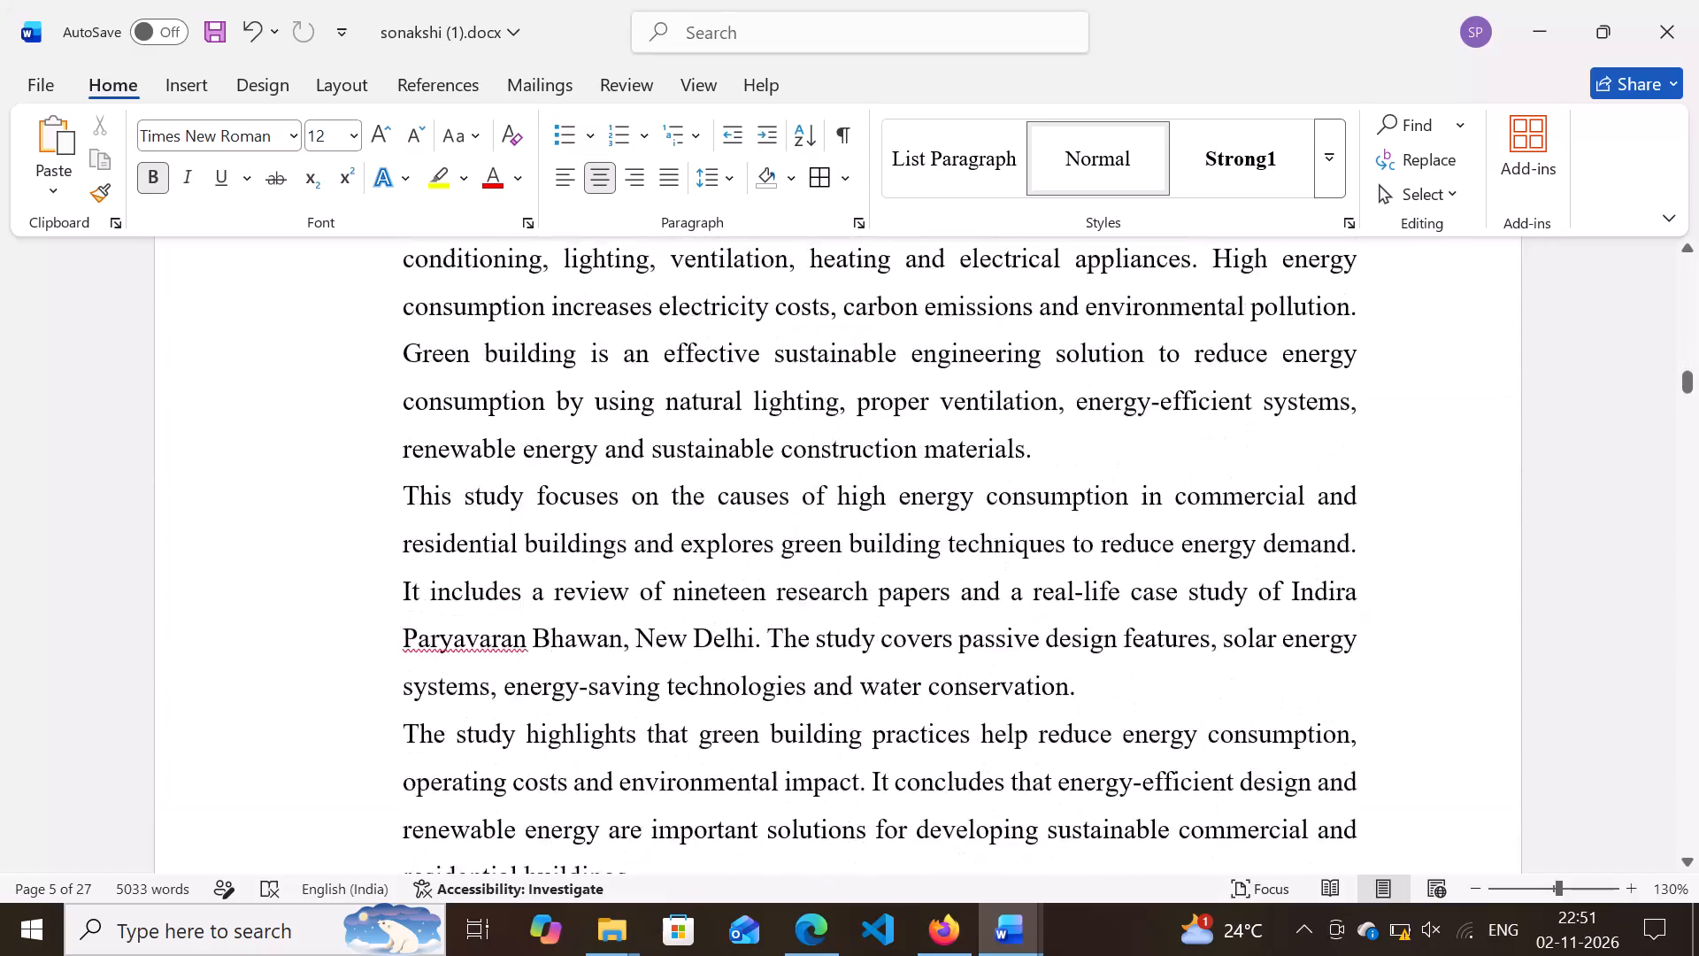
Justify the Abstract body paragraphs and set their line spacing to 1.5.
scroll(618, 392, "up", 4)
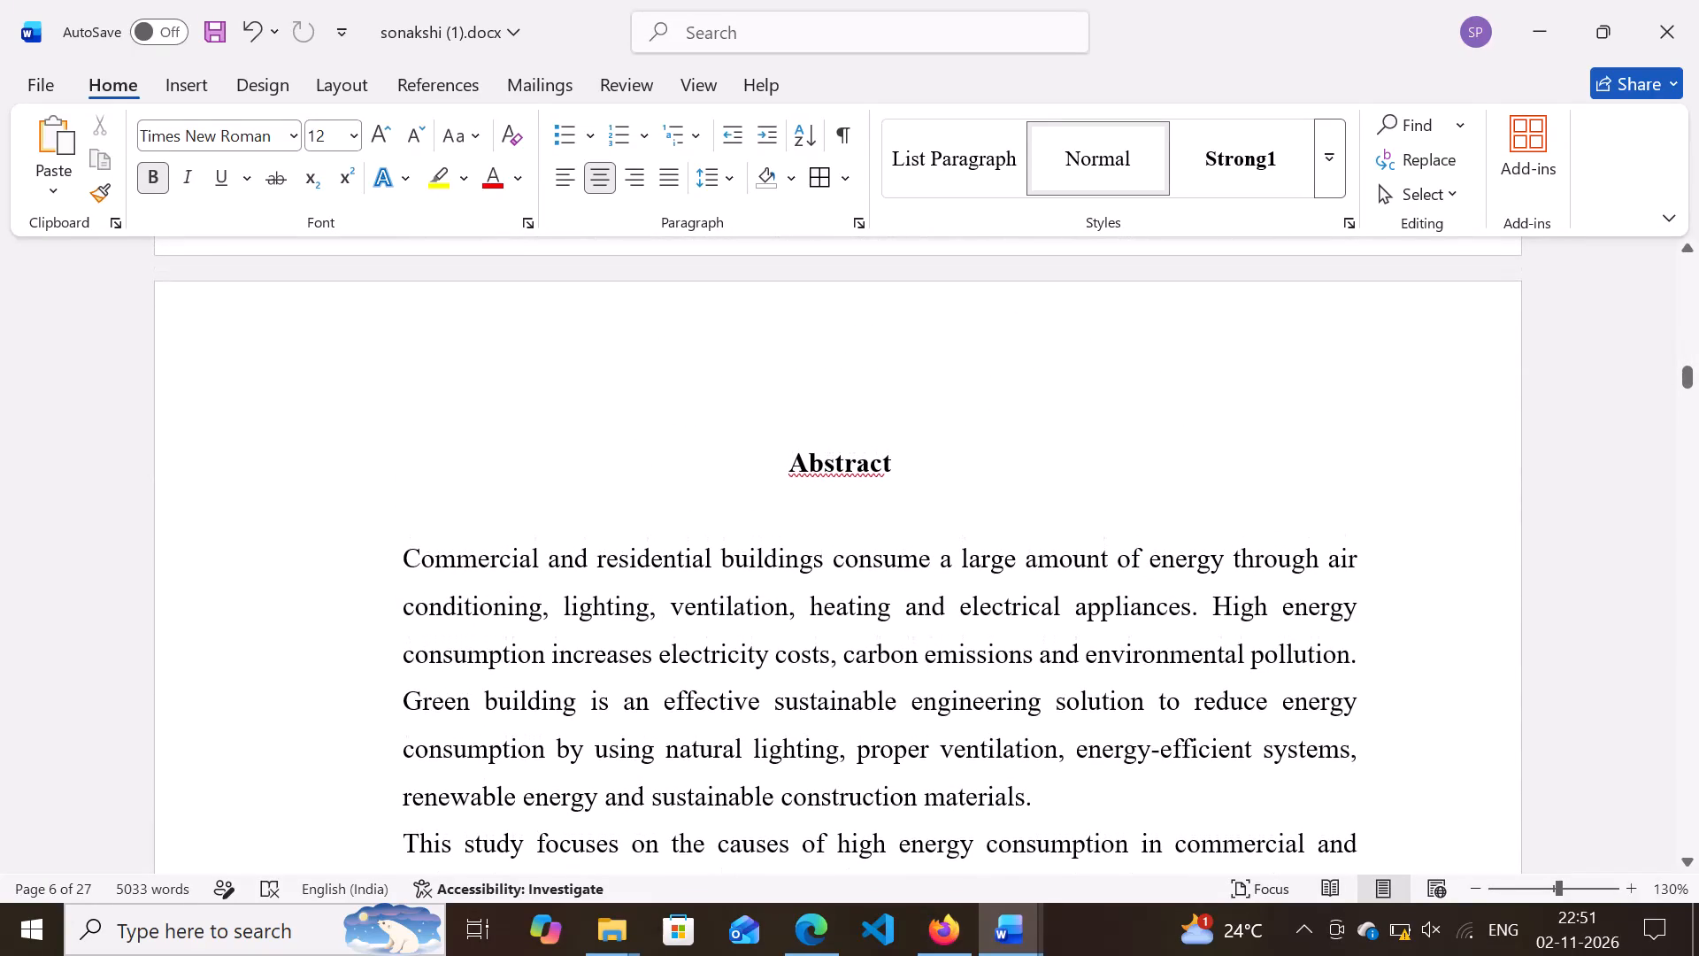
left_click_drag(394, 545, 704, 946)
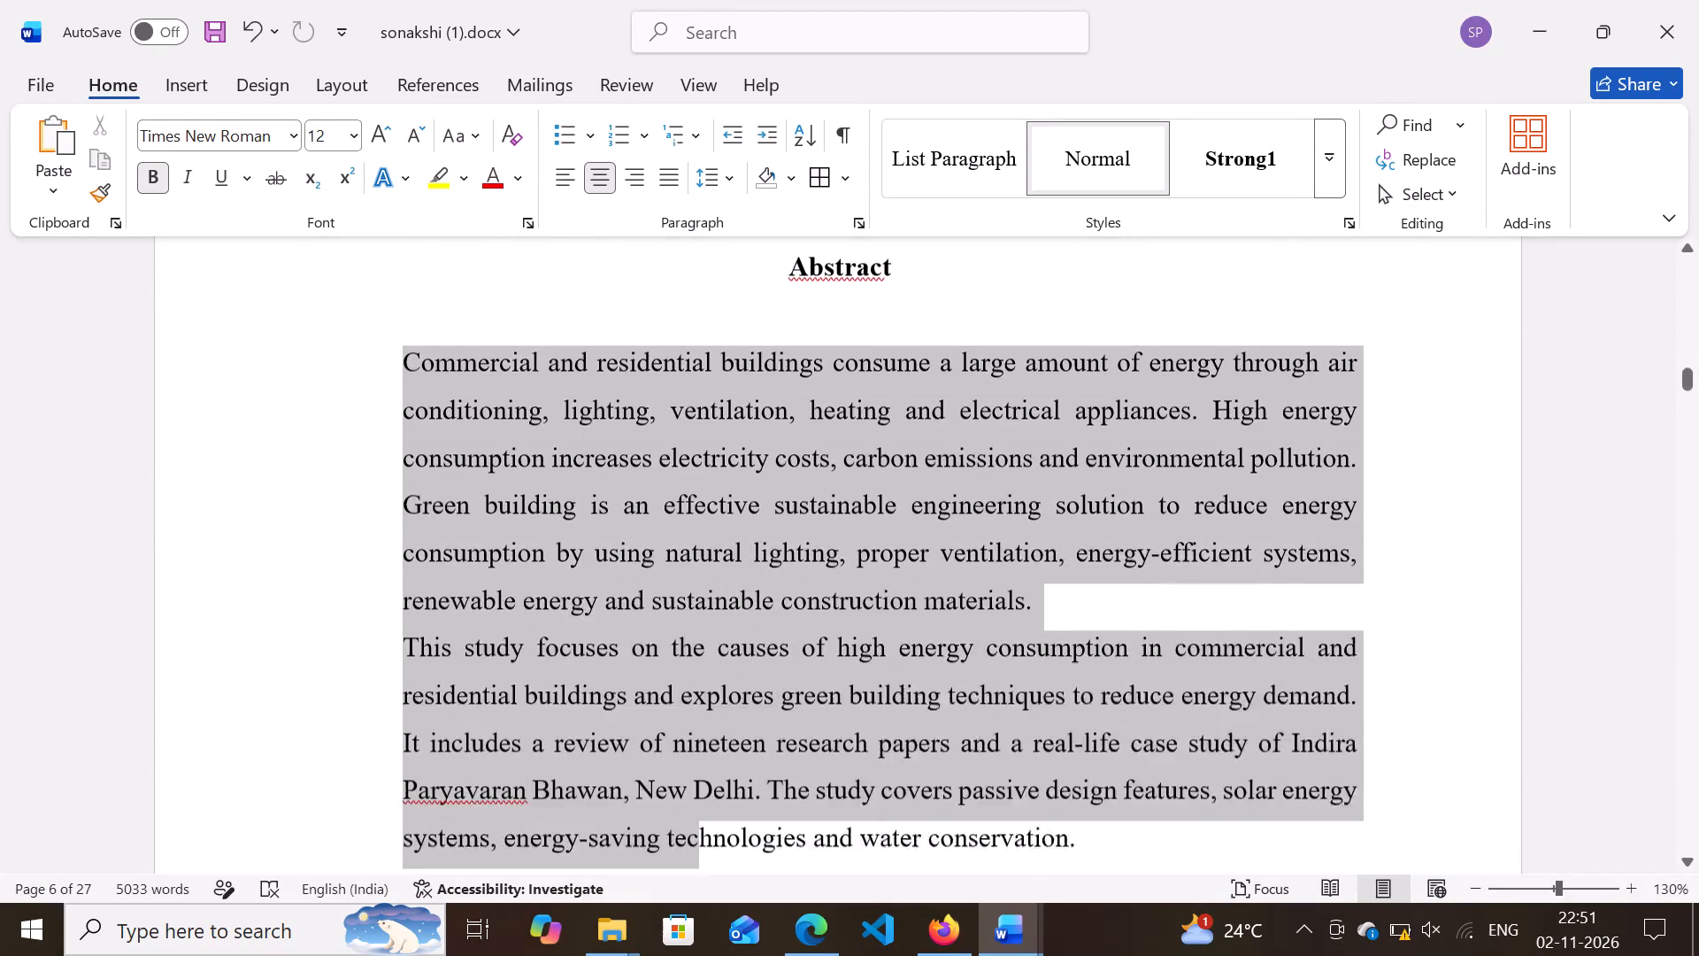
left_click_drag(704, 946, 904, 237)
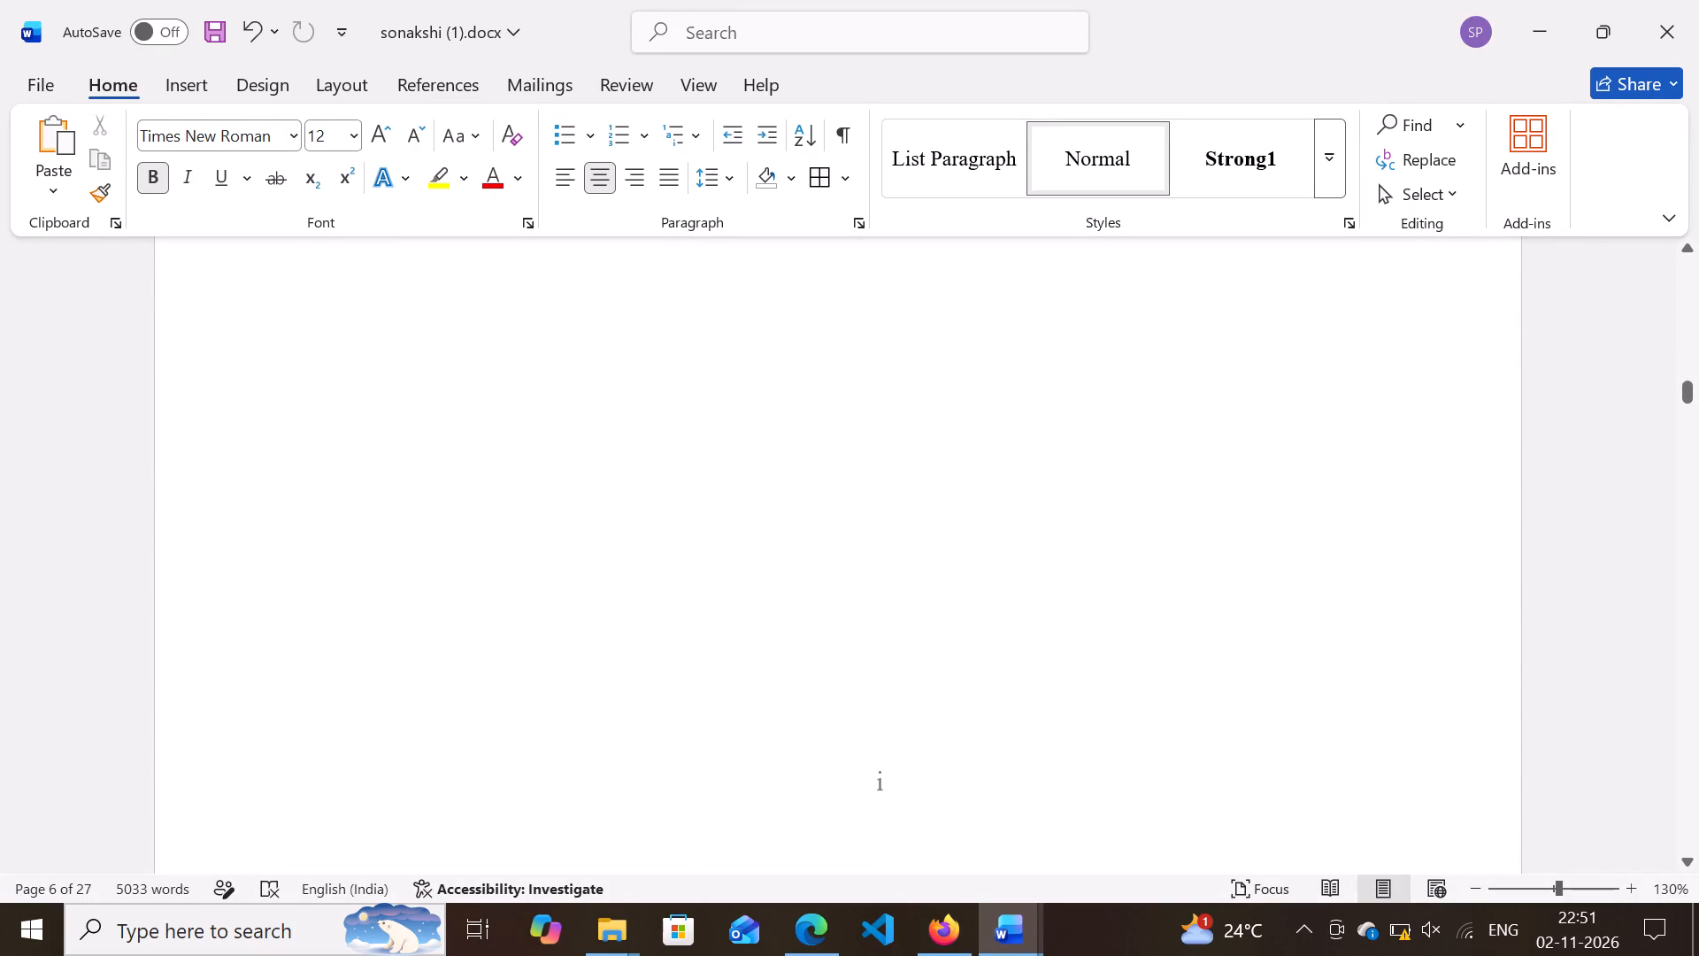
left_click_drag(904, 237, 838, 910)
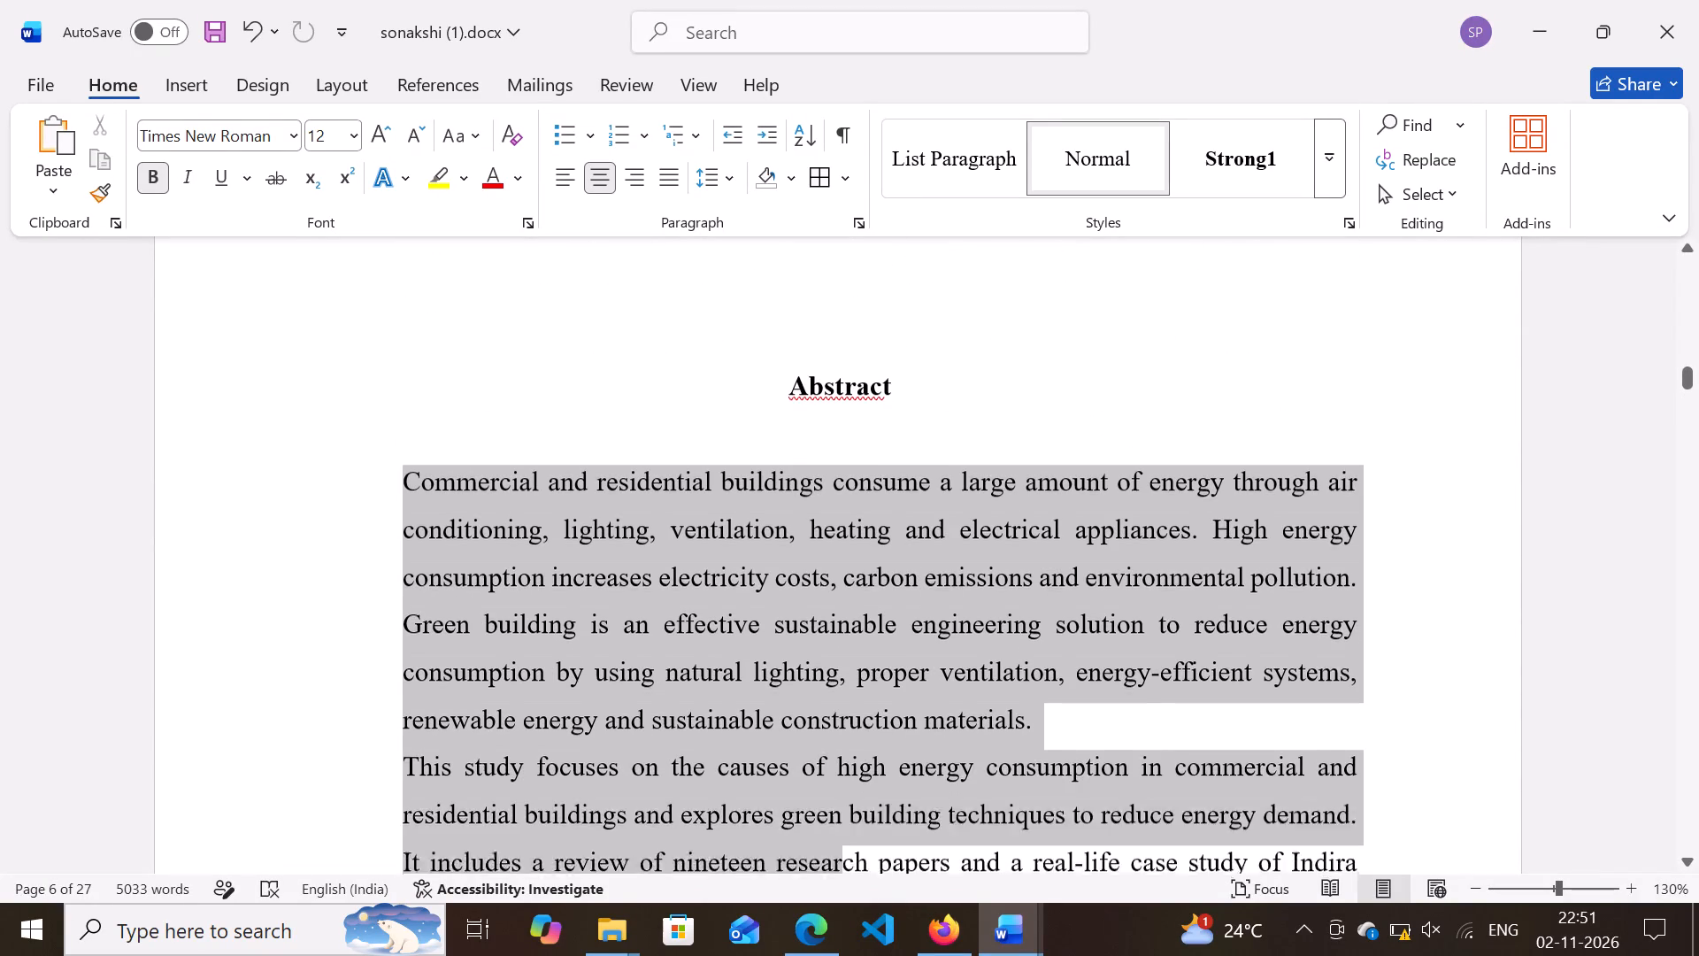
left_click_drag(838, 910, 927, 441)
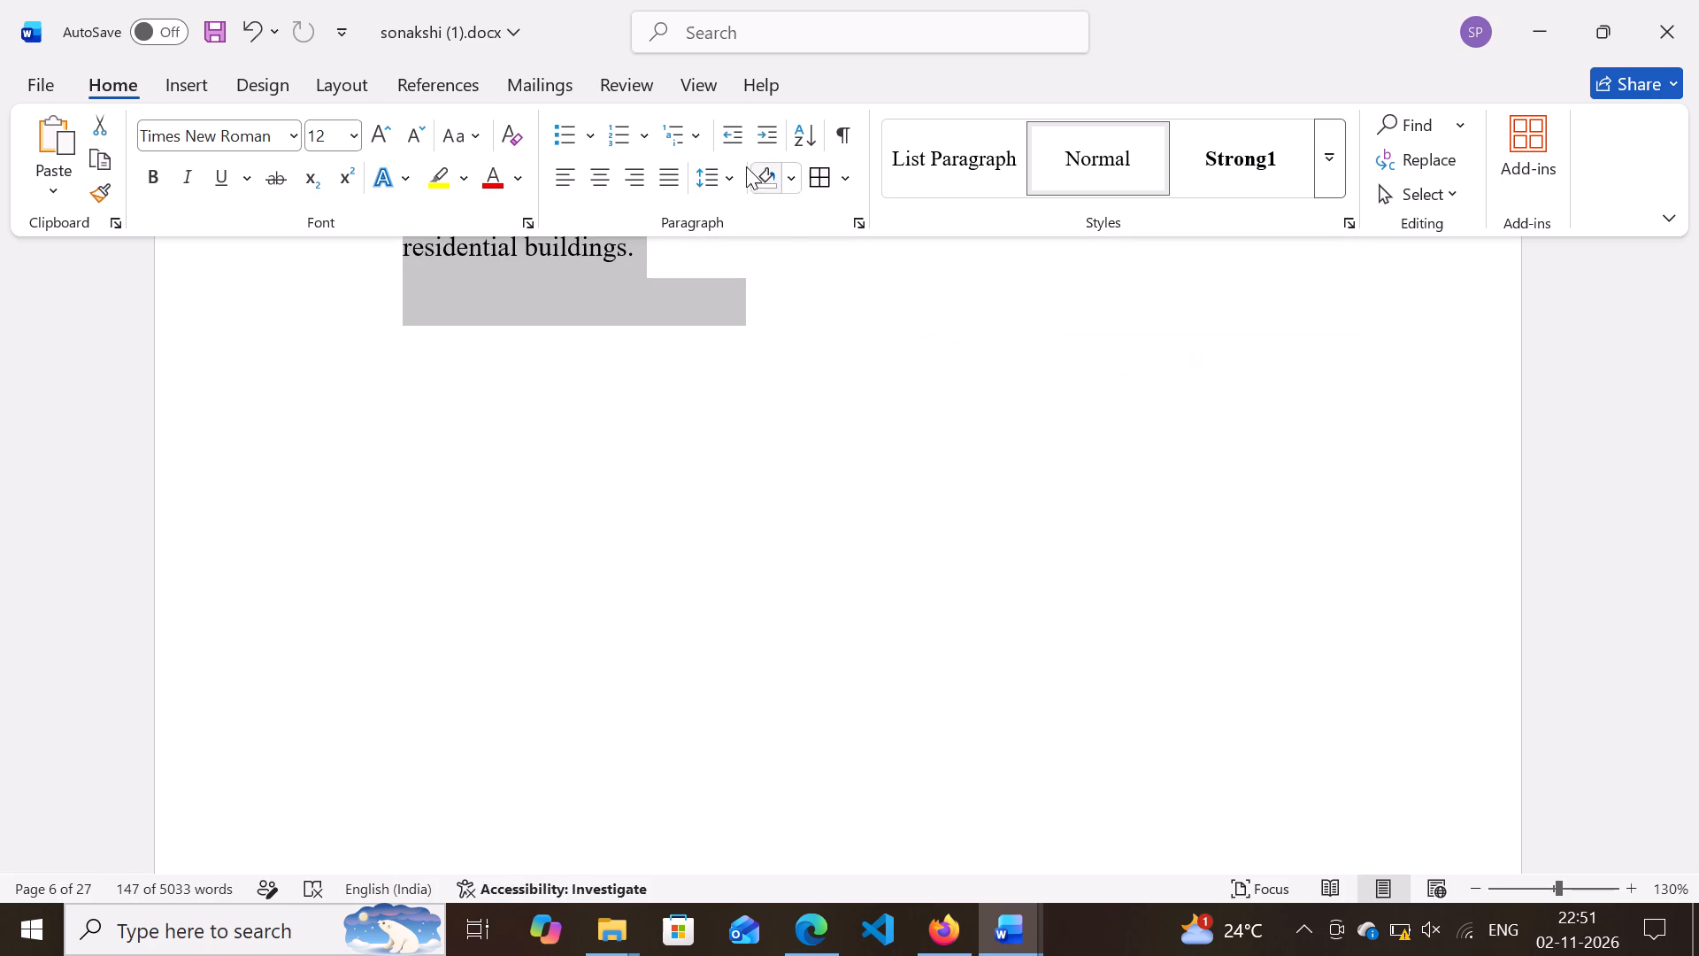
left_click(665, 180)
scroll(665, 180, "up", 3)
scroll(696, 468, "up", 2)
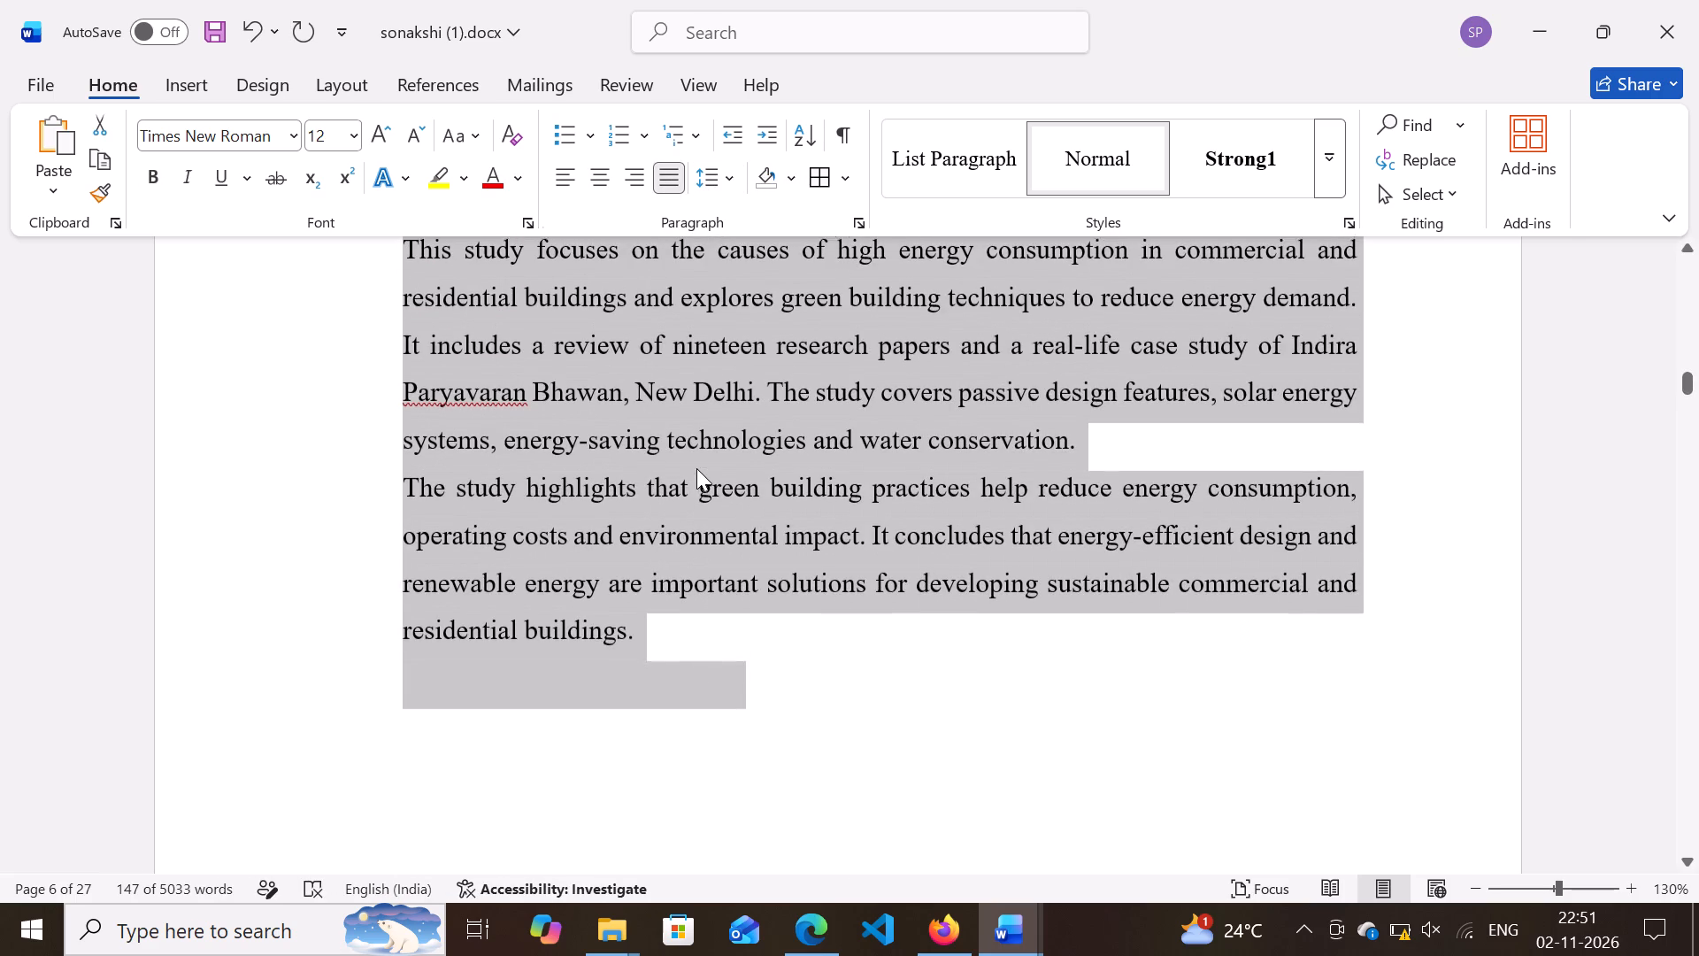
left_click(672, 184)
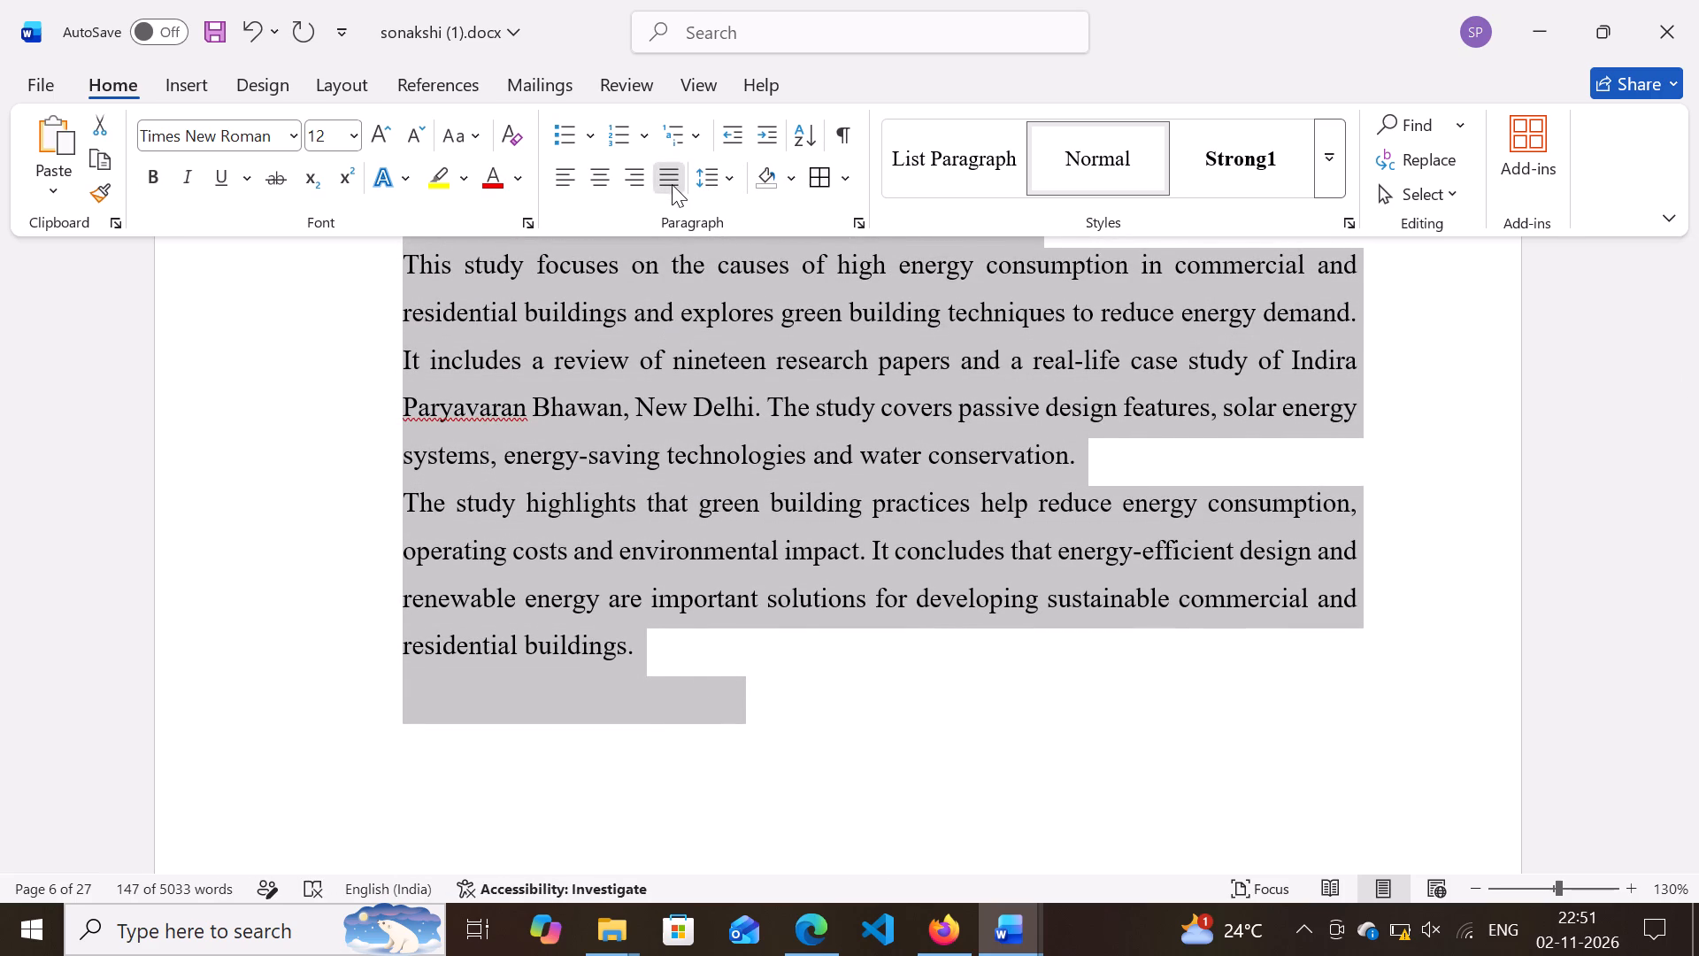
left_click(672, 184)
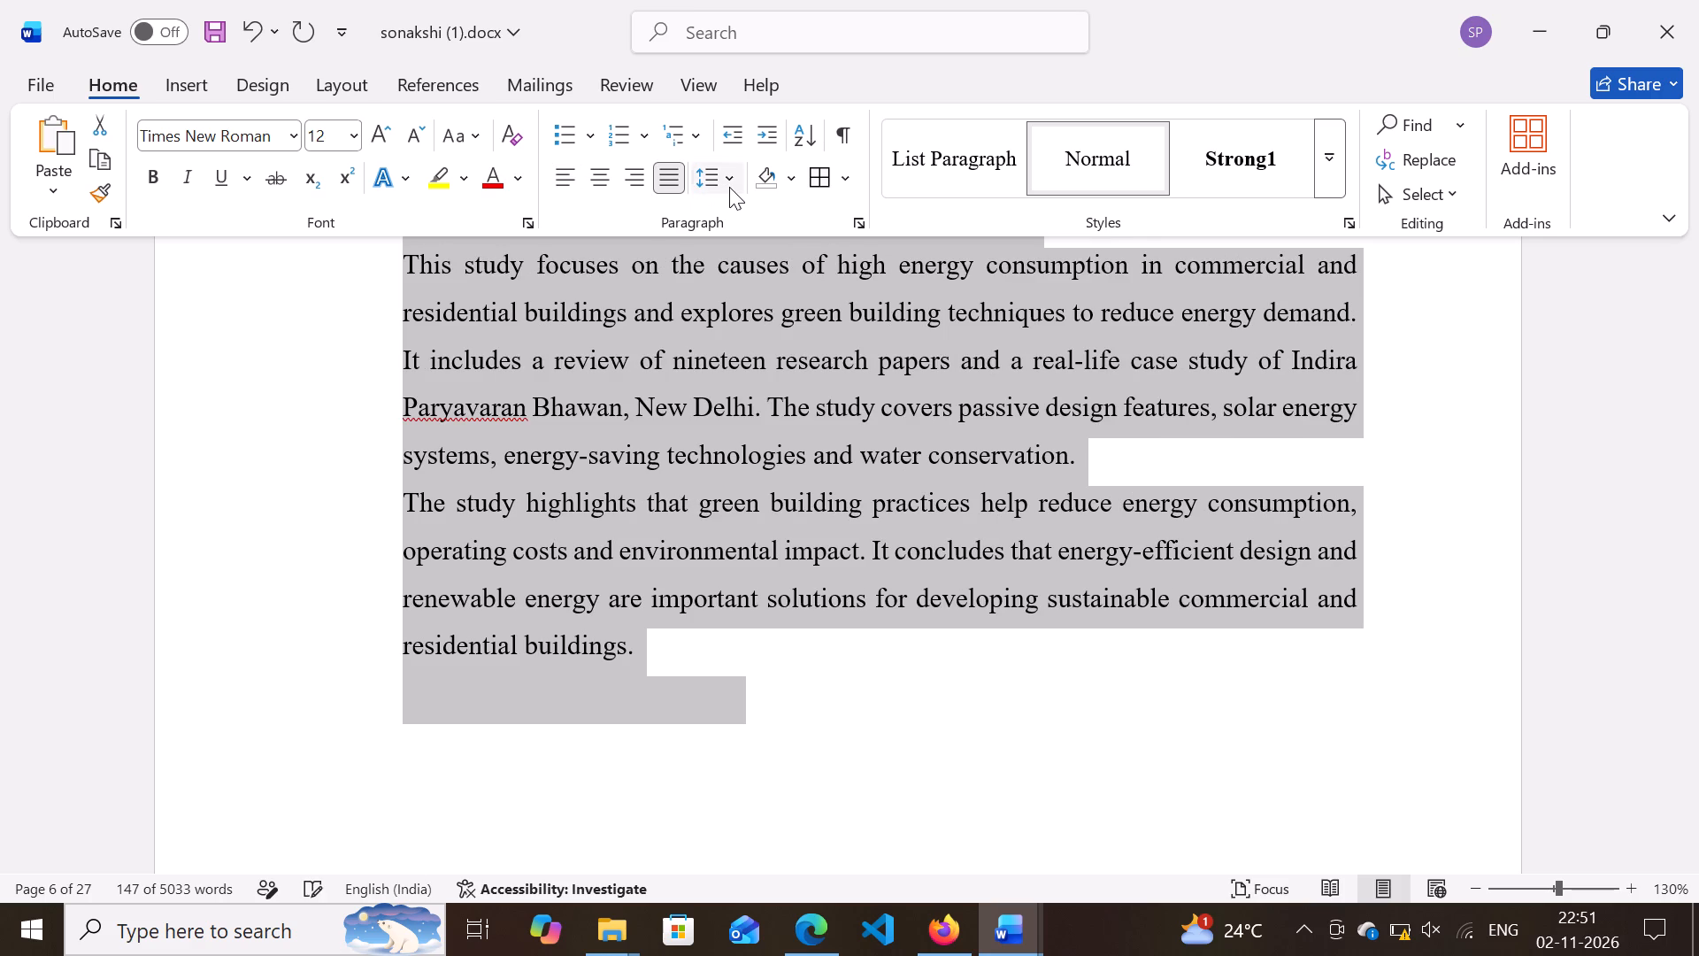
left_click(729, 187)
left_click(729, 281)
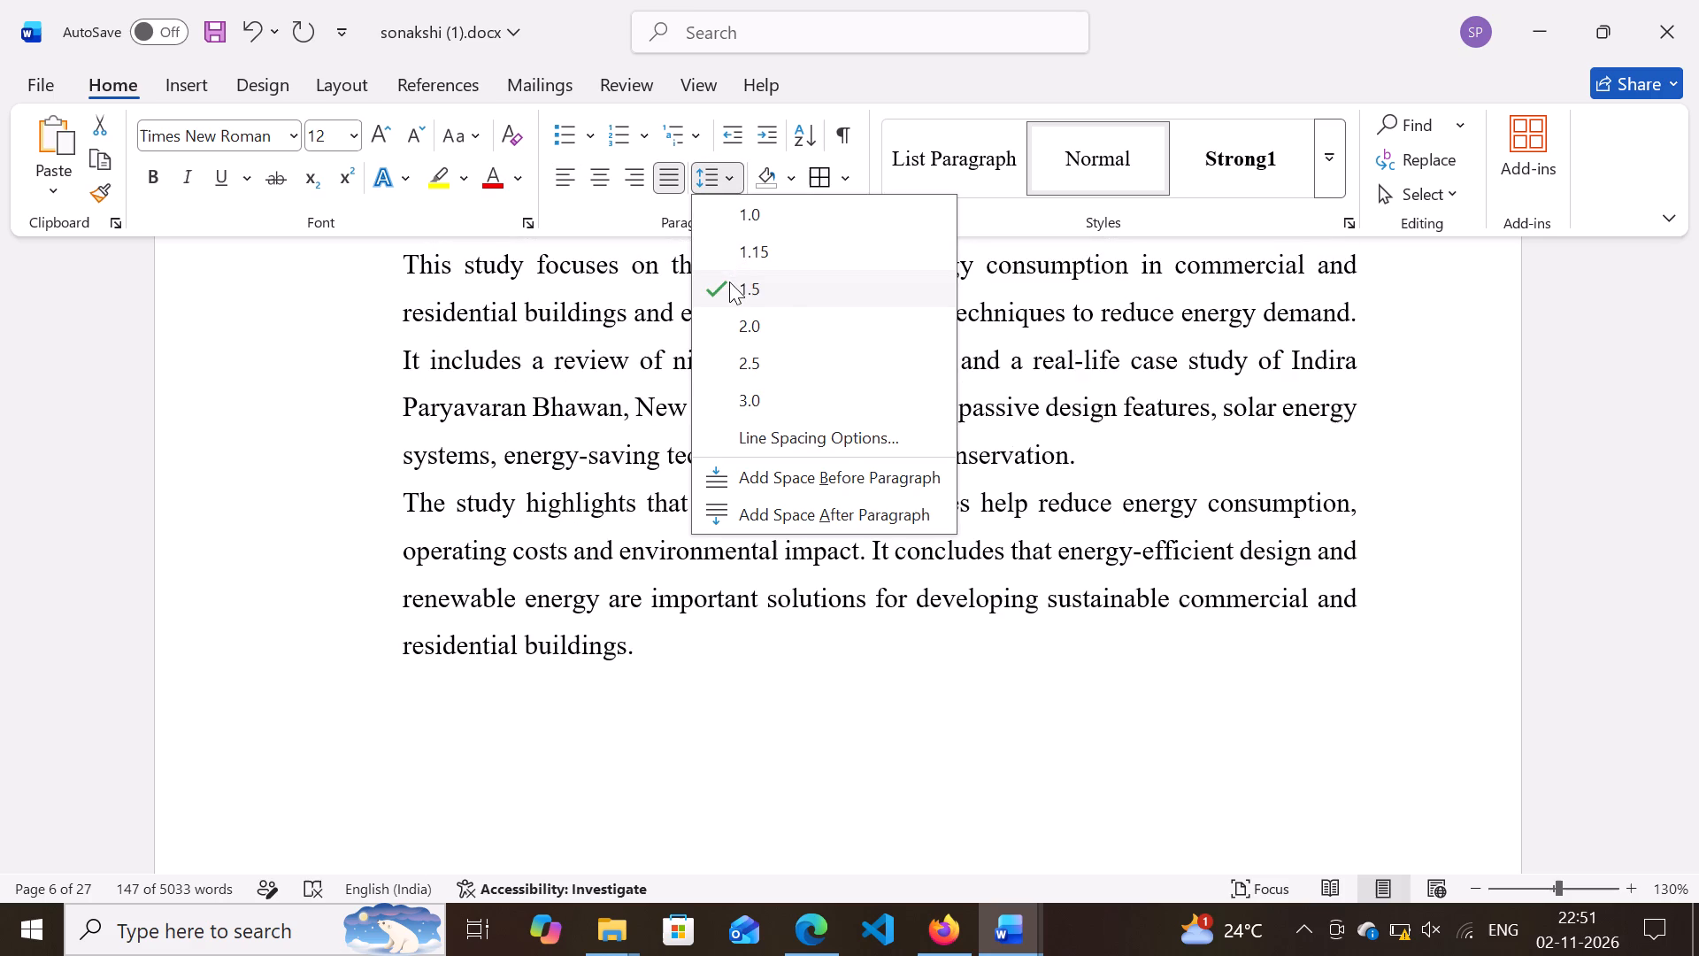
left_click(762, 690)
Check the alignment and spacing of the Abstract paragraphs from the end of the text back to its heading.
scroll(762, 690, "down", 4)
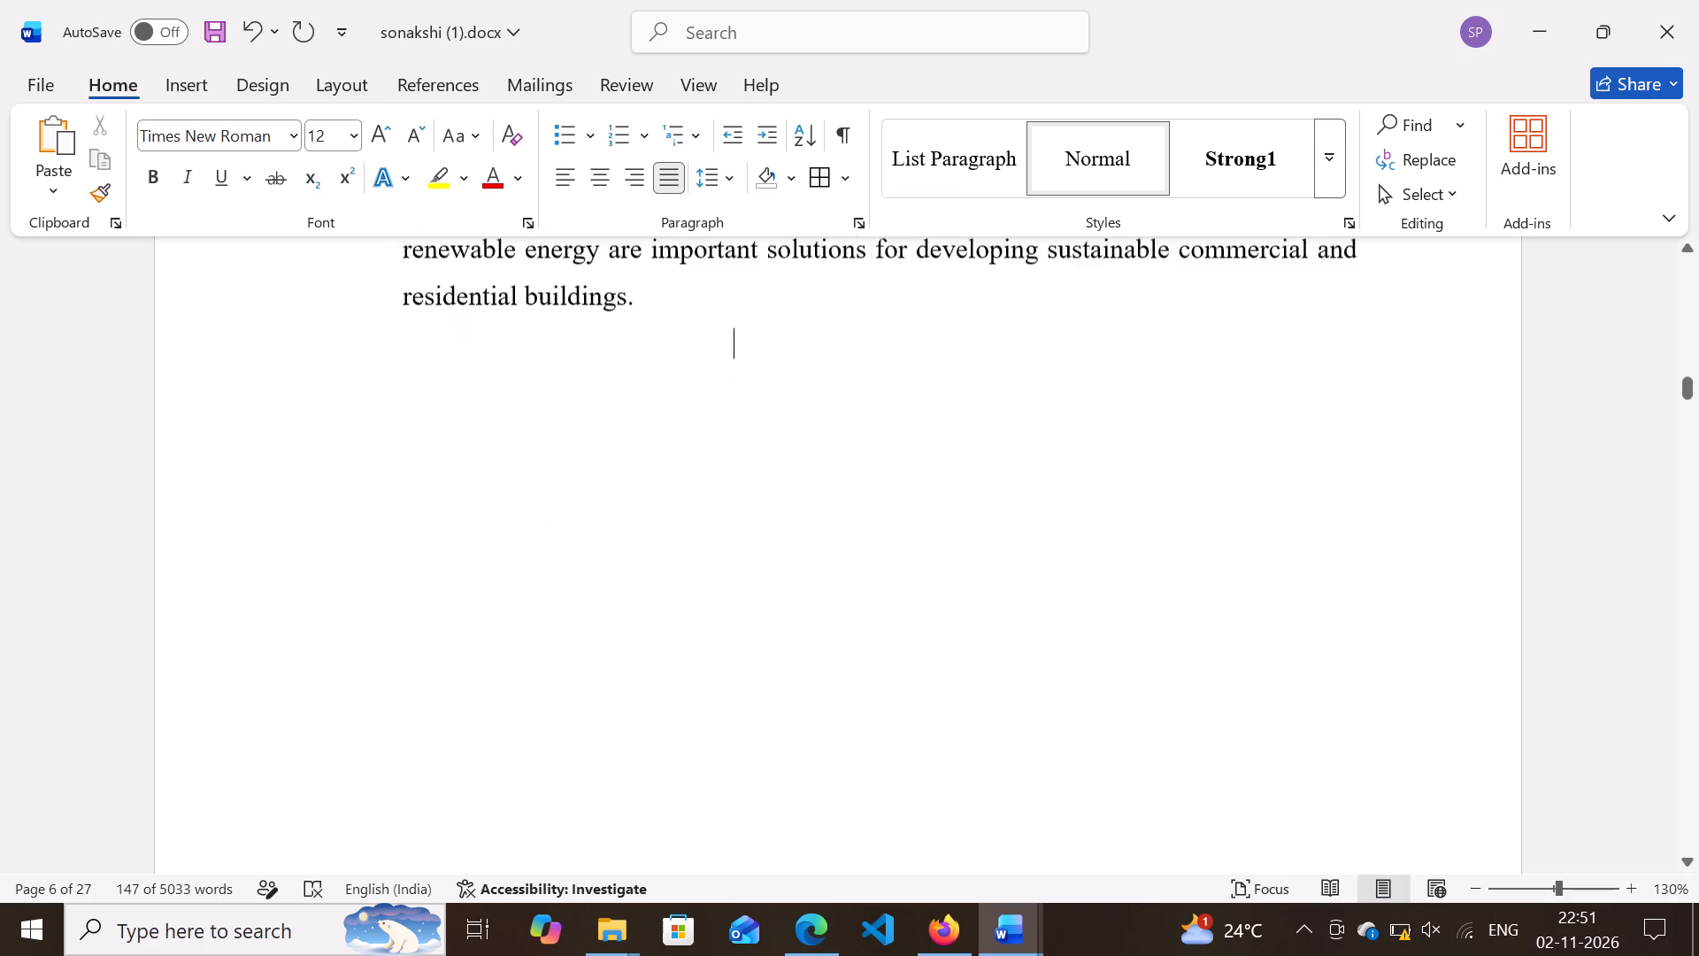
scroll(762, 690, "up", 1)
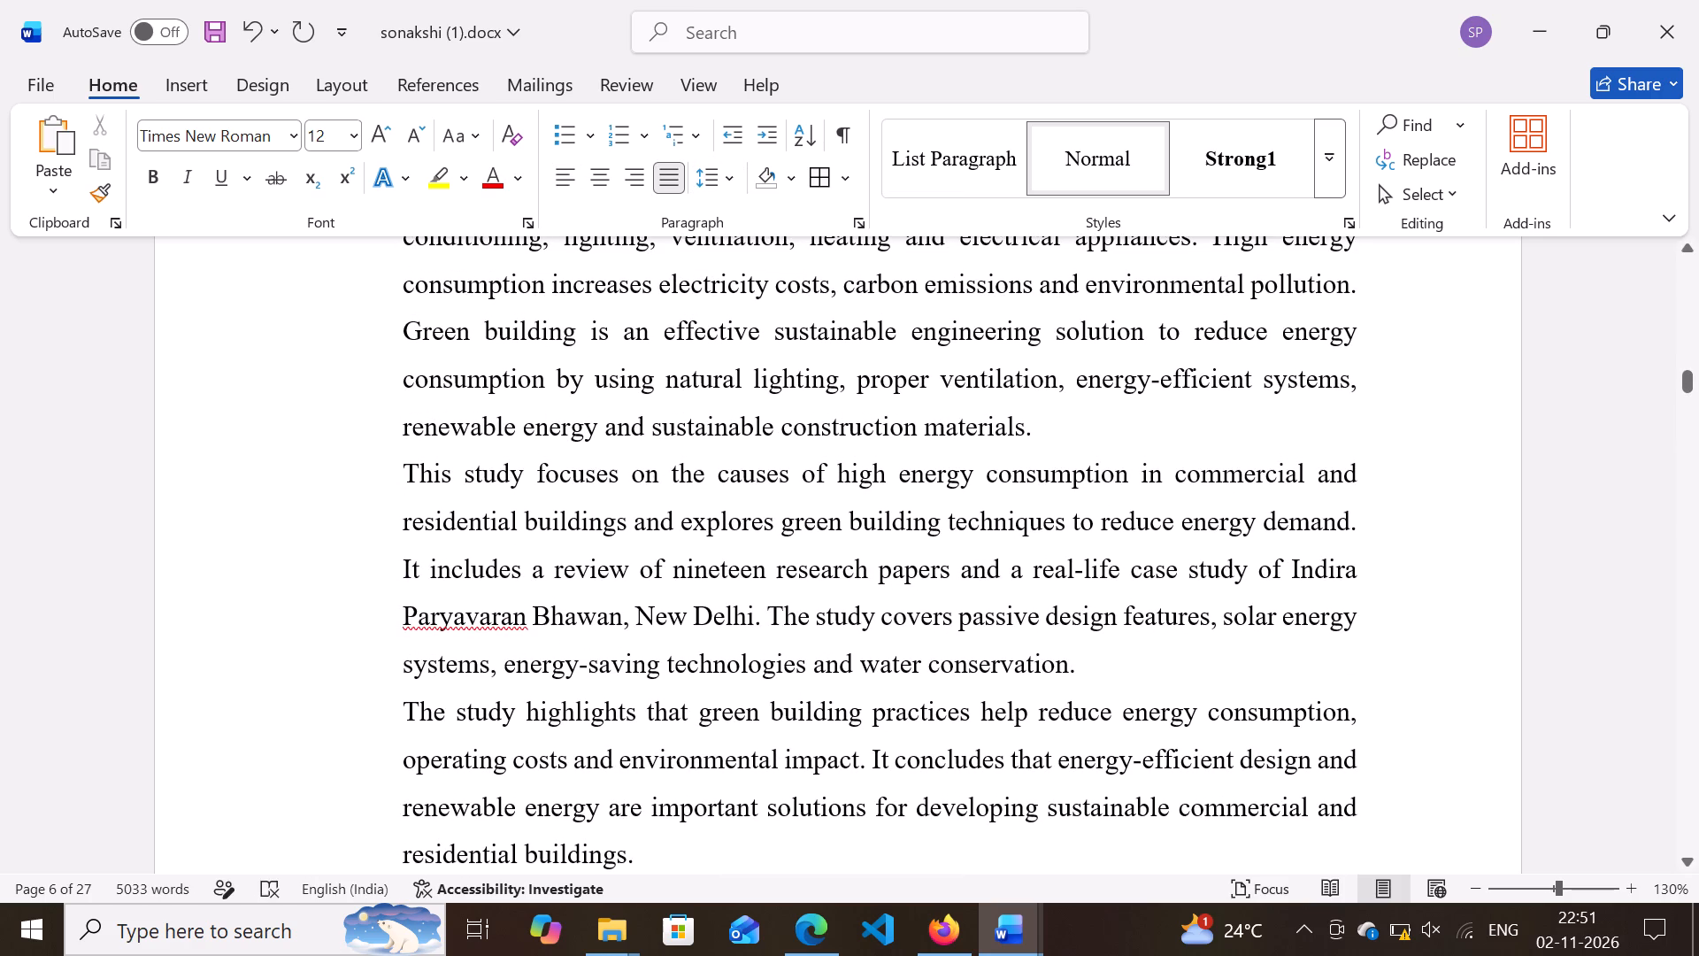
scroll(762, 690, "up", 2)
scroll(762, 690, "right", 1)
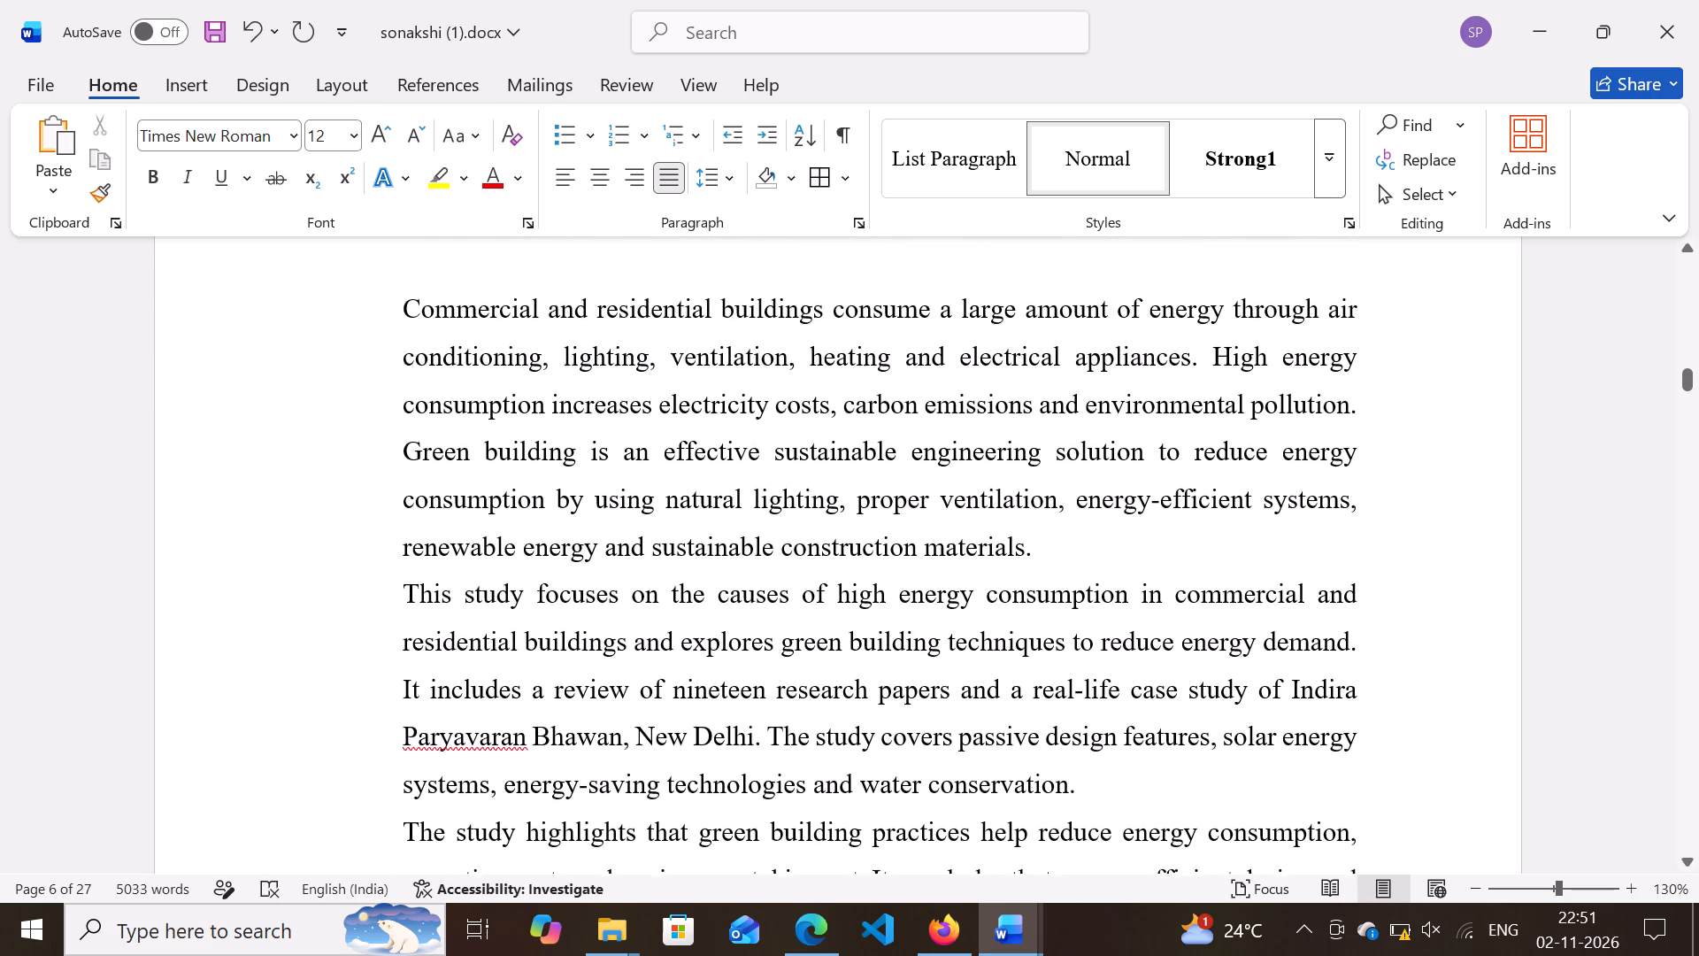
scroll(762, 690, "right", 3)
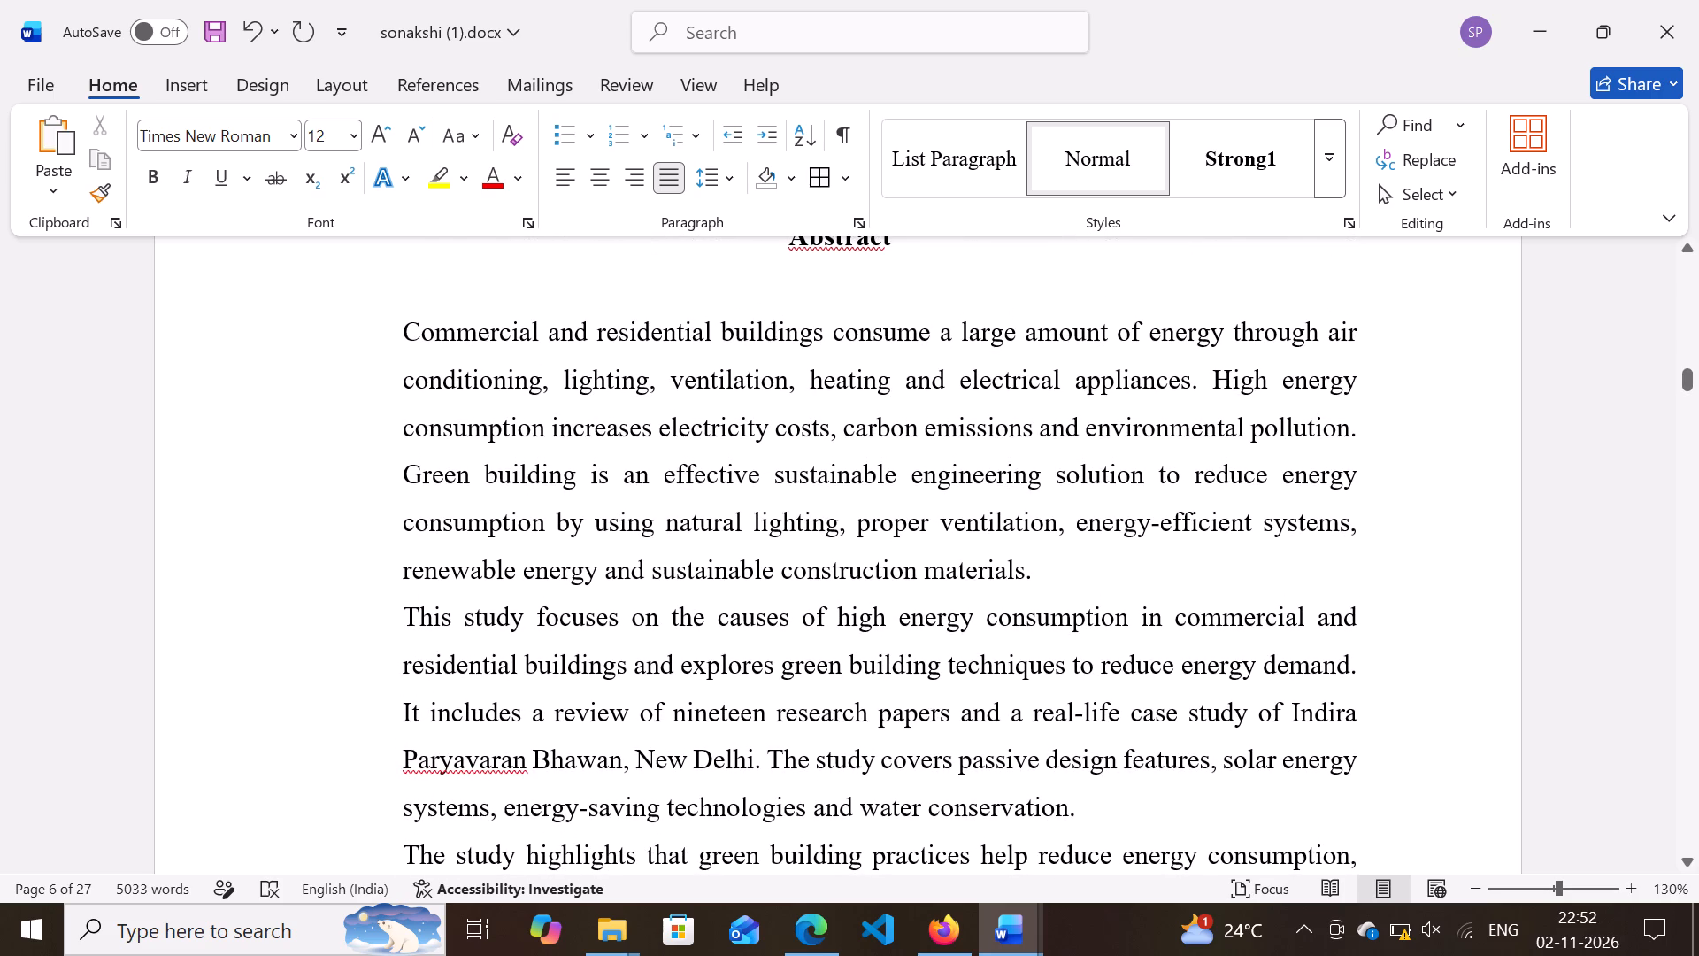
scroll(762, 690, "right", 1)
Examine the List of figures and List of tables pages, including their captions and page numbers.
scroll(762, 690, "down", 1)
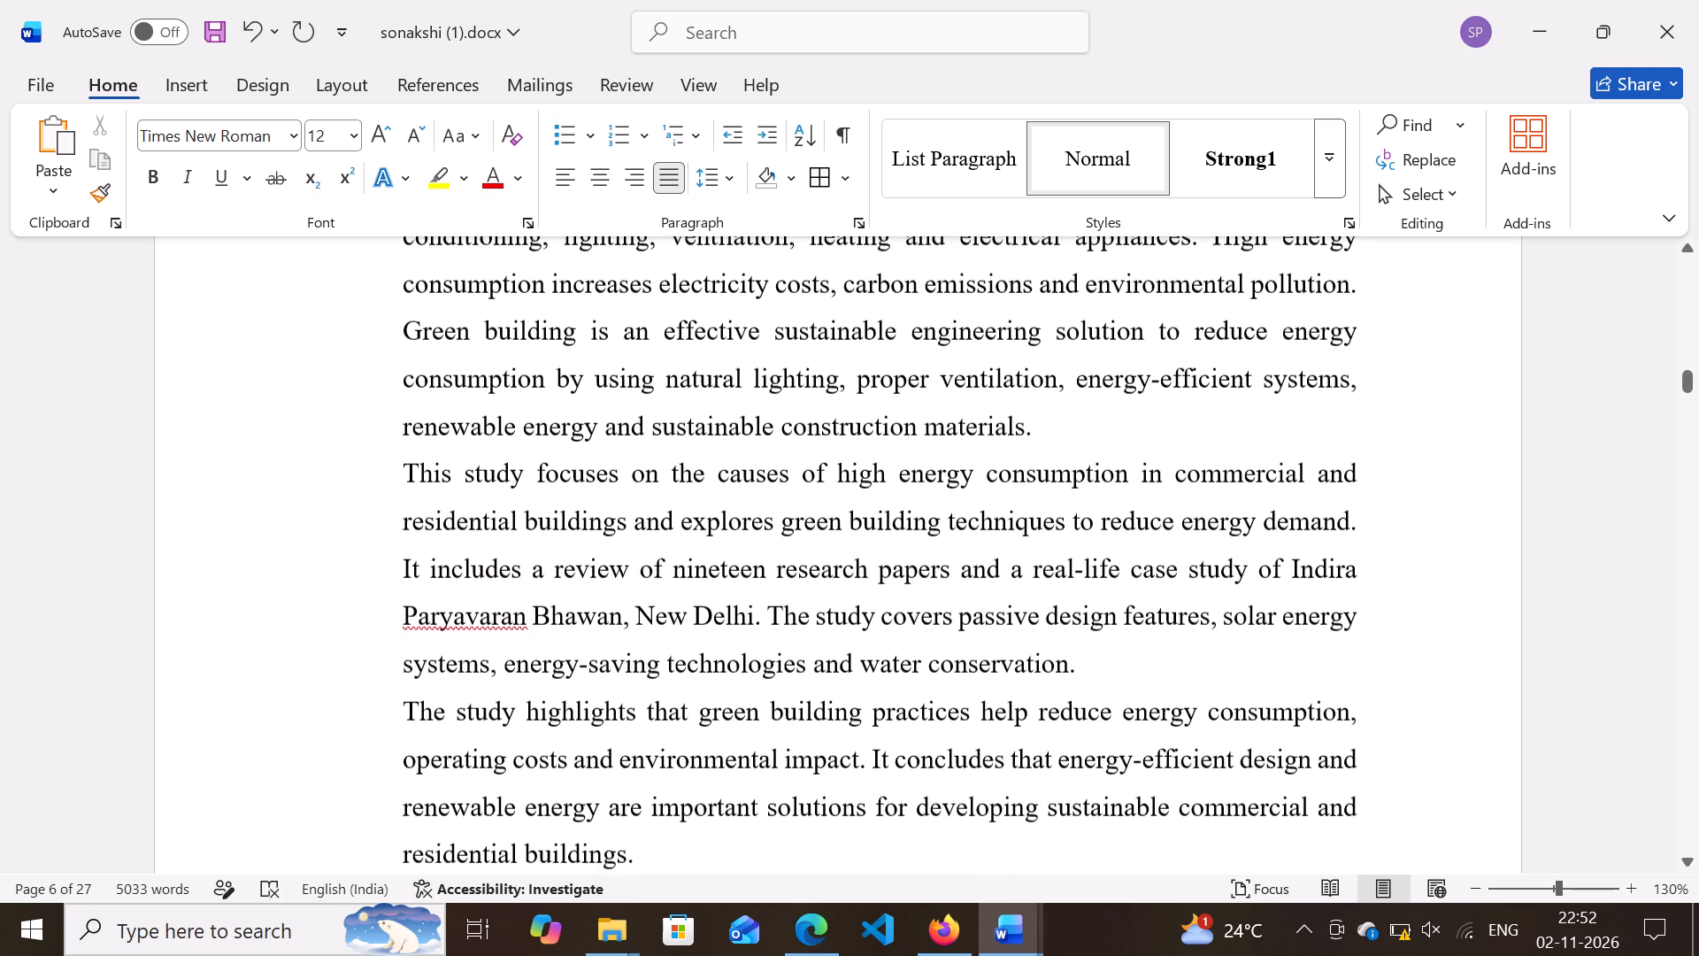
scroll(762, 690, "down", 1)
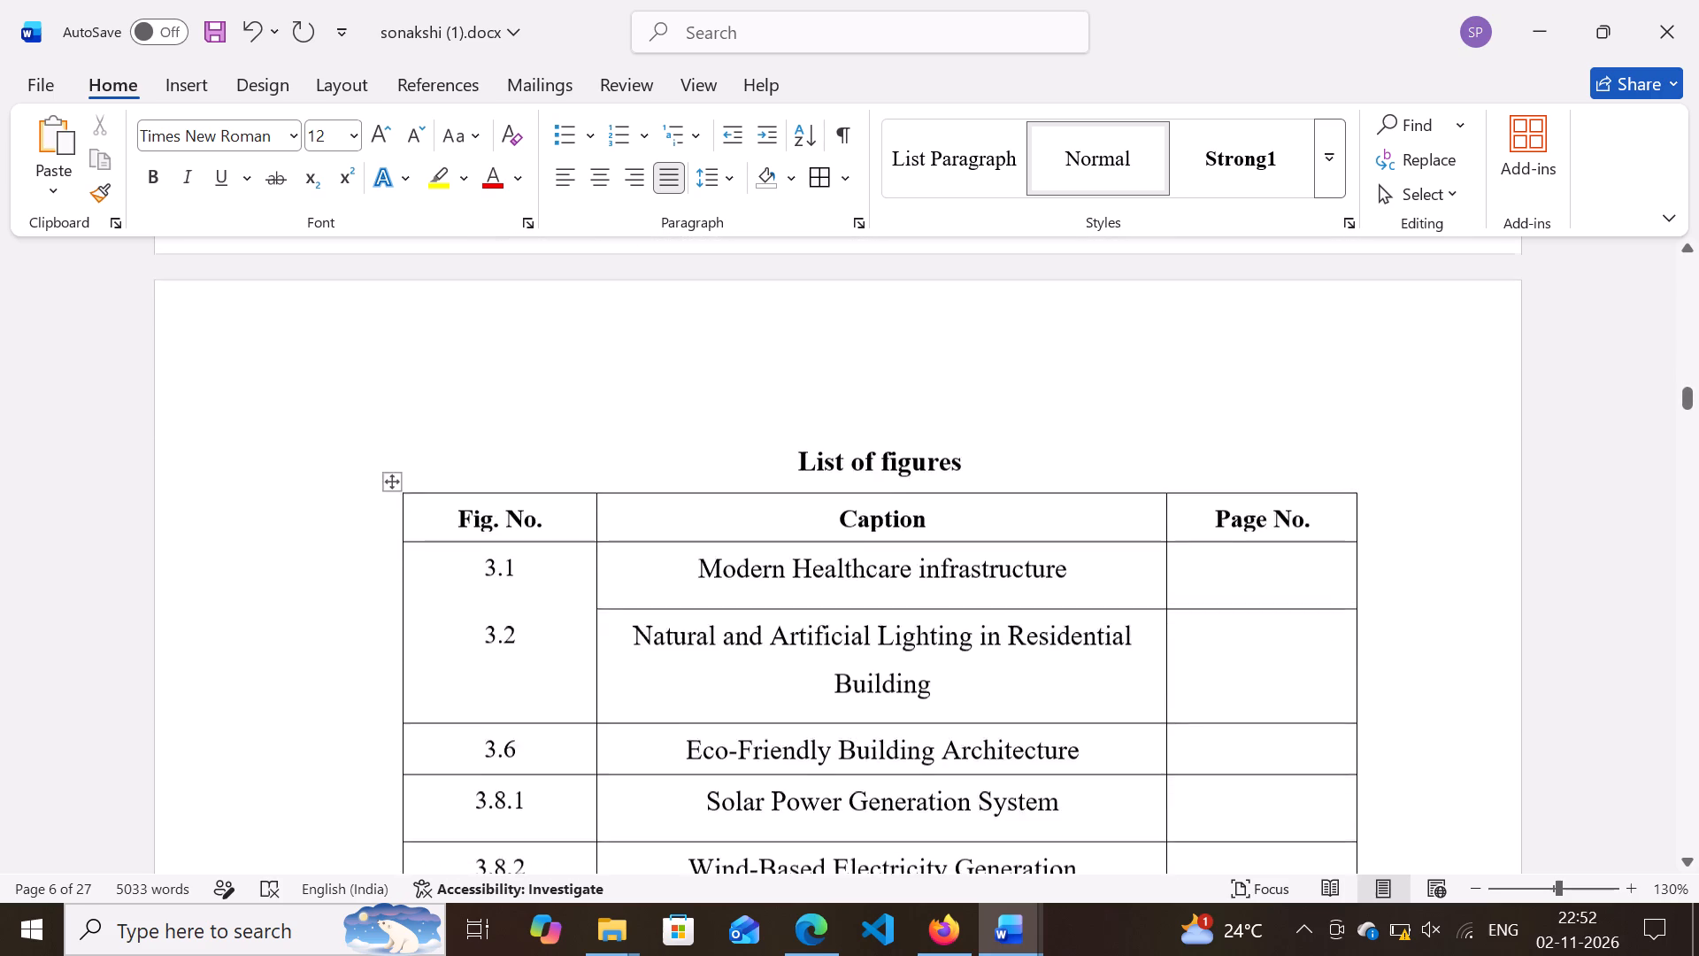
scroll(762, 690, "down", 4)
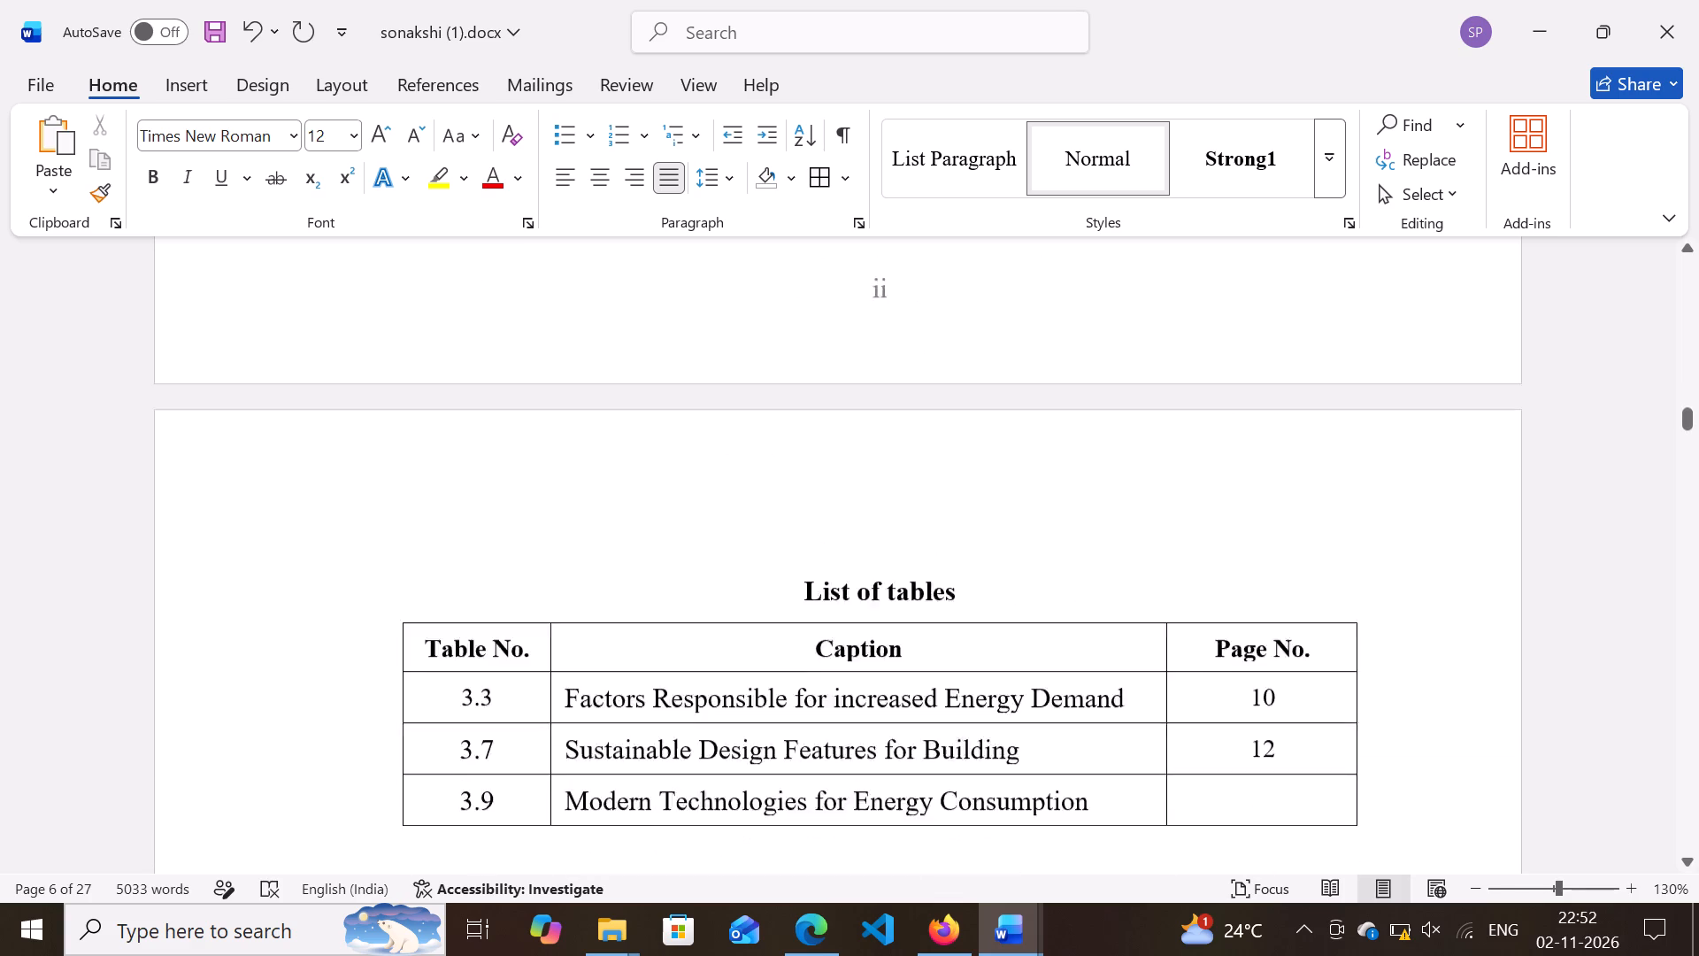
scroll(762, 690, "down", 3)
left_click(762, 690)
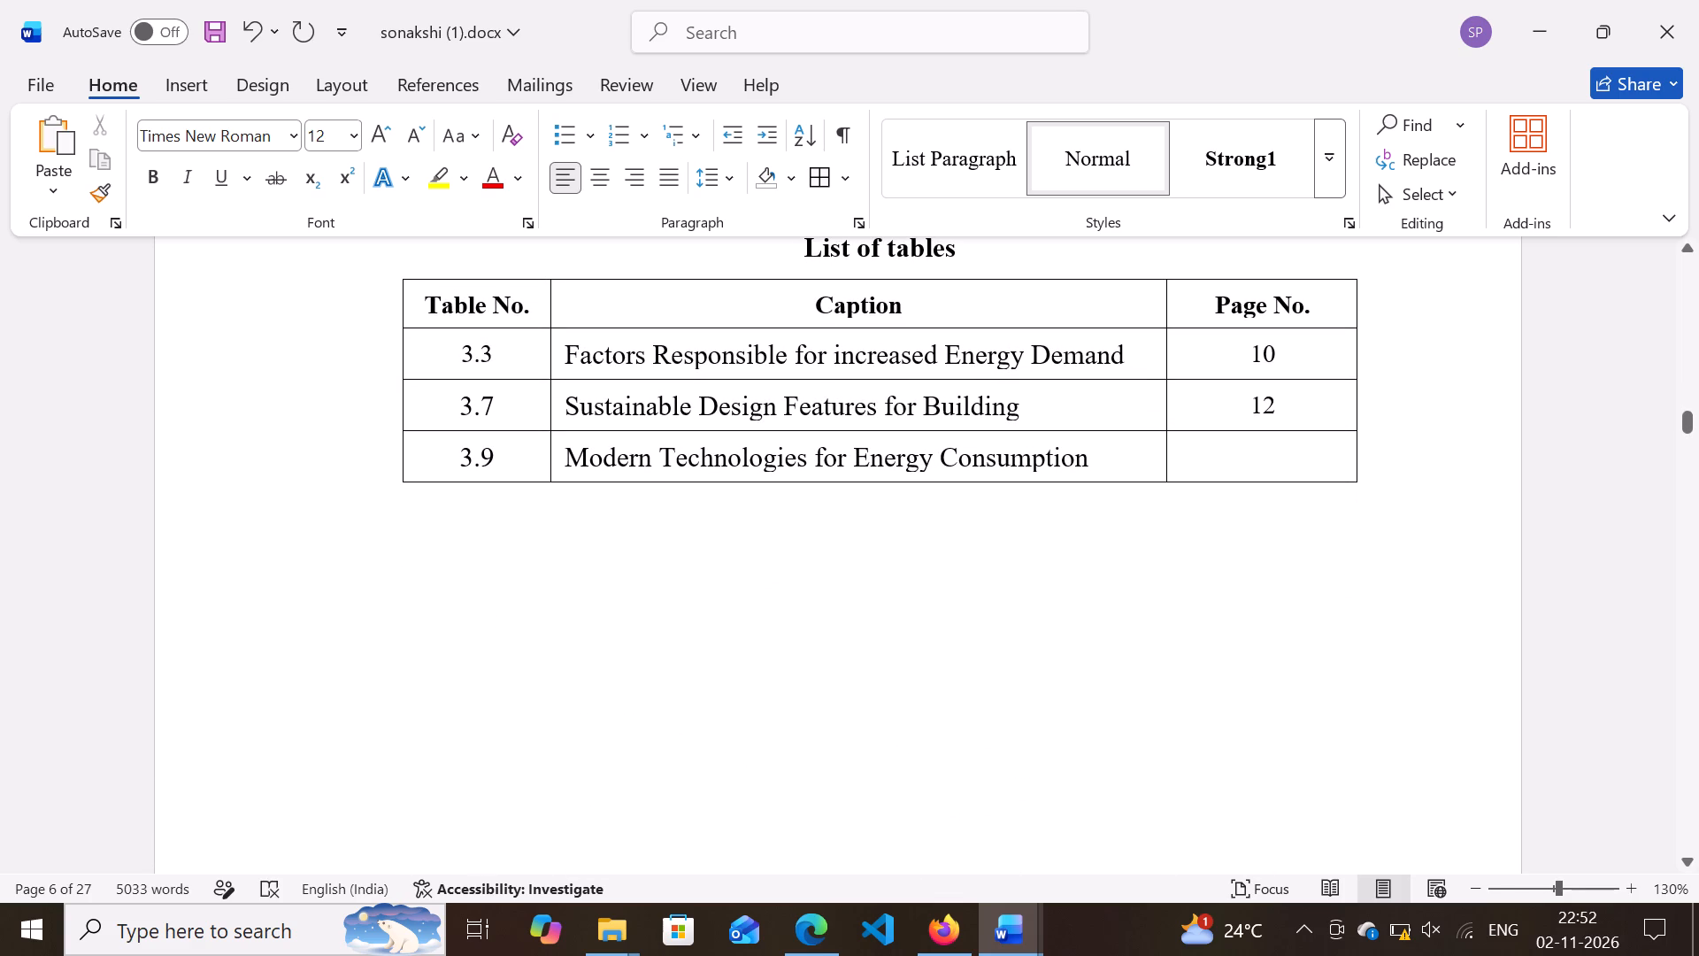
scroll(762, 690, "down", 2)
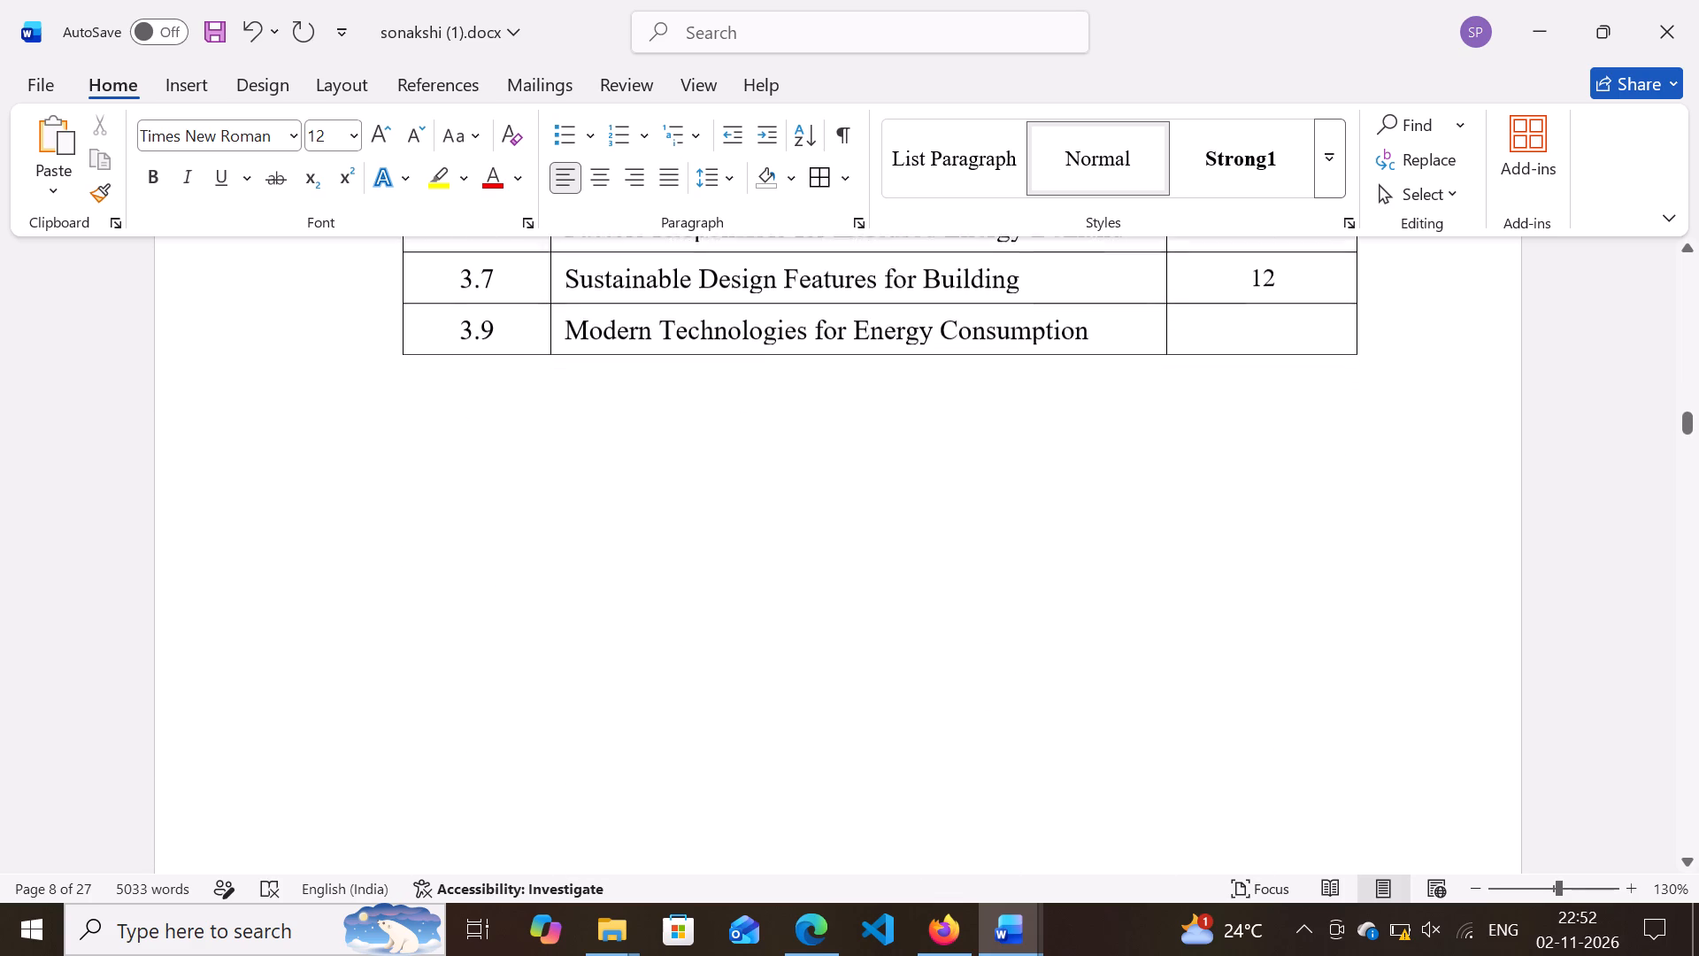
Justify the Chapter 1 text from the 1.1 General heading through the 1.4 Summary and set its line spacing to 1.5.
scroll(762, 690, "down", 4)
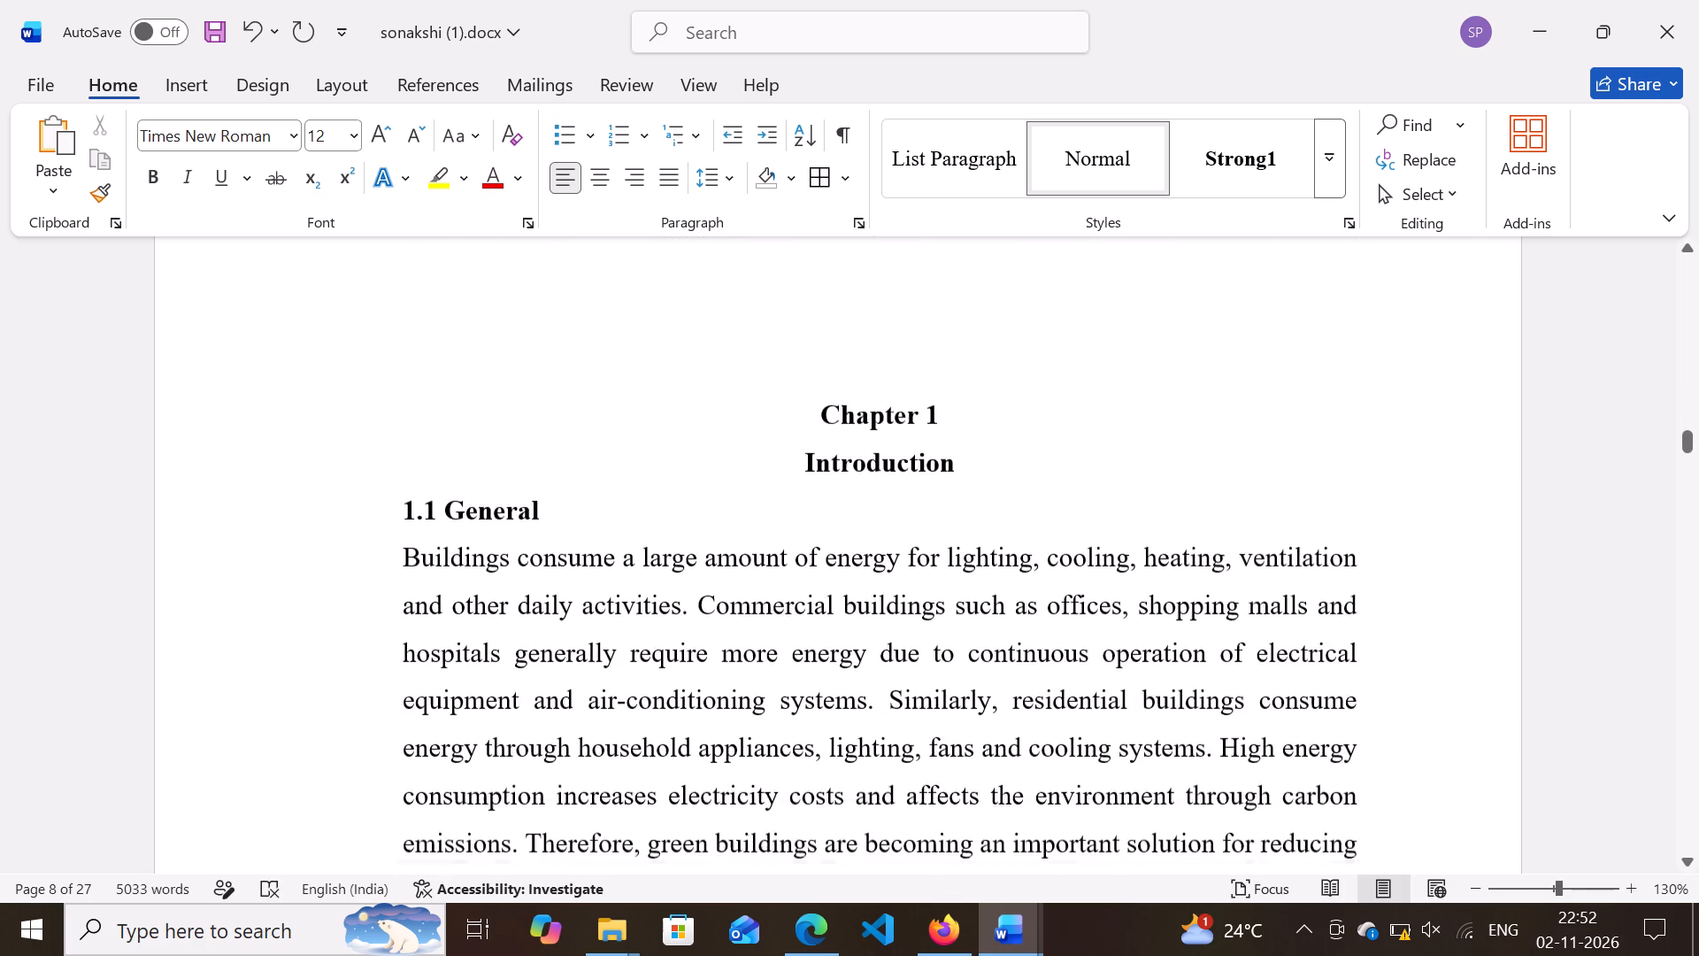
scroll(762, 690, "down", 2)
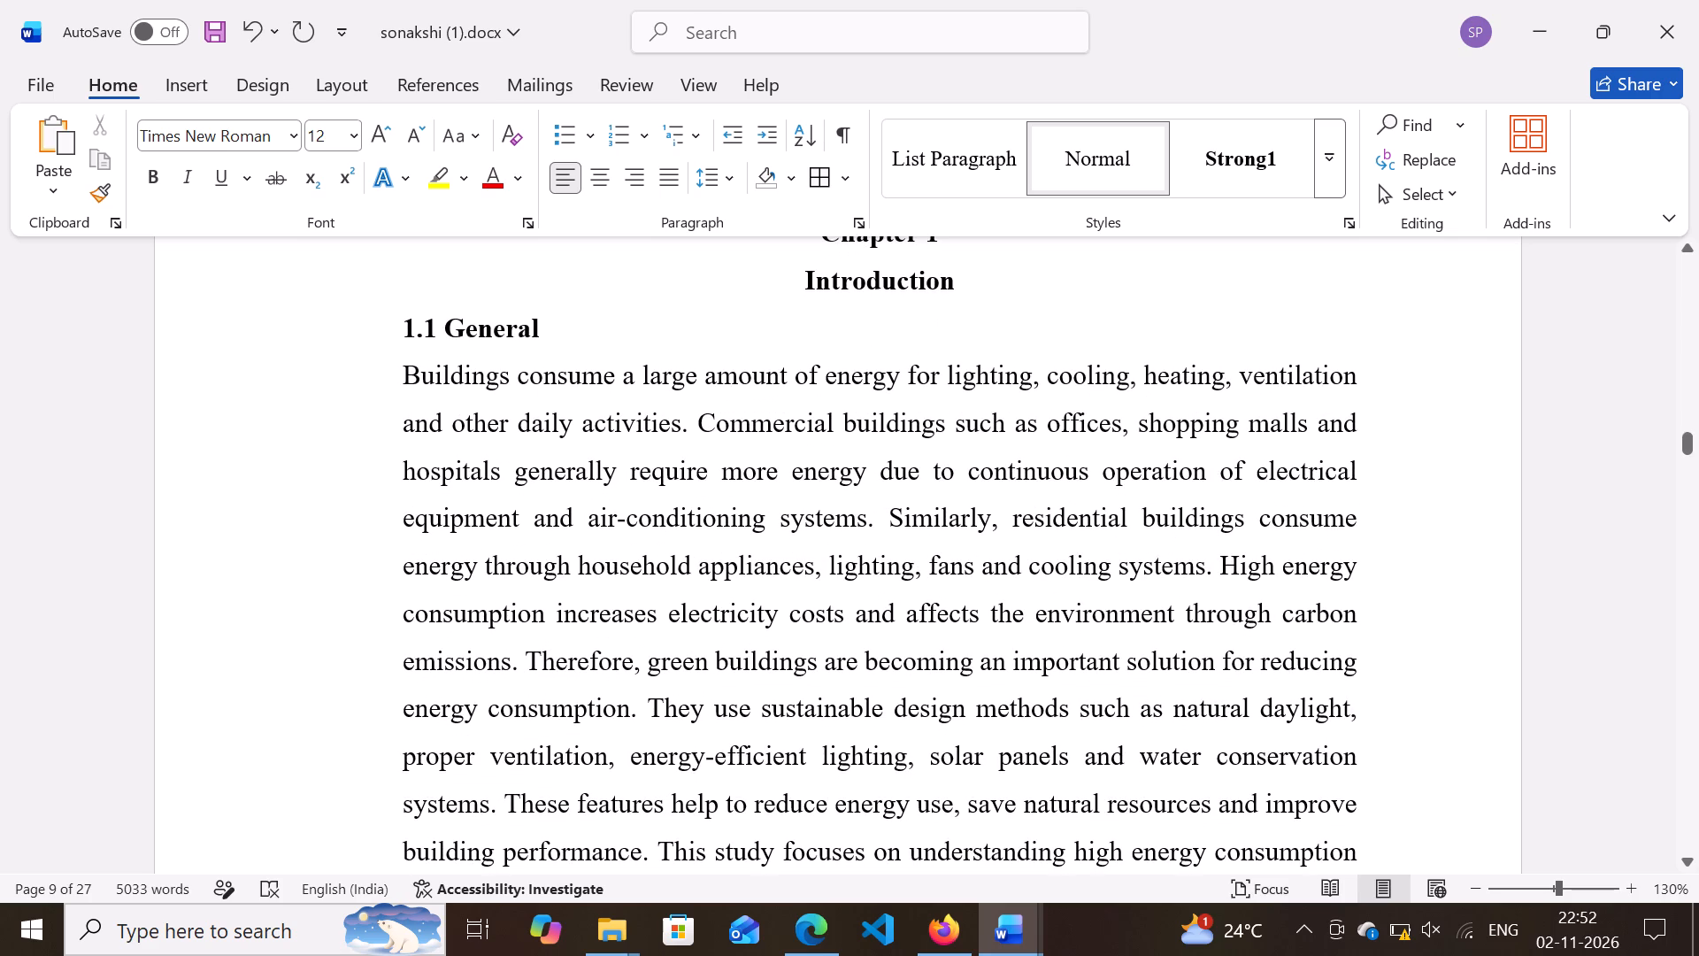
scroll(372, 348, "down", 3)
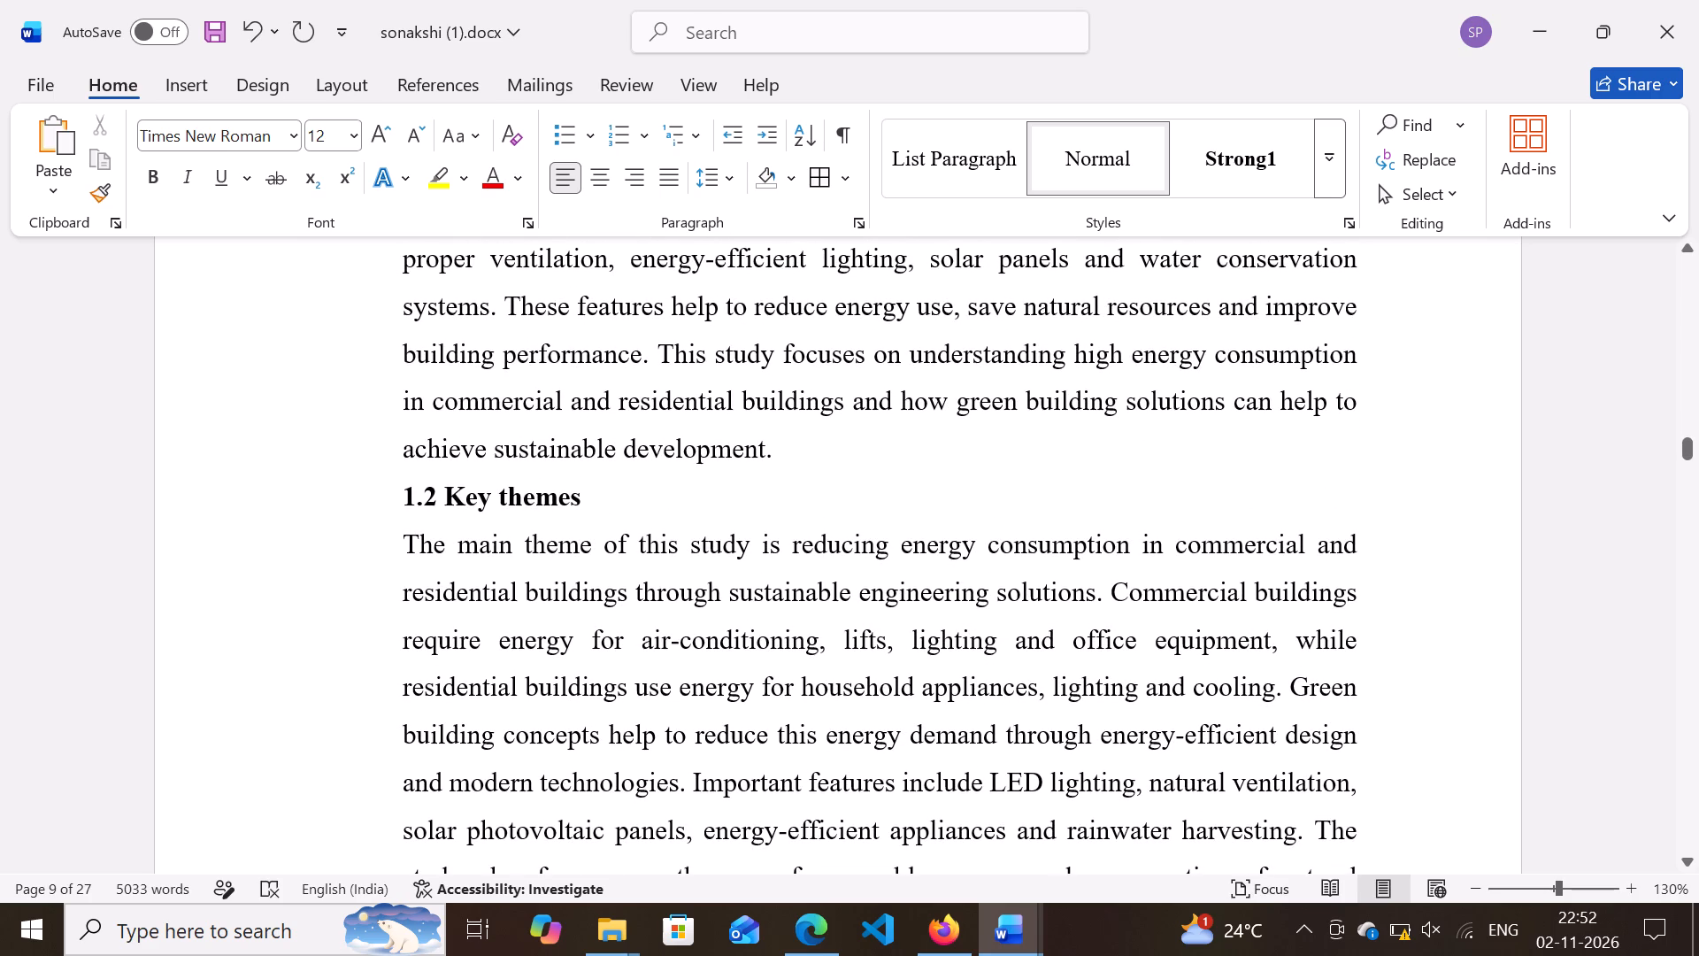
scroll(388, 739, "up", 3)
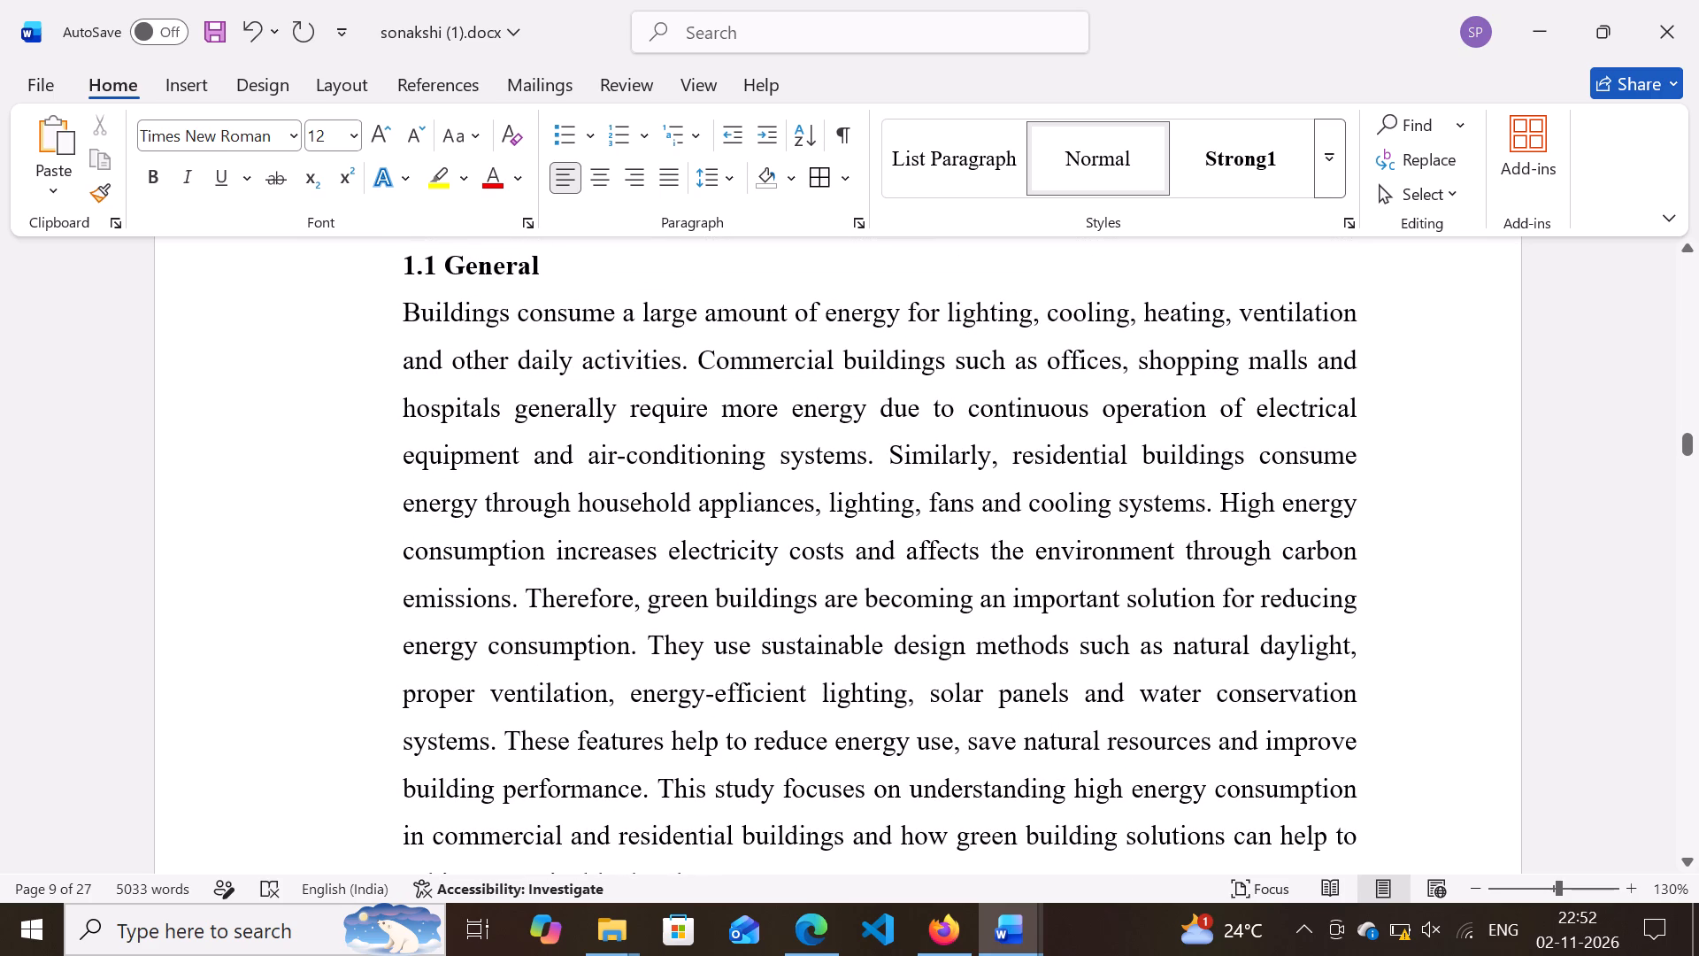
left_click_drag(396, 274, 553, 850)
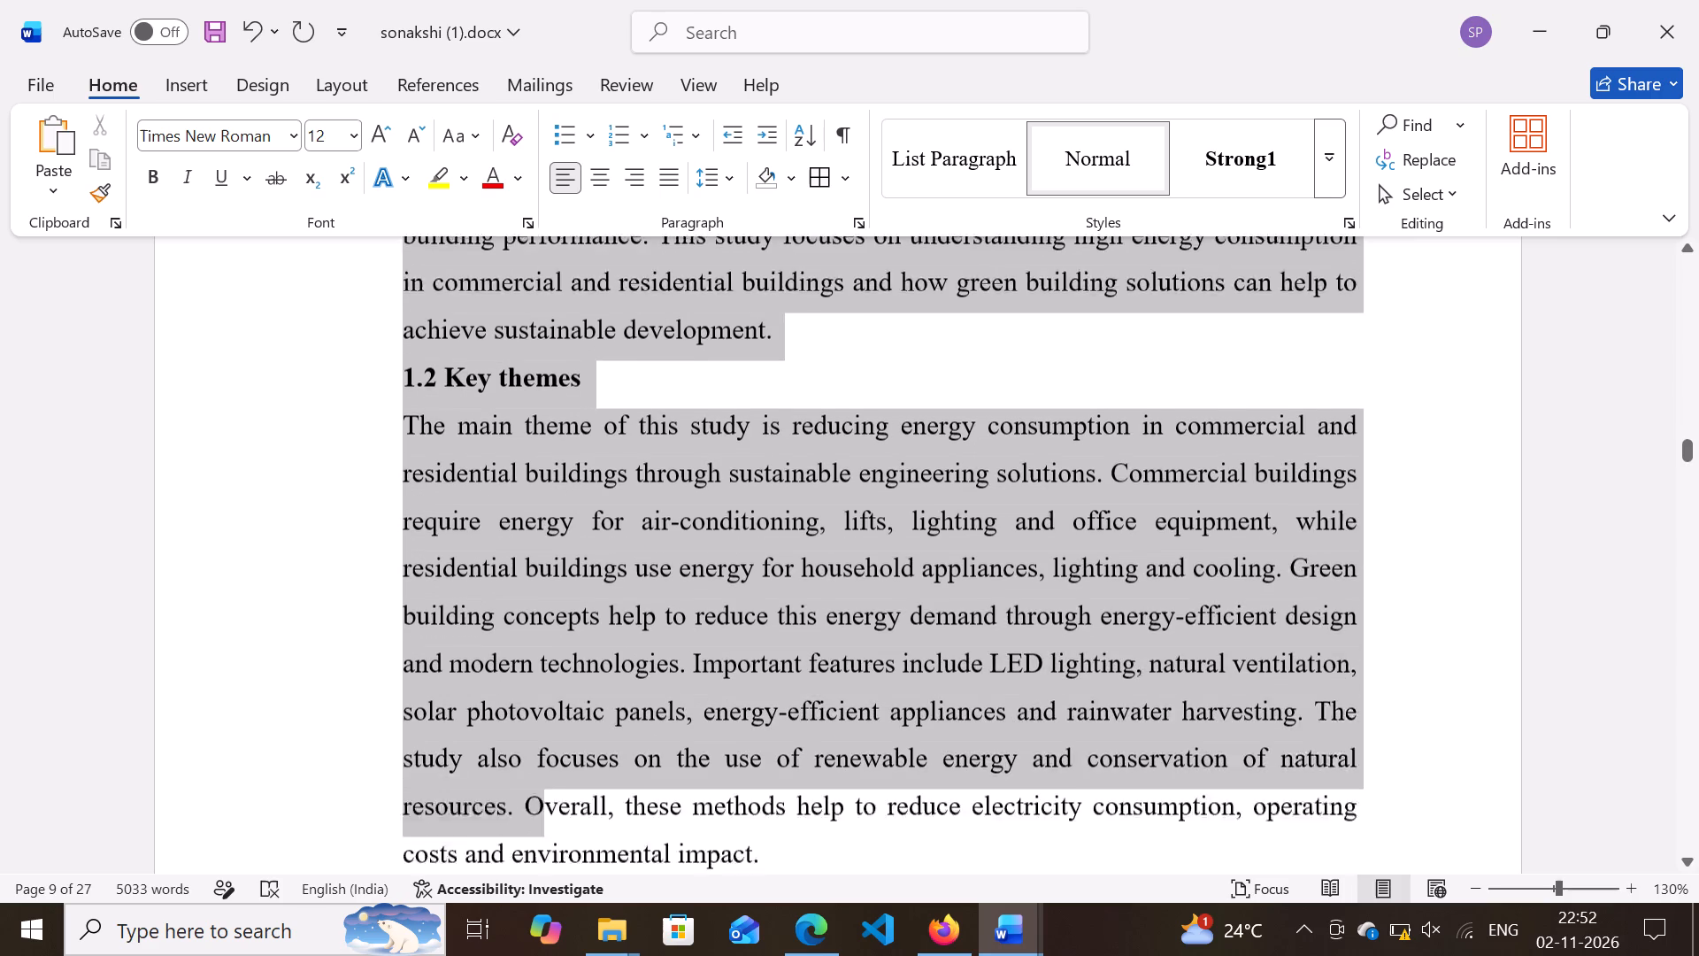
left_click_drag(553, 850, 711, 858)
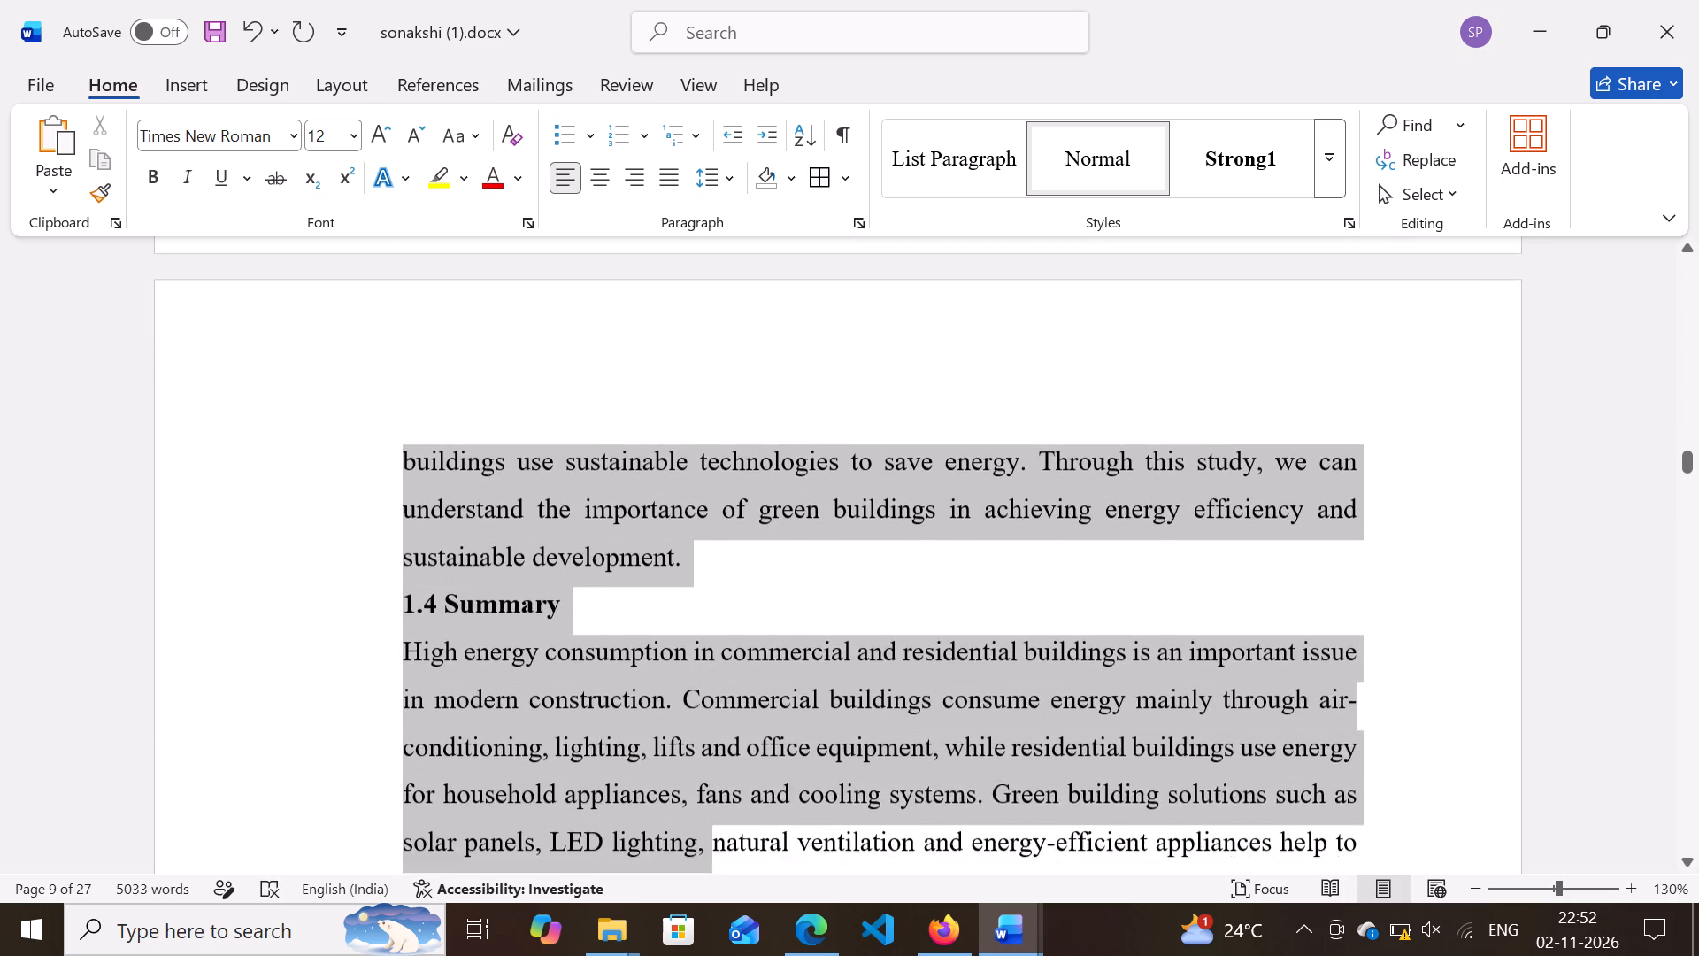
left_click_drag(711, 858, 1110, 656)
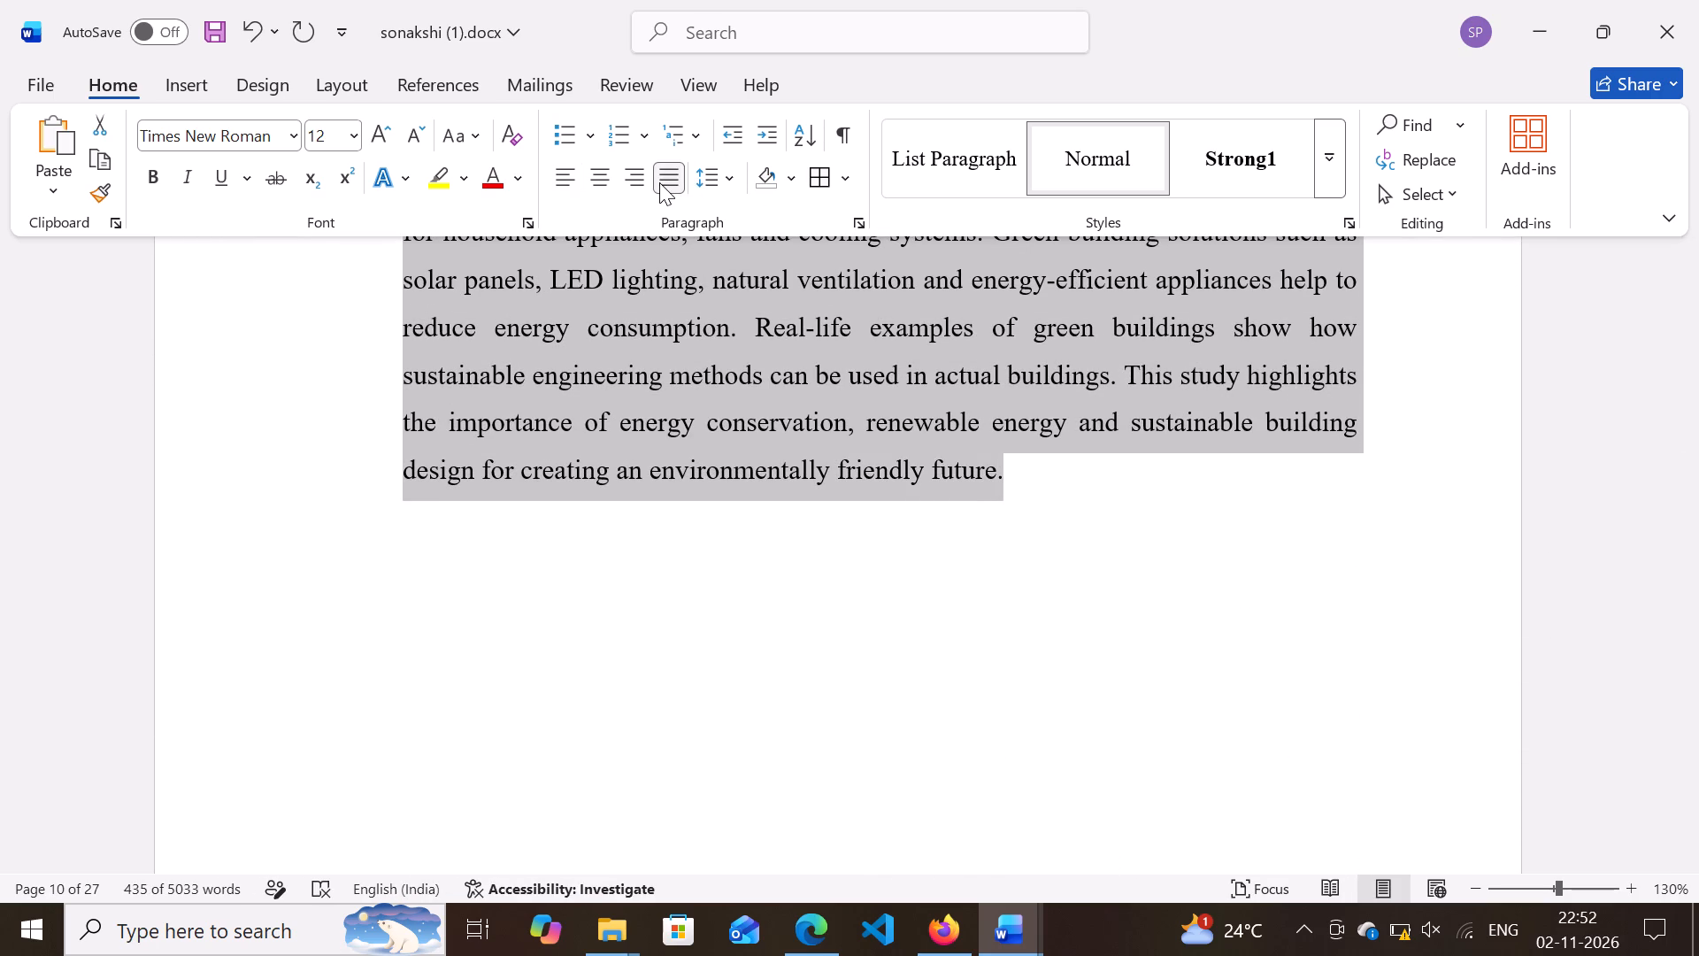
left_click(659, 182)
left_click(659, 182)
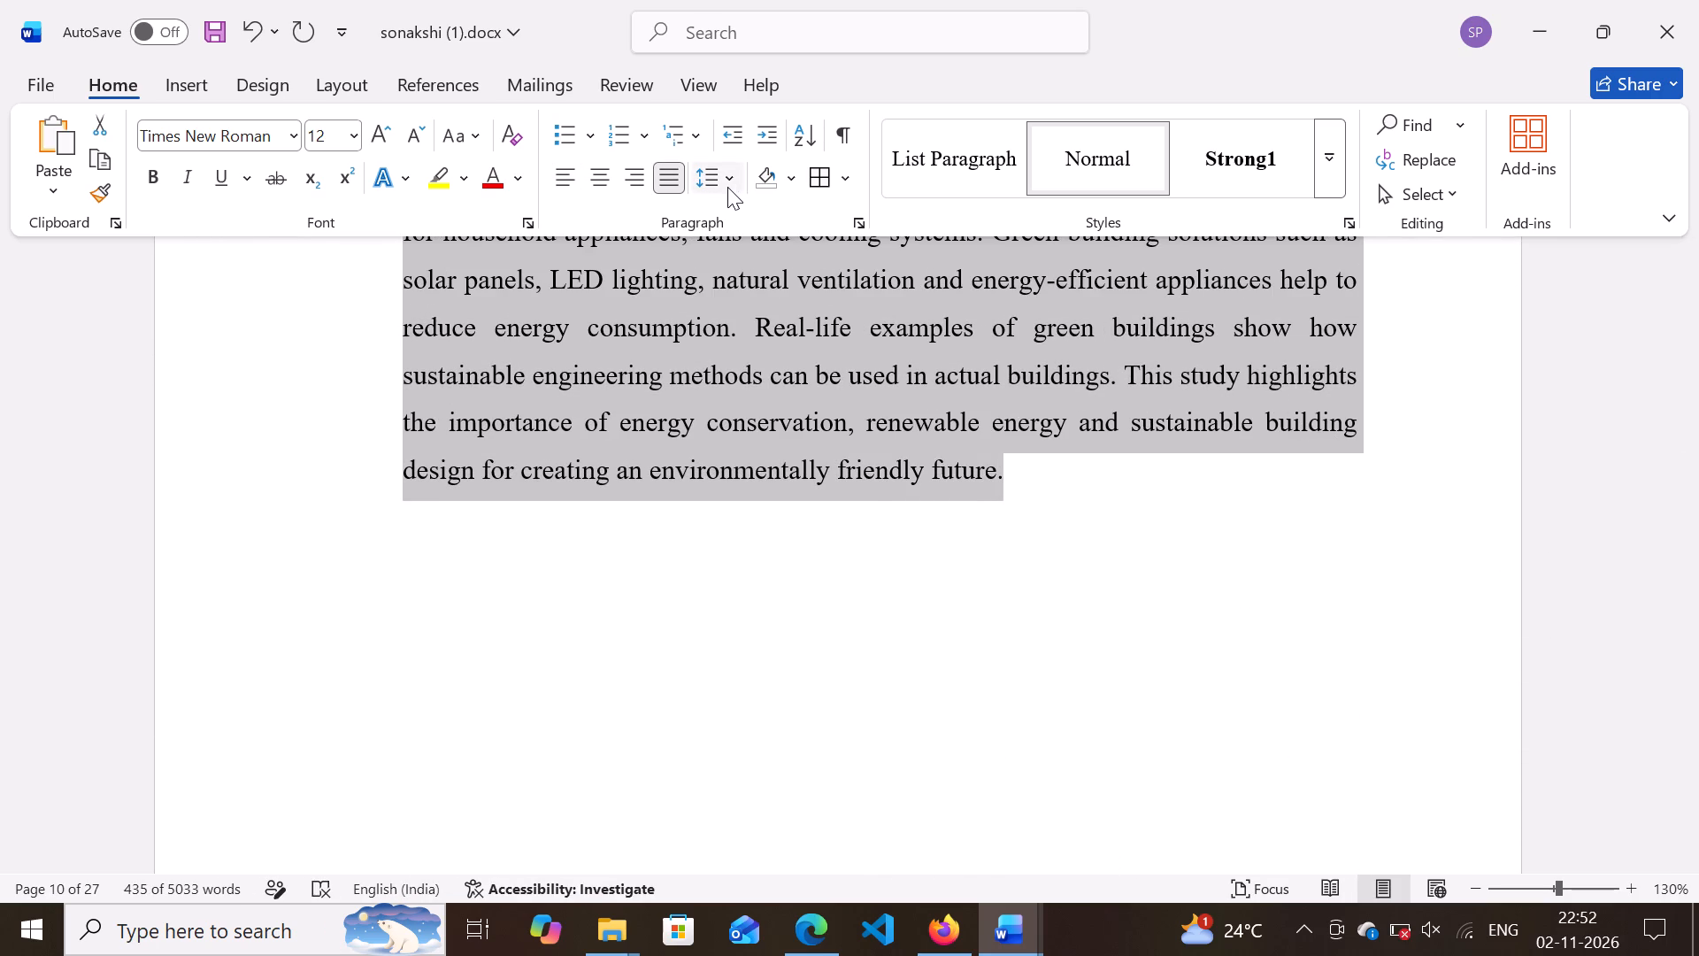
left_click(727, 187)
left_click(746, 296)
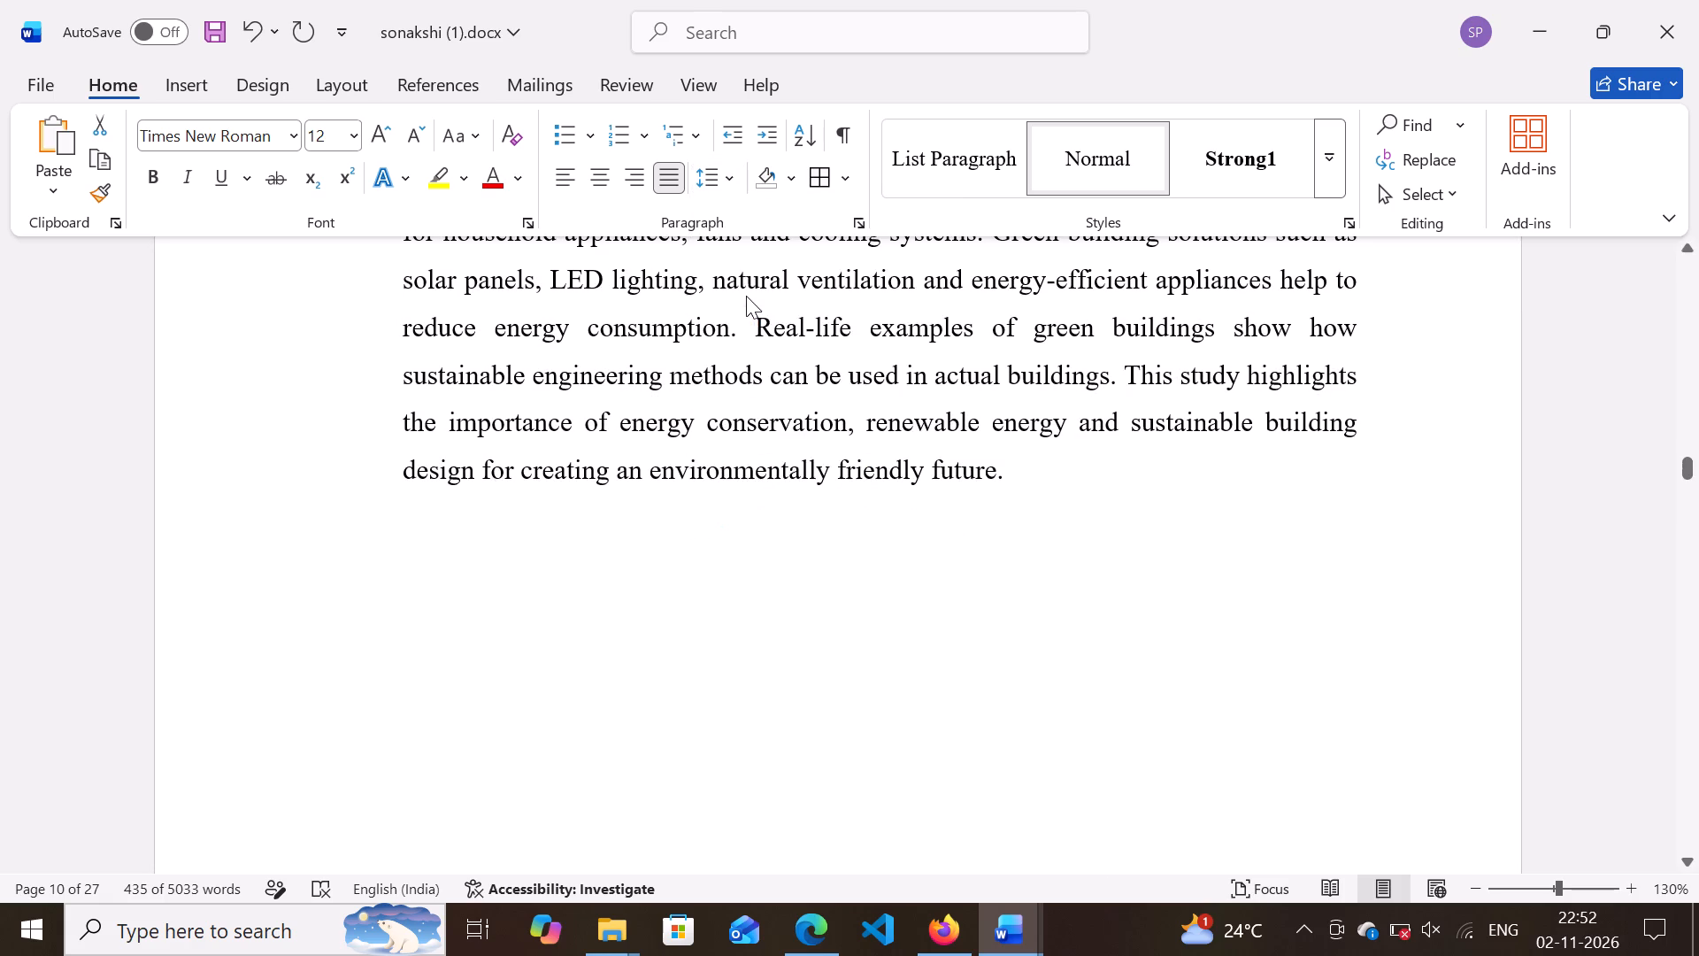
Justify the Chapter 2 text from the 2.1 General heading through the last research review and set its line spacing to 1.5.
scroll(765, 538, "down", 7)
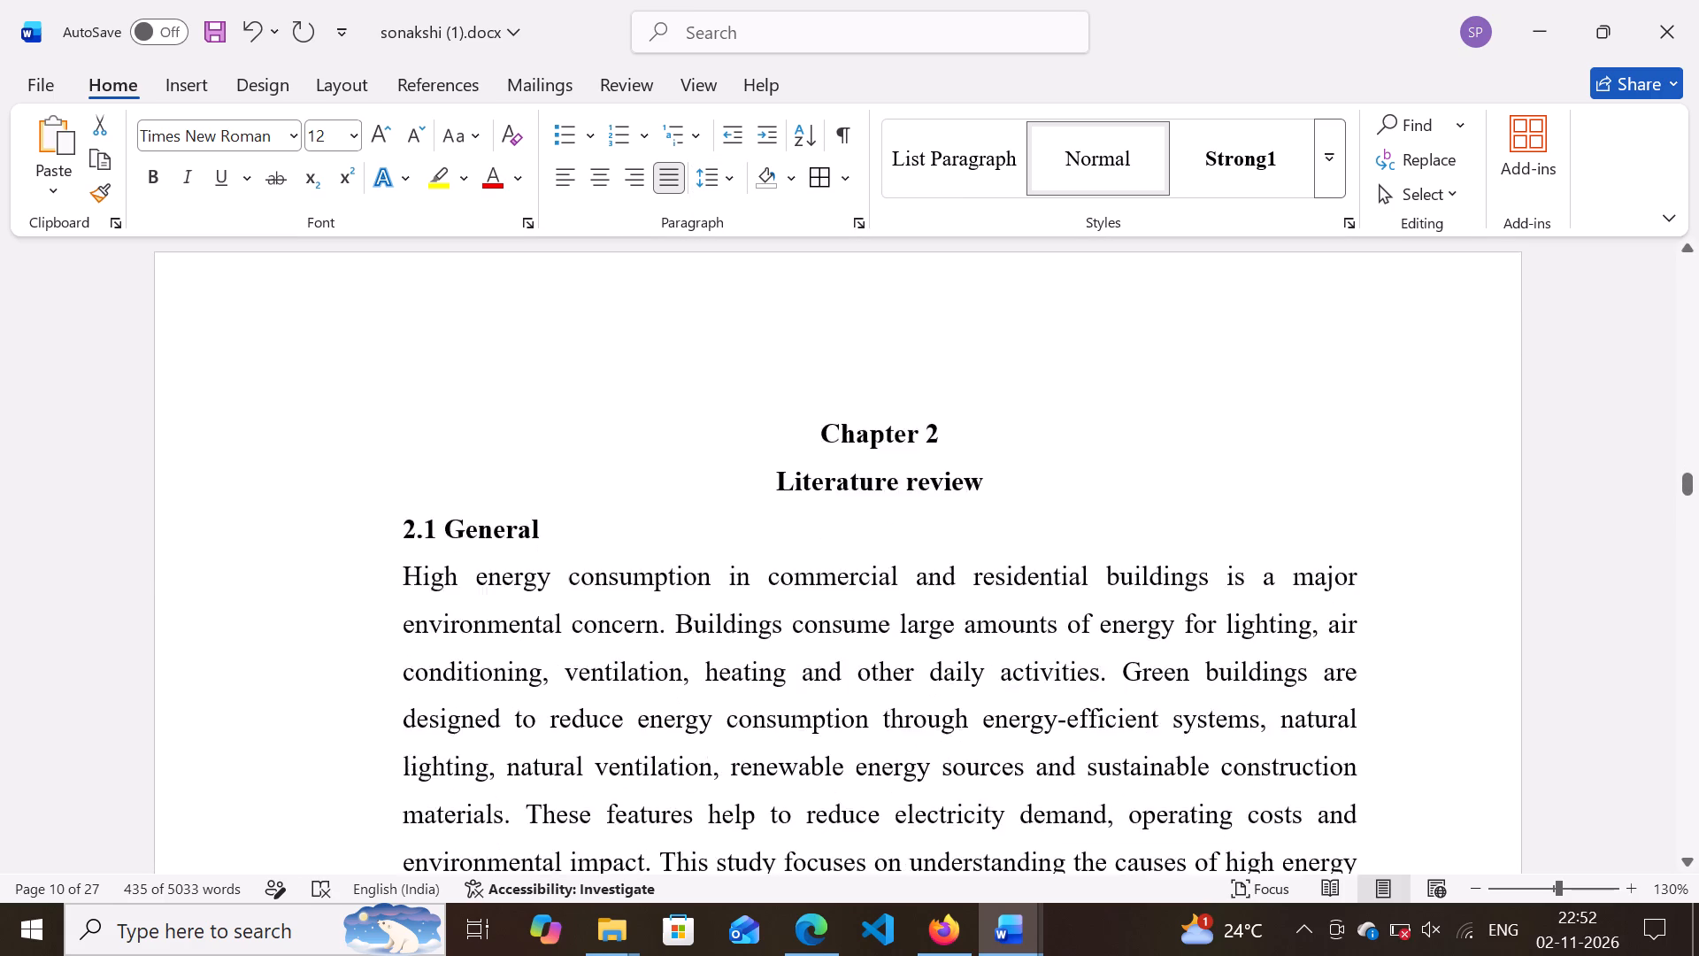
scroll(765, 538, "down", 3)
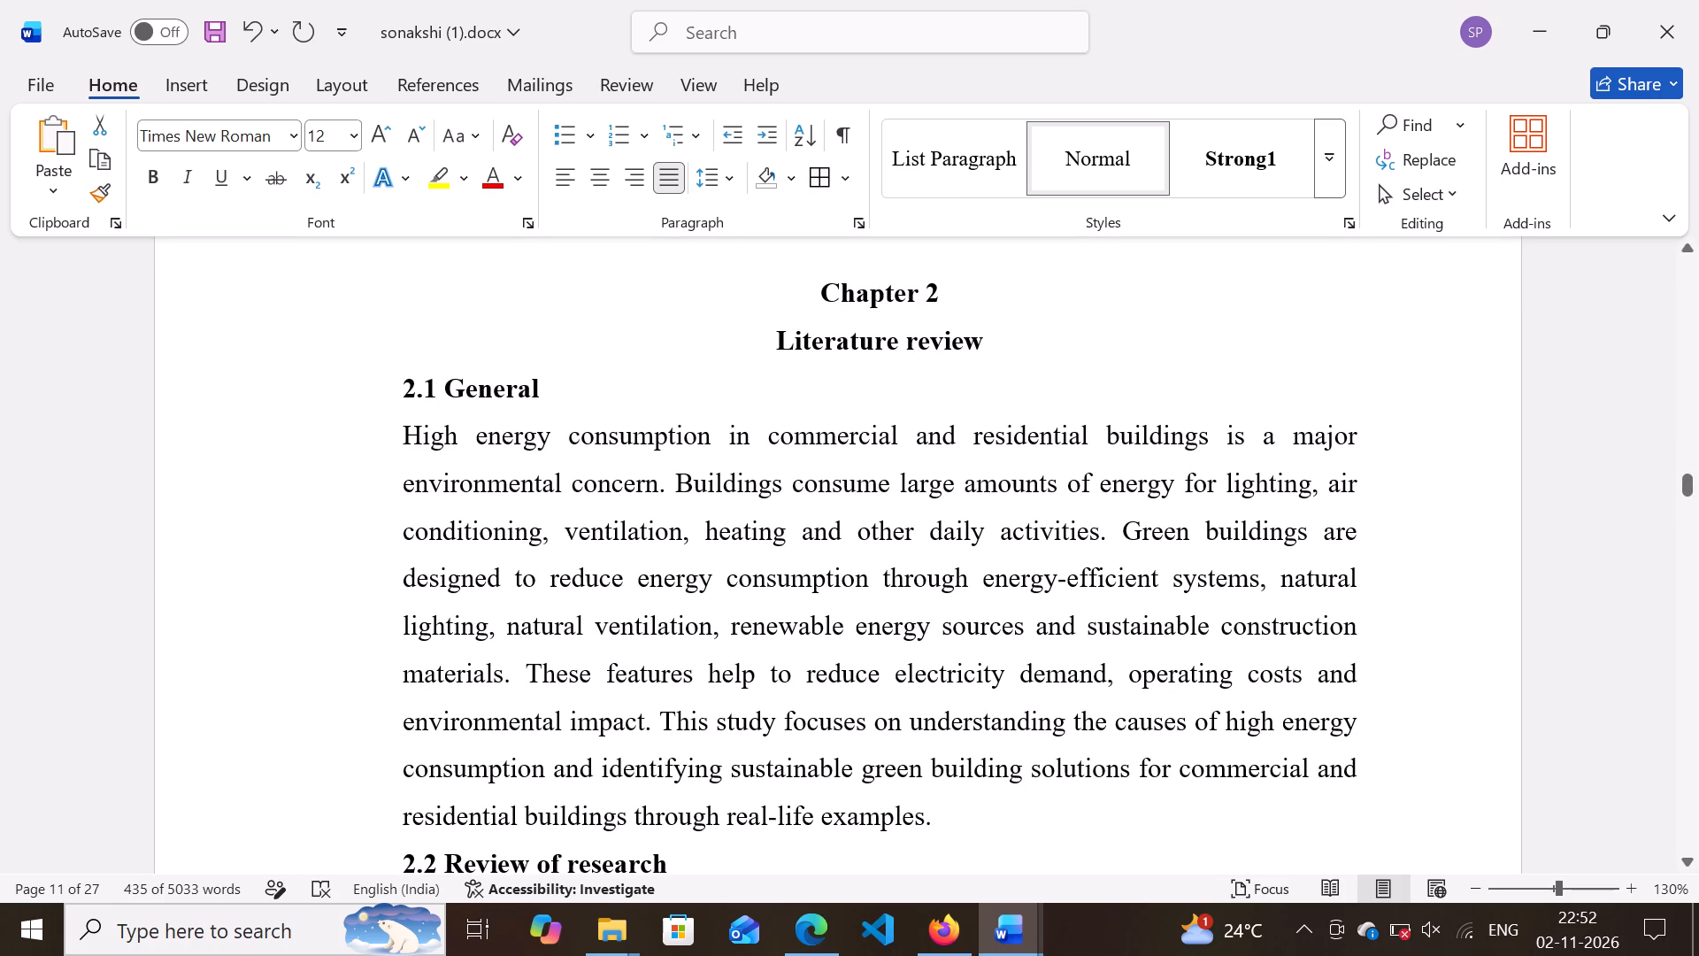
left_click_drag(820, 286, 1015, 375)
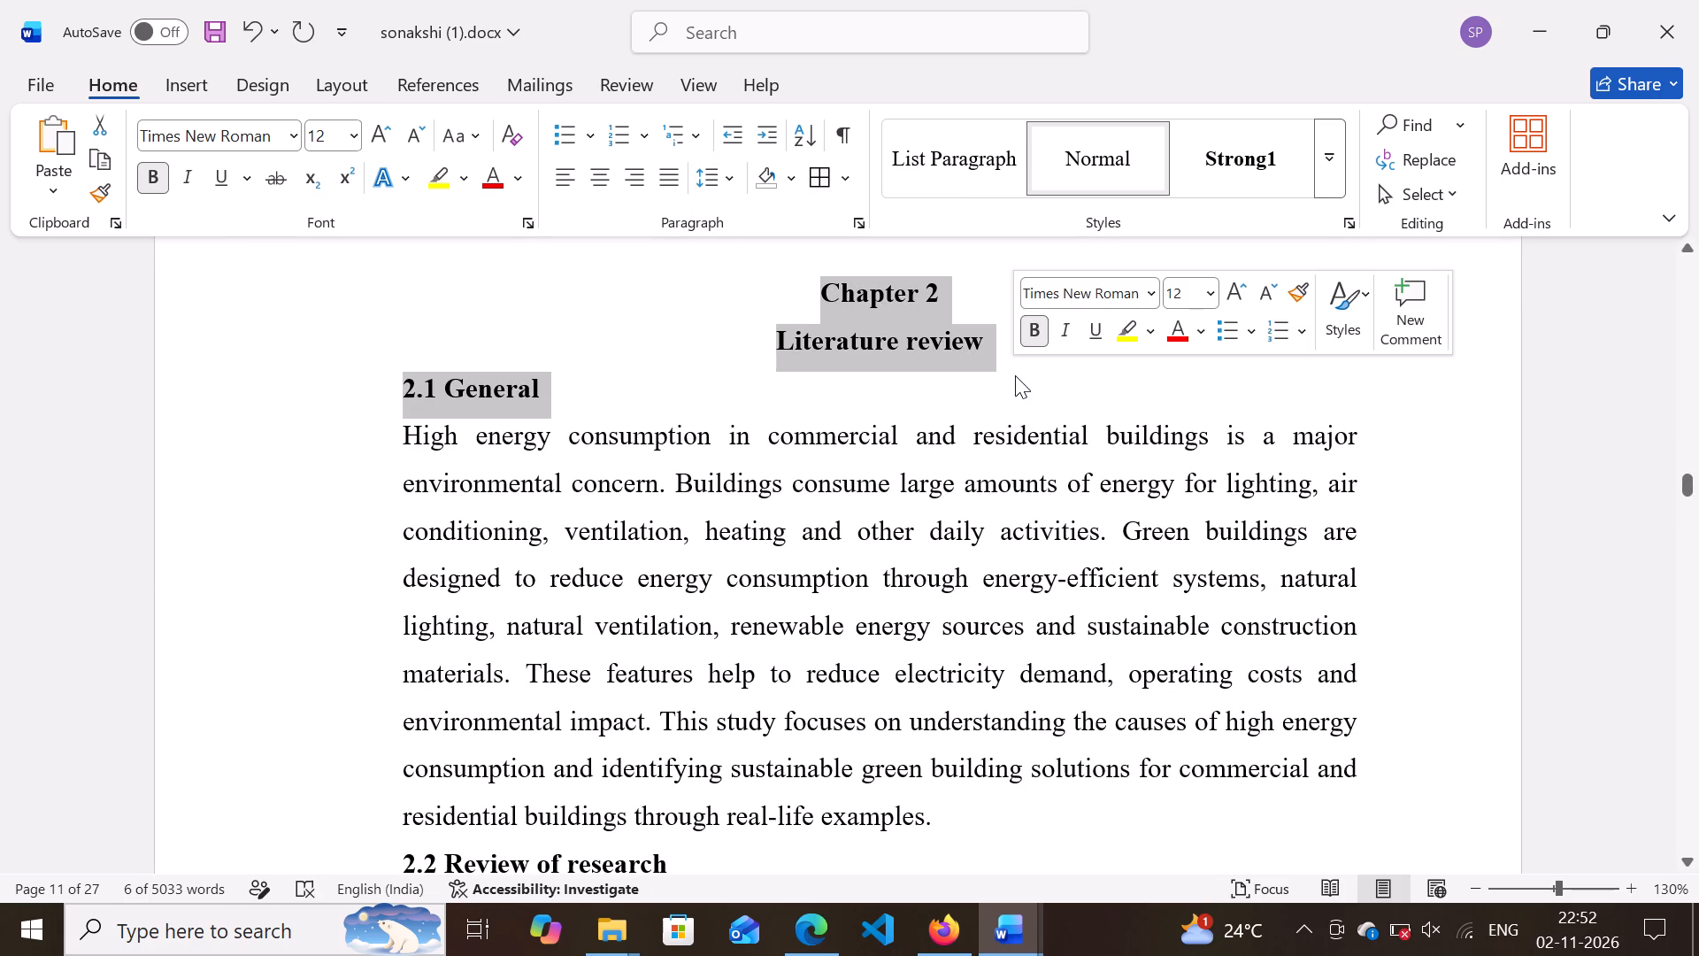
left_click(603, 310)
scroll(603, 310, "down", 1)
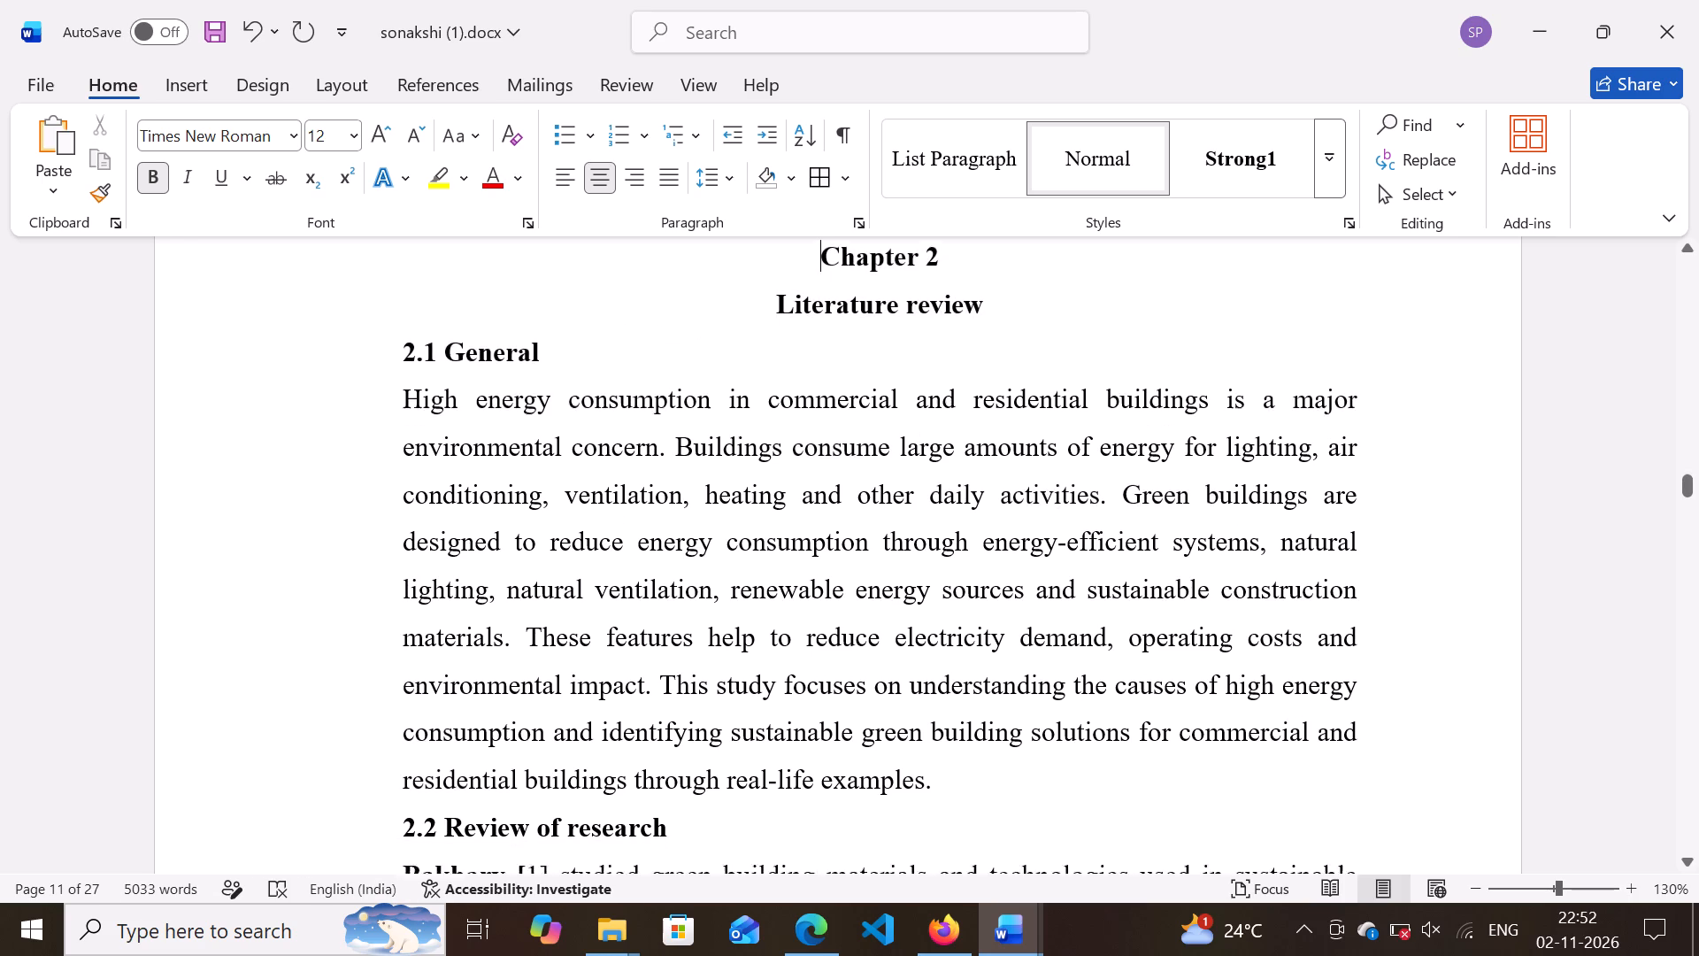
scroll(603, 310, "down", 1)
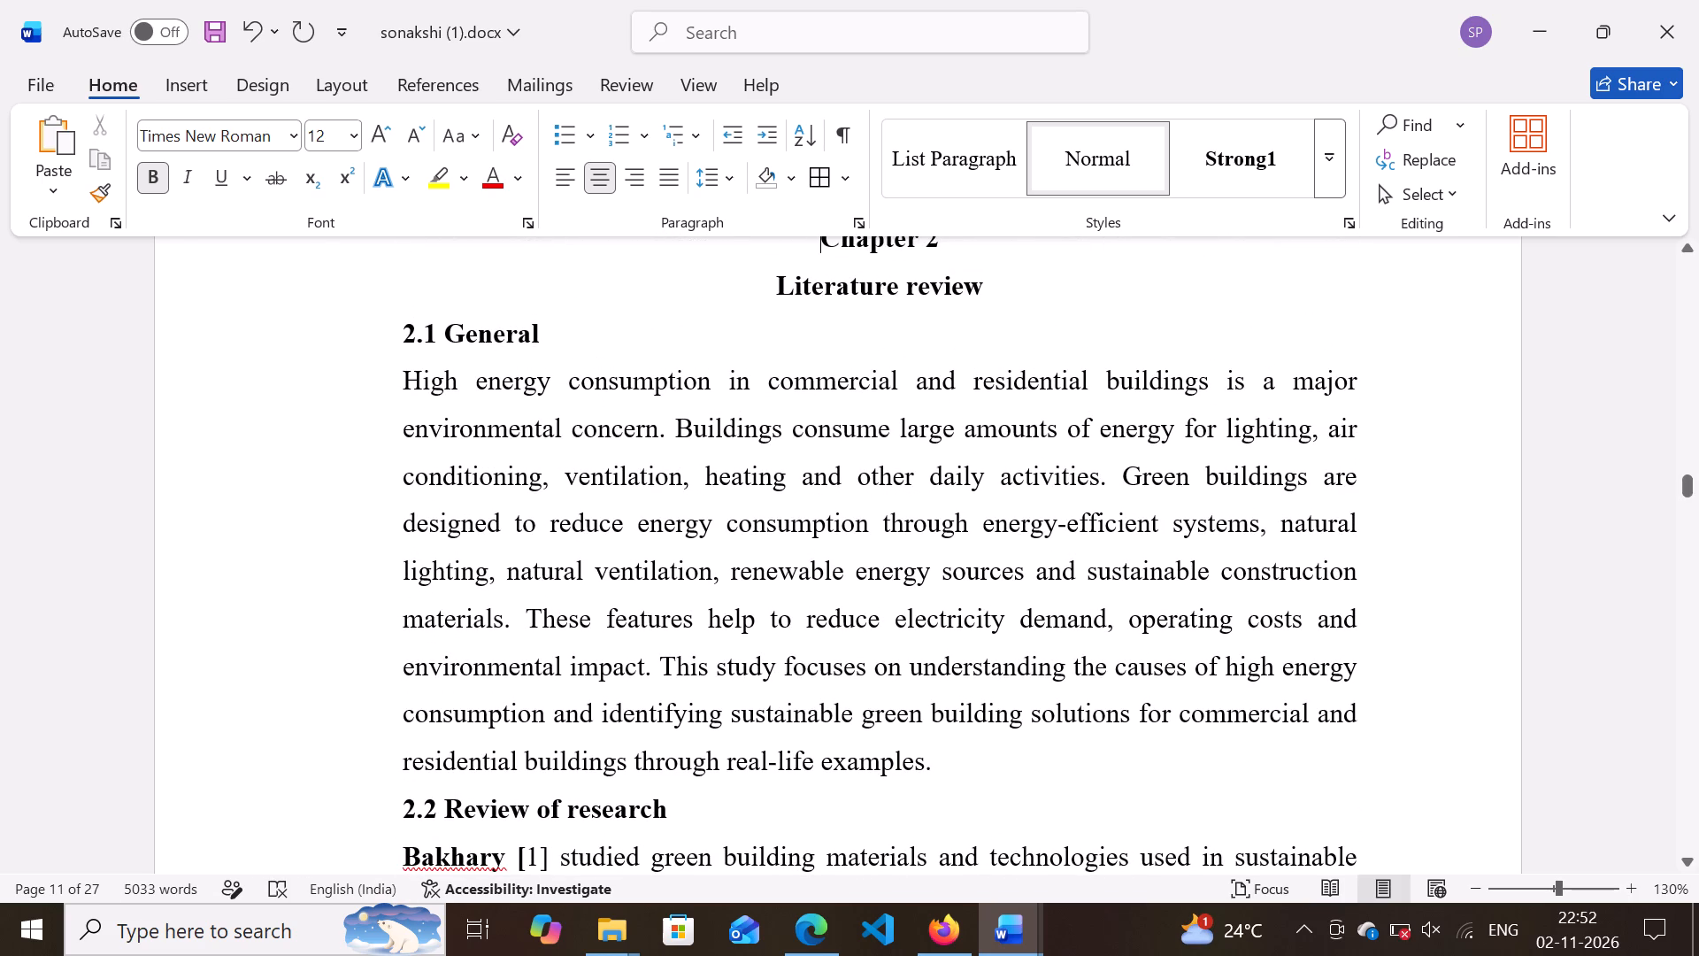
left_click_drag(394, 343, 684, 955)
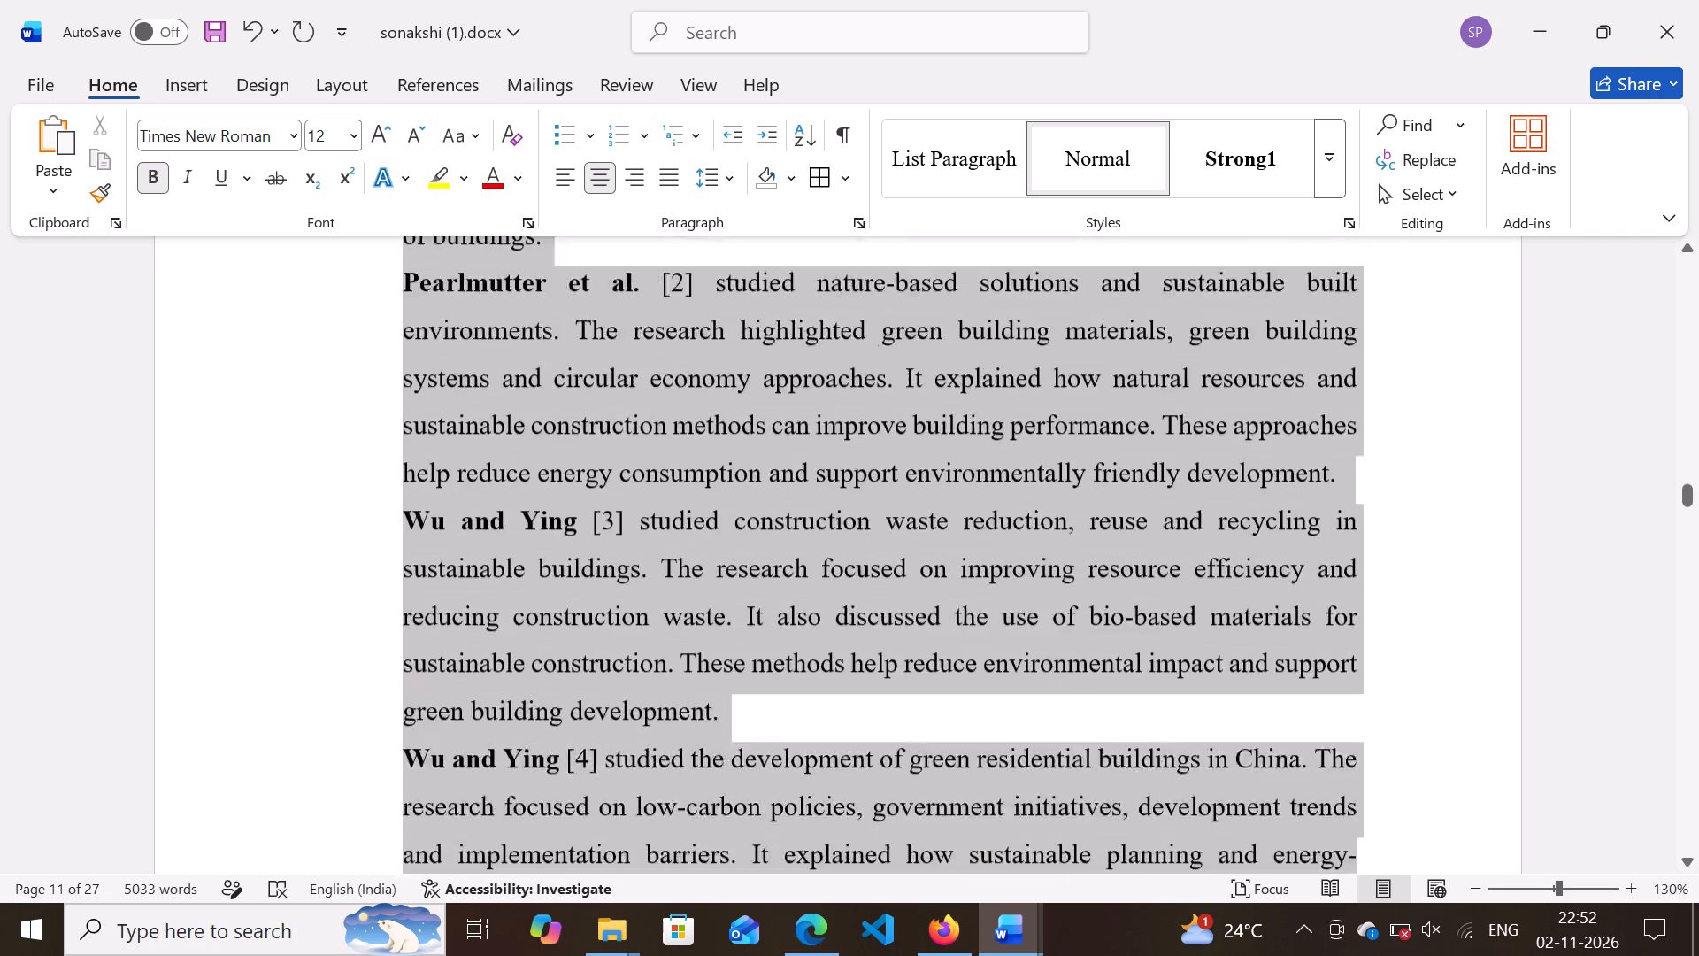
left_click_drag(684, 955, 726, 889)
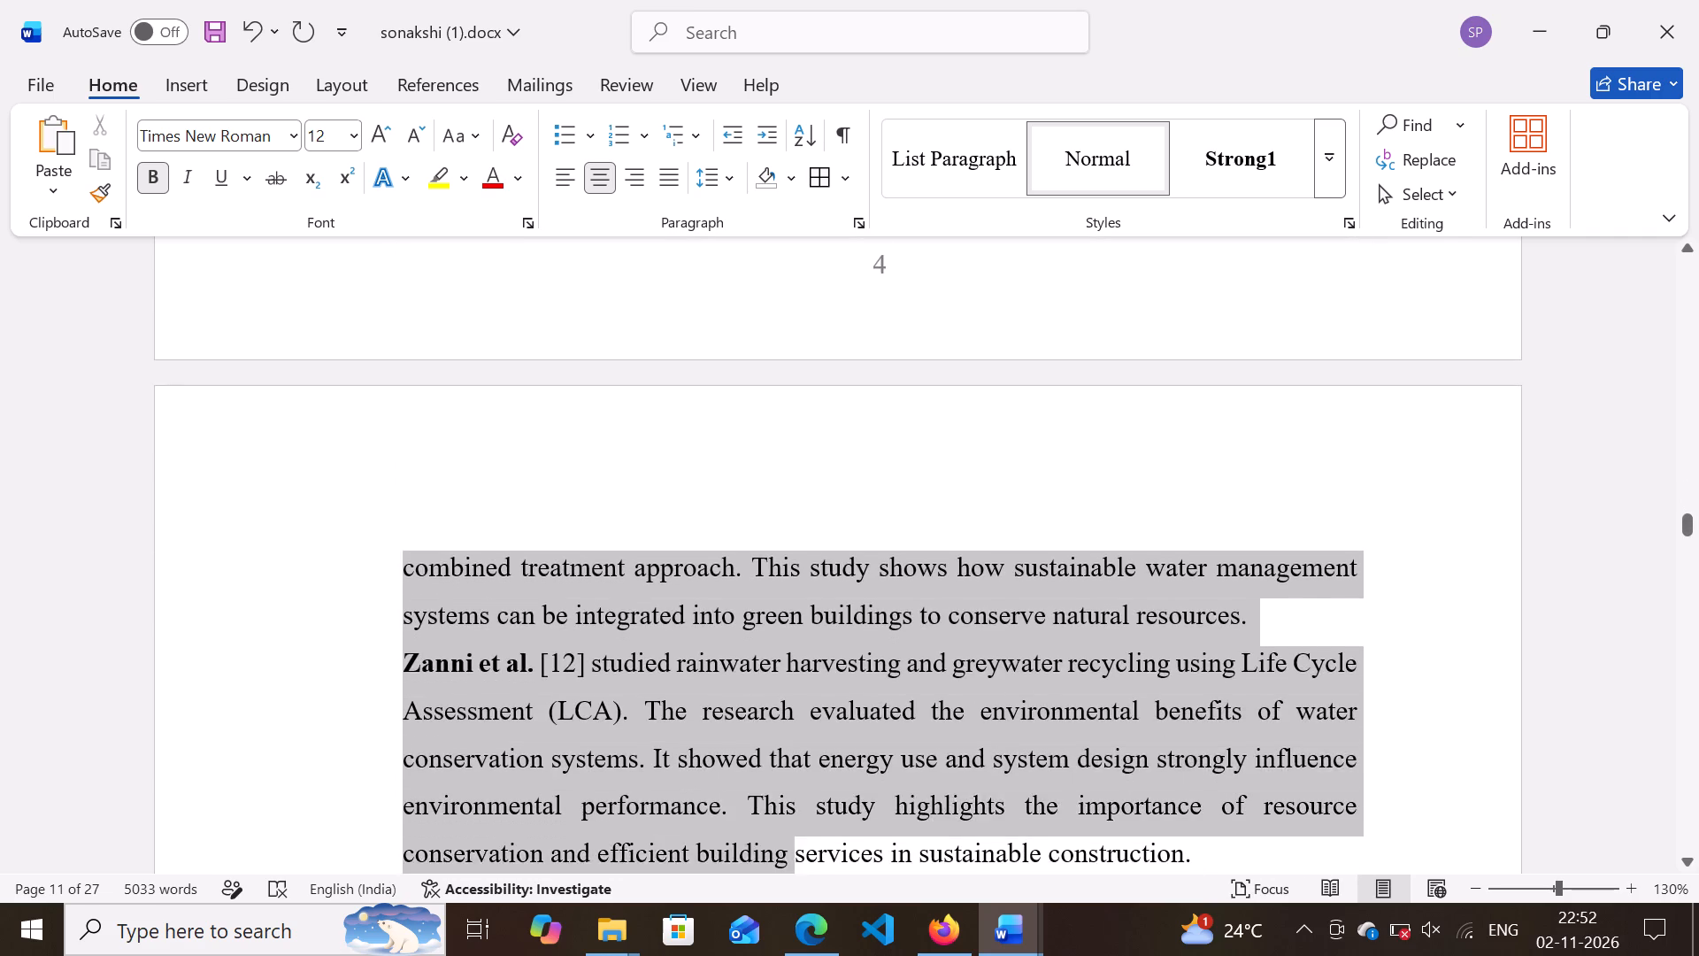
left_click_drag(726, 889, 792, 850)
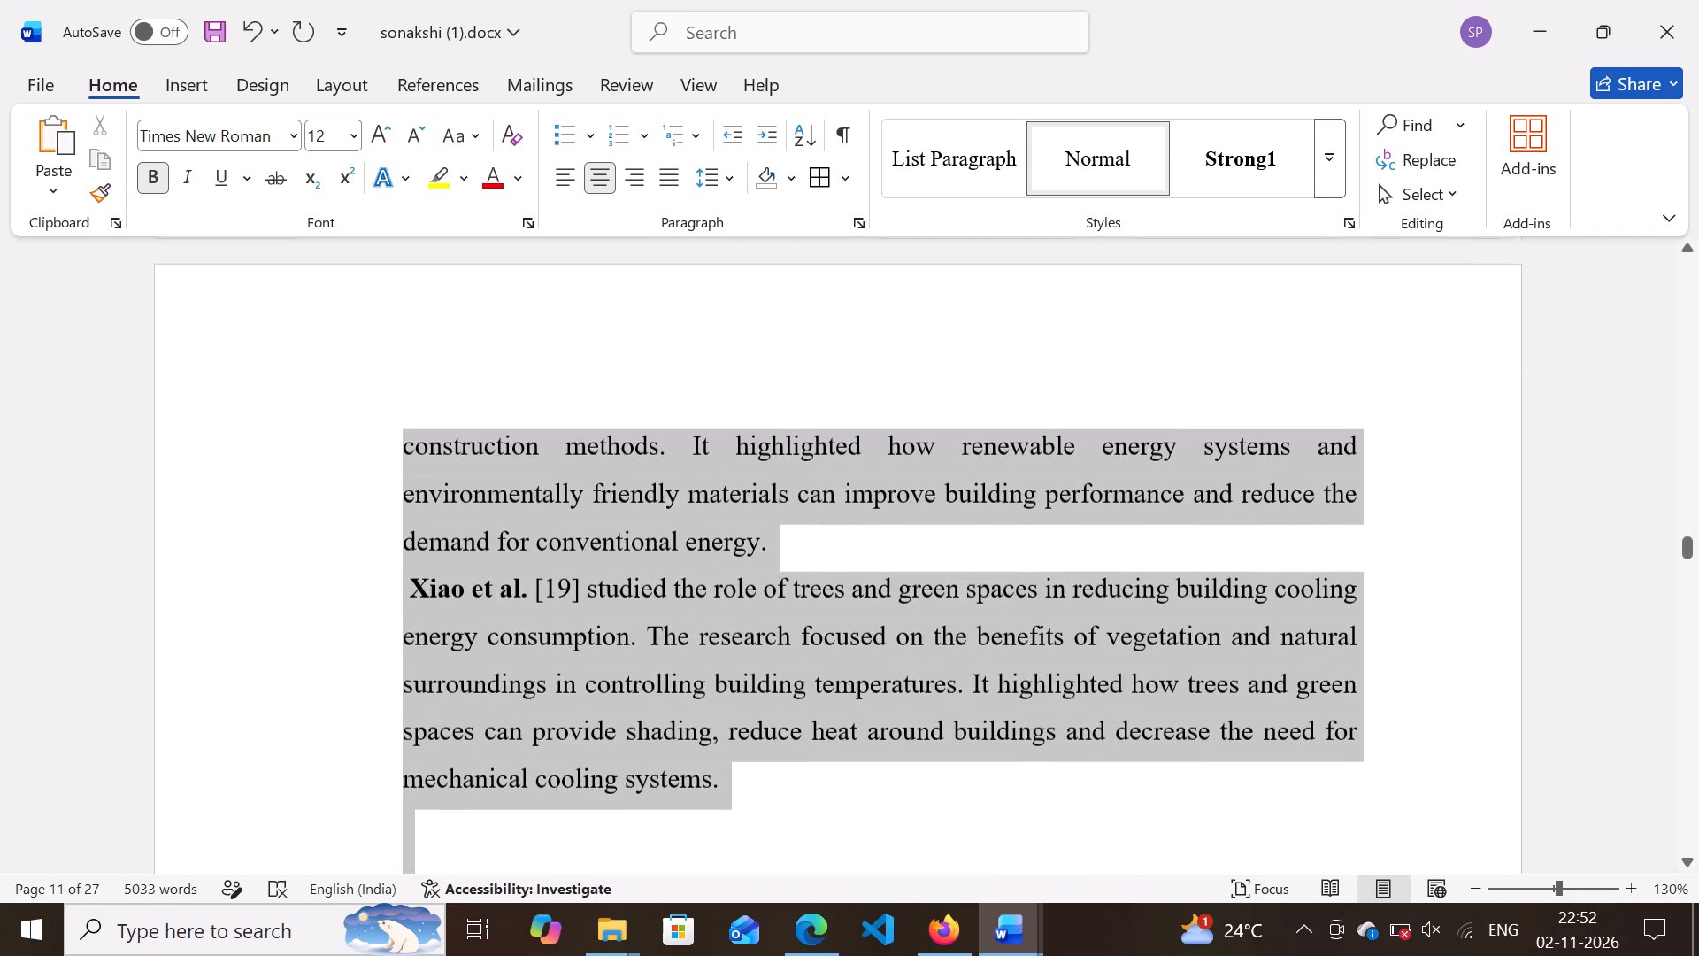
left_click_drag(792, 850, 794, 859)
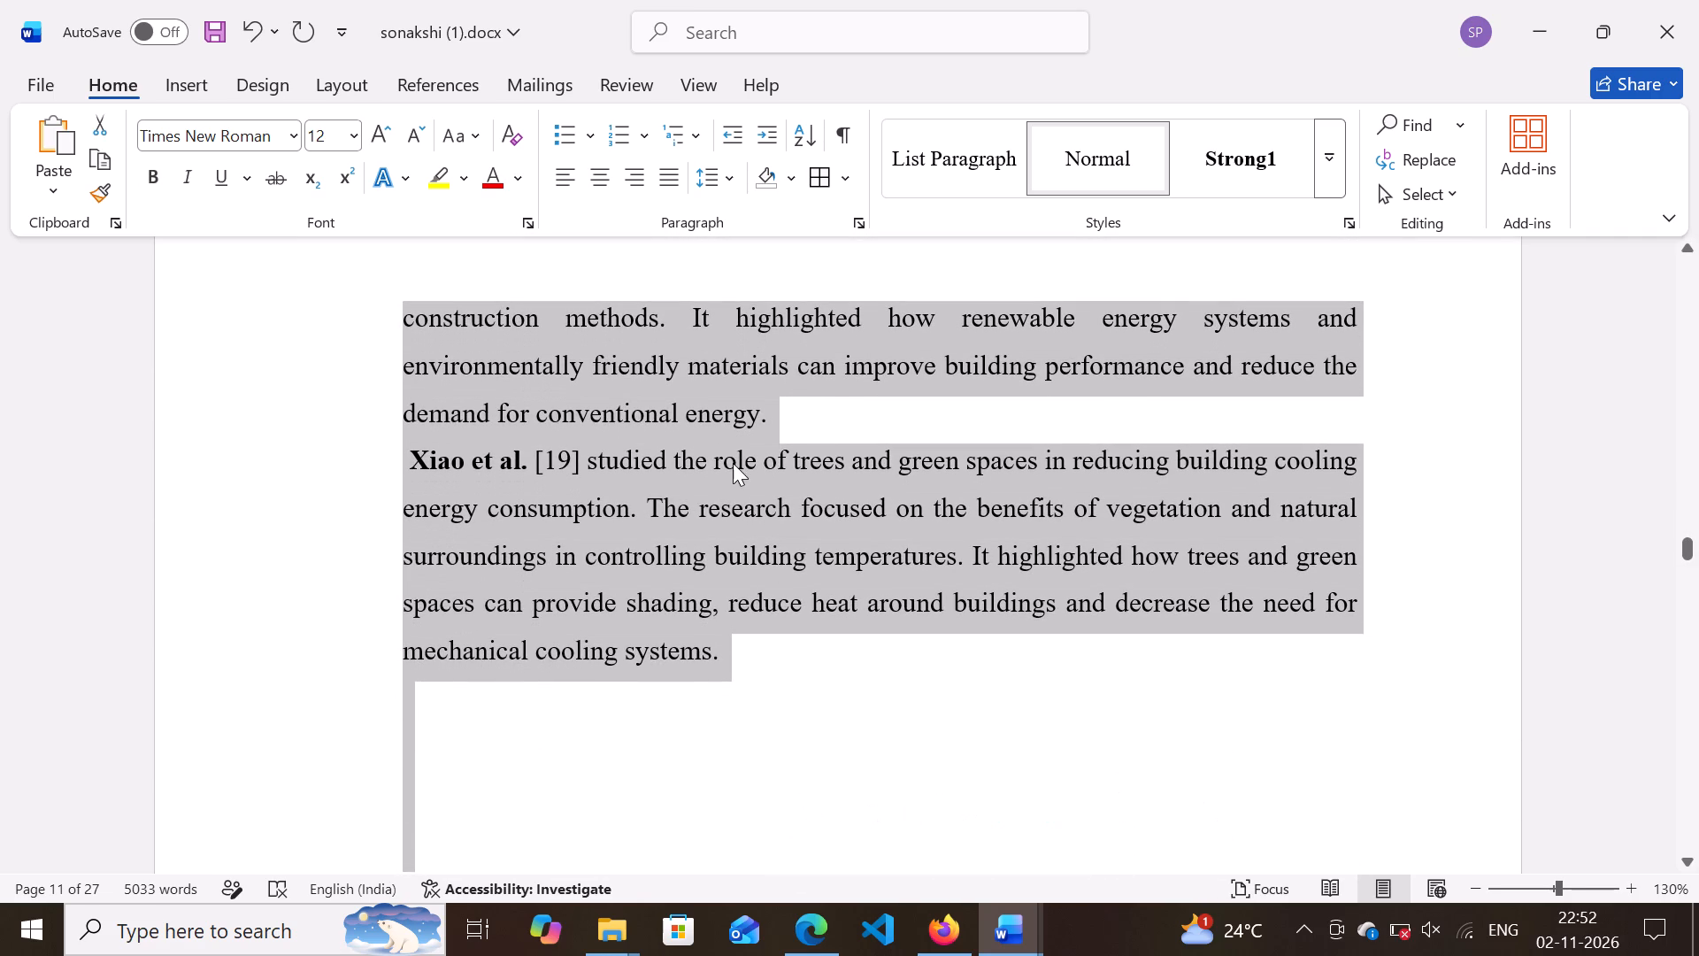
left_click(665, 176)
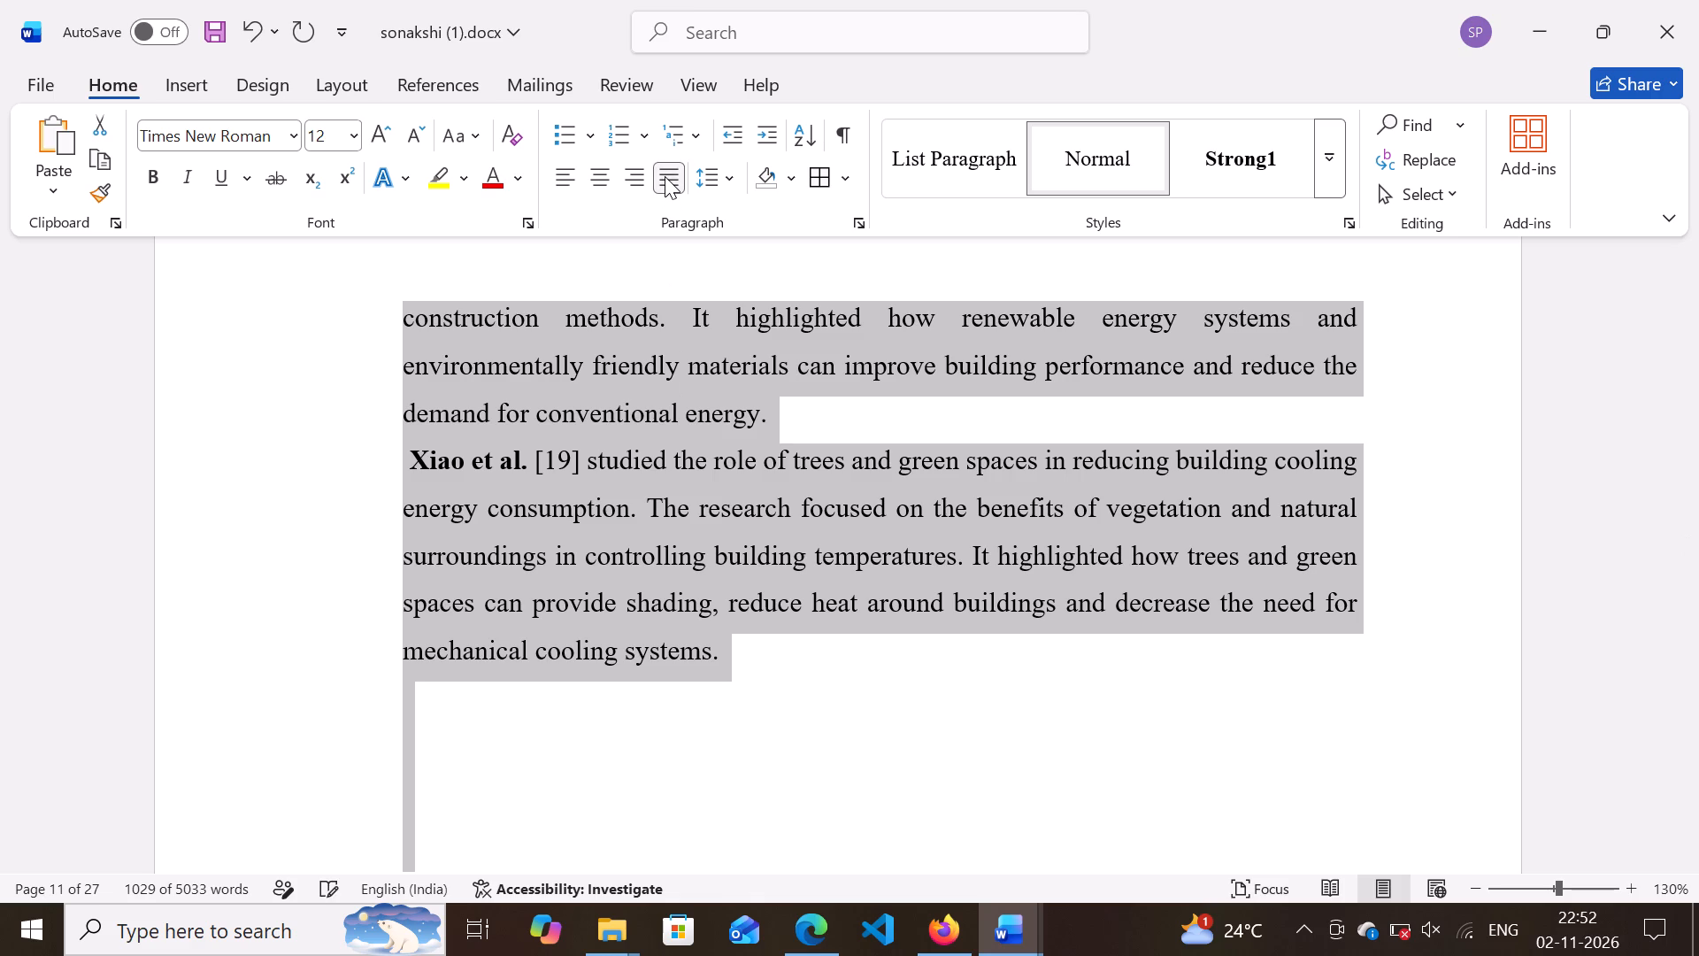
left_click(726, 173)
left_click(743, 280)
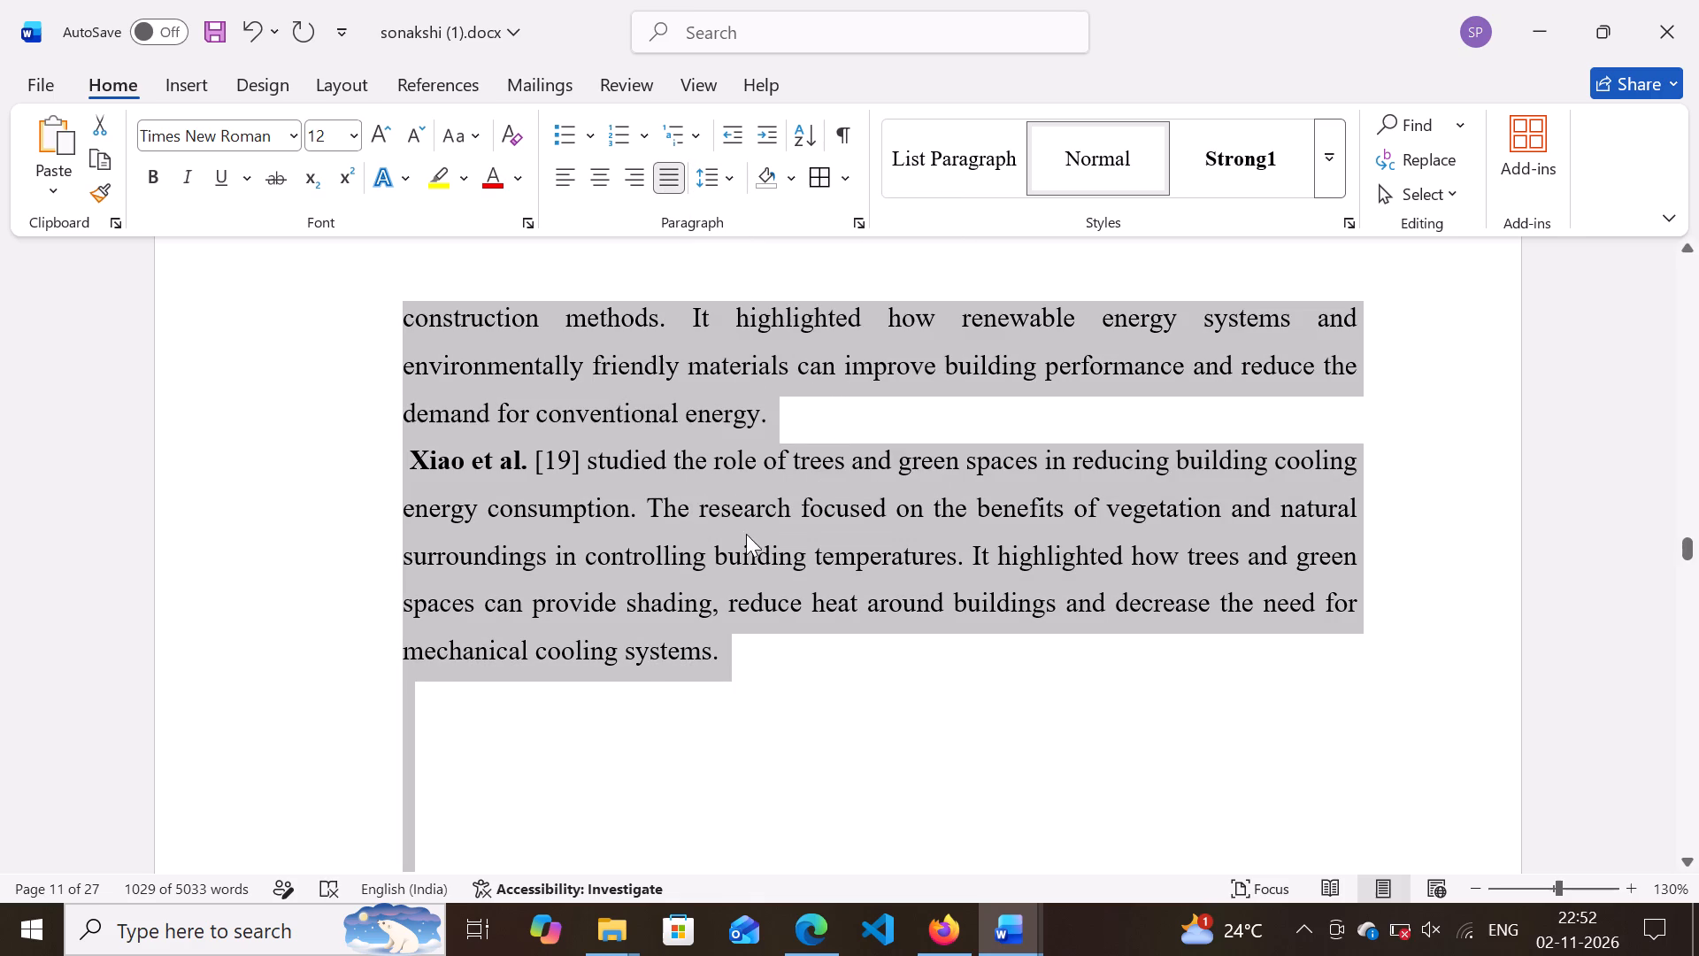
left_click(797, 670)
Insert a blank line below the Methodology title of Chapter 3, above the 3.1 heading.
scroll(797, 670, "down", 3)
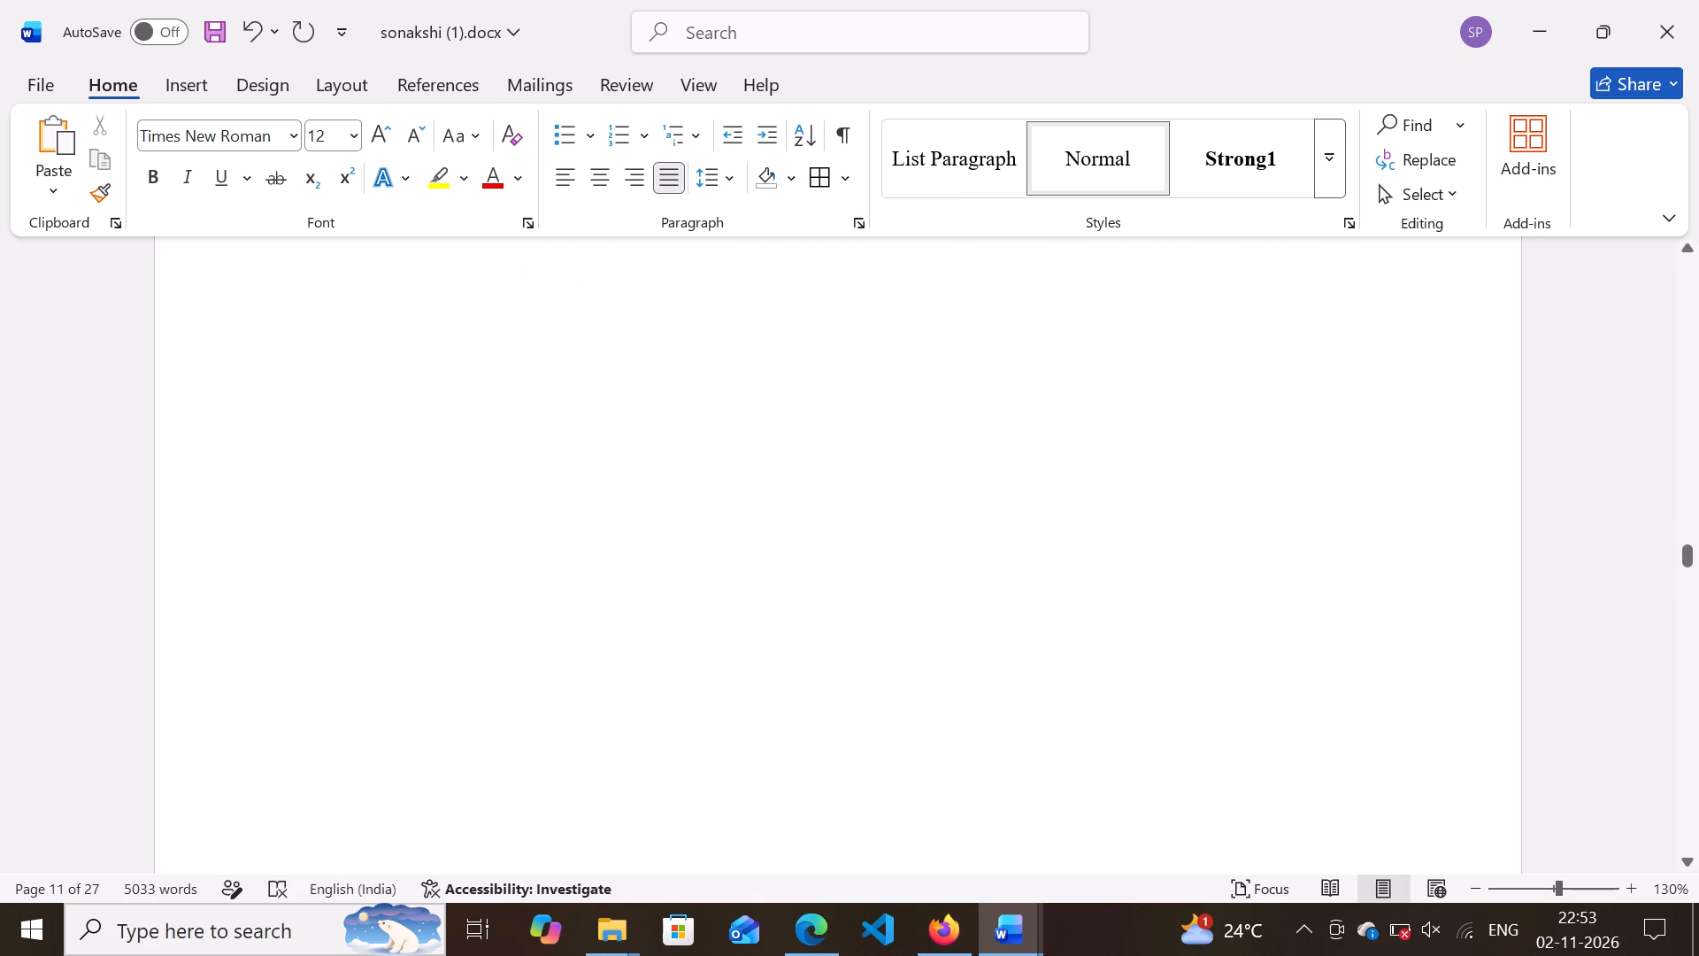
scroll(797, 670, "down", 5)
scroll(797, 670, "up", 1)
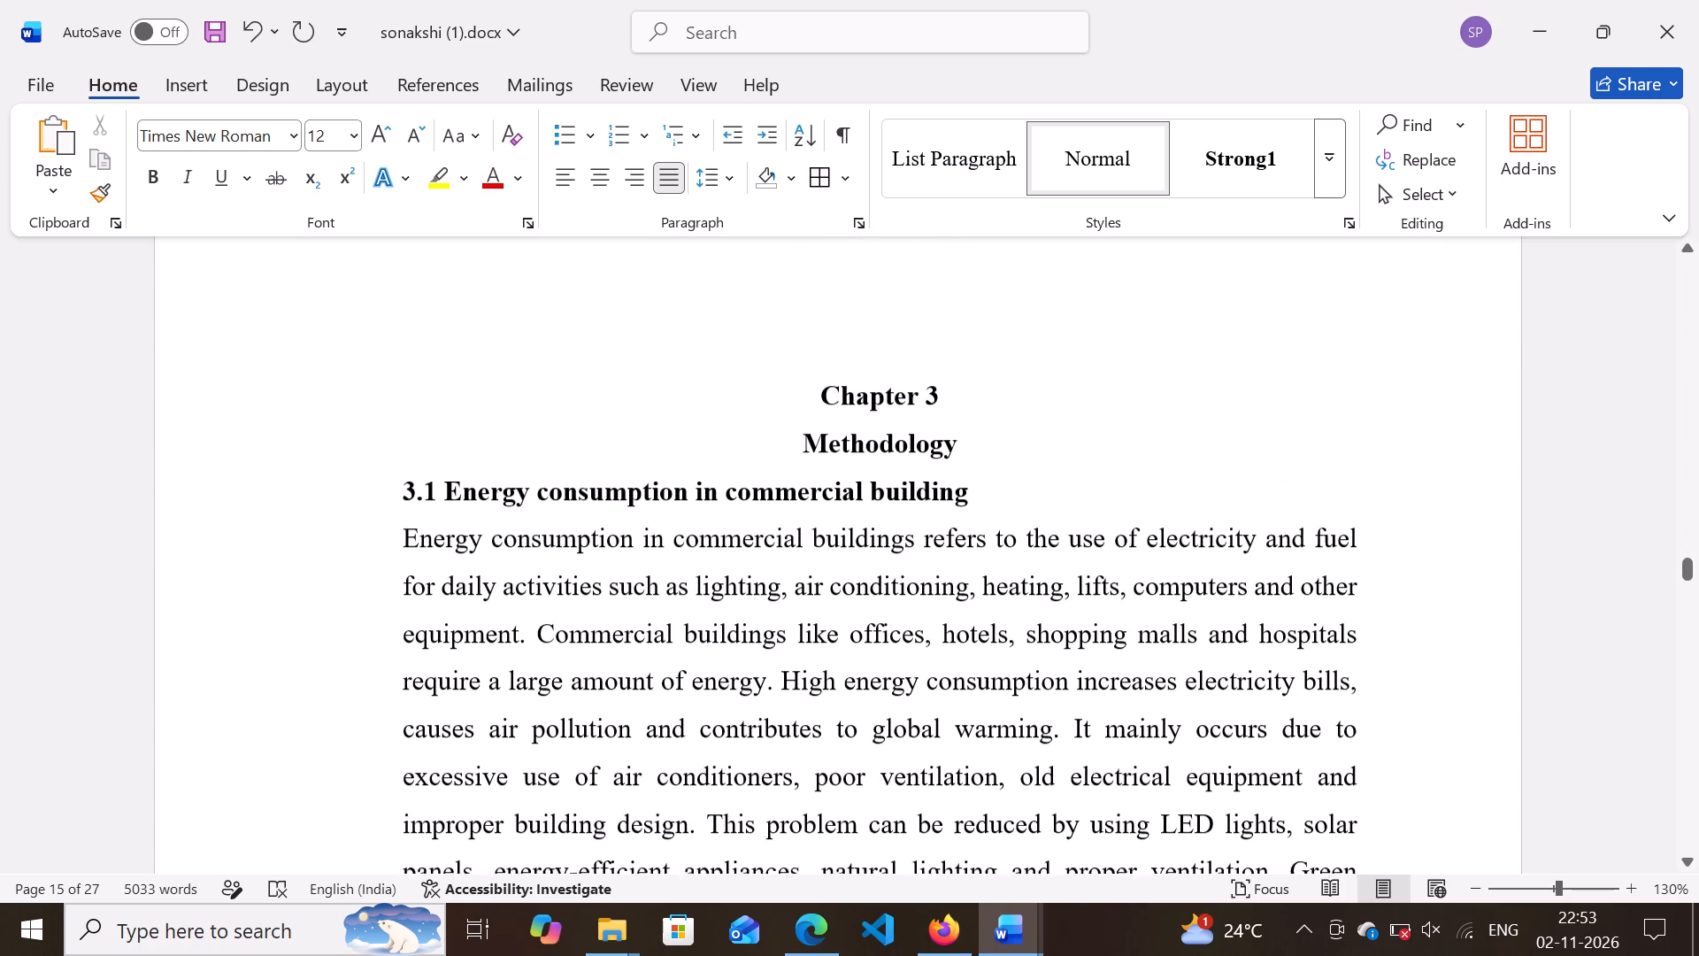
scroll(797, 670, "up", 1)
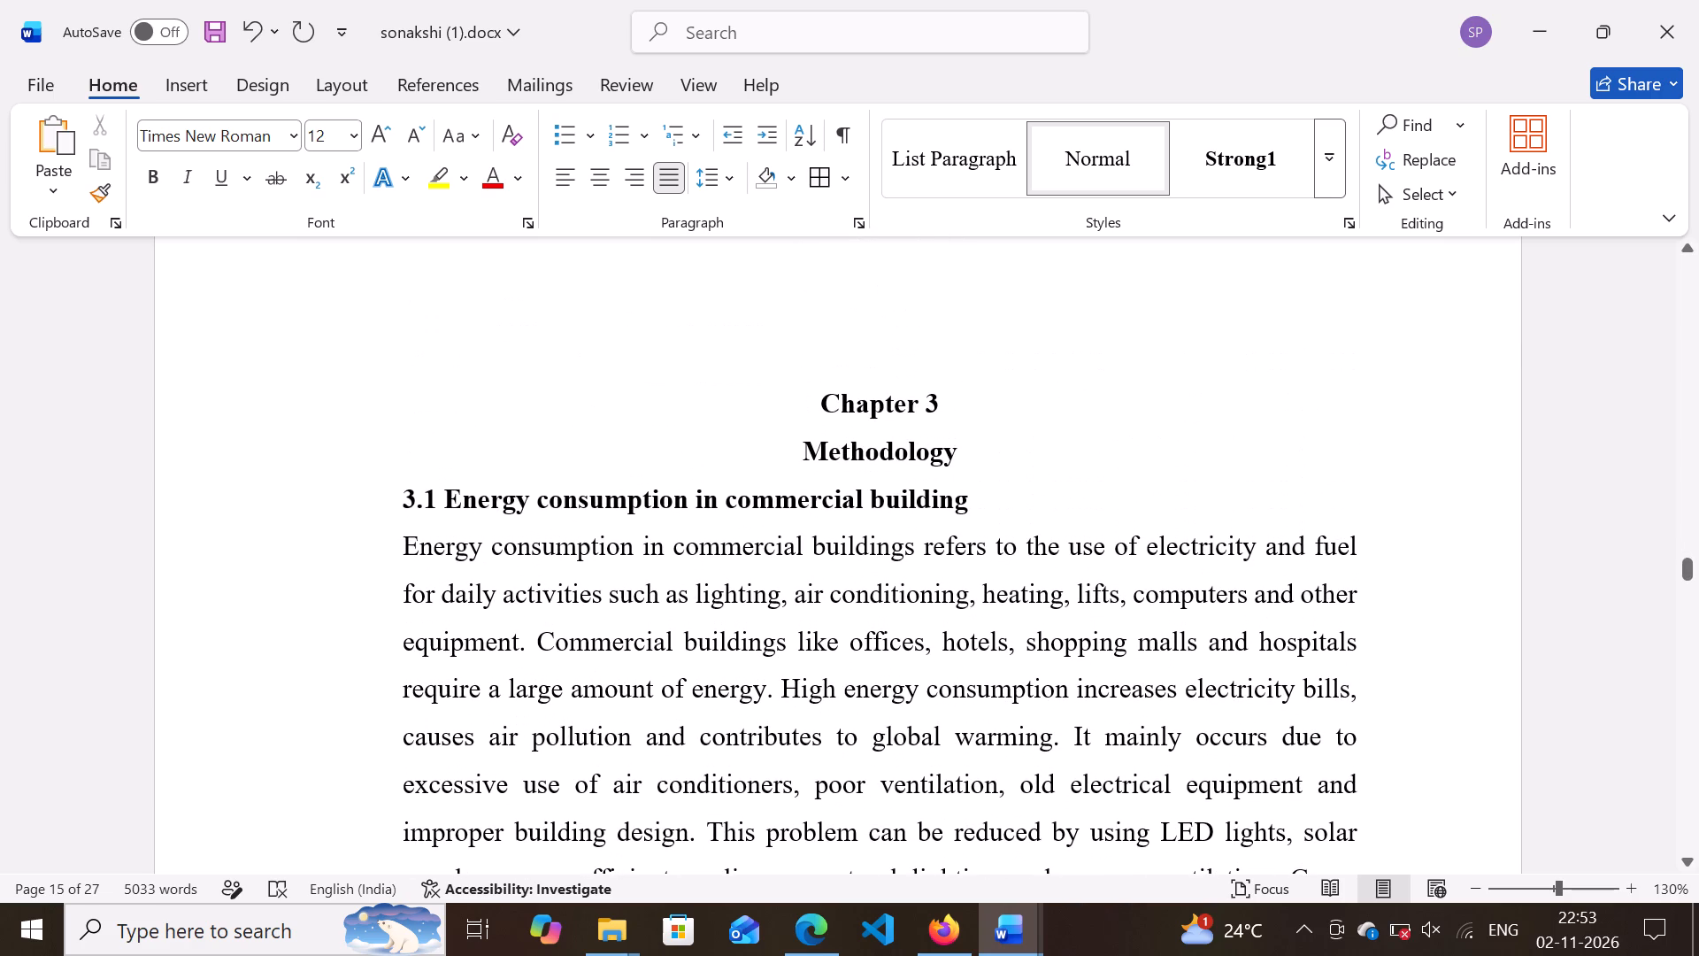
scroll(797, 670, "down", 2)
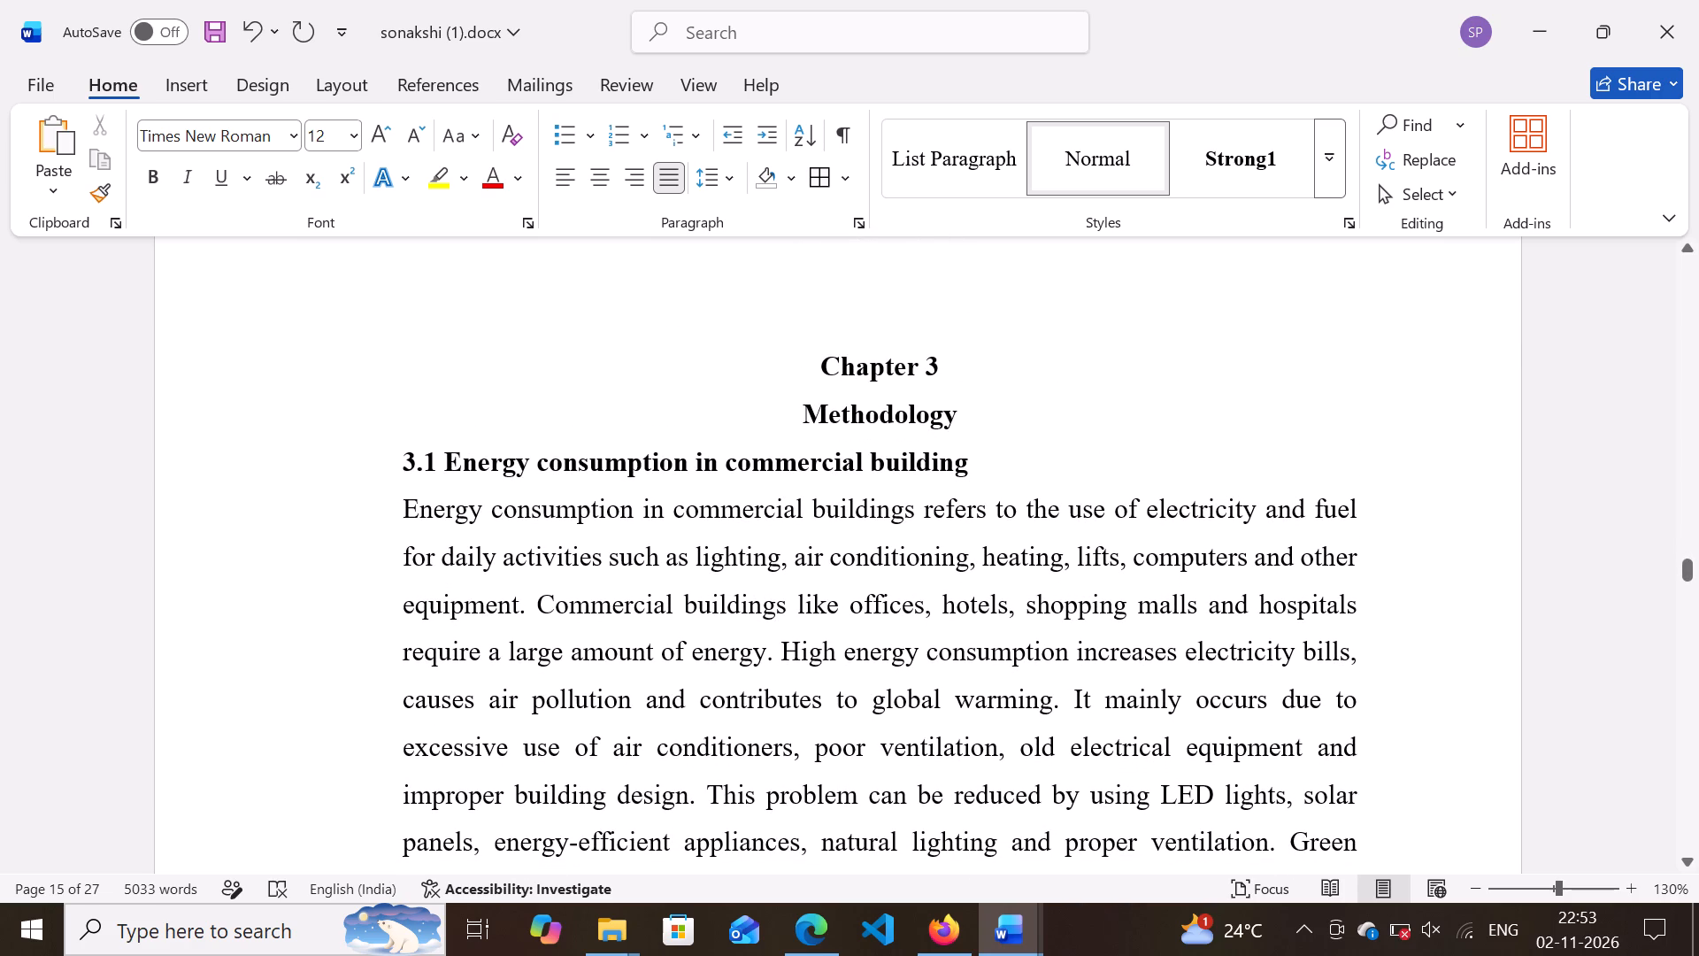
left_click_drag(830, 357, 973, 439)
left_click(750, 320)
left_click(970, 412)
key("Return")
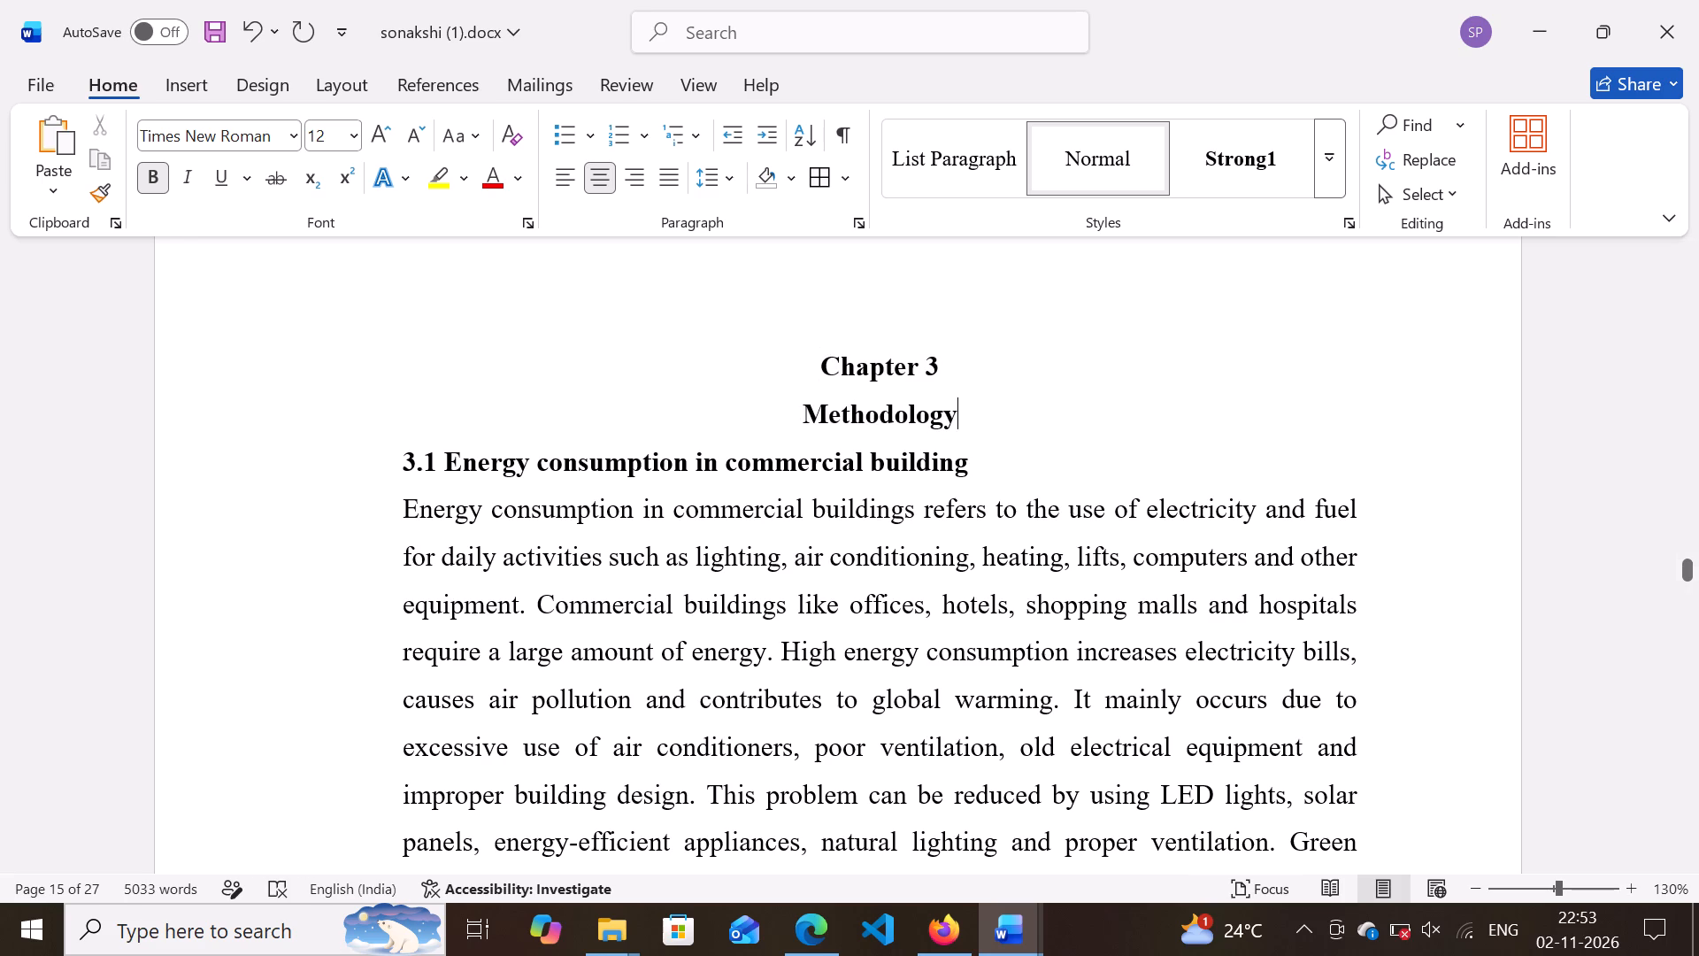
Review the Chapter 2 pages from the end back to the Literature review title to compare the heading spacing.
scroll(970, 412, "down", 1)
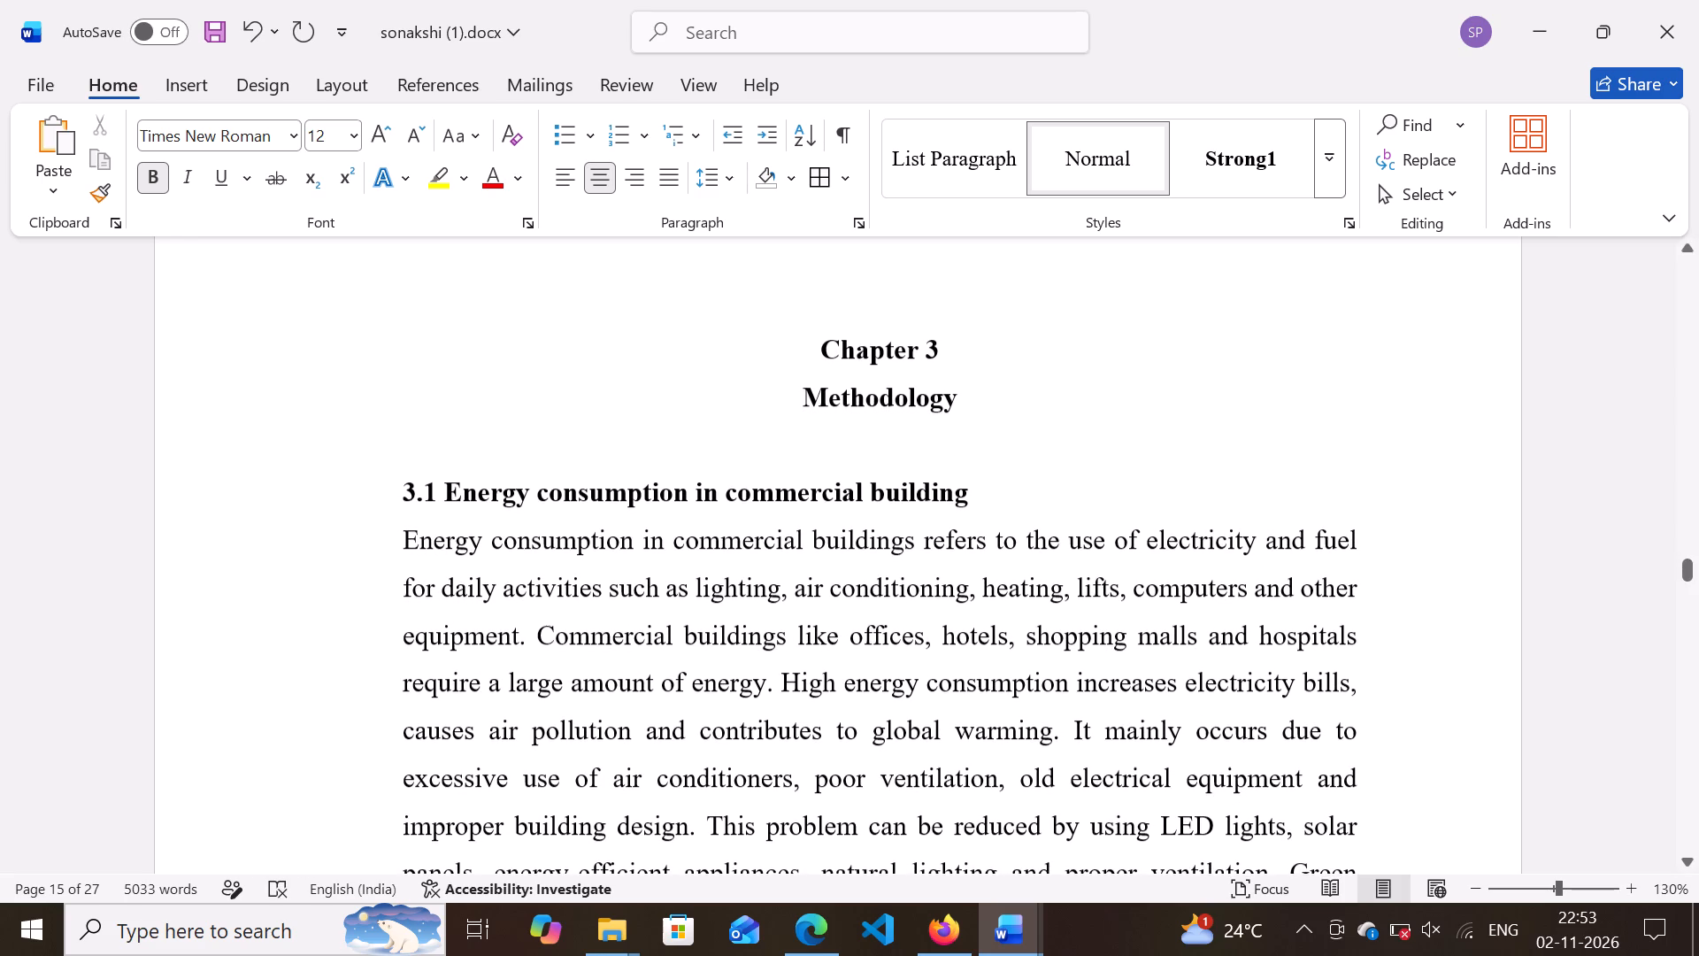
scroll(970, 412, "down", 1)
scroll(970, 412, "up", 11)
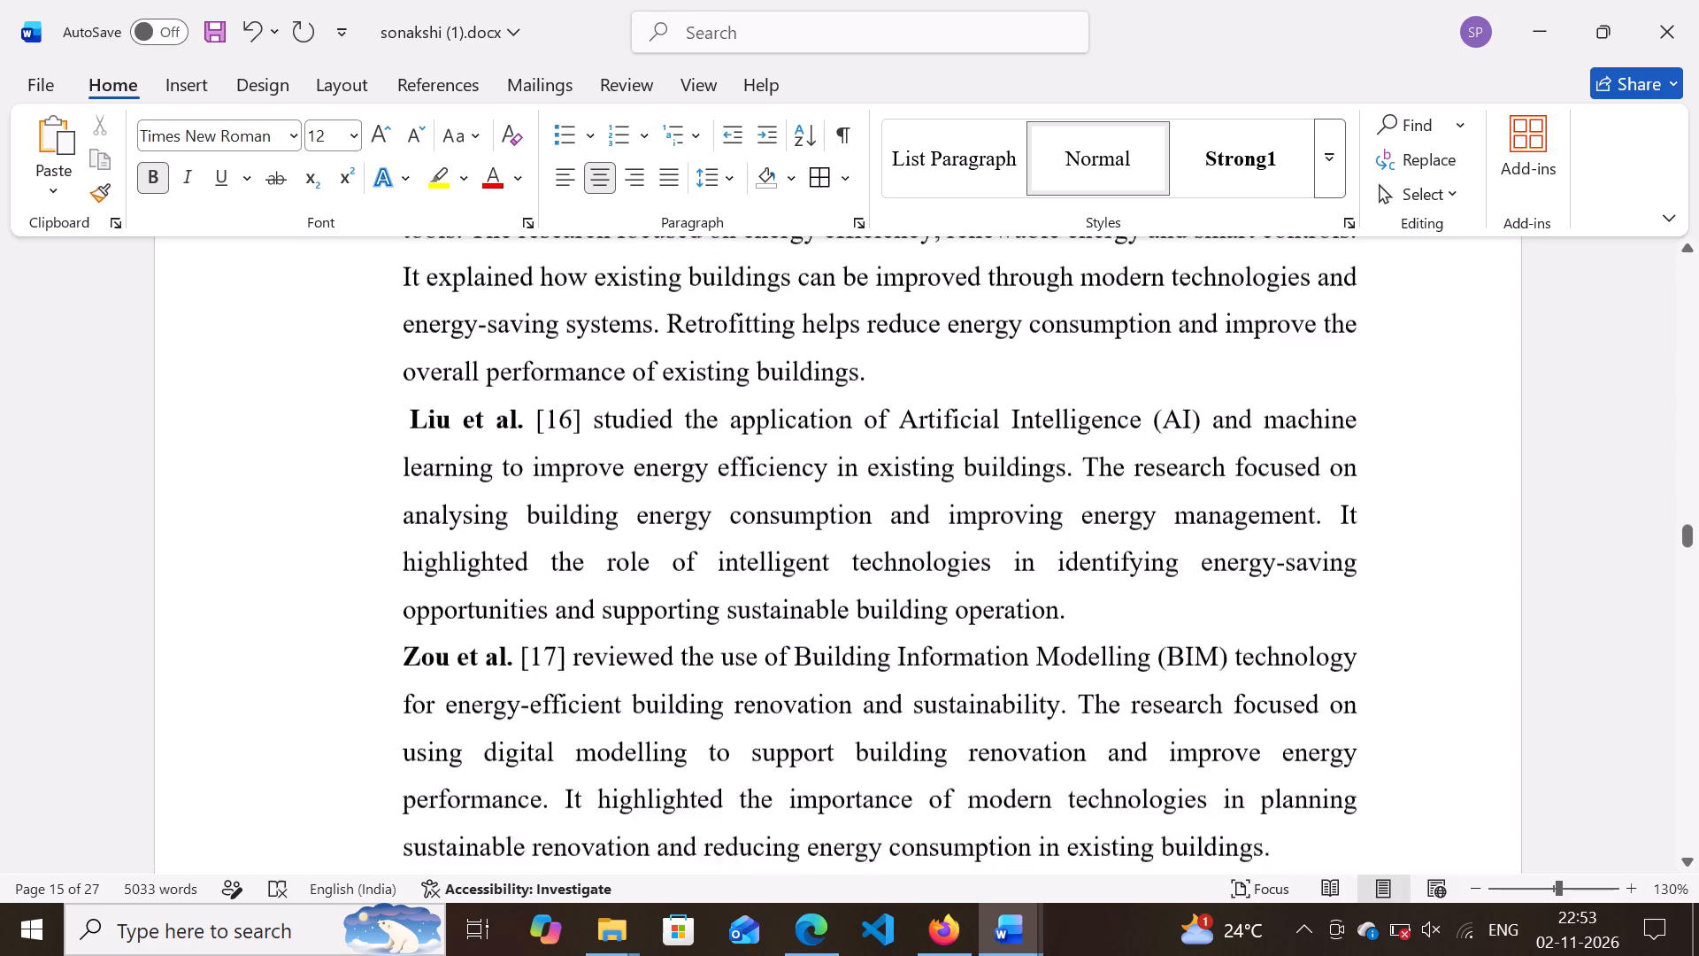
scroll(970, 412, "up", 12)
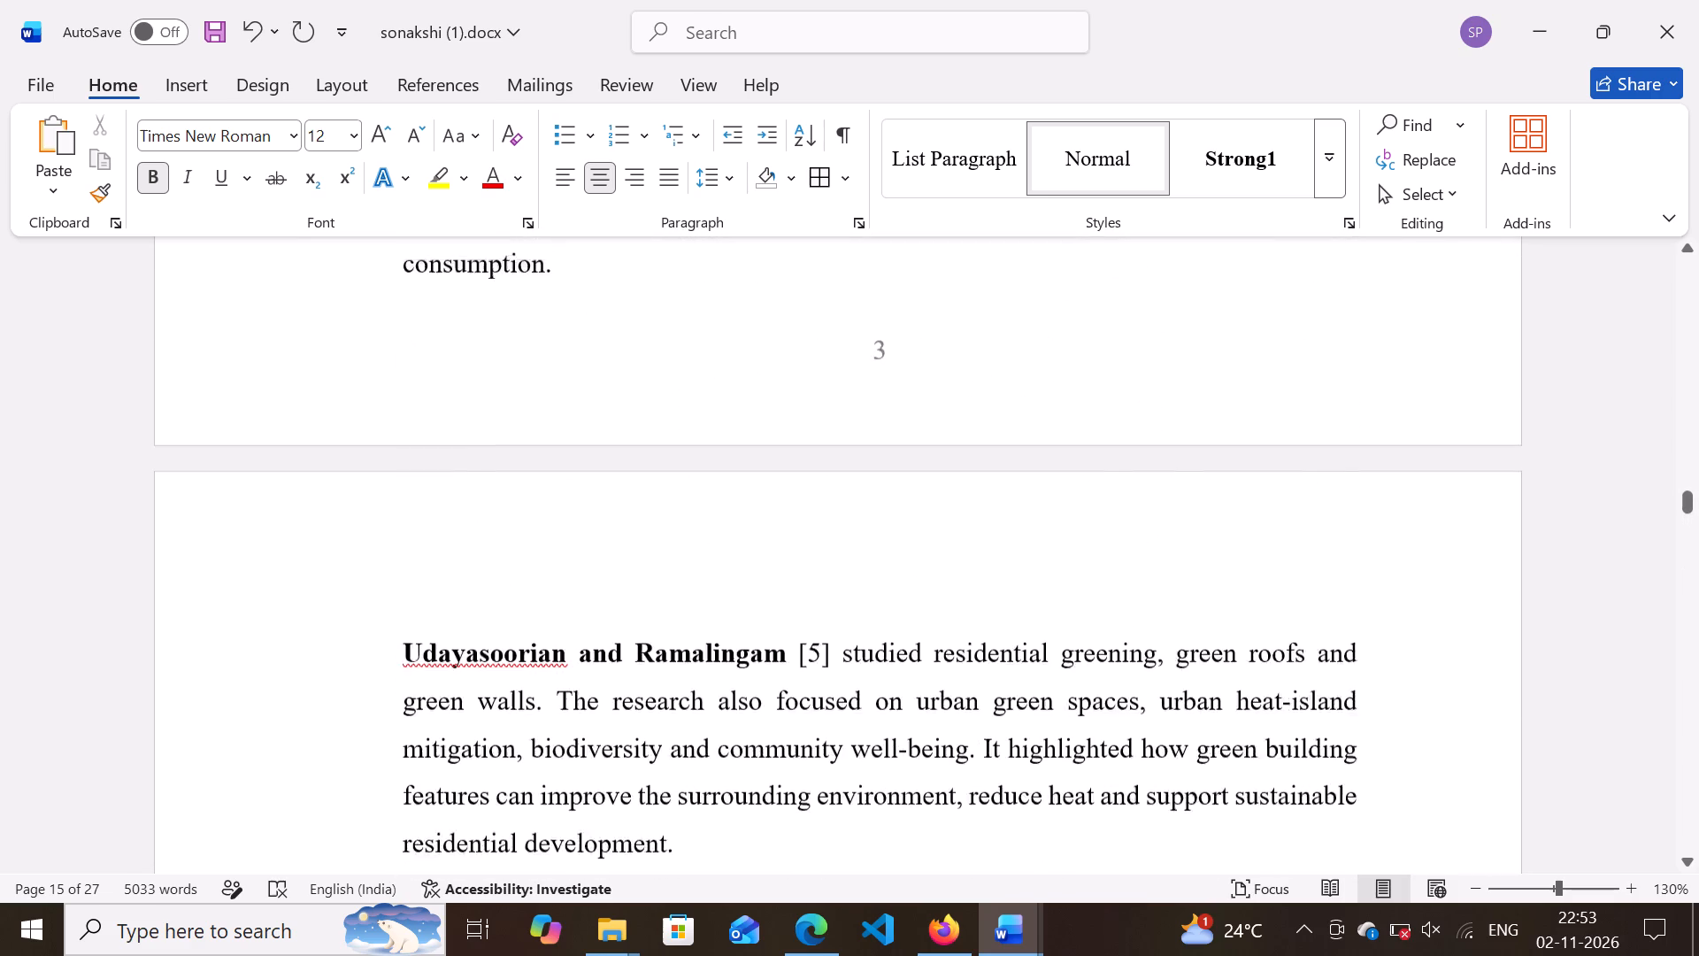
scroll(970, 412, "up", 13)
scroll(970, 412, "down", 6)
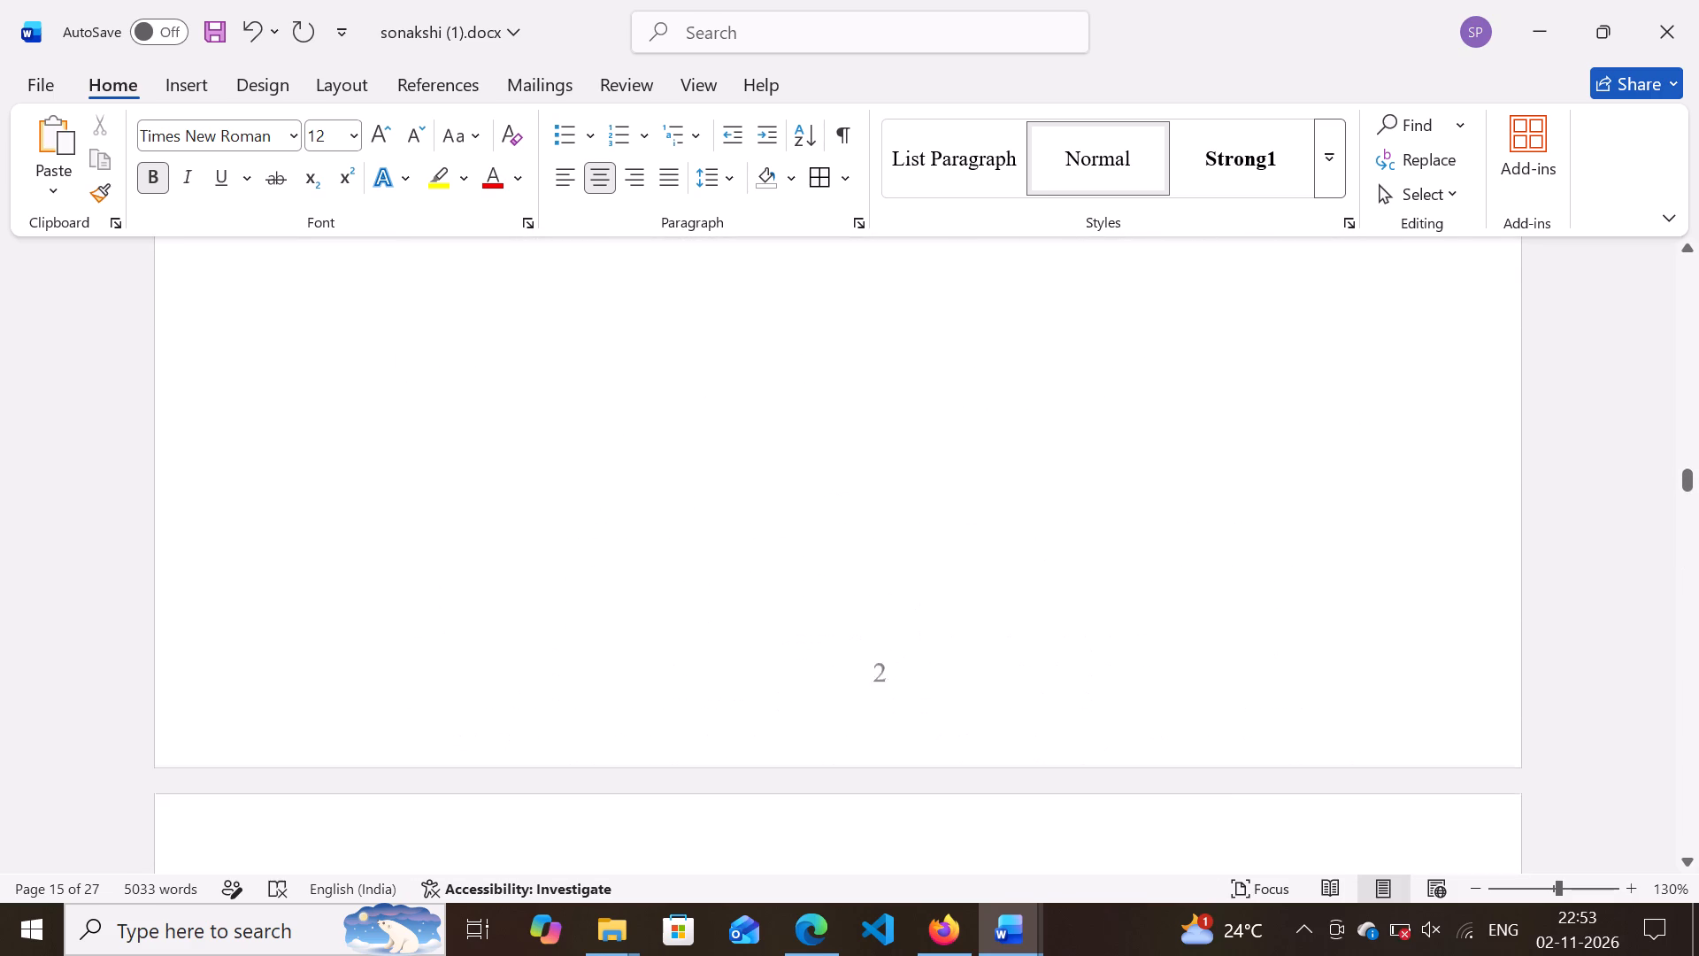
scroll(970, 412, "down", 1)
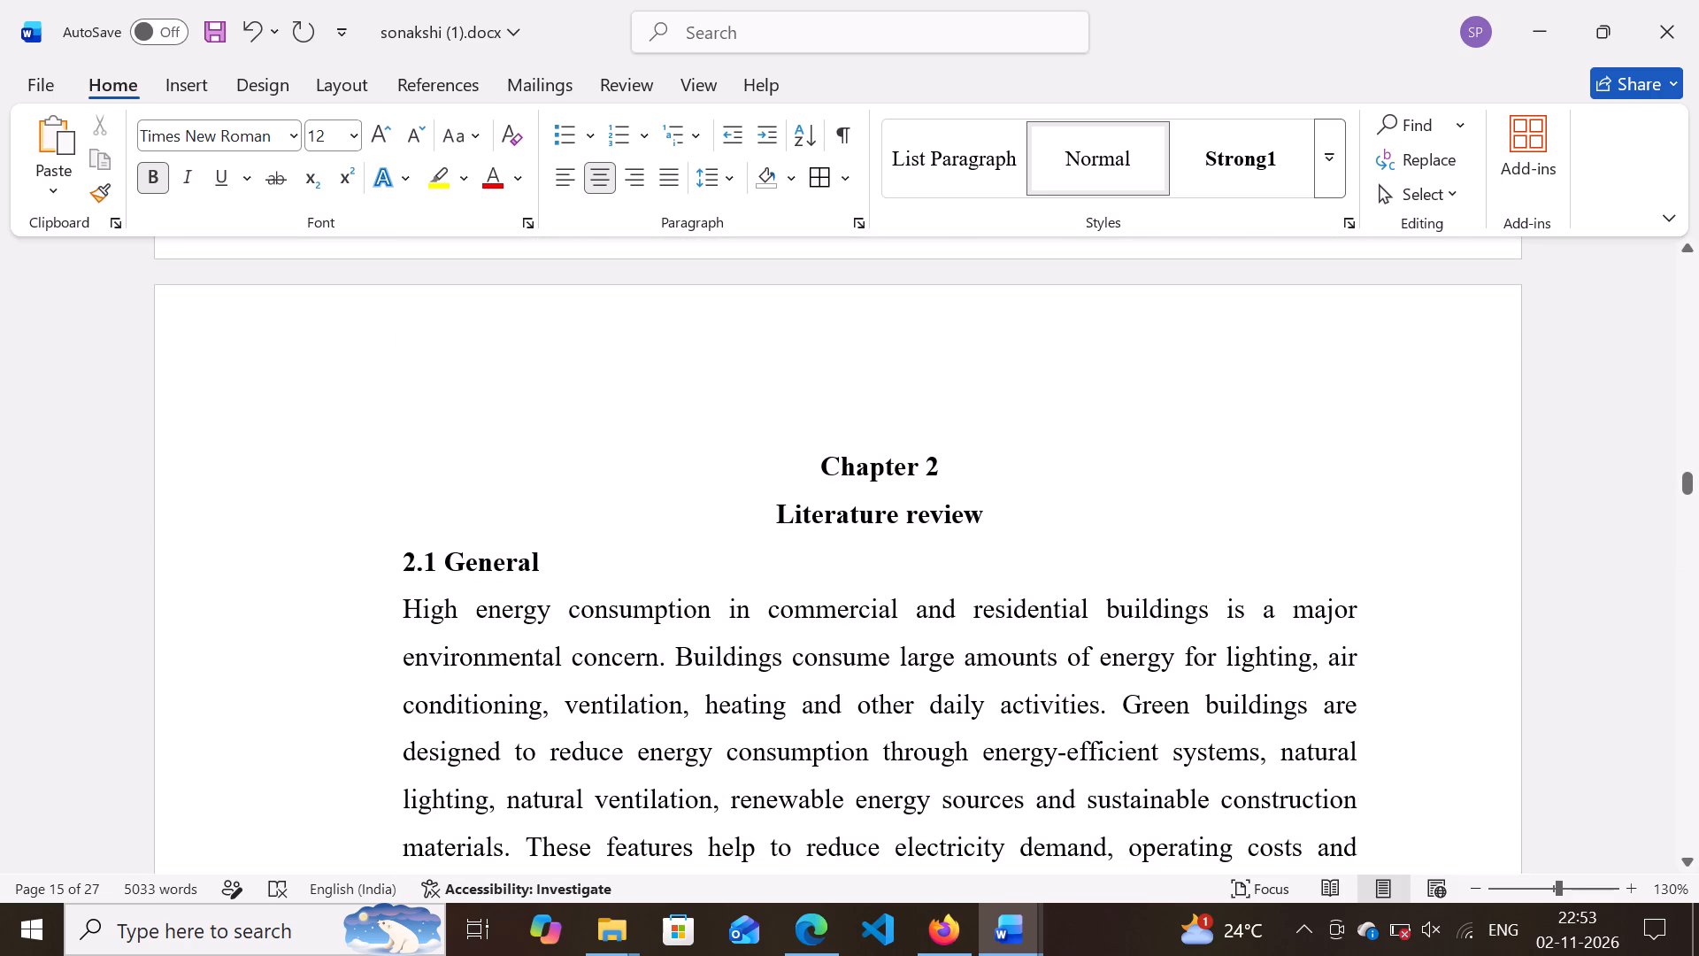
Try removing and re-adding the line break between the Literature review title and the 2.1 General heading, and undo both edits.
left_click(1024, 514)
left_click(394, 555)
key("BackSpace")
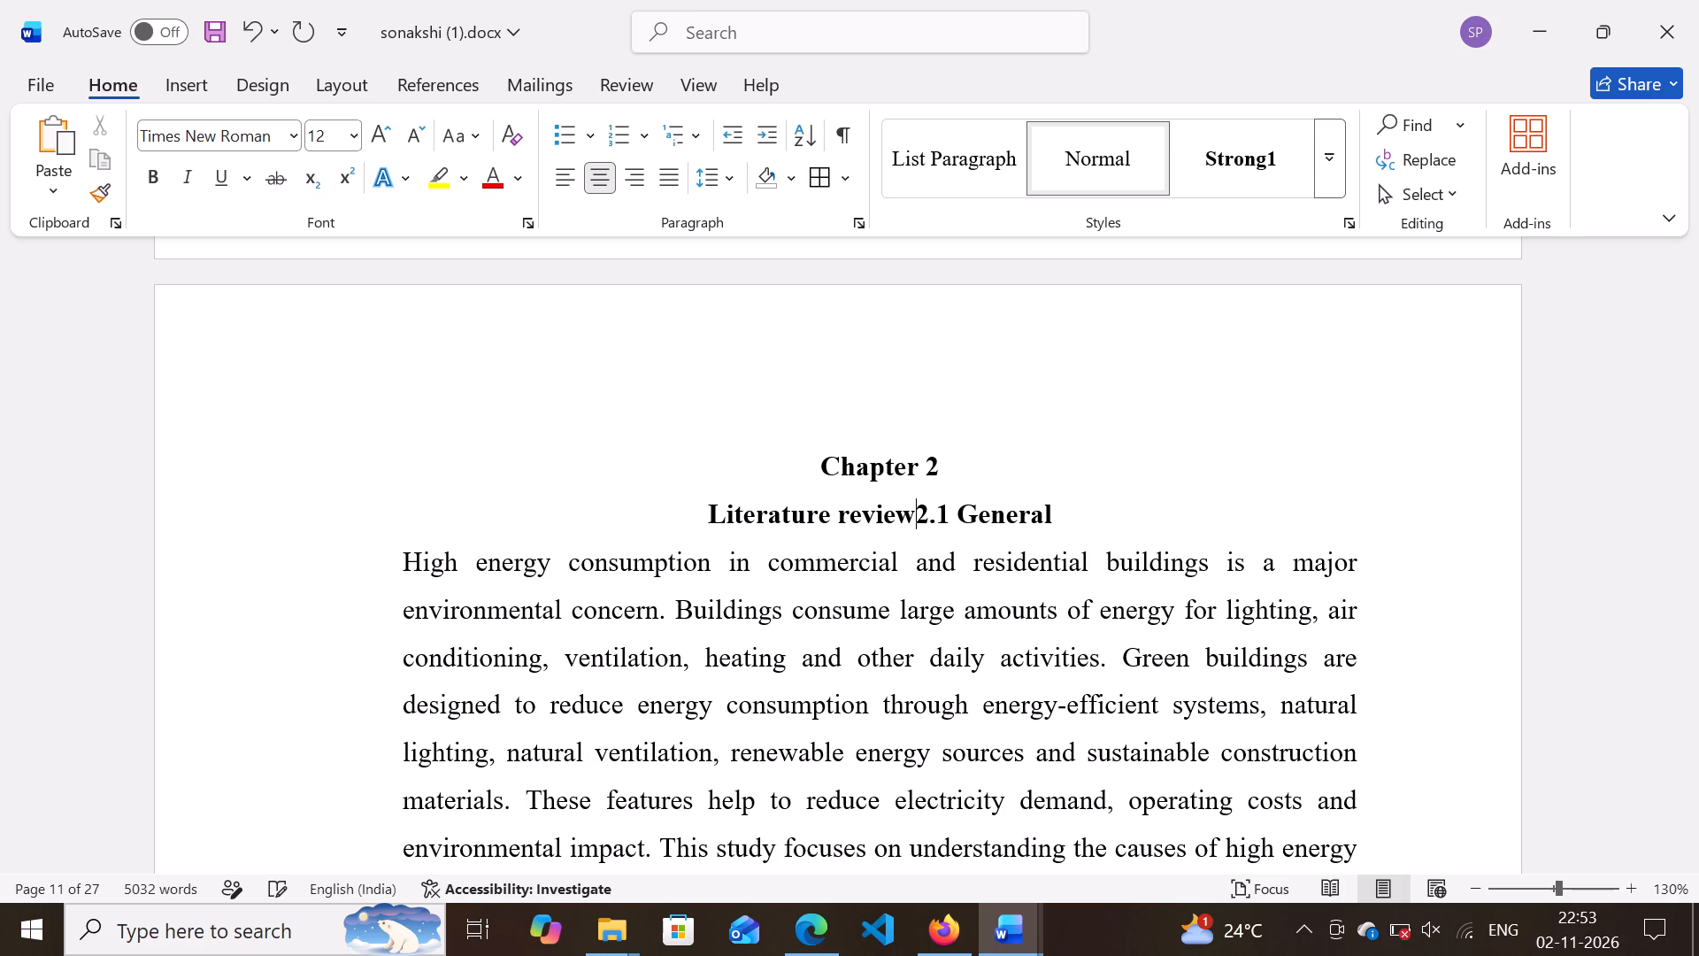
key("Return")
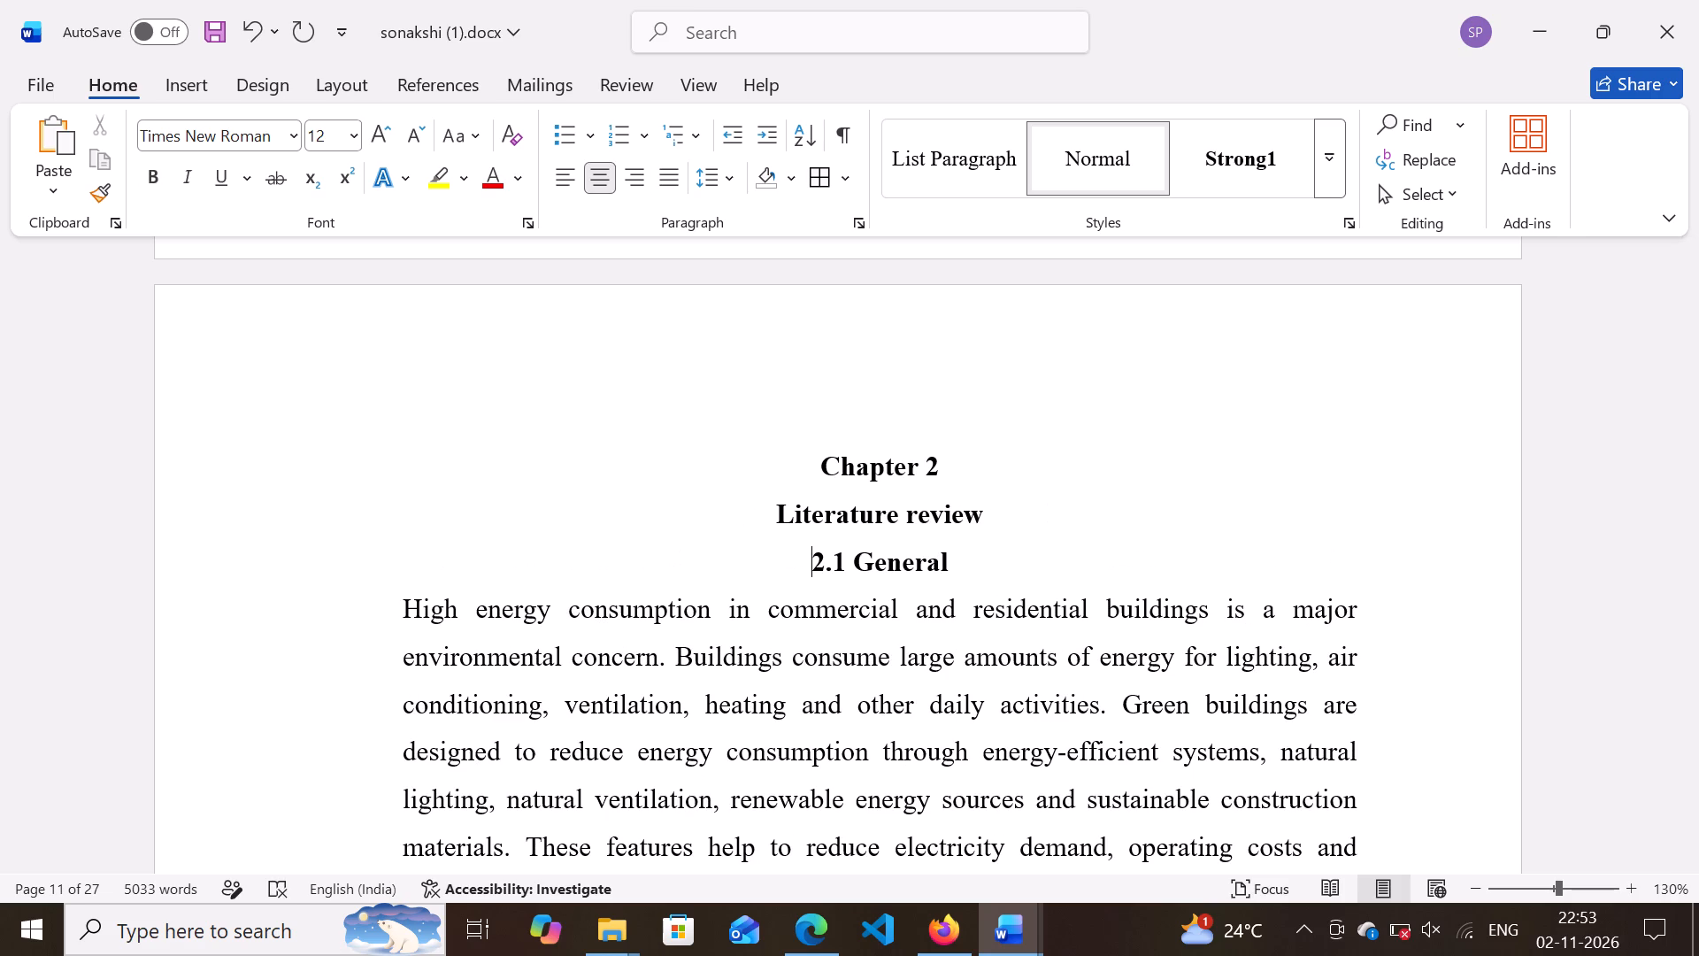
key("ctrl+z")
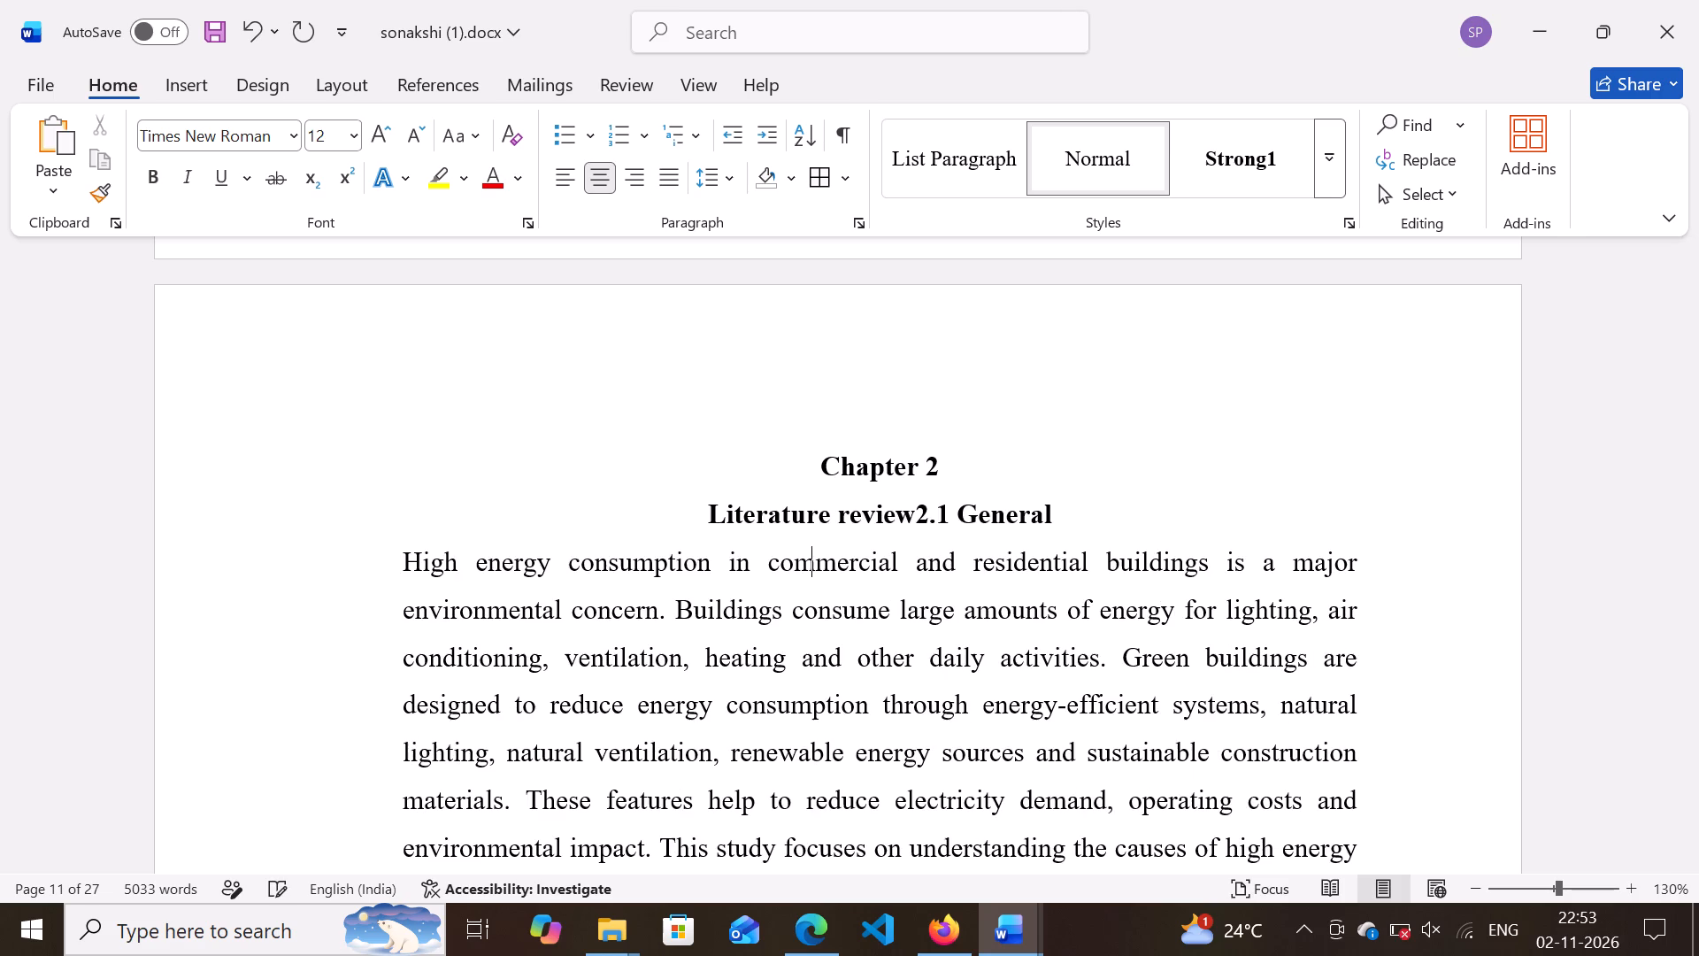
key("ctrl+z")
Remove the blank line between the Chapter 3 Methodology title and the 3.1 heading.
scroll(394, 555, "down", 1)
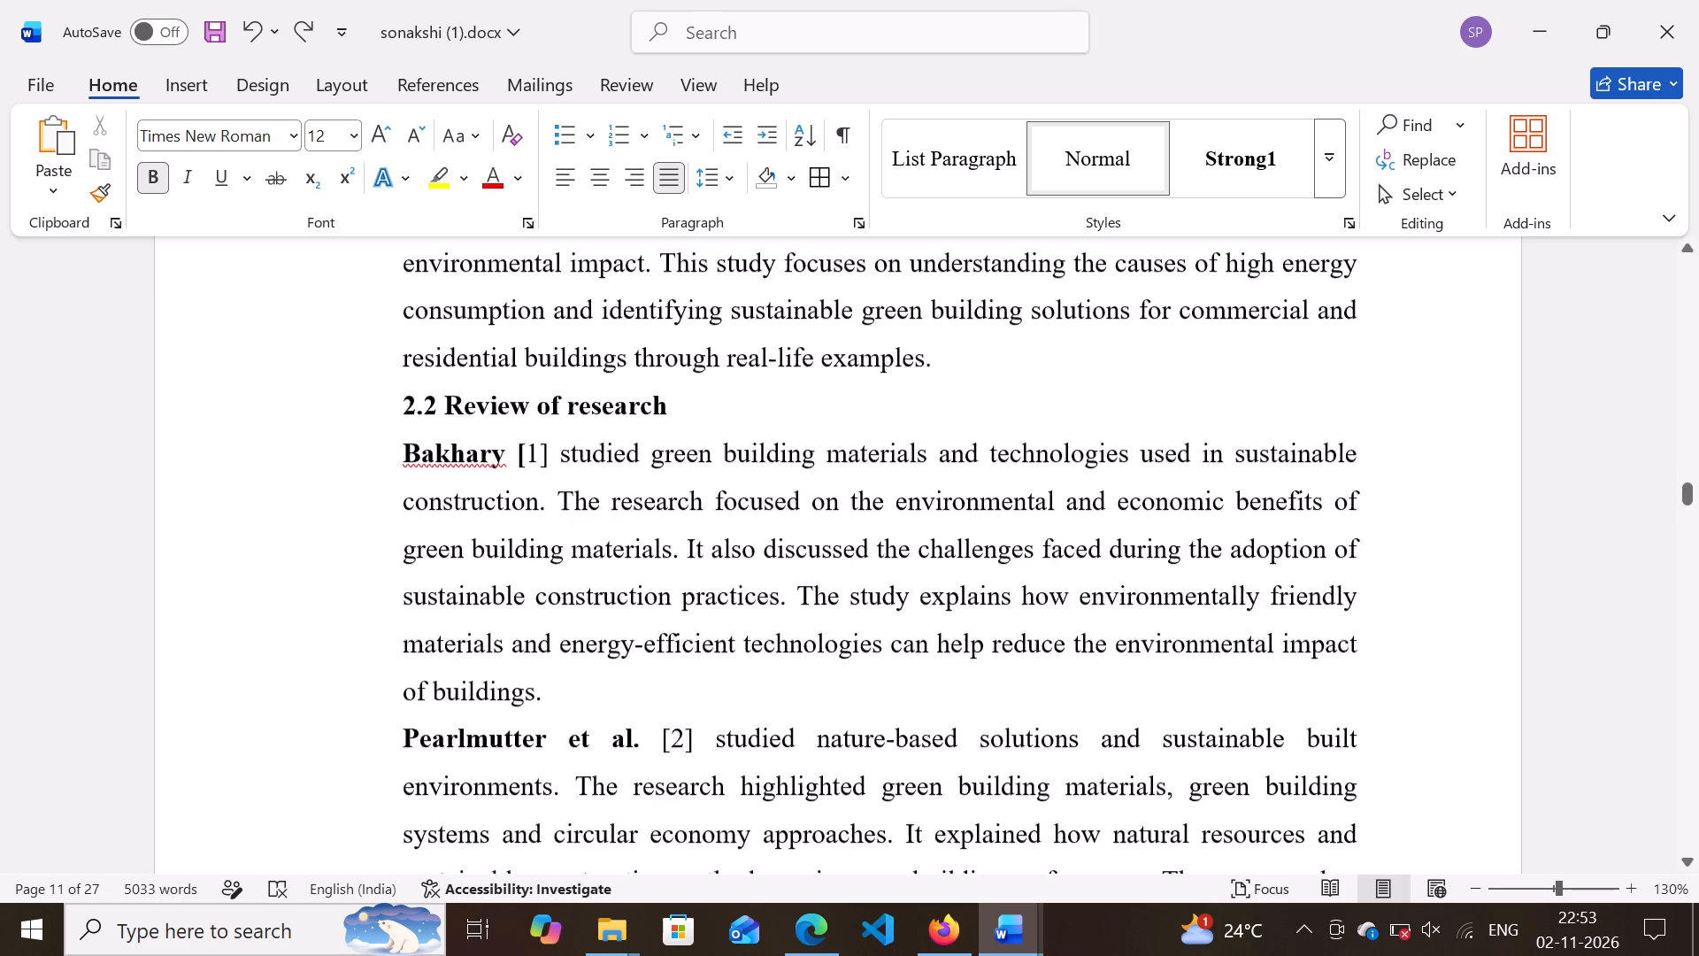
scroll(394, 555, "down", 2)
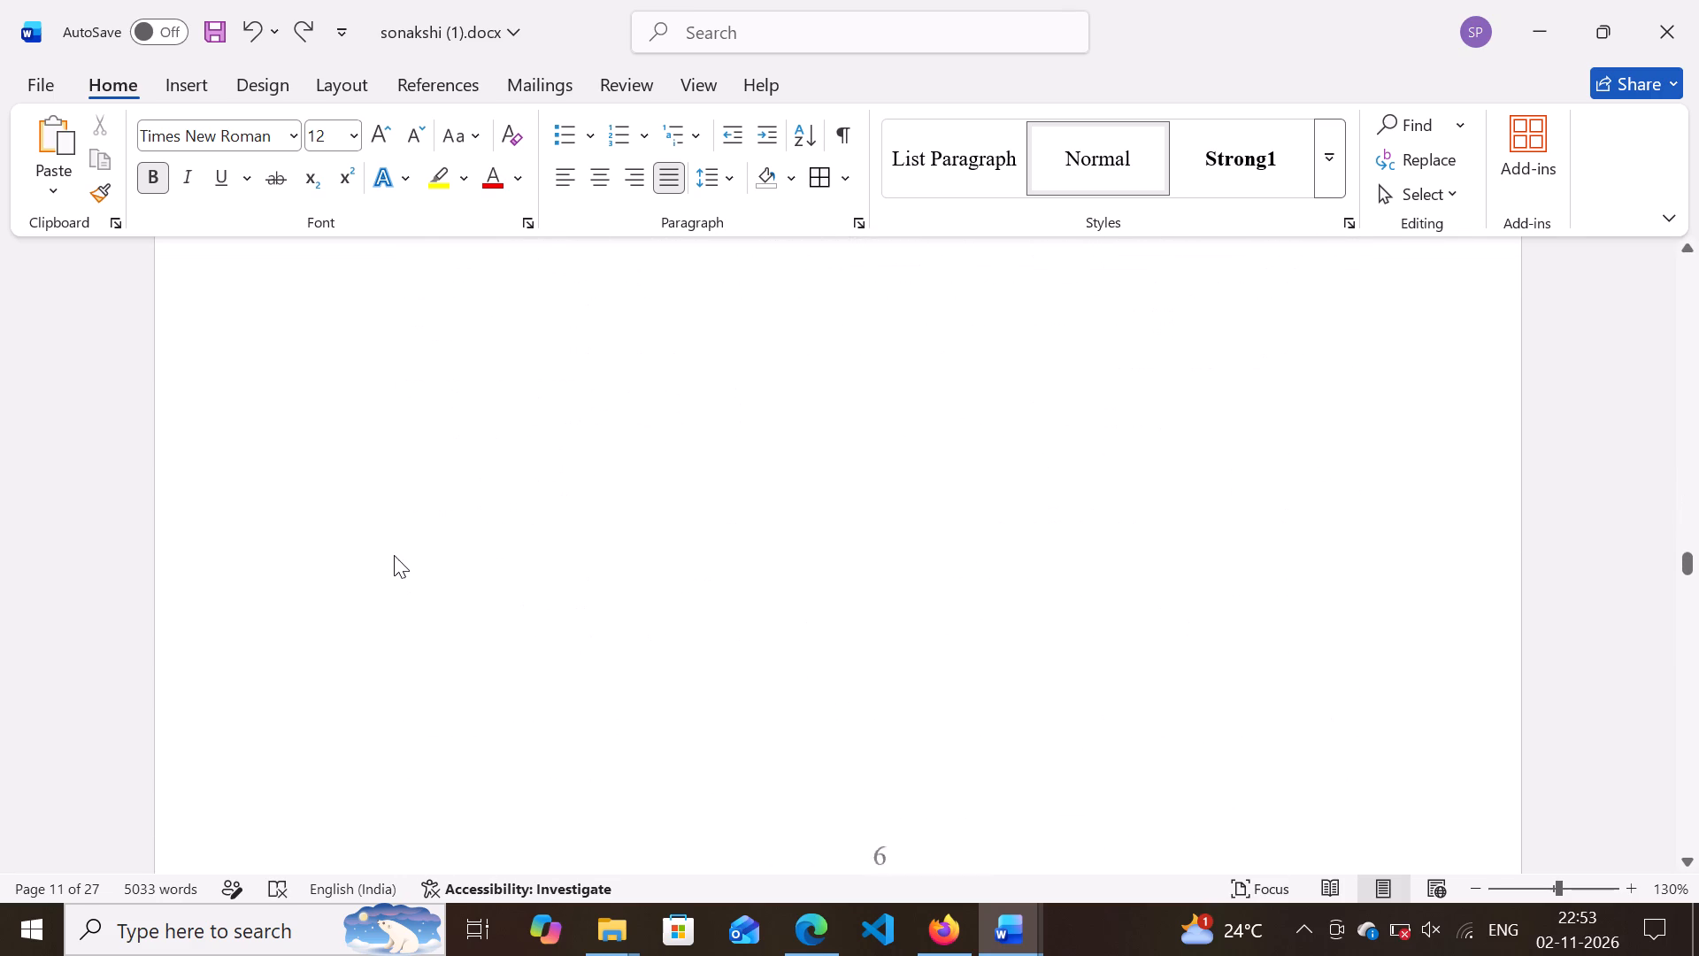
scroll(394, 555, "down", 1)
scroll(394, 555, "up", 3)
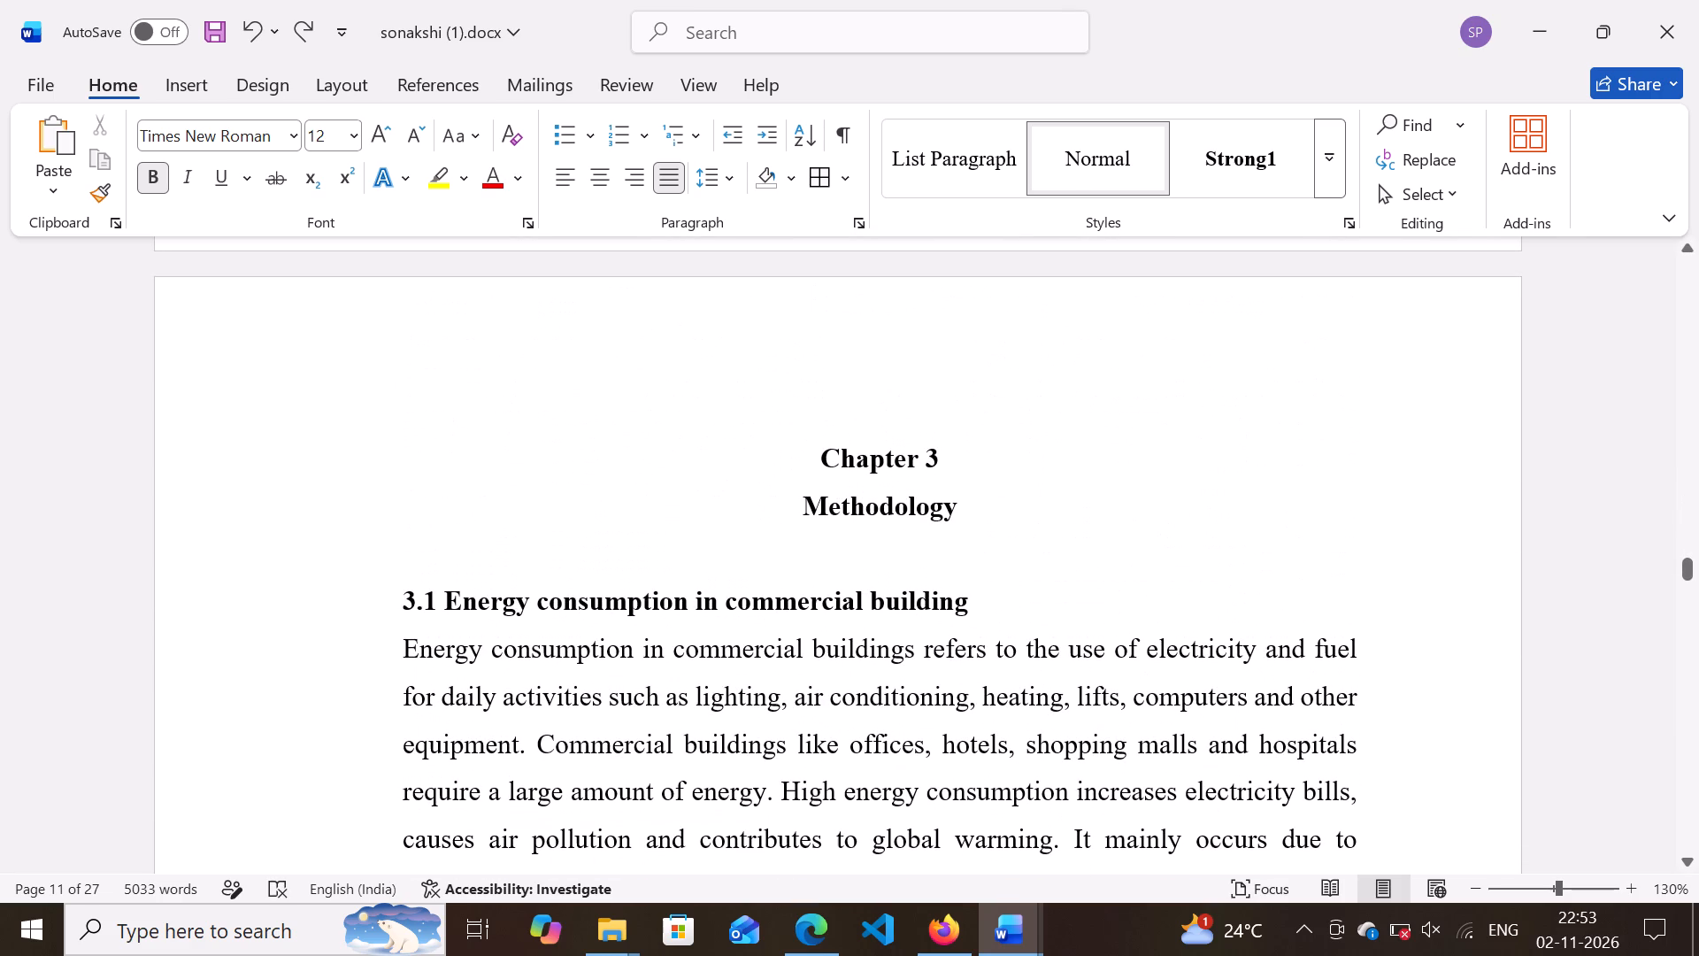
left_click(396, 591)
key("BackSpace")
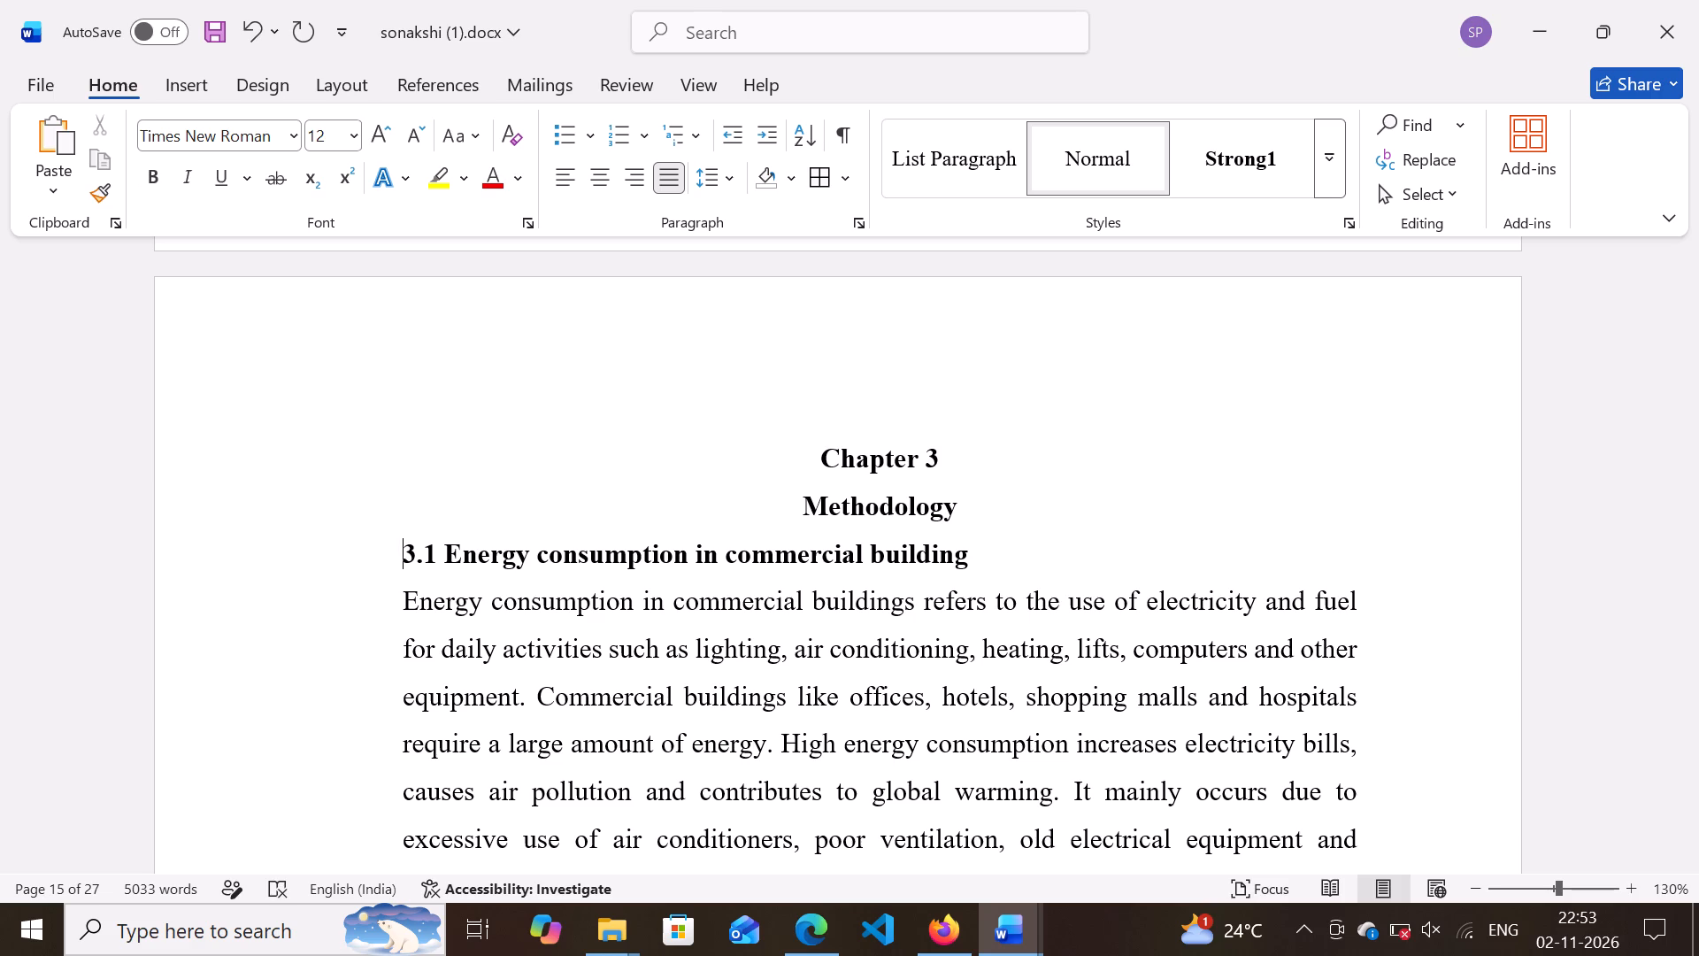
Insert a blank line above the 3.1 Energy consumption in commercial building heading, separating it from the Methodology title.
scroll(396, 591, "down", 2)
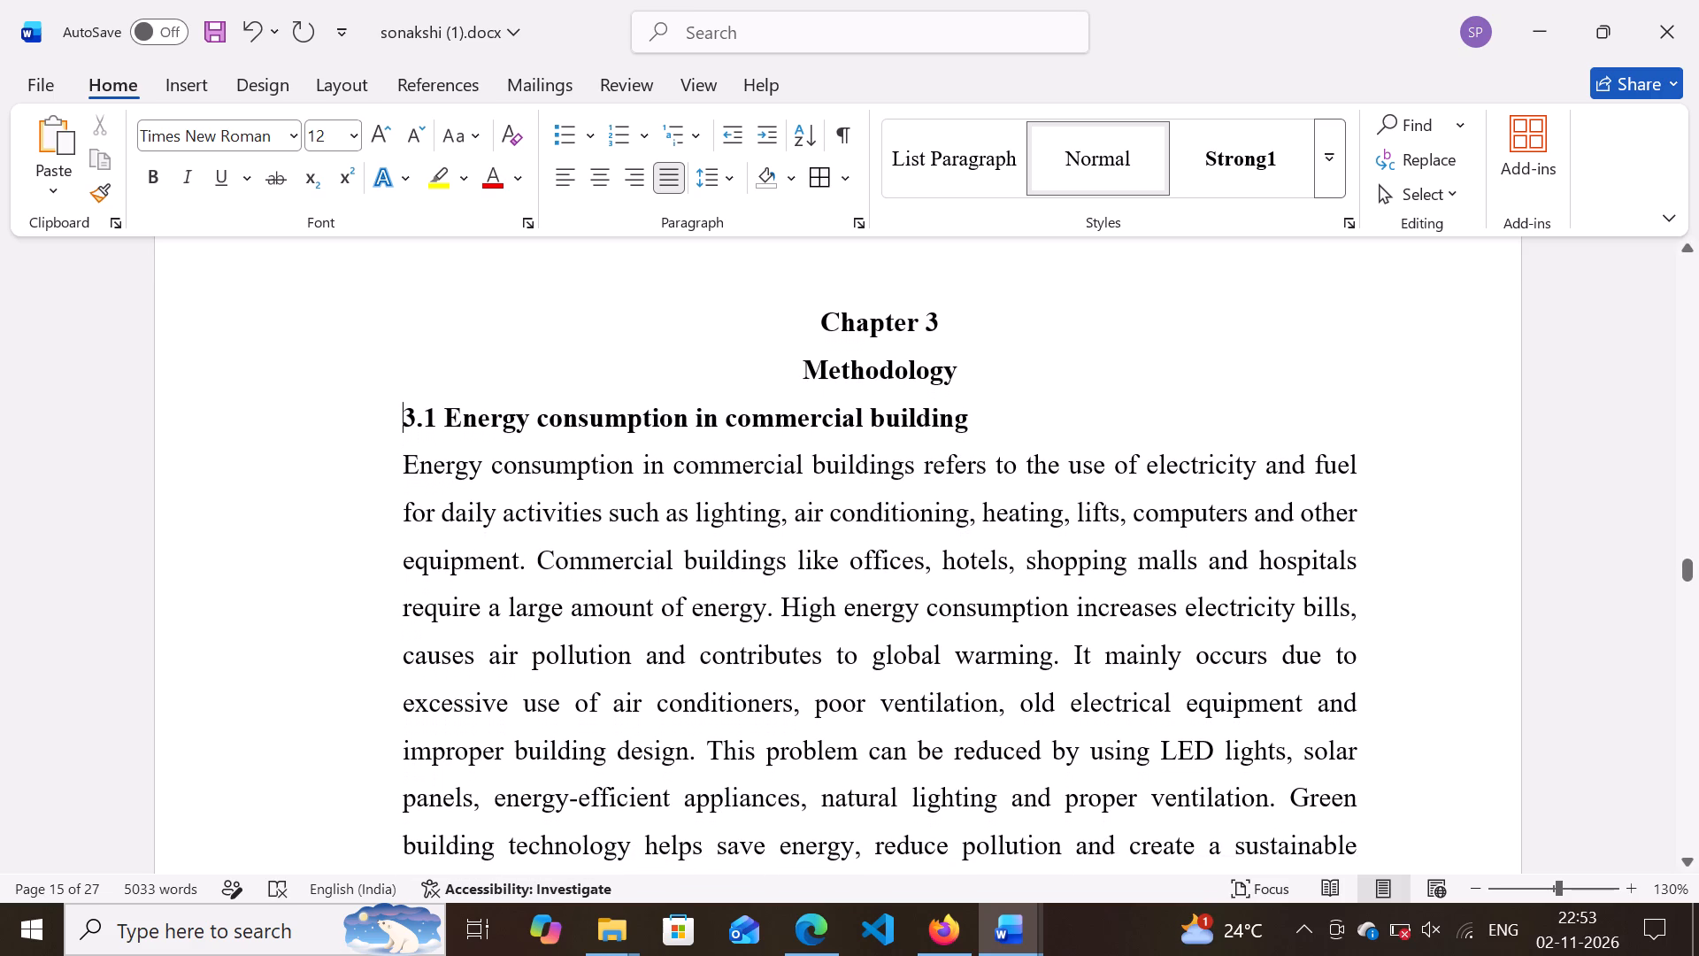
scroll(396, 591, "down", 5)
key("Return")
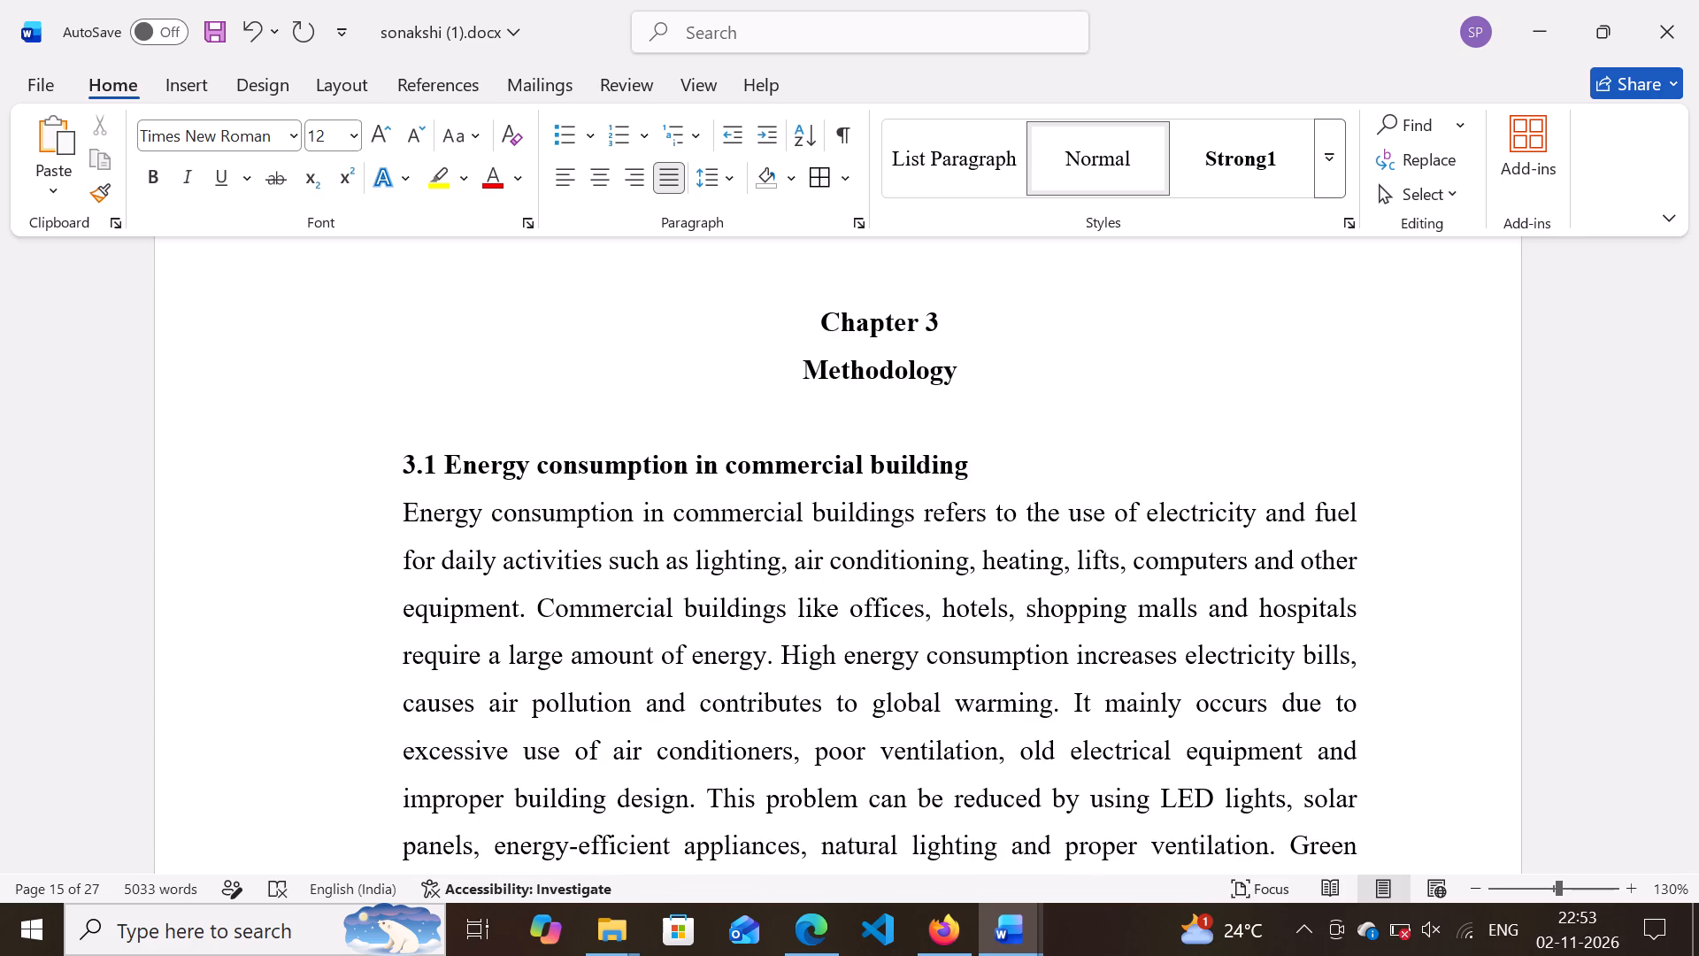
Remove the blank line between the Methodology title and the 3.1 Energy consumption in commercial building heading.
key("BackSpace")
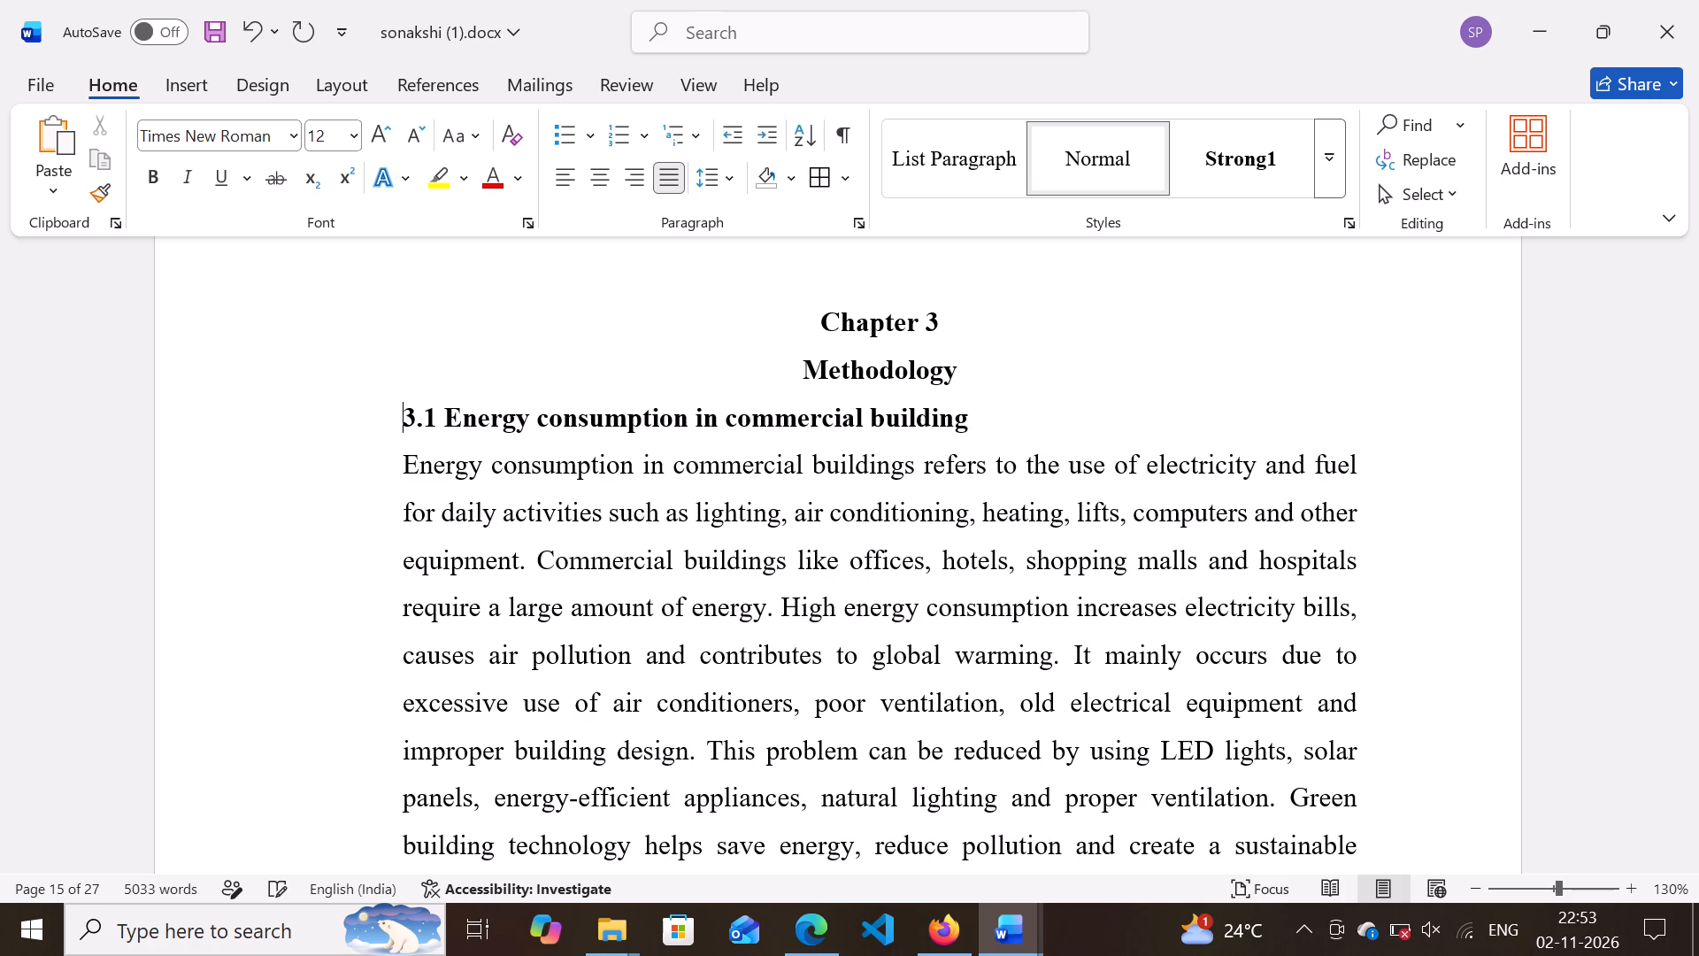
Apply justified alignment and 1.5 line spacing to the 3.1 Energy consumption in commercial building heading and its paragraph.
scroll(396, 591, "down", 1)
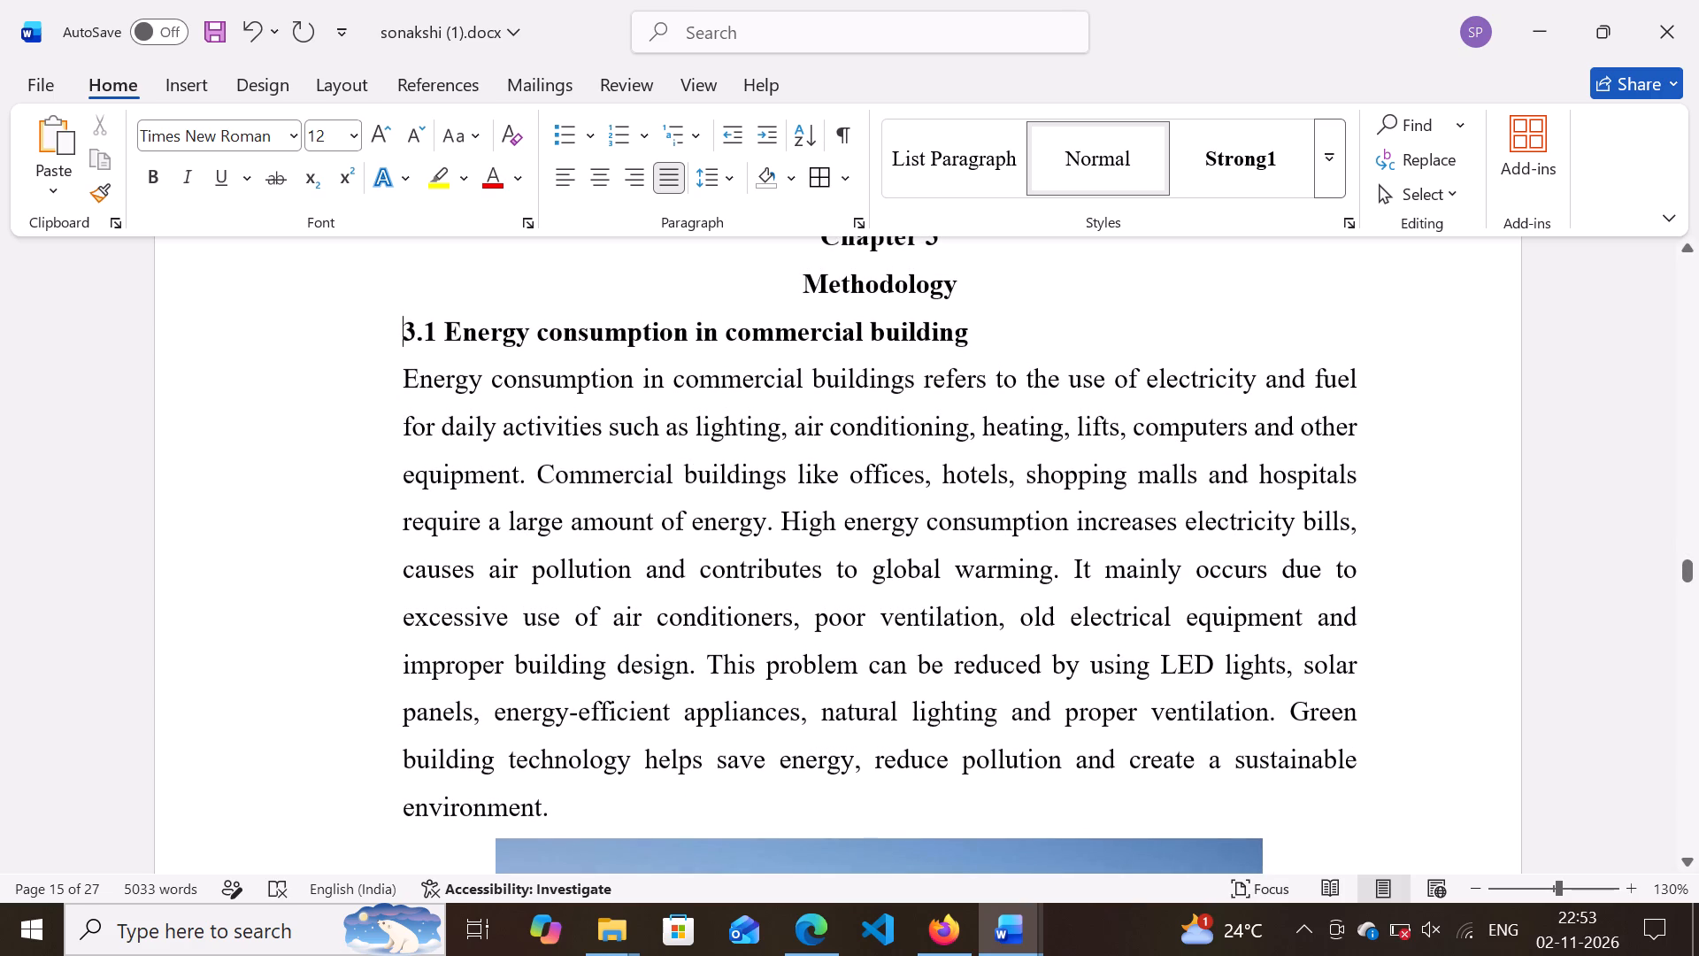
scroll(396, 591, "down", 1)
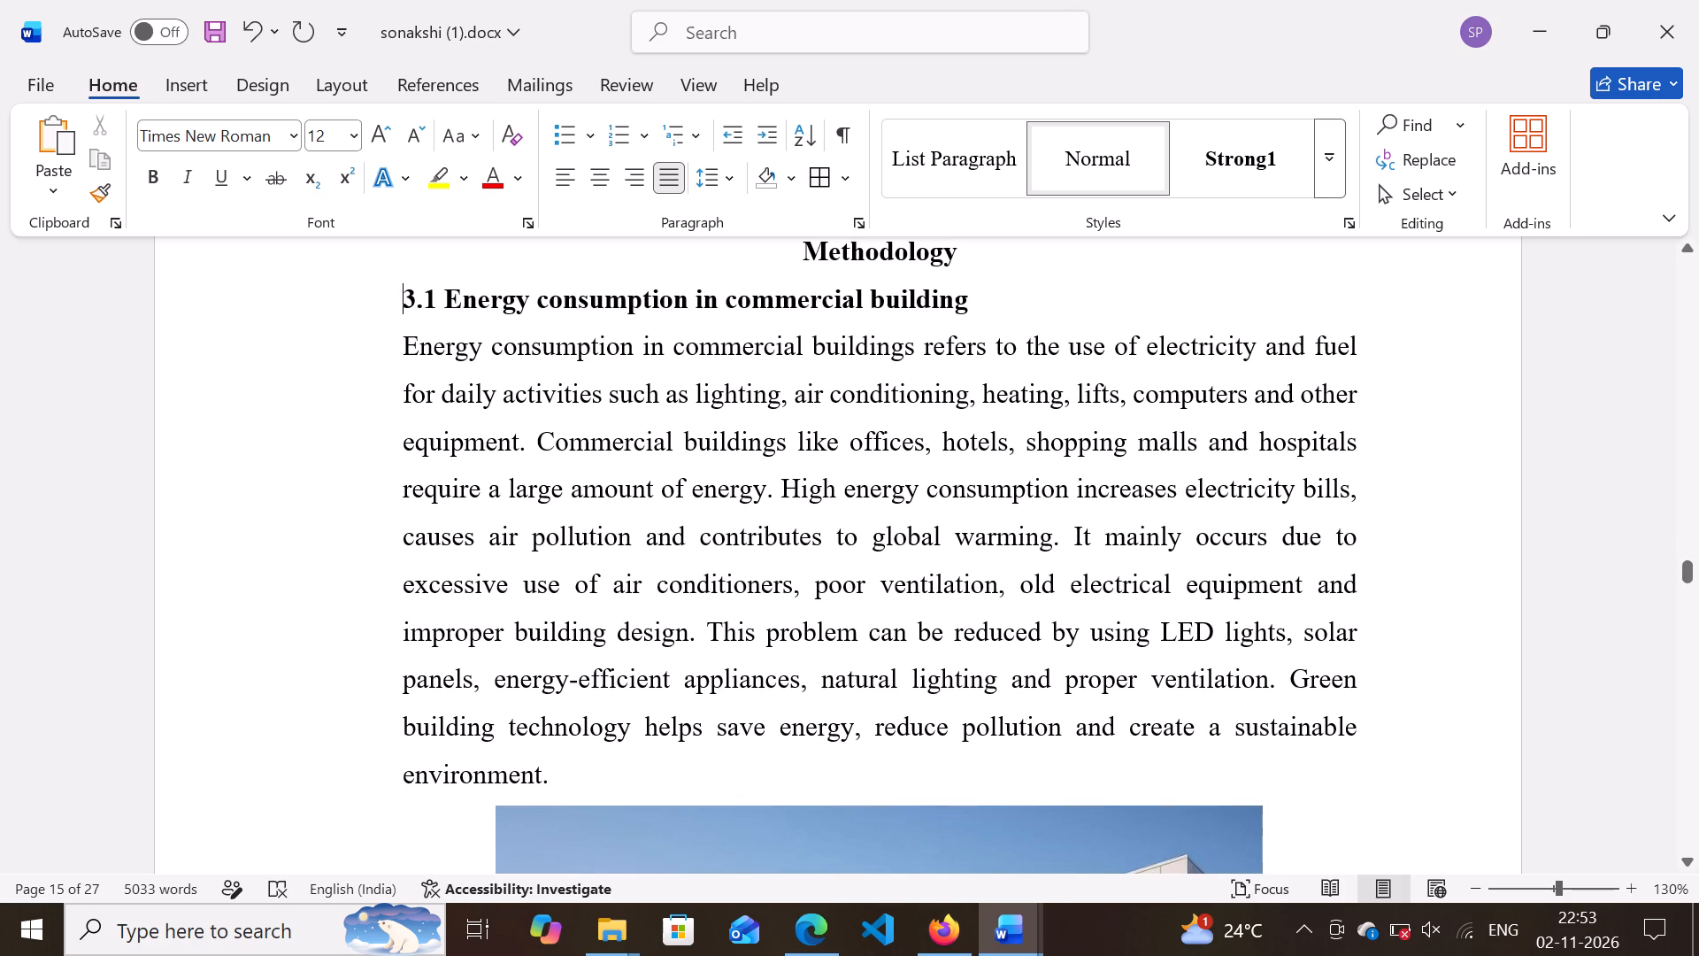
left_click_drag(394, 298, 579, 769)
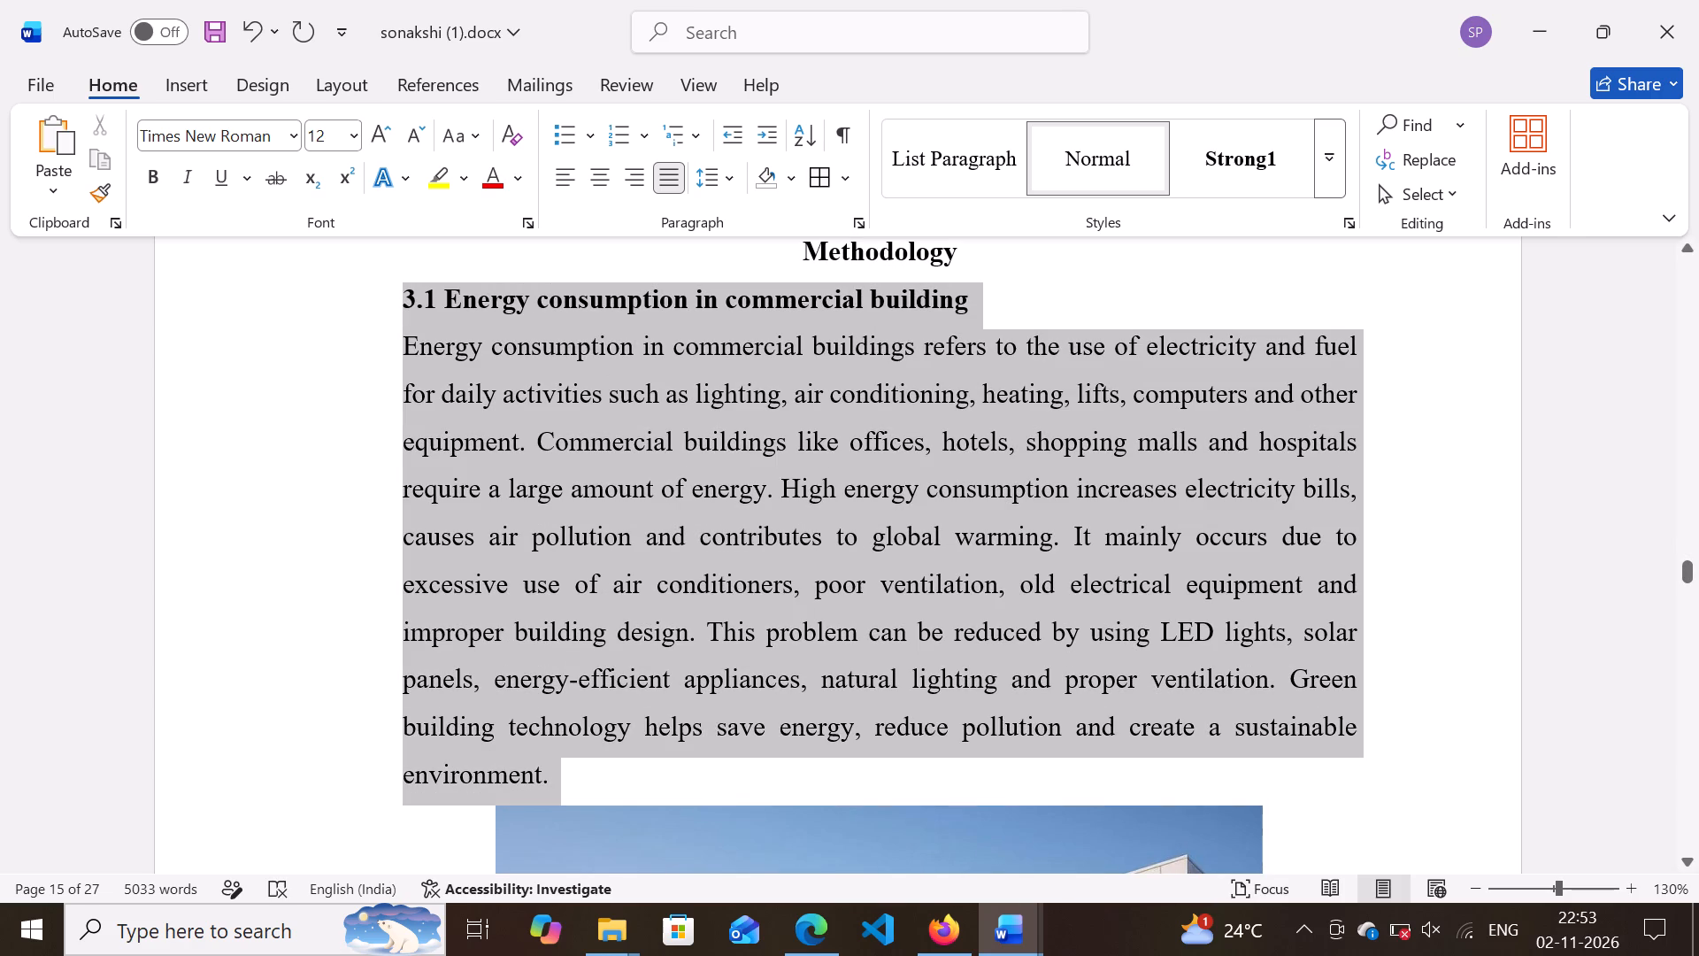
left_click_drag(579, 769, 580, 769)
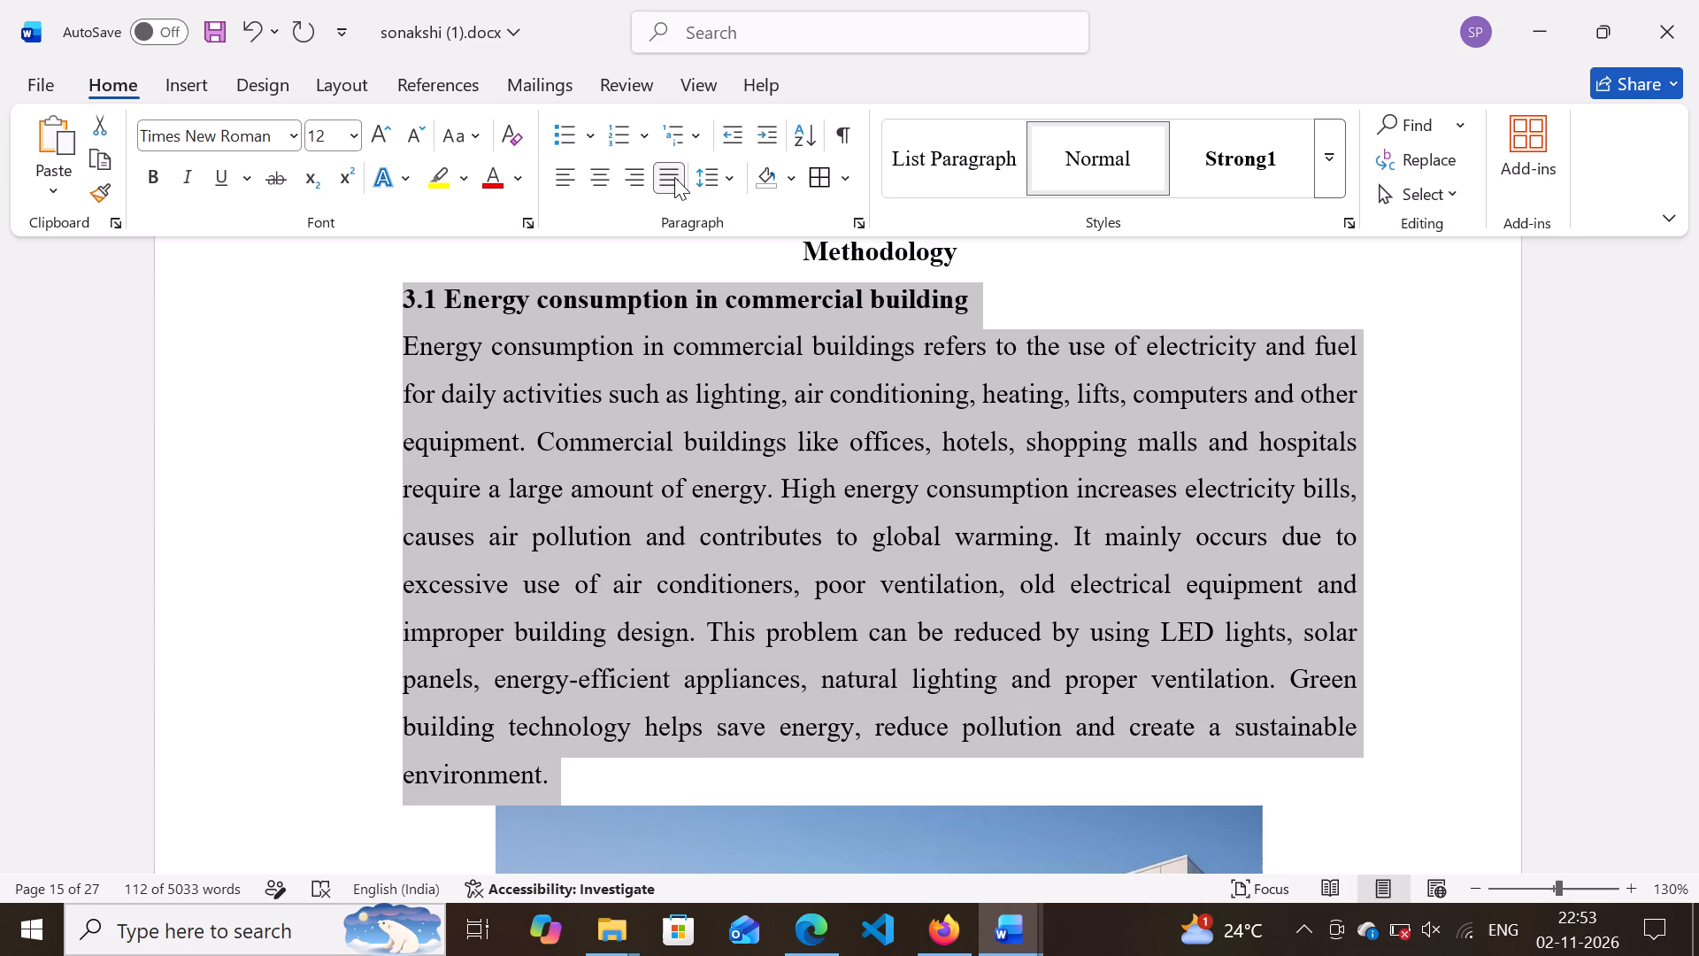
left_click(674, 177)
left_click(674, 177)
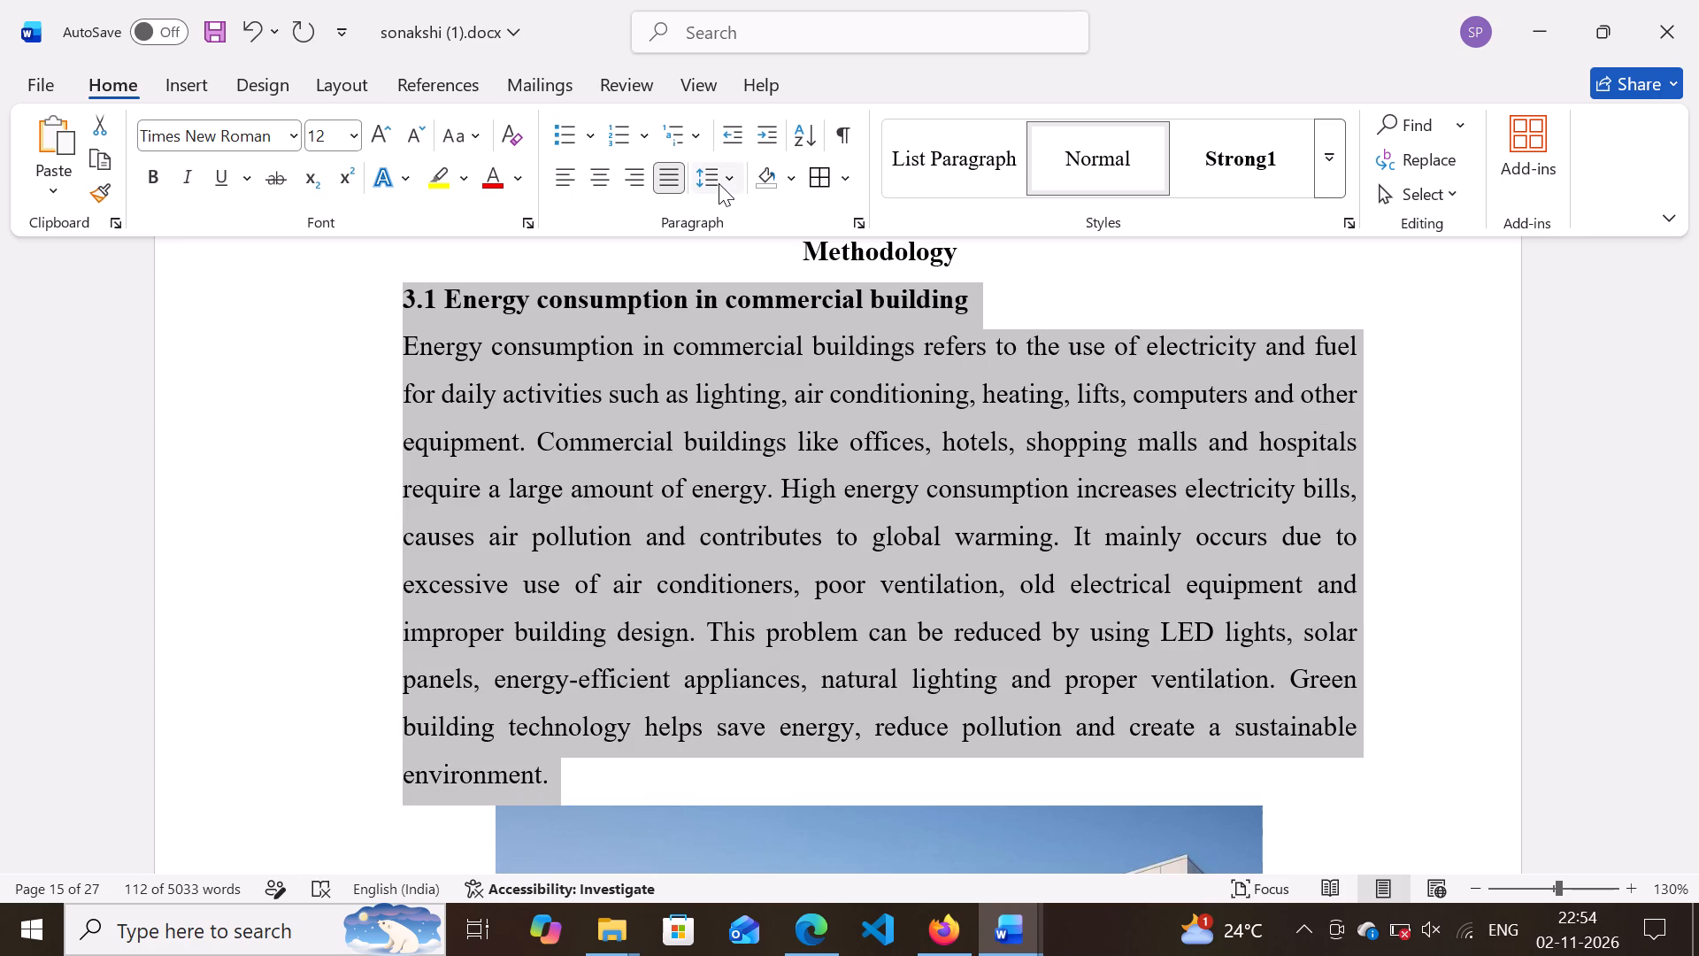
left_click(724, 186)
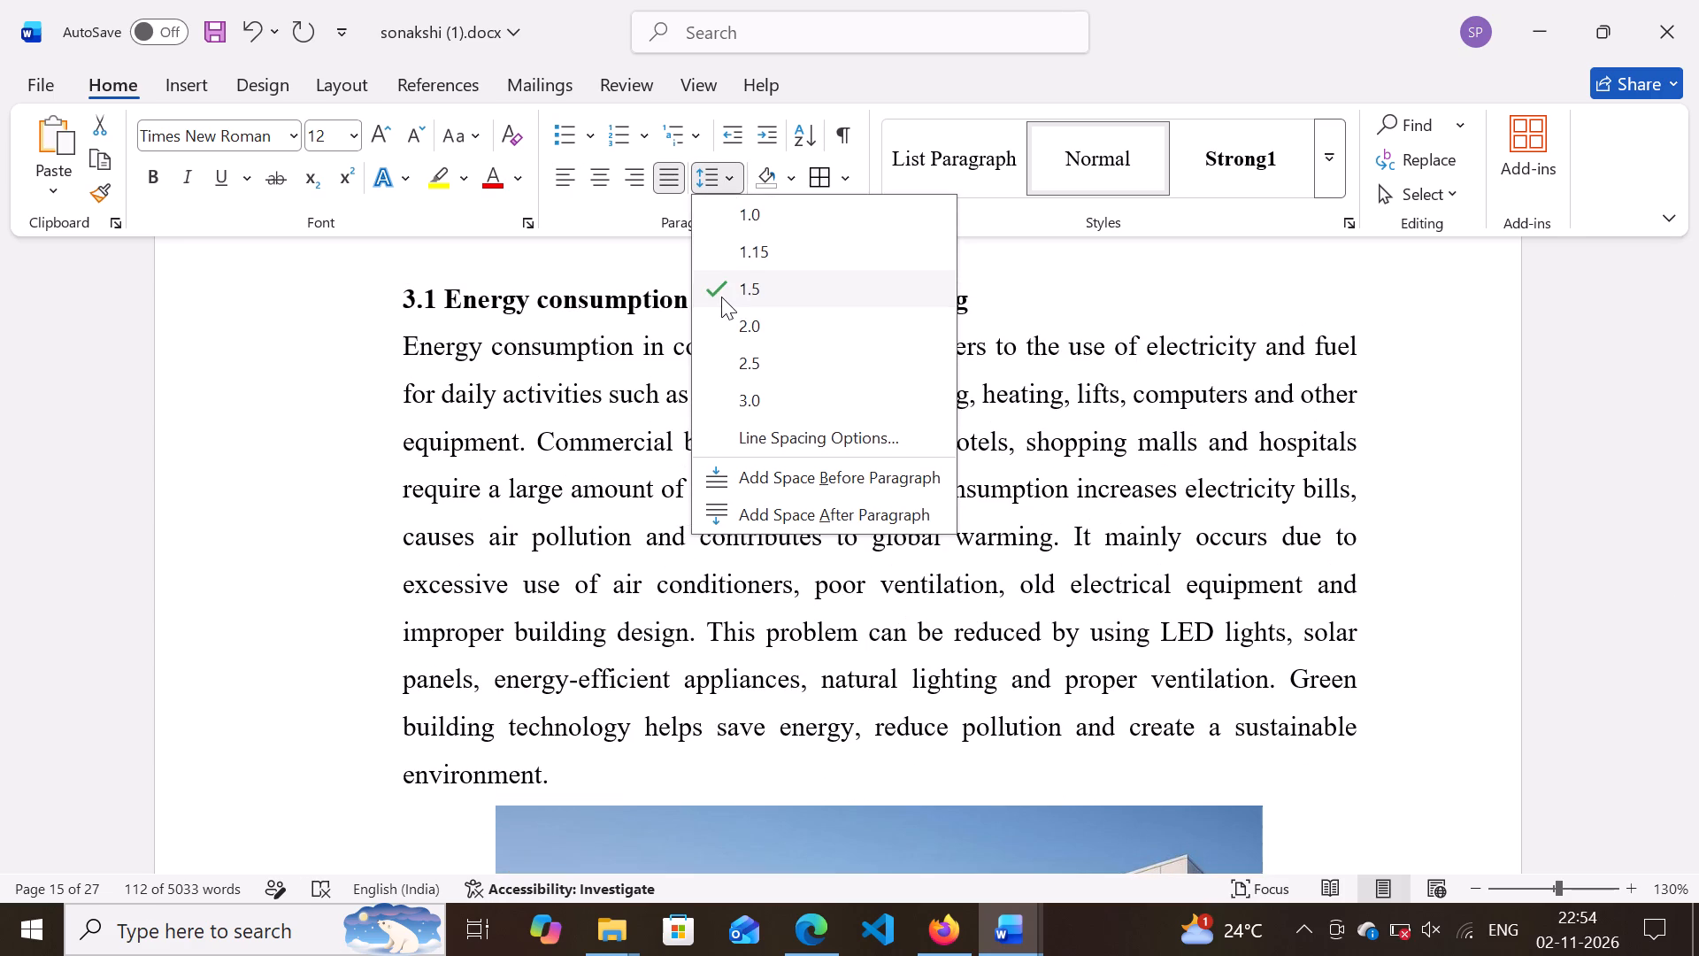
left_click(721, 297)
scroll(697, 529, "down", 1)
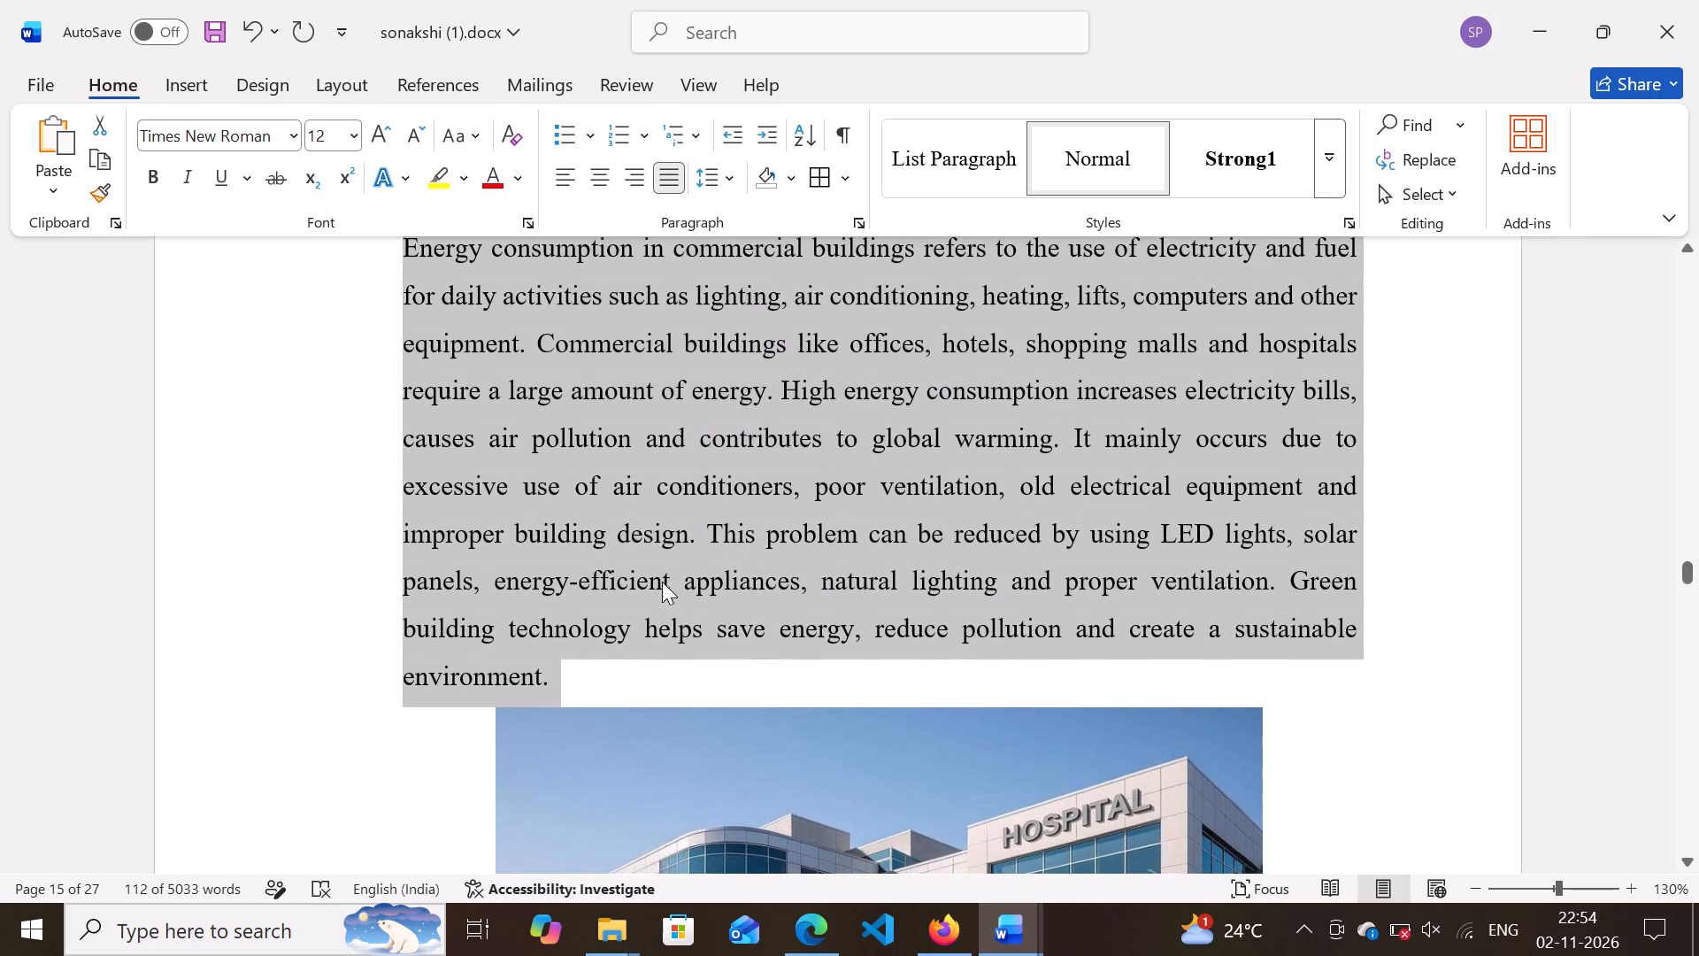
left_click(598, 678)
Review the layout from the end of section 3.1 past Fig. 3.1 into section 3.2, dismissing the low-battery notice.
scroll(598, 678, "down", 1)
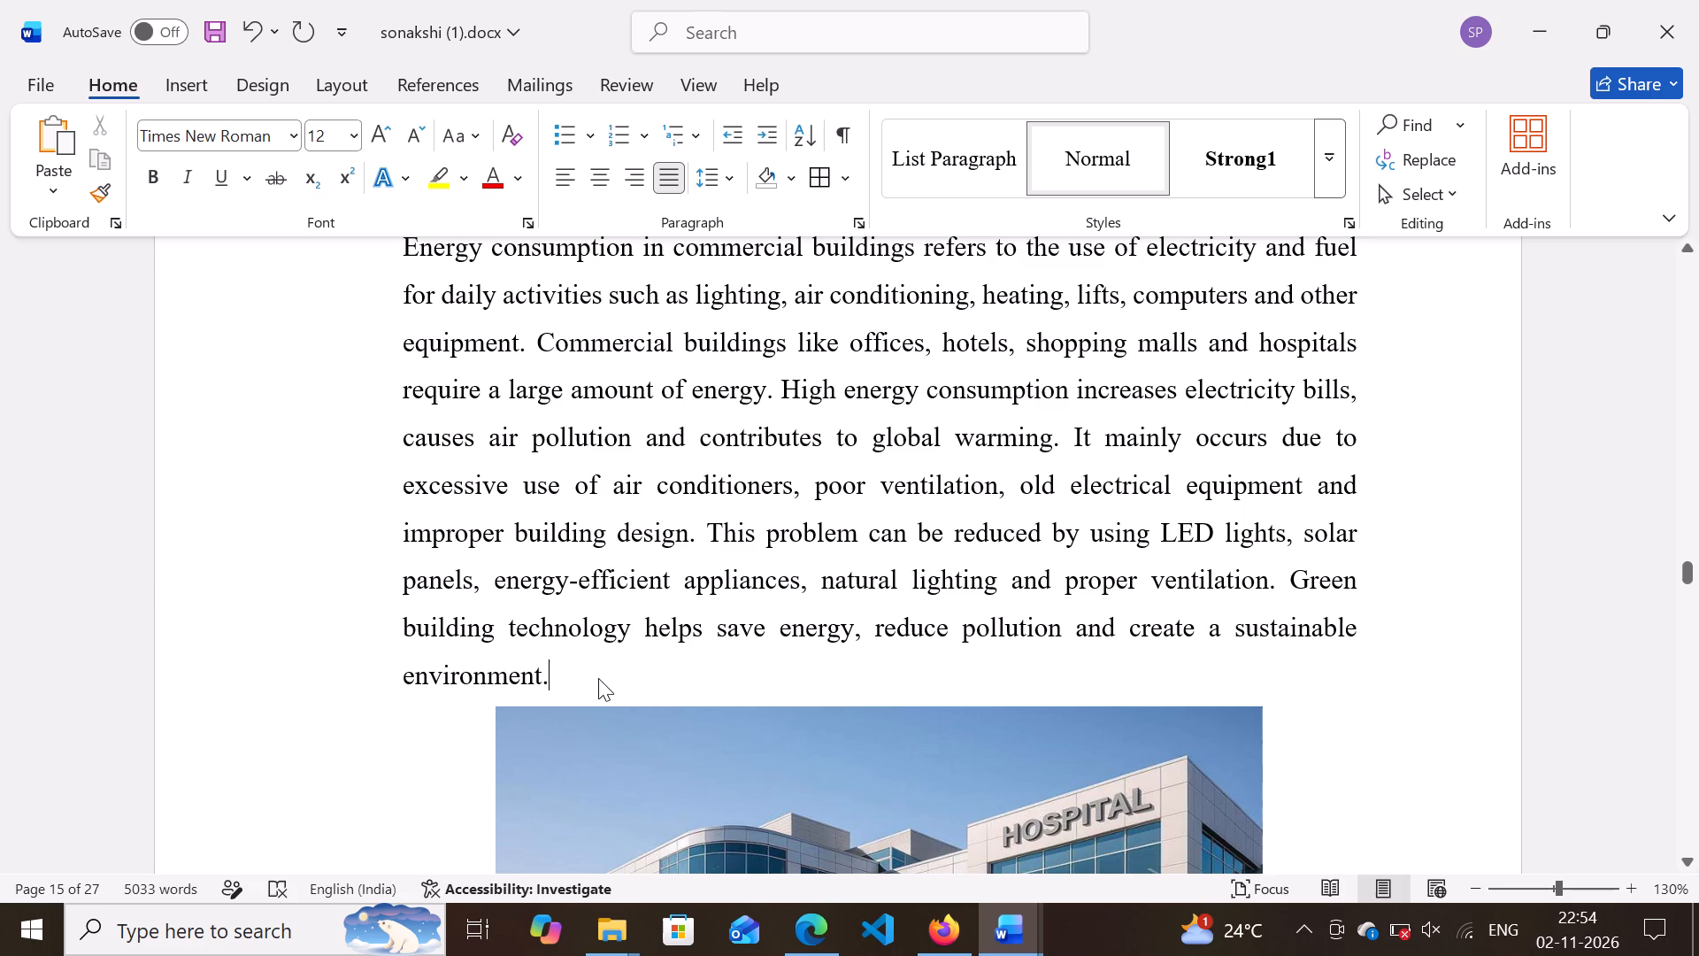
scroll(598, 678, "down", 4)
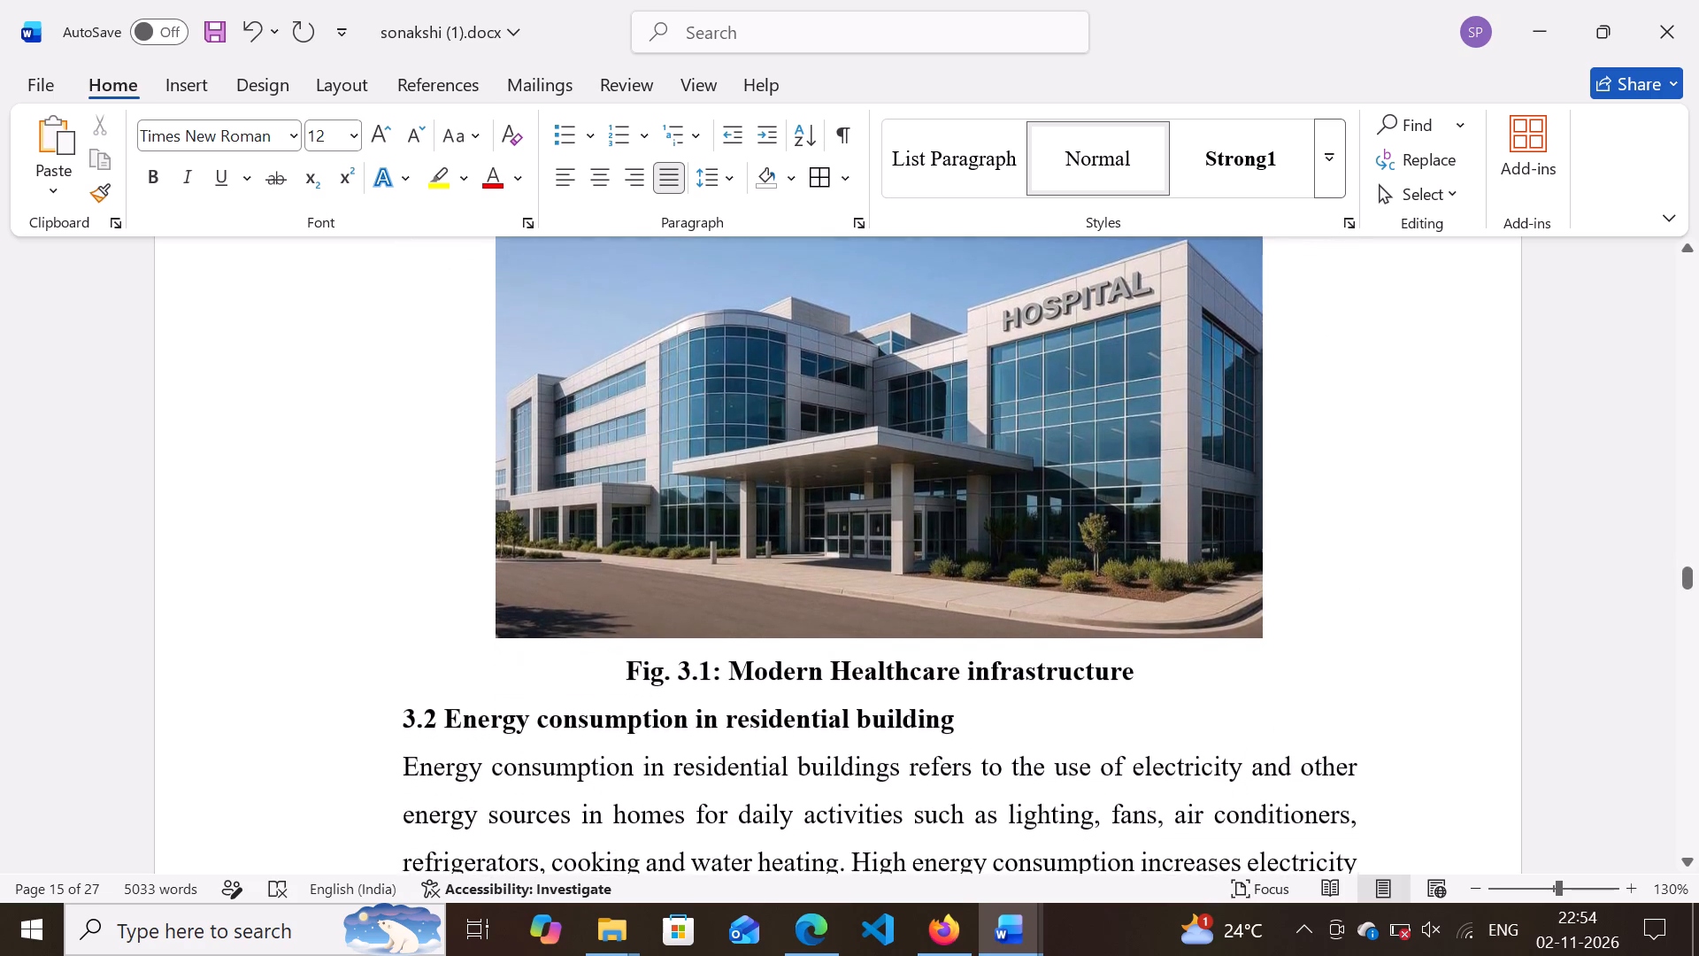
scroll(598, 678, "down", 2)
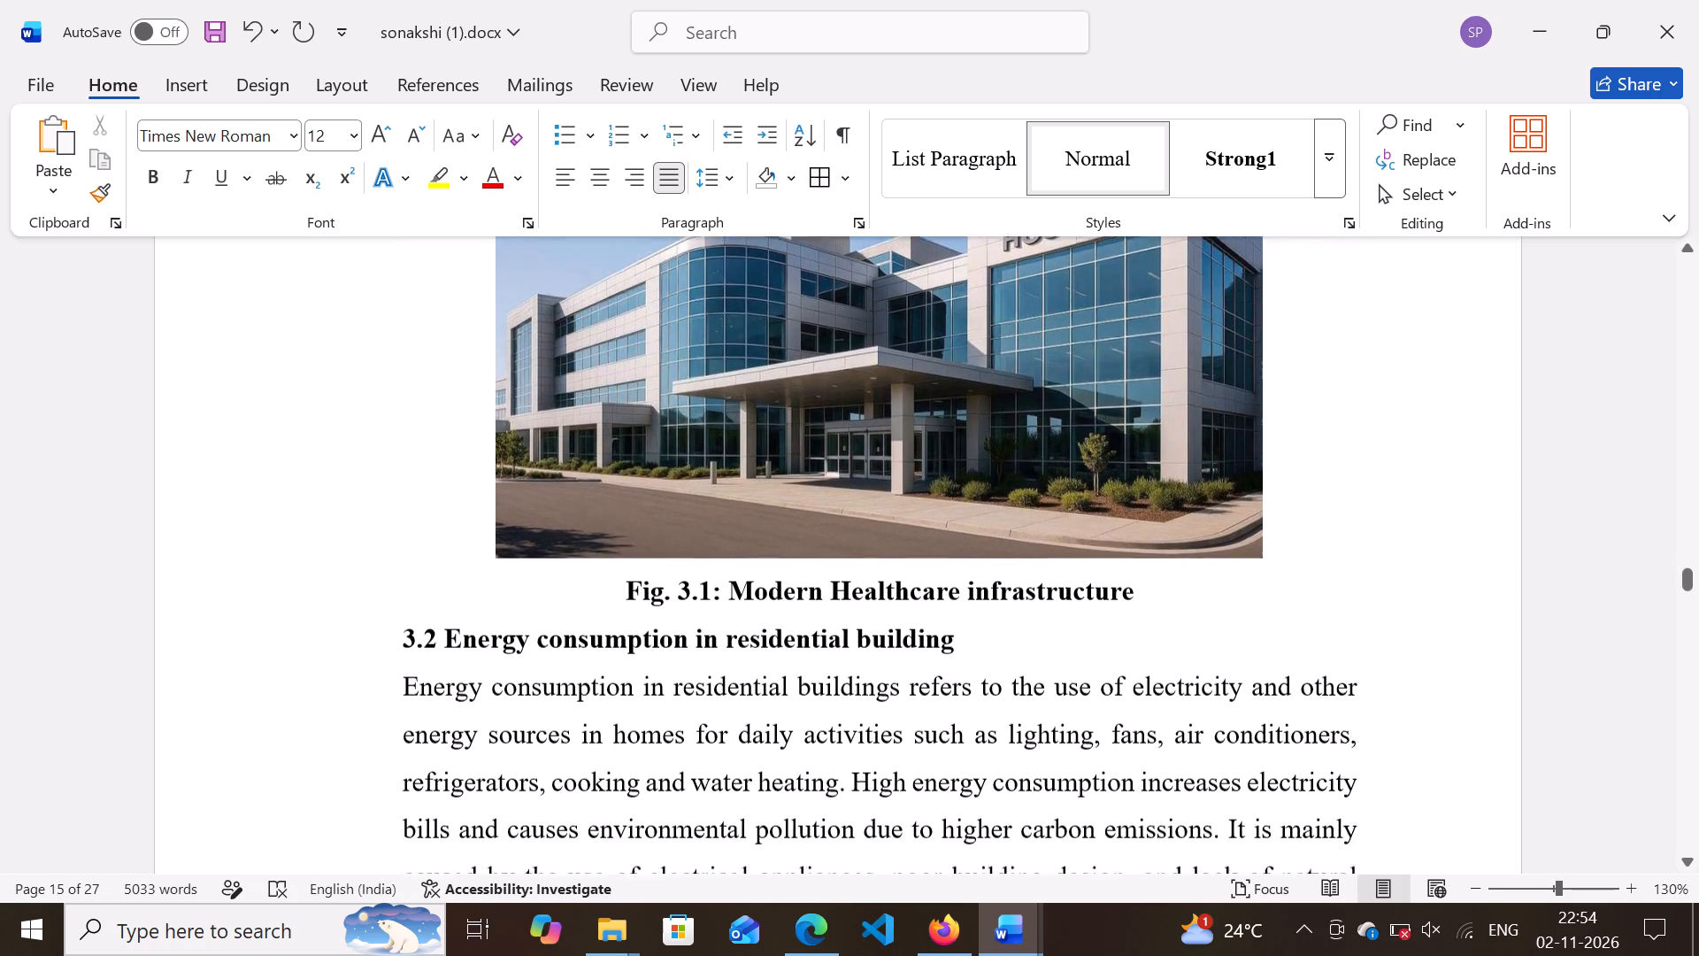
scroll(598, 678, "down", 2)
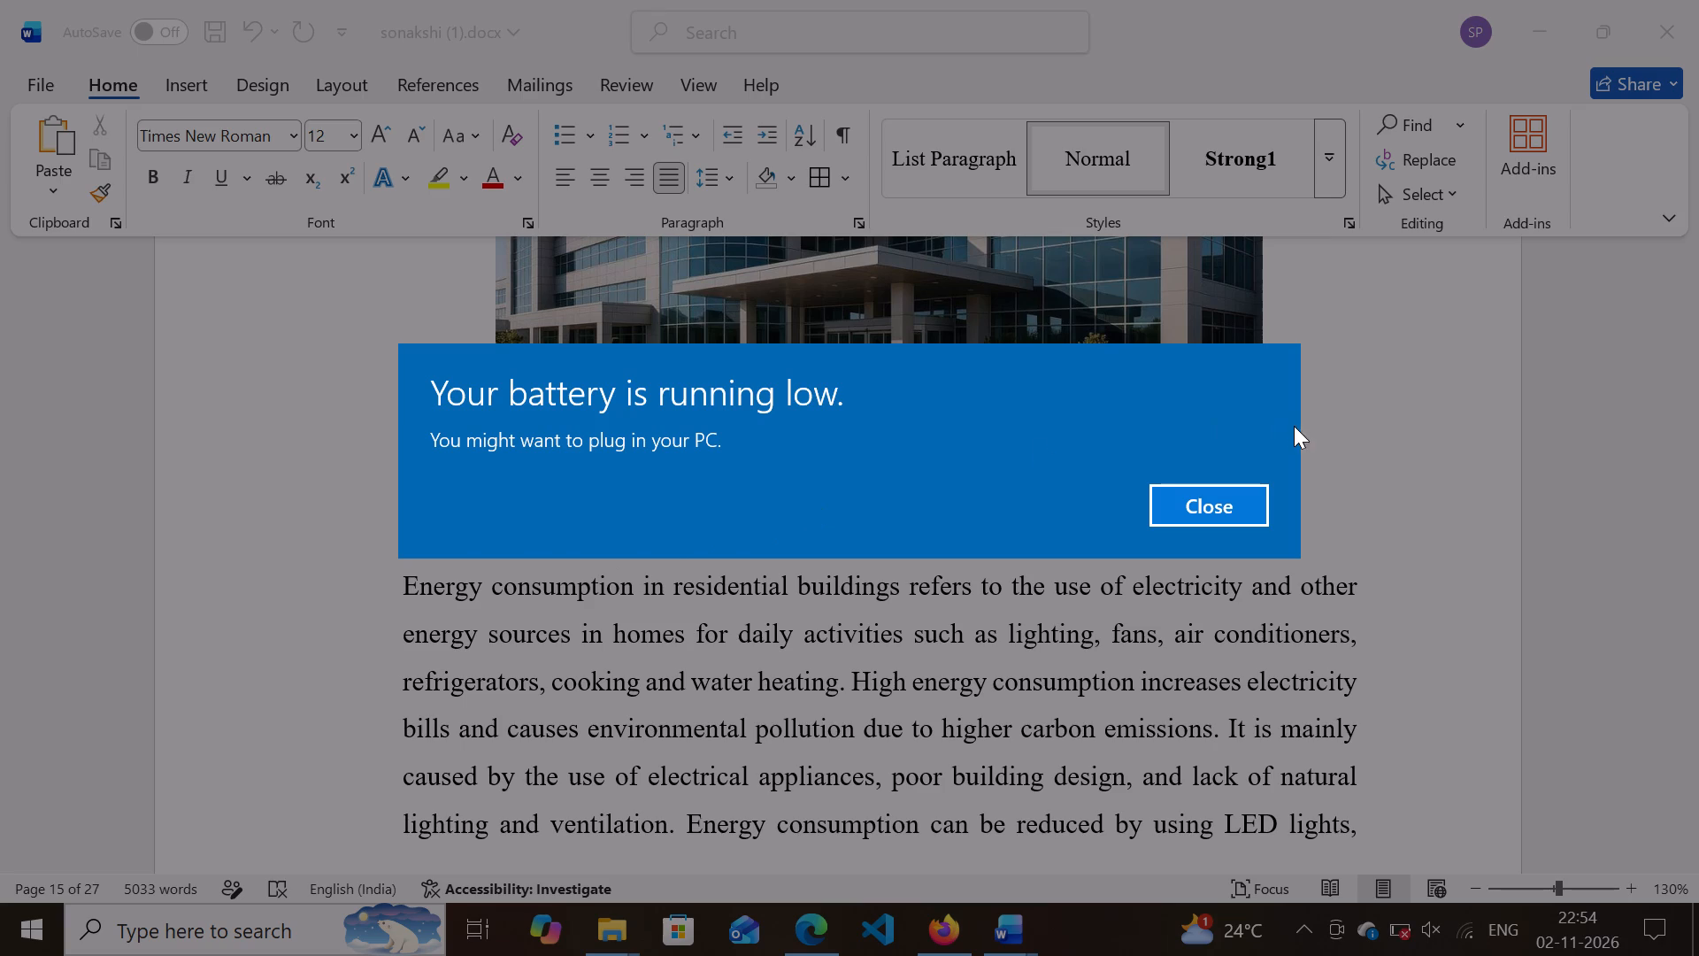
left_click(1214, 496)
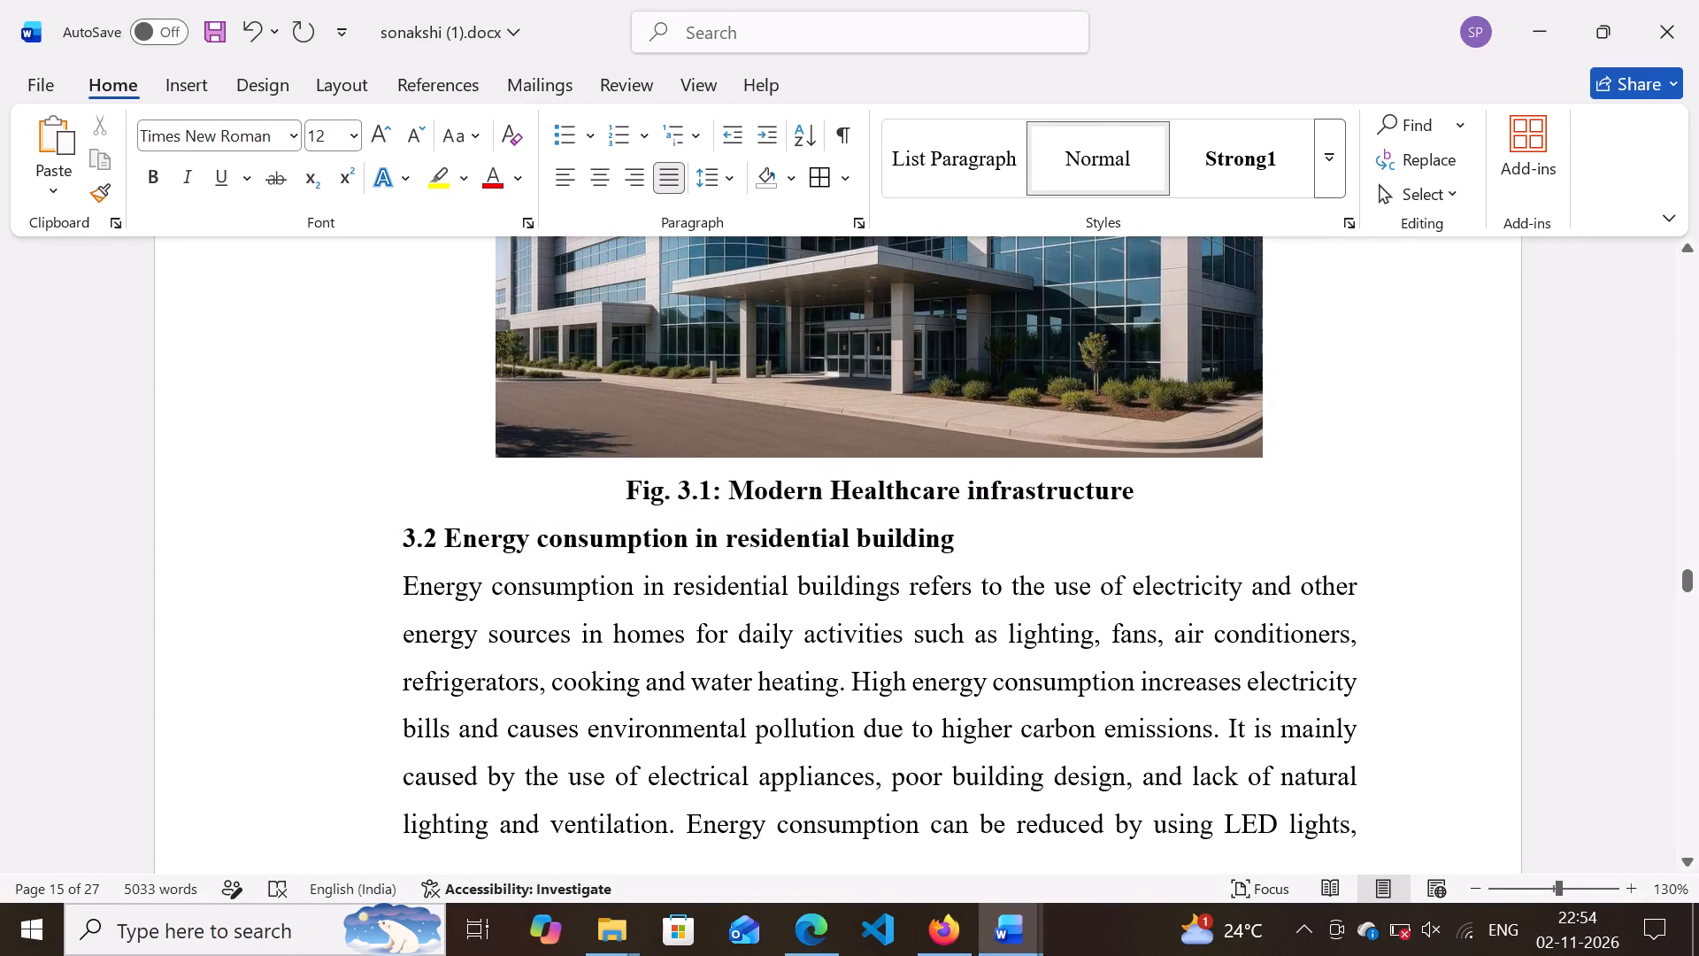
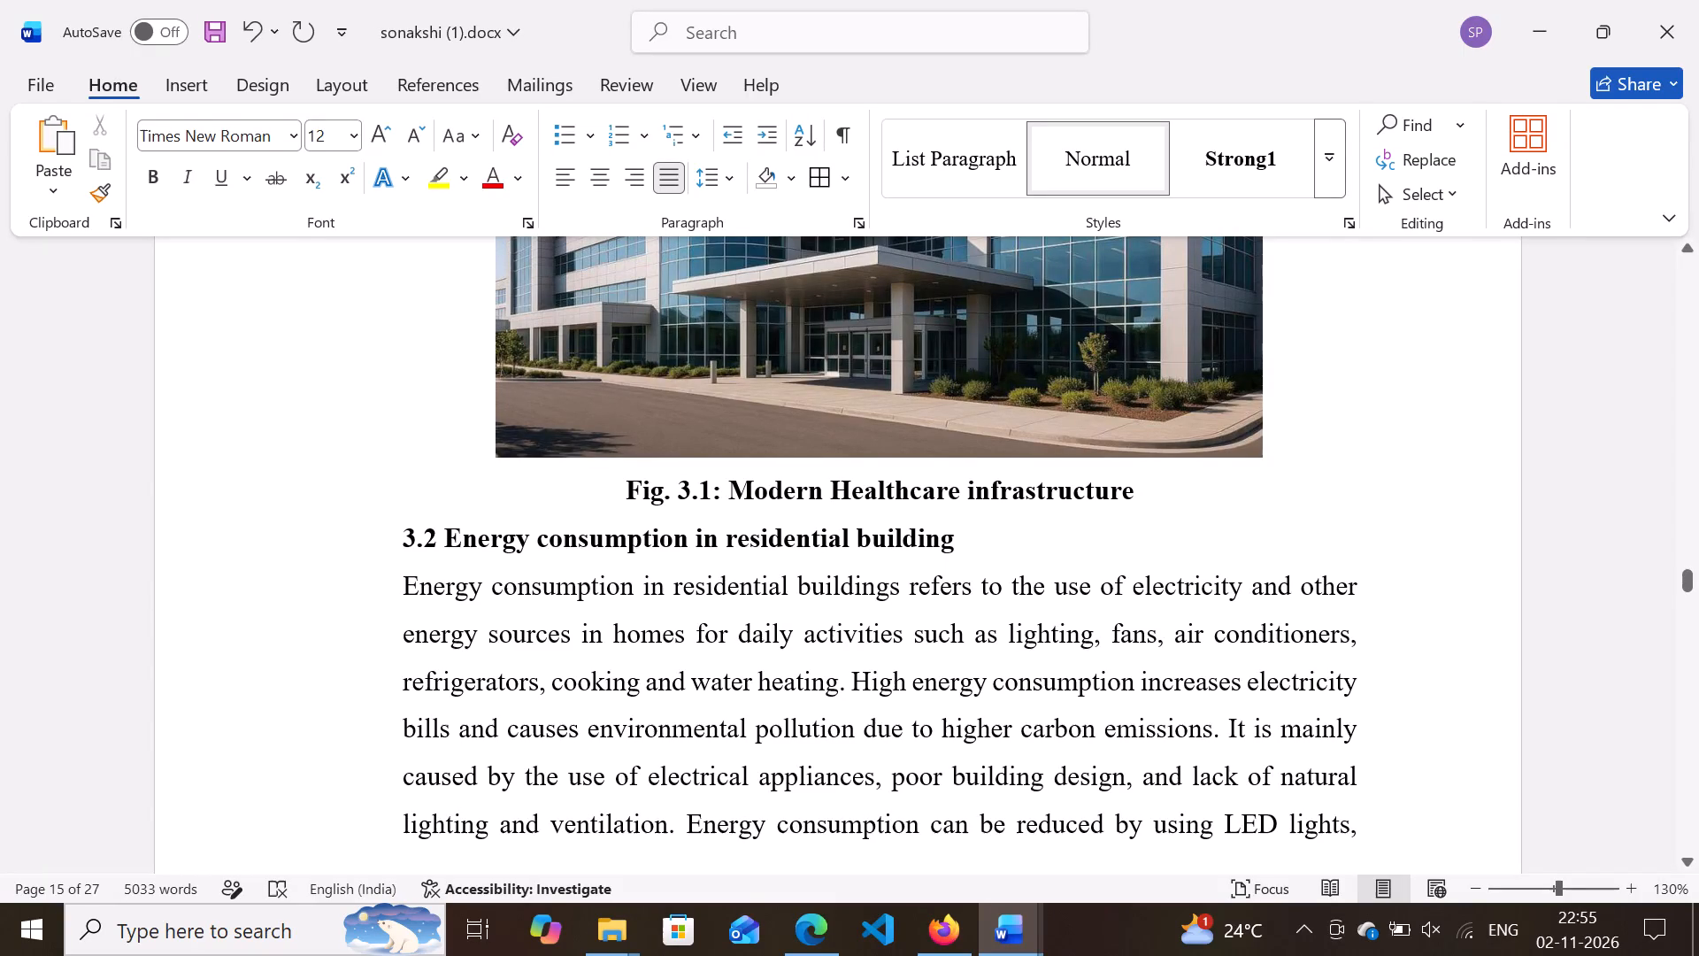
Apply justified alignment and 1.5 line spacing to the 3.2 Energy consumption in residential building heading and its paragraph.
left_click(395, 536)
left_click_drag(395, 536, 742, 776)
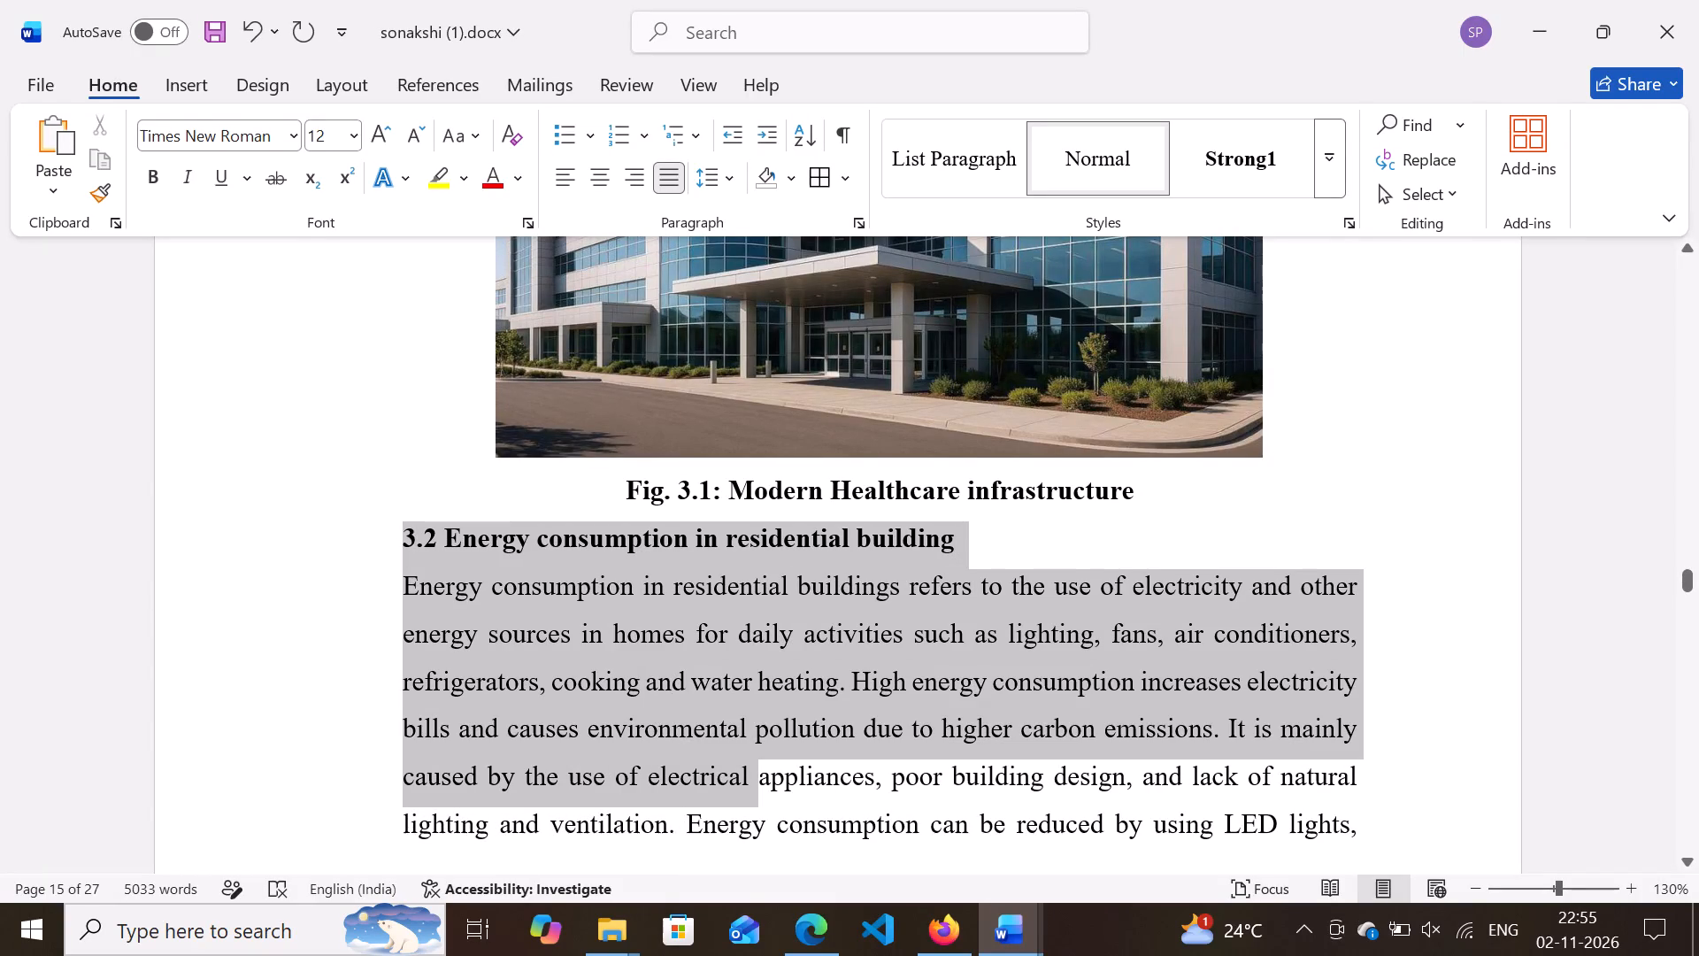
left_click_drag(742, 776, 755, 781)
scroll(755, 781, "right", 1)
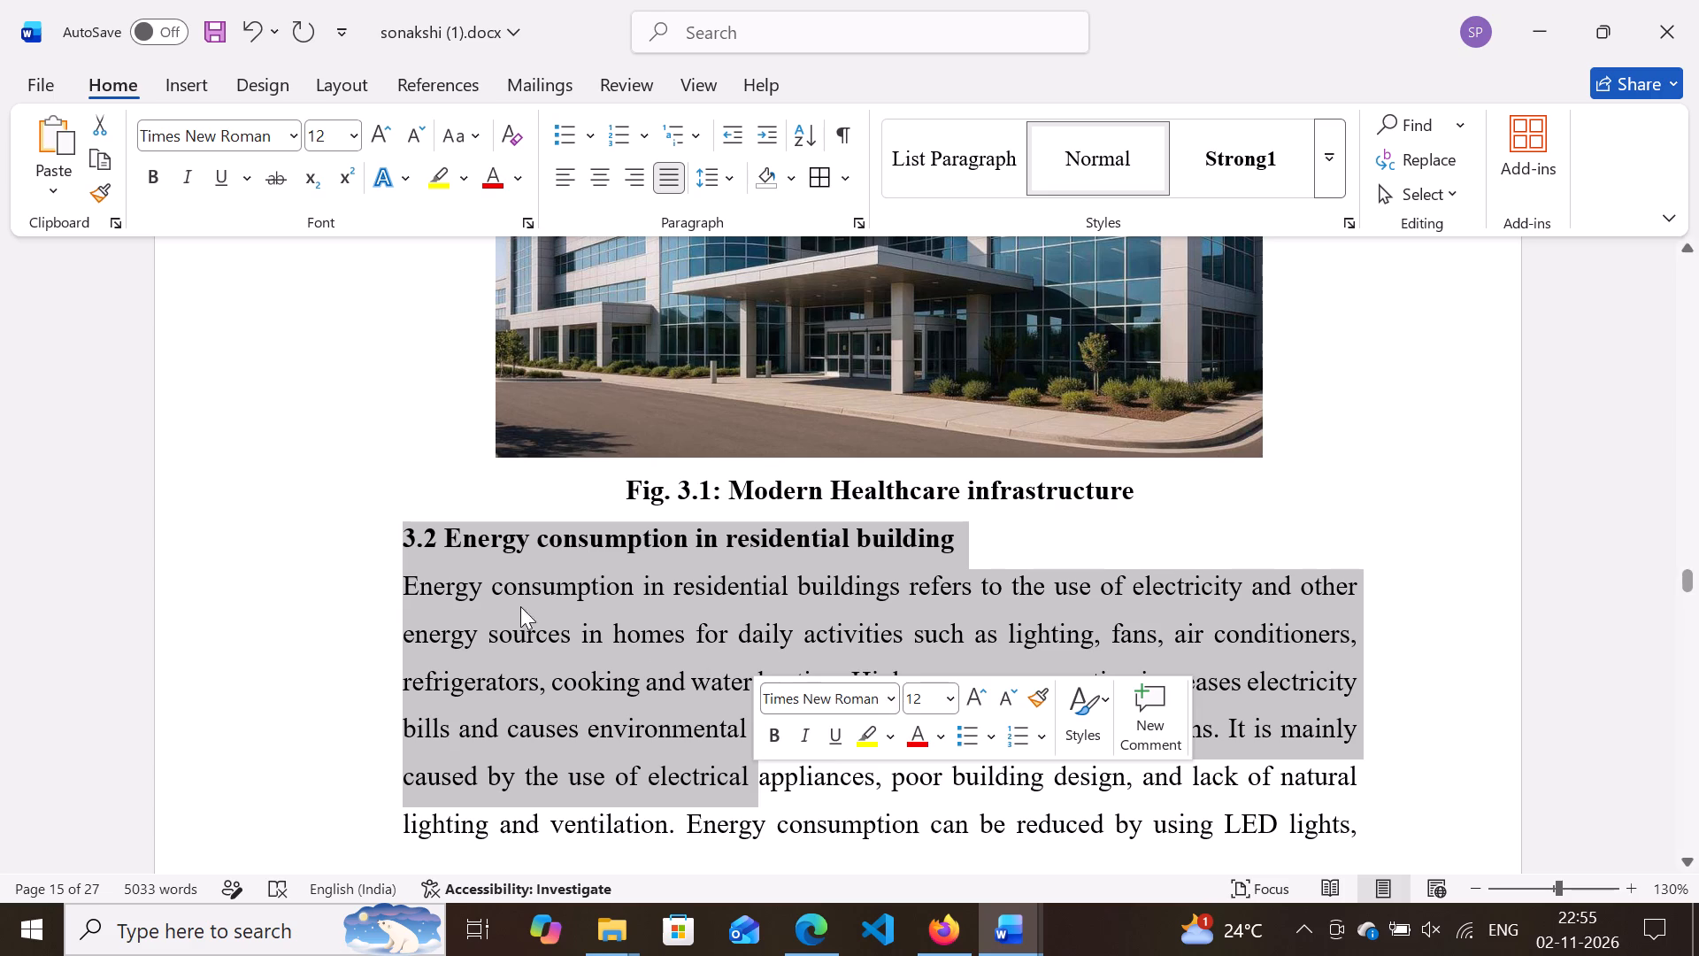
left_click(383, 529)
left_click(402, 530)
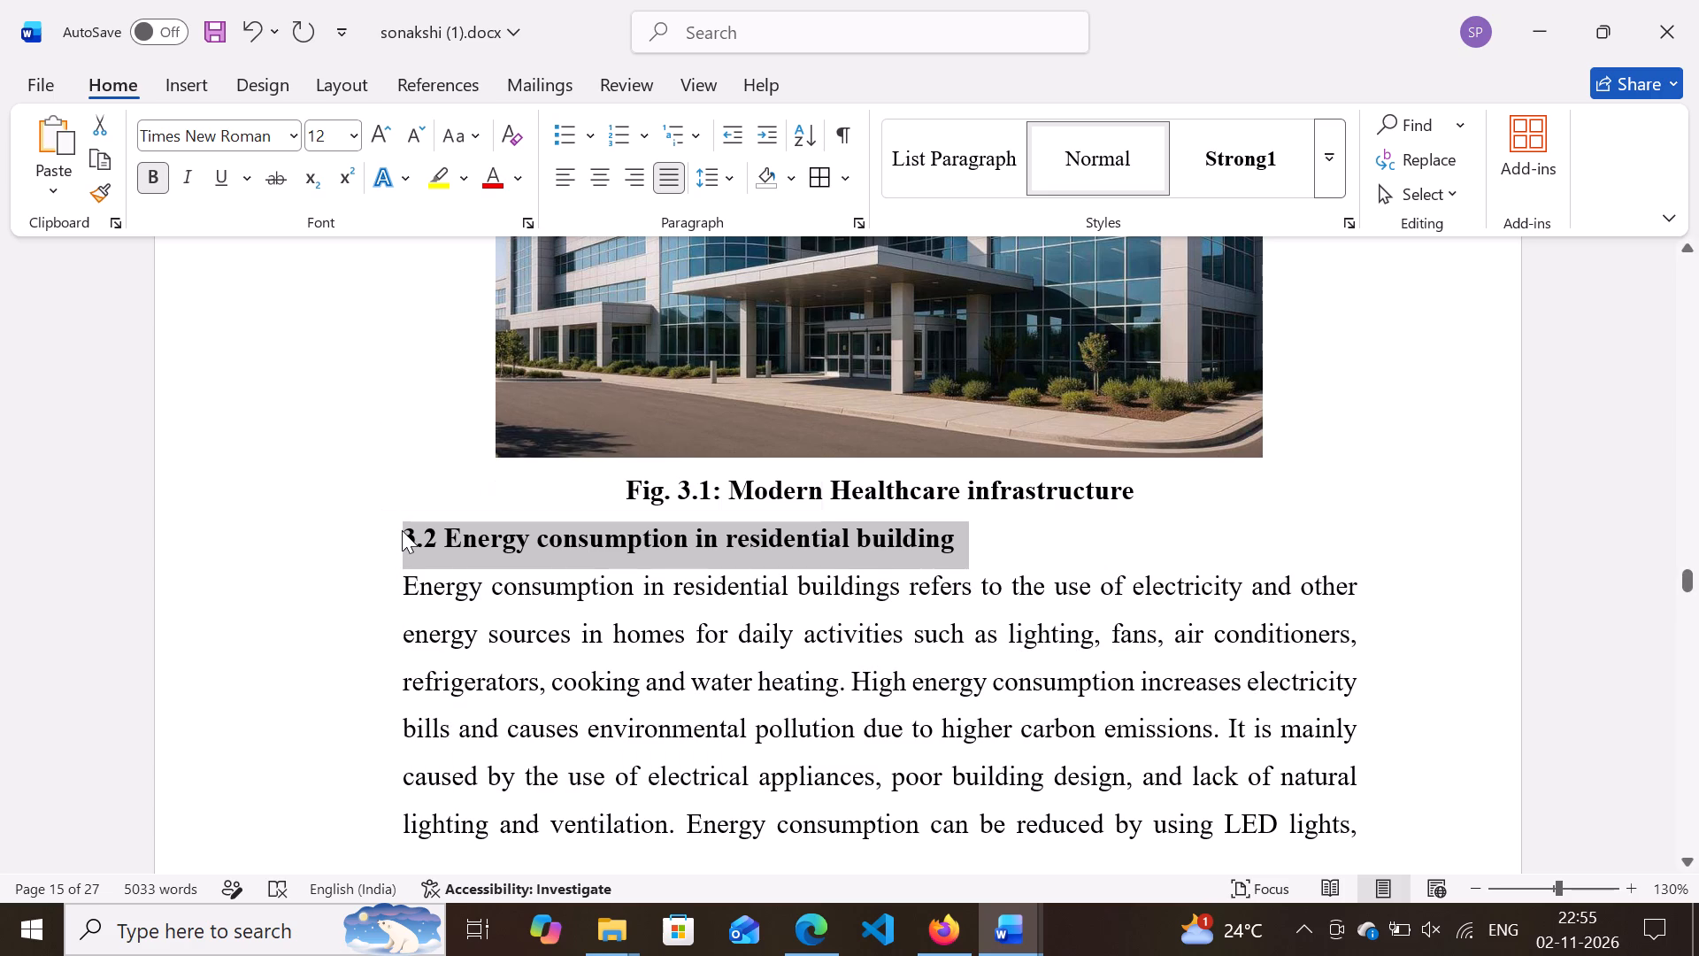
left_click_drag(402, 530, 817, 823)
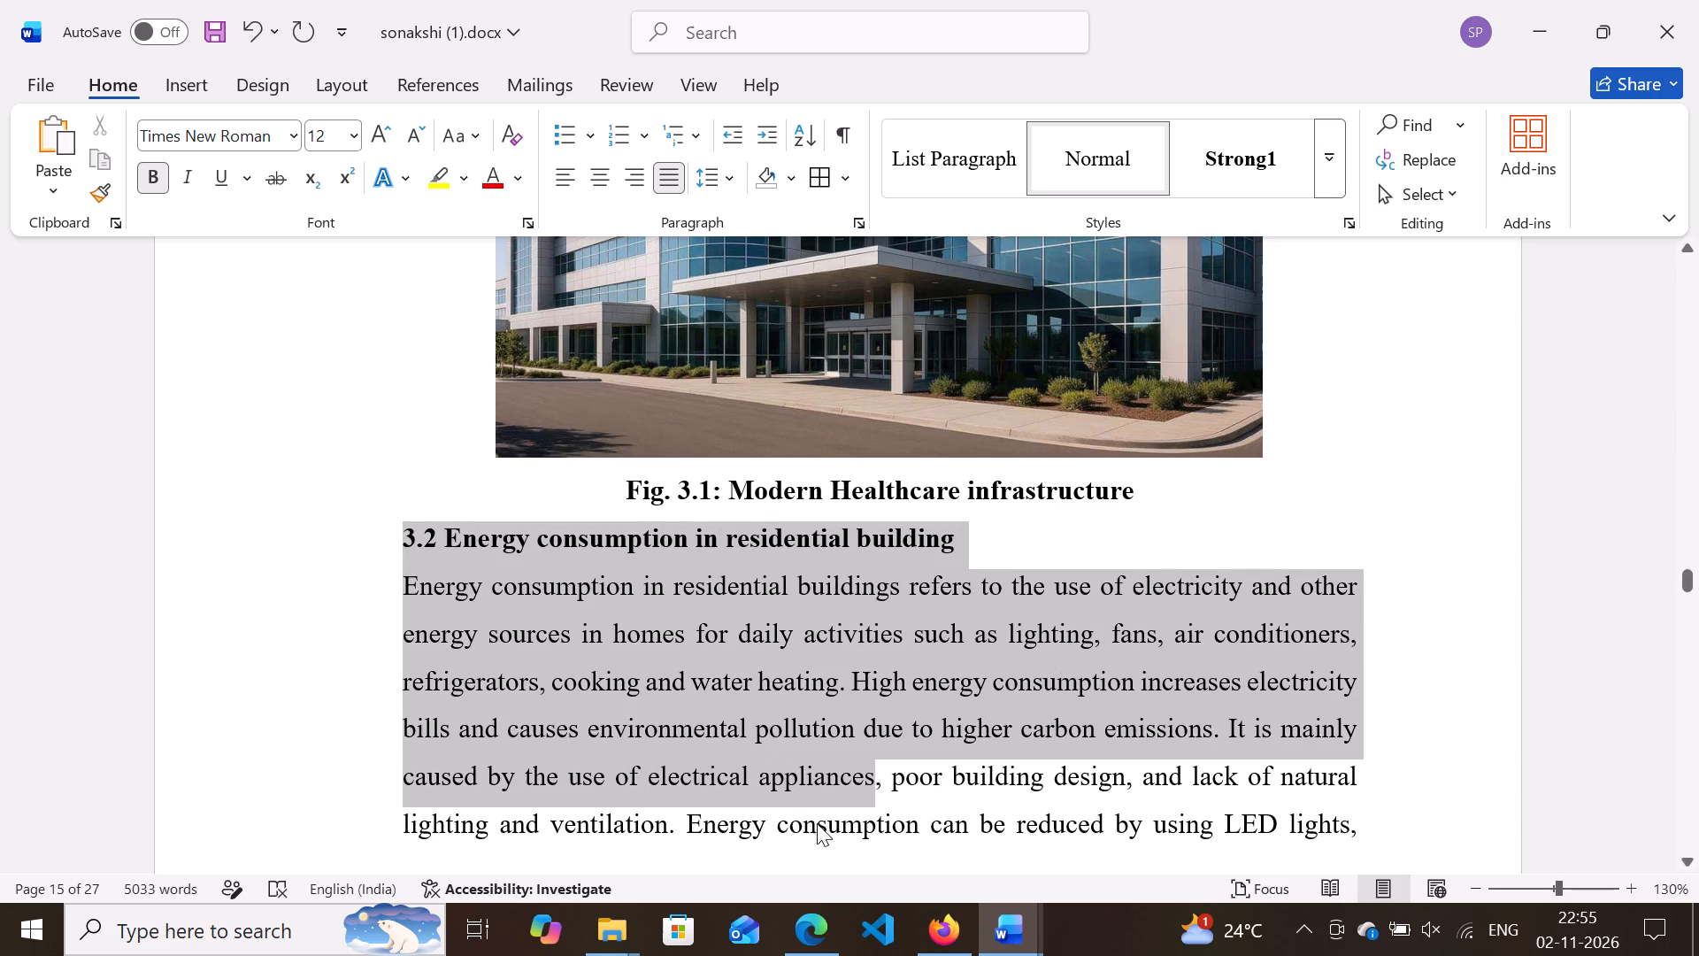
left_click_drag(817, 823, 911, 662)
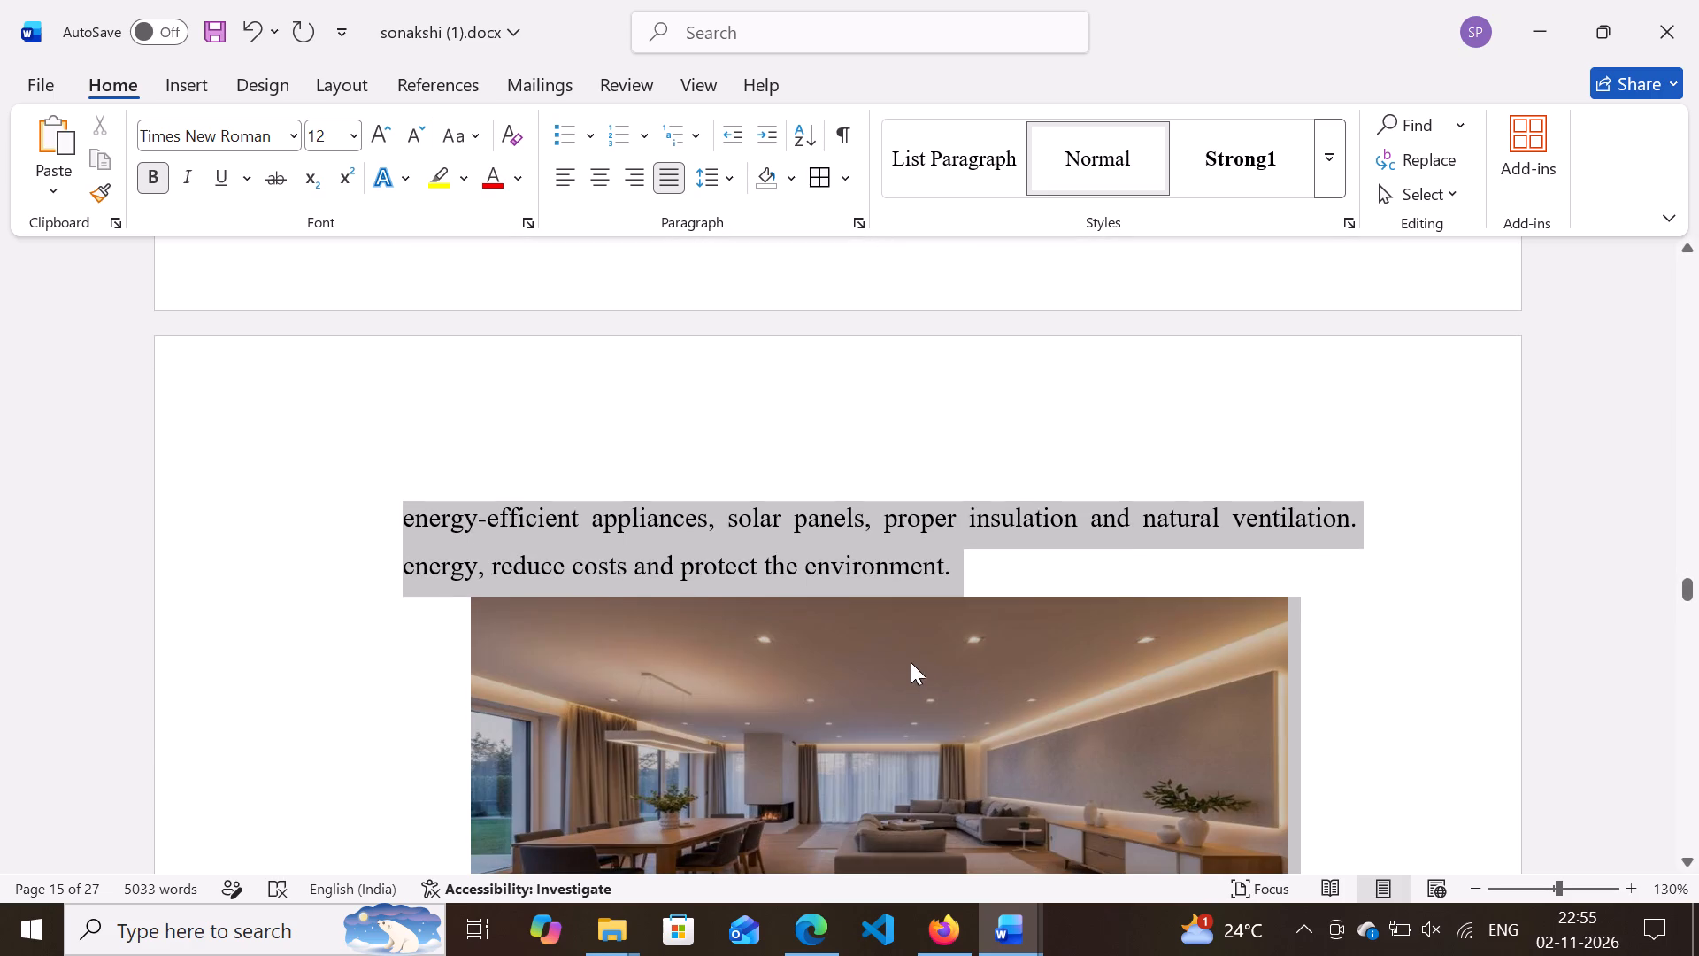
left_click_drag(911, 662, 927, 645)
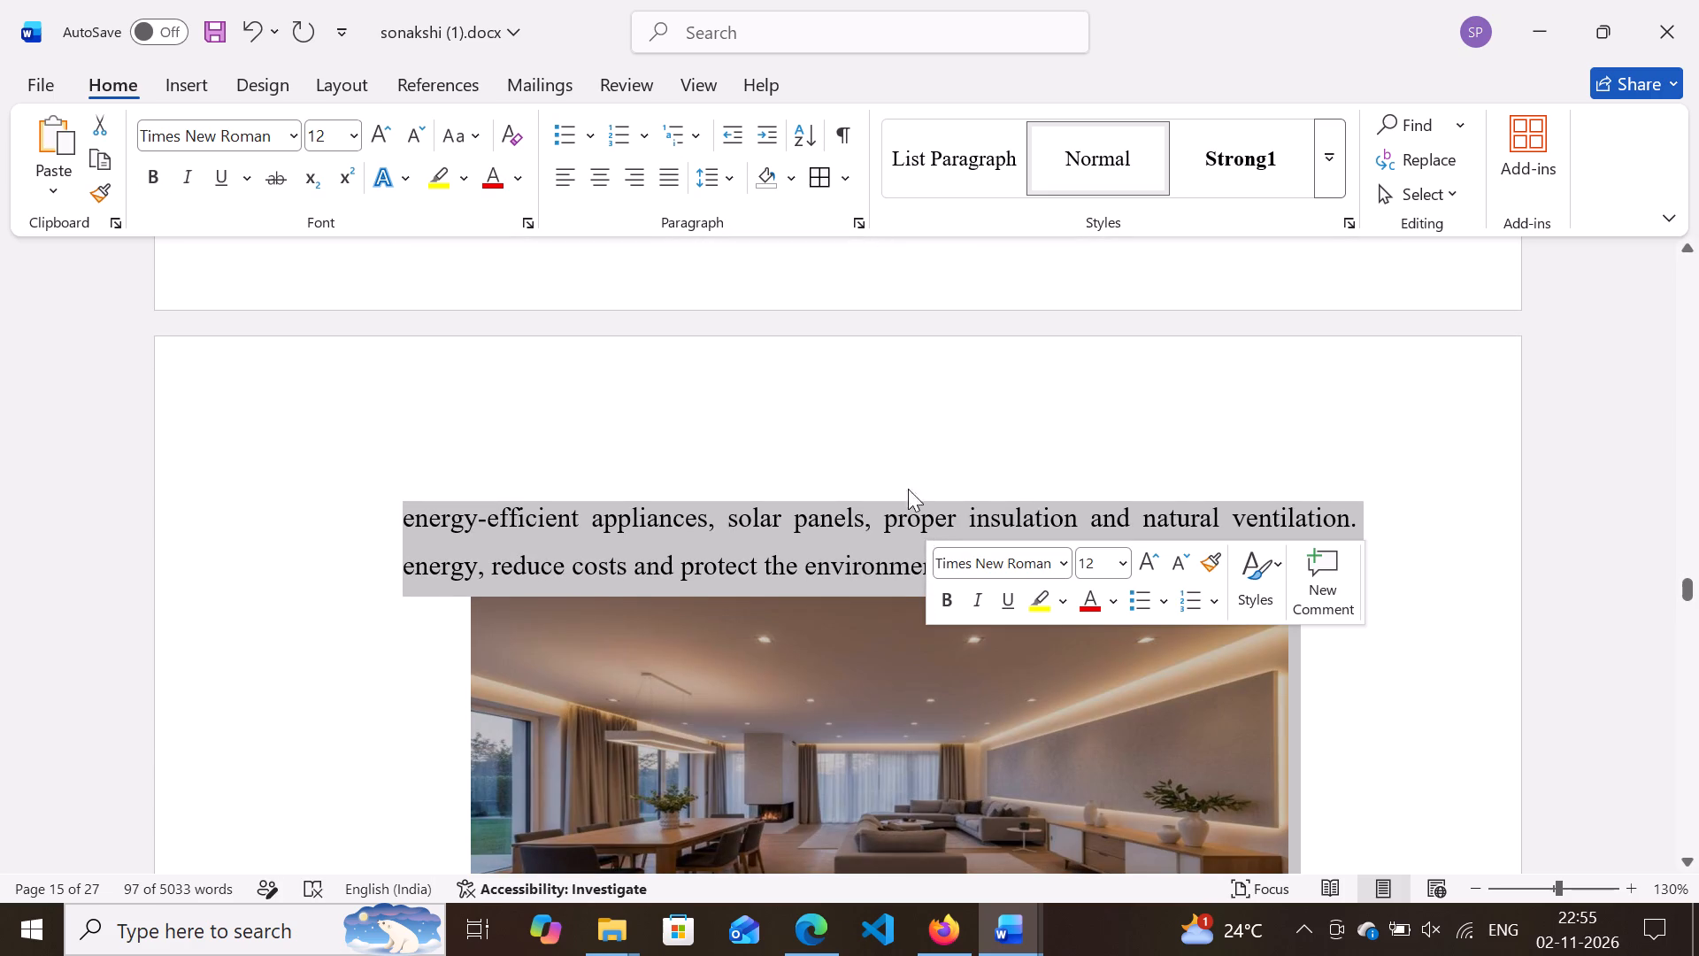
left_click(678, 179)
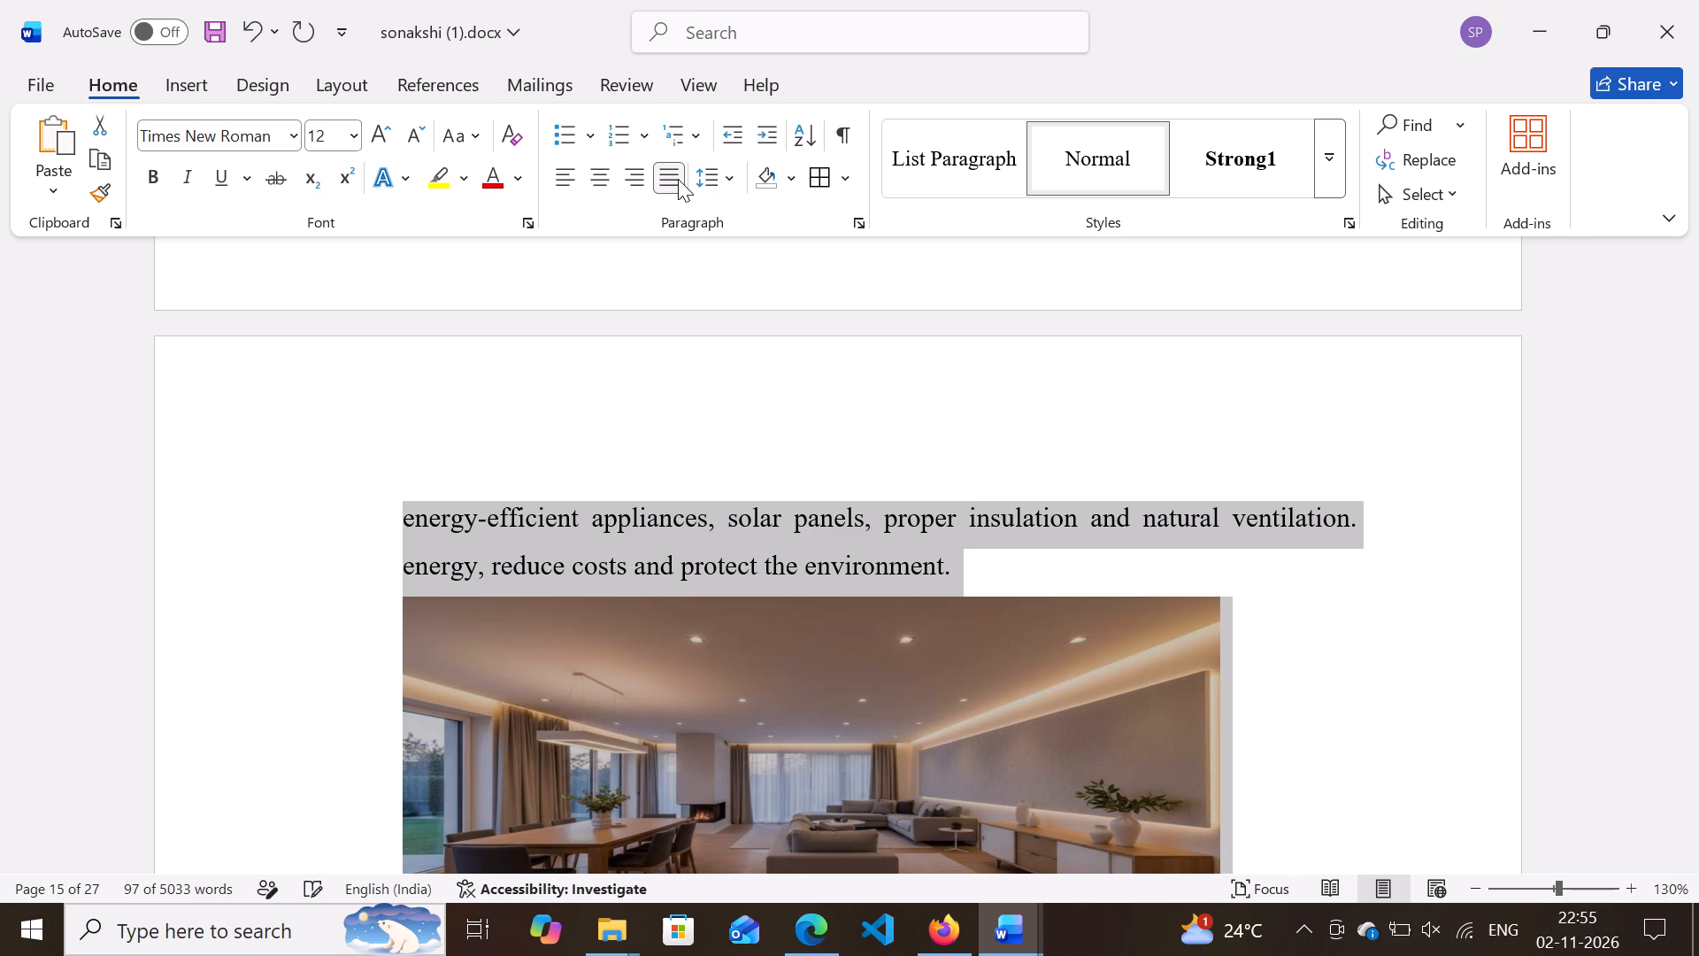
left_click(678, 179)
left_click(678, 179)
left_click(726, 182)
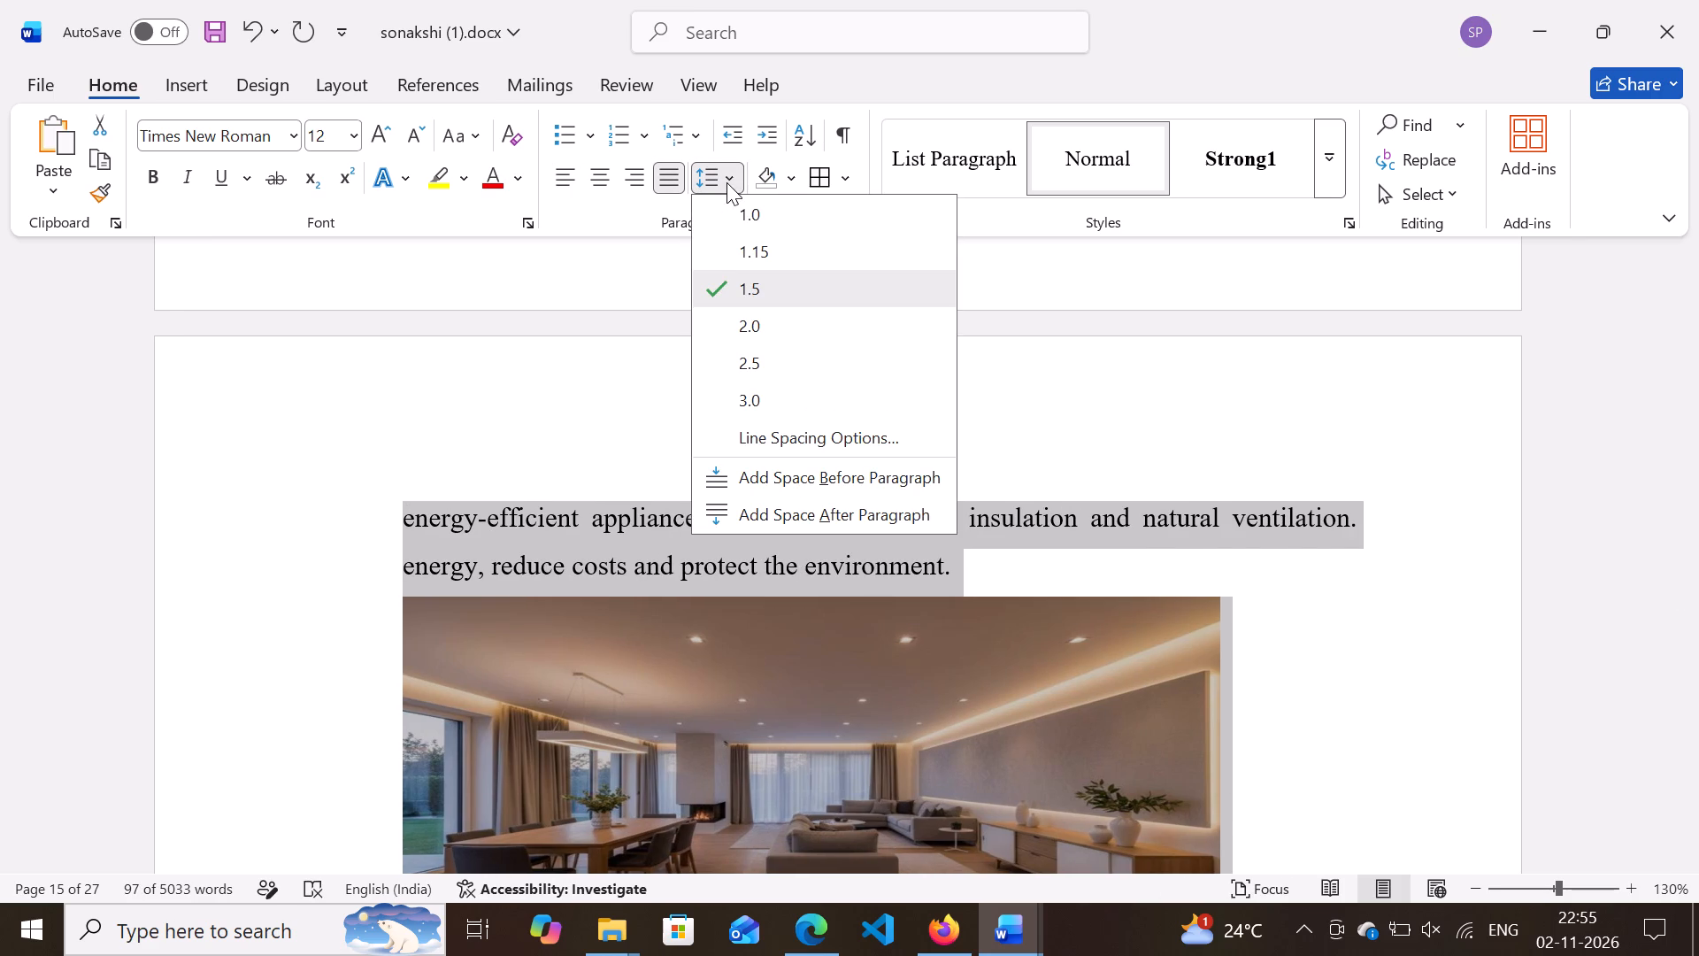
left_click(720, 287)
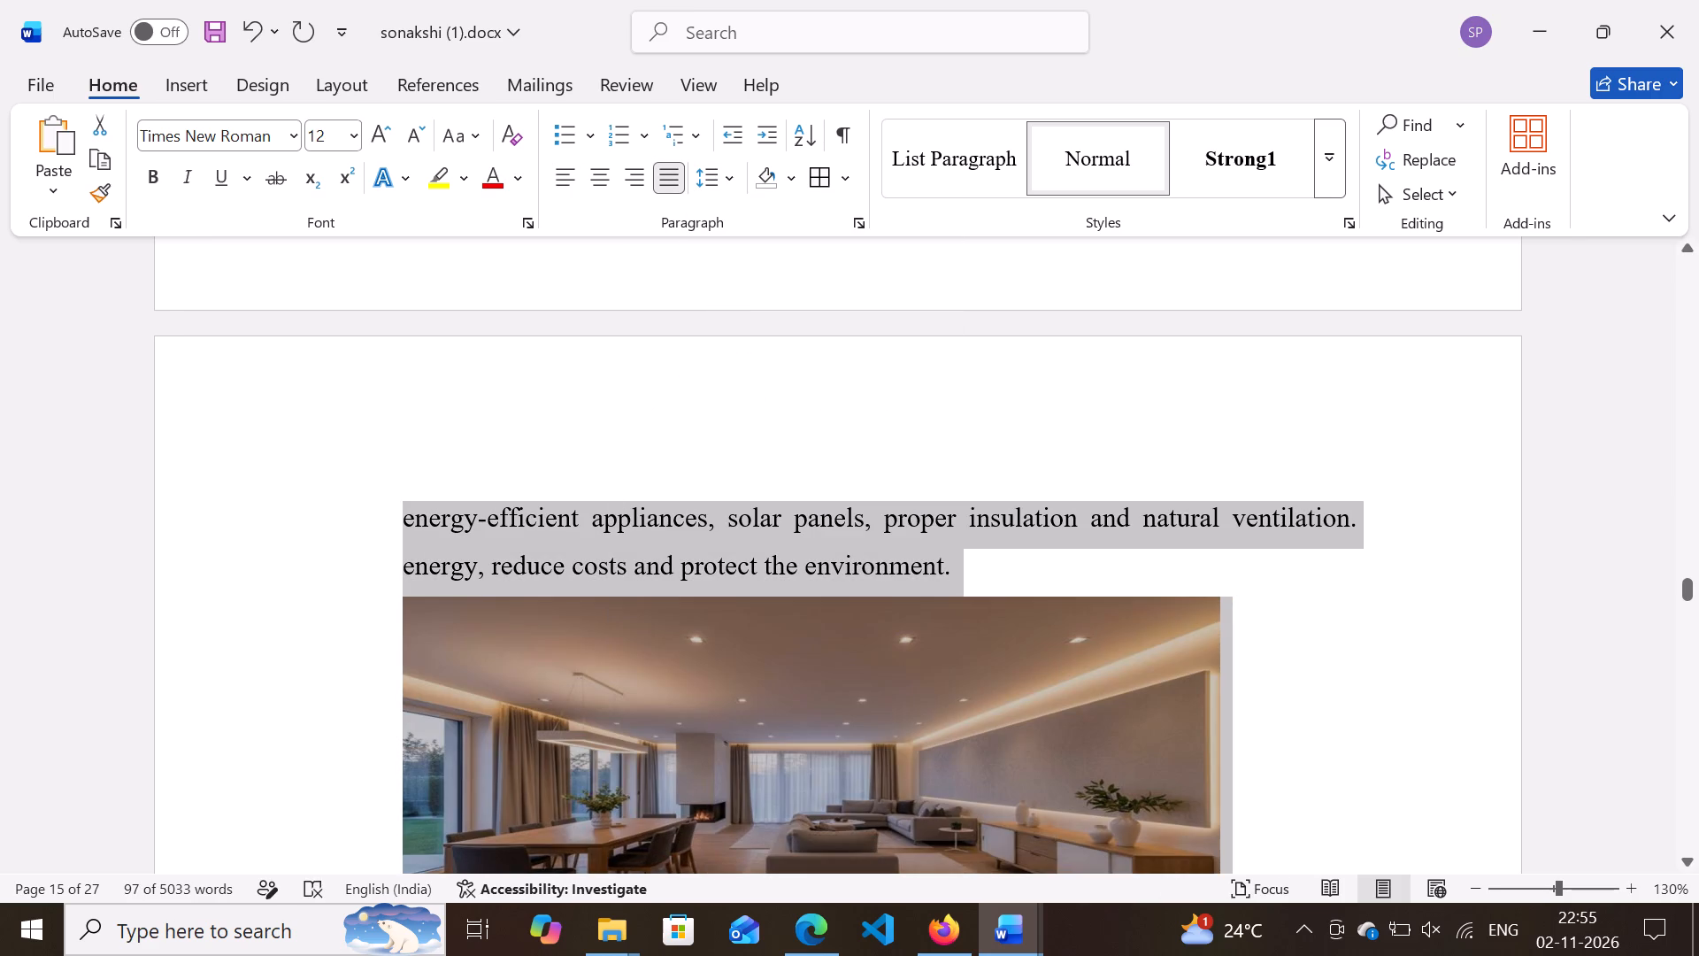
Center the residential interior picture above the Fig. 3.2 caption.
left_click(613, 719)
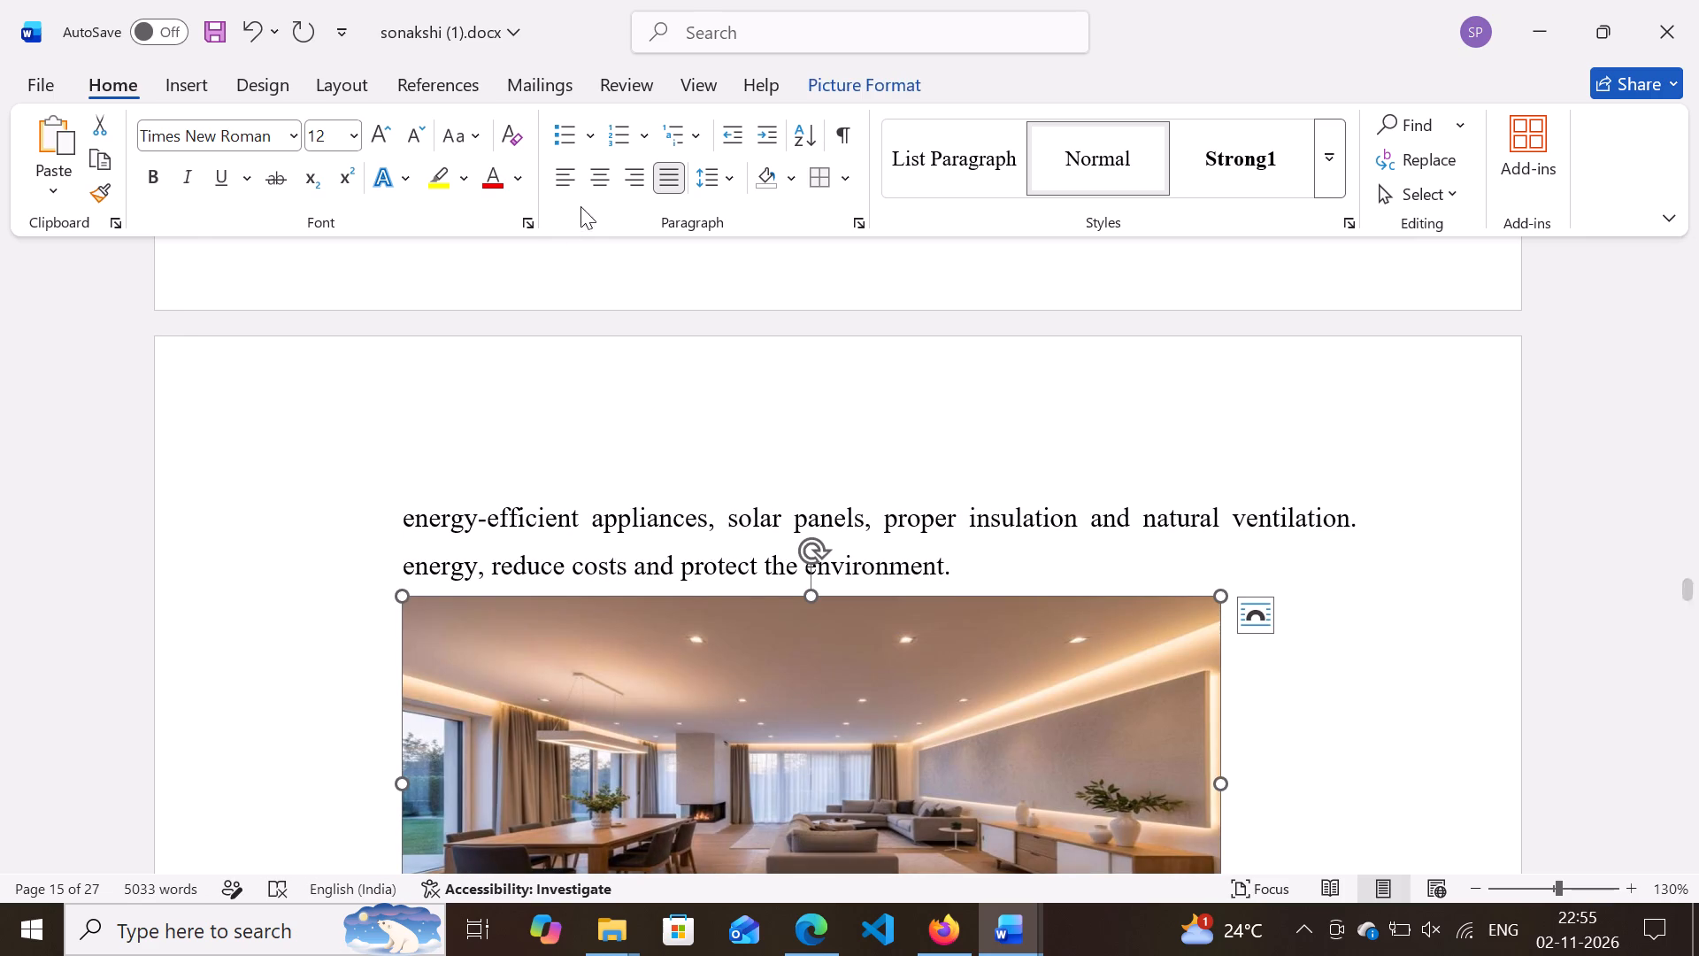
left_click(593, 184)
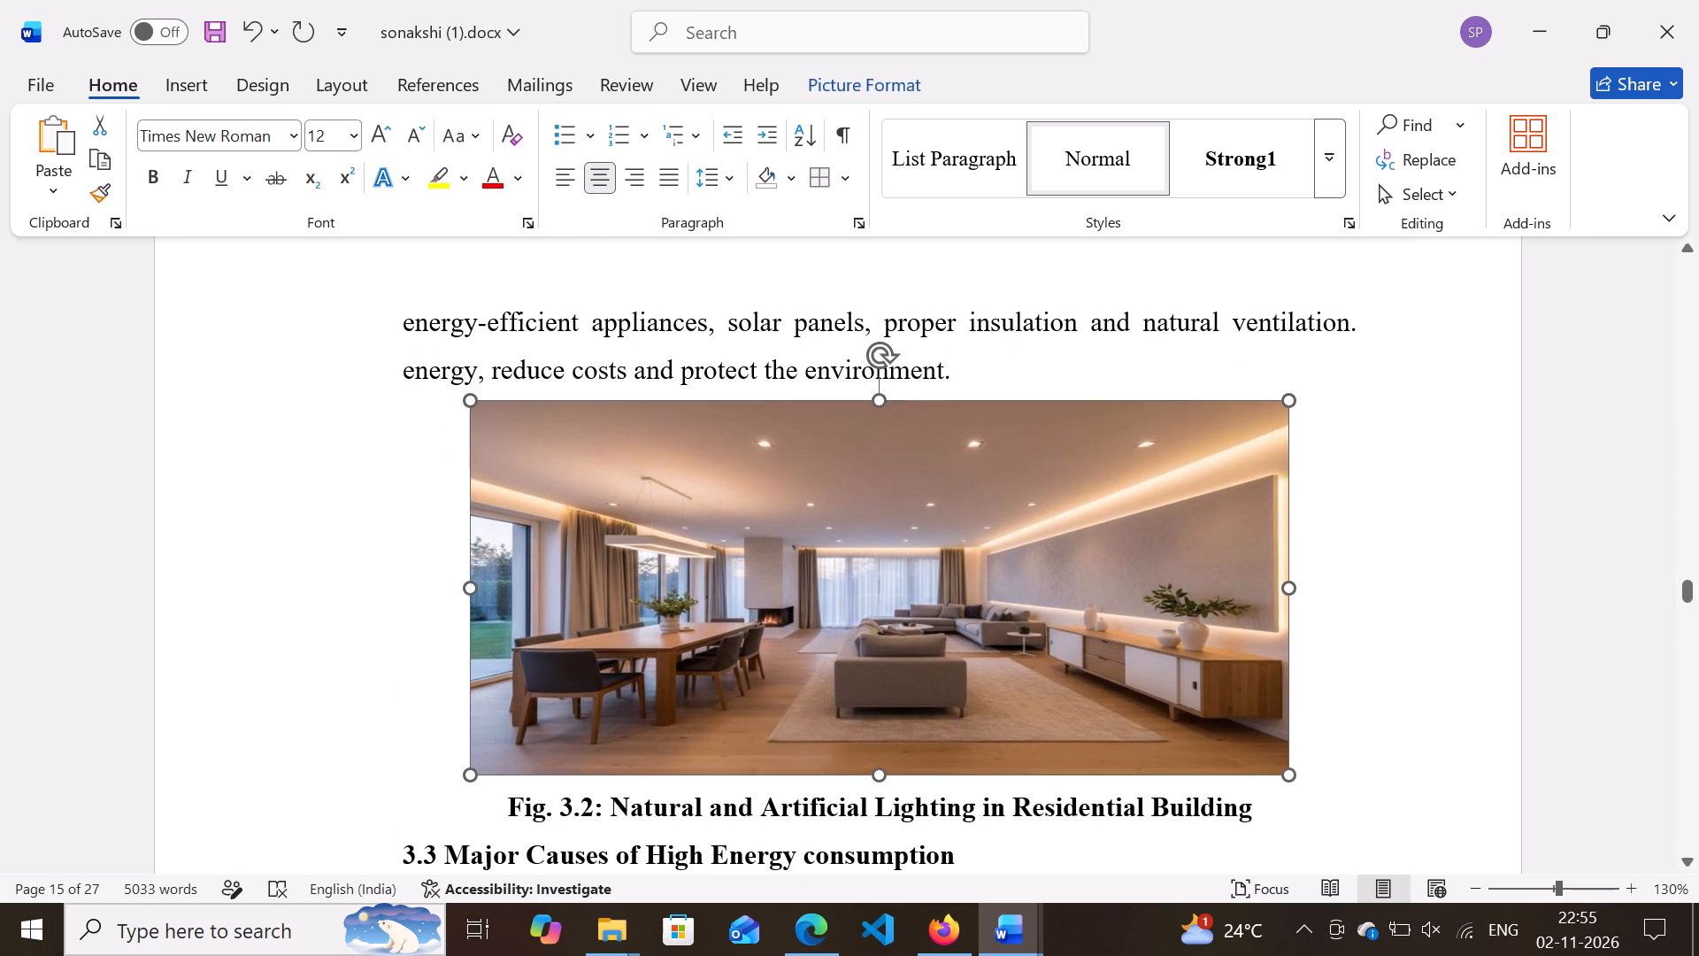
left_click_drag(504, 805, 911, 822)
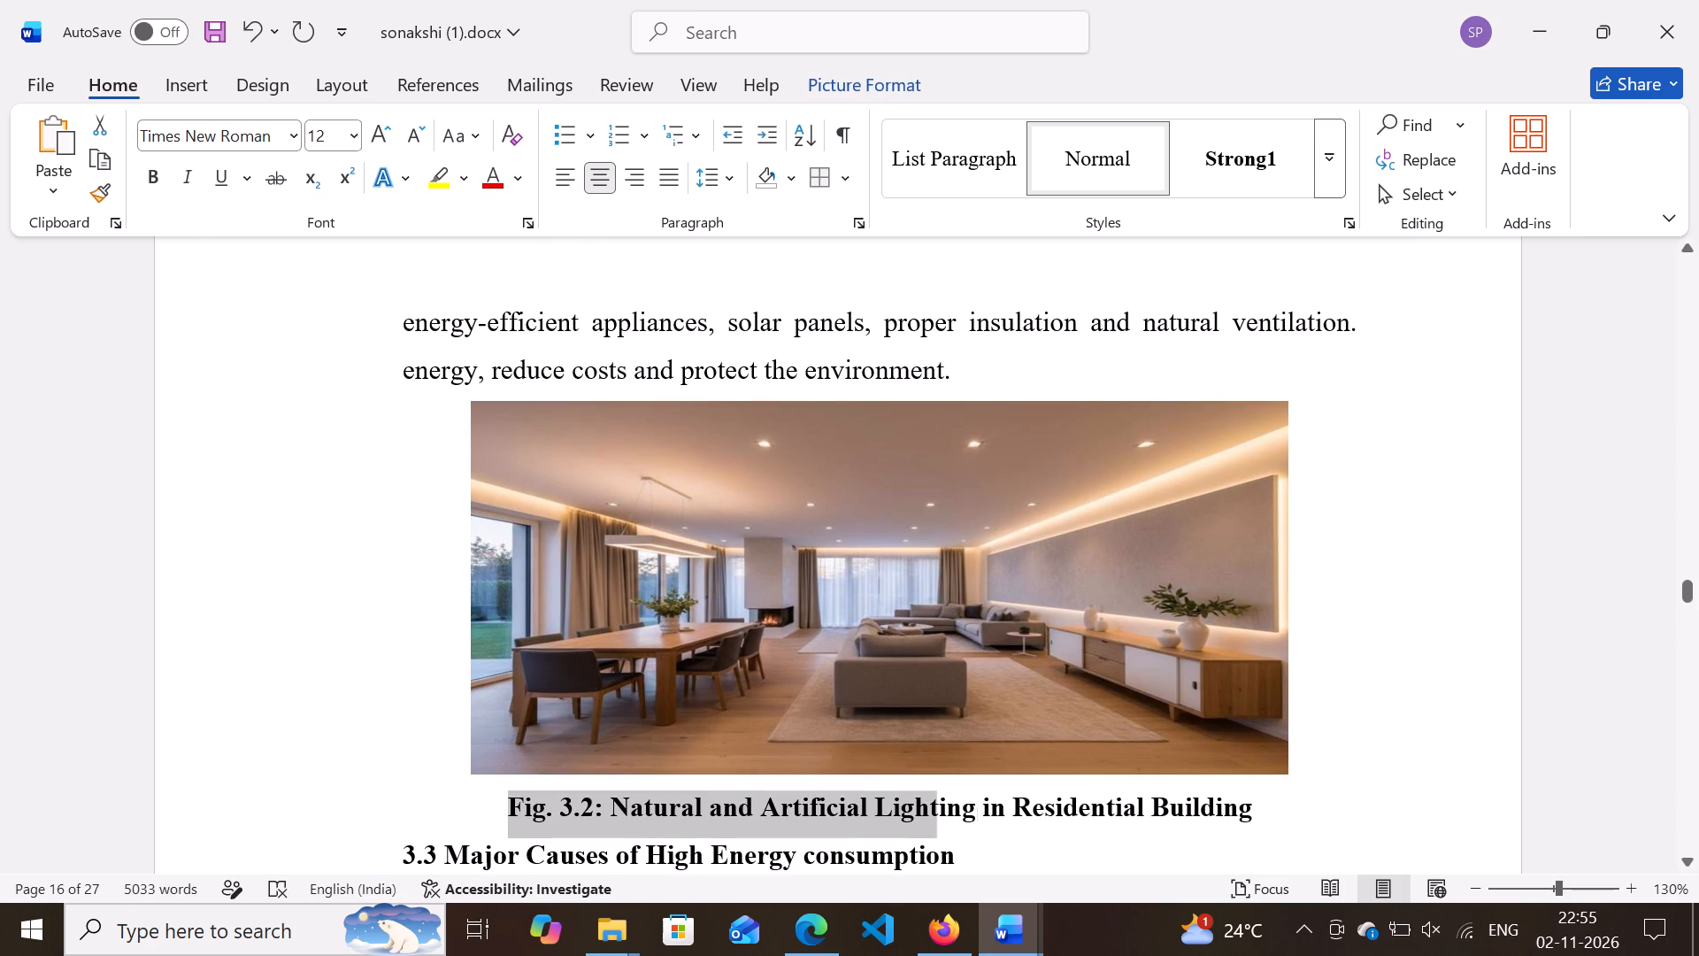
left_click_drag(911, 822, 941, 822)
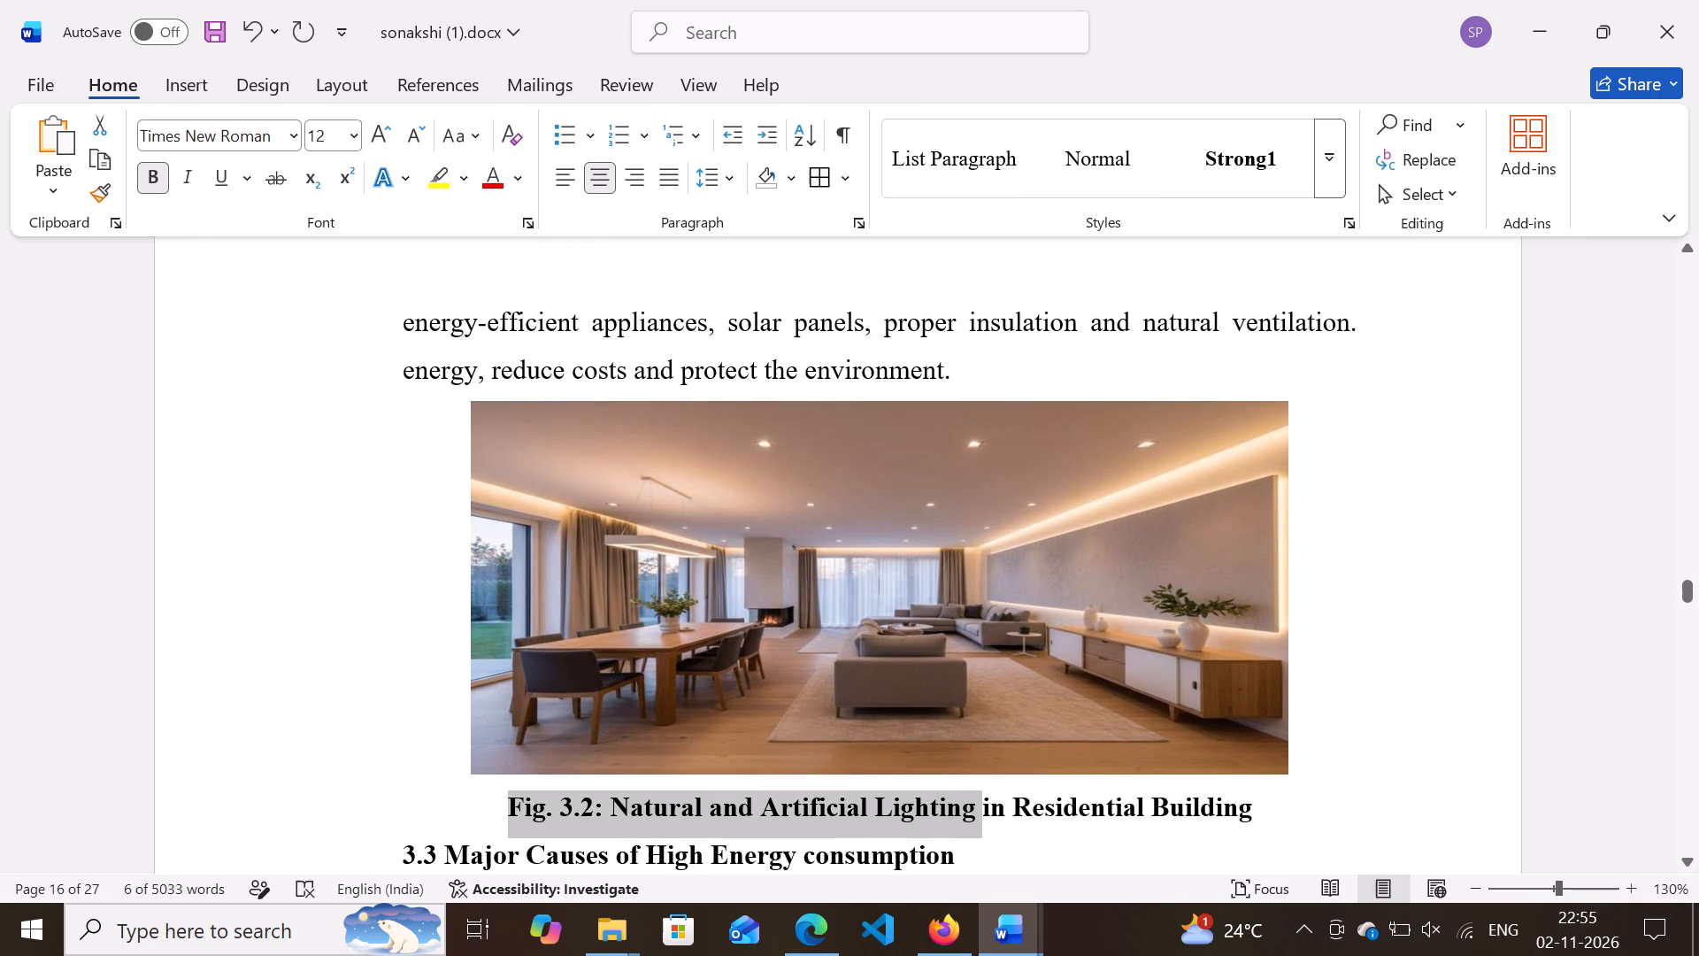
Apply justified alignment and 1.5 line spacing to the 3.3 Major Causes of High Energy consumption heading and its paragraph.
scroll(942, 754, "down", 2)
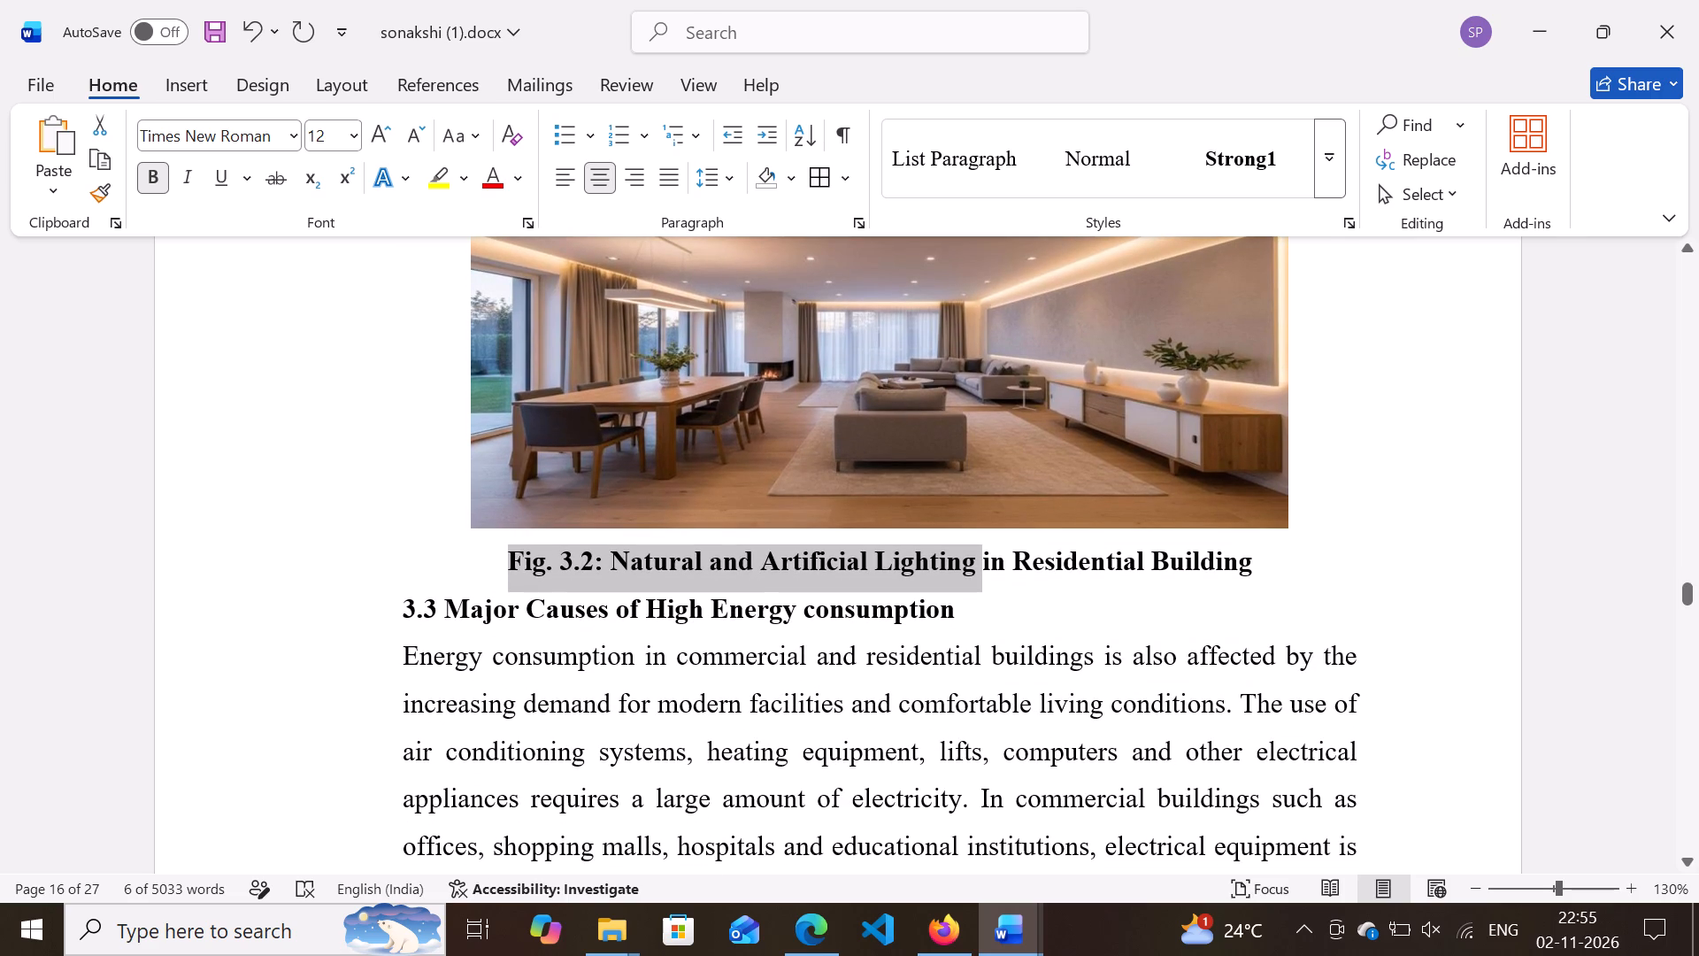
left_click(394, 597)
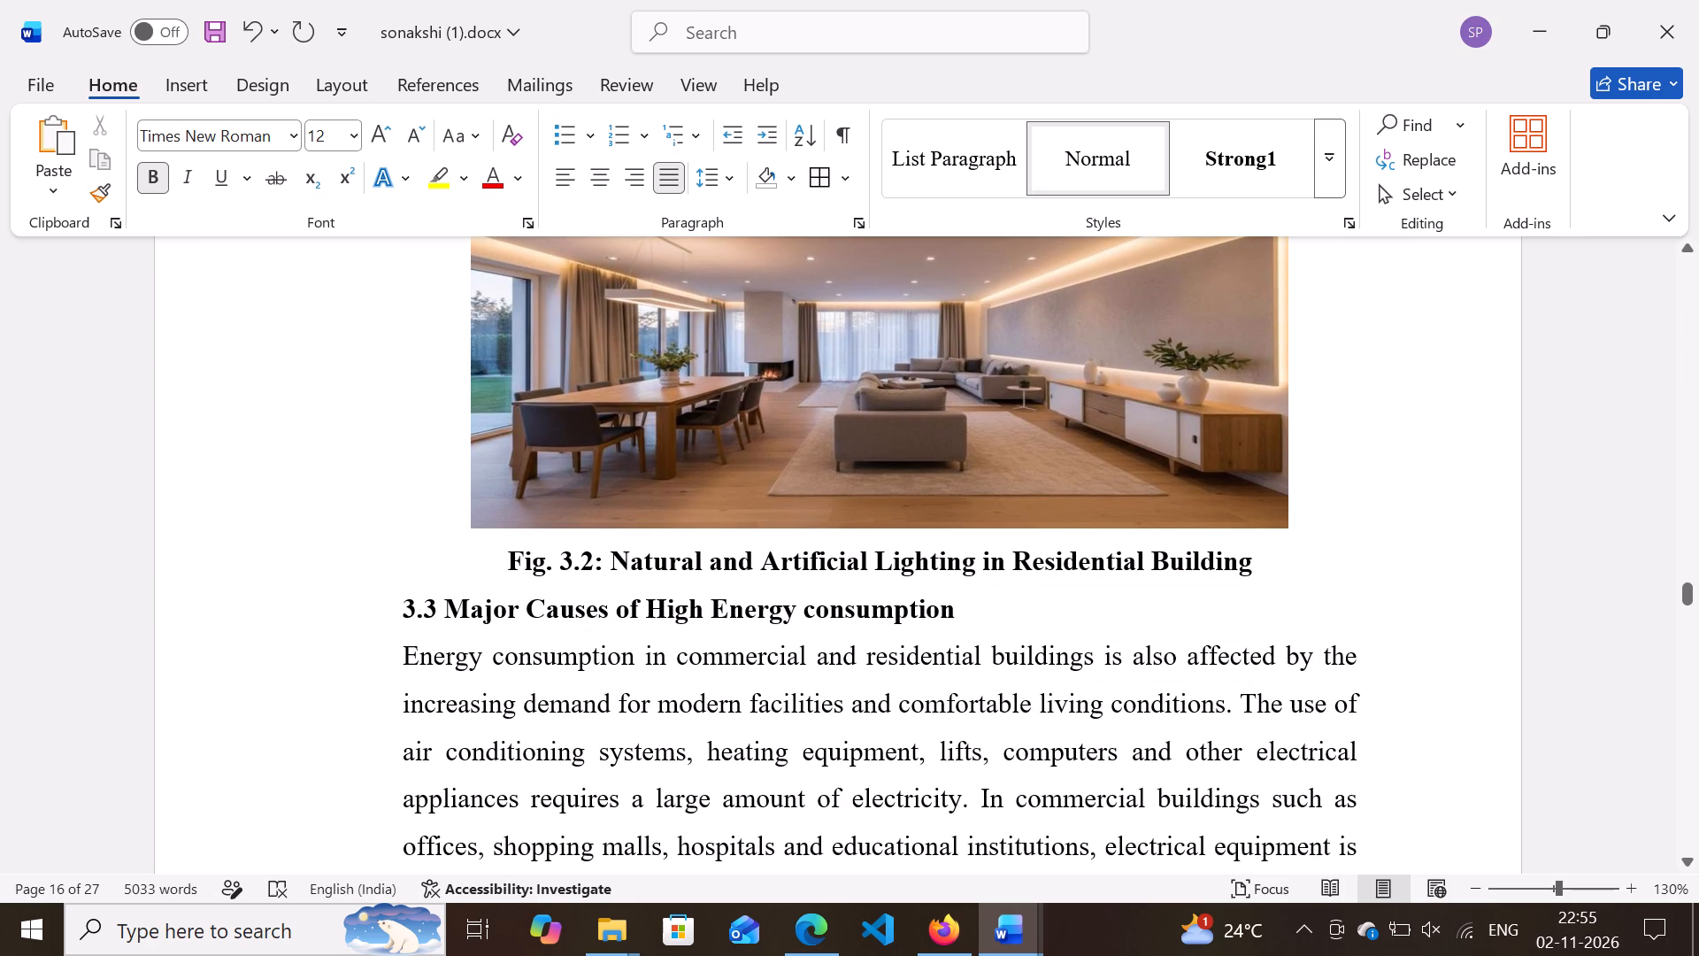
left_click_drag(392, 616, 813, 925)
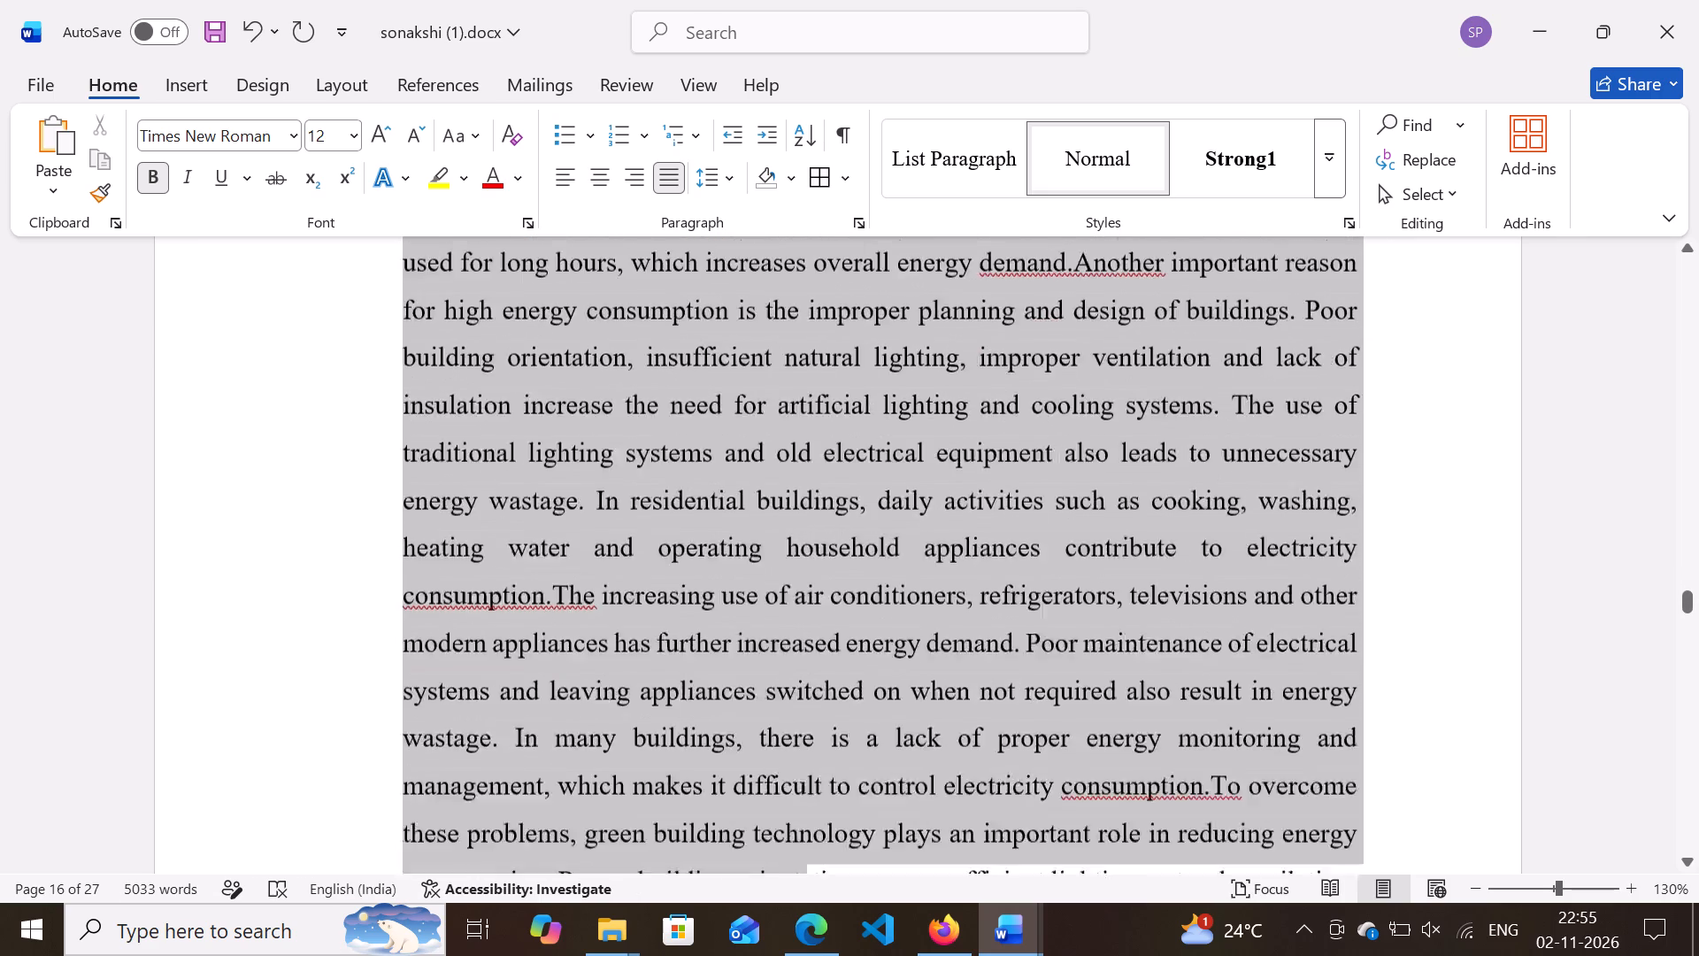
left_click_drag(813, 925, 1257, 739)
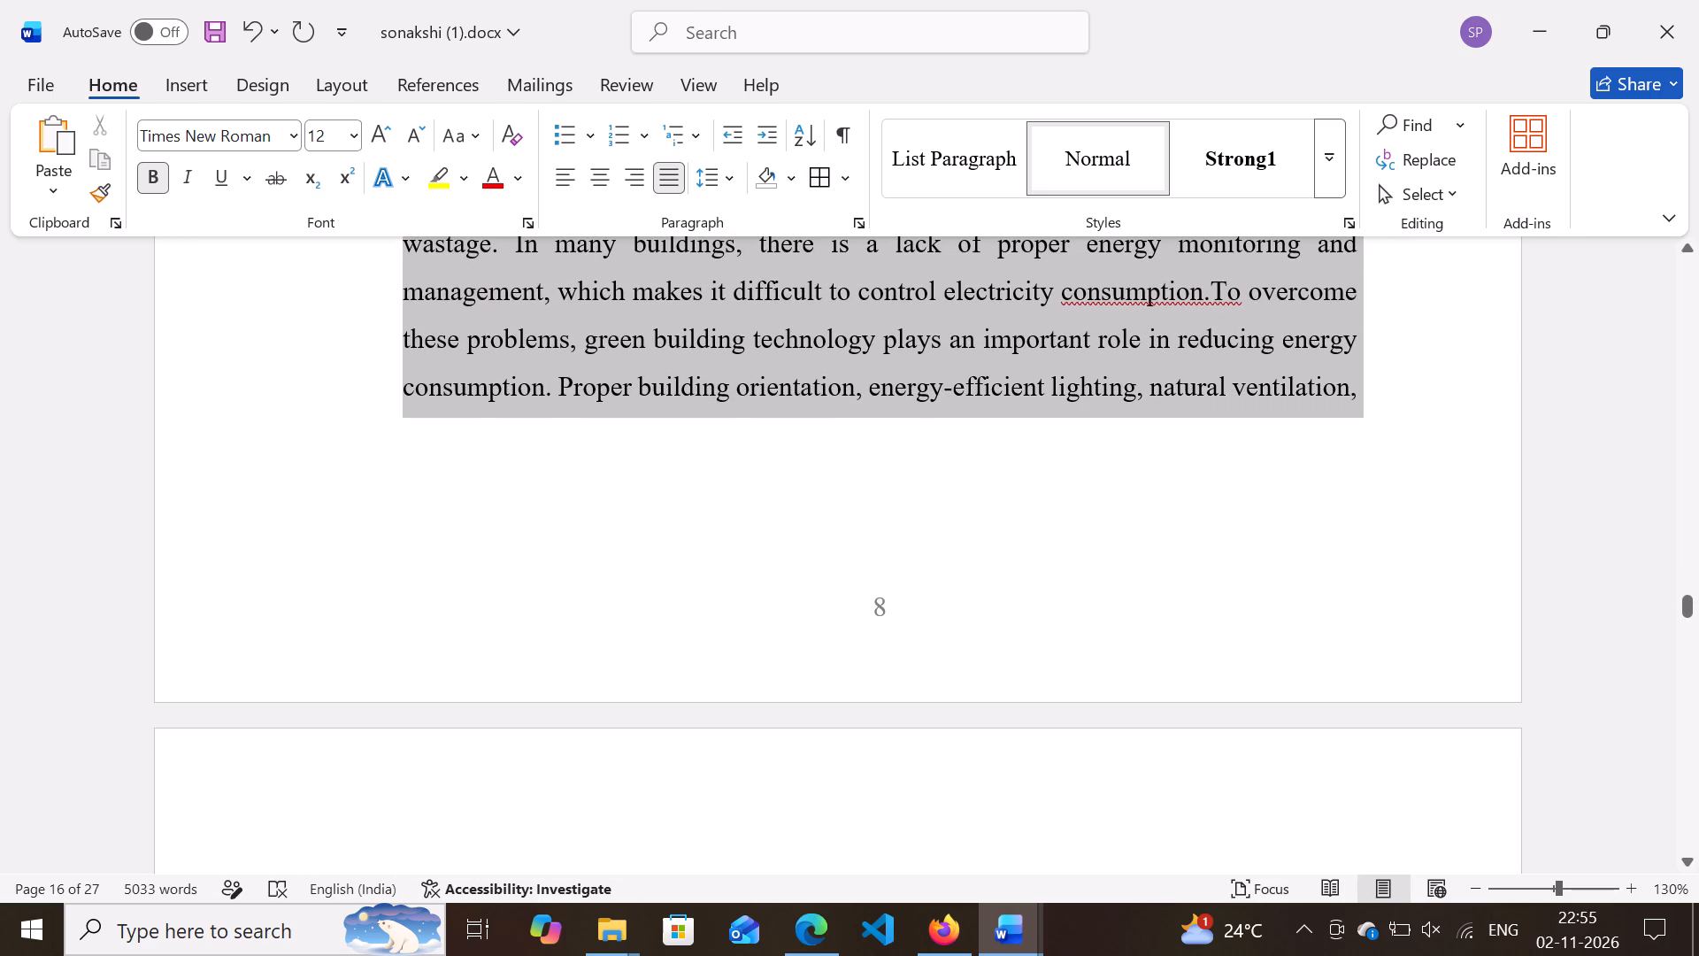
left_click_drag(1257, 739, 1515, 844)
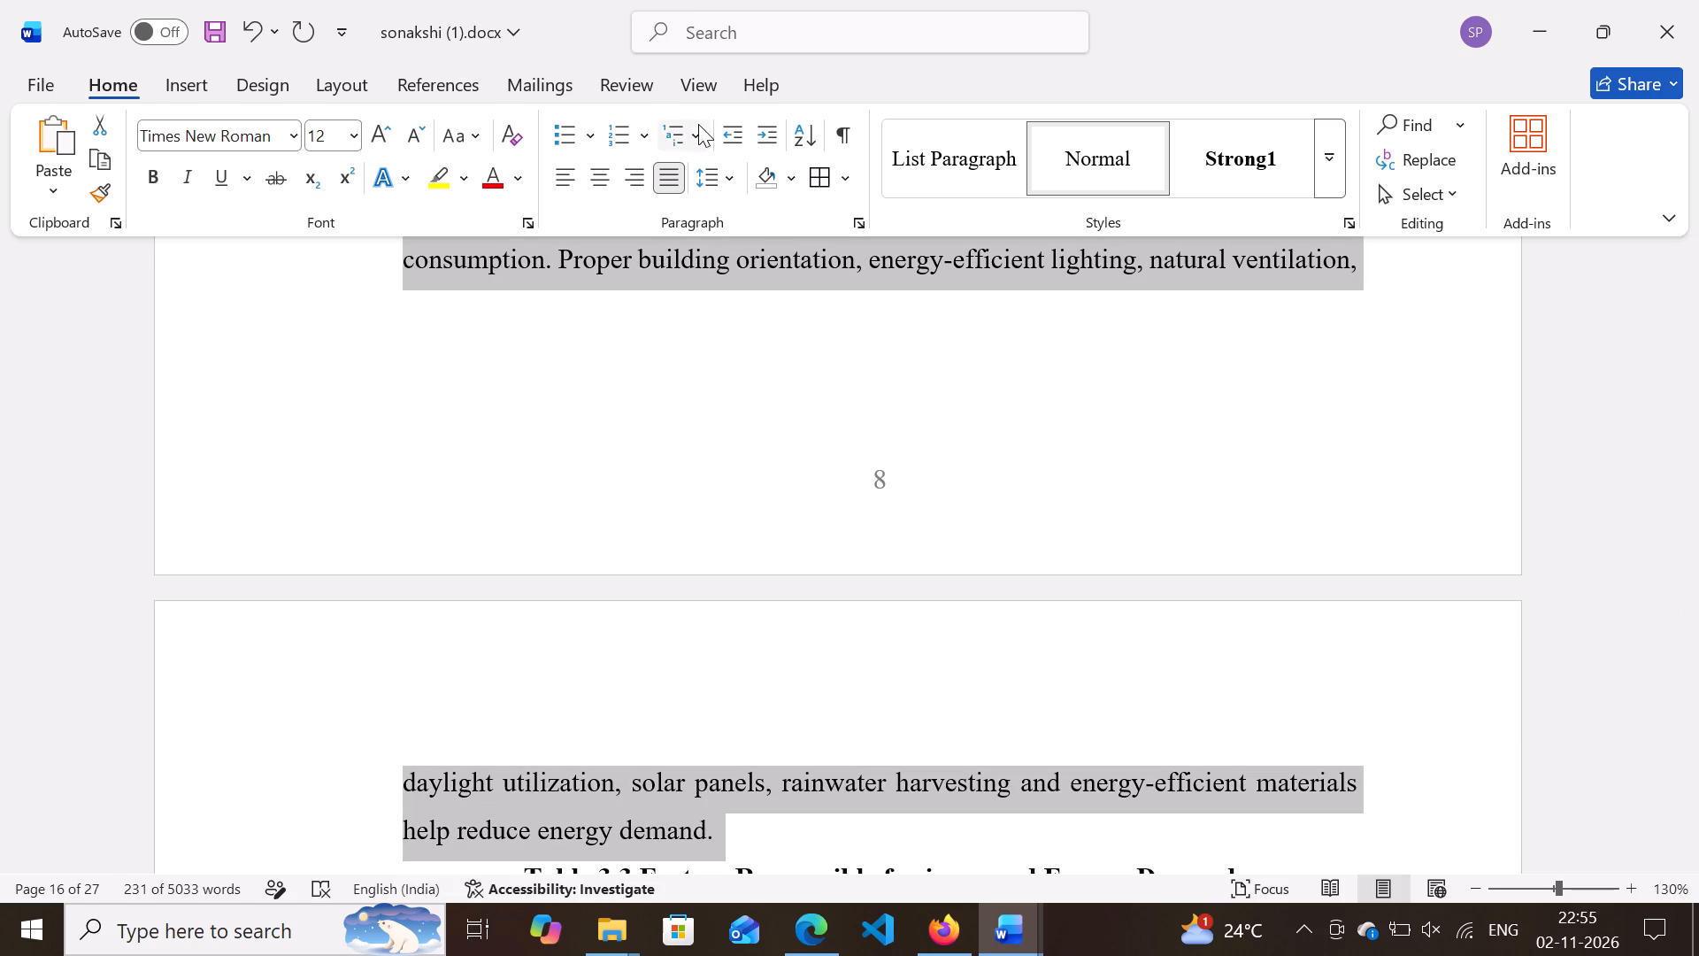
left_click(679, 178)
left_click(679, 178)
left_click(724, 181)
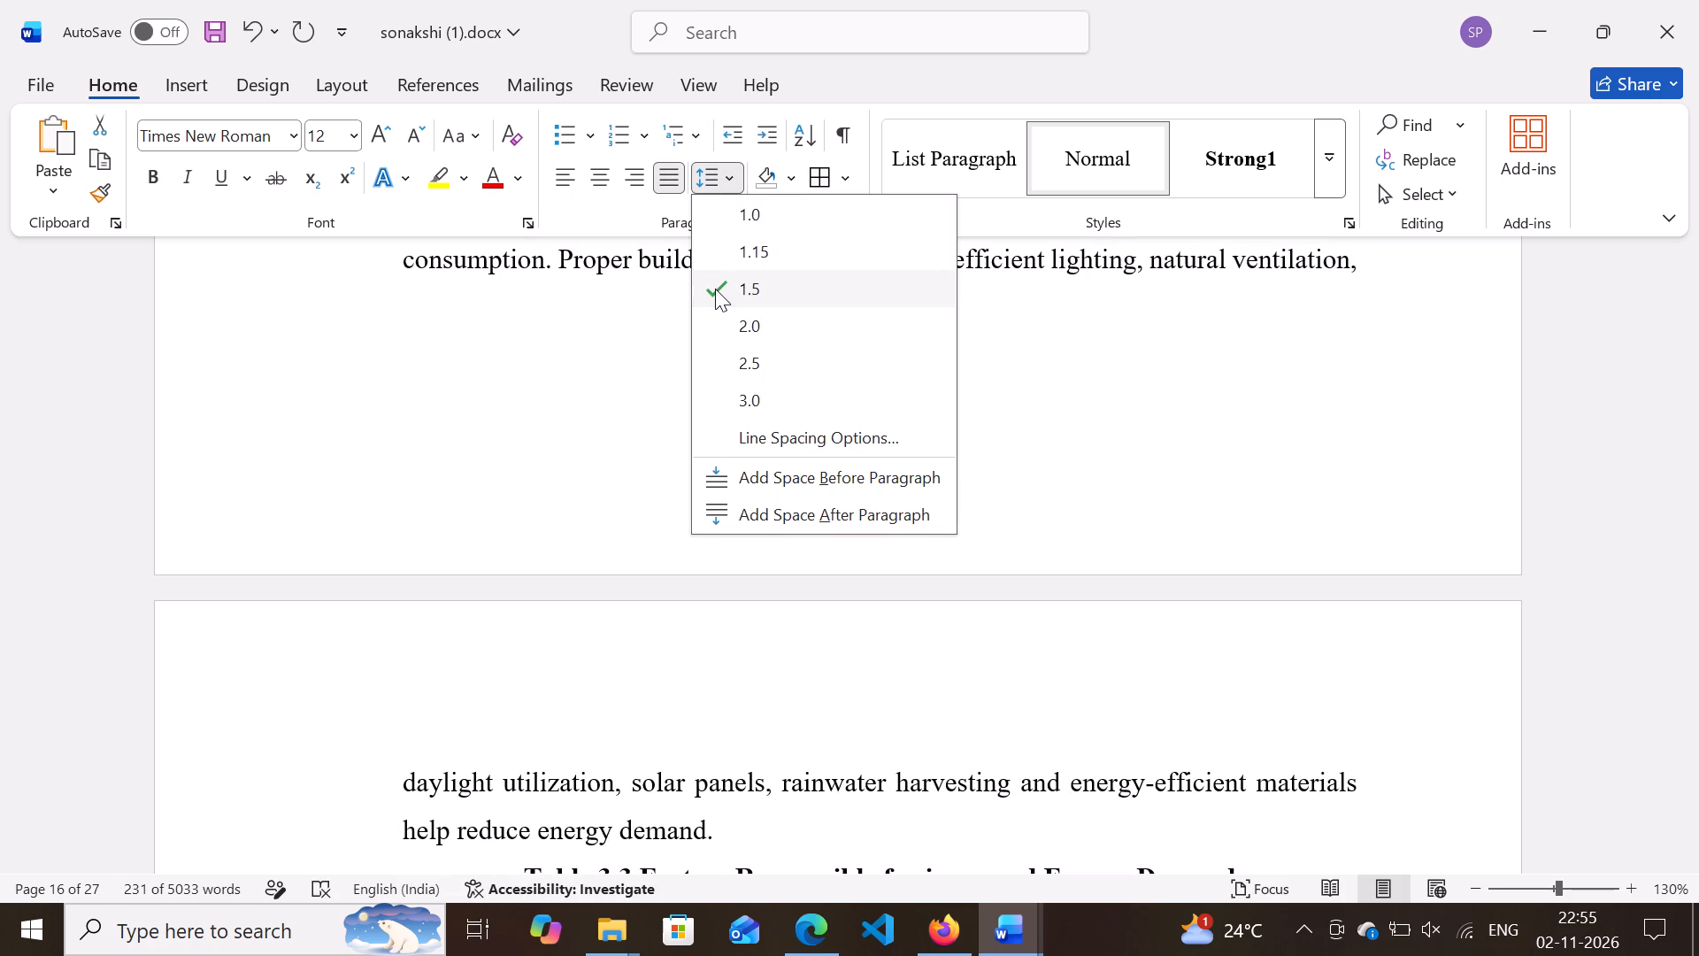
left_click(715, 289)
Remove the bold formatting from serial numbers 1 to 7 in Table 3.3's Sr. No. column.
scroll(725, 561, "down", 4)
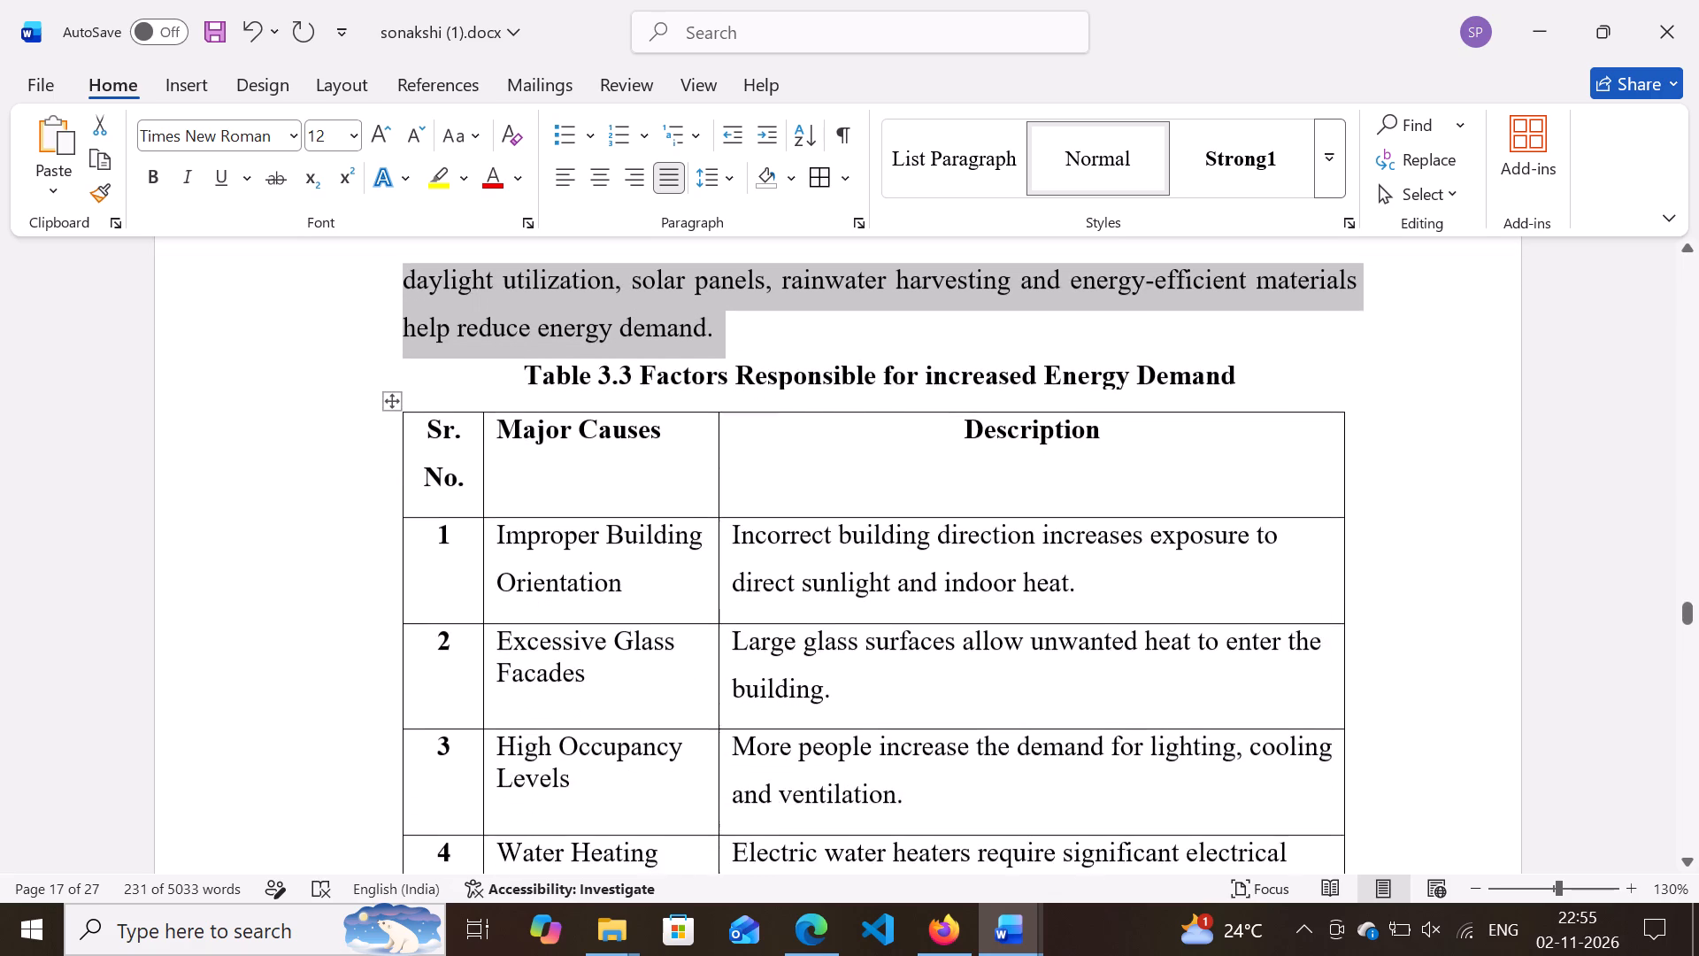
scroll(725, 561, "down", 1)
left_click(766, 297)
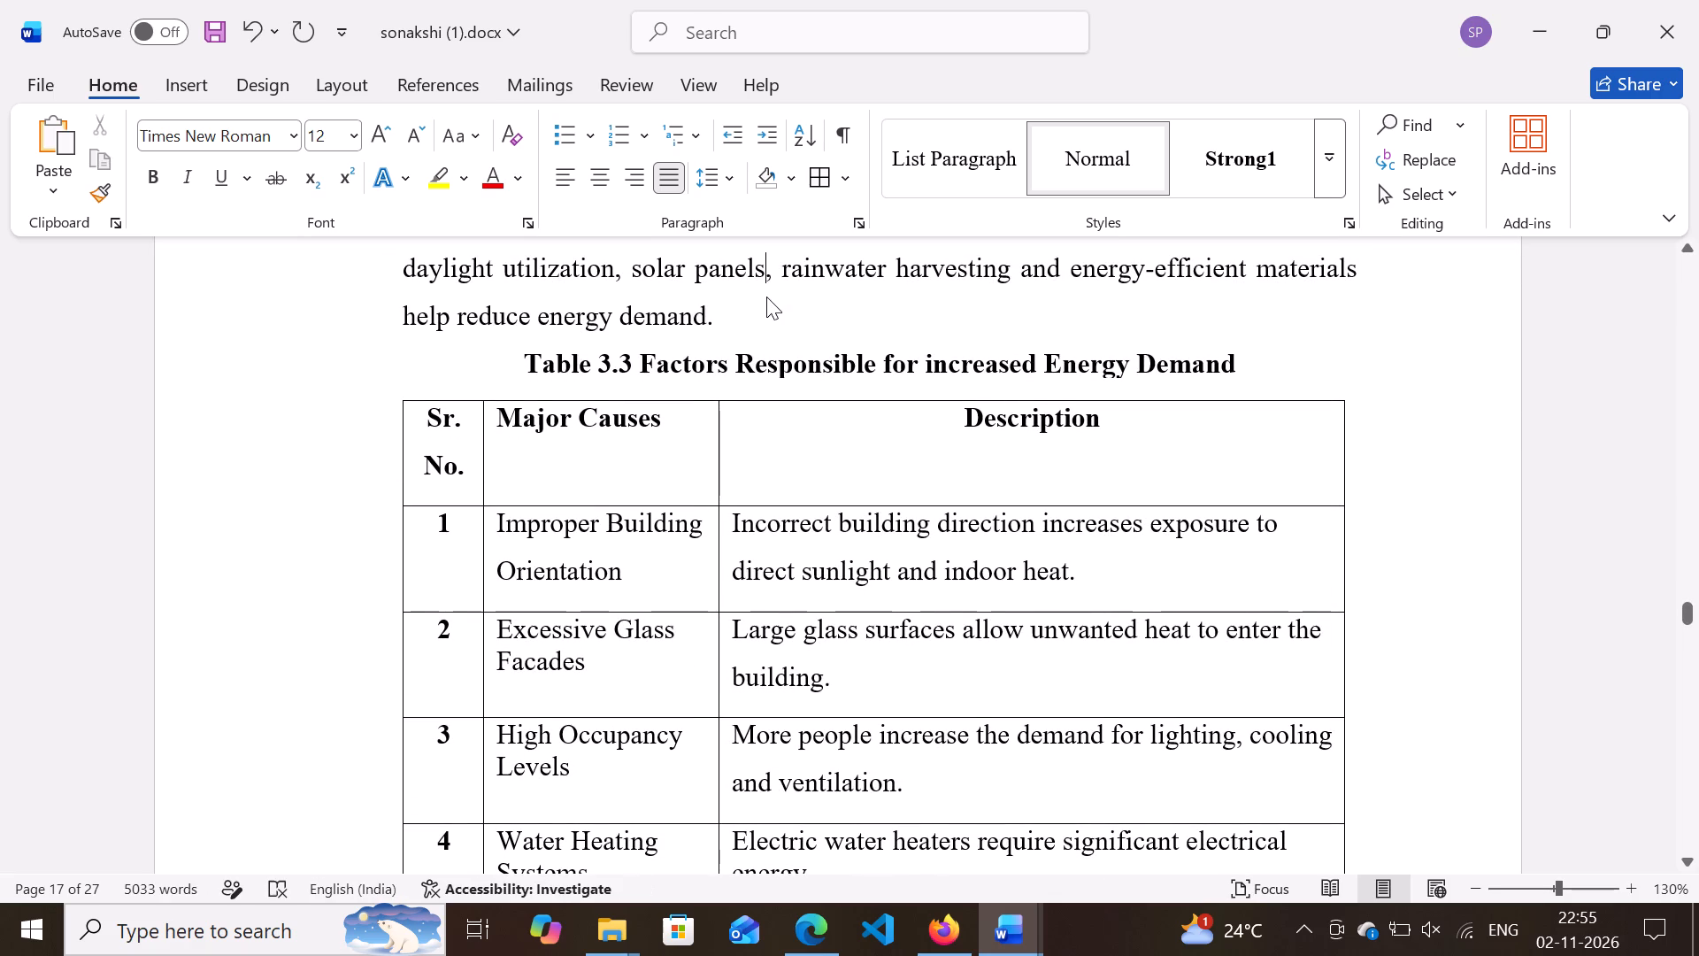
scroll(628, 505, "down", 1)
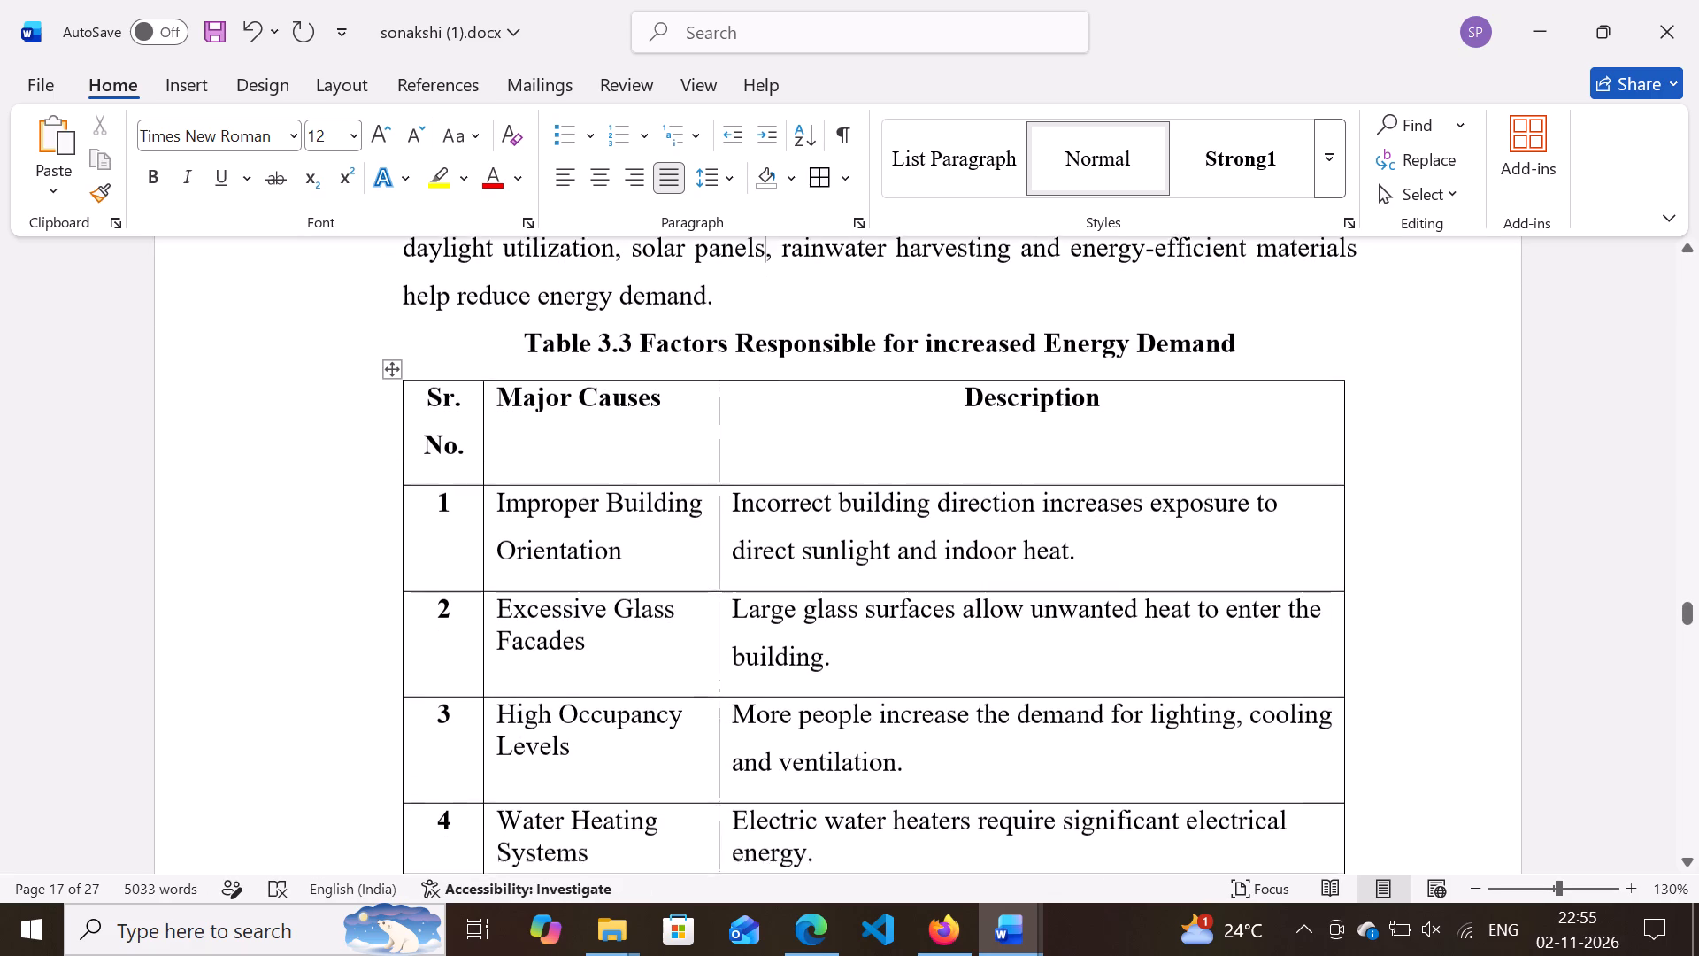
scroll(628, 505, "down", 1)
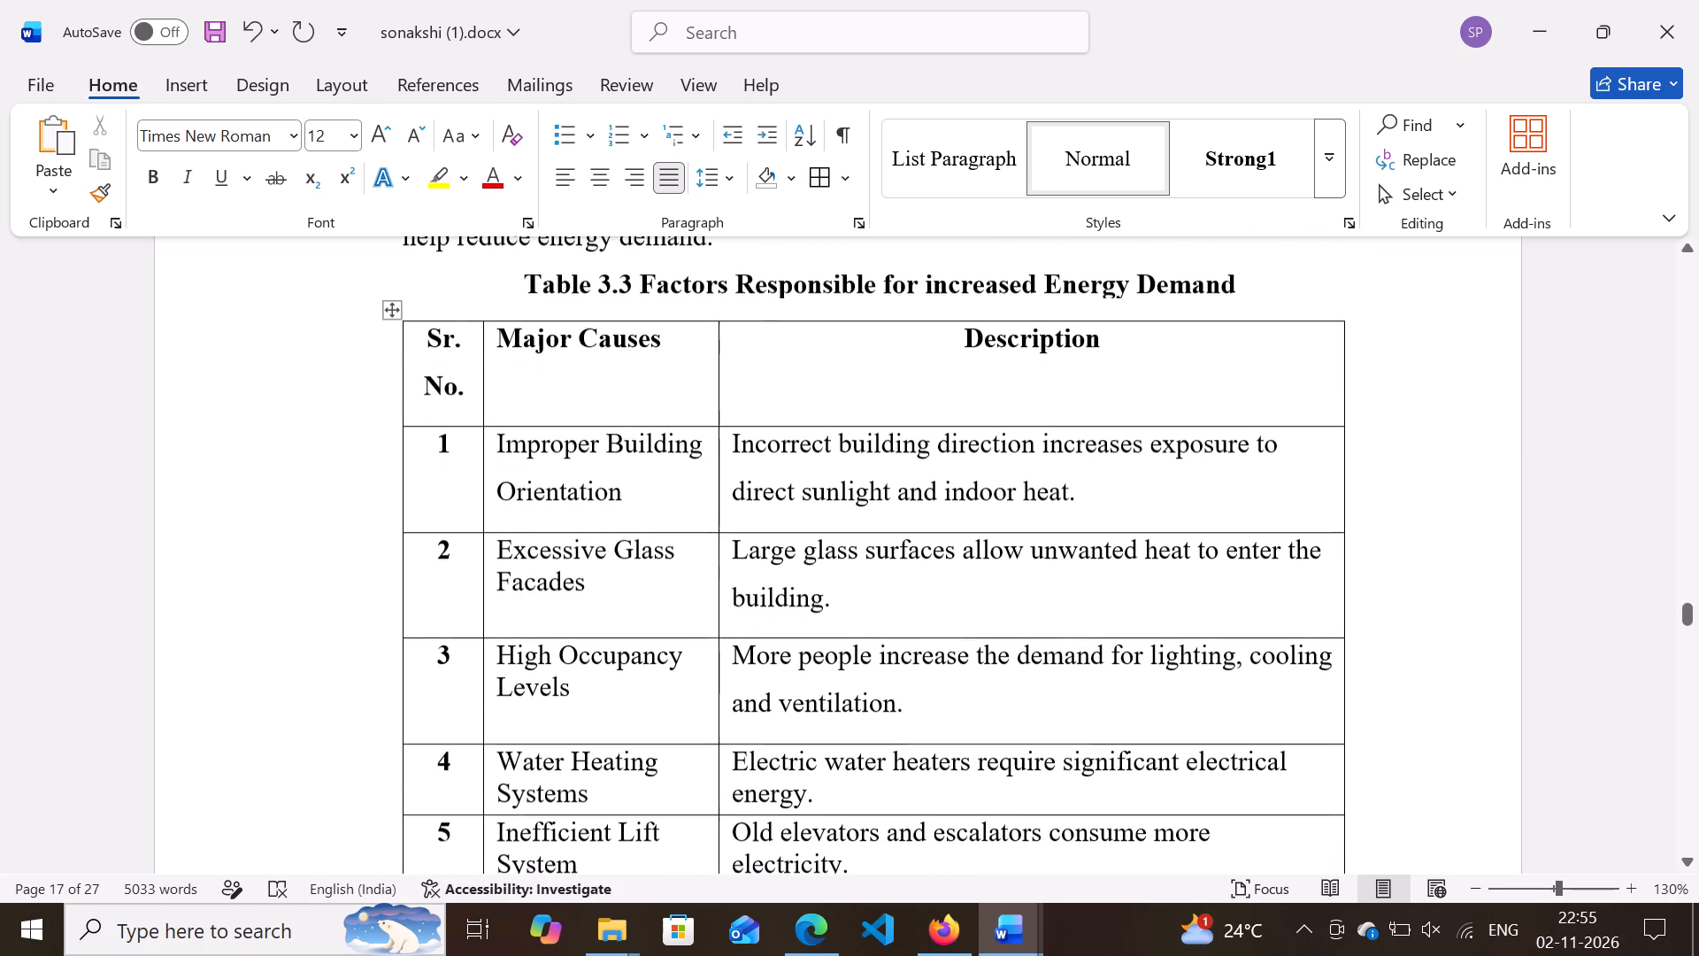
scroll(628, 505, "down", 1)
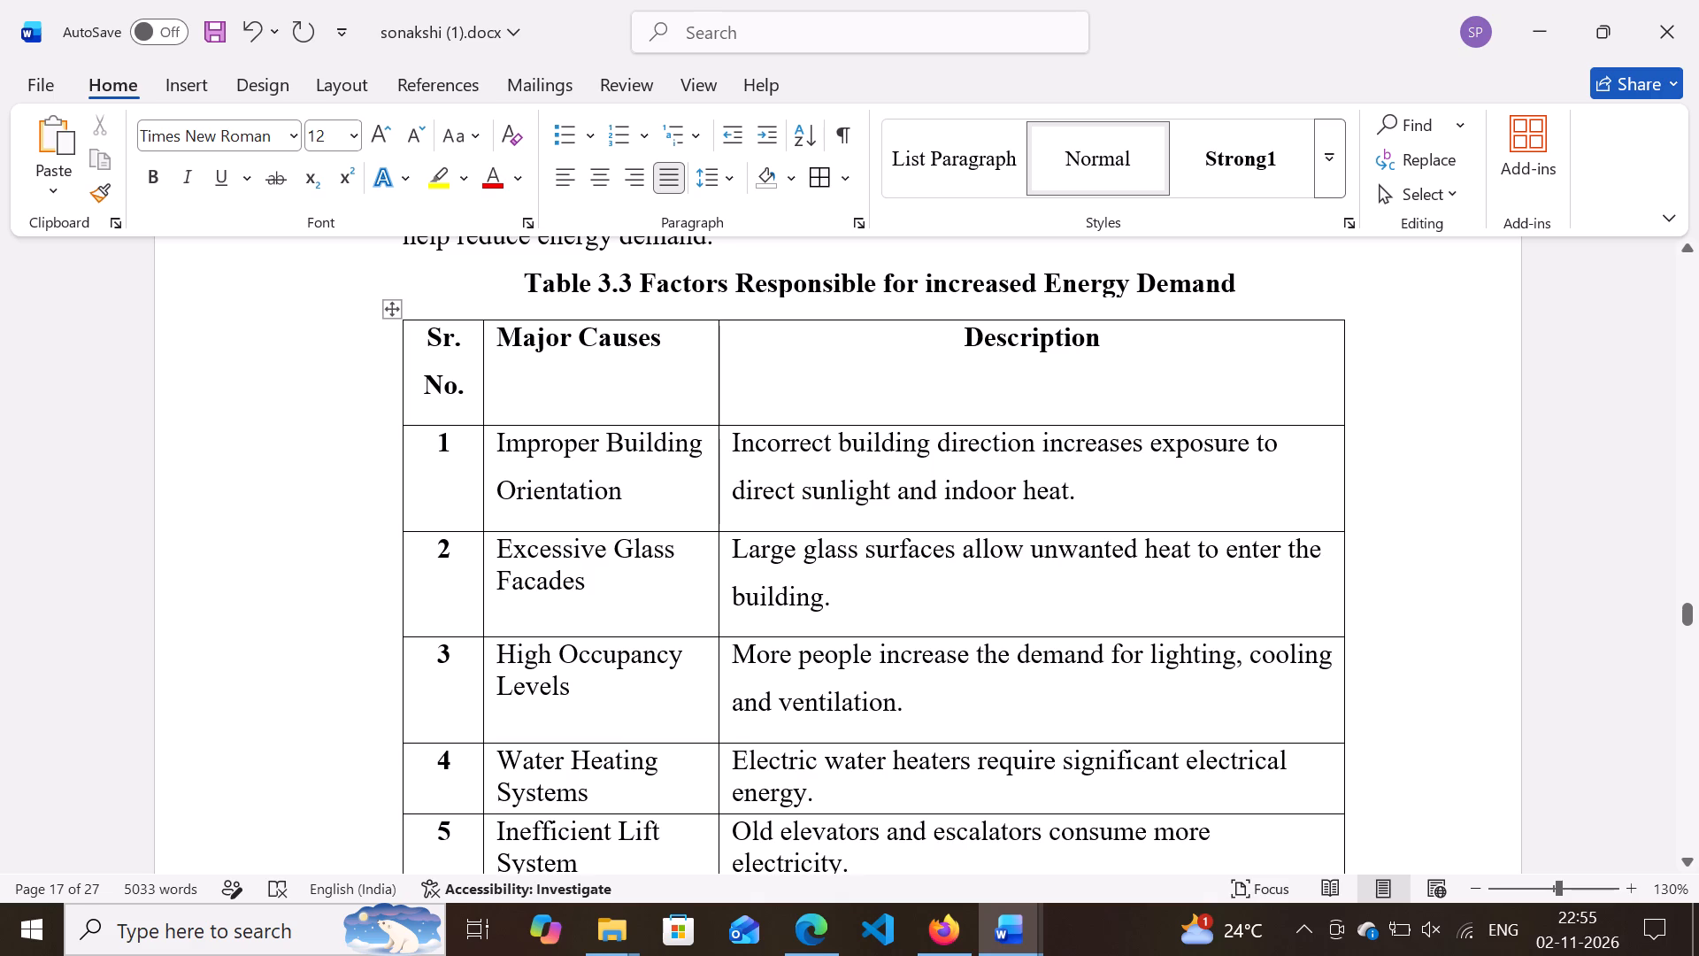
scroll(689, 509, "down", 1)
left_click_drag(420, 441, 462, 507)
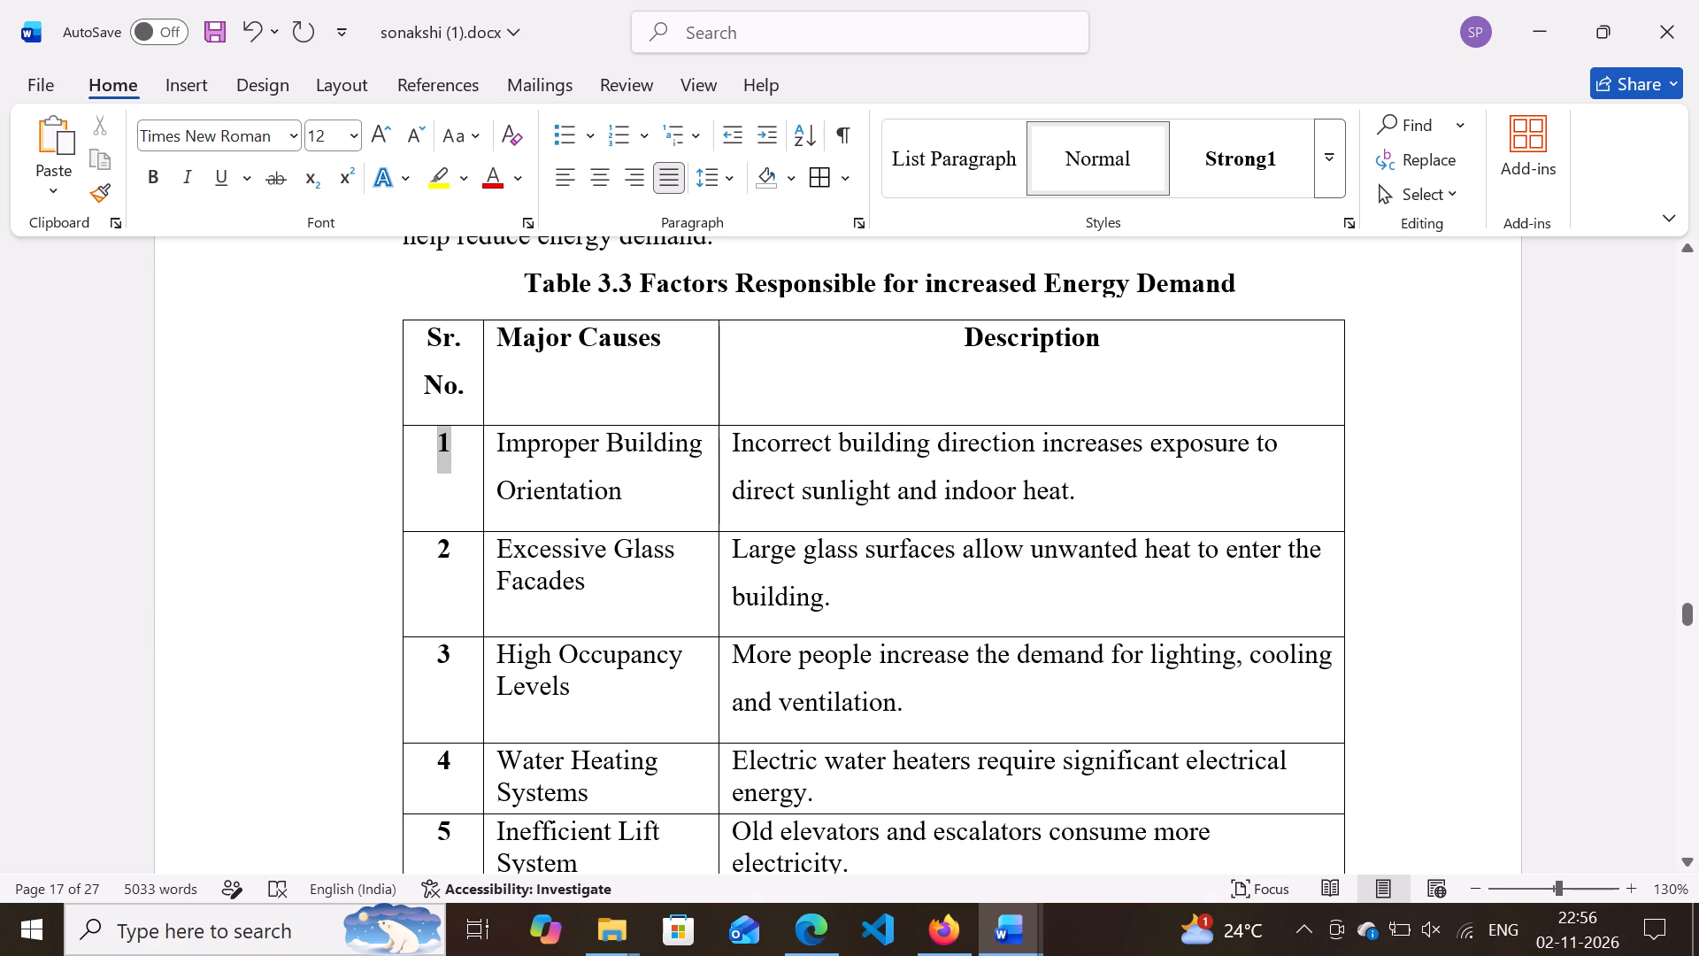
left_click_drag(462, 507, 446, 700)
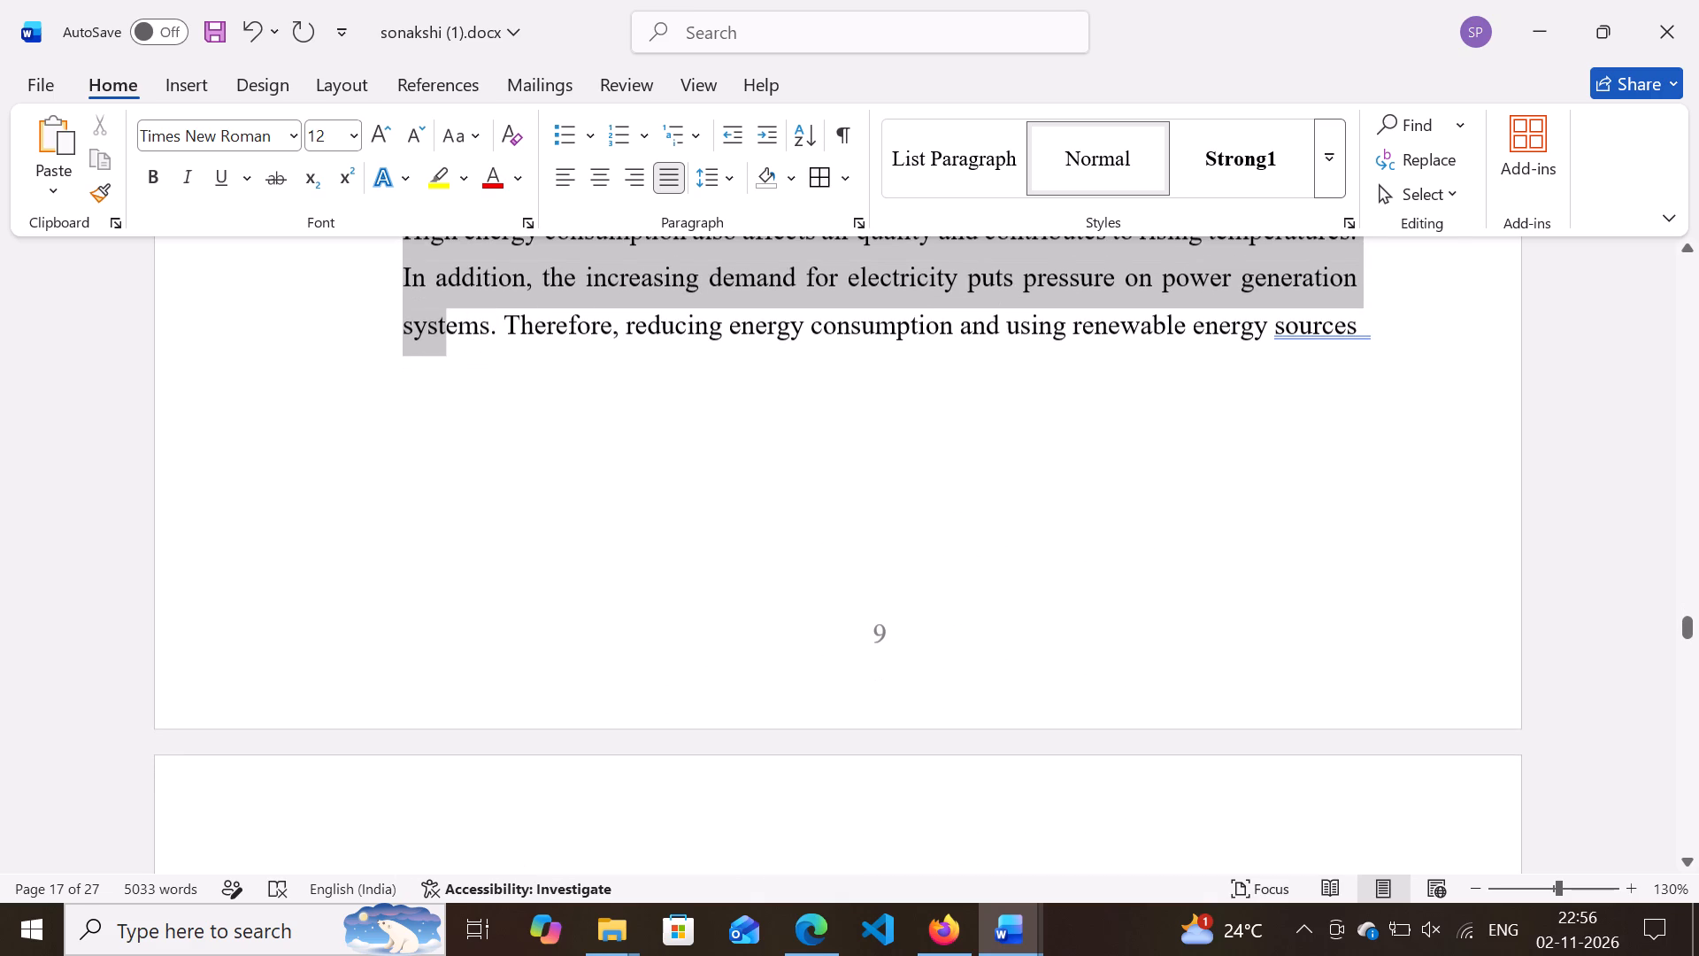
left_click_drag(446, 700, 445, 623)
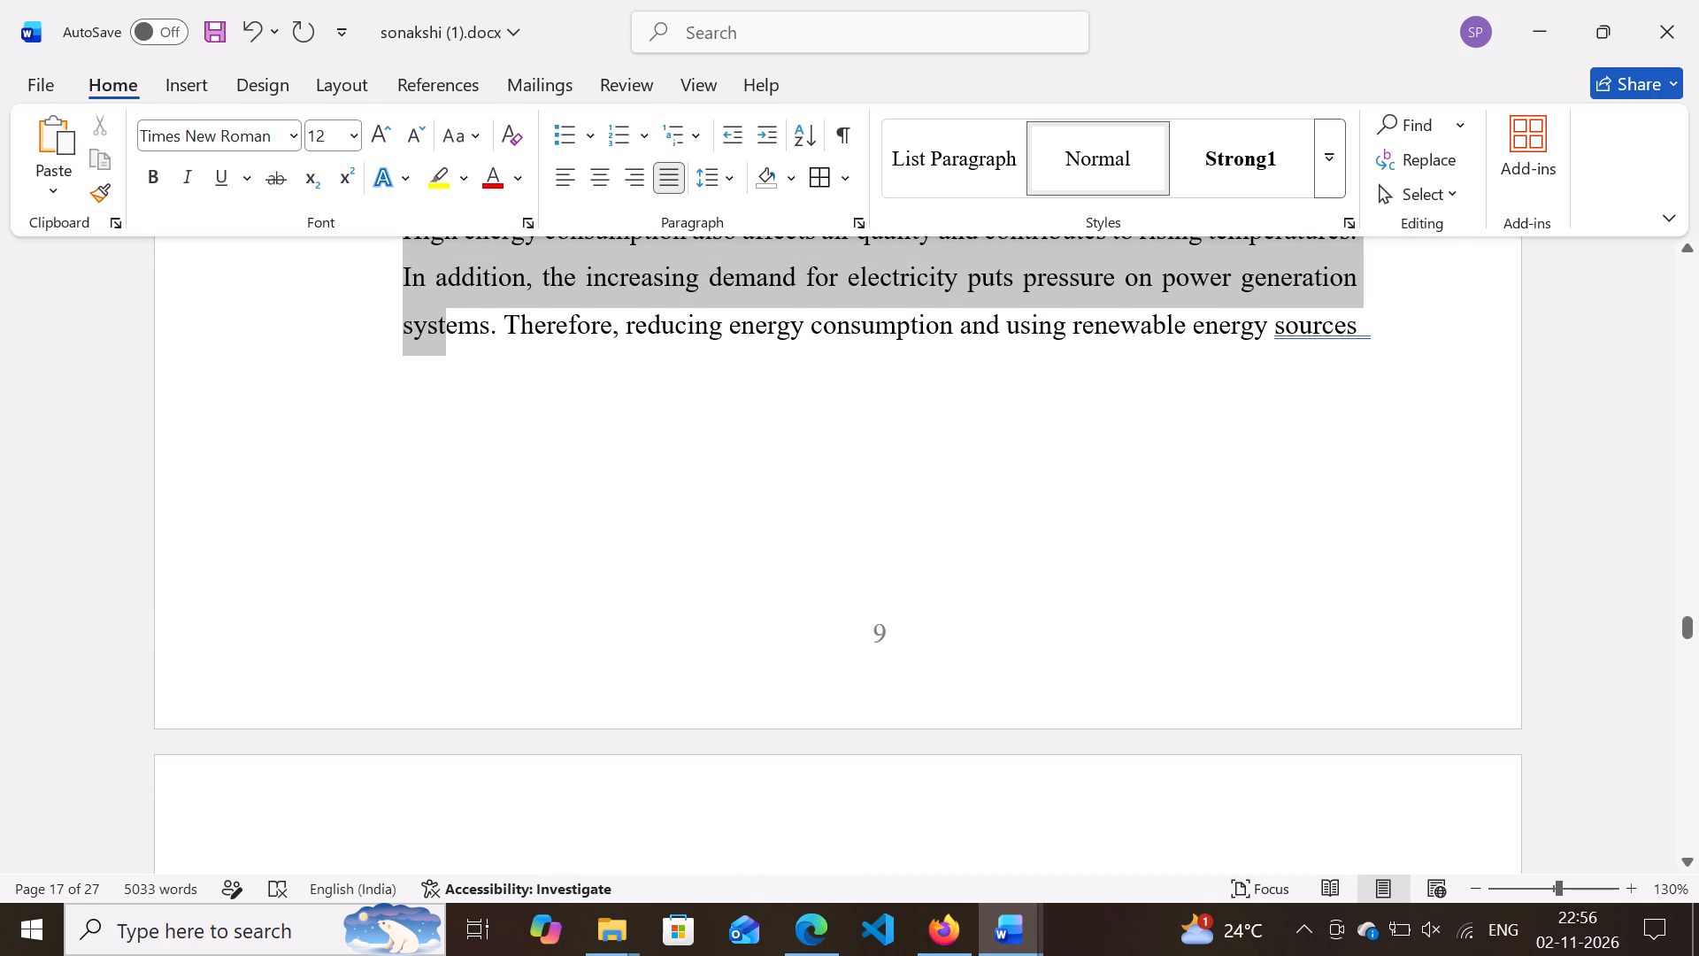
left_click_drag(445, 623, 518, 283)
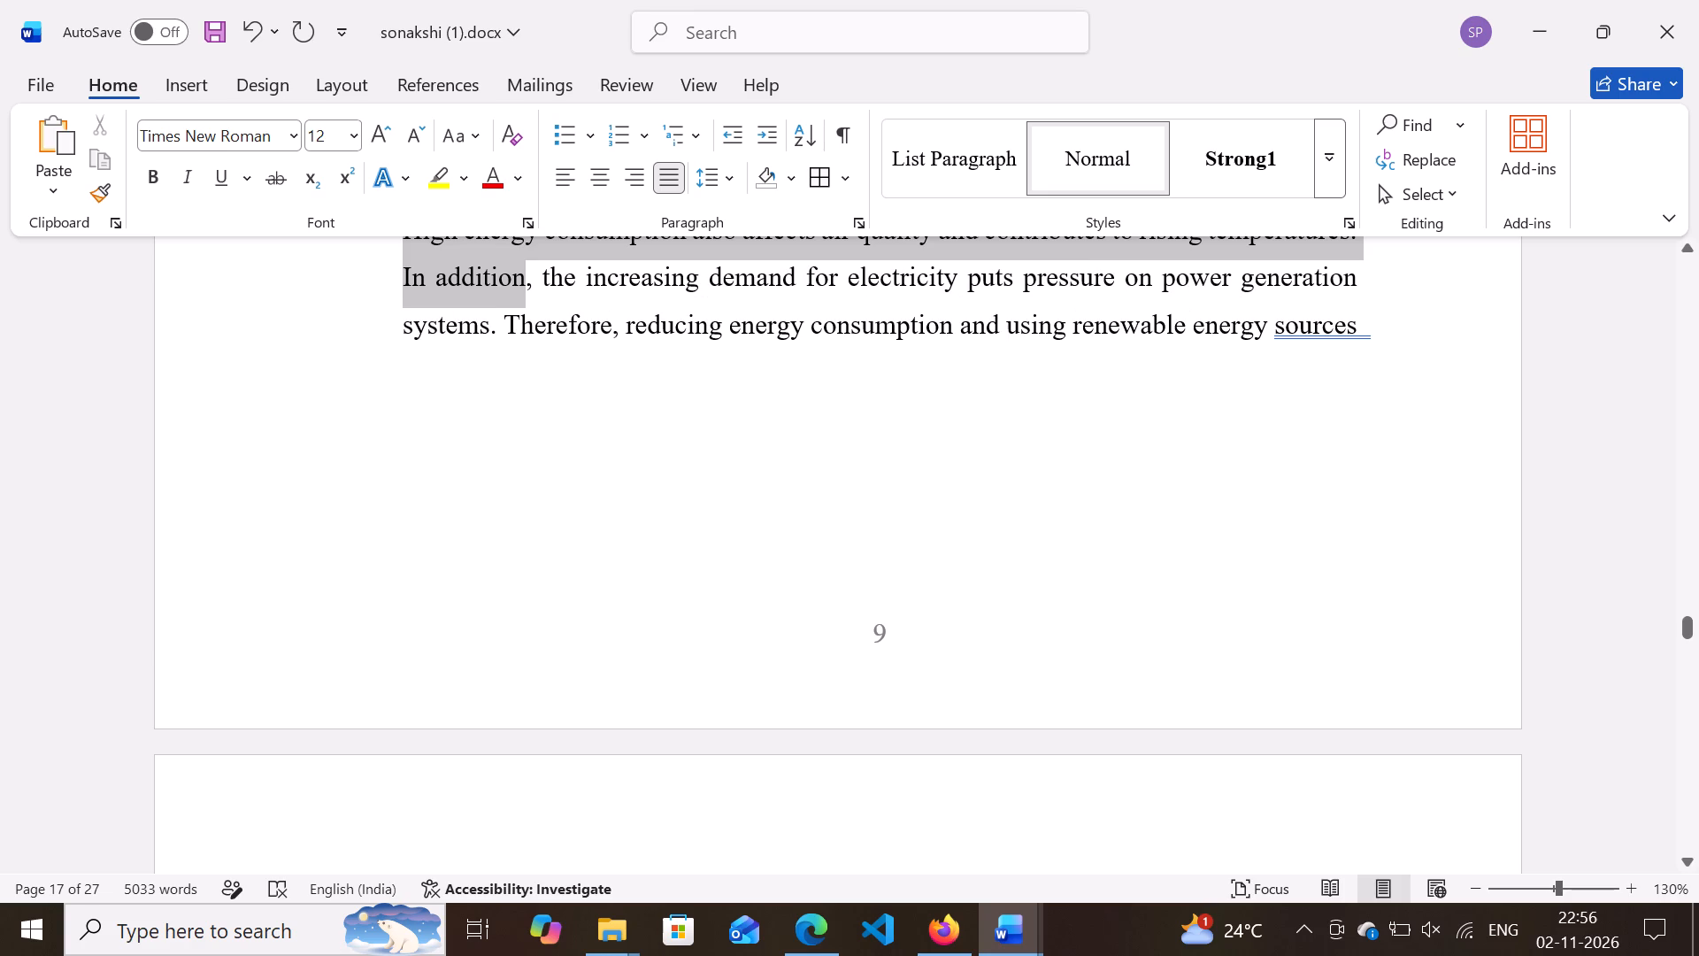
left_click_drag(518, 283, 517, 222)
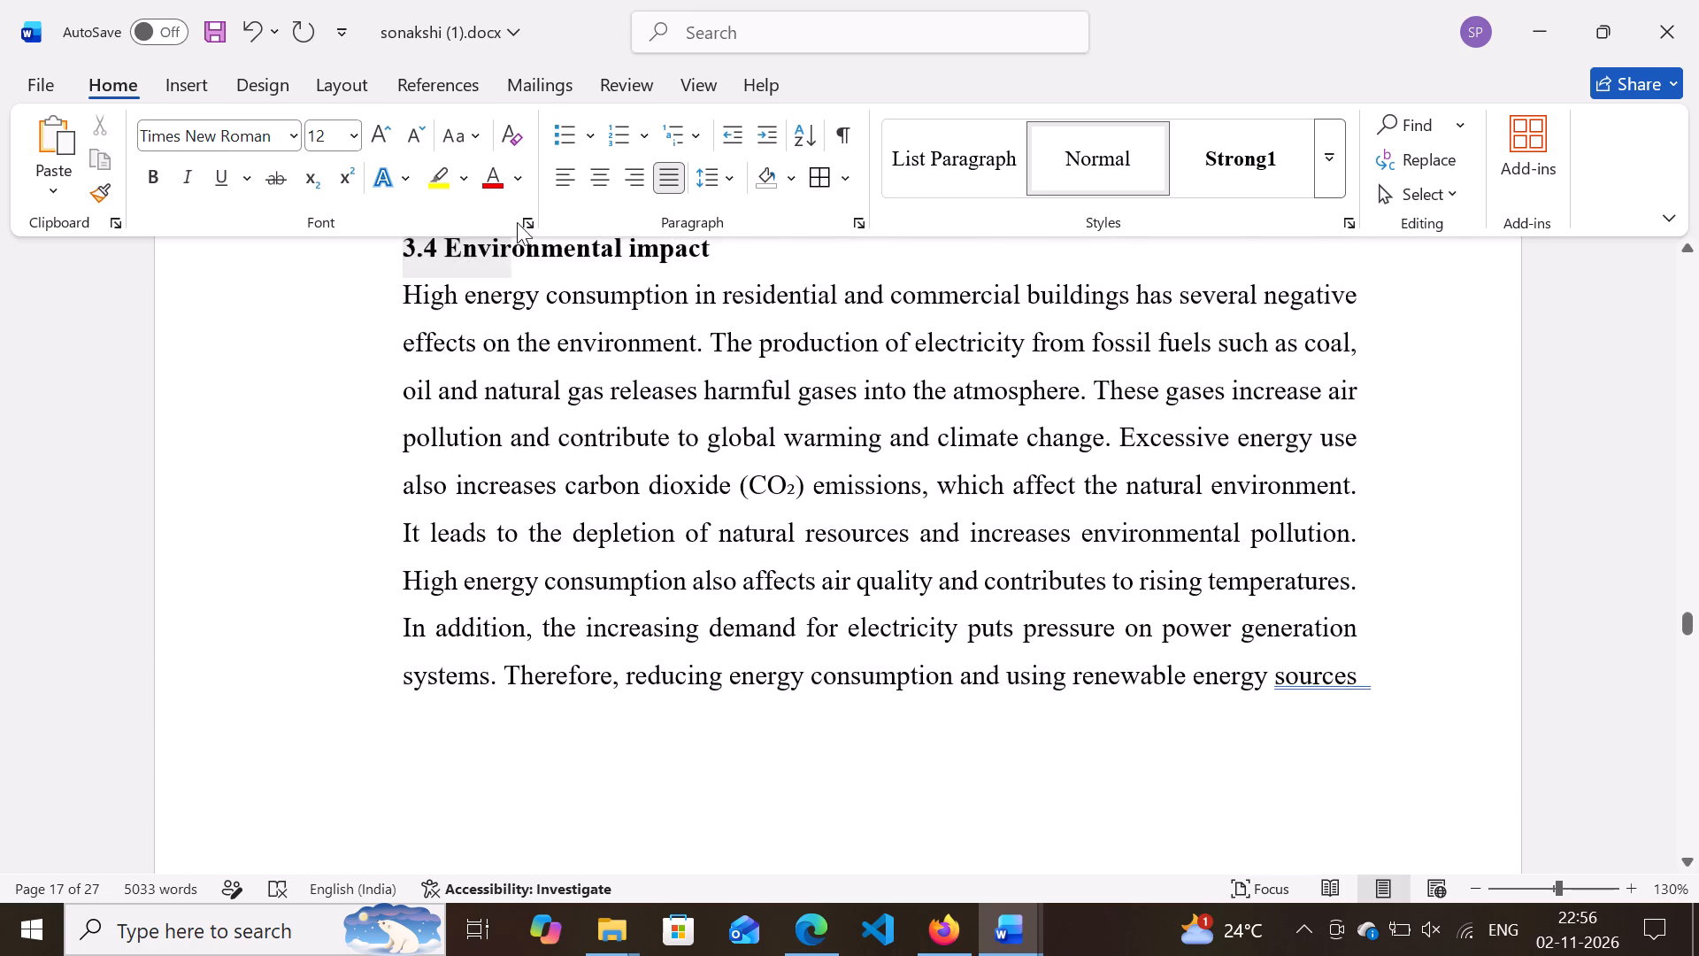
left_click_drag(517, 222, 454, 467)
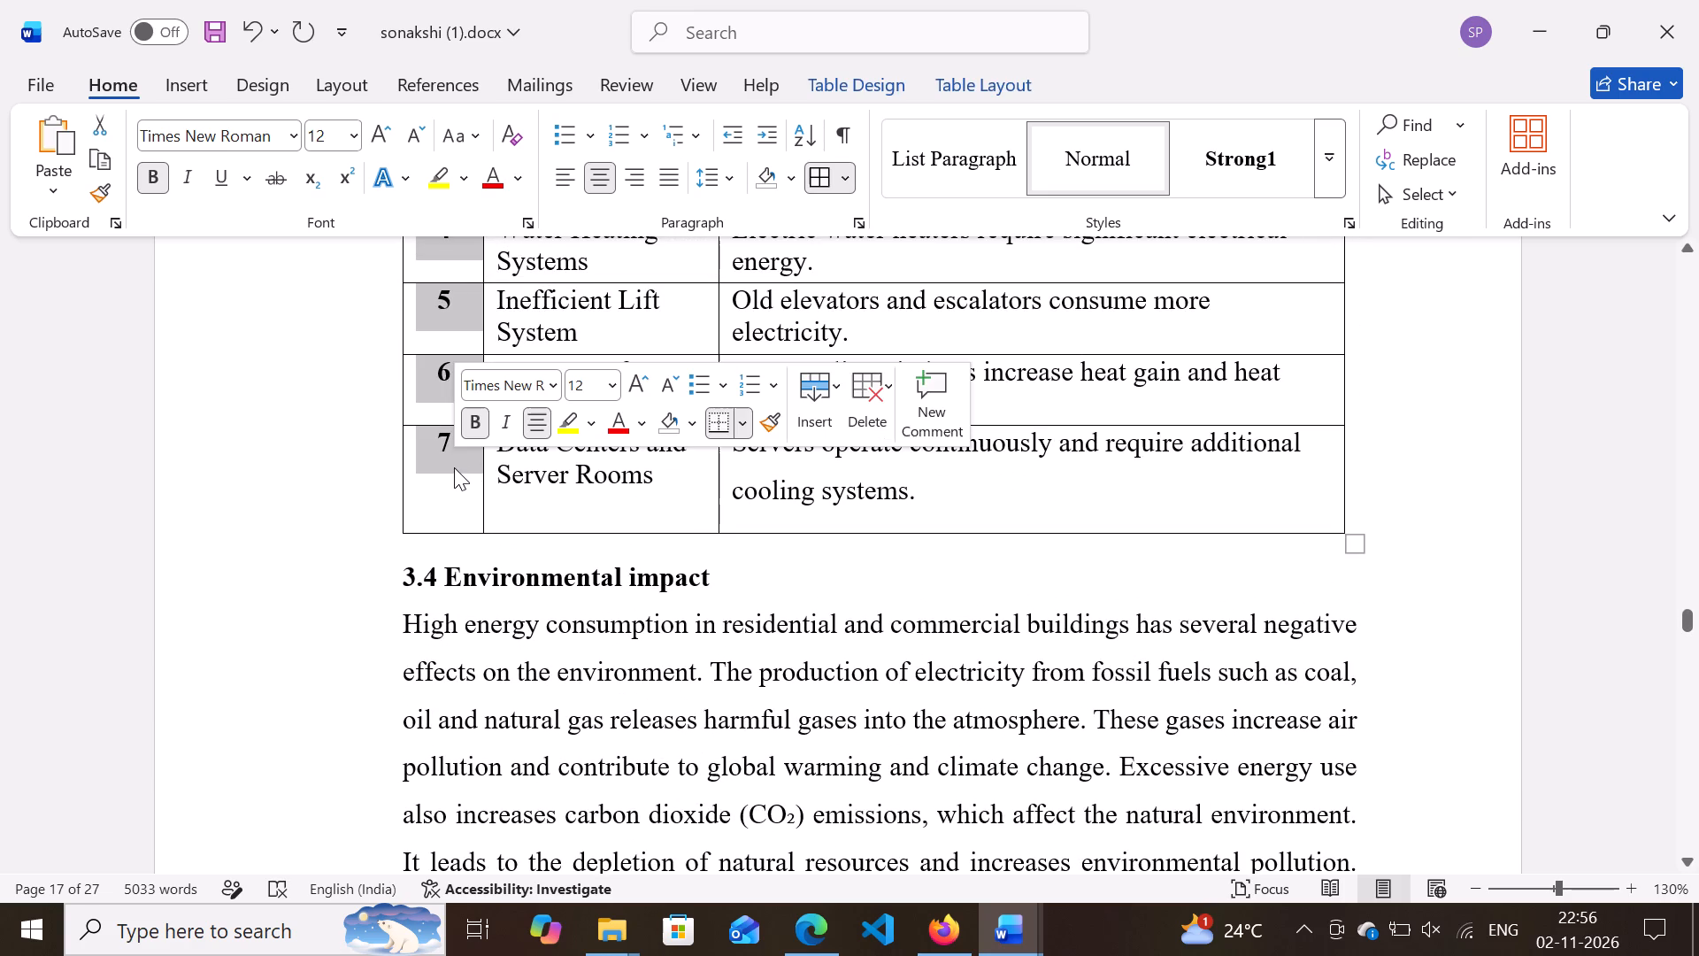
left_click(469, 415)
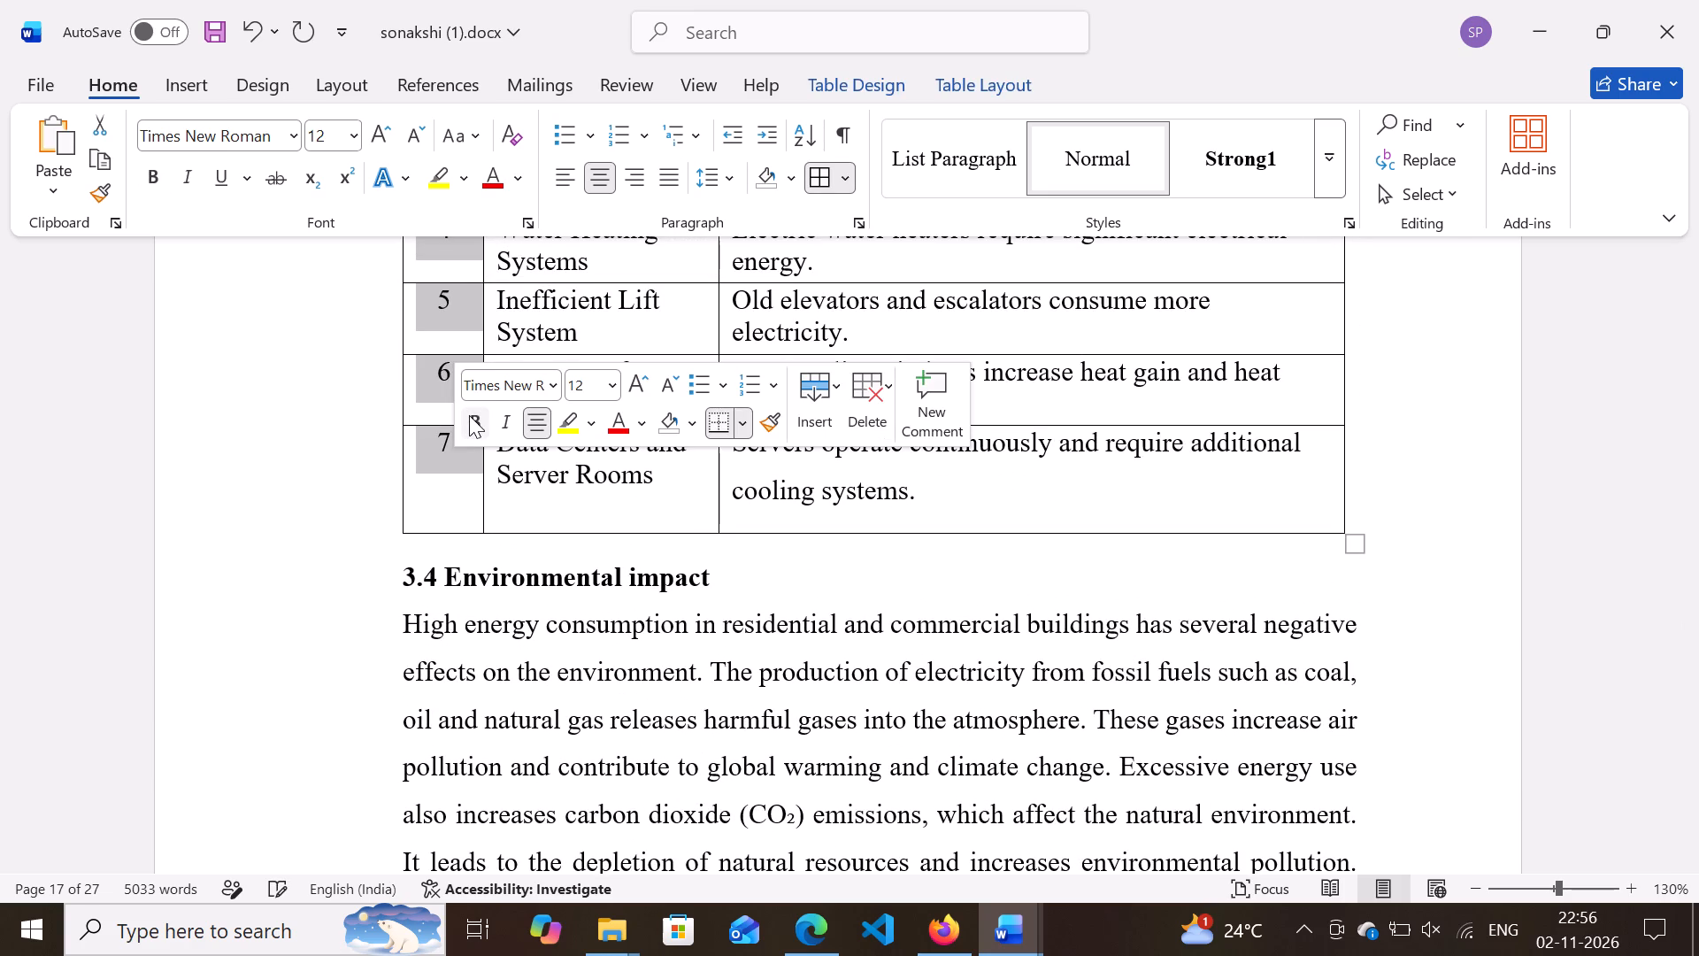
left_click(452, 528)
scroll(452, 528, "down", 1)
scroll(452, 528, "up", 1, "ctrl")
scroll(452, 528, "down", 1, "ctrl")
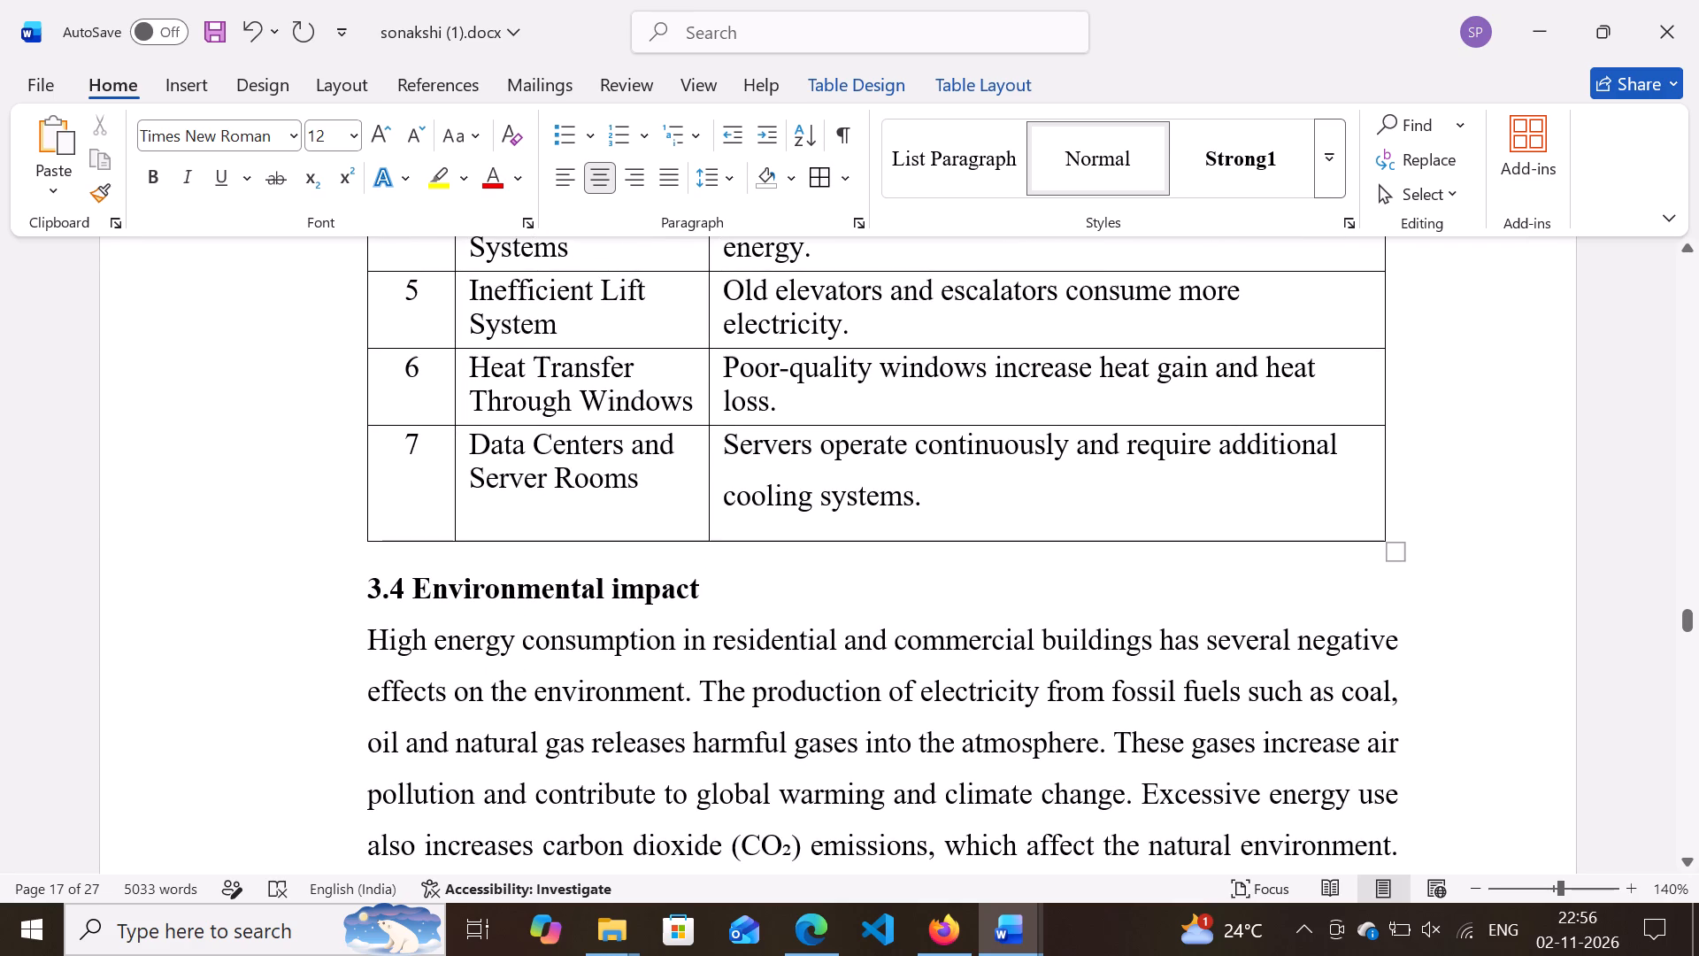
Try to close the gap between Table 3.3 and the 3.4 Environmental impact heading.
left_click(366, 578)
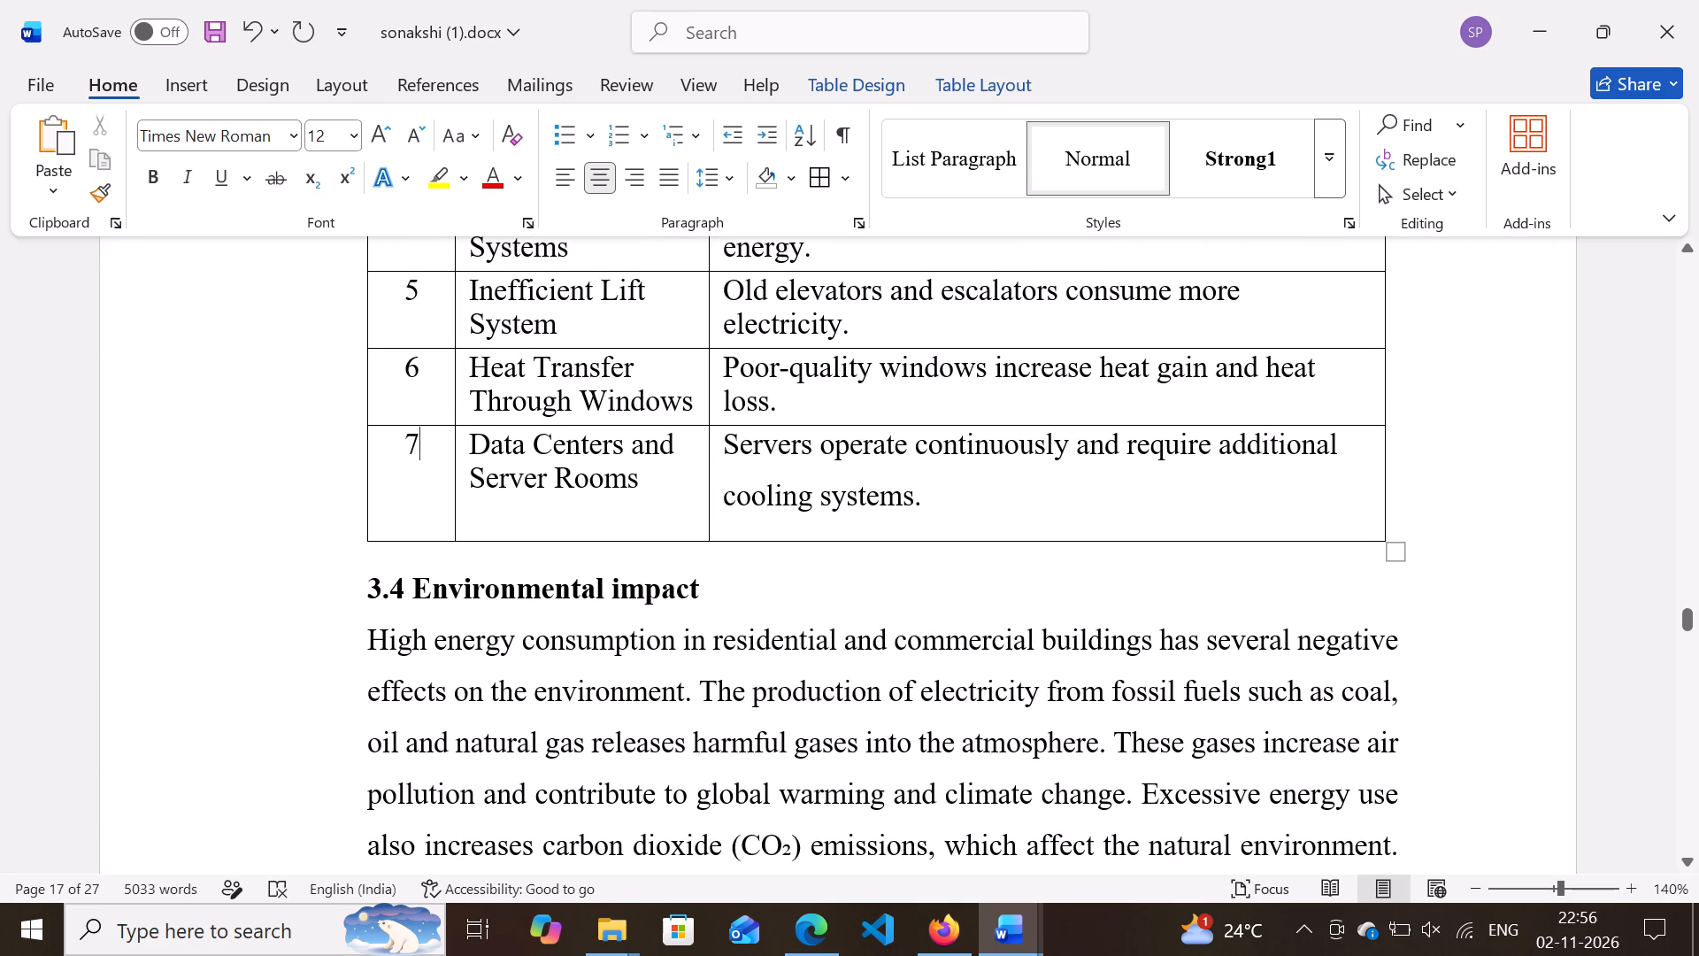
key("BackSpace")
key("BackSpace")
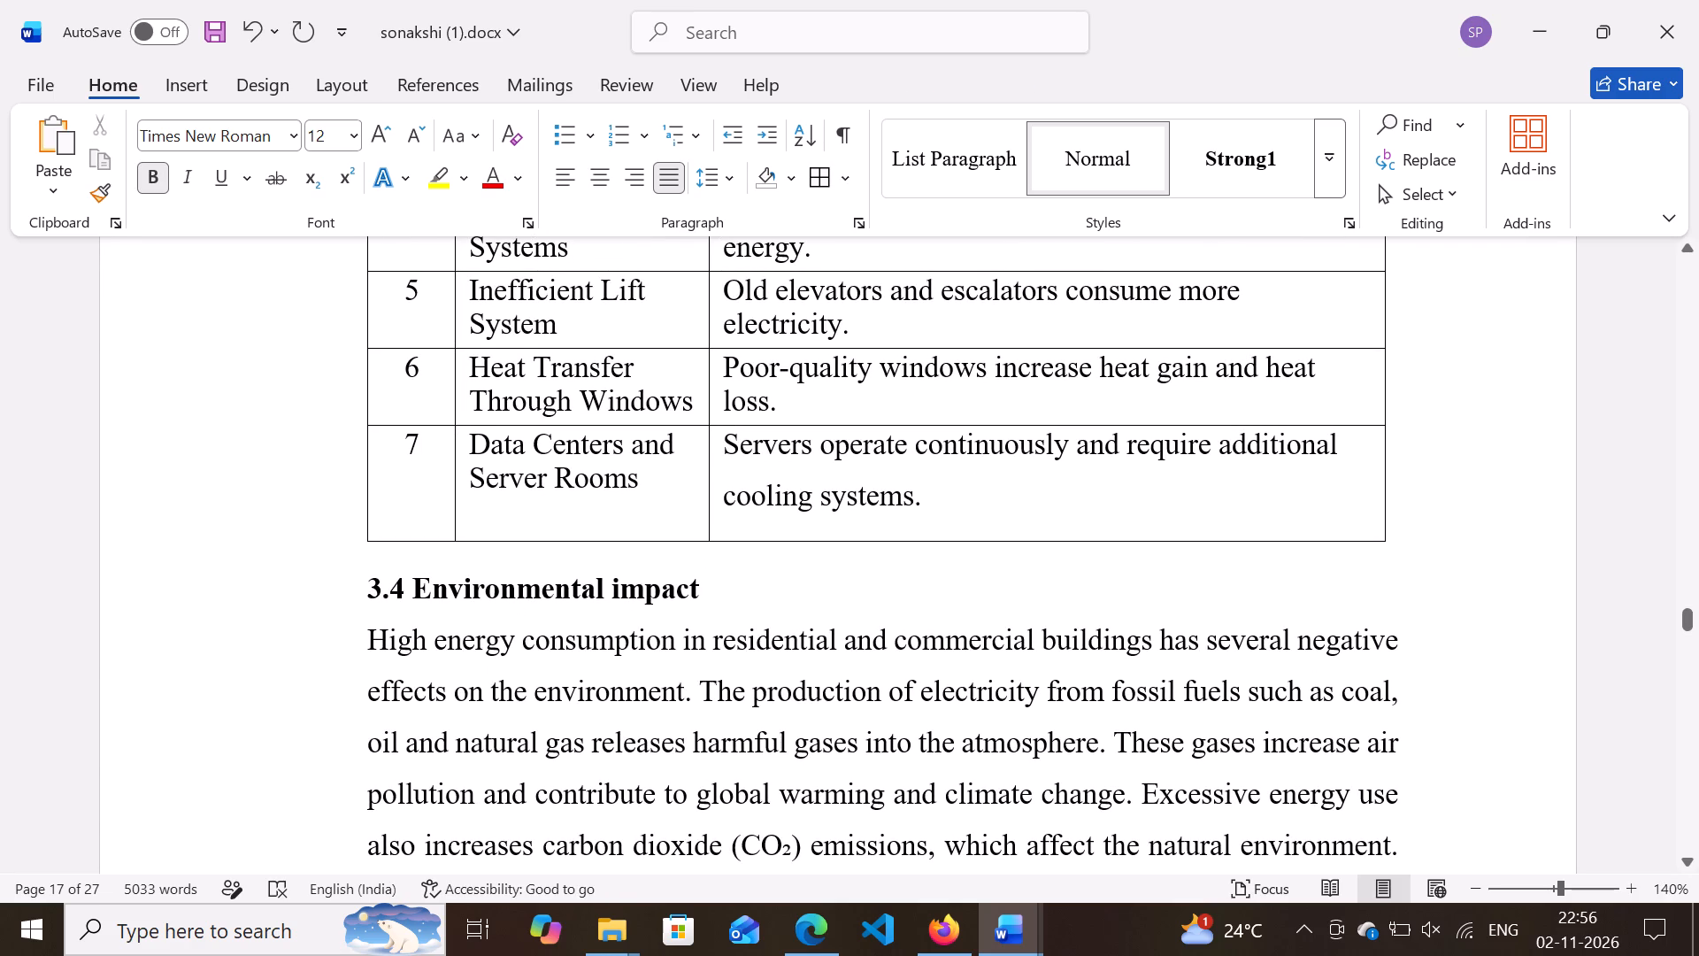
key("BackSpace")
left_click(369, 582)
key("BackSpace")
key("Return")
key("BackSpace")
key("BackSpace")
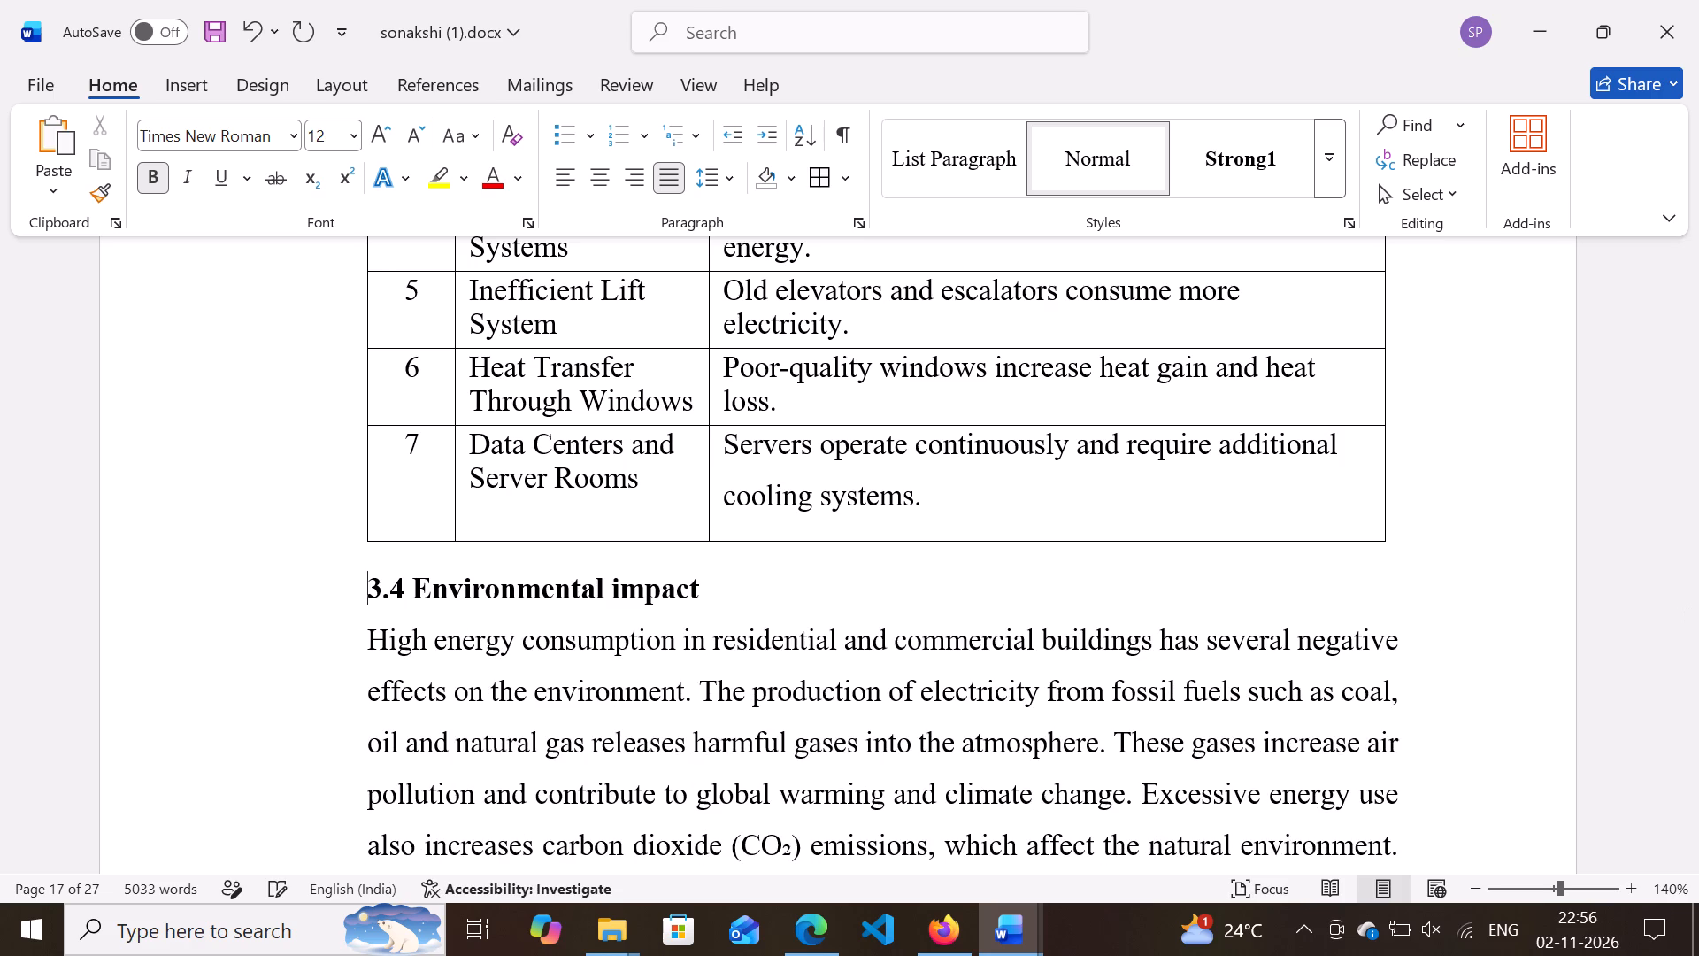
Apply 1.5 line spacing to the 3.4 Environmental impact heading and its paragraph.
left_click_drag(394, 595, 357, 586)
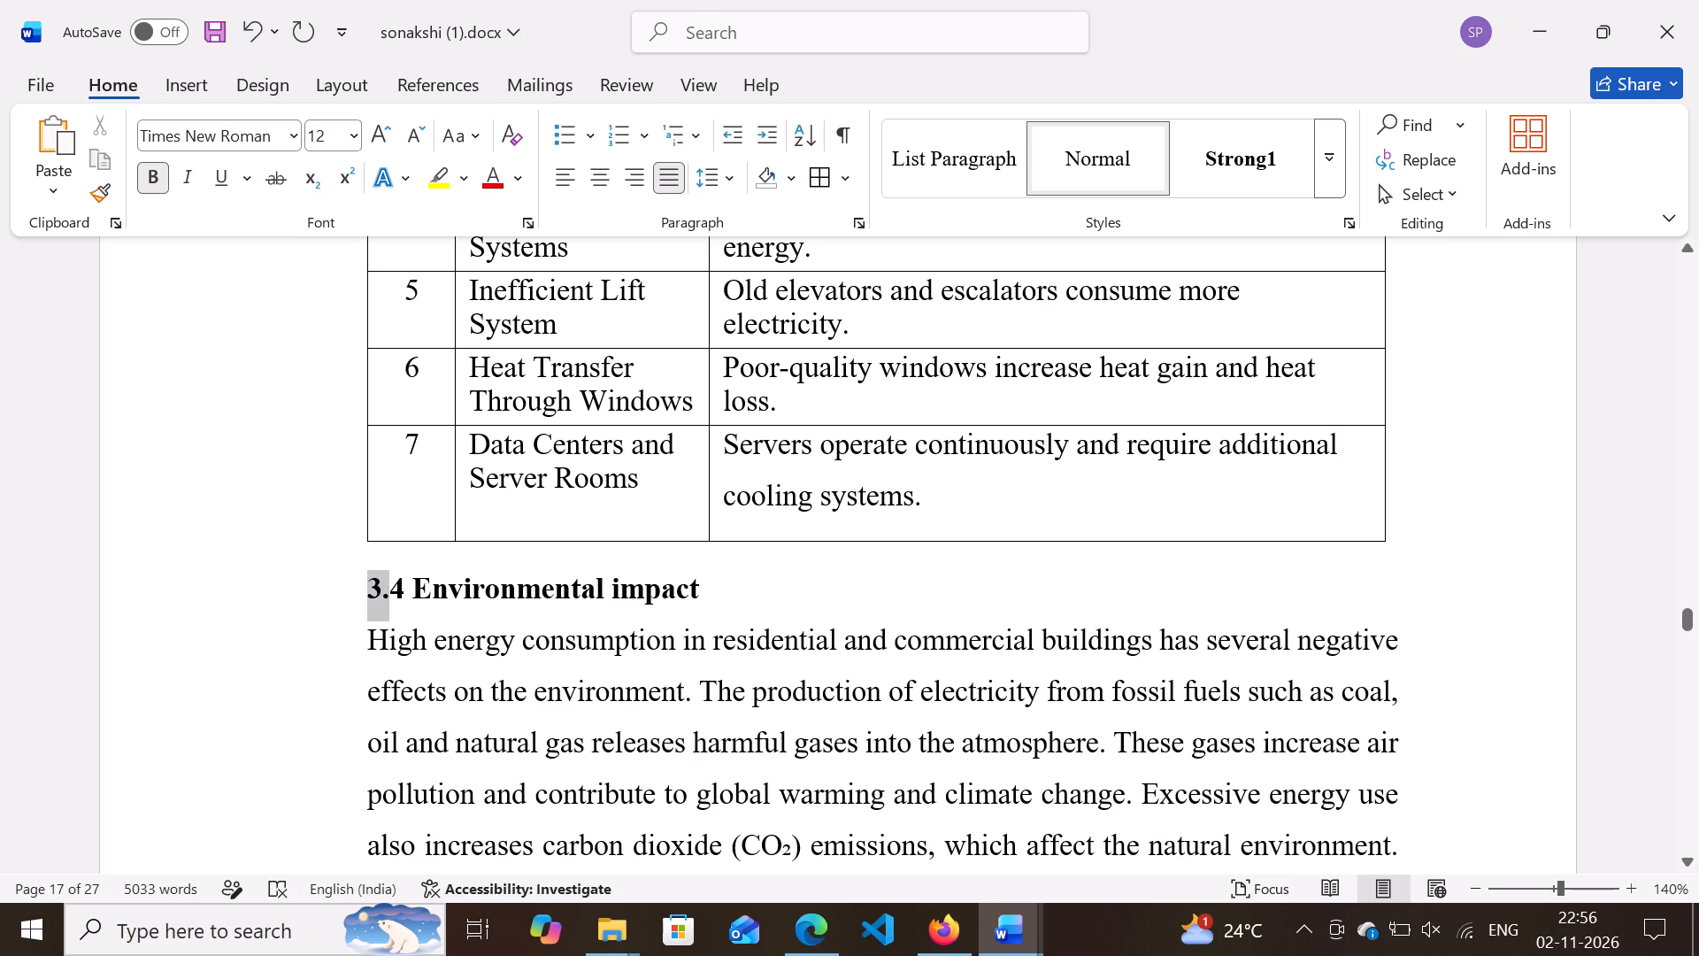
left_click_drag(357, 586, 363, 579)
left_click(363, 579)
left_click(363, 579)
left_click_drag(367, 581, 749, 864)
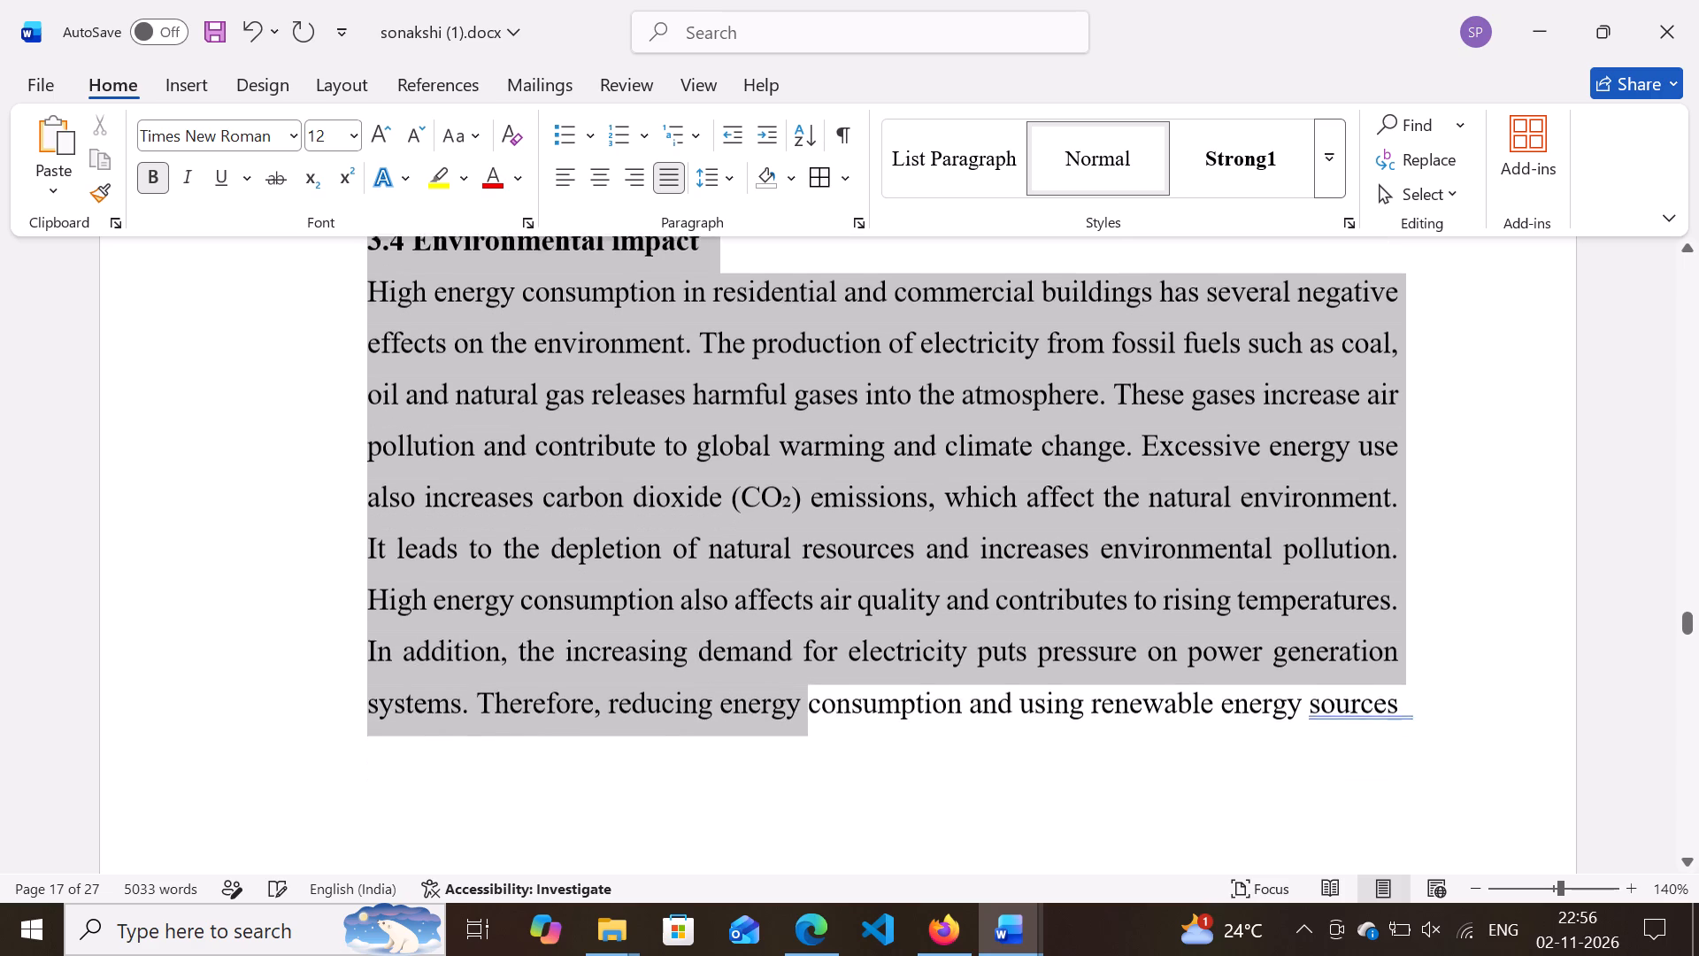
left_click_drag(749, 864, 1323, 790)
scroll(1150, 777, "right", 1)
scroll(1317, 785, "up", 1)
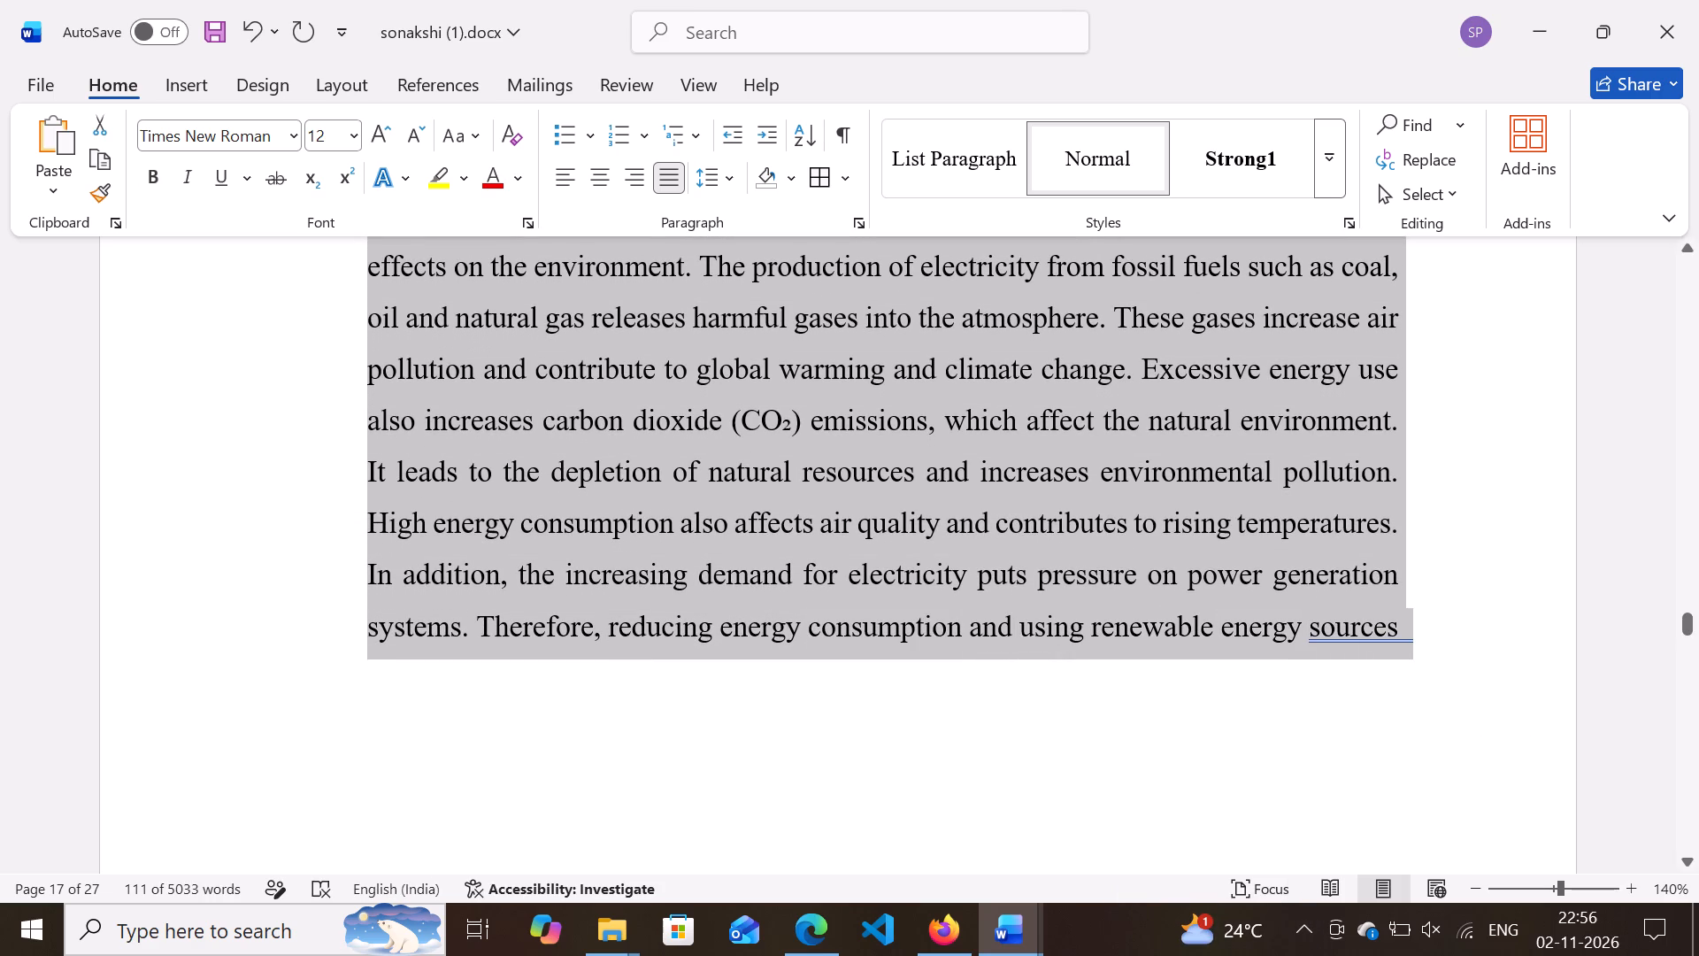
left_click(719, 183)
left_click(708, 285)
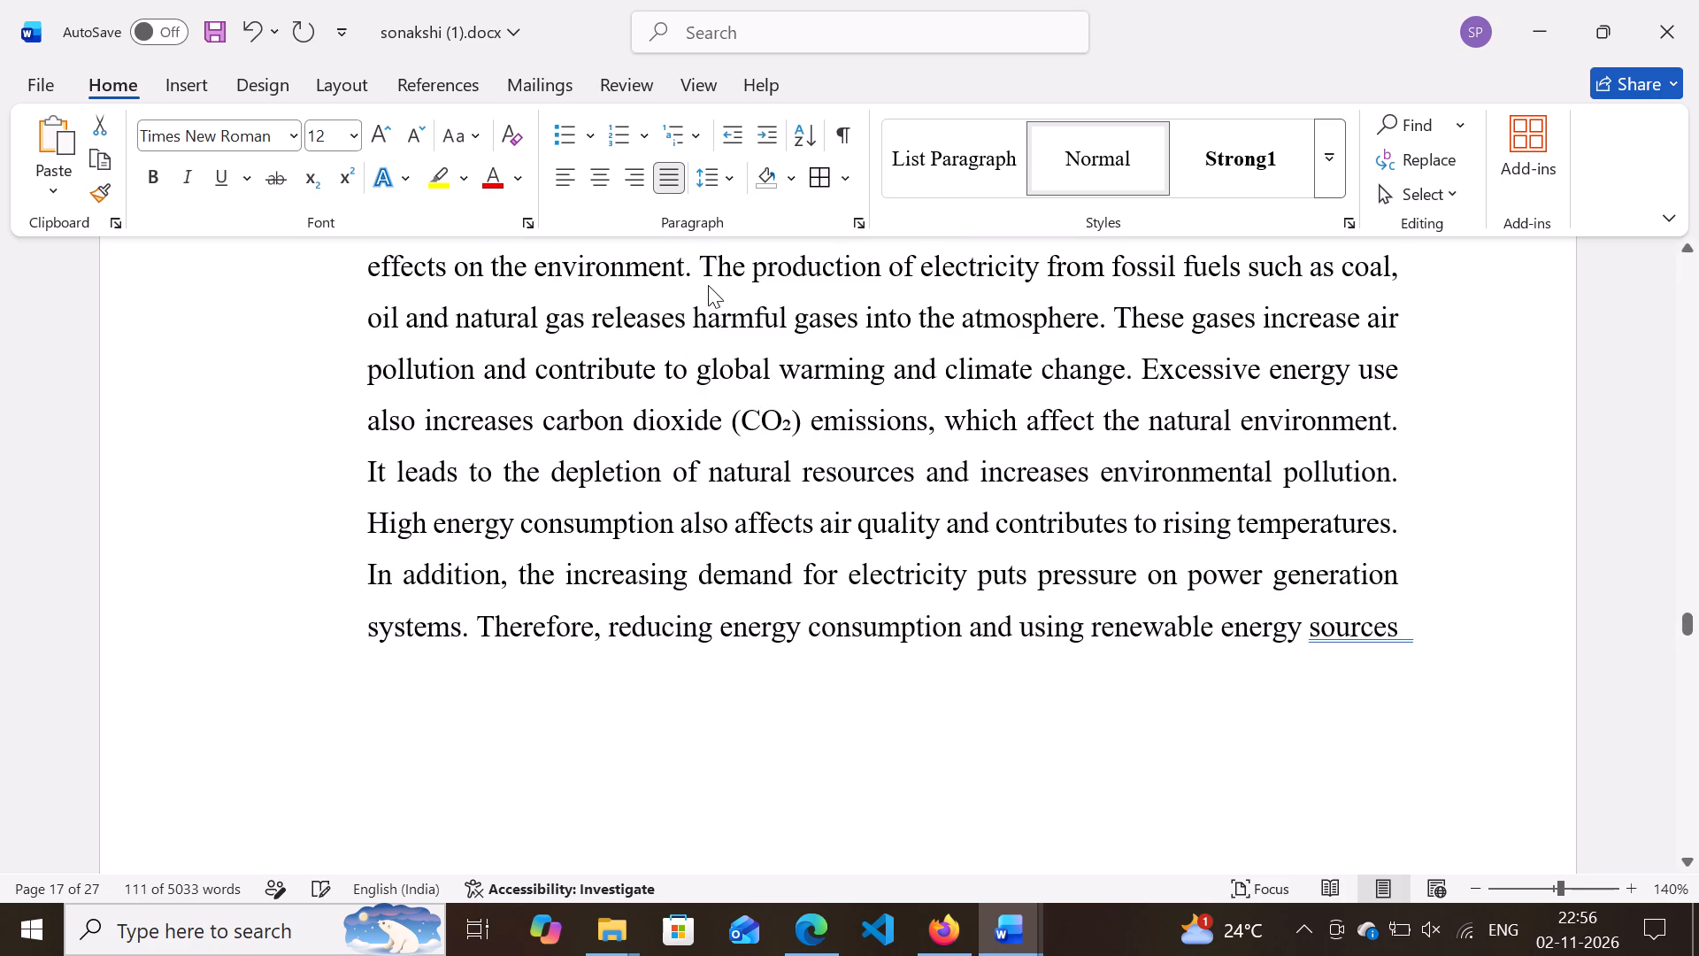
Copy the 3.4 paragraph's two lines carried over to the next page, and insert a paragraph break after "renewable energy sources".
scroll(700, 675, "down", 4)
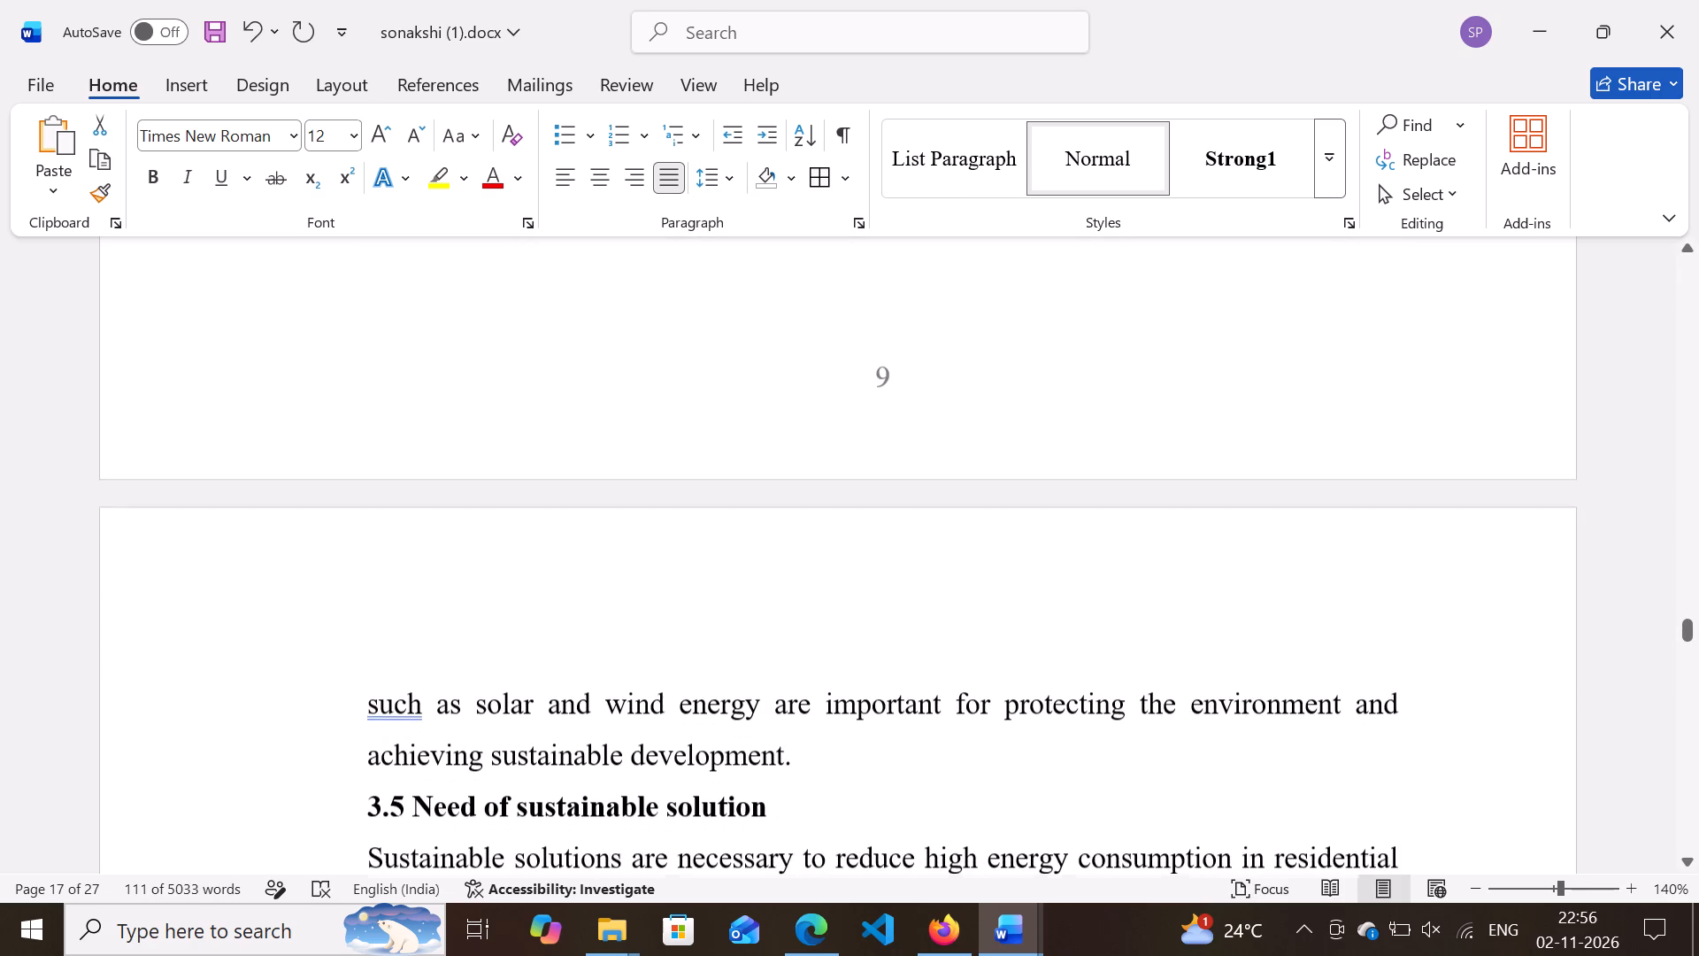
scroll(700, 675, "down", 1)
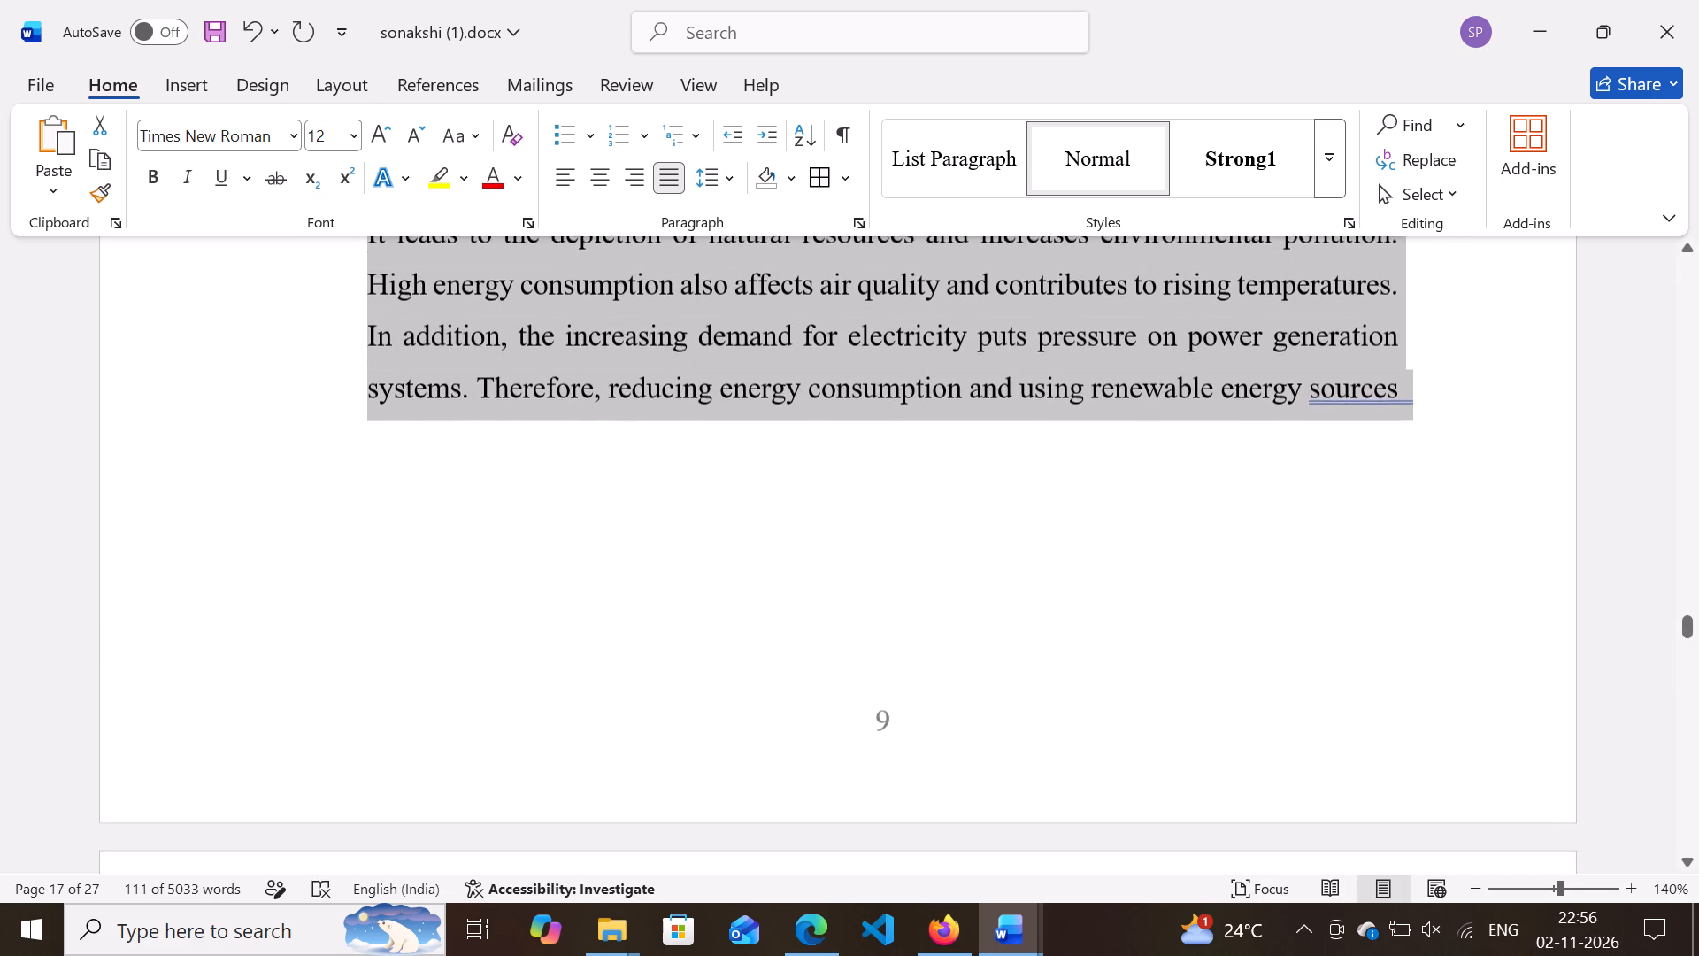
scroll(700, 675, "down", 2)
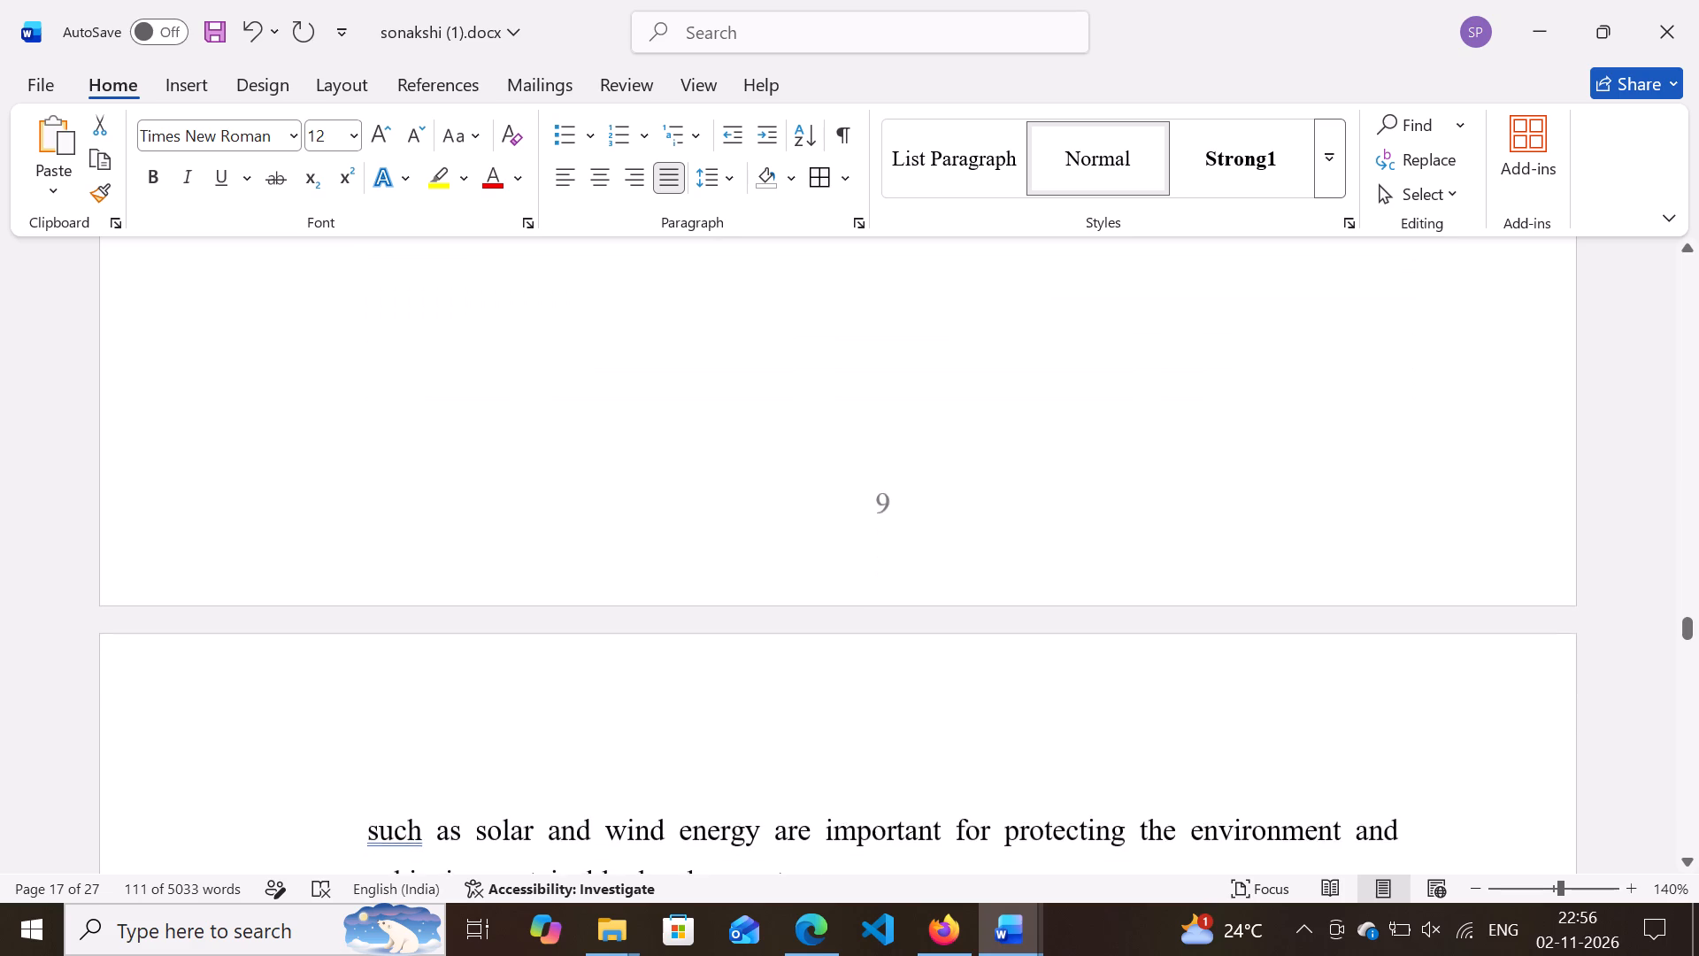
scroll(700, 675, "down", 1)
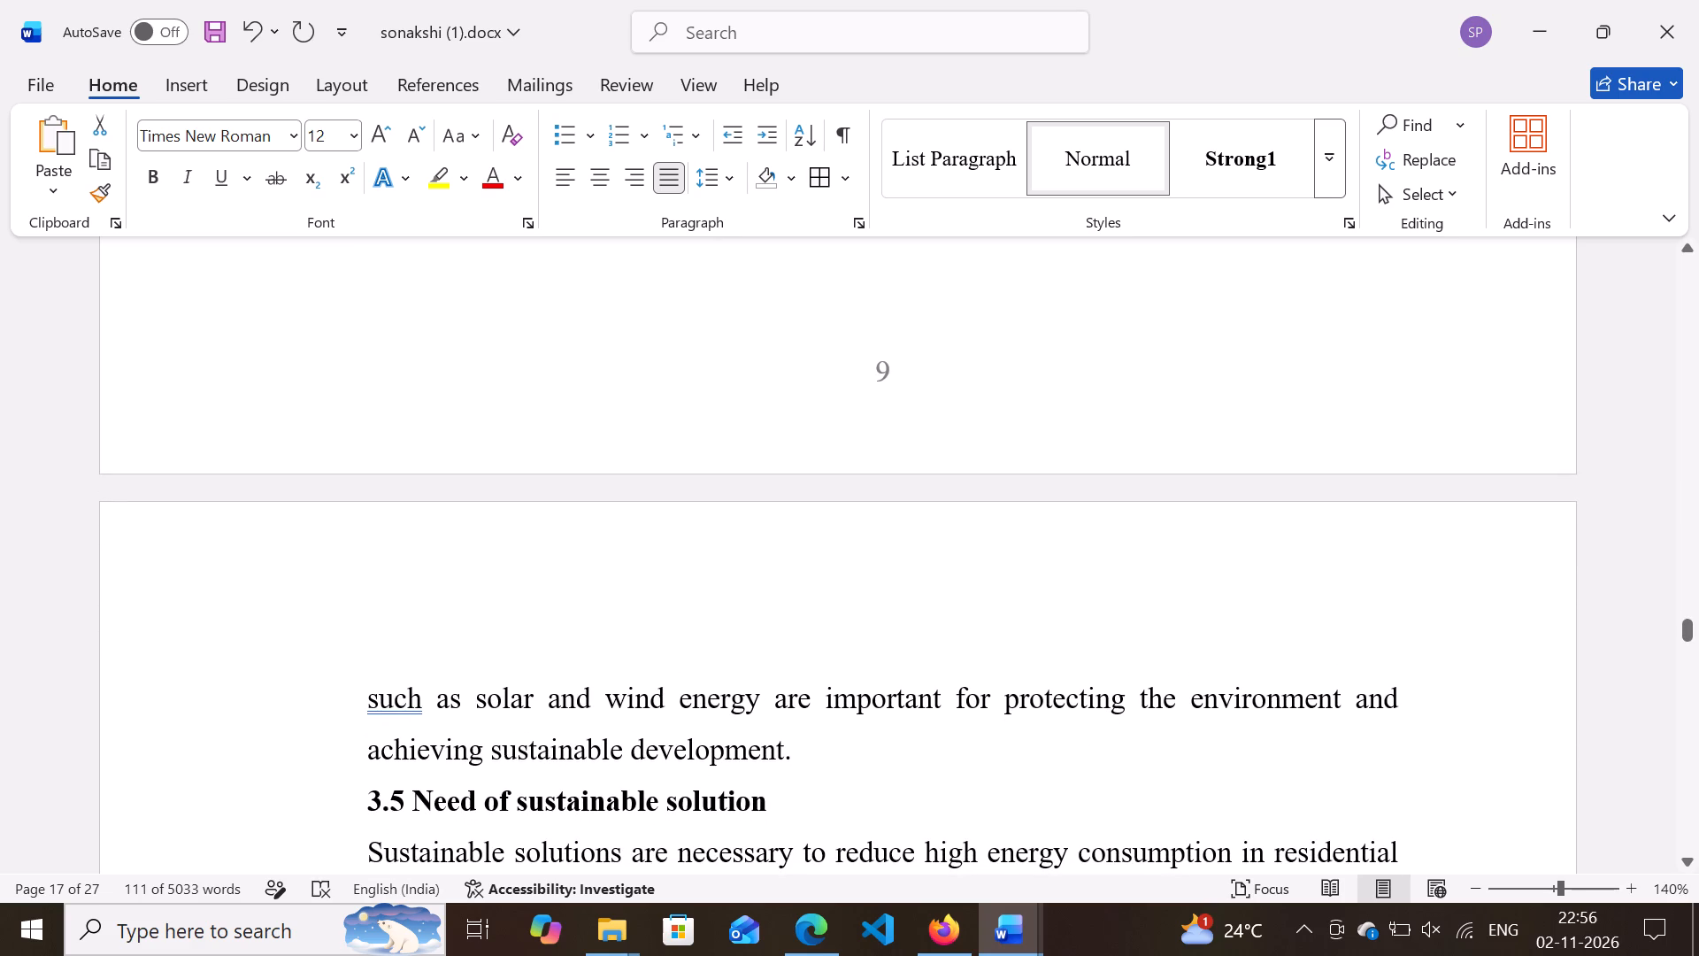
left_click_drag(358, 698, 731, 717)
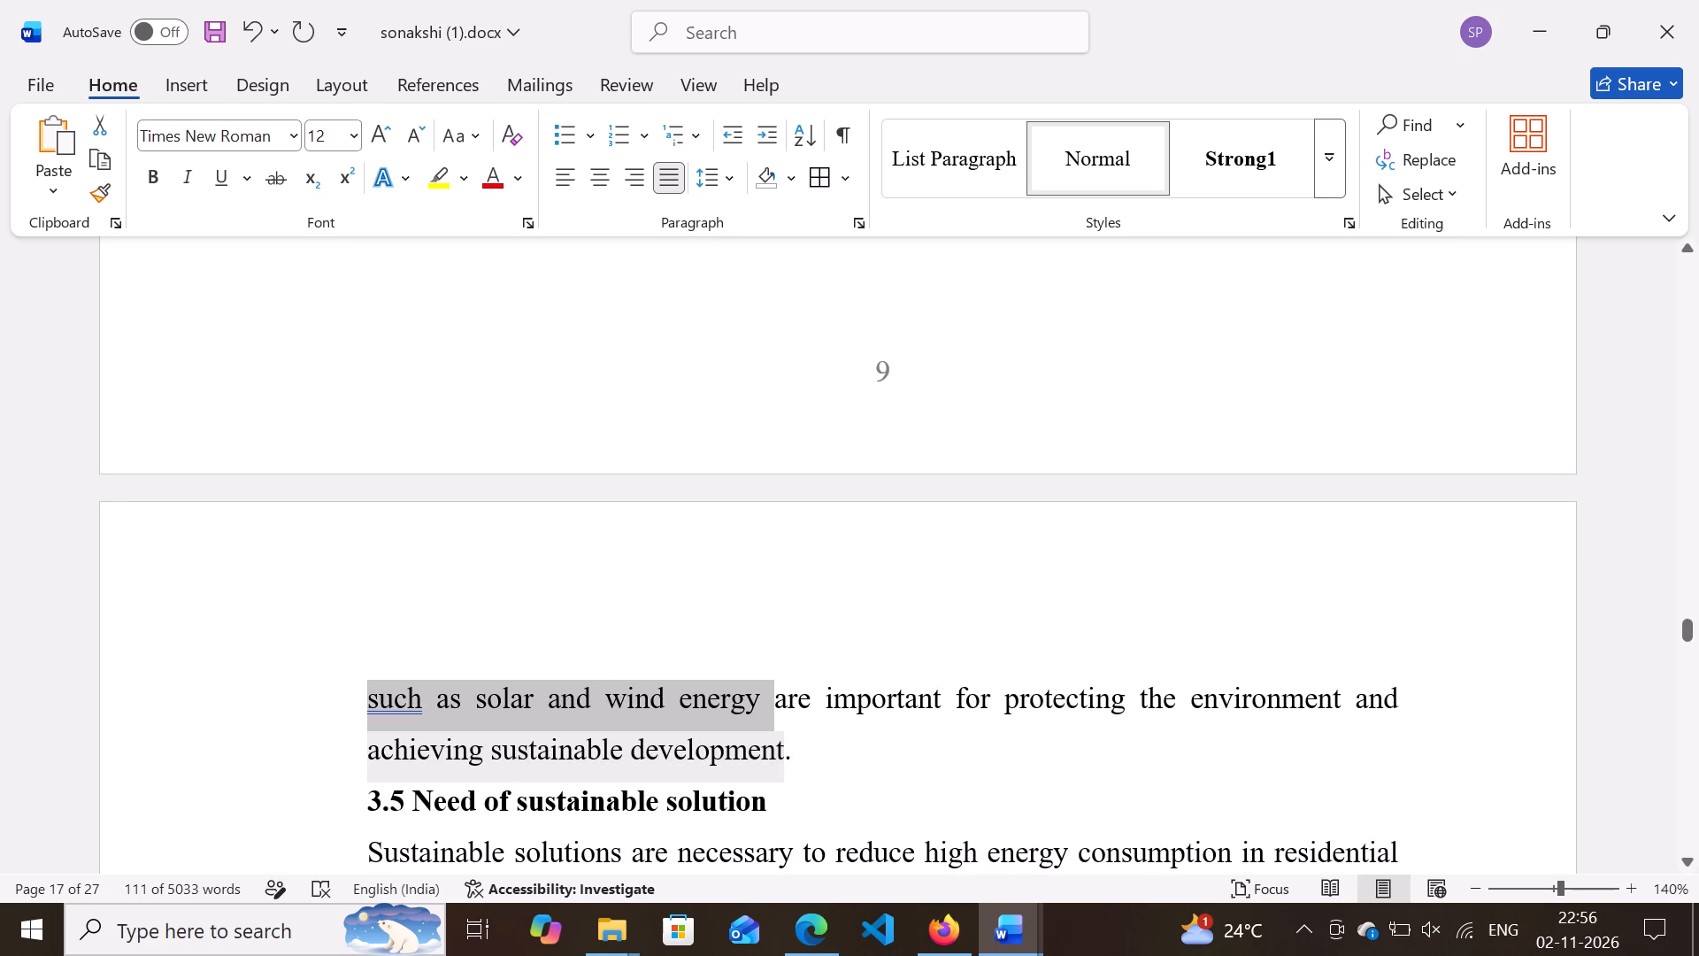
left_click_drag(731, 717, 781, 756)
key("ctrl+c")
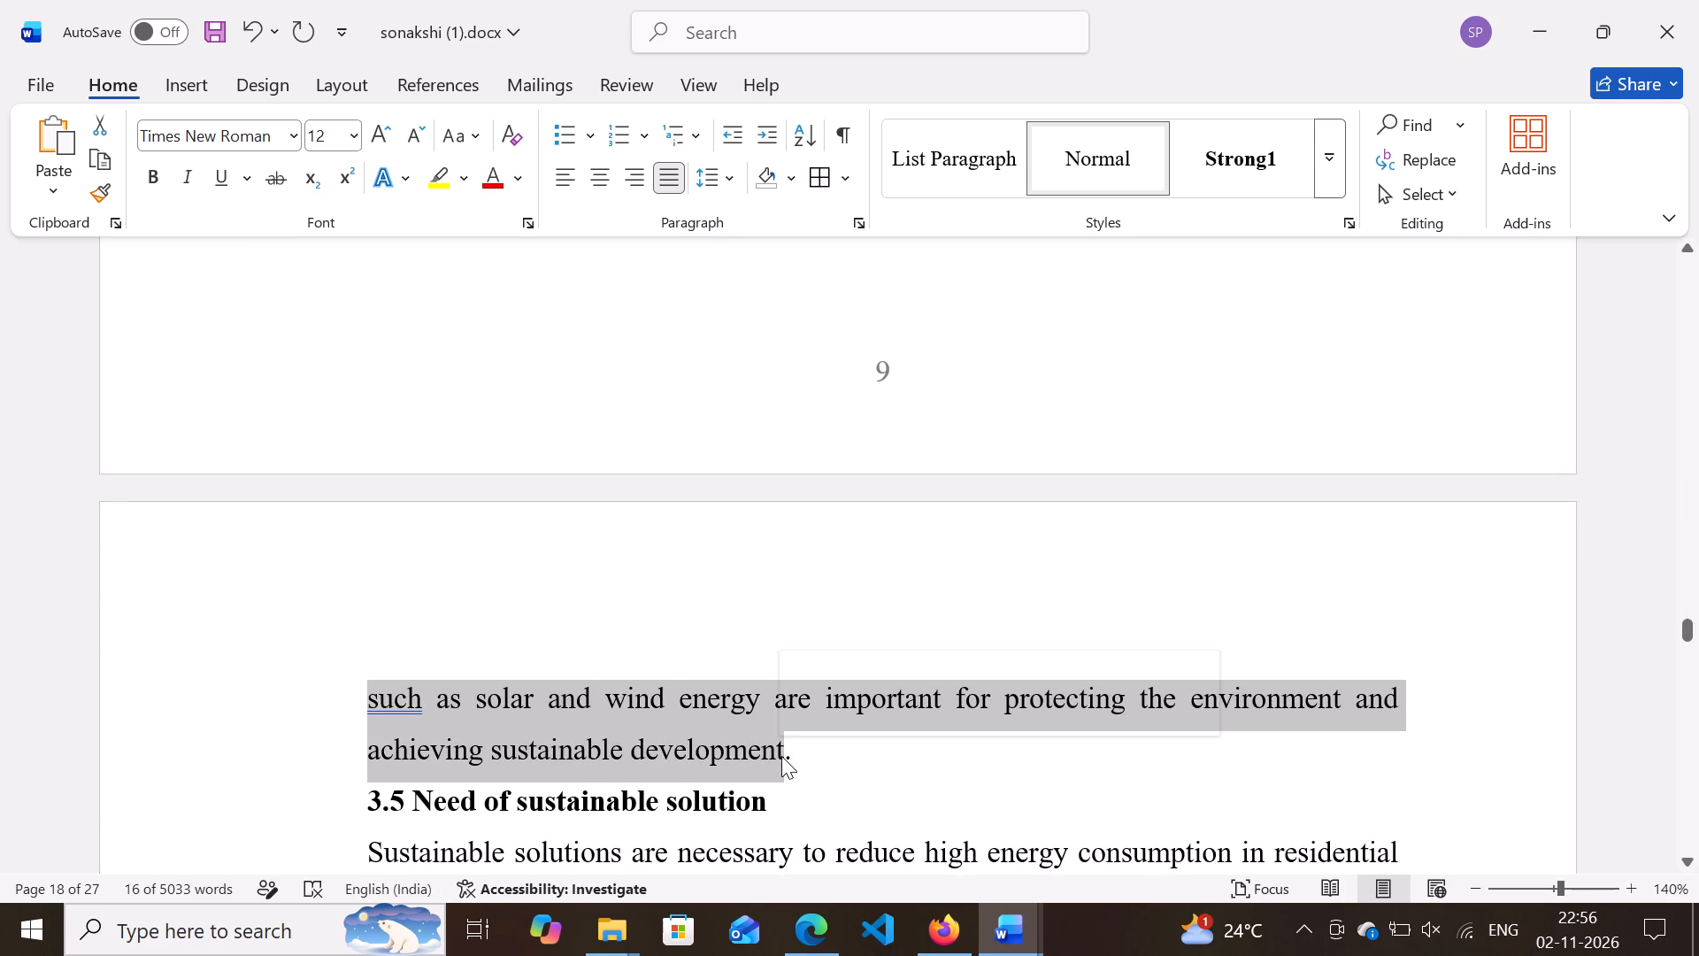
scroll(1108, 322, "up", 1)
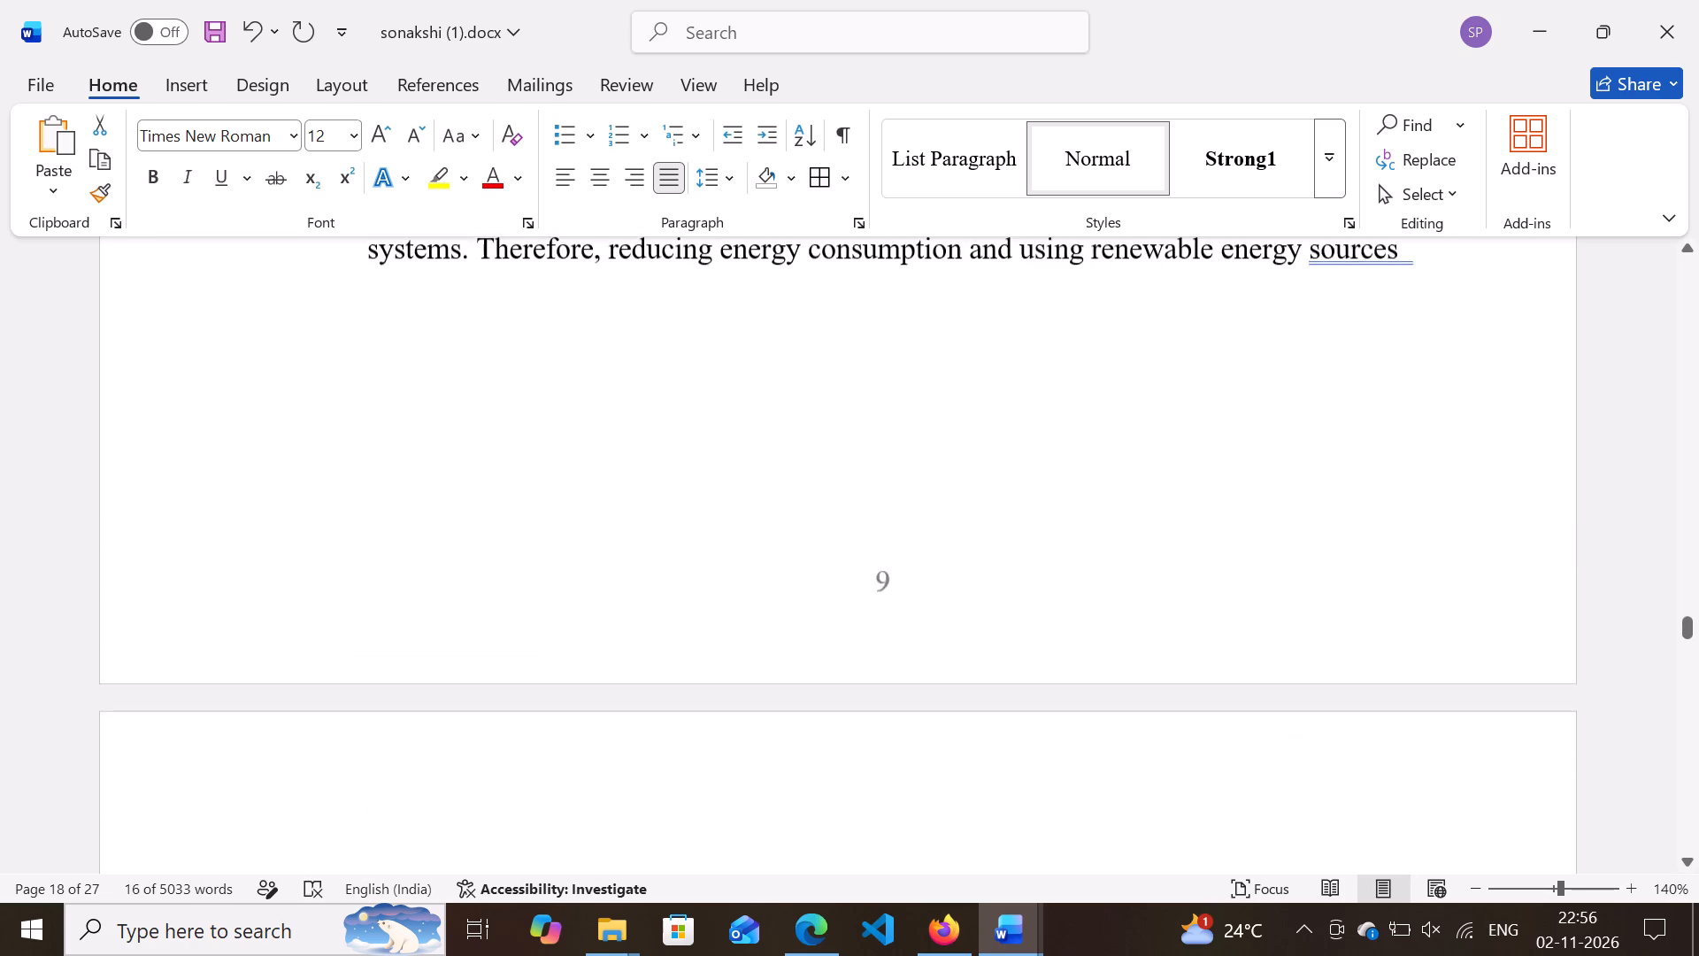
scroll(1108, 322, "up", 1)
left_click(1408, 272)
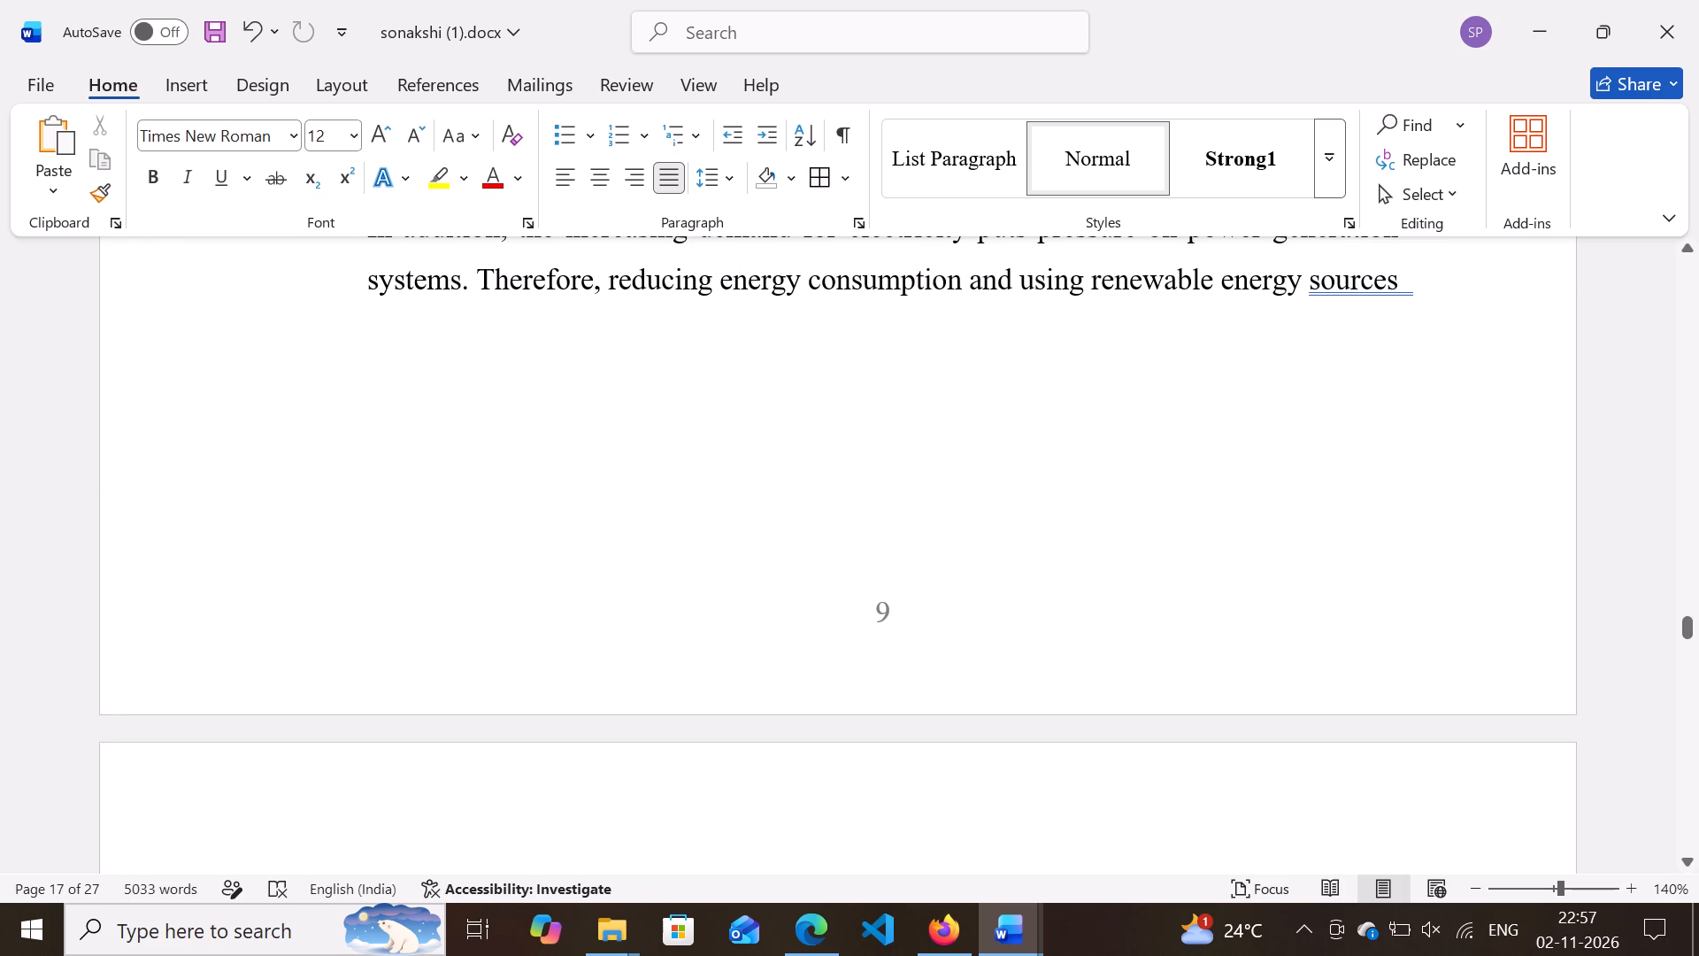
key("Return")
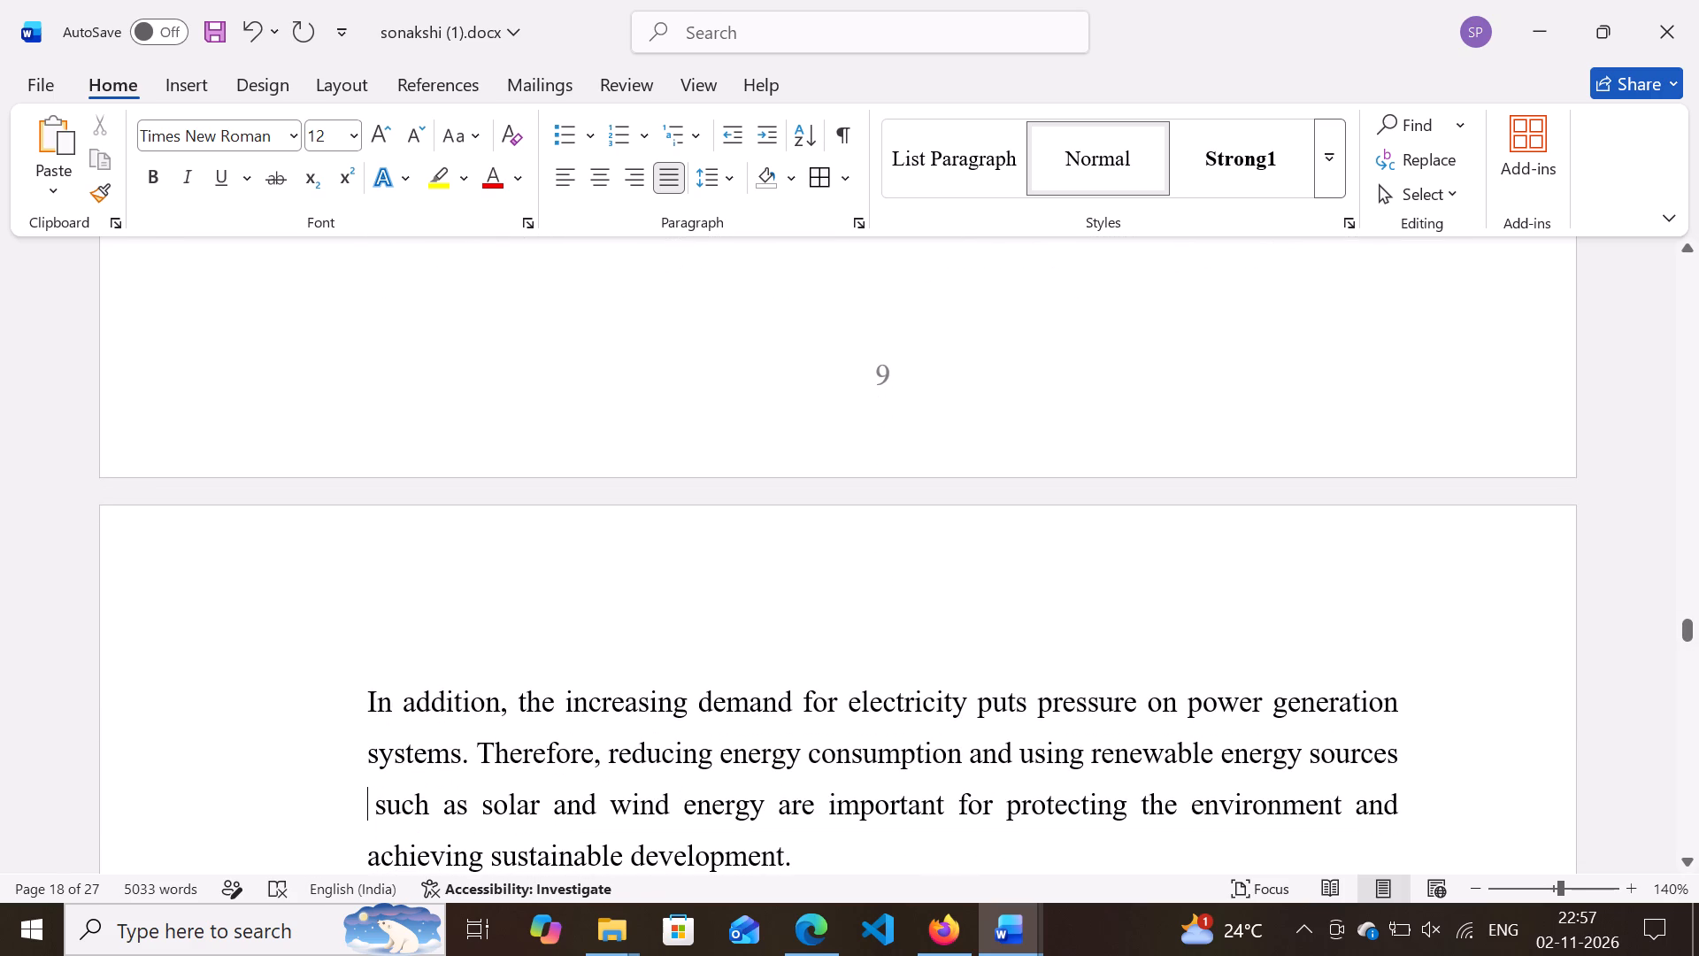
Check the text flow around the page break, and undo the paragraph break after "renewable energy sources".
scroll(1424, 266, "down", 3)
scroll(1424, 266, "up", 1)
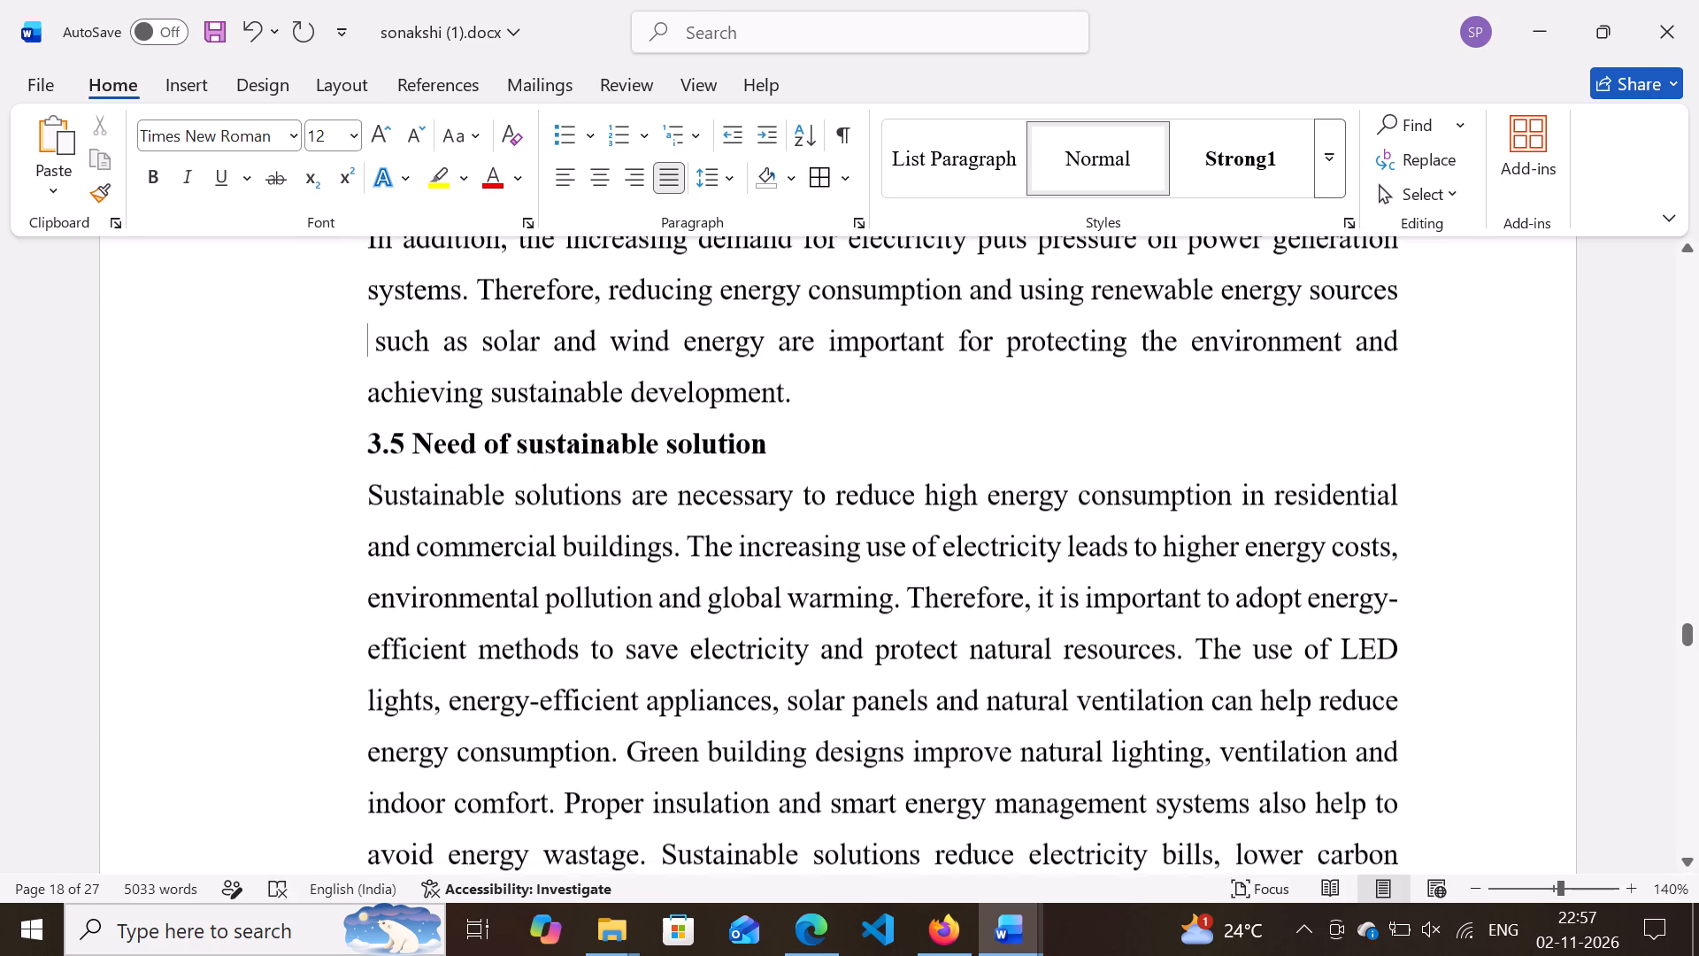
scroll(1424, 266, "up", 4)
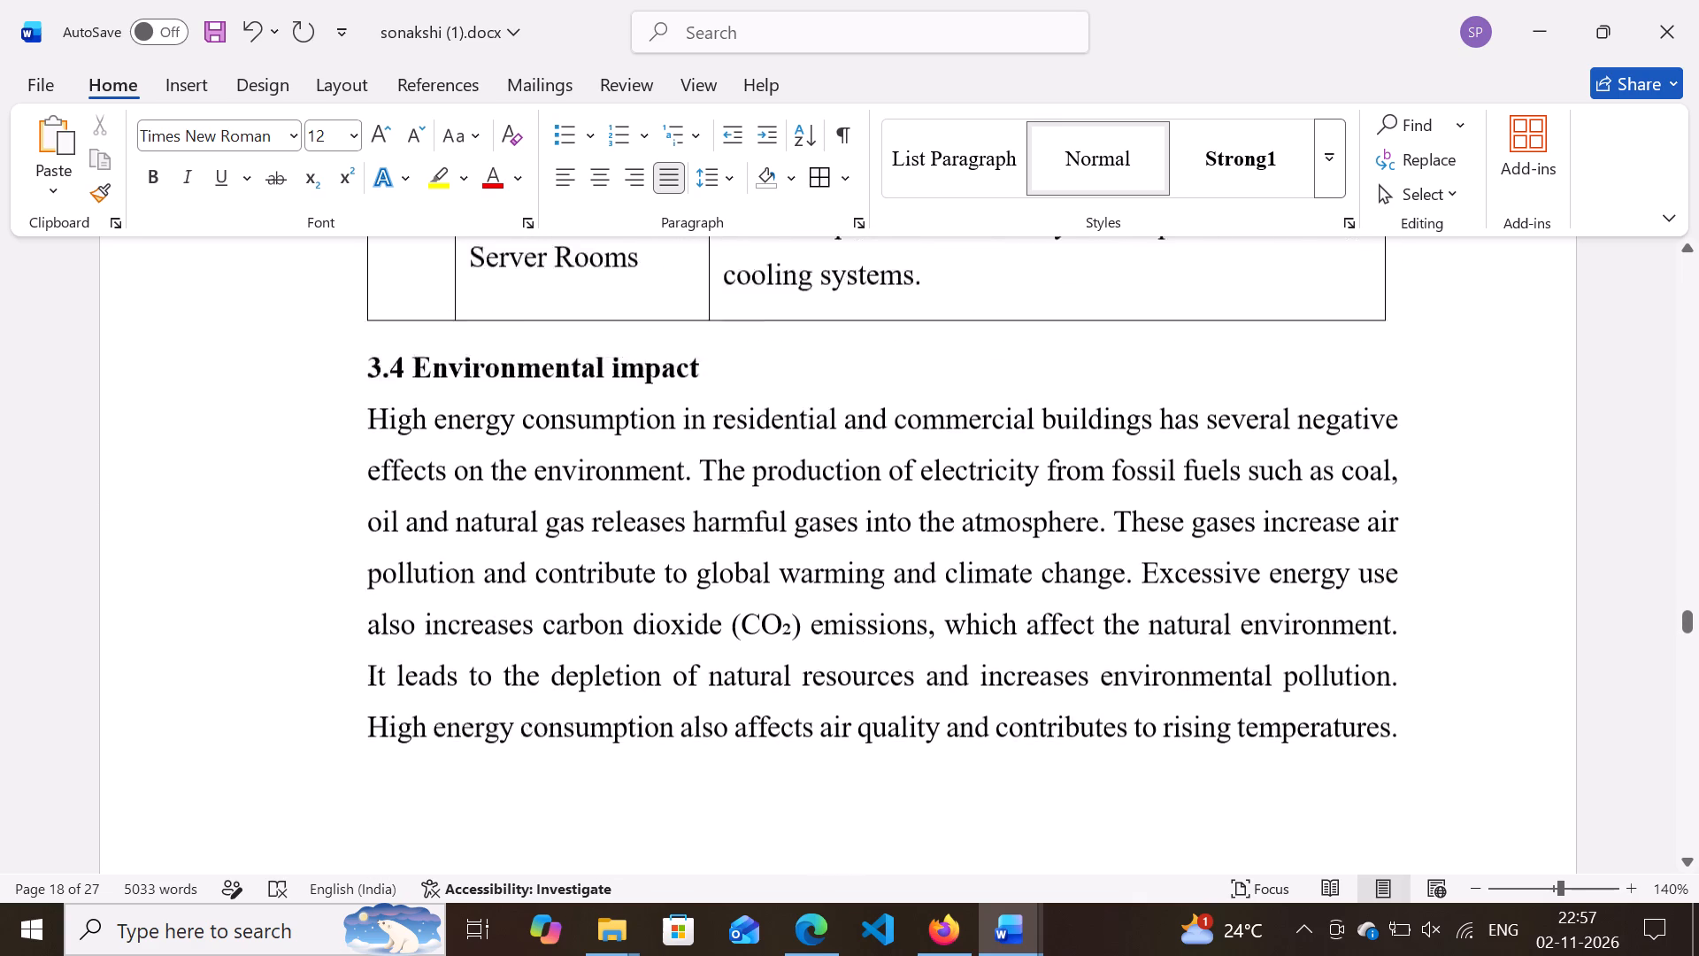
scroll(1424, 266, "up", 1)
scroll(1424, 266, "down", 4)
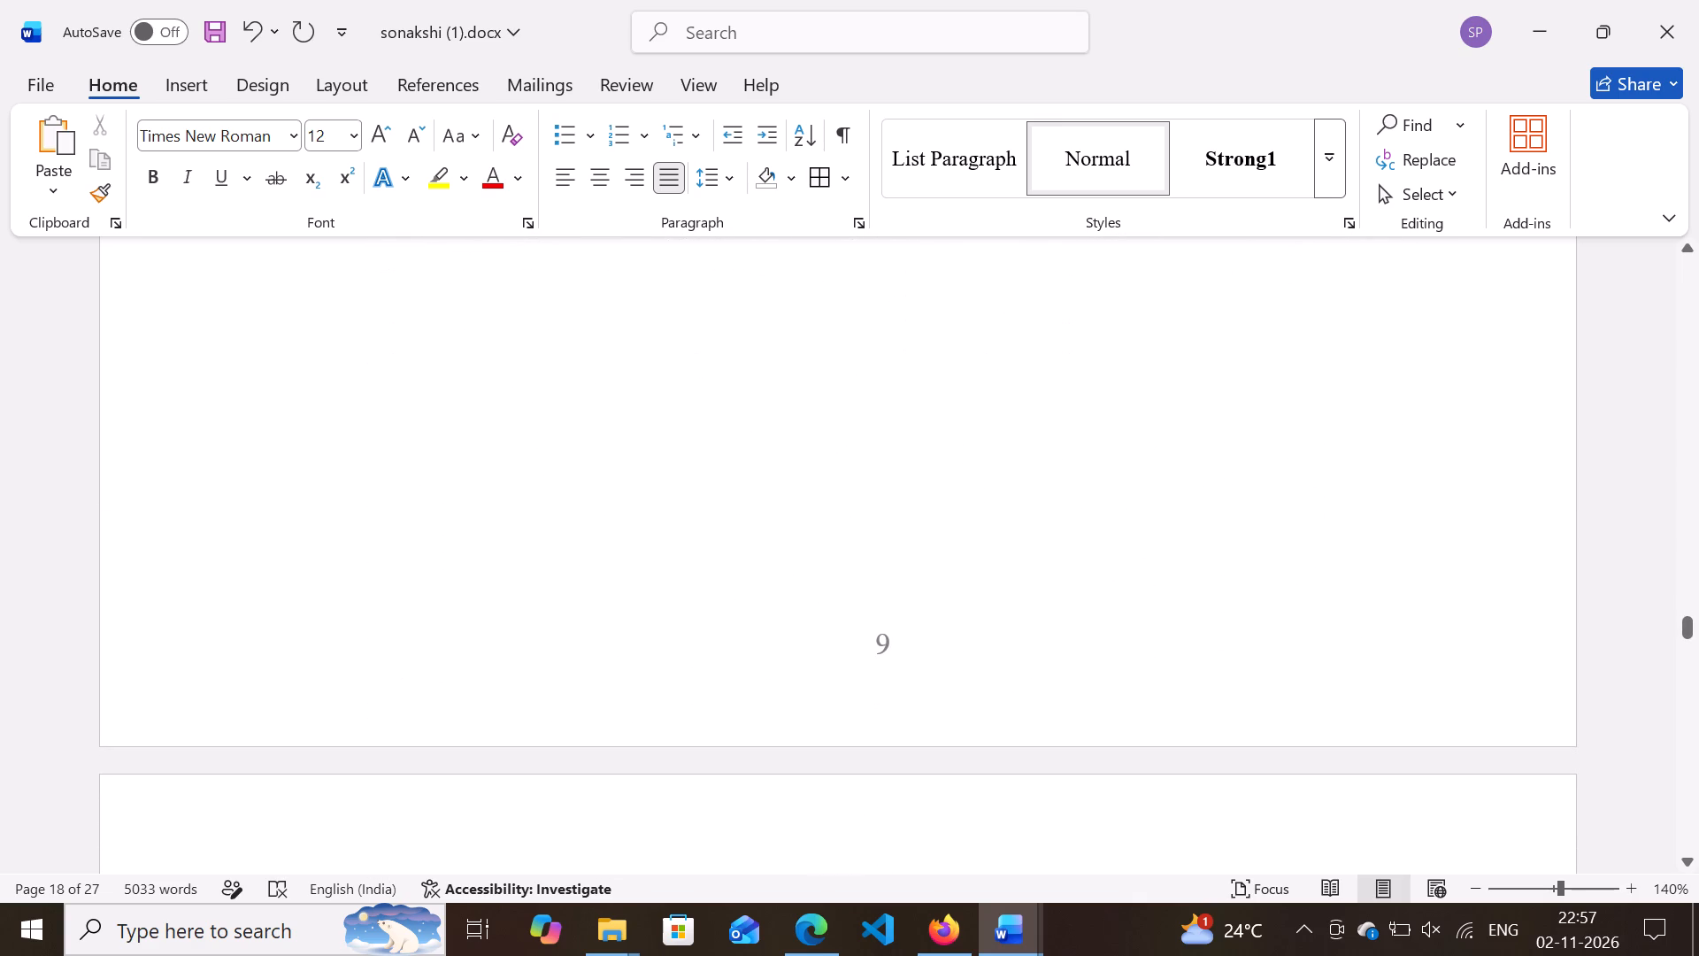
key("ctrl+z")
Examine how the 3.4 paragraph and the 3.5 section flow across pages 9 and 10.
scroll(1424, 266, "down", 5)
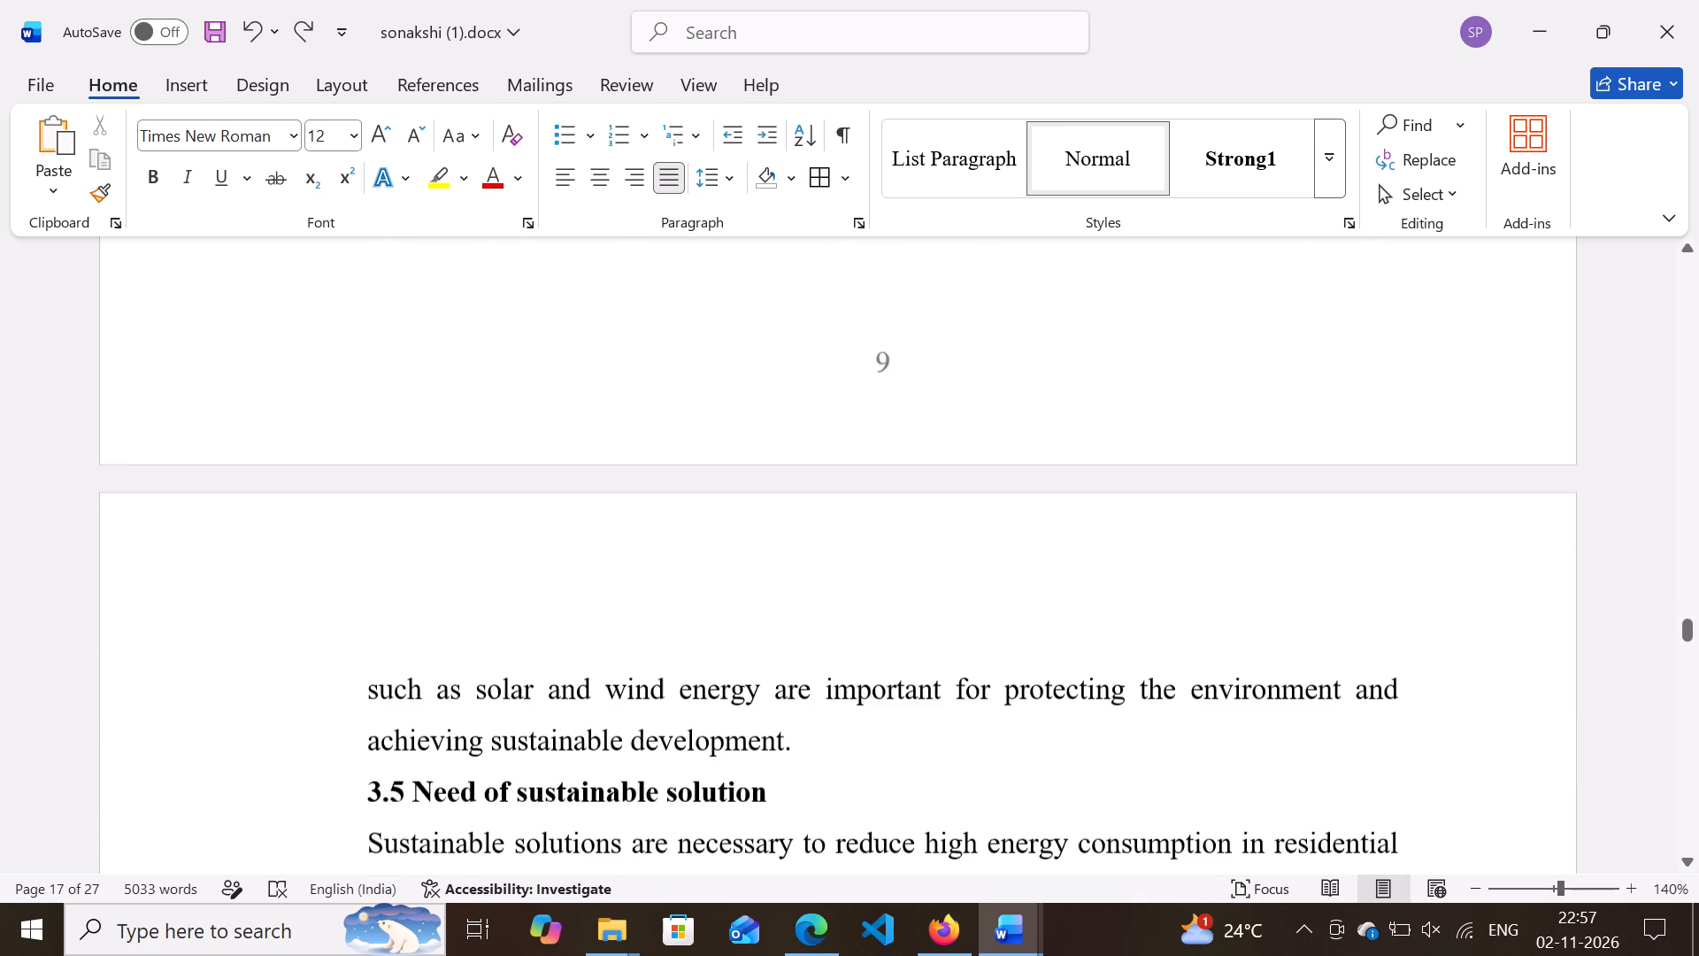
scroll(1424, 266, "down", 7)
scroll(1424, 266, "up", 2)
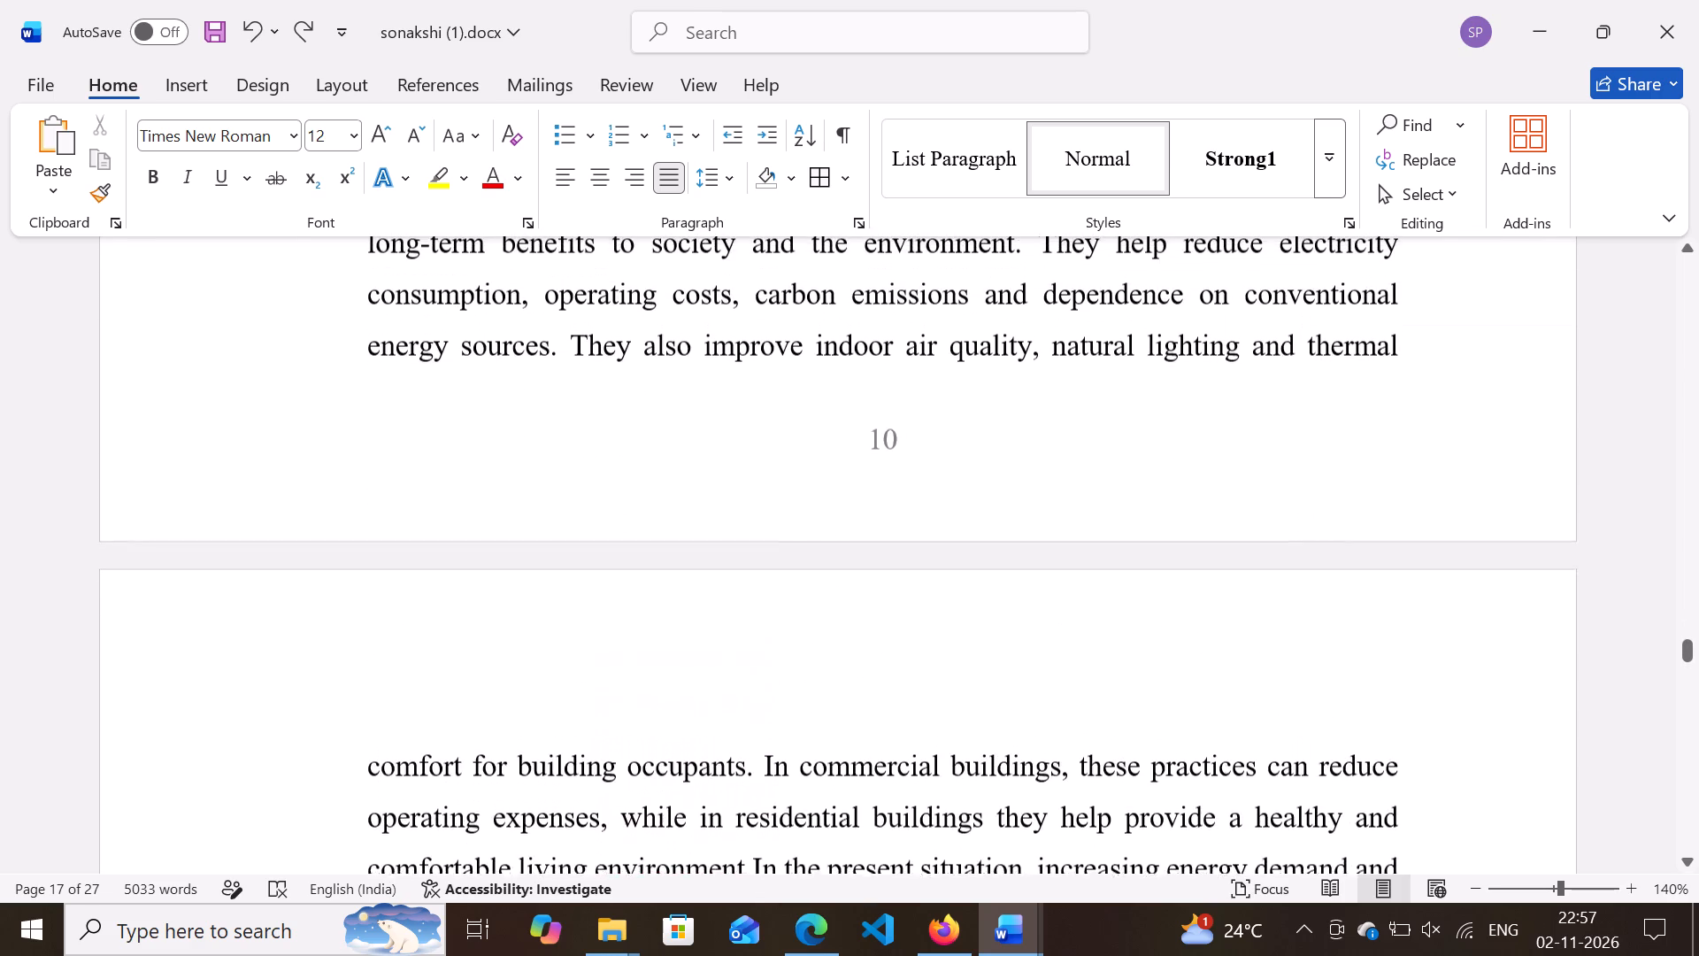
scroll(1424, 266, "up", 8)
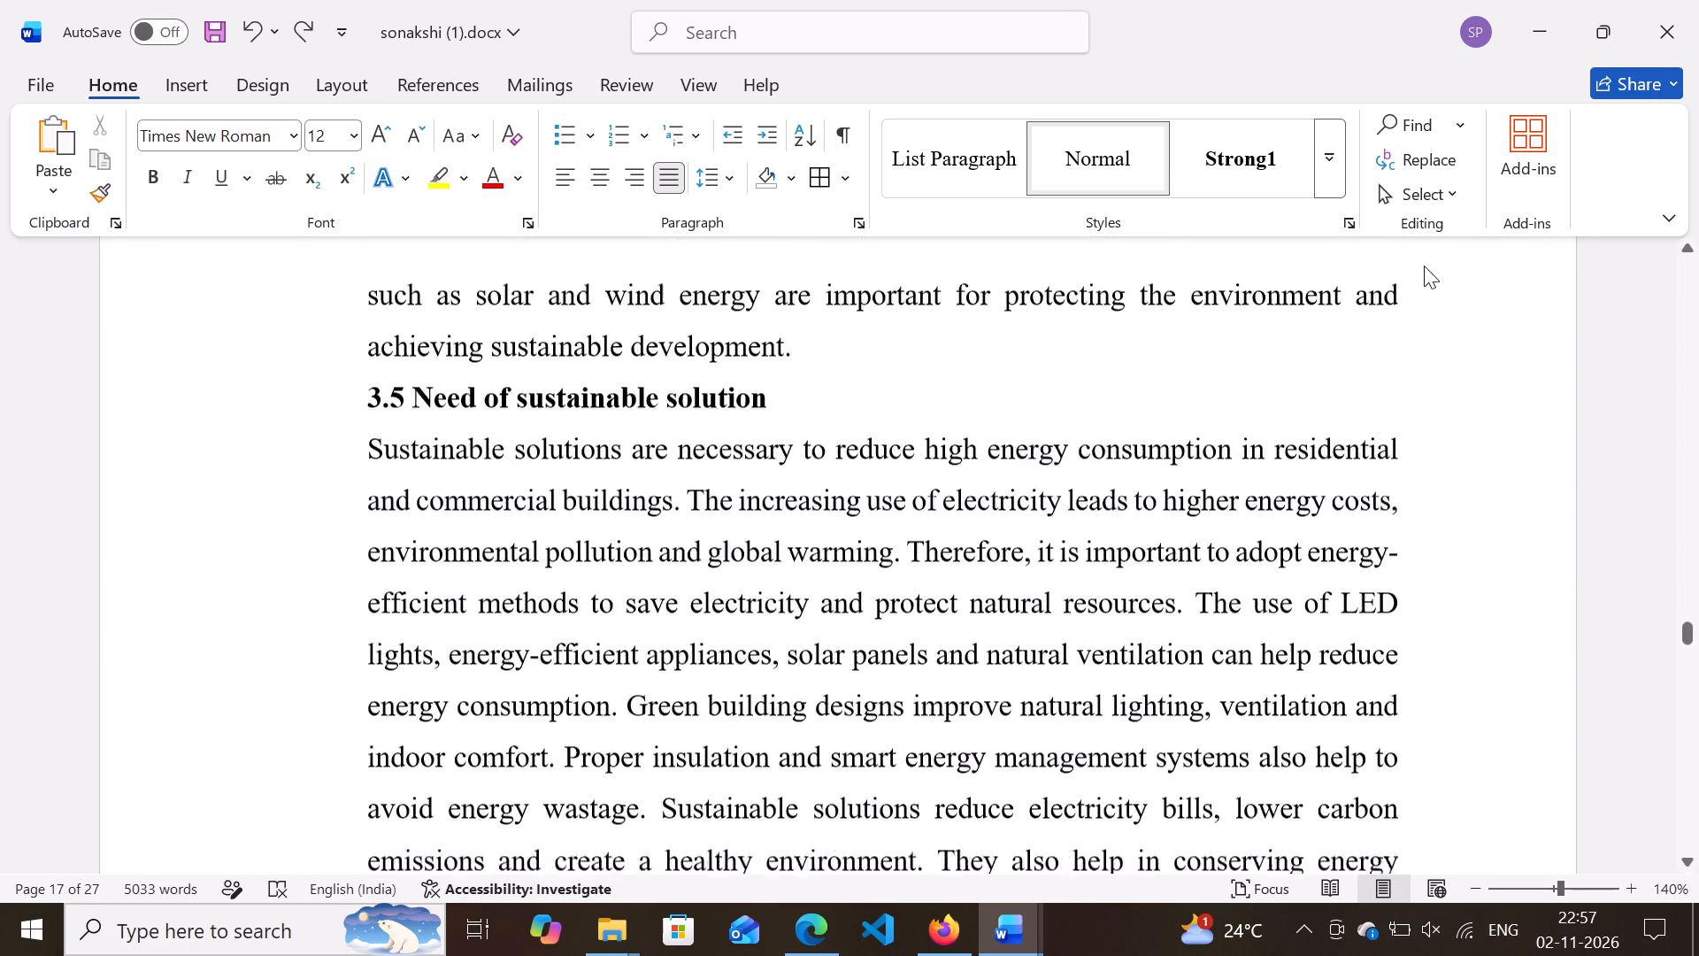
scroll(1424, 266, "up", 4)
scroll(1424, 266, "down", 1)
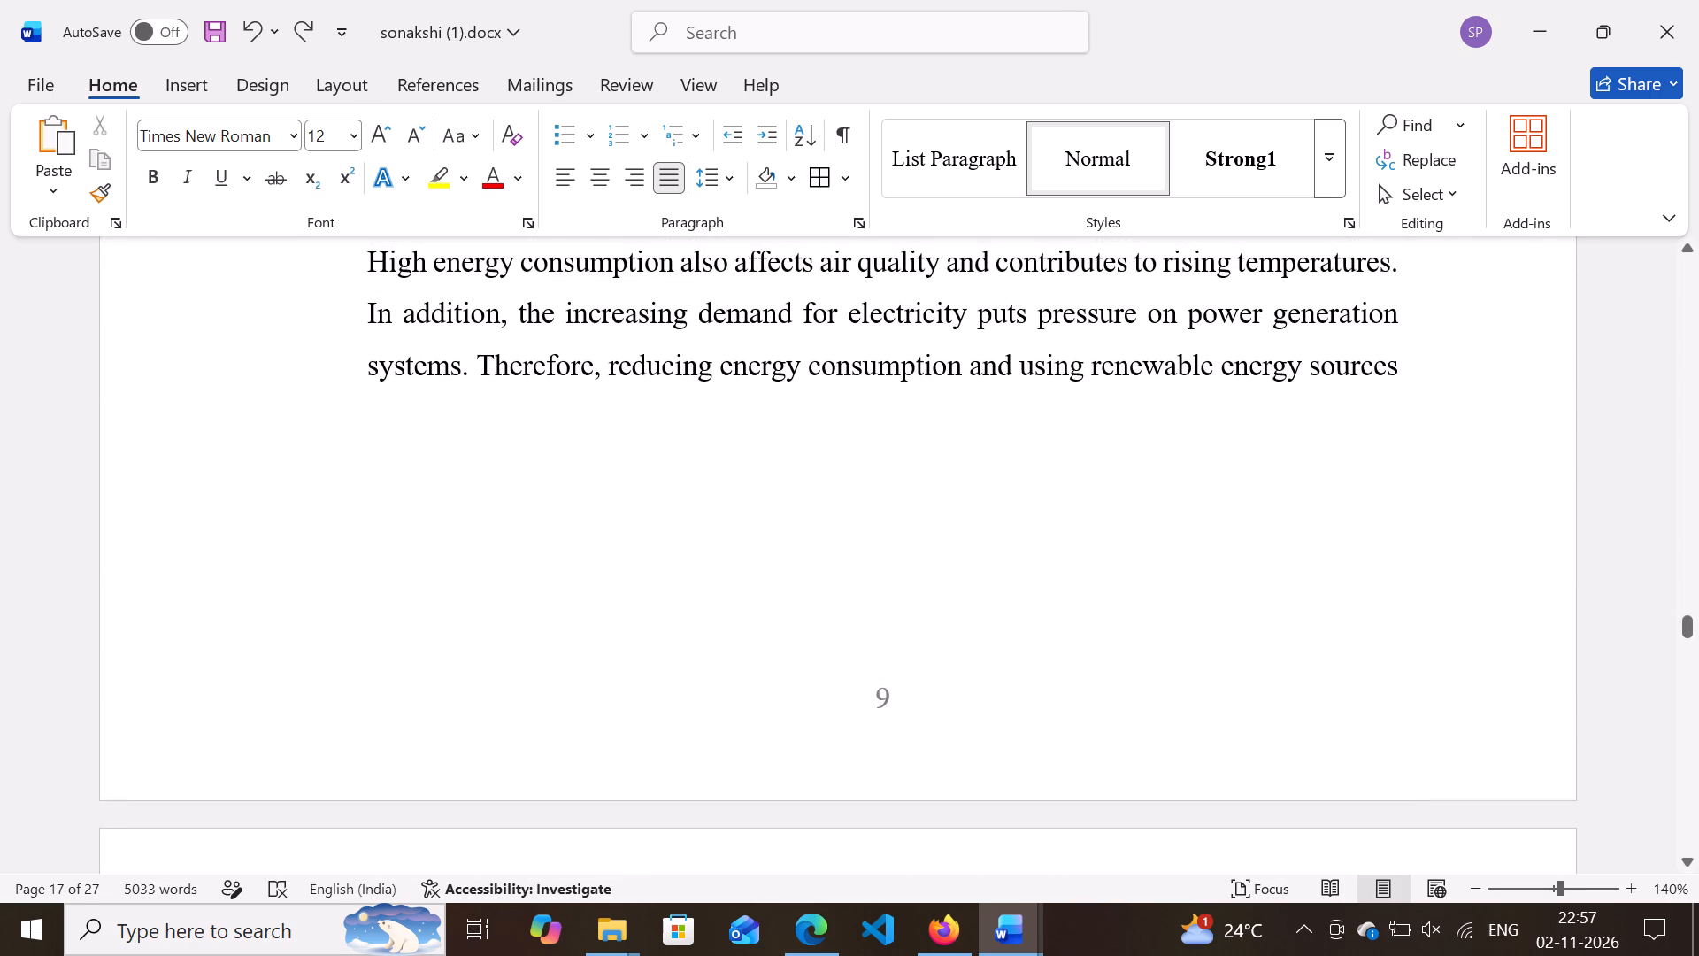
scroll(1424, 266, "down", 3)
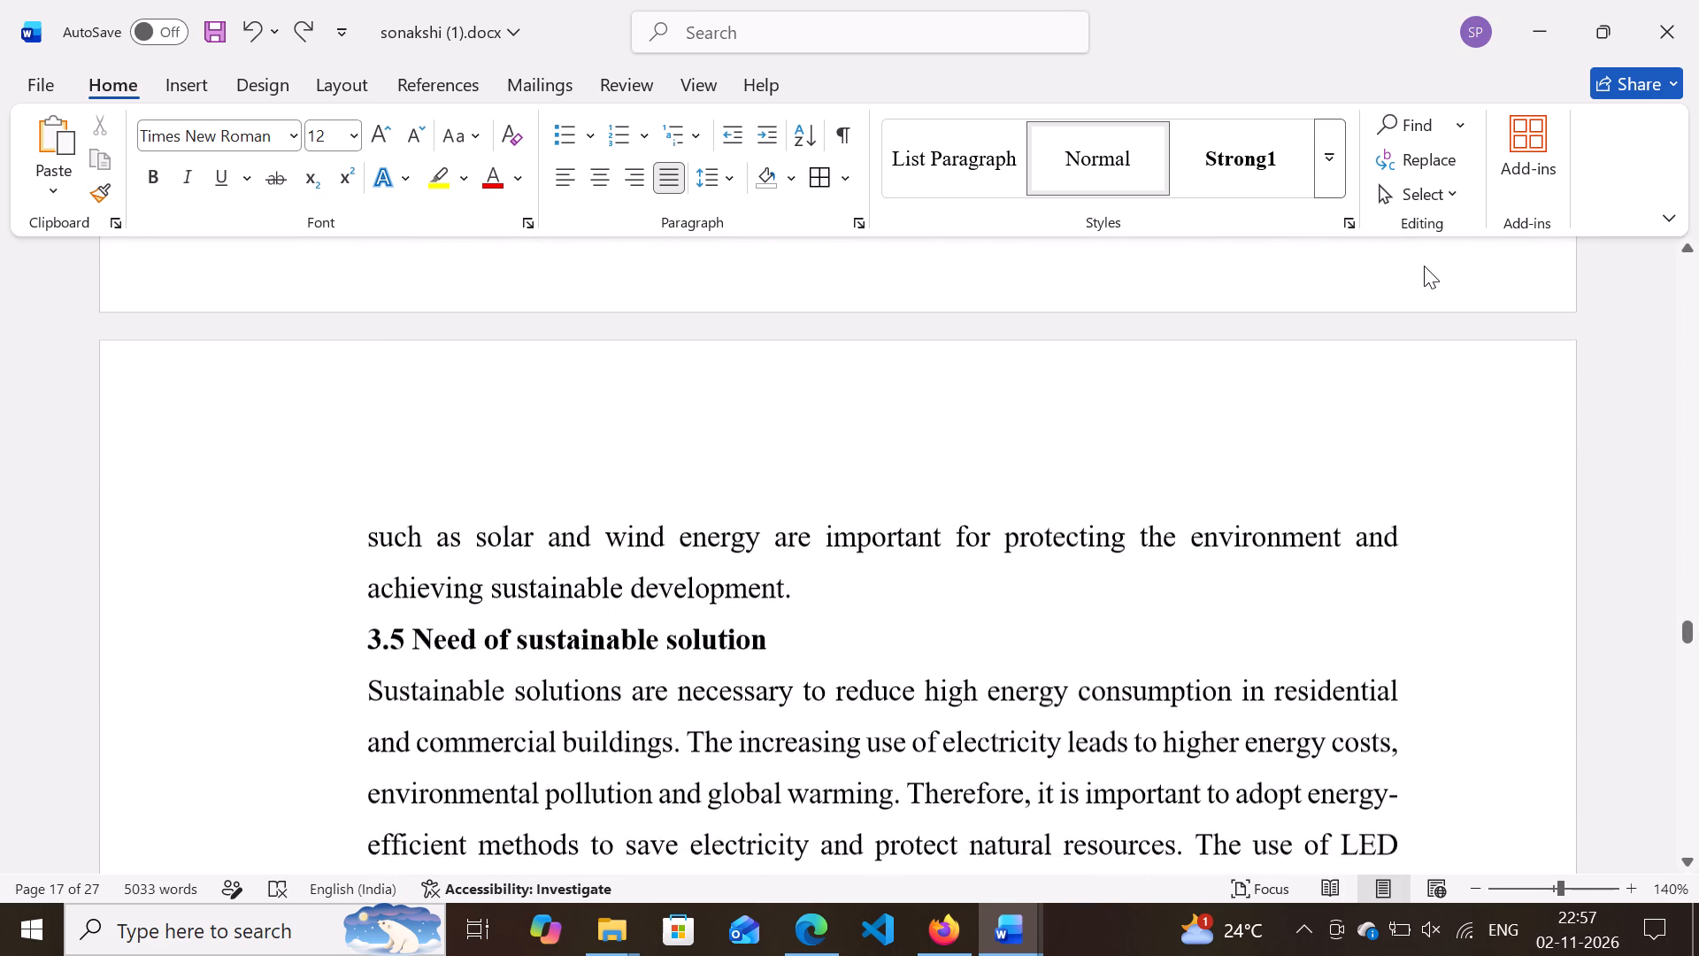
Copy and delete the whole 3.4 Environmental impact paragraph, and paste it back on a new line under its heading.
scroll(1391, 362, "up", 5)
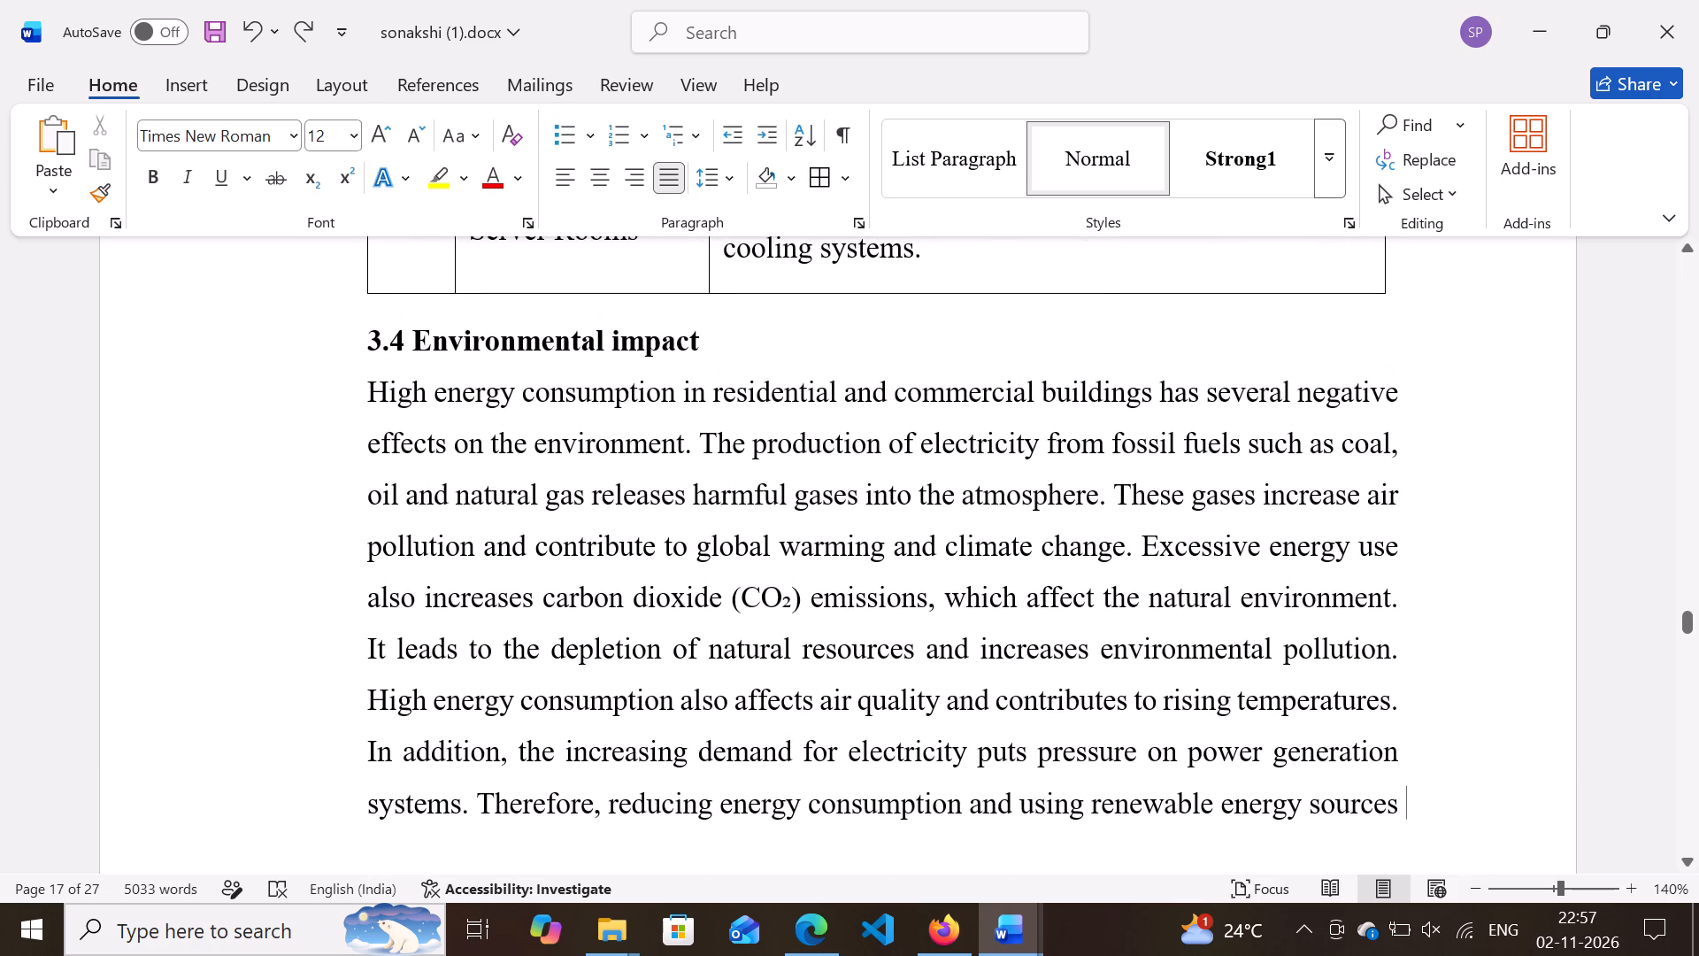
left_click_drag(354, 389, 473, 413)
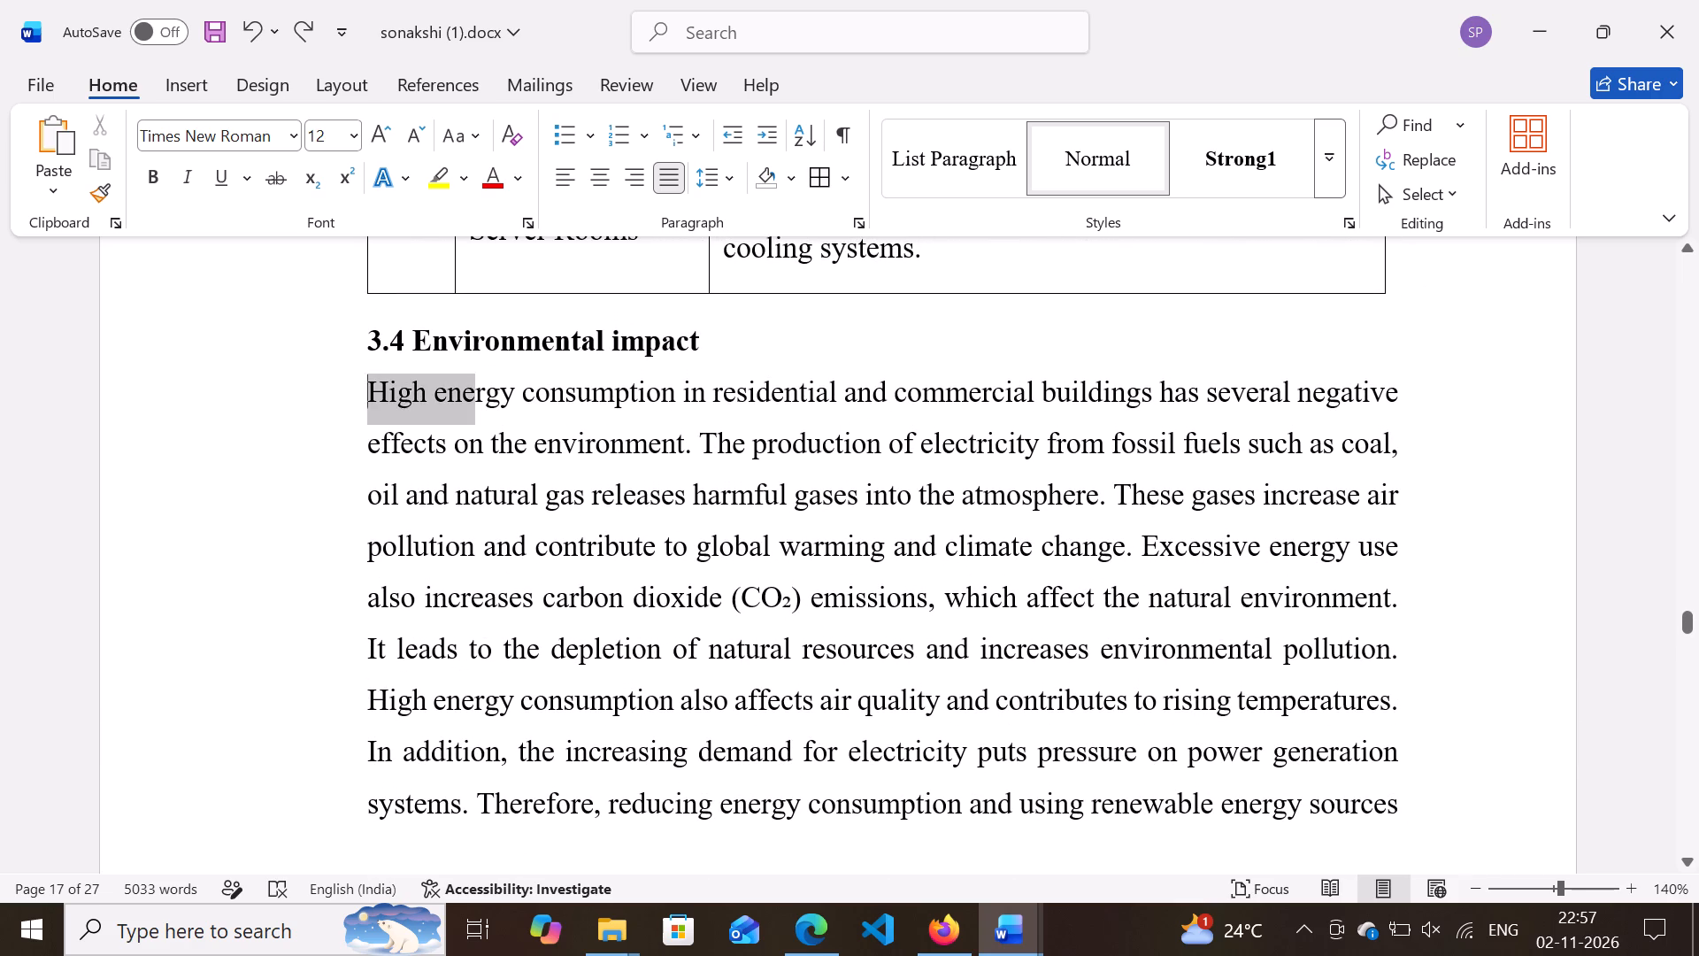
left_click_drag(473, 413, 821, 466)
key("ctrl+c")
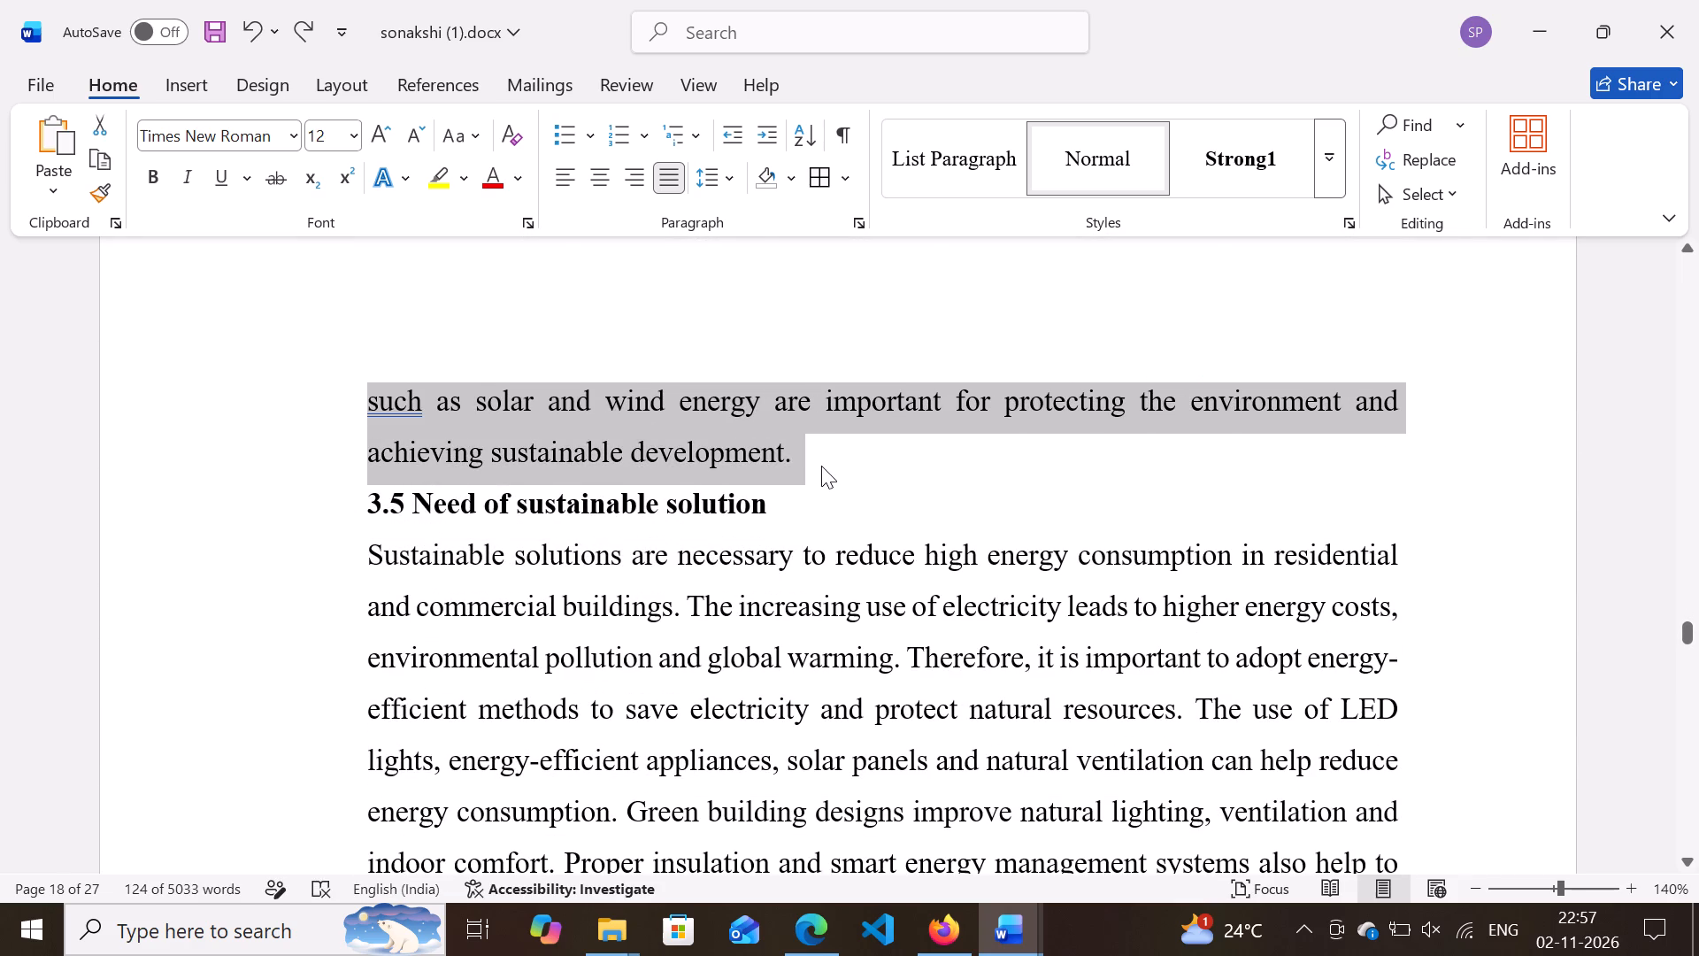
key("Delete")
scroll(819, 475, "up", 1)
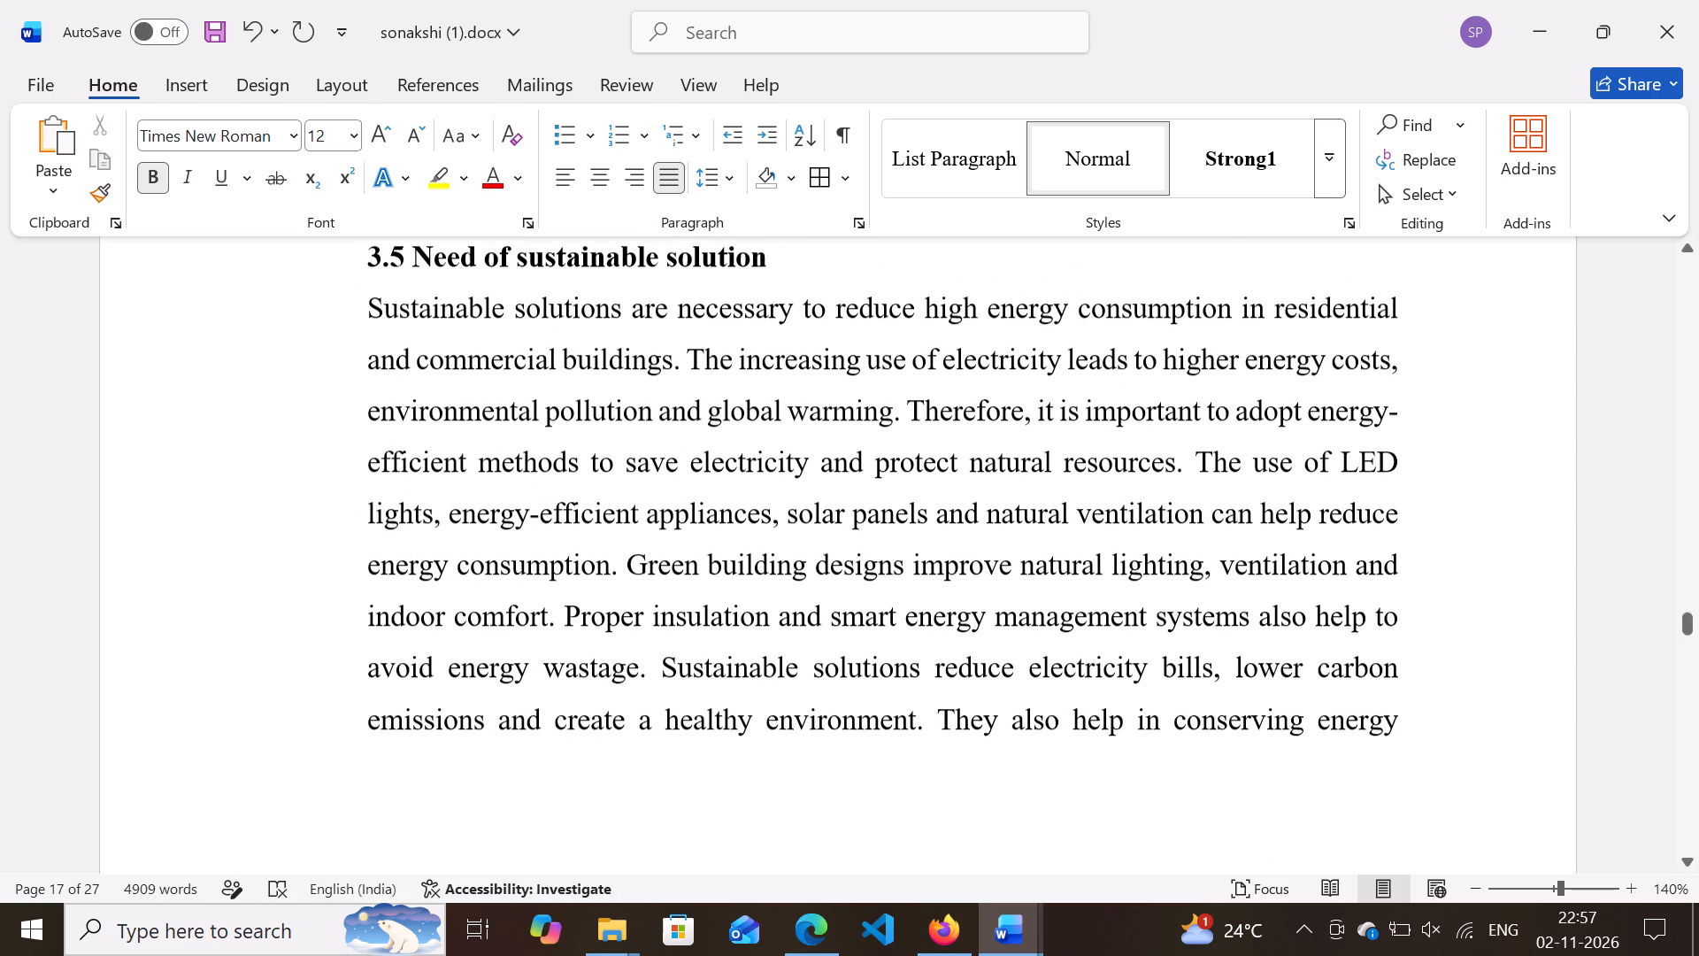
scroll(819, 475, "up", 1)
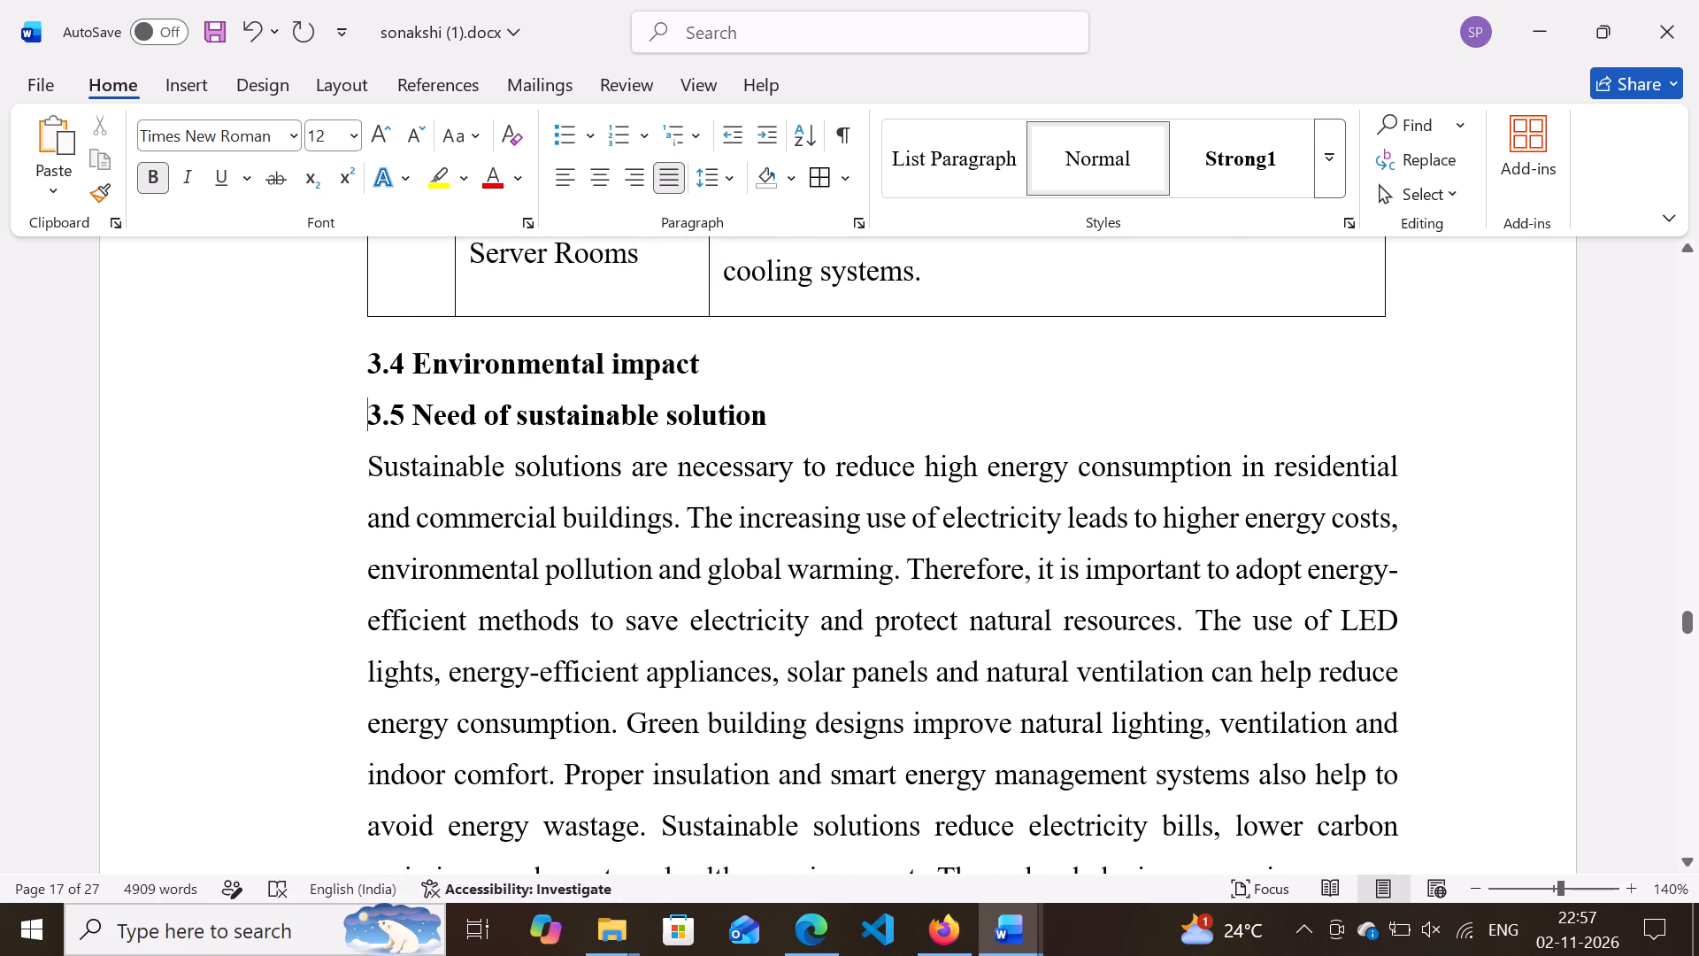
left_click(725, 366)
key("Return")
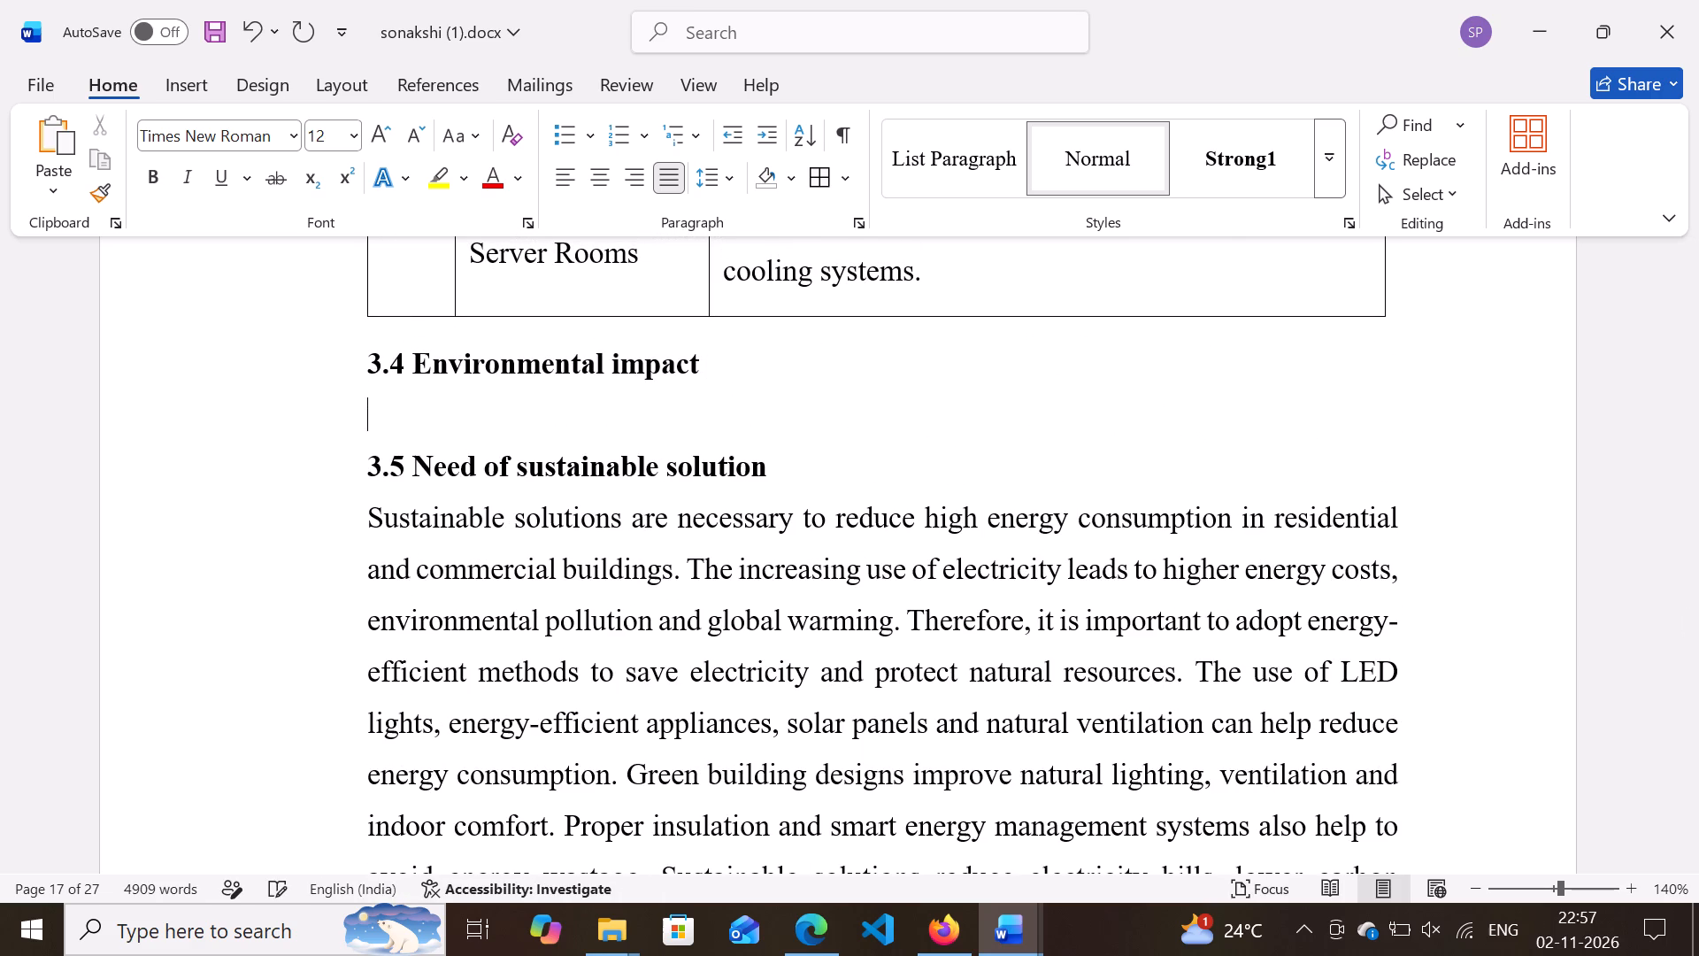
key("ctrl+v")
scroll(725, 366, "up", 2)
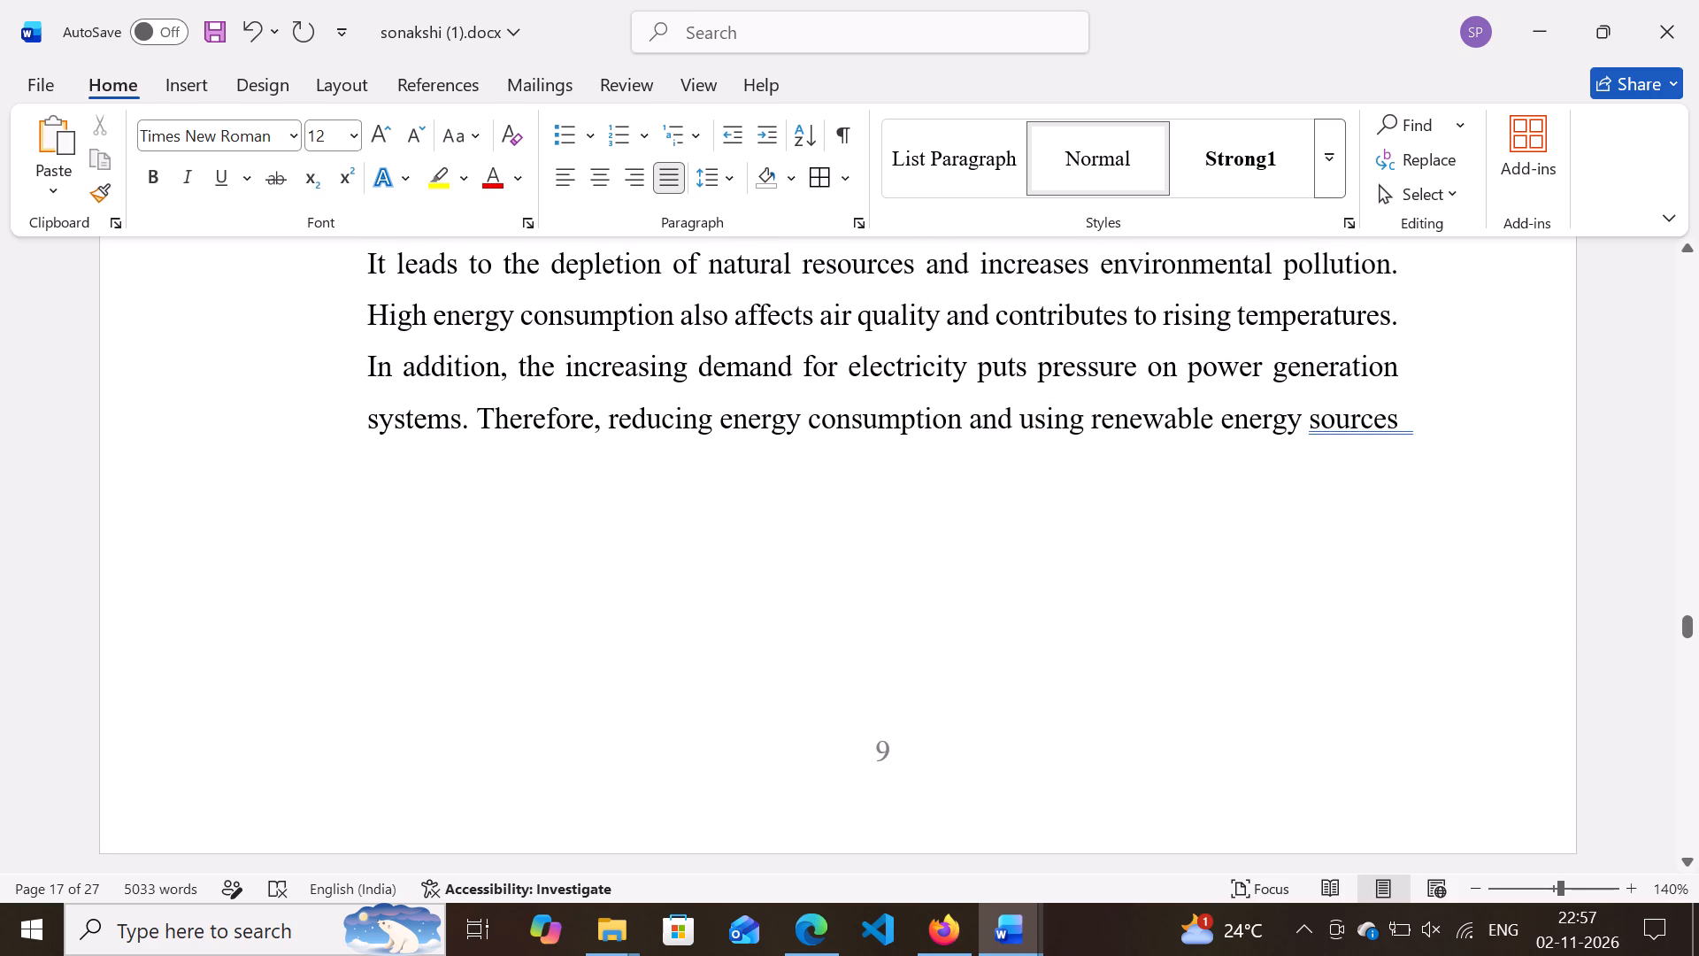
scroll(905, 649, "down", 4)
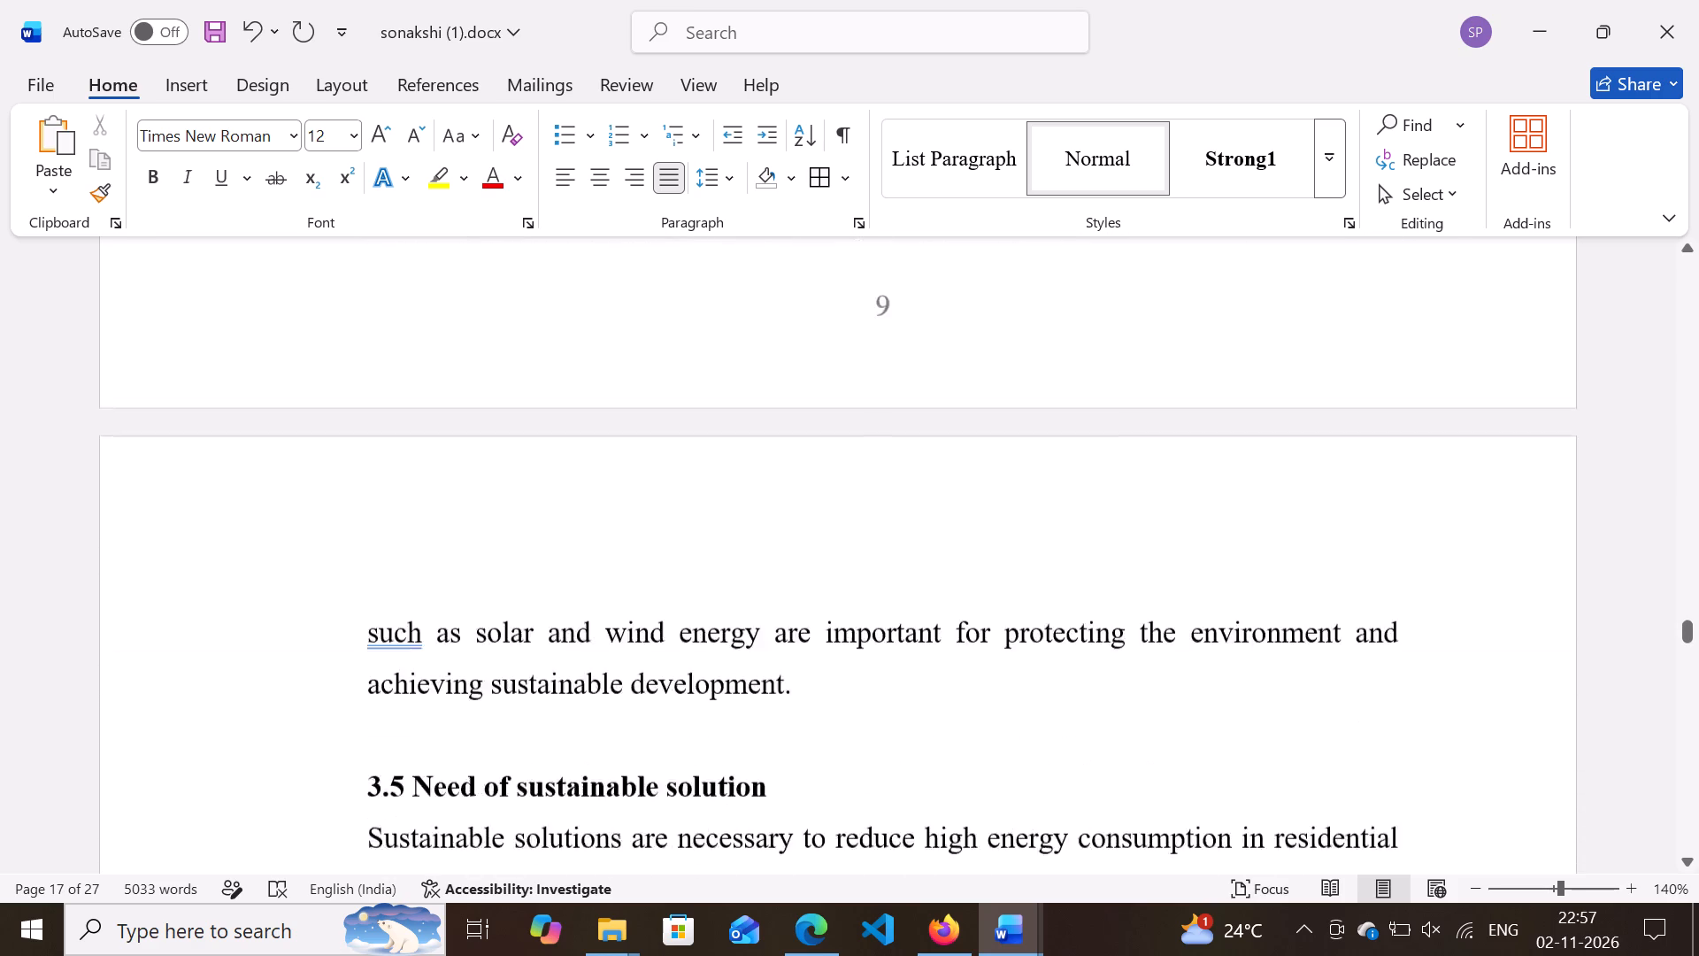
scroll(905, 649, "down", 1)
scroll(905, 649, "up", 2)
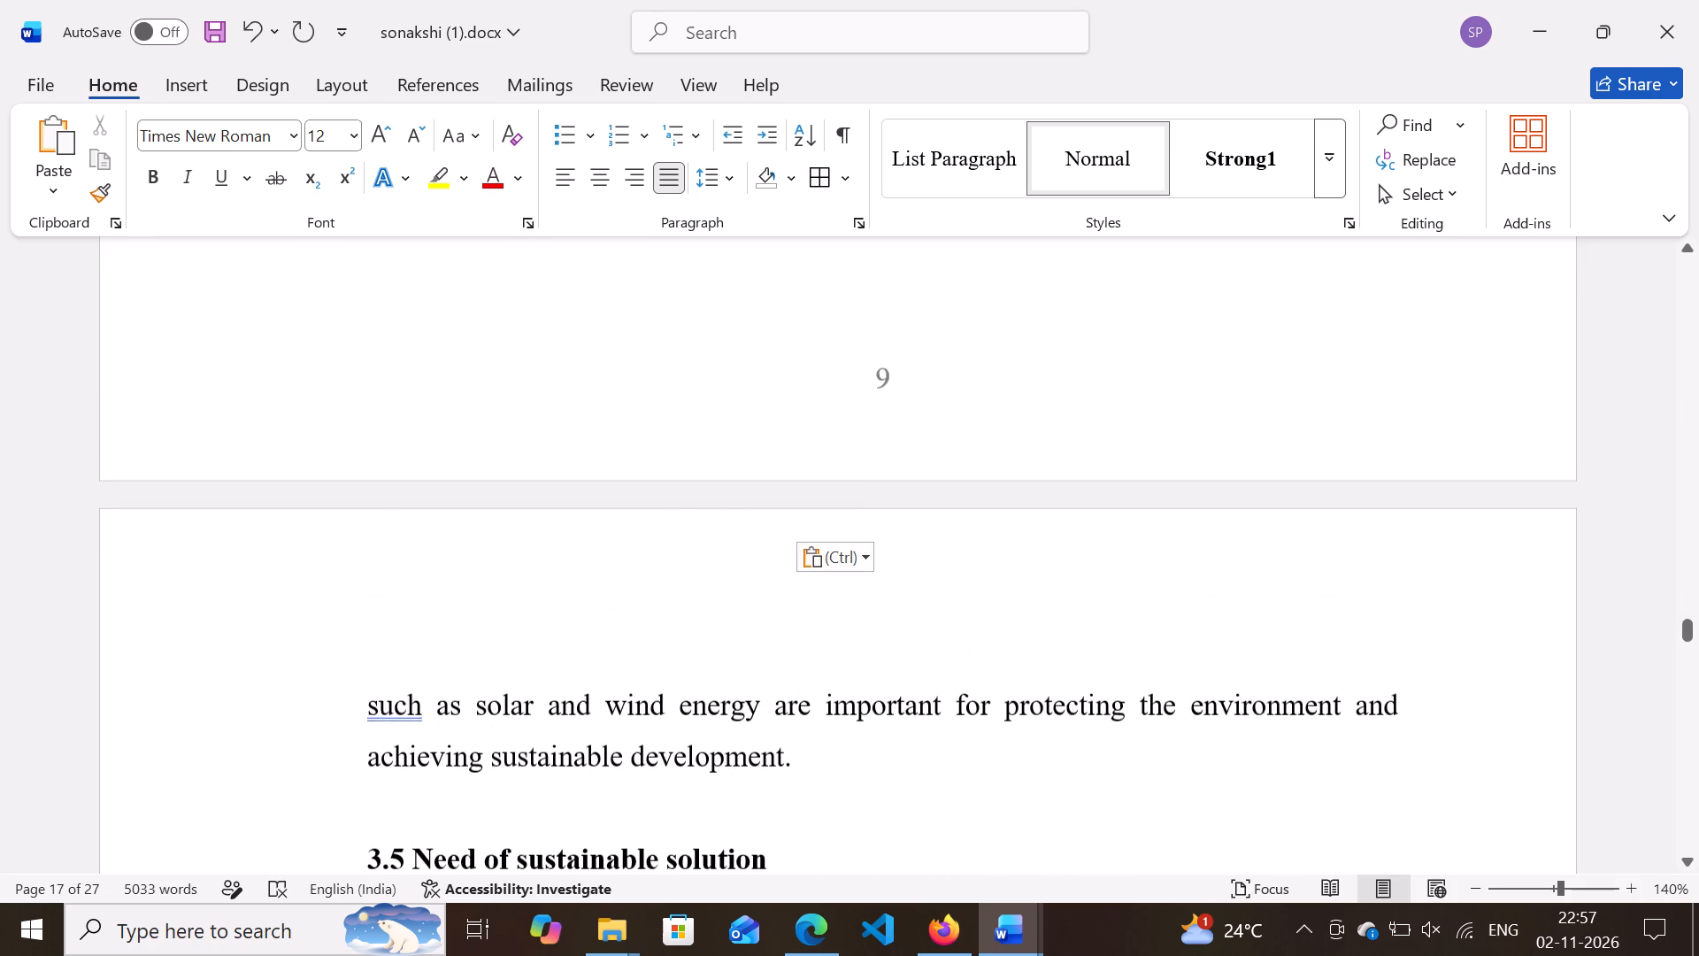
Copy the 3.4 paragraph's text from "such as solar" to "achieving sustainable development" on the following page, and paste it after "renewable energy sources".
scroll(905, 649, "up", 3)
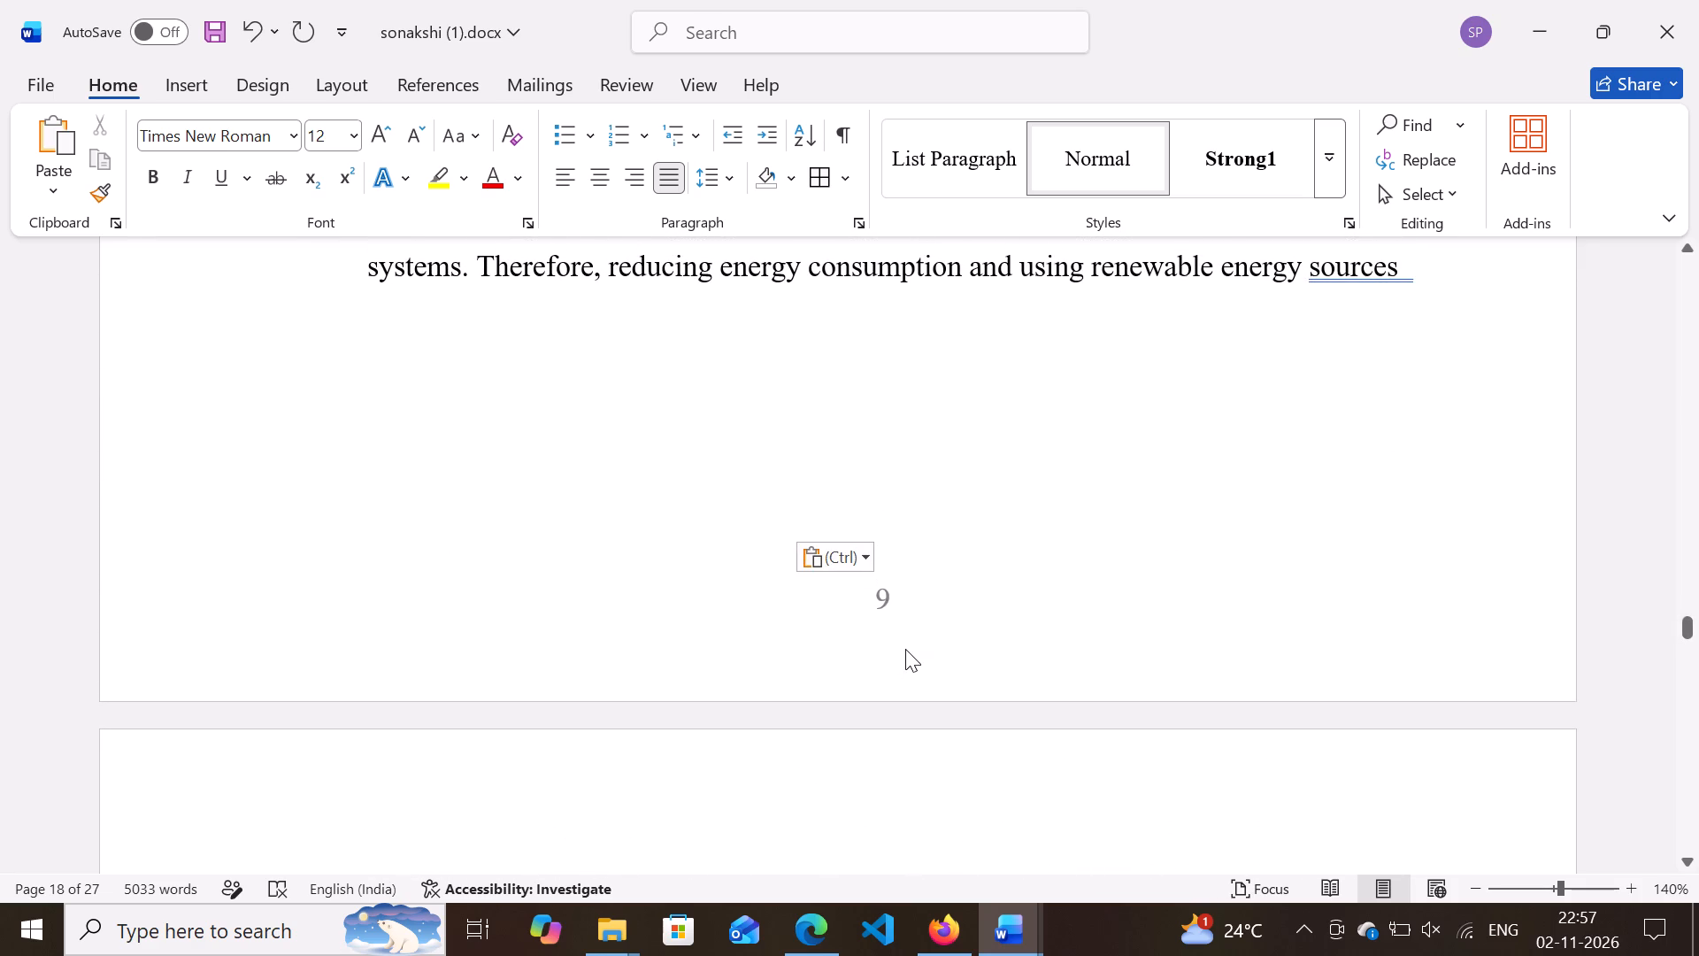
scroll(905, 649, "up", 1)
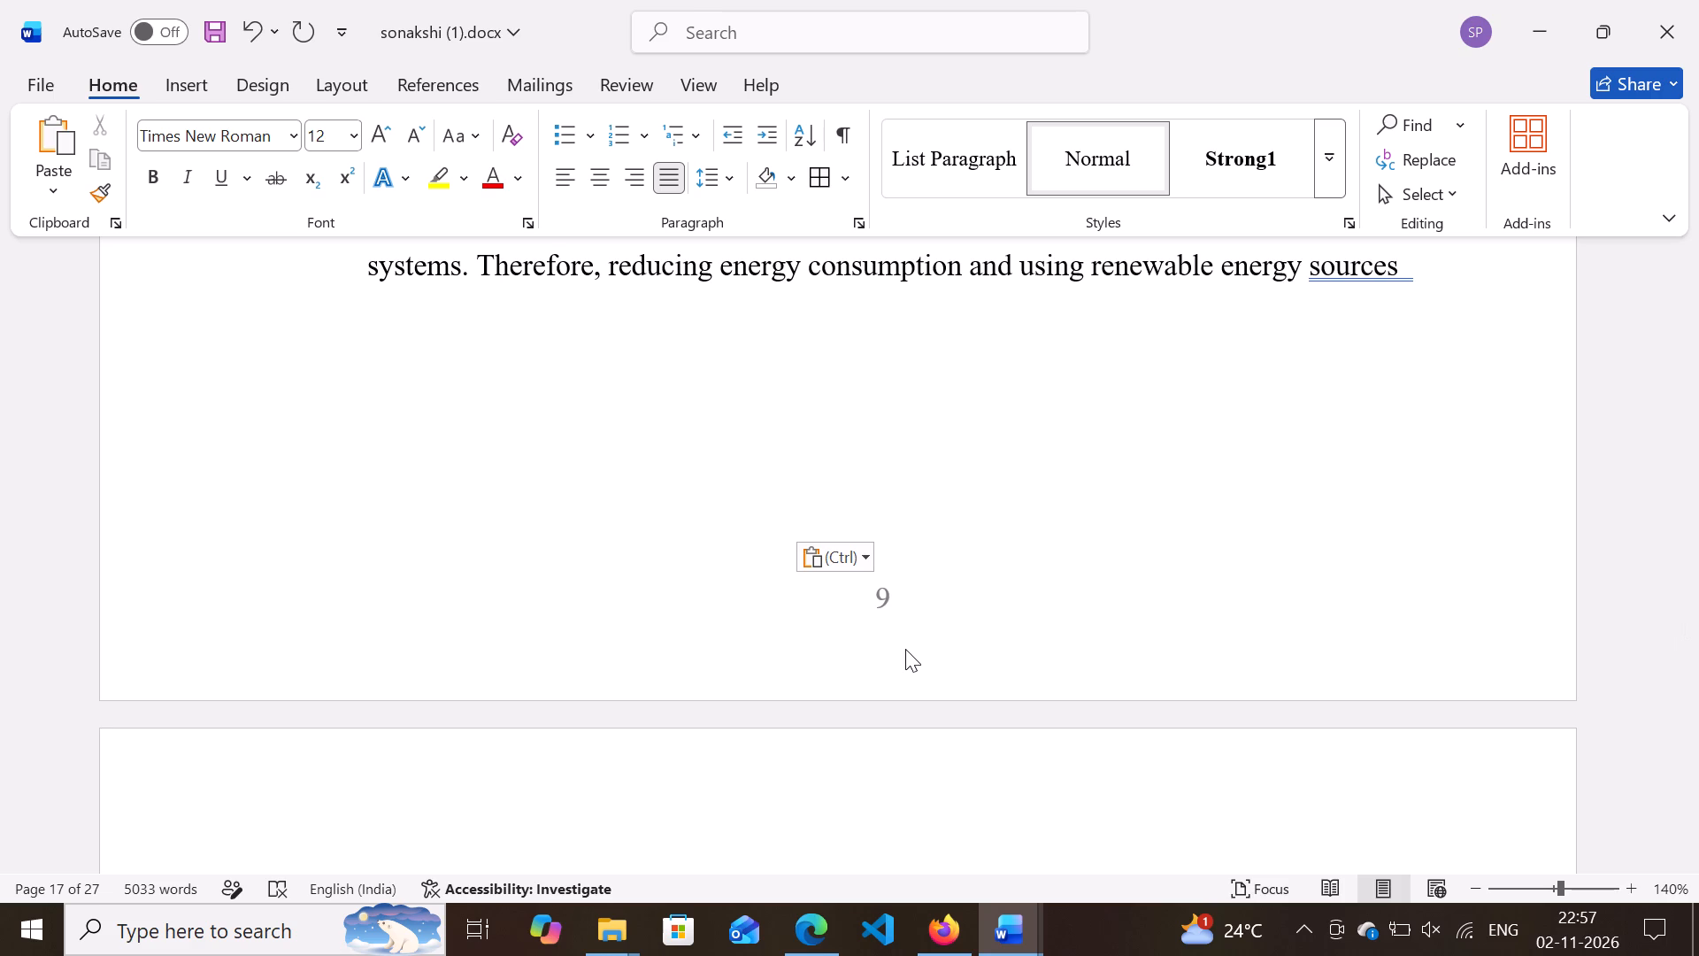
scroll(905, 649, "down", 4)
scroll(905, 649, "up", 2)
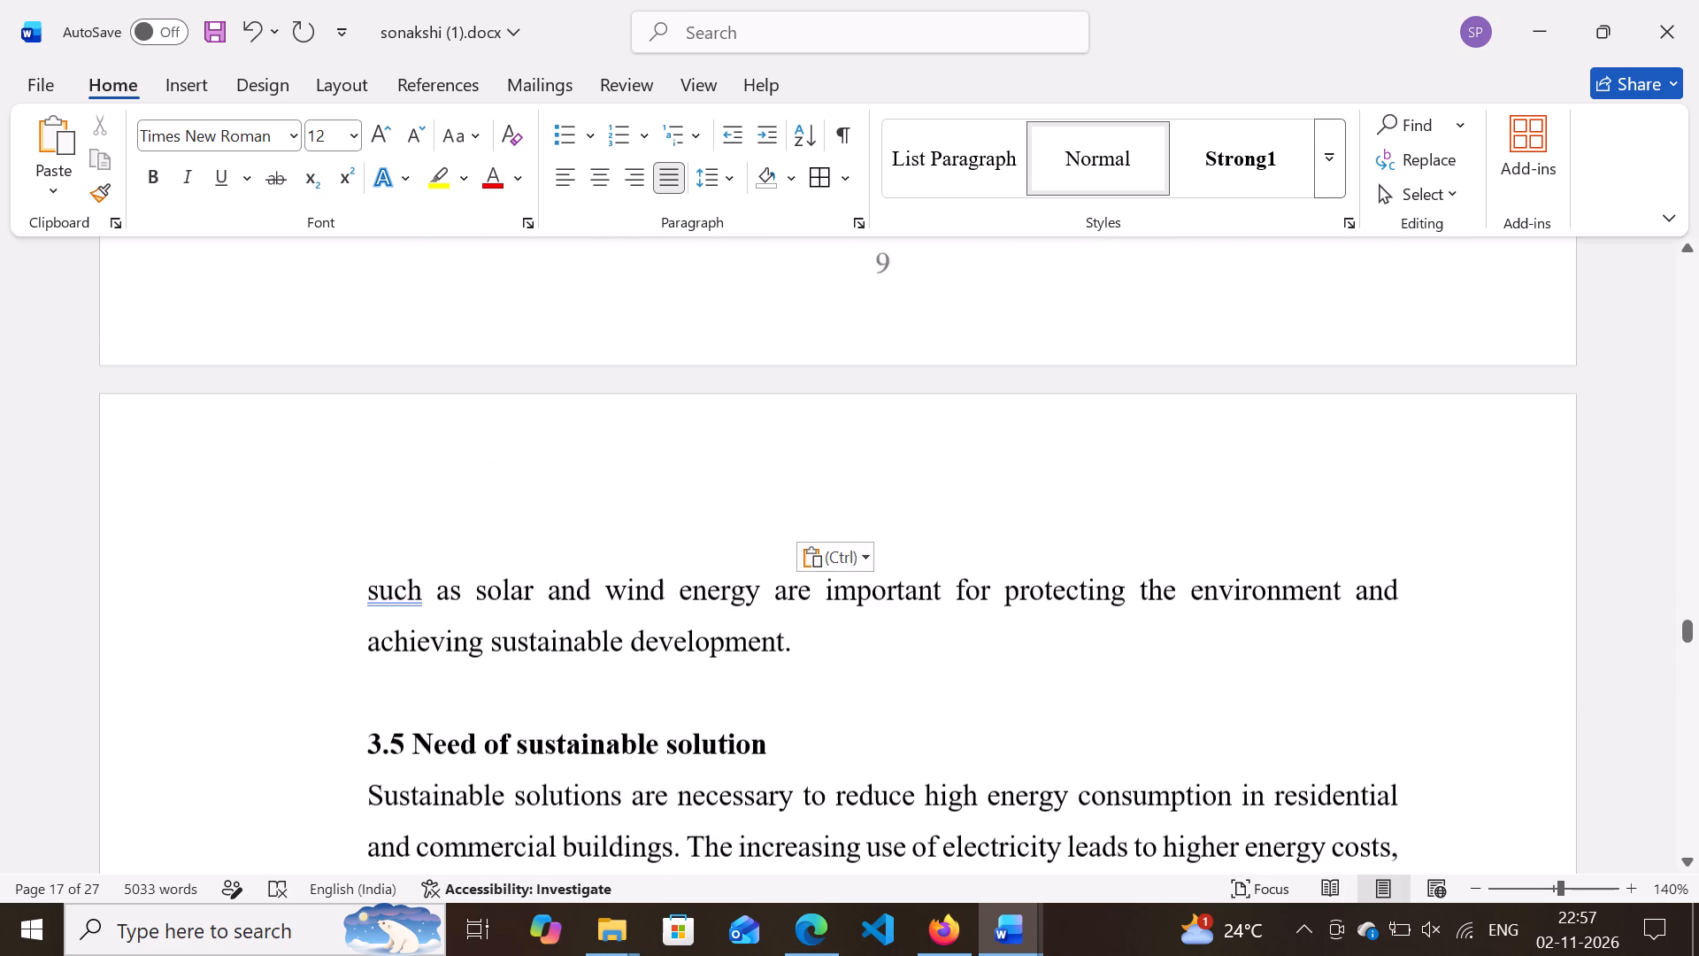
left_click(779, 659)
left_click_drag(779, 659, 472, 636)
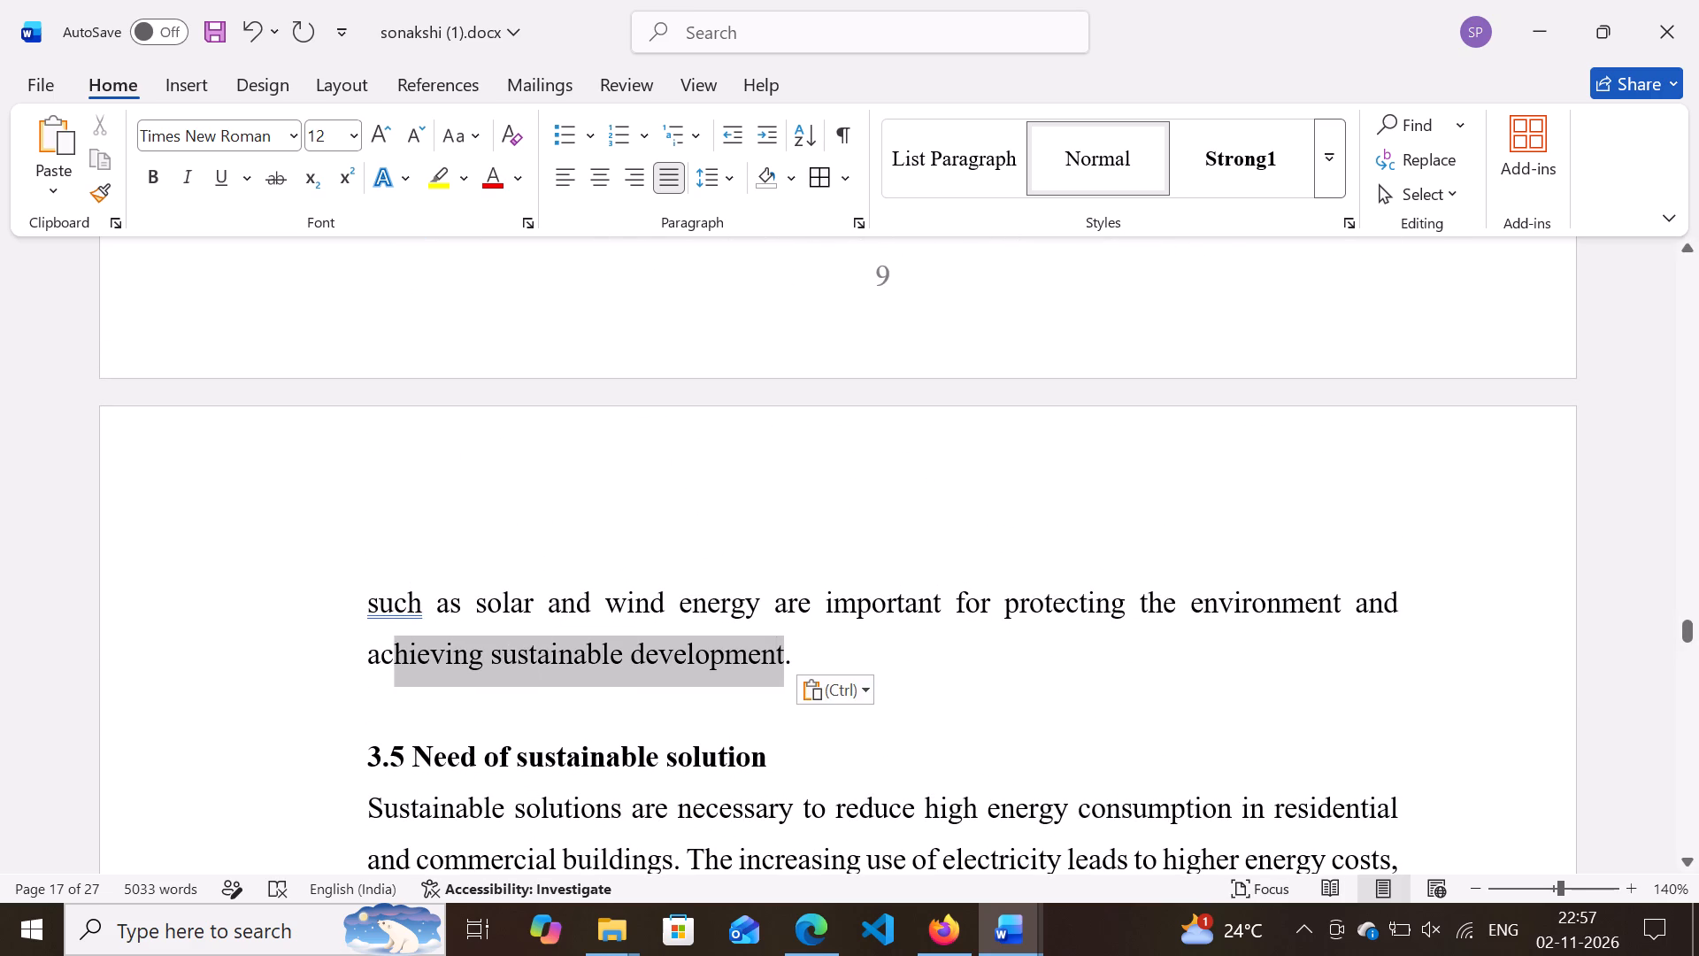
left_click_drag(472, 636, 383, 604)
key("ctrl+c")
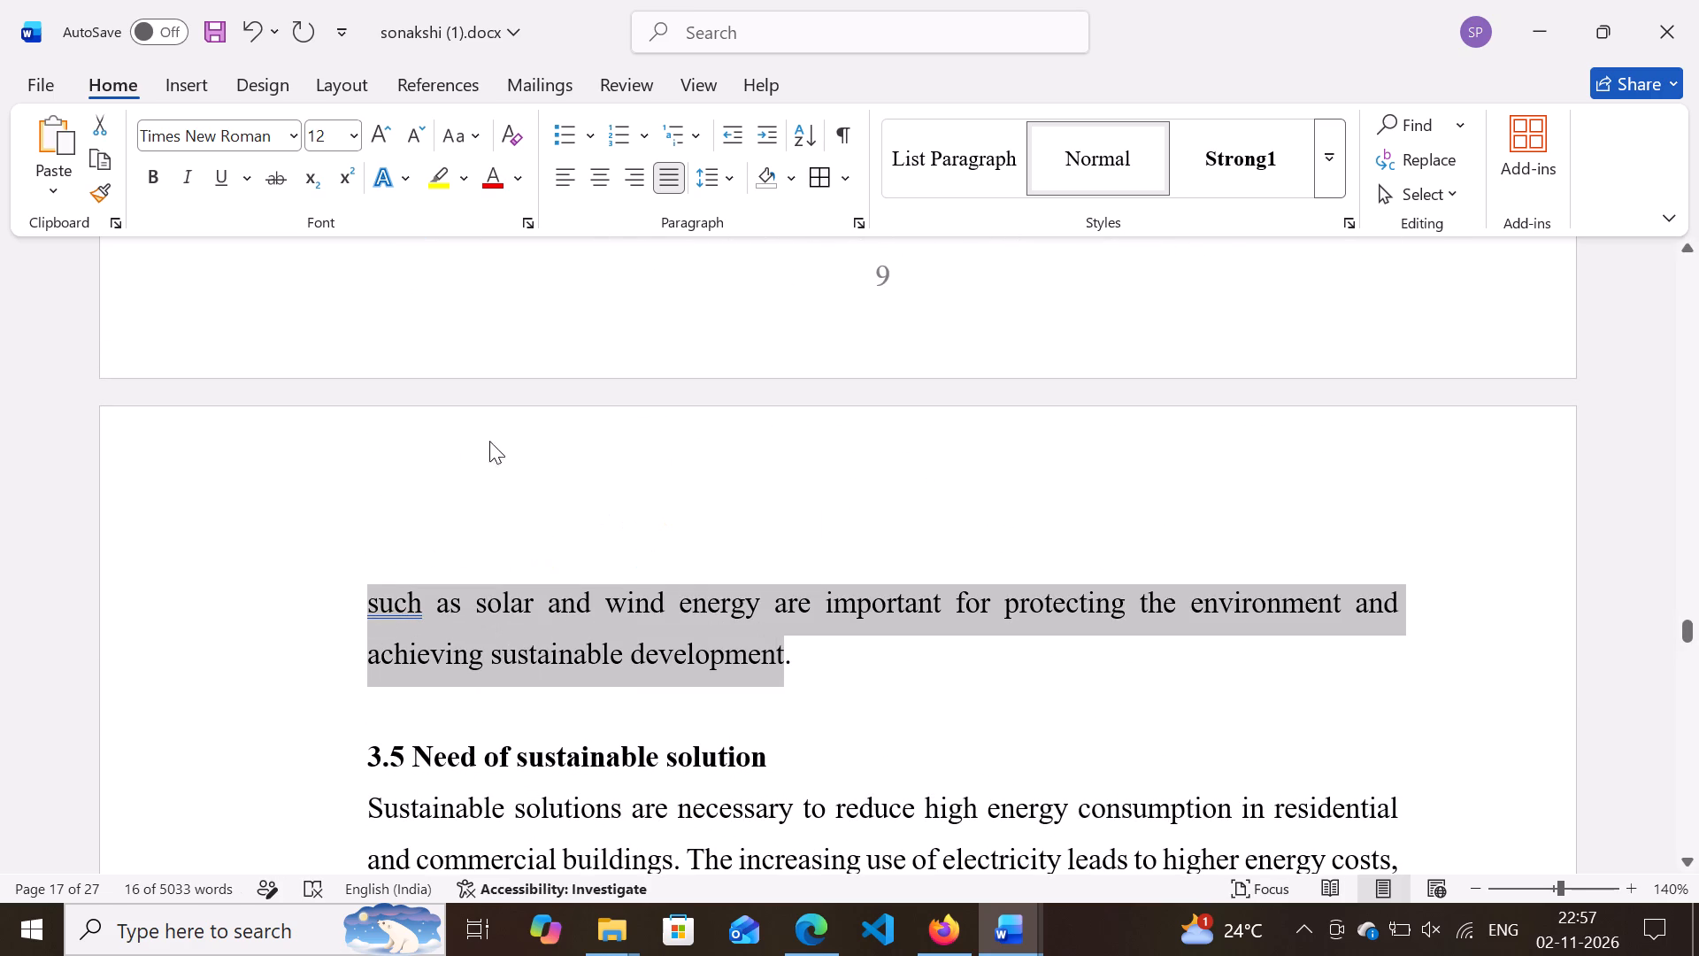
scroll(494, 436, "up", 4)
right_click(494, 436)
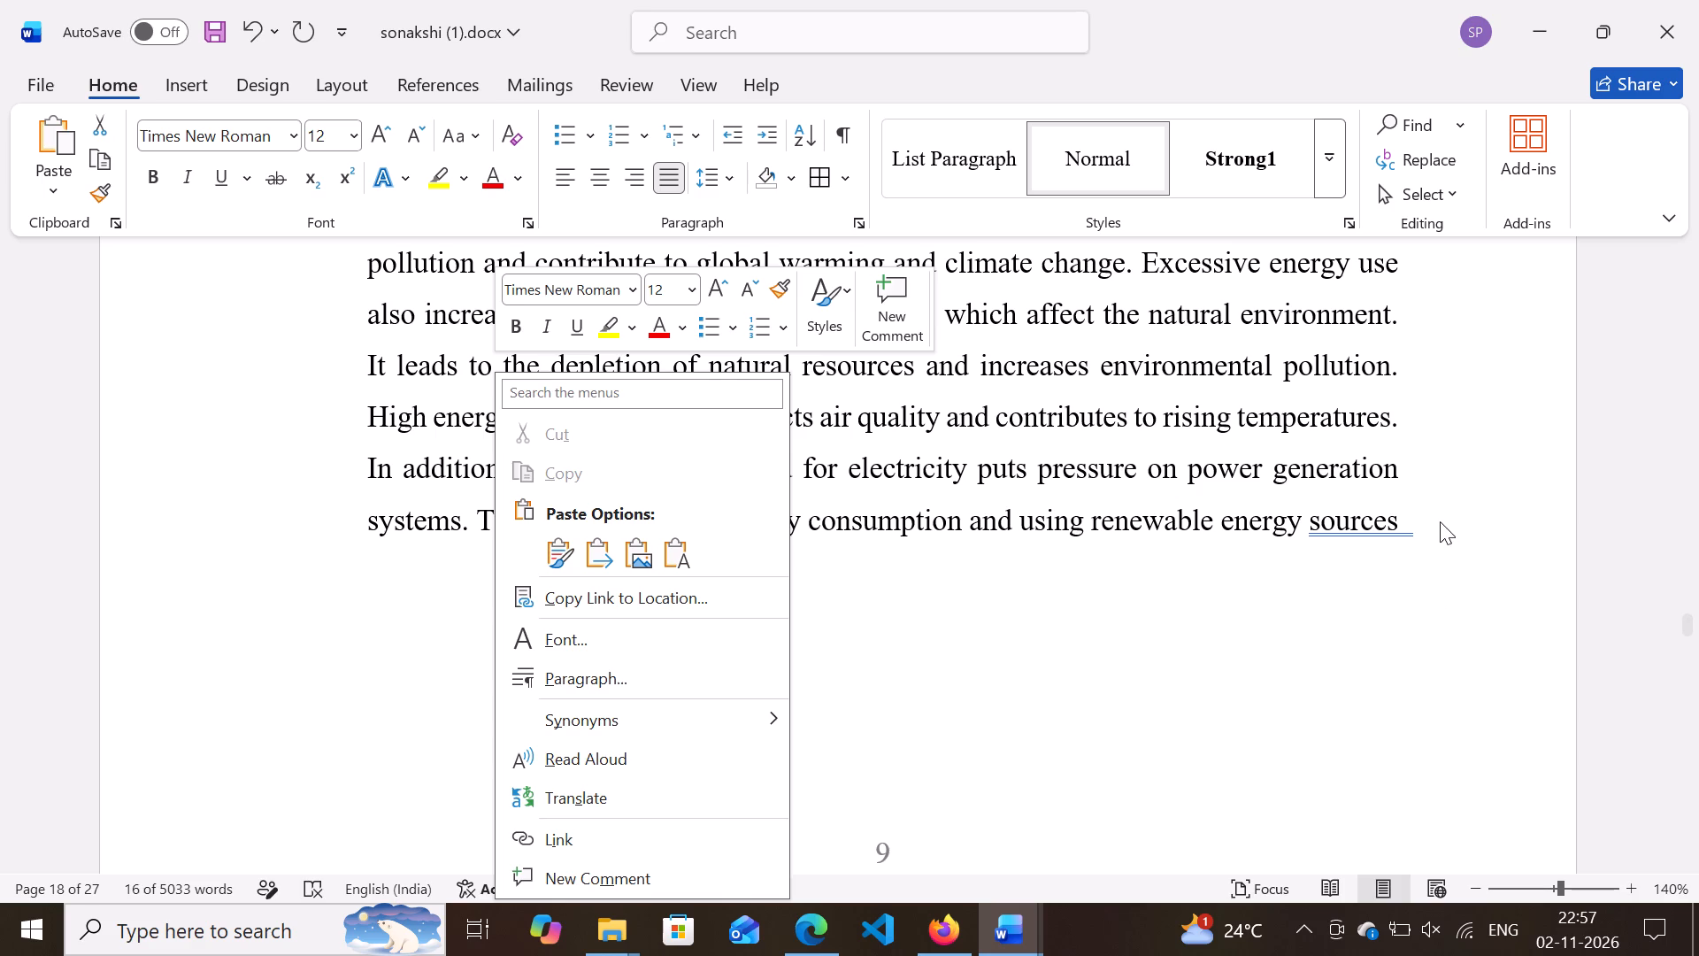
left_click(1440, 521)
left_click(1403, 522)
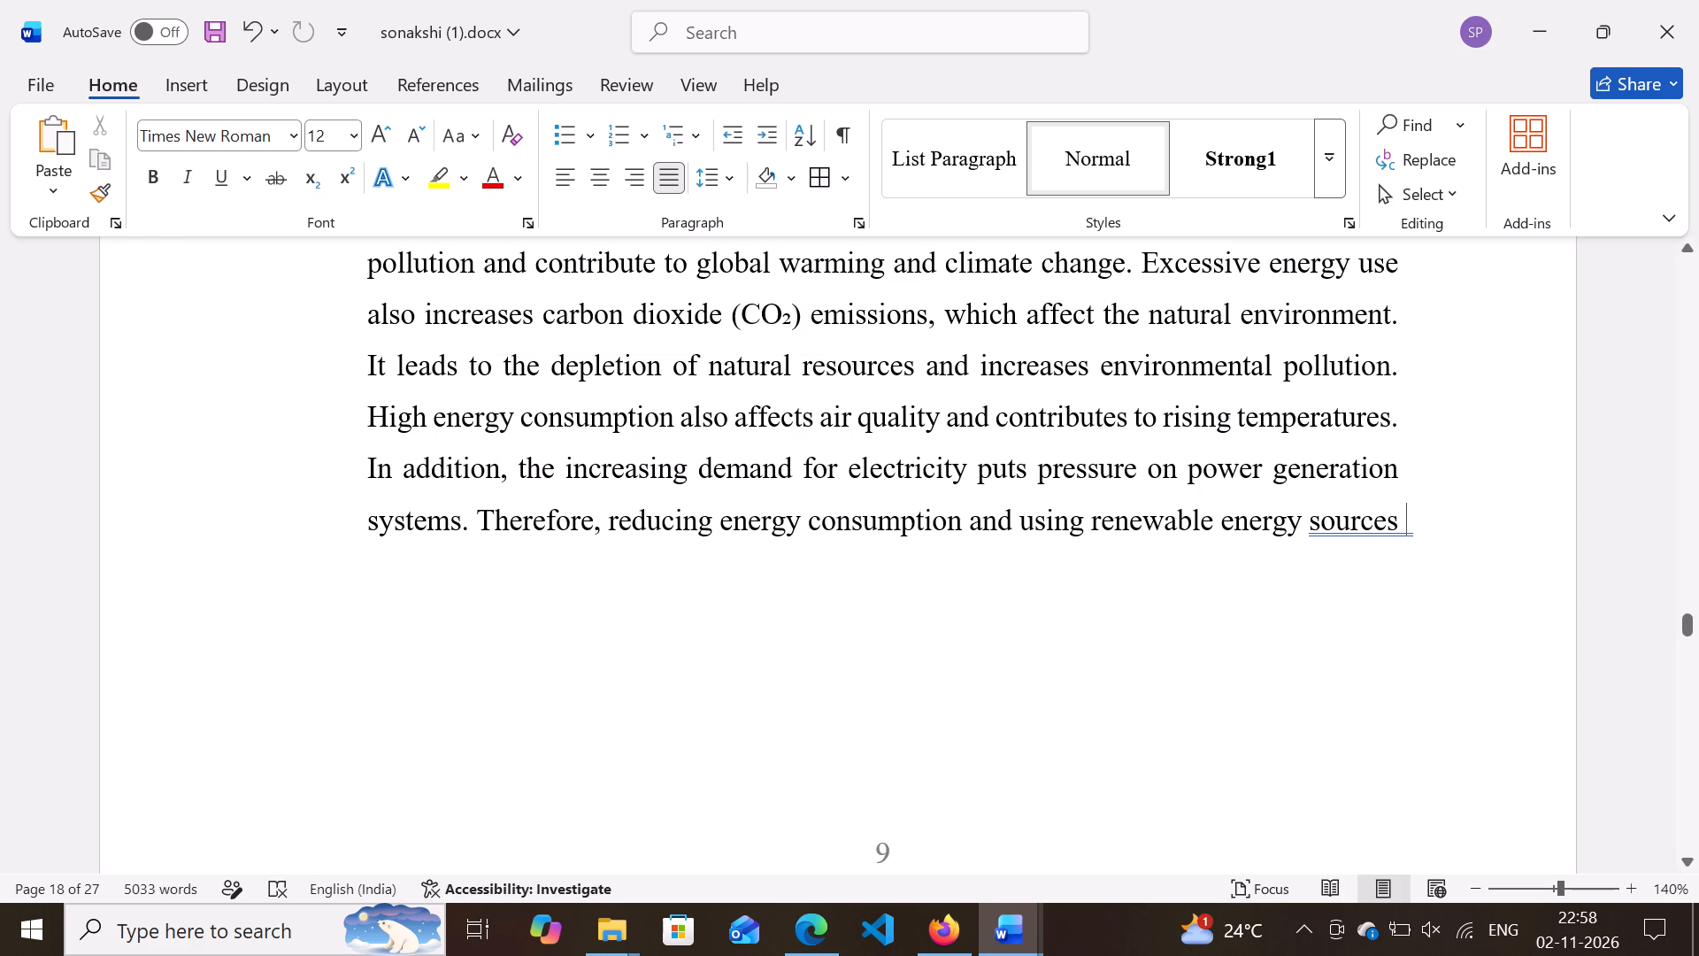
key("ctrl+v")
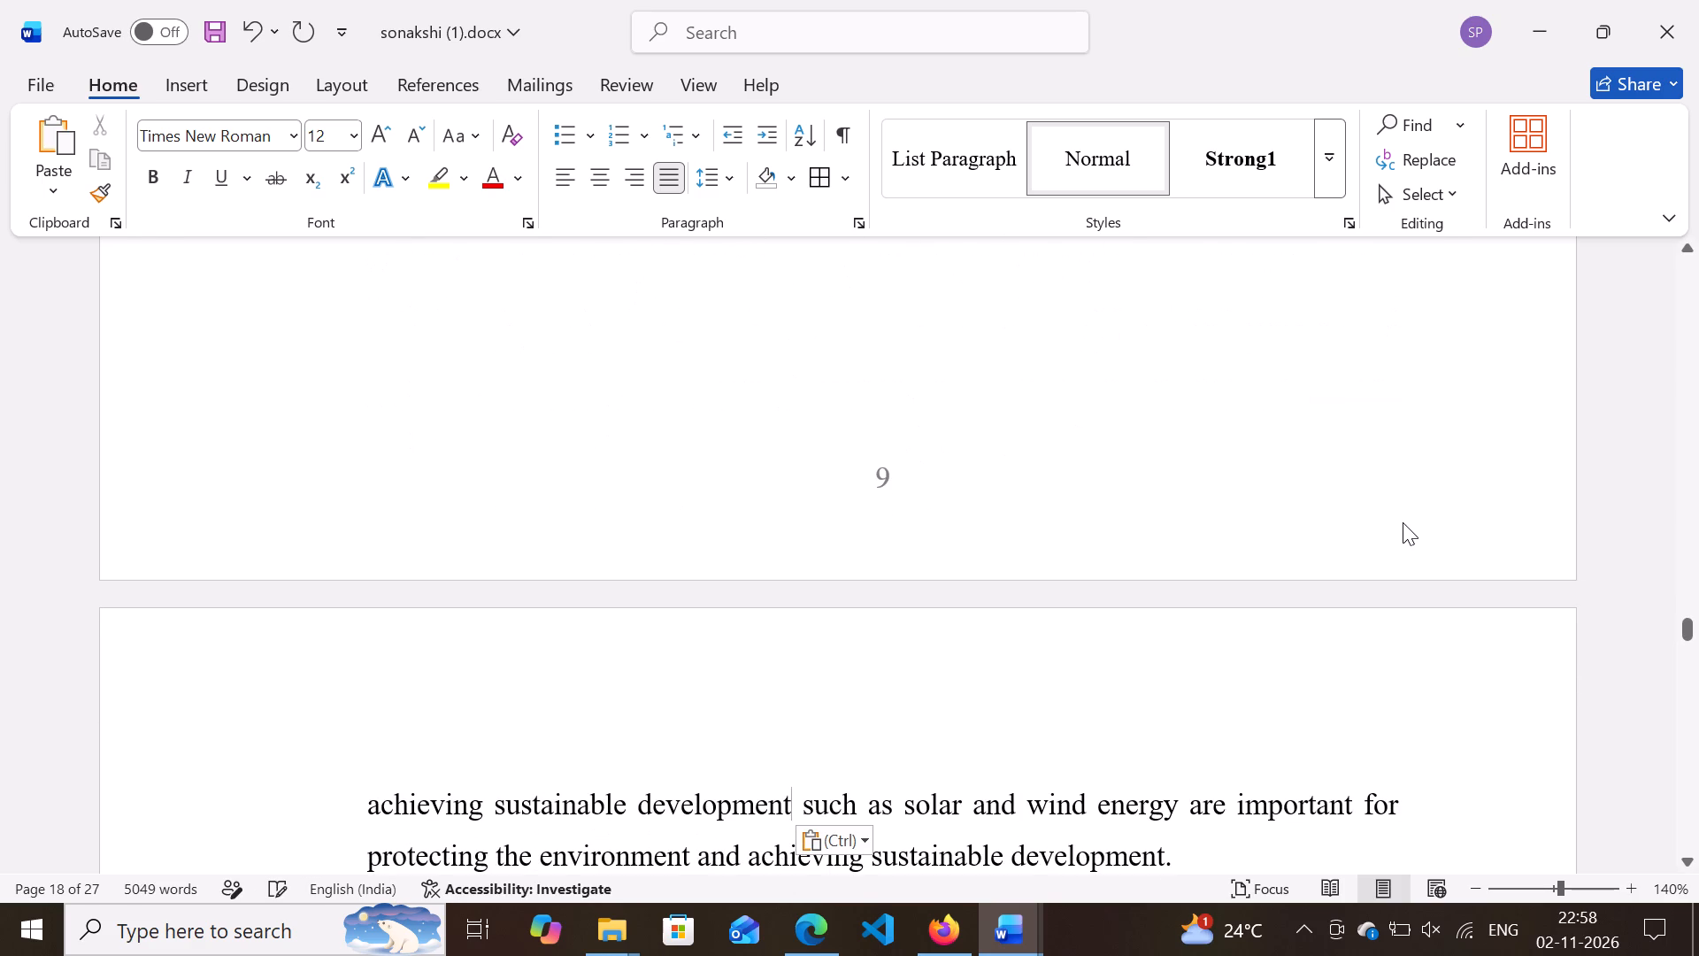
Examine the 3.4 paragraph around its page break and the layout of the following sections up to 3.8.1 Types Of Renewable Energy.
scroll(1233, 594, "down", 2)
scroll(1233, 594, "up", 5)
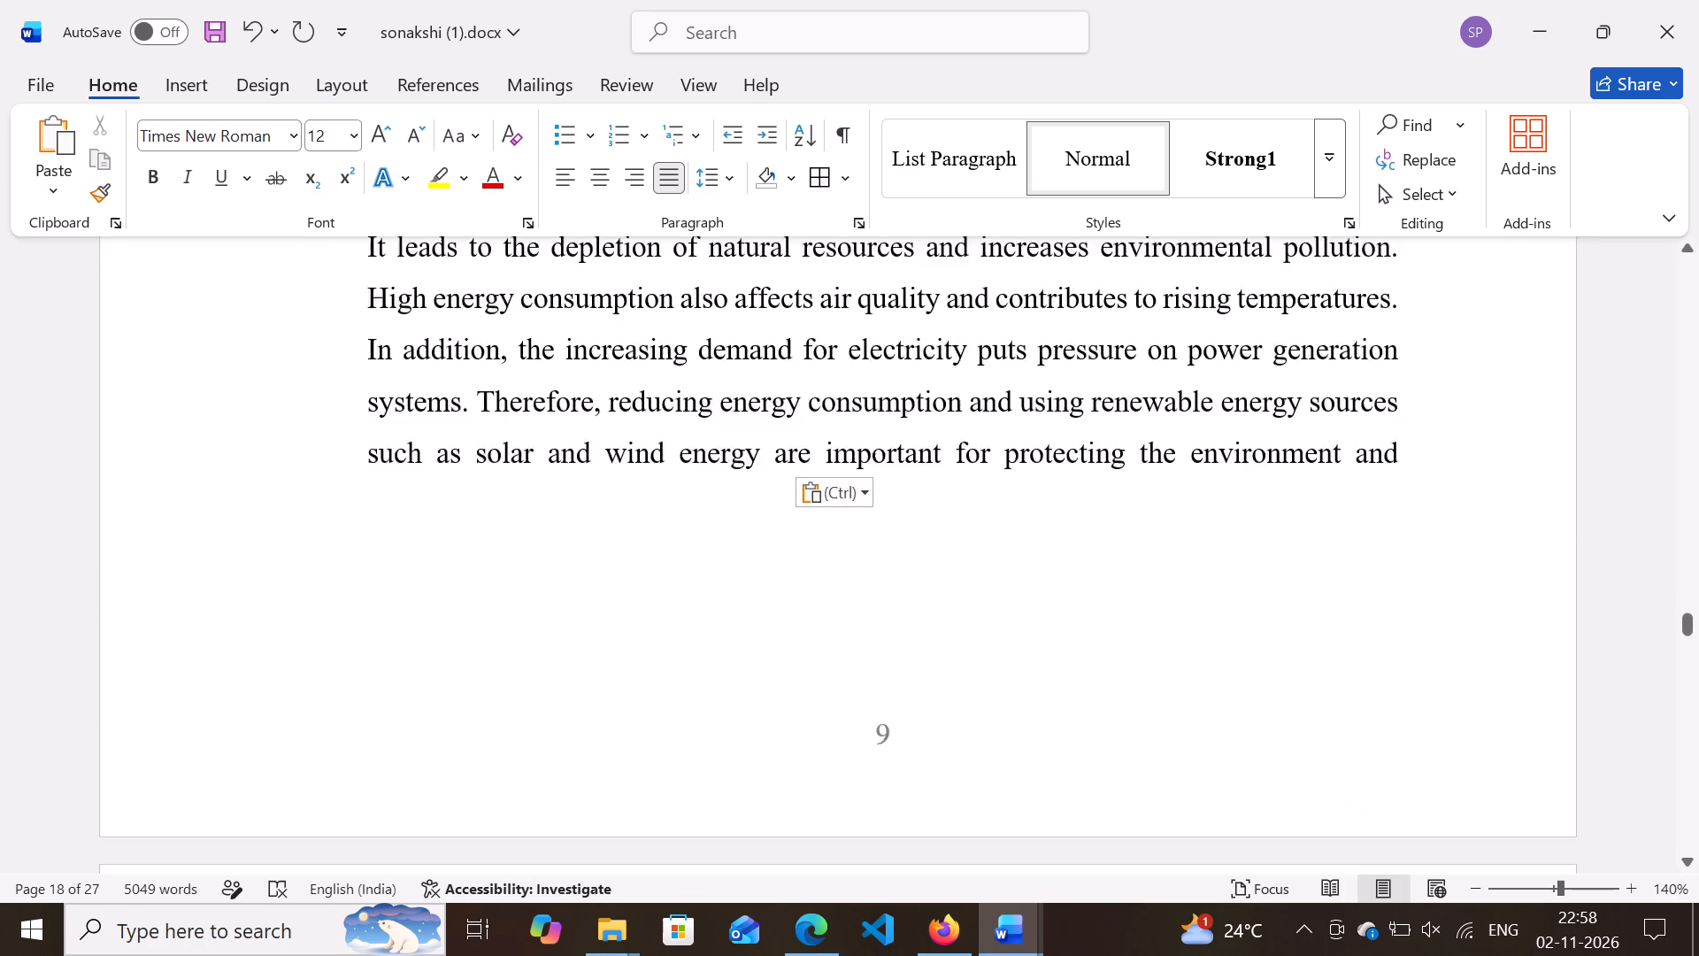
scroll(1233, 594, "down", 2)
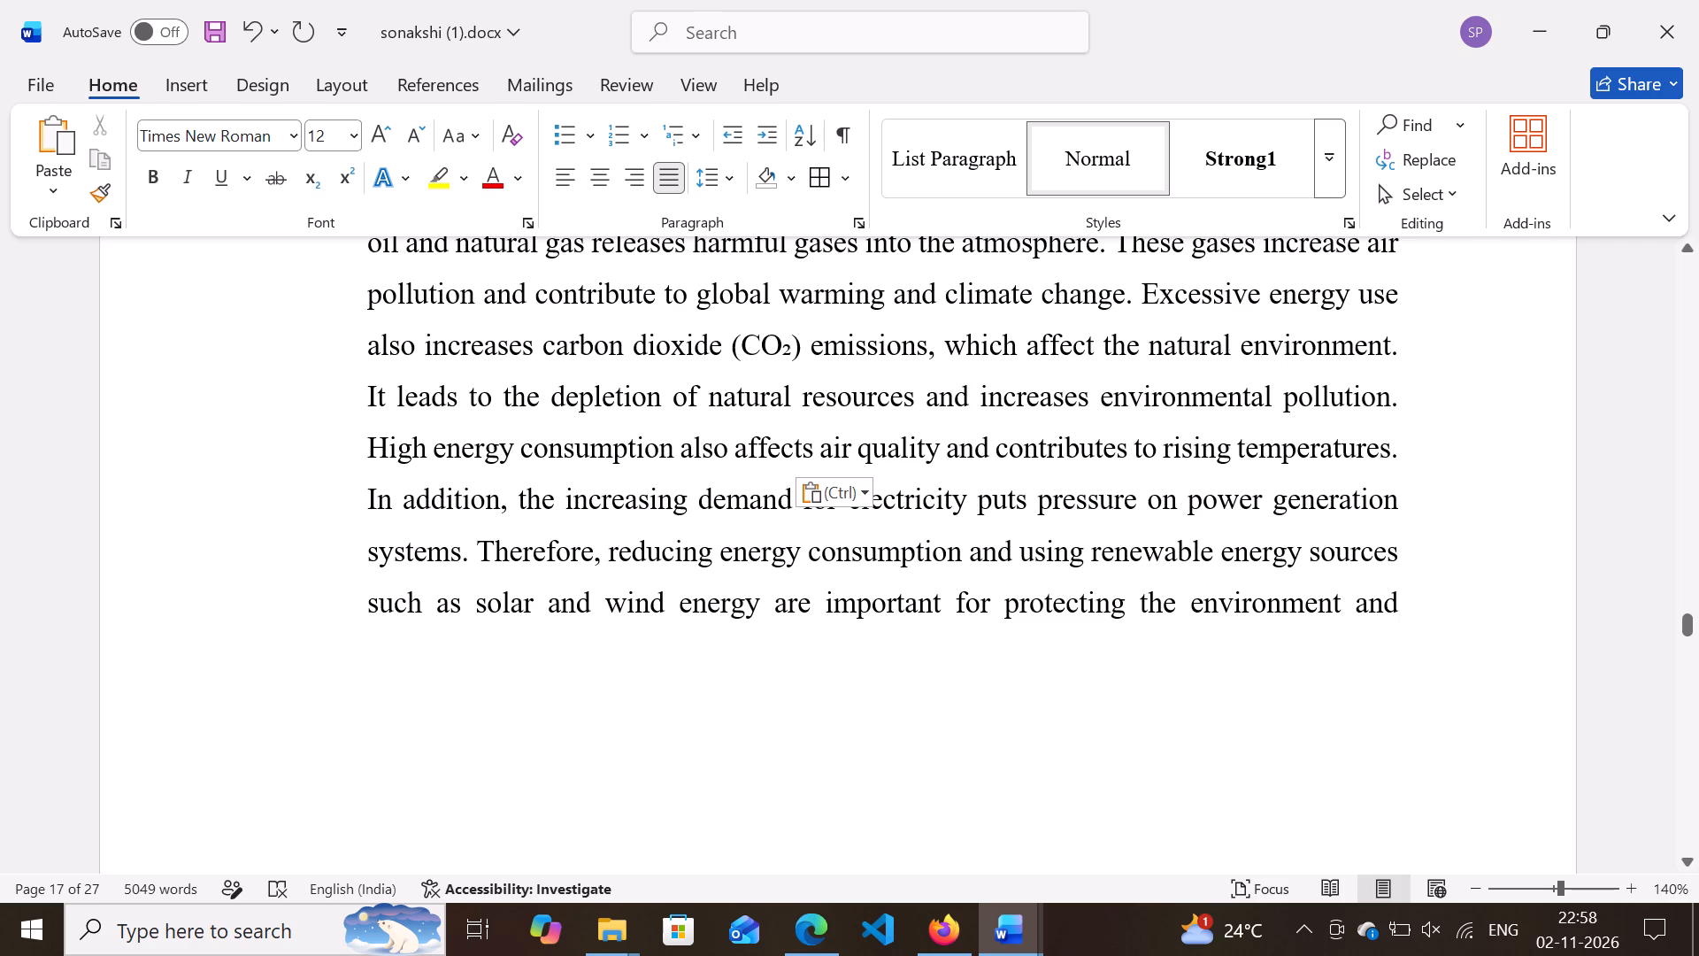
scroll(1233, 594, "down", 3)
scroll(1233, 594, "up", 1)
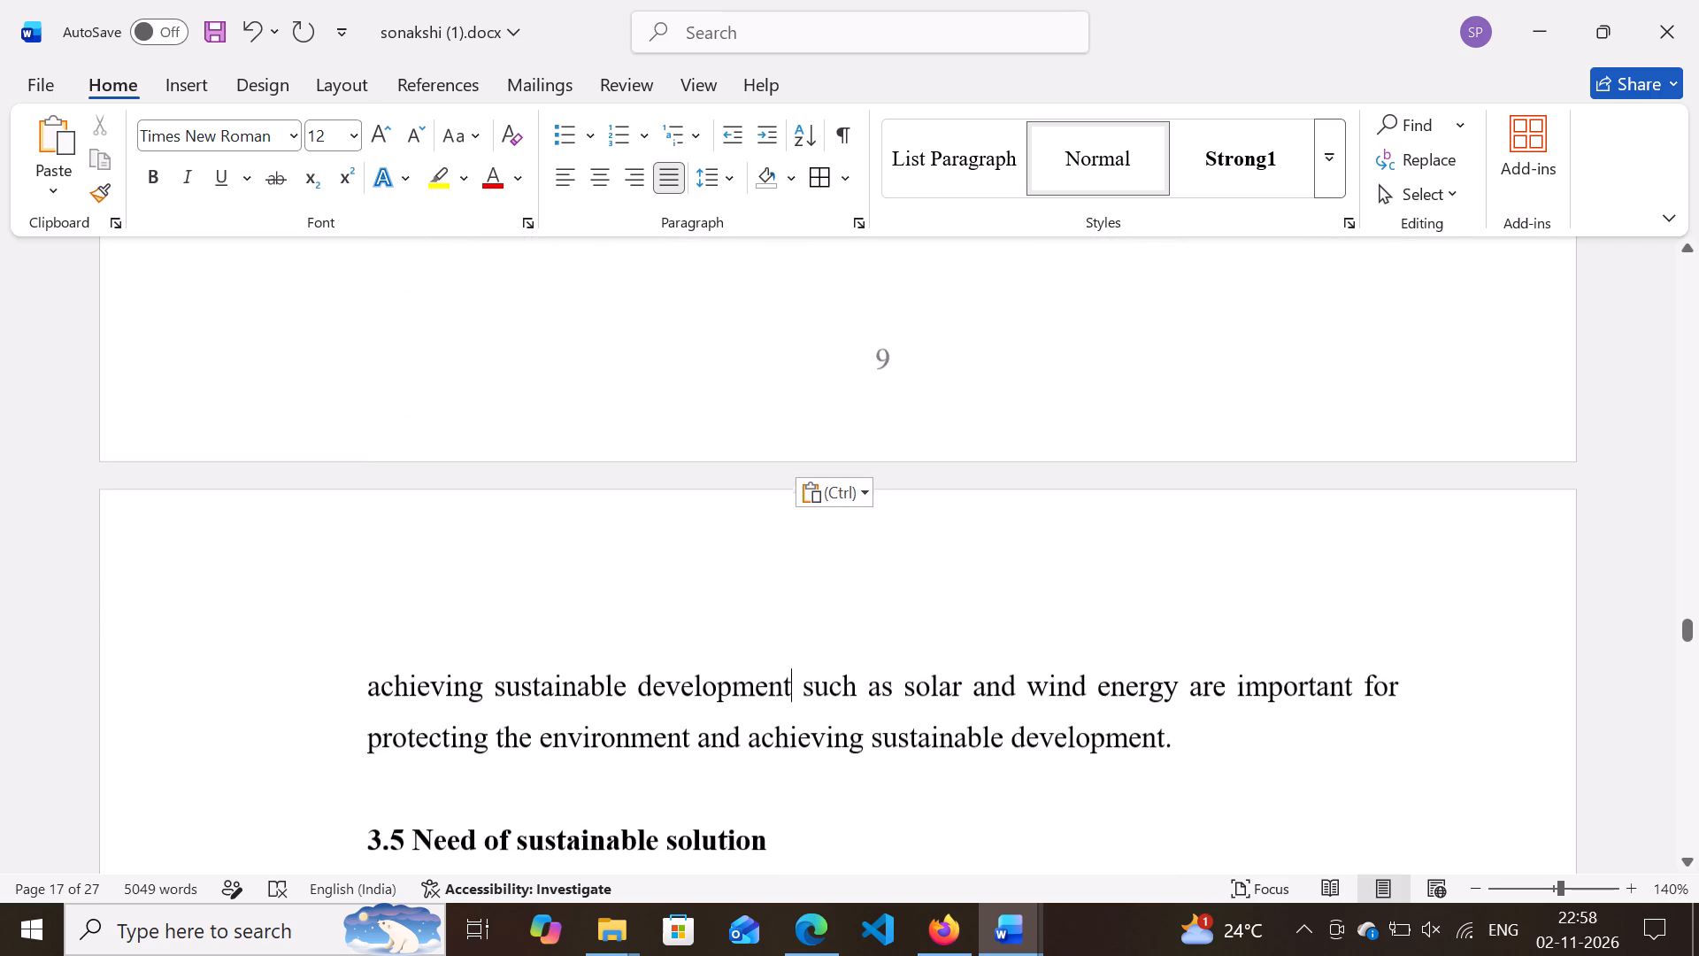
scroll(1233, 594, "up", 4)
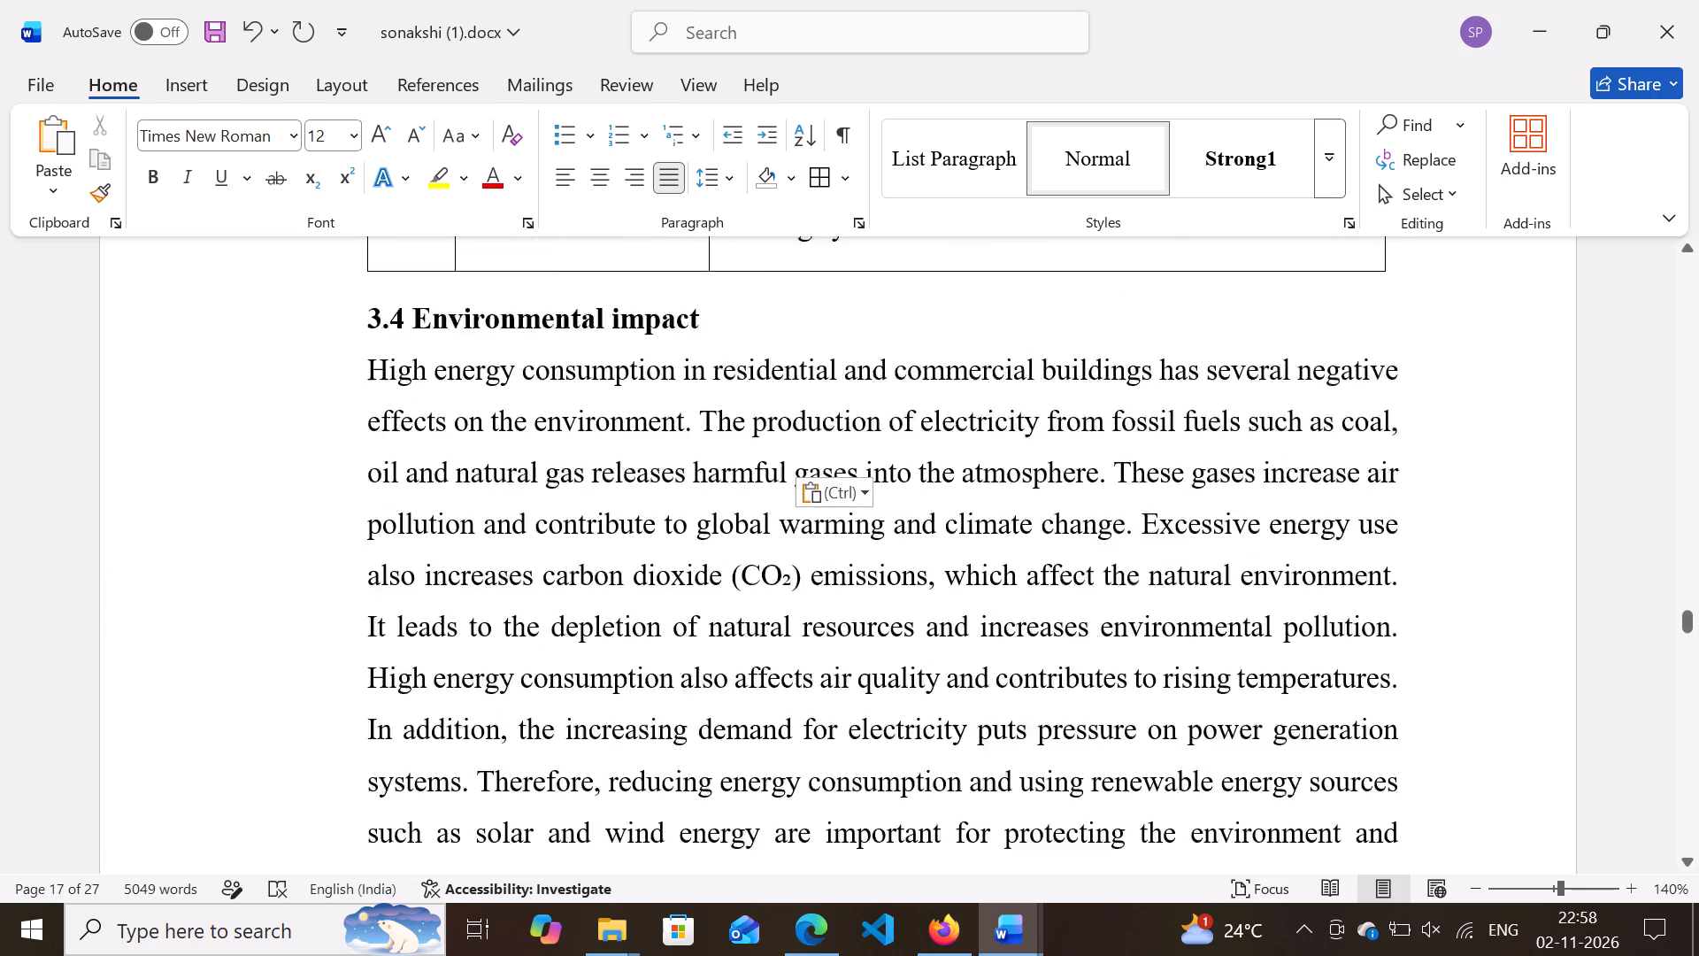
scroll(1233, 594, "up", 2)
scroll(1233, 598, "down", 14)
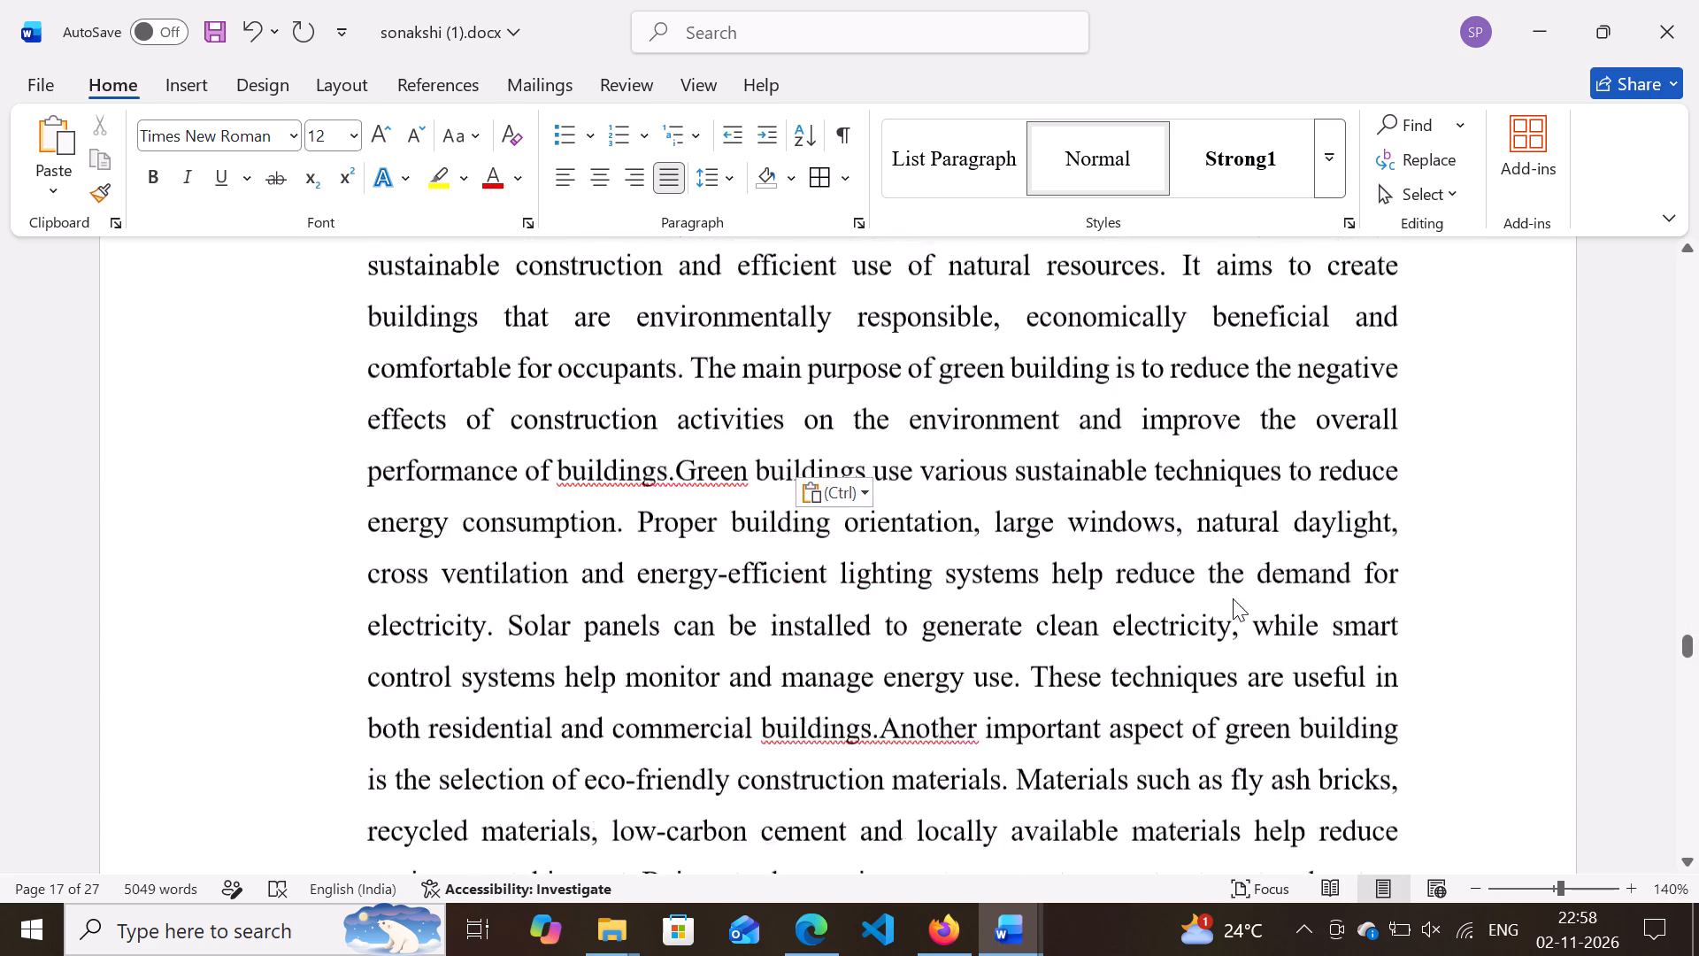
scroll(1233, 598, "down", 20)
scroll(1233, 598, "down", 3)
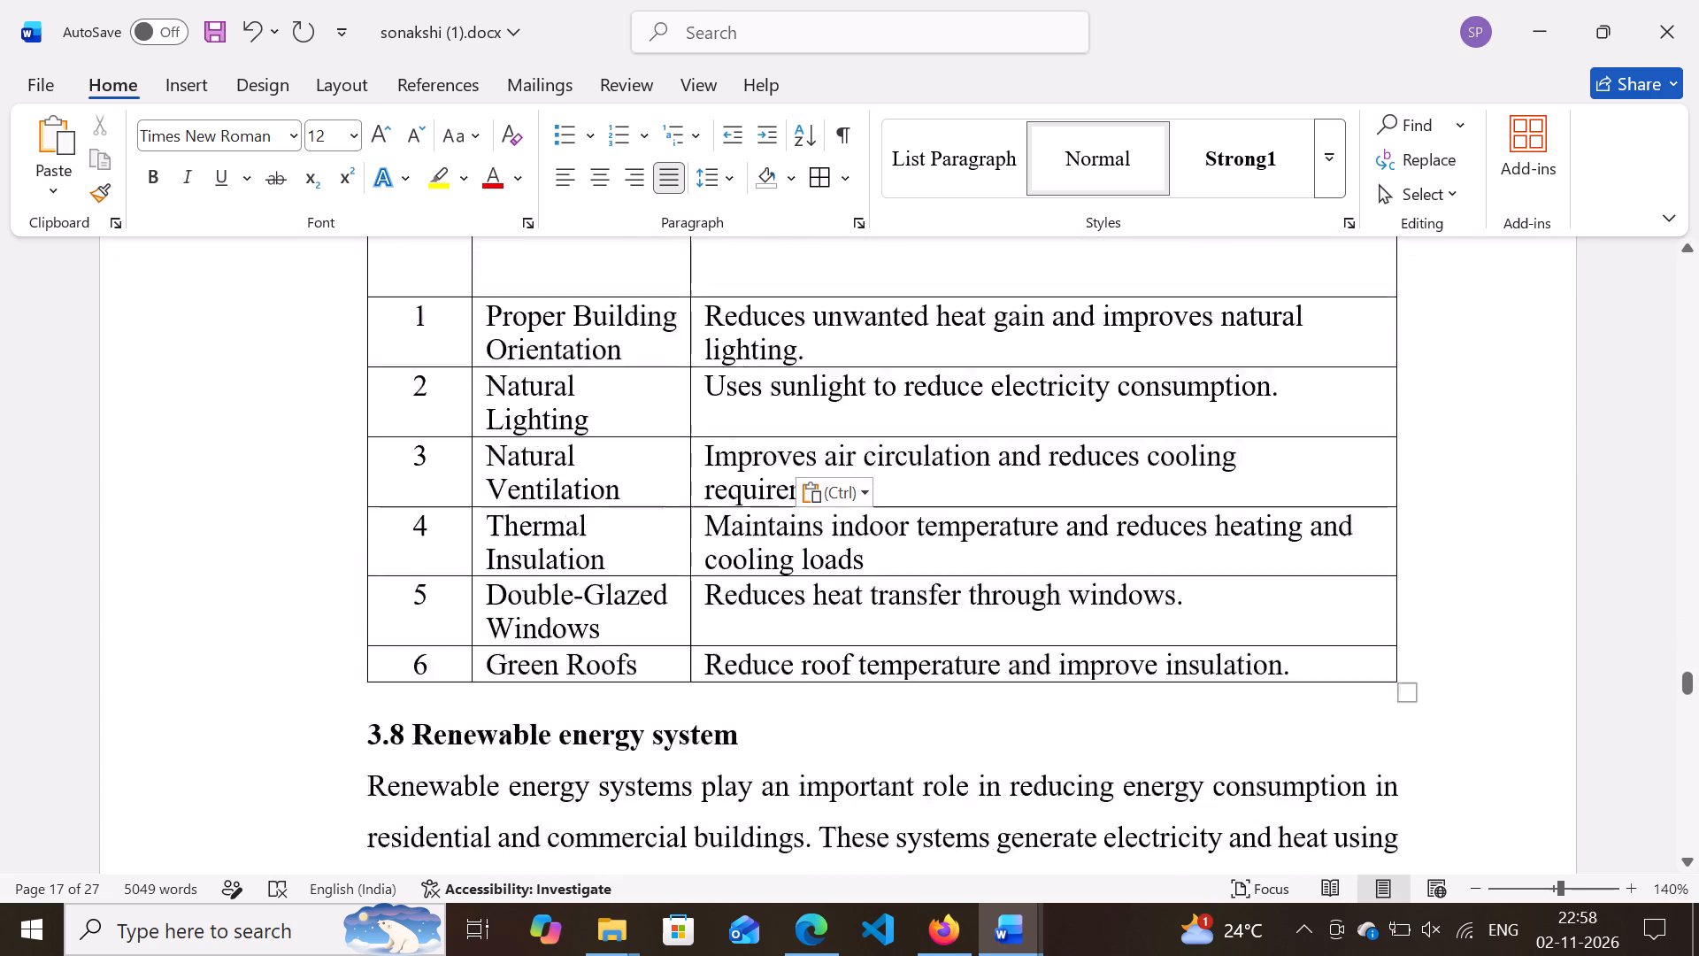
scroll(1233, 598, "down", 9)
scroll(1233, 598, "up", 7)
scroll(1233, 598, "down", 1)
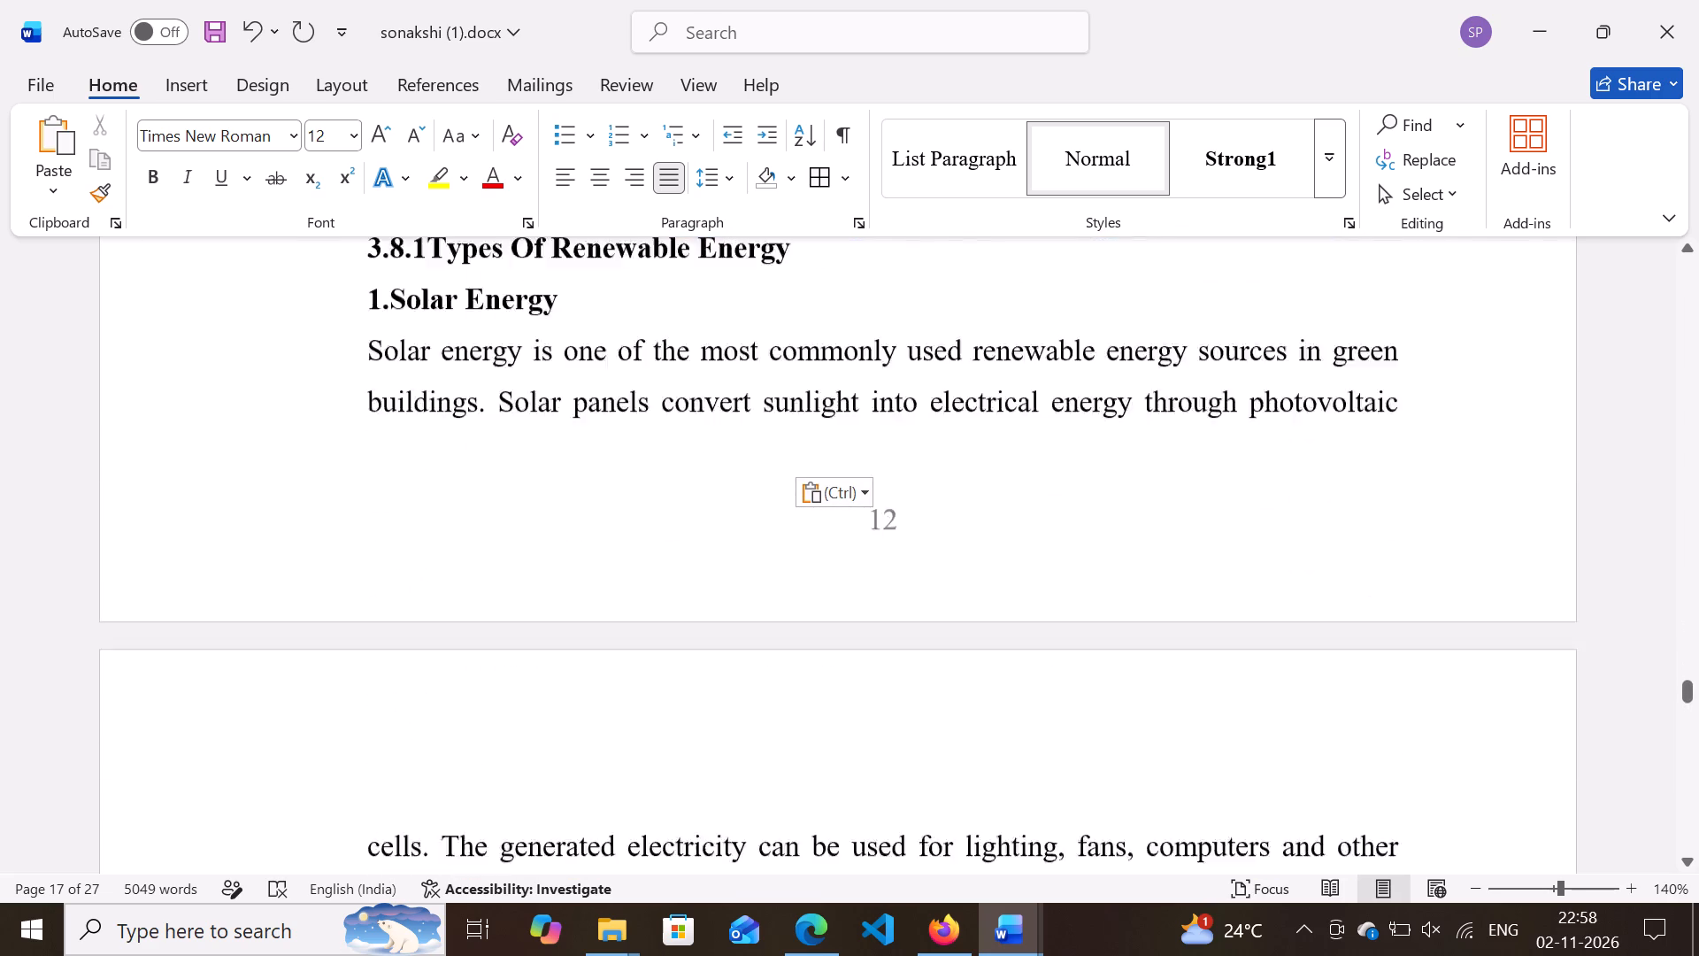
scroll(1233, 598, "down", 1)
scroll(1233, 598, "up", 5)
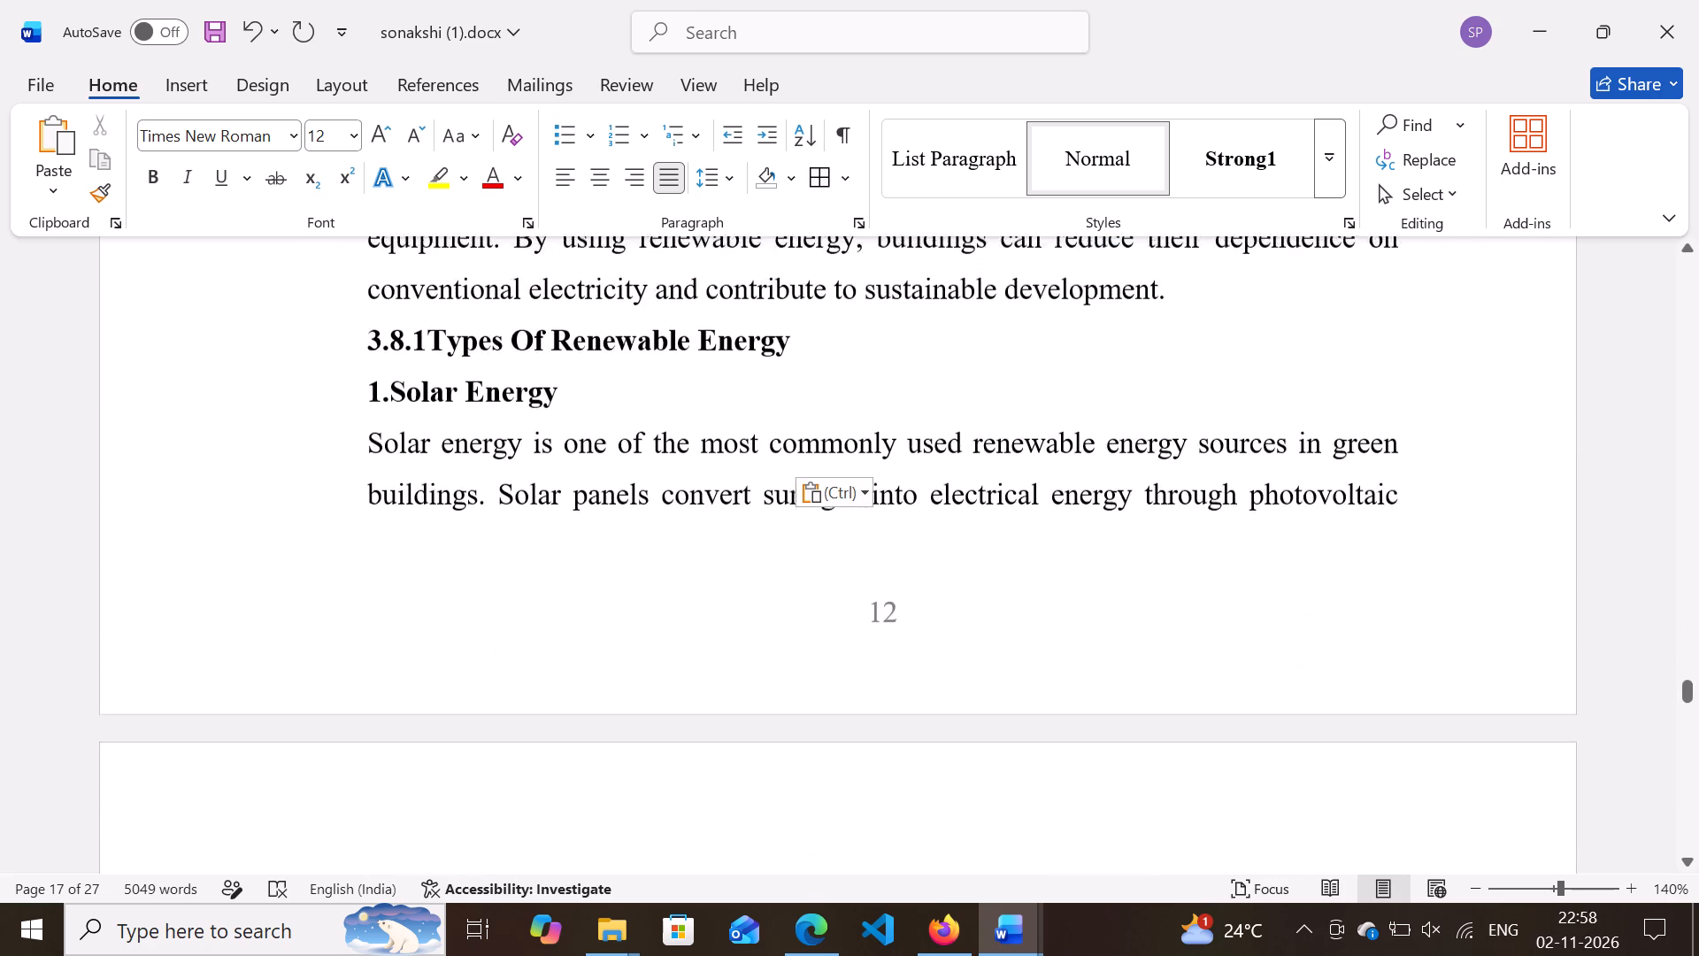
scroll(1233, 598, "up", 15)
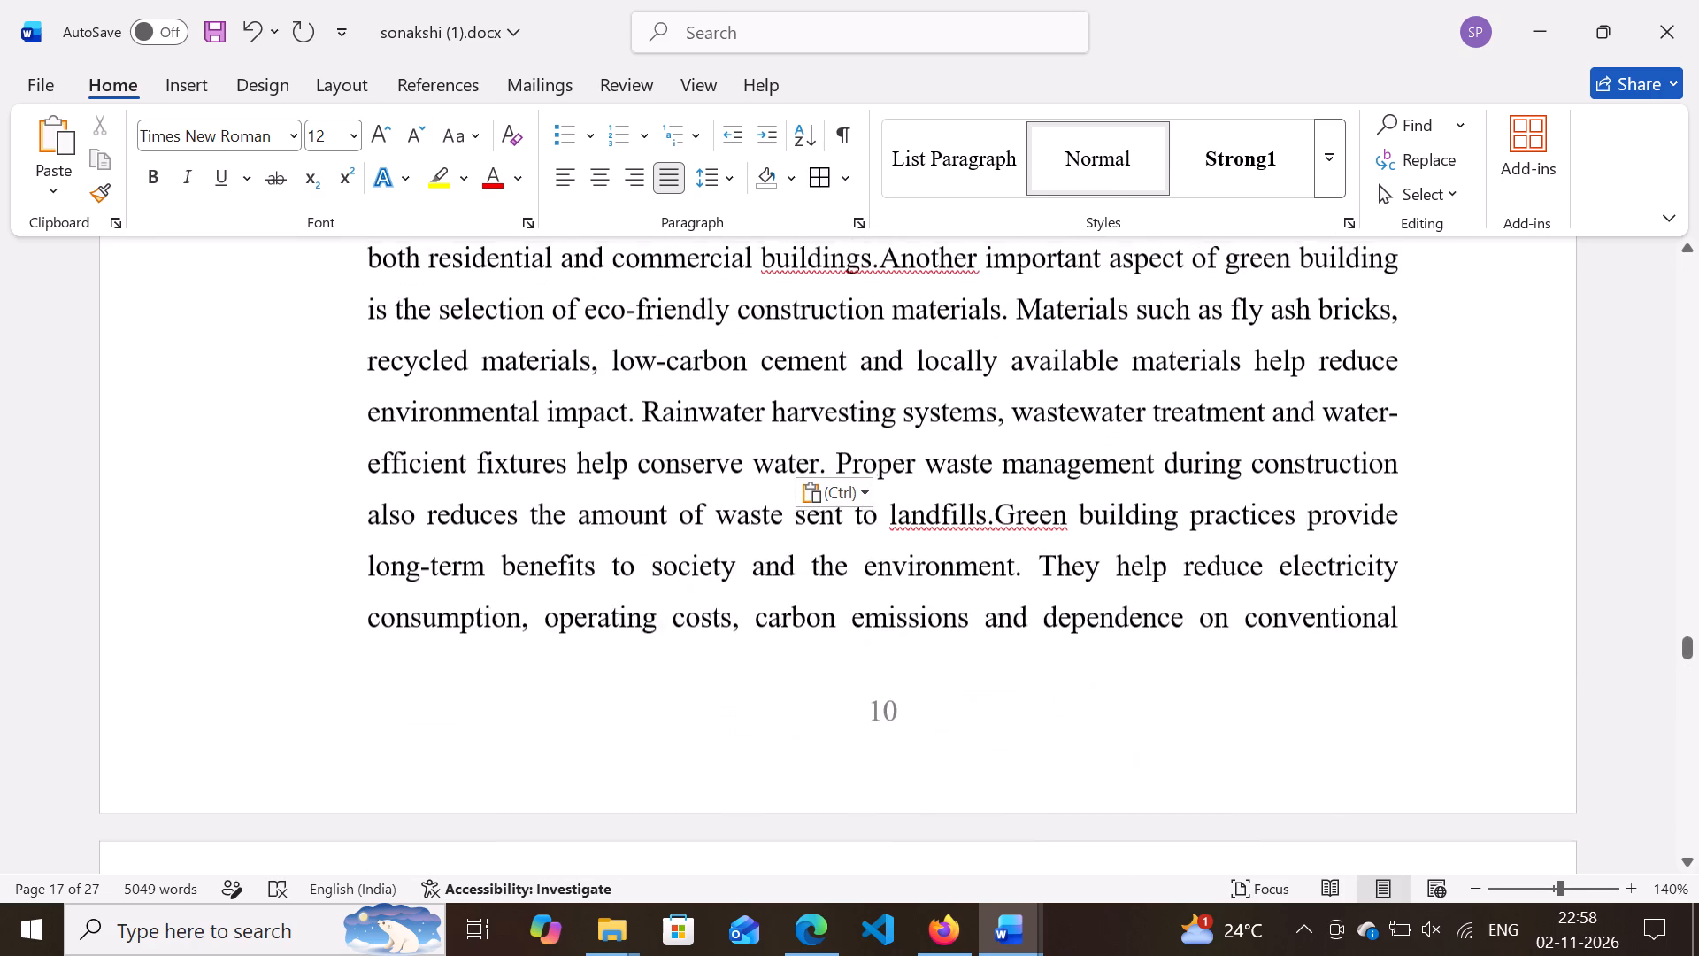
Examine how the 3.4 Environmental impact paragraph flows from page 9 onto the page with section 3.5.
scroll(1233, 598, "up", 12)
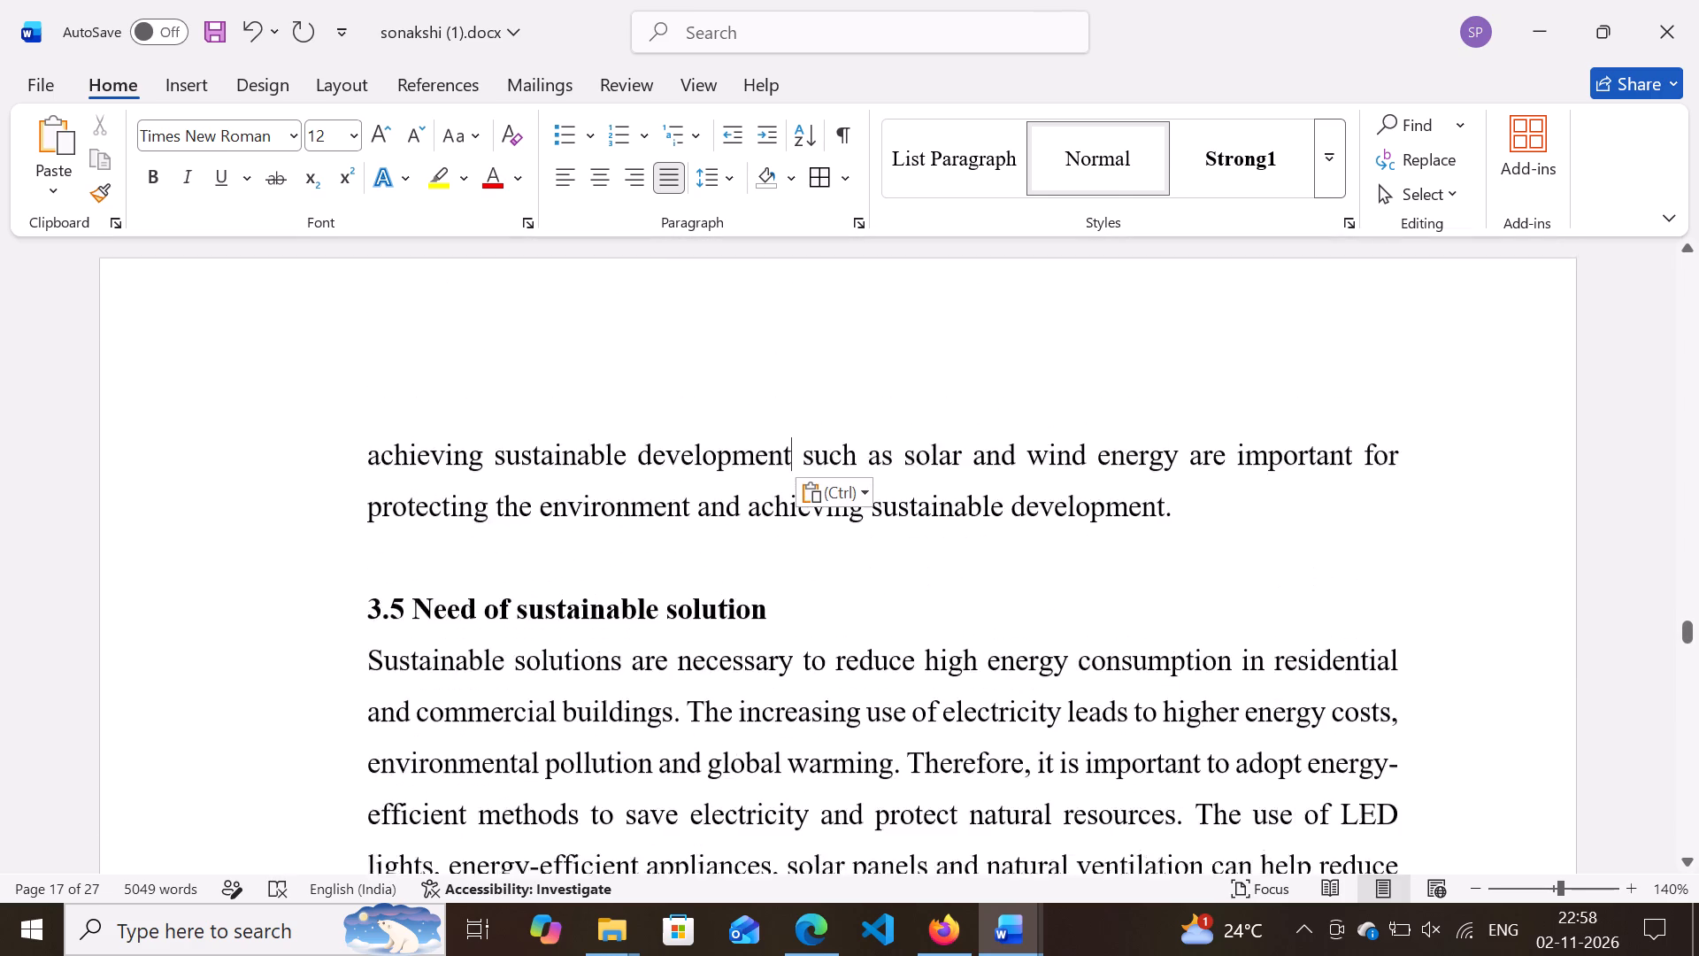
scroll(1233, 598, "up", 5)
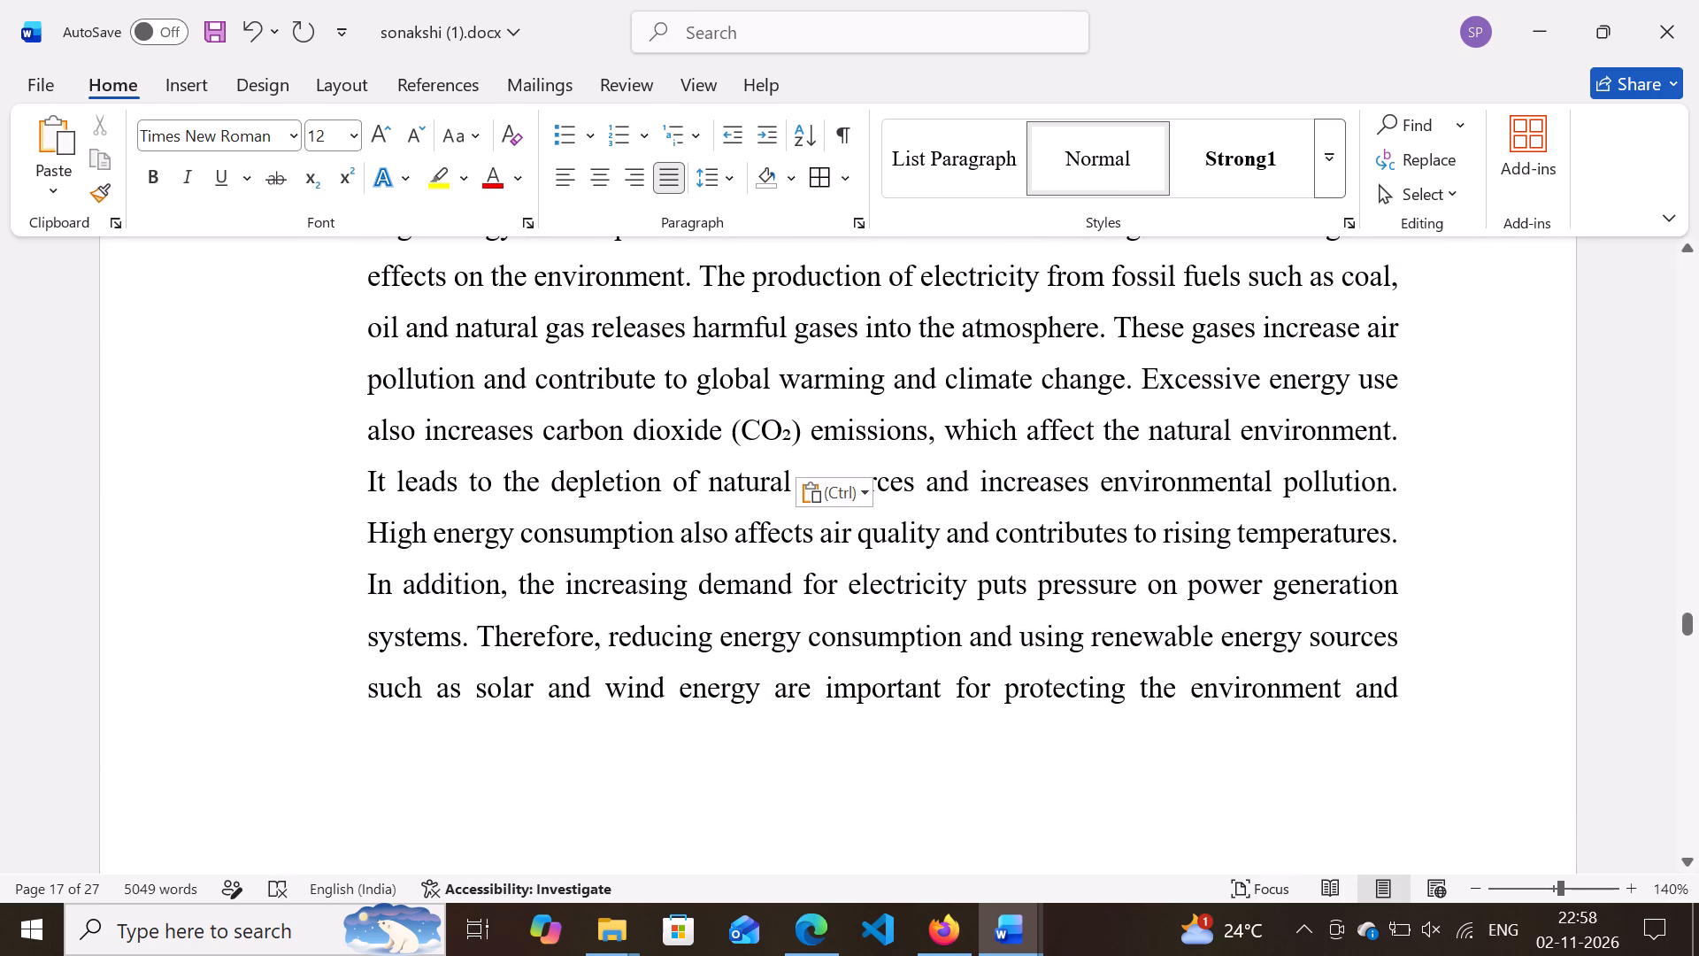
scroll(1127, 580, "down", 6)
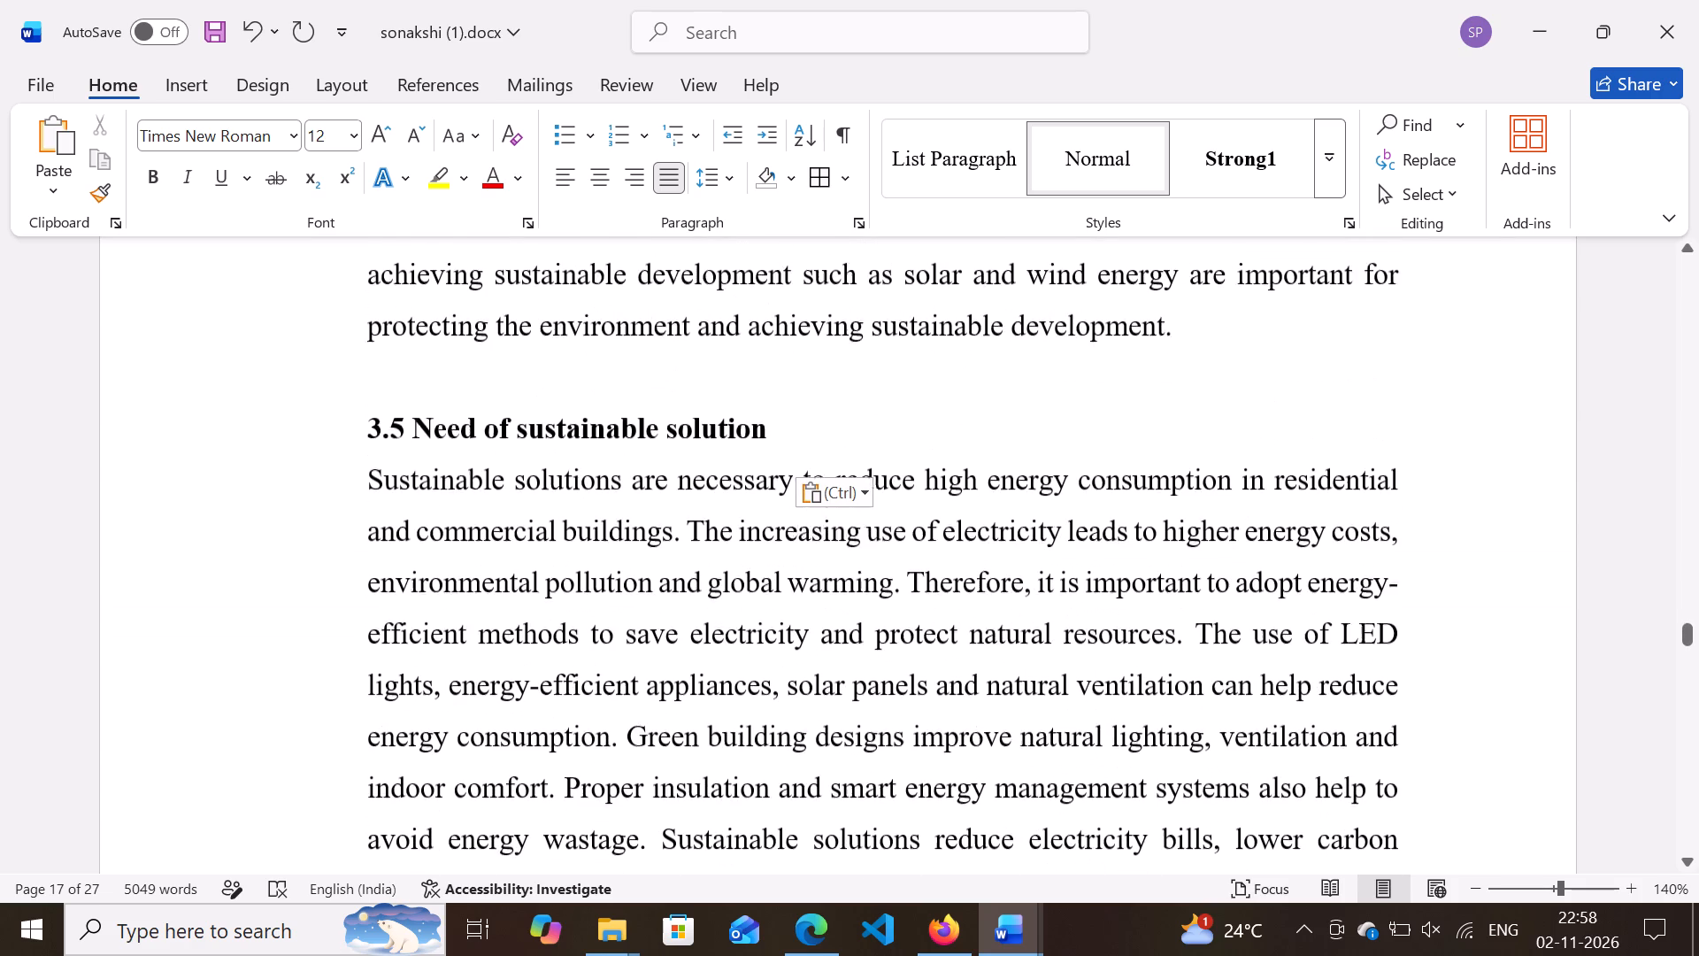
scroll(1127, 580, "down", 1)
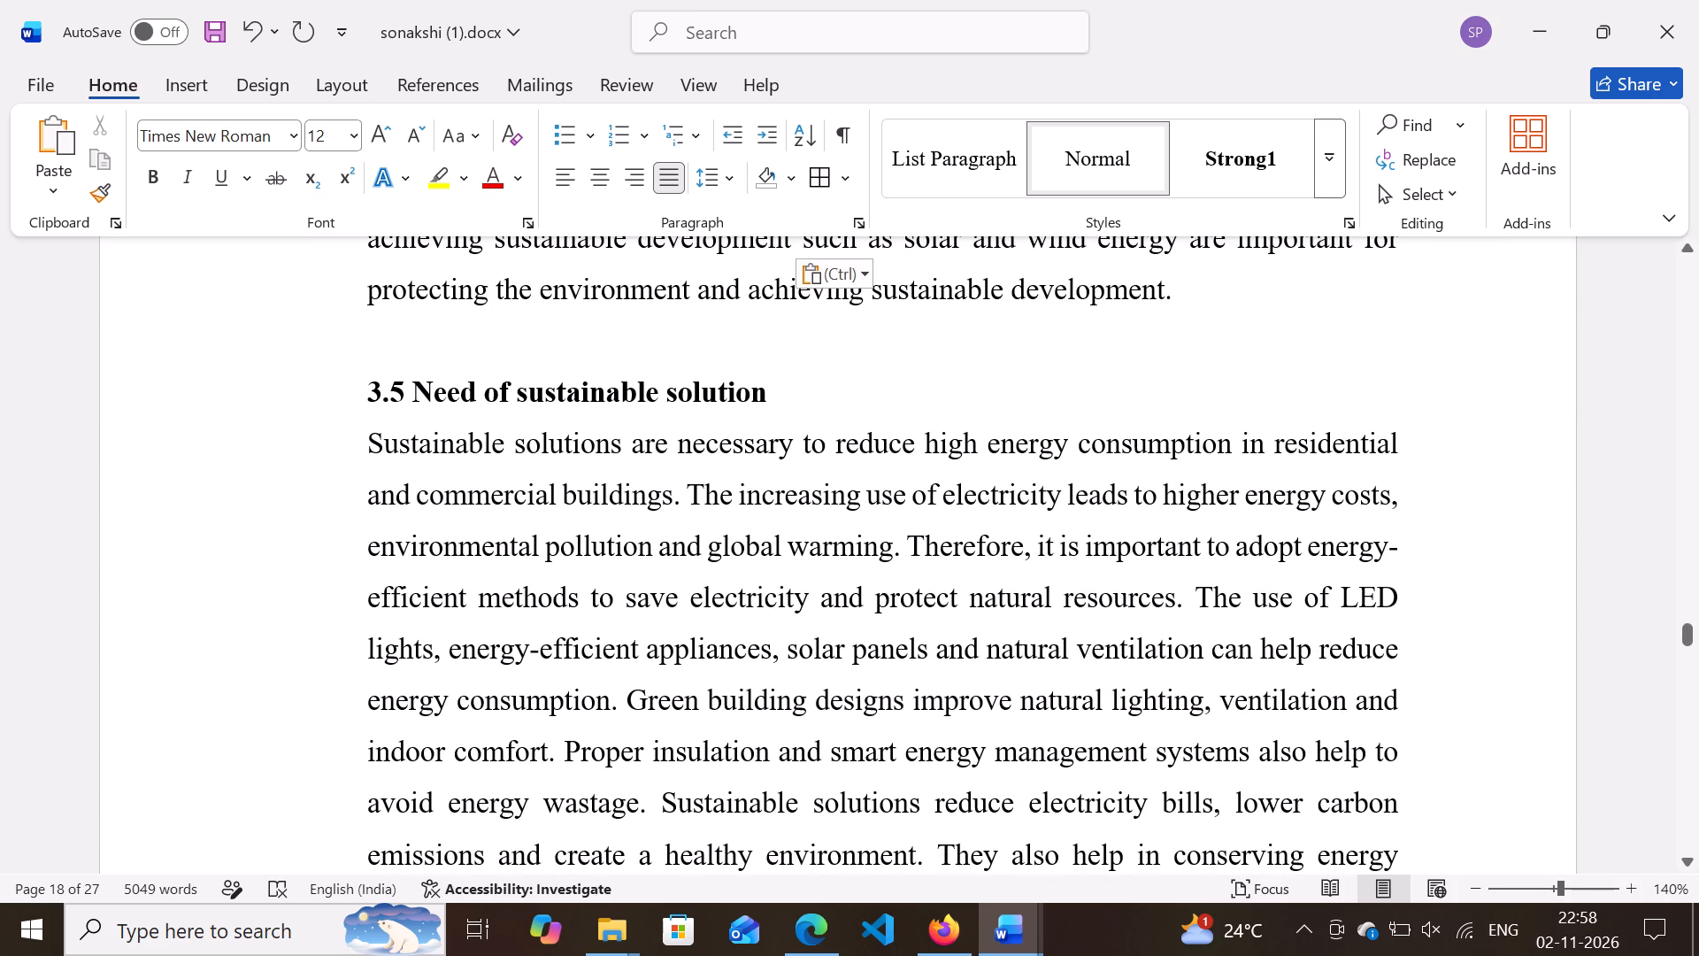
scroll(1127, 580, "up", 4)
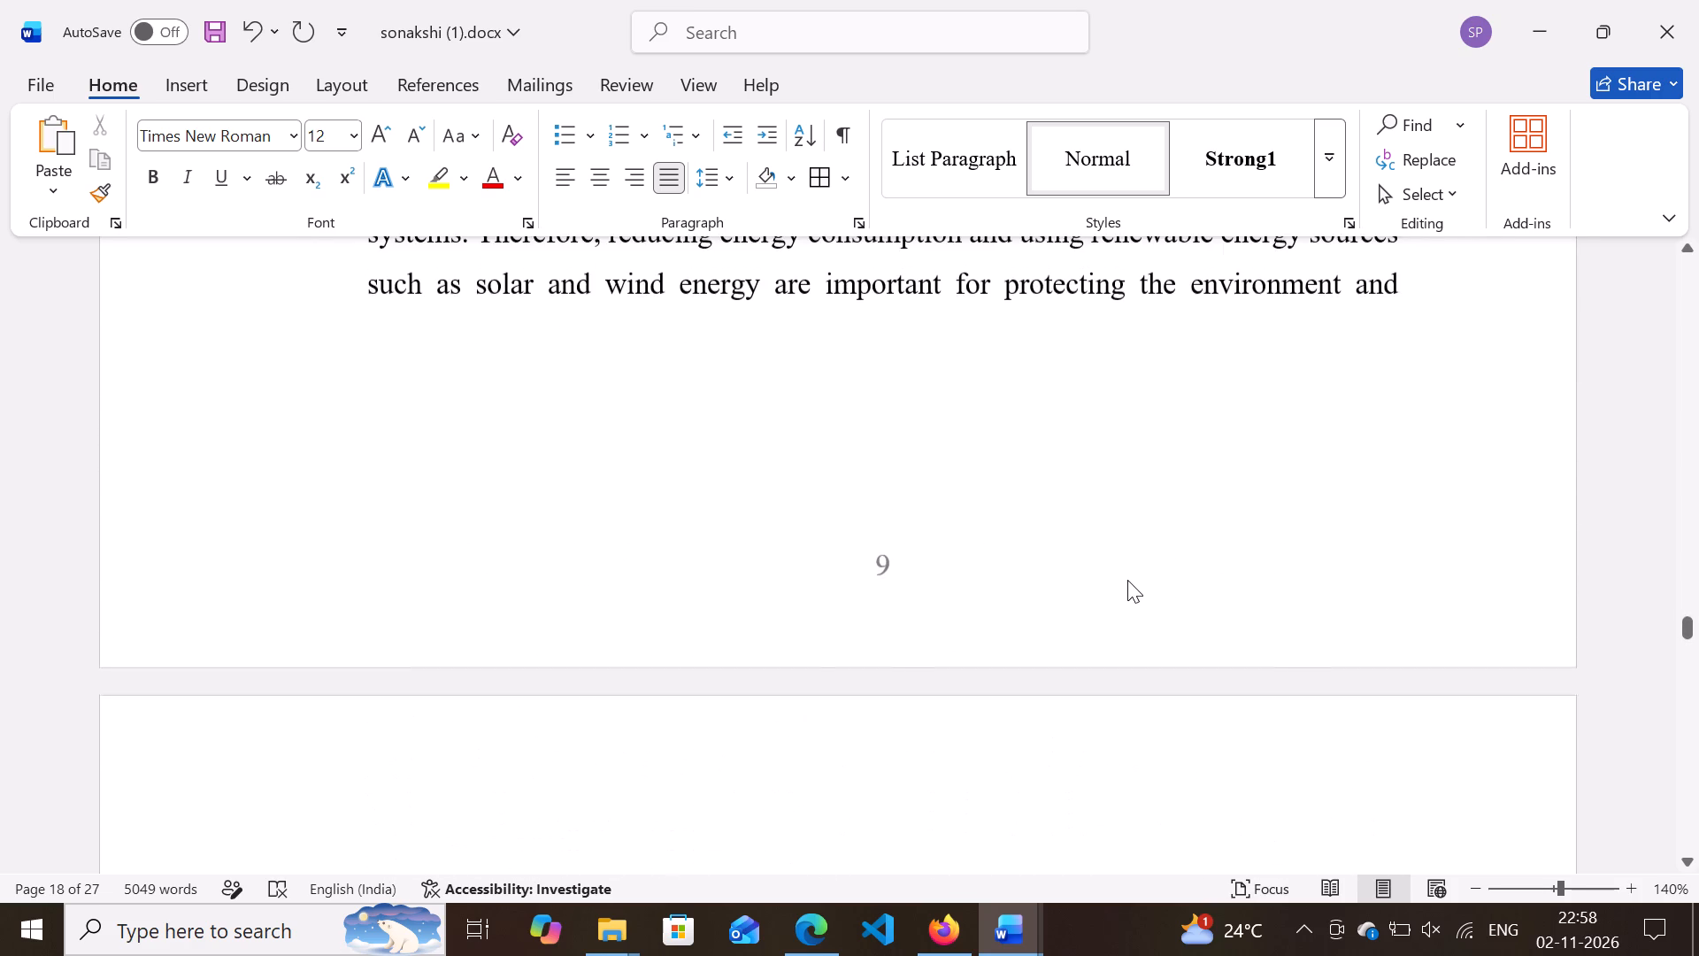
scroll(1127, 580, "up", 1)
scroll(1142, 427, "up", 1)
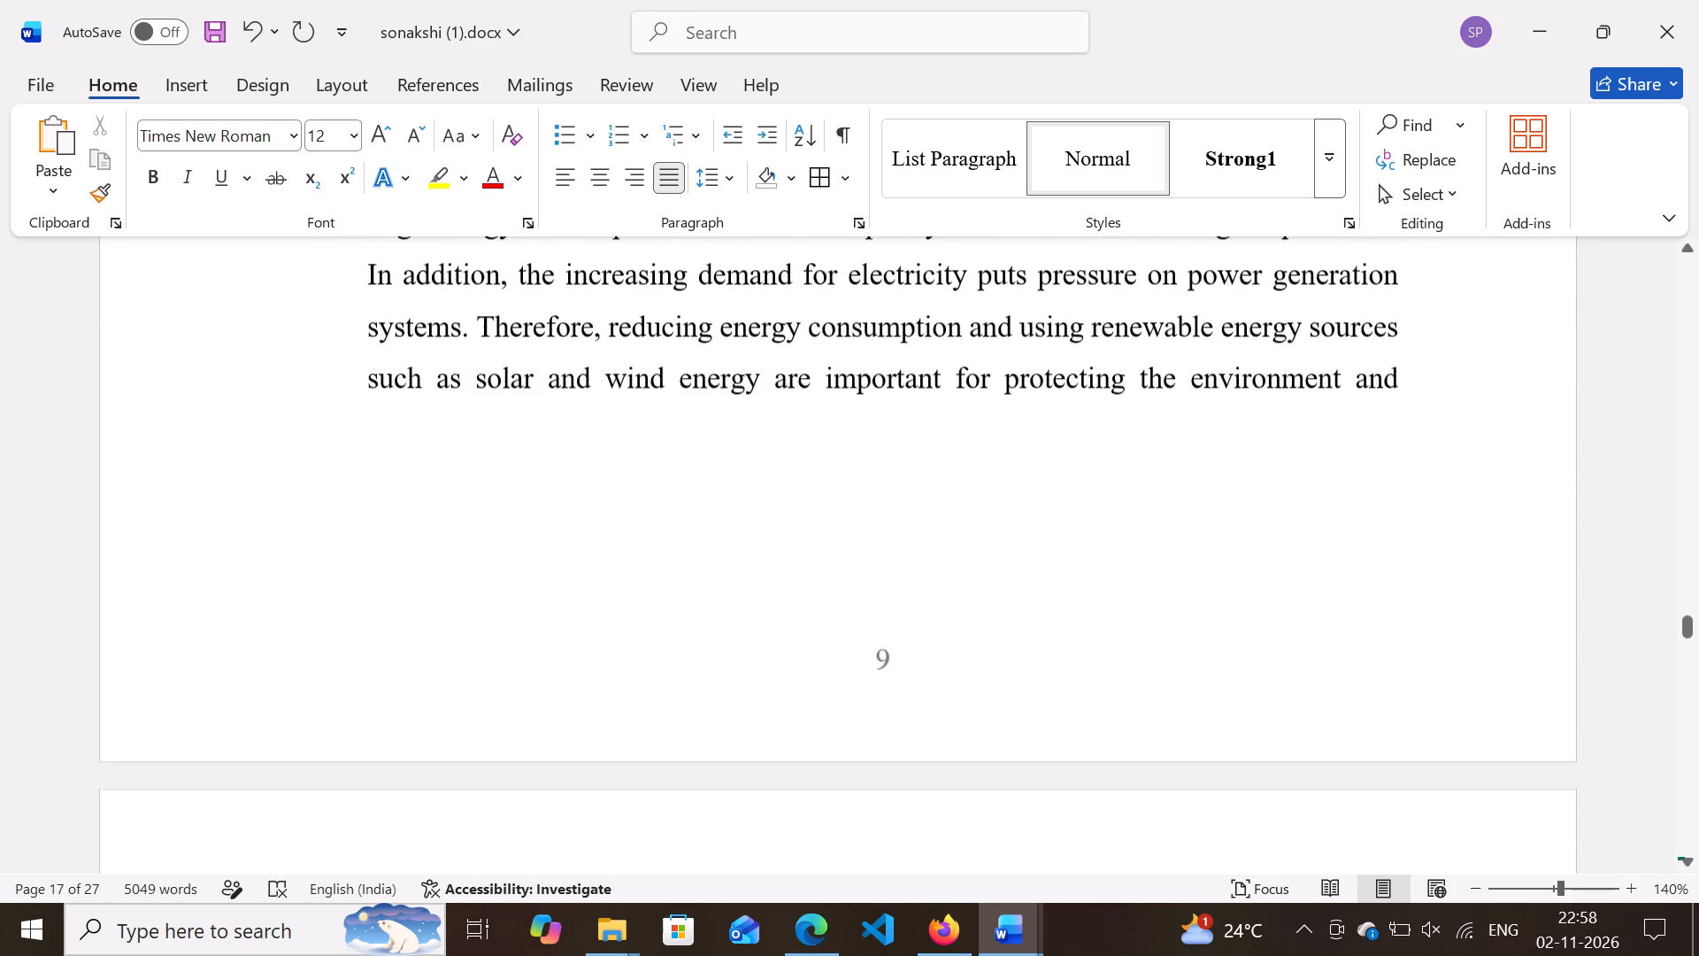
scroll(1142, 427, "up", 2)
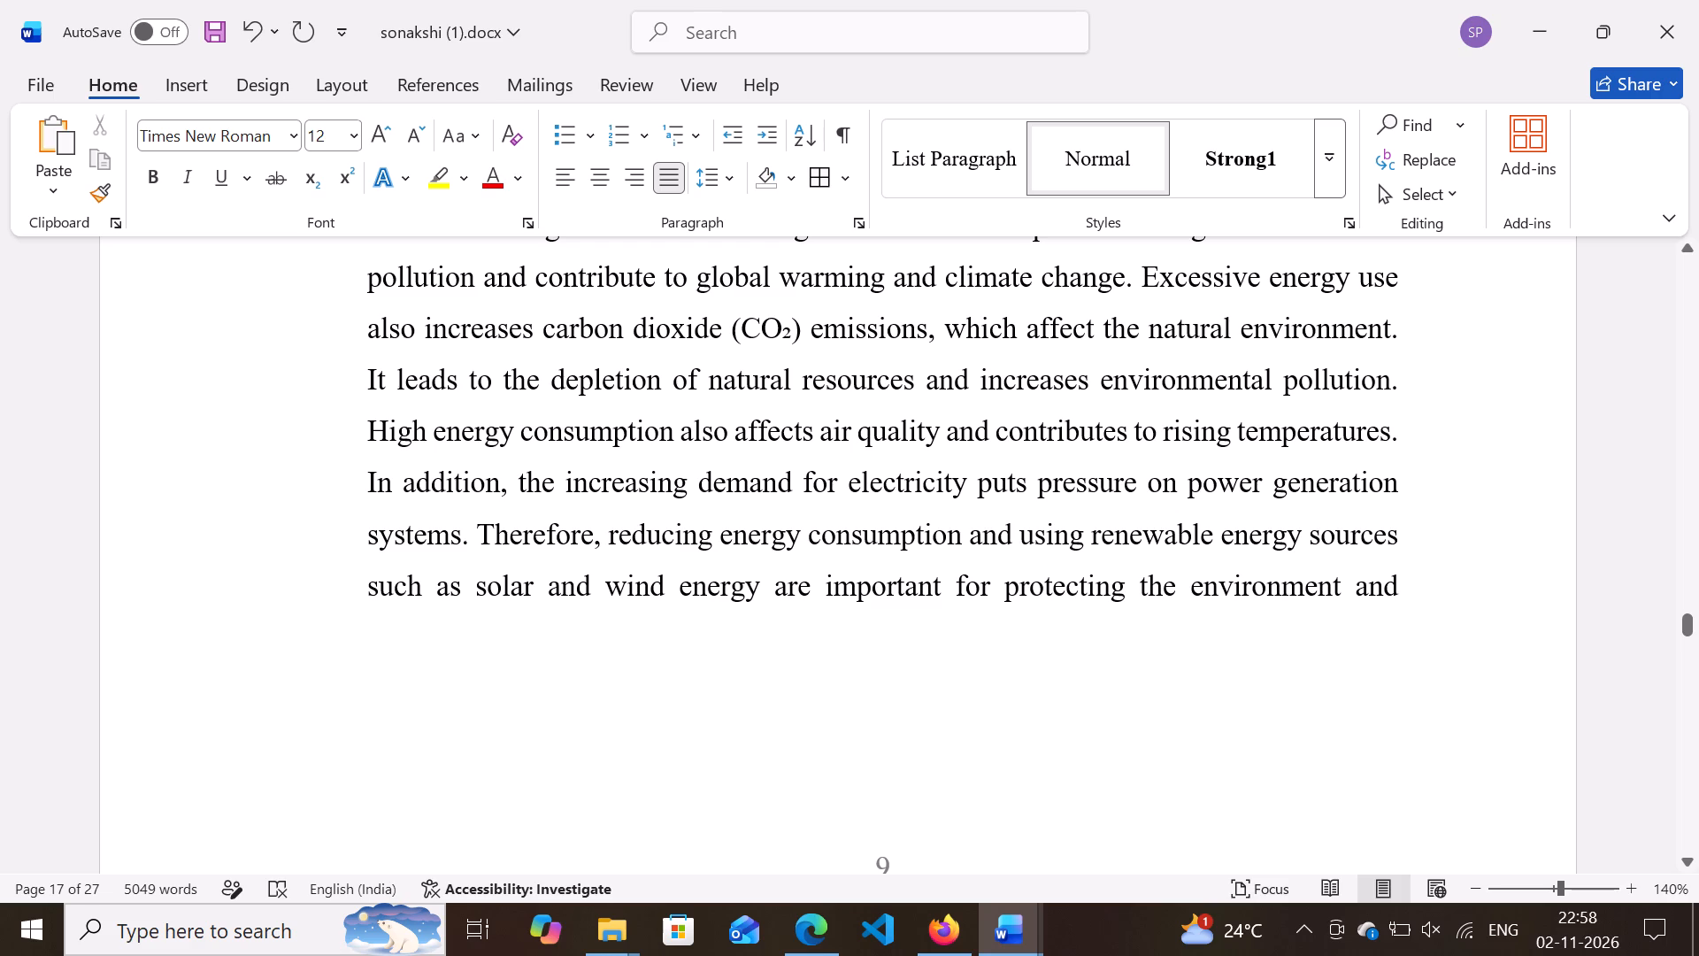
scroll(801, 605, "right", 1)
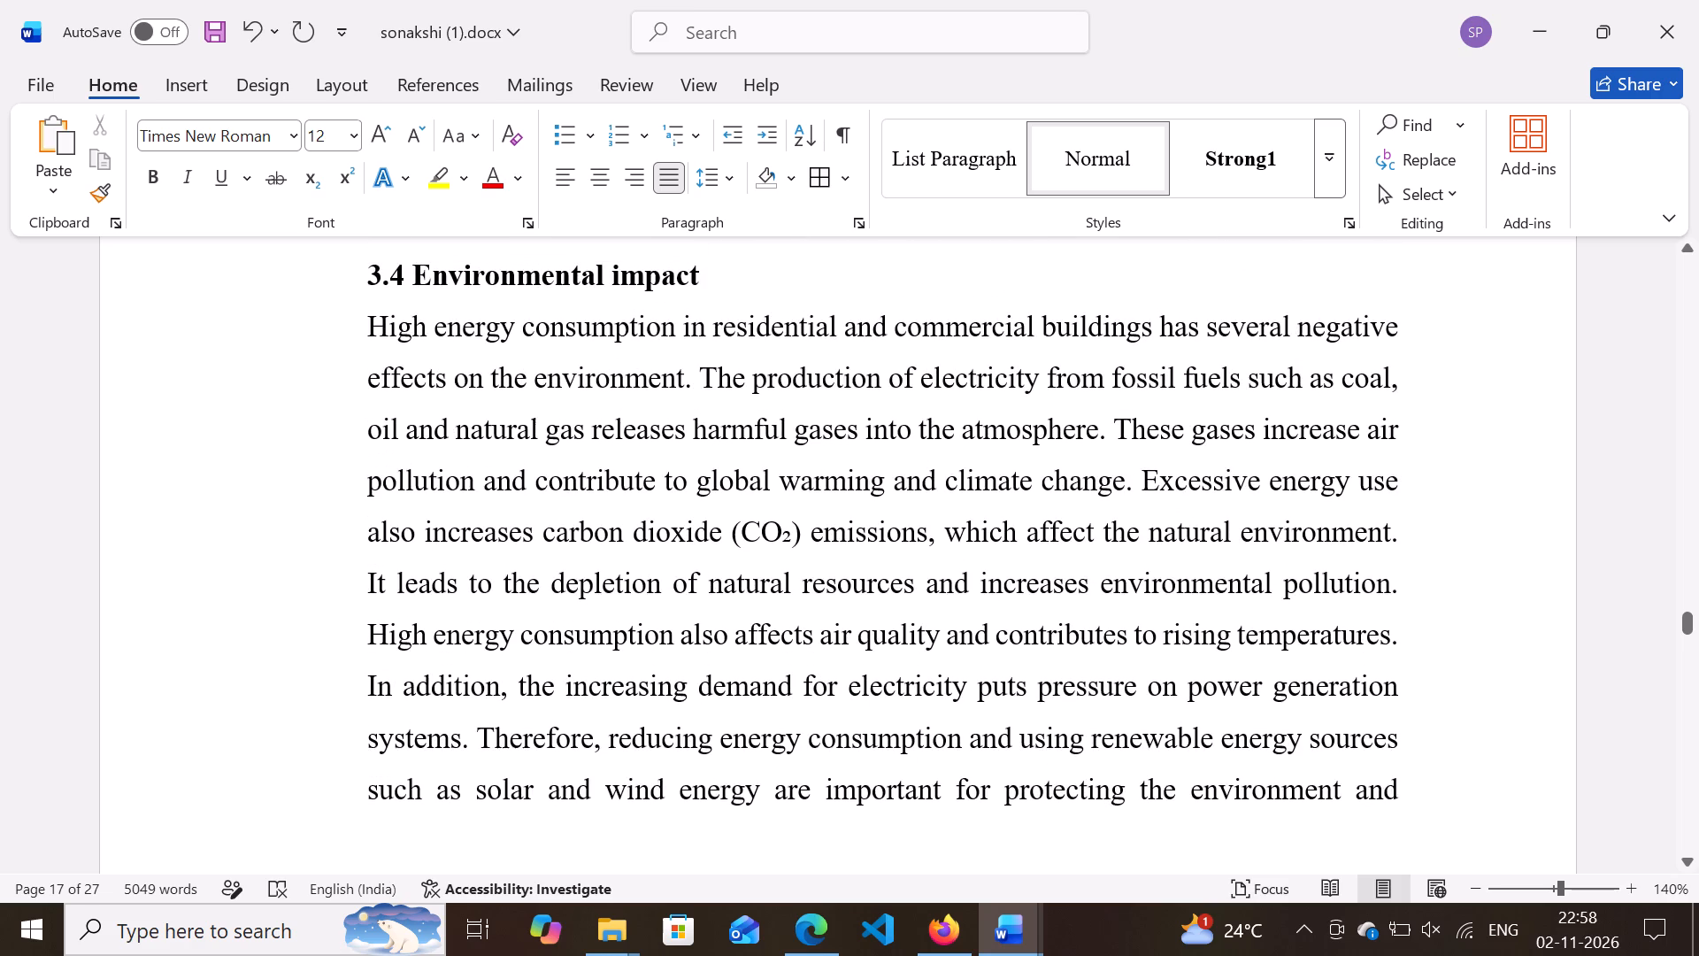
scroll(801, 605, "right", 1)
scroll(801, 605, "down", 1)
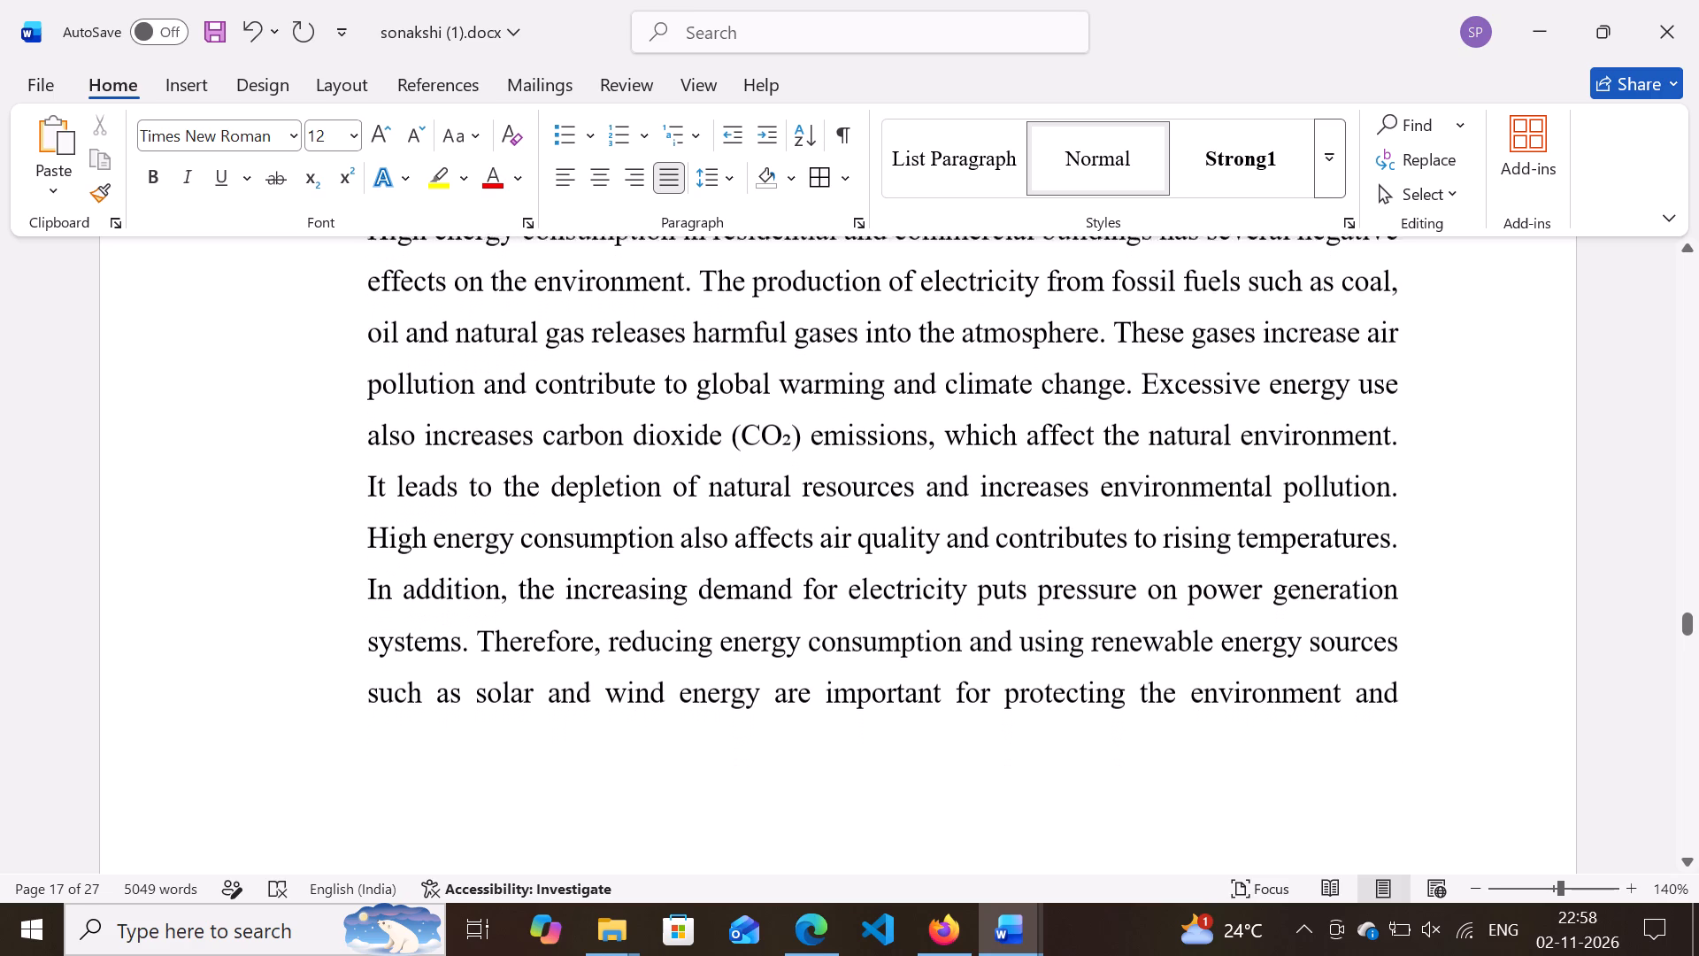
scroll(801, 605, "down", 2)
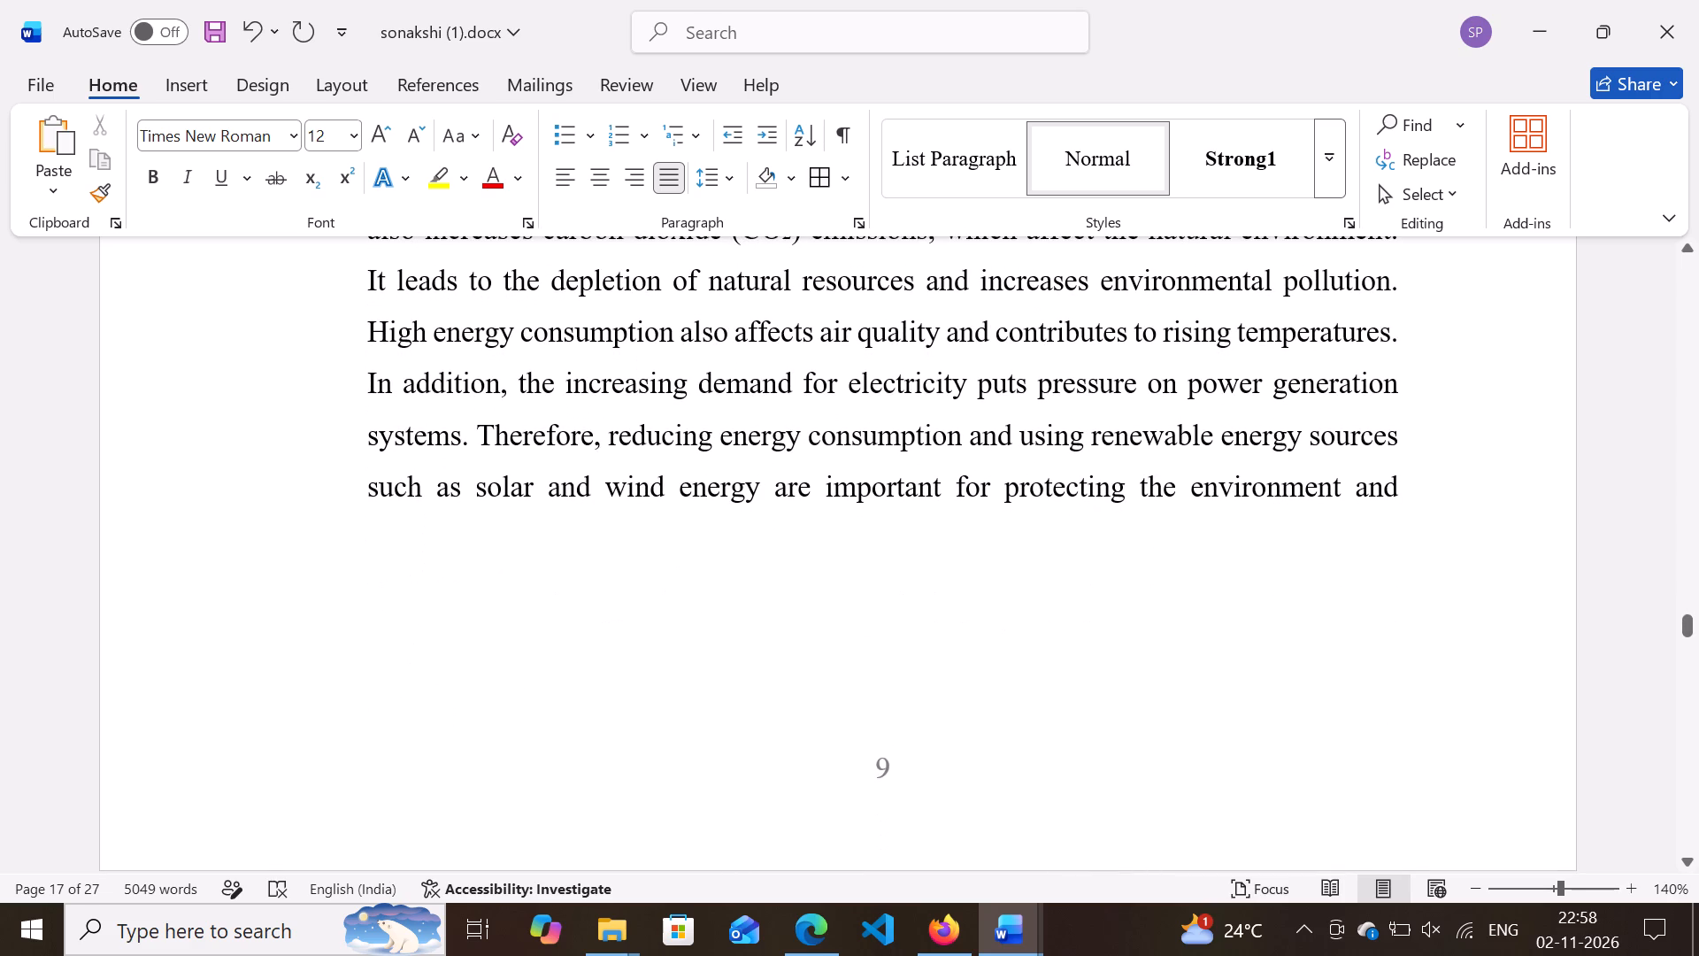
scroll(801, 605, "down", 6)
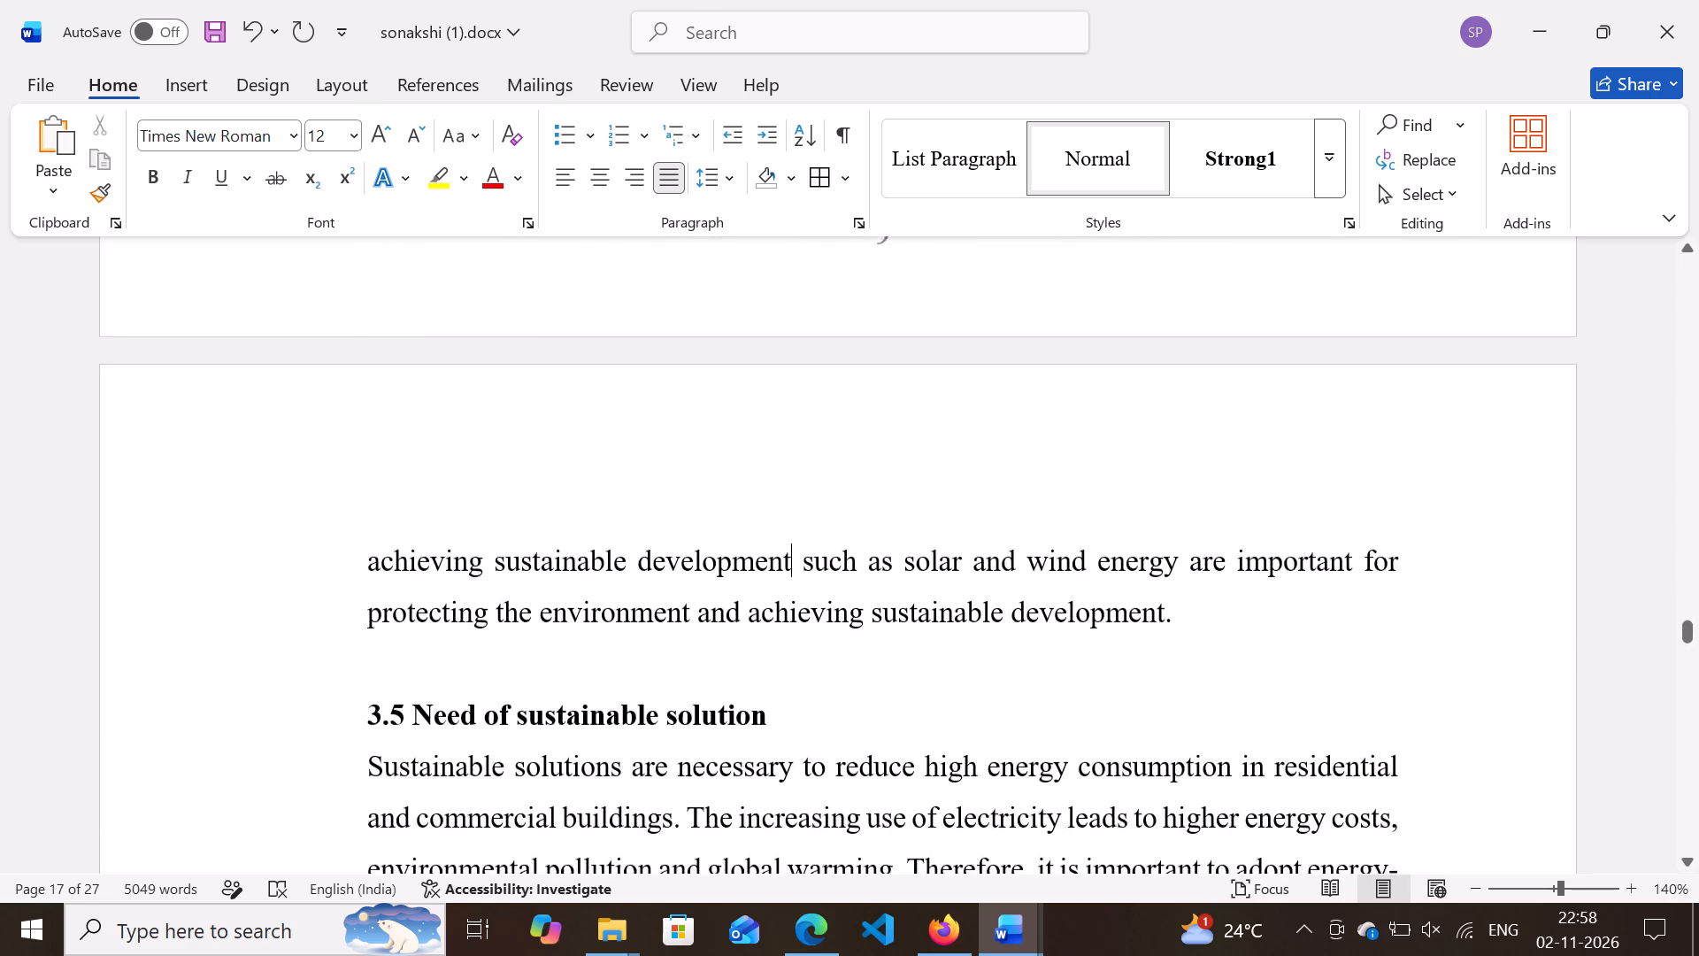
scroll(803, 609, "down", 1)
scroll(803, 609, "up", 3)
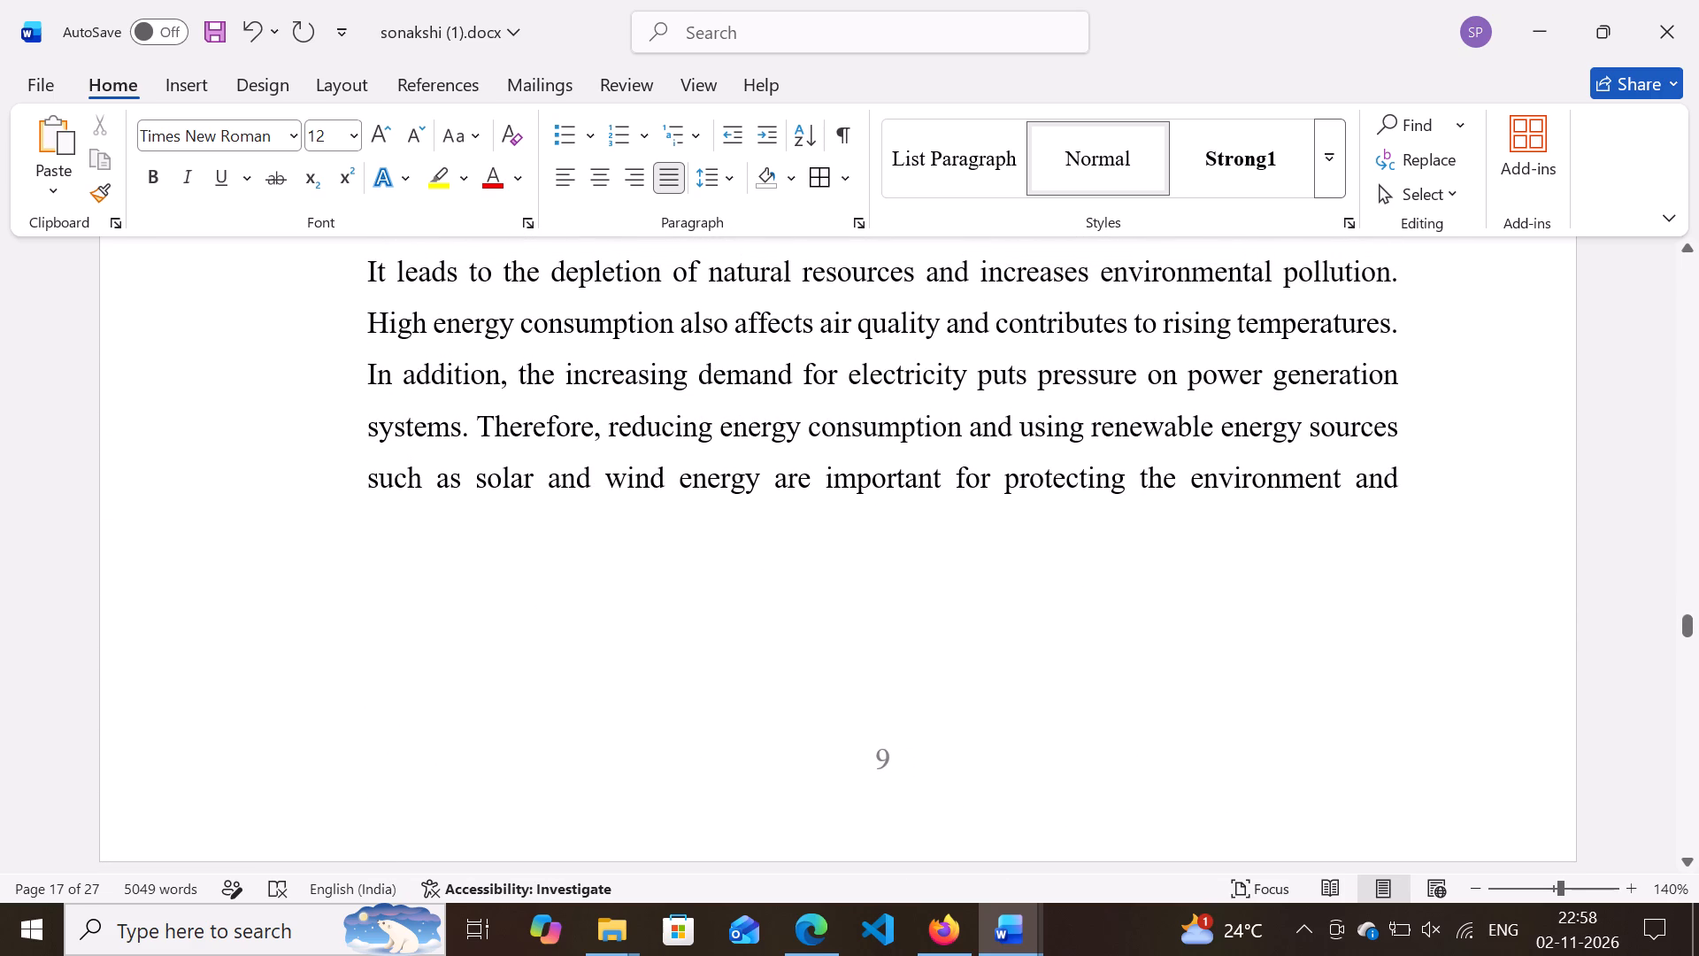
Delete the space after "protecting the environment and", and delete all text following "protecting the environment" through the end of the 3.4 paragraph.
left_click(1408, 483)
key("BackSpace")
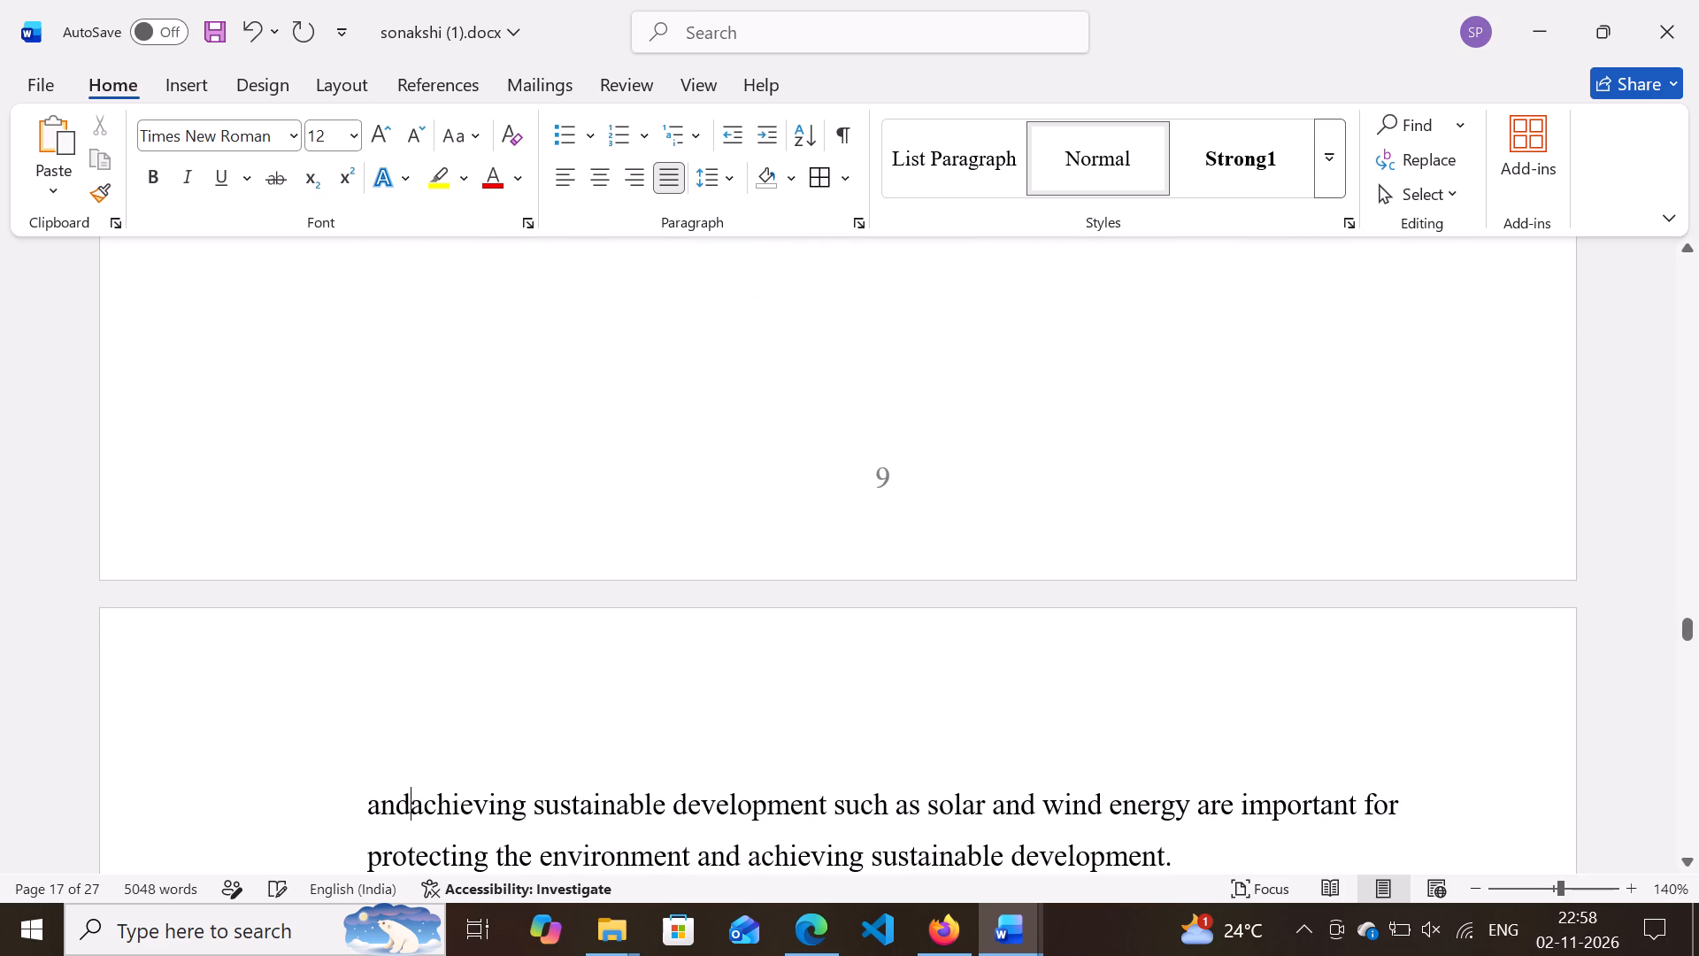
scroll(1401, 558, "down", 1)
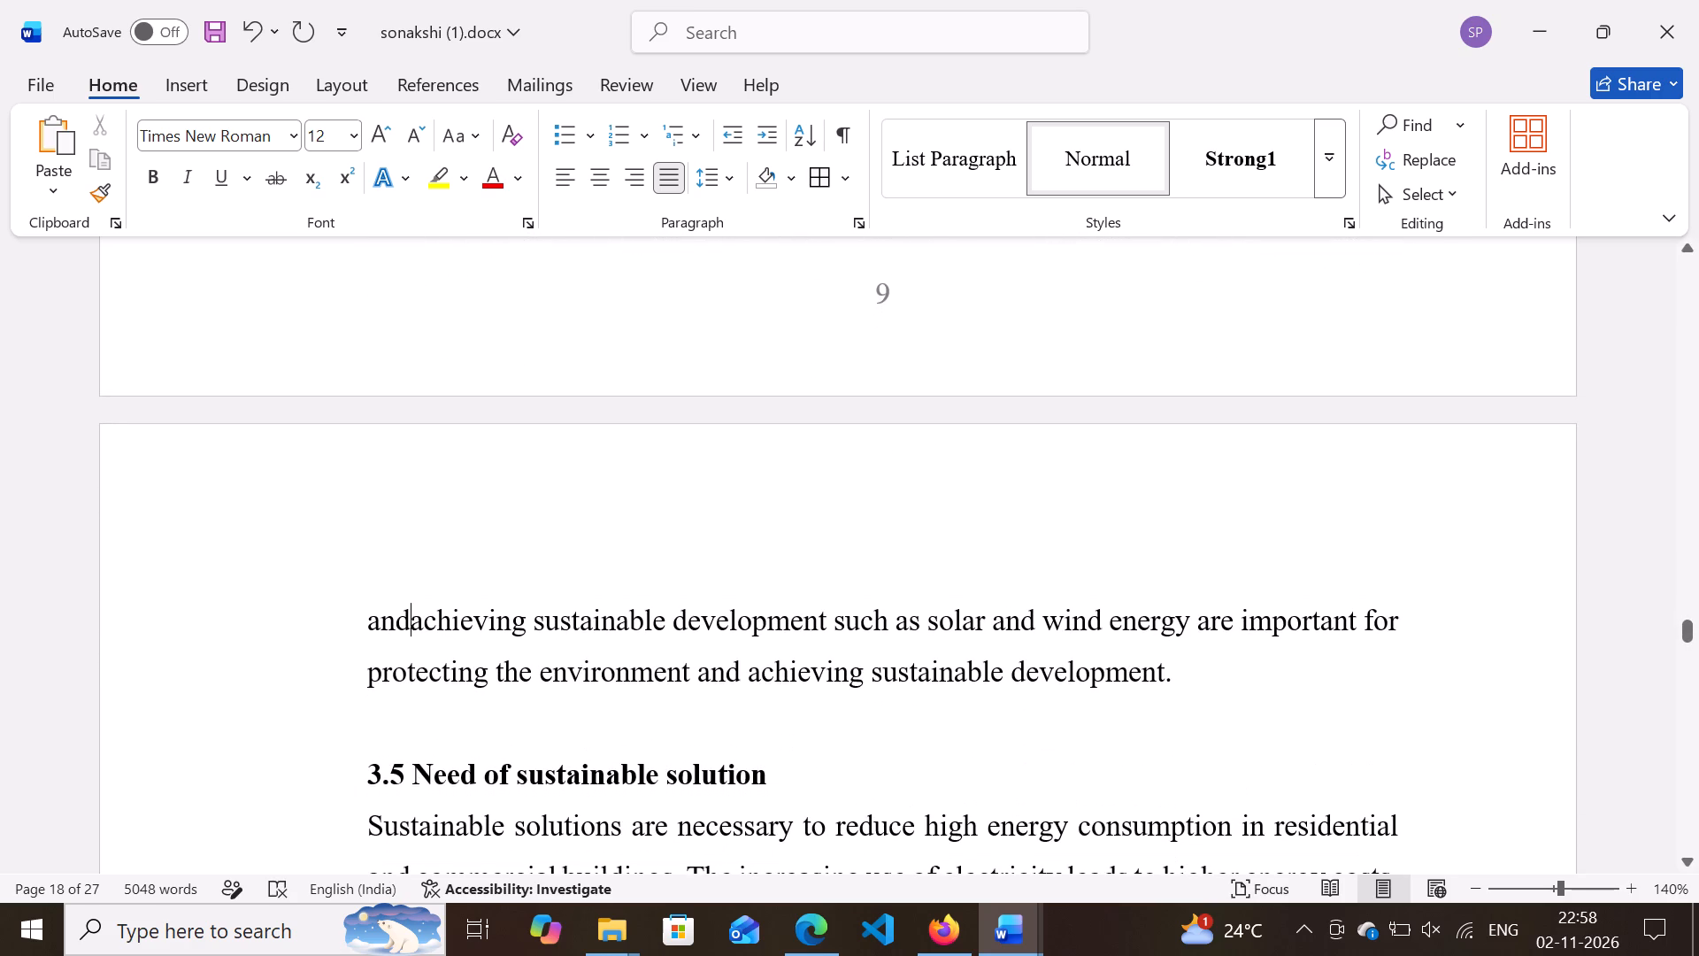
left_click(1199, 661)
left_click_drag(1199, 661, 609, 628)
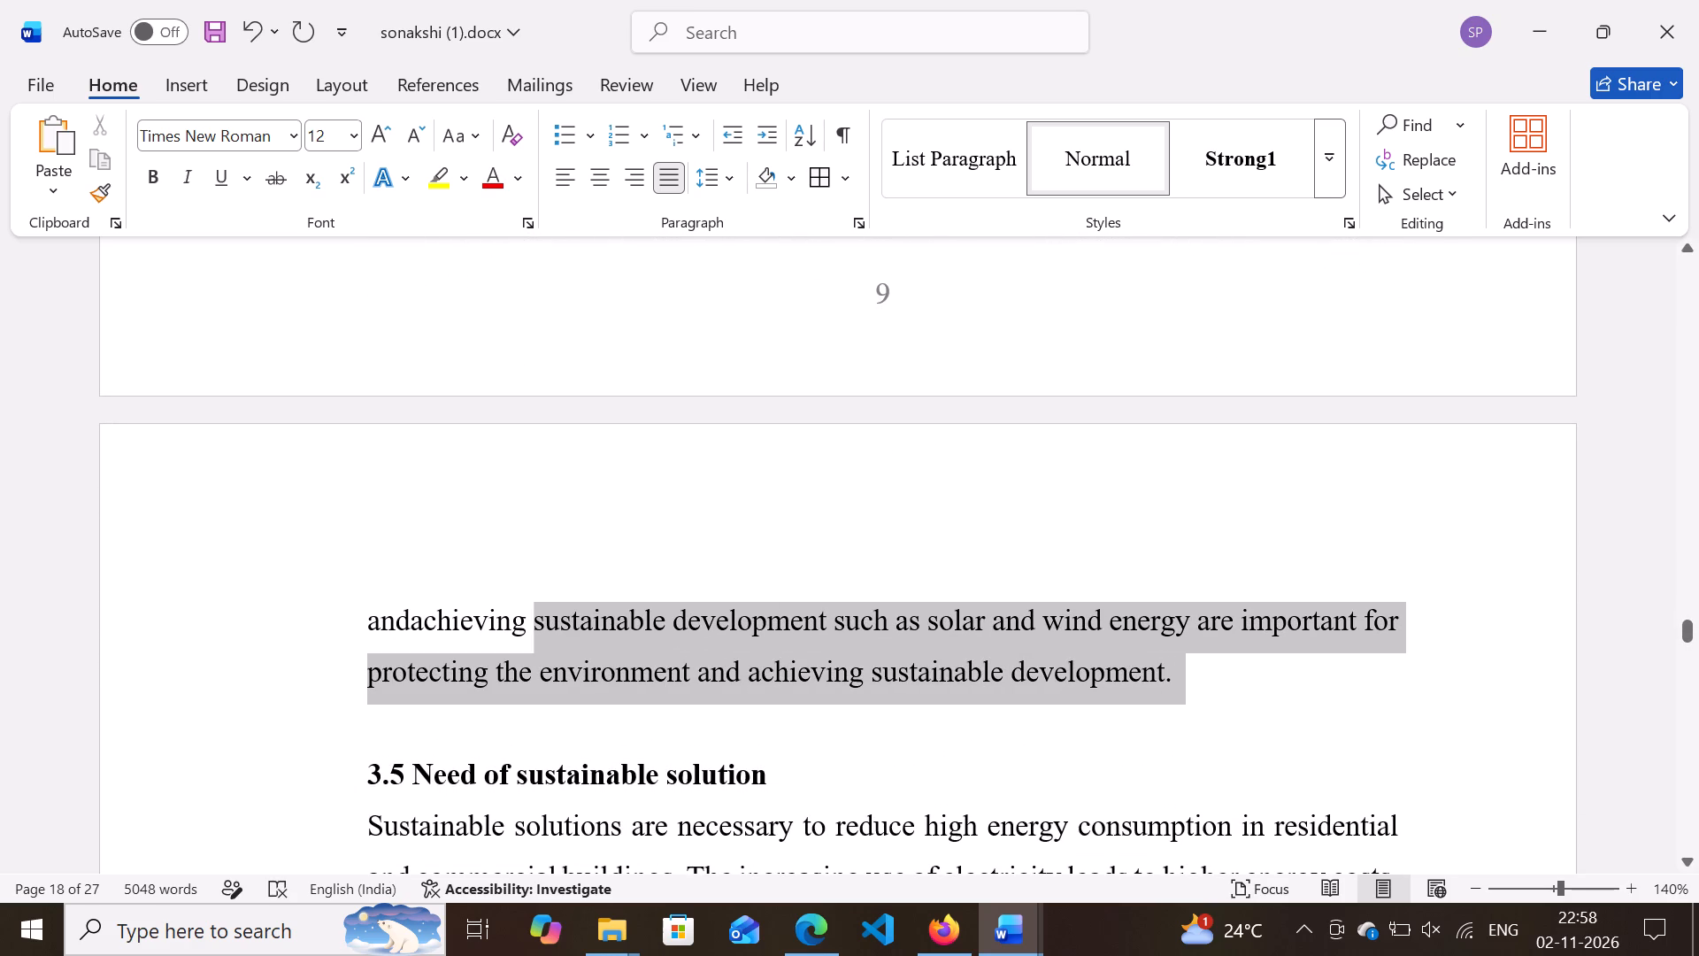
left_click_drag(609, 628, 484, 623)
key("Delete")
key("BackSpace")
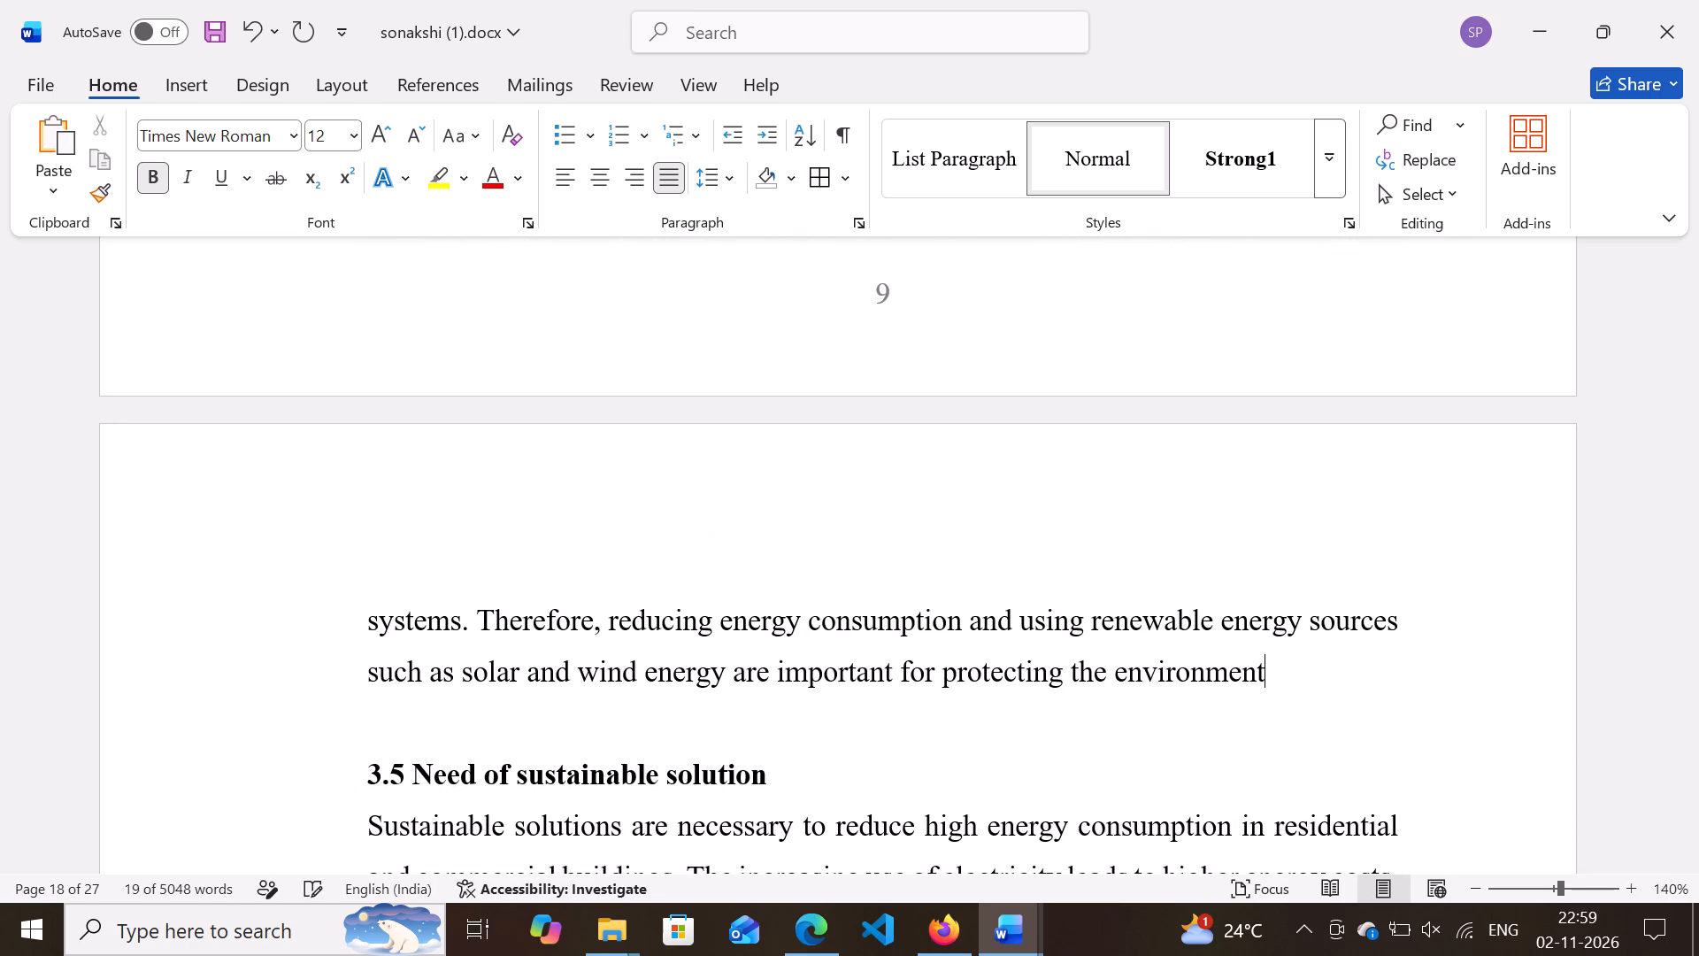
scroll(792, 682, "up", 2)
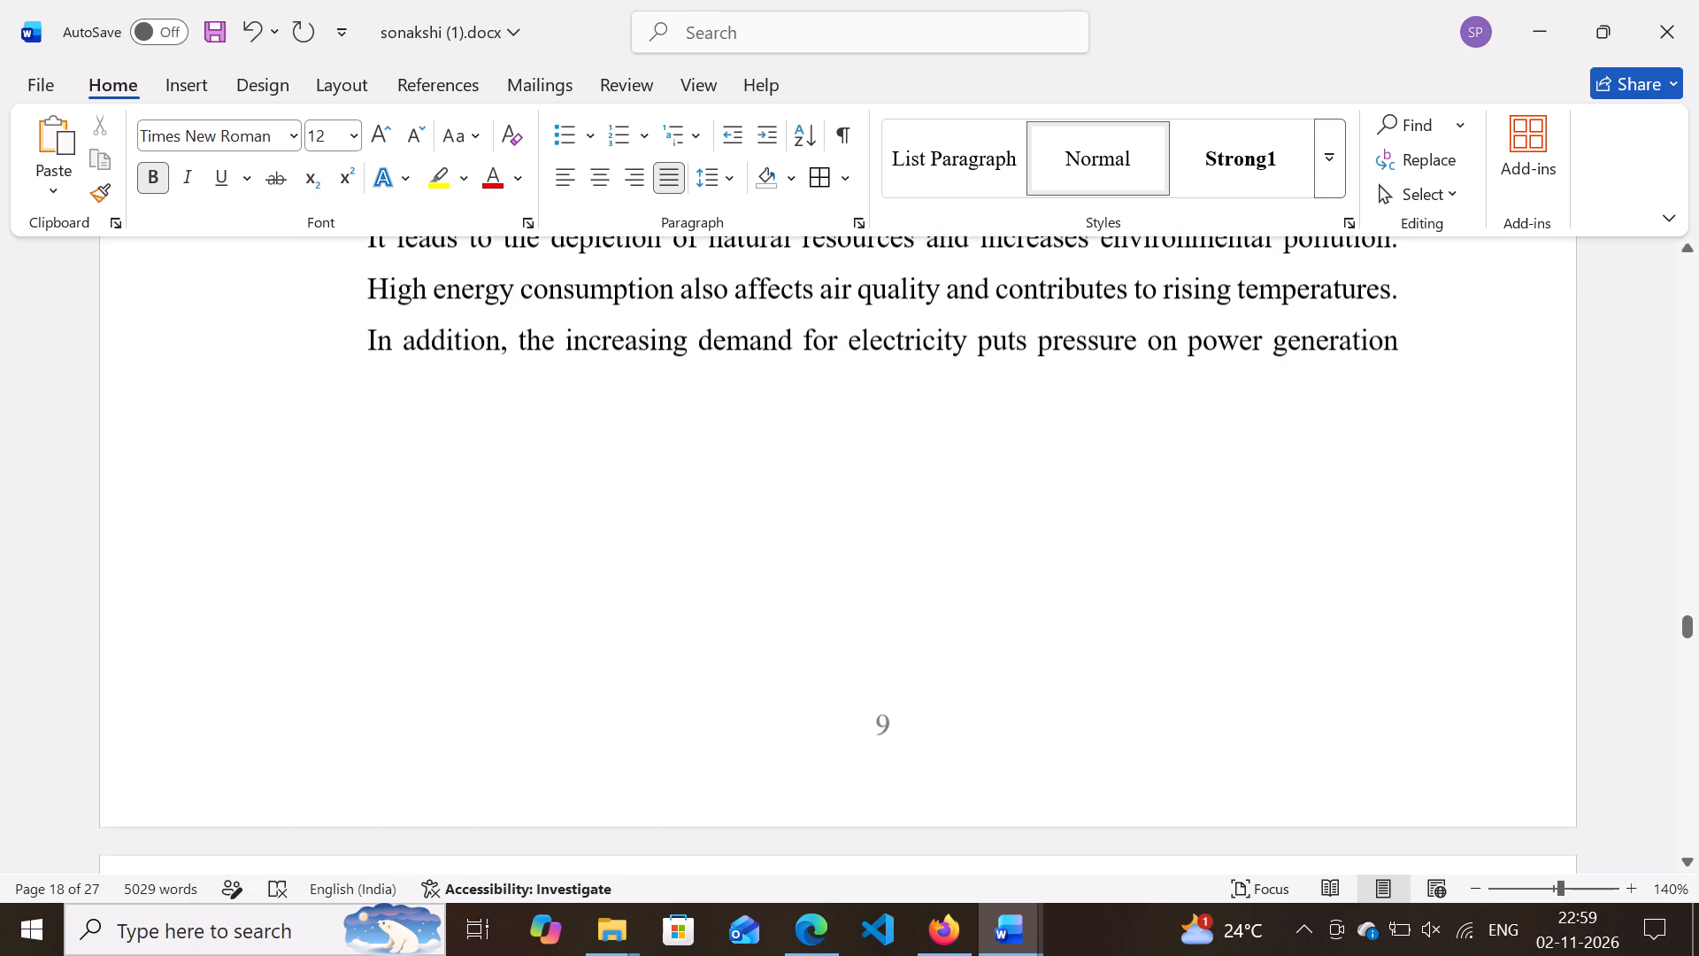
Undo the recent deletions after "protecting the environment" at the end of the 3.4 paragraph.
scroll(792, 682, "up", 1)
scroll(792, 682, "down", 1)
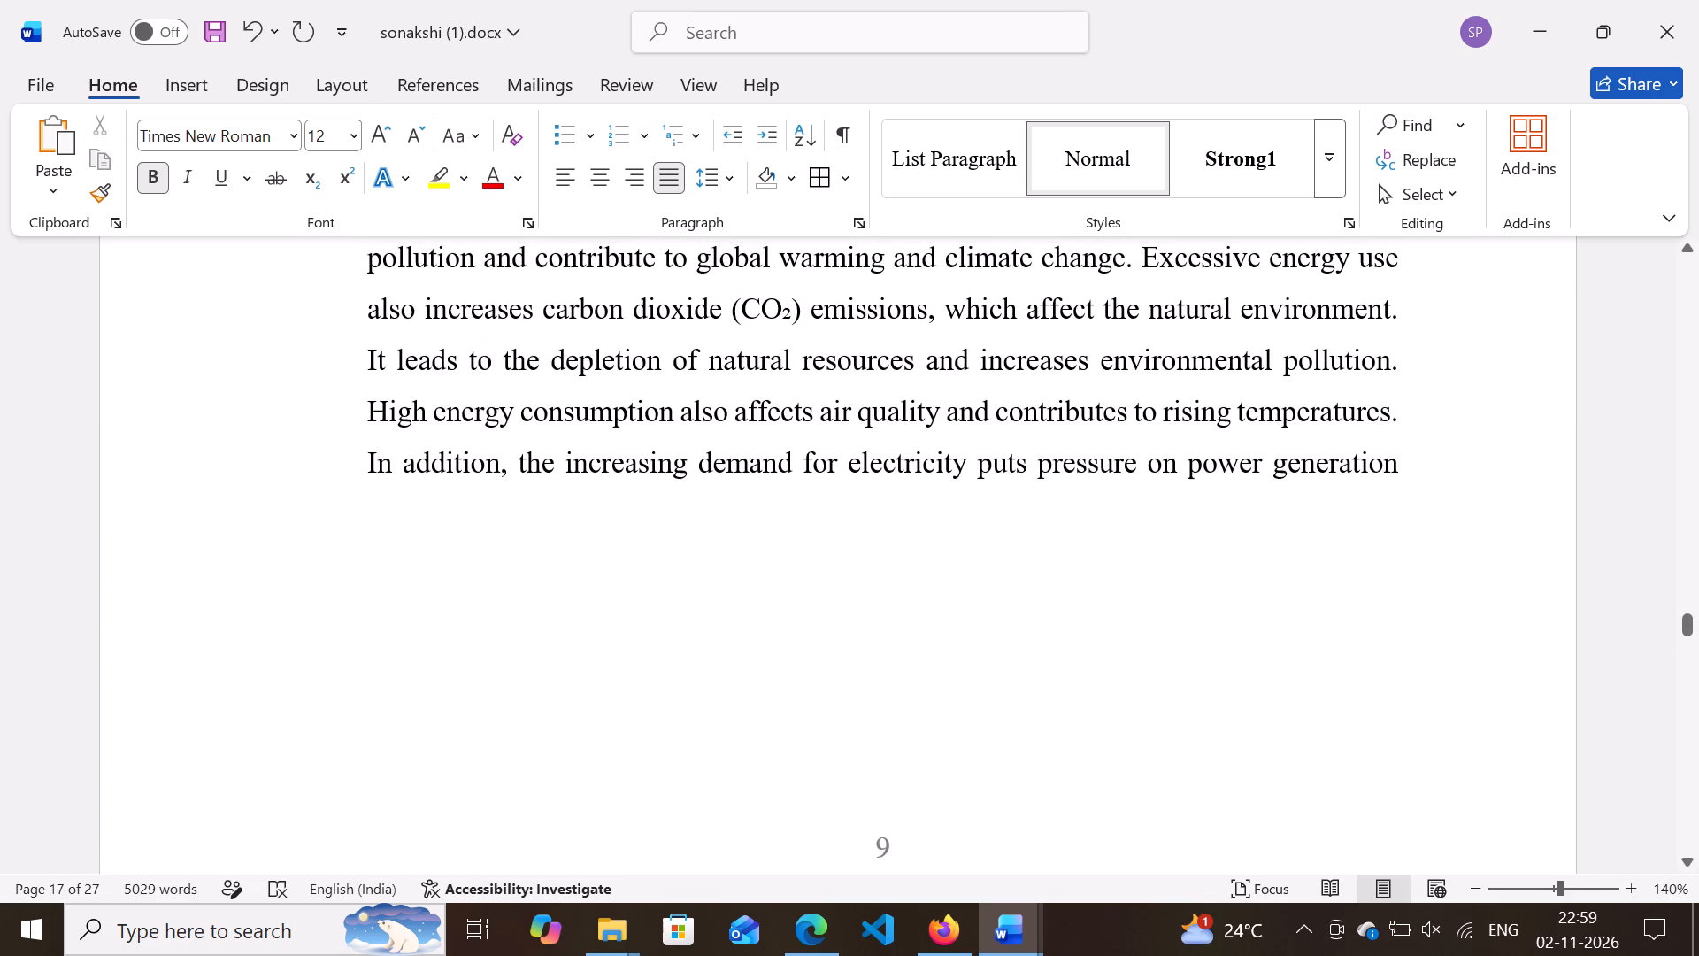
scroll(792, 682, "down", 3)
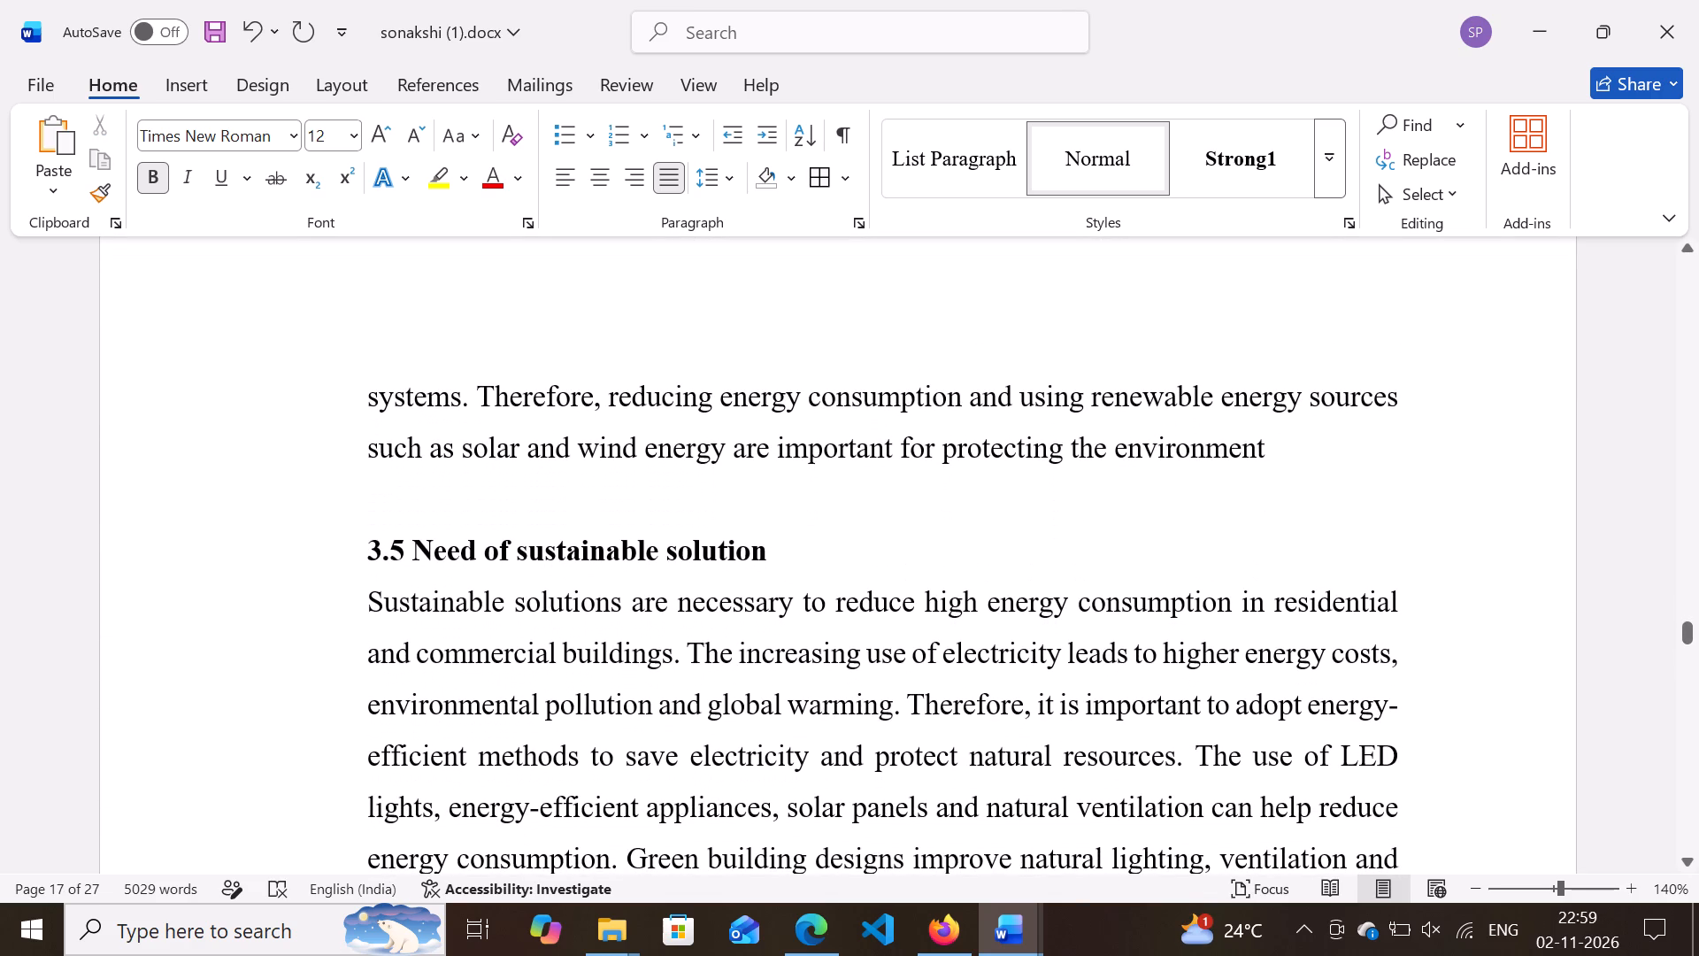
key("ctrl+z")
key("ctrl+z")
key("ctrl+z")
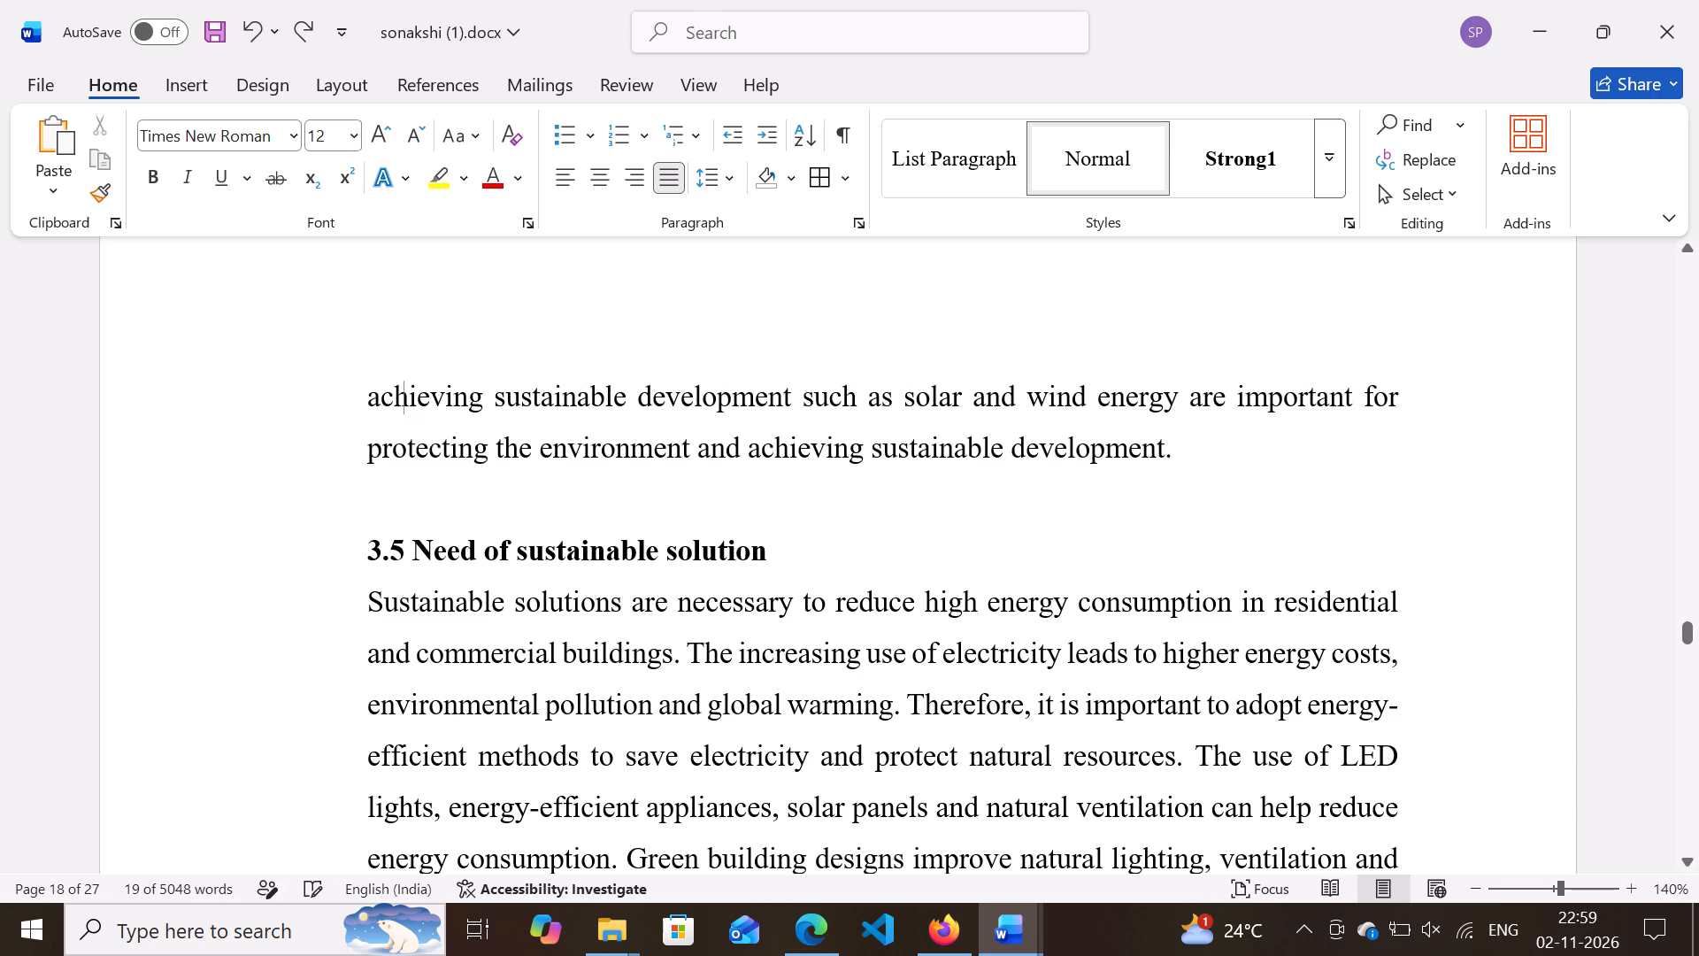
Examine how the 3.4 paragraph breaks between page 9 and the following page with section 3.5.
scroll(802, 708, "up", 4)
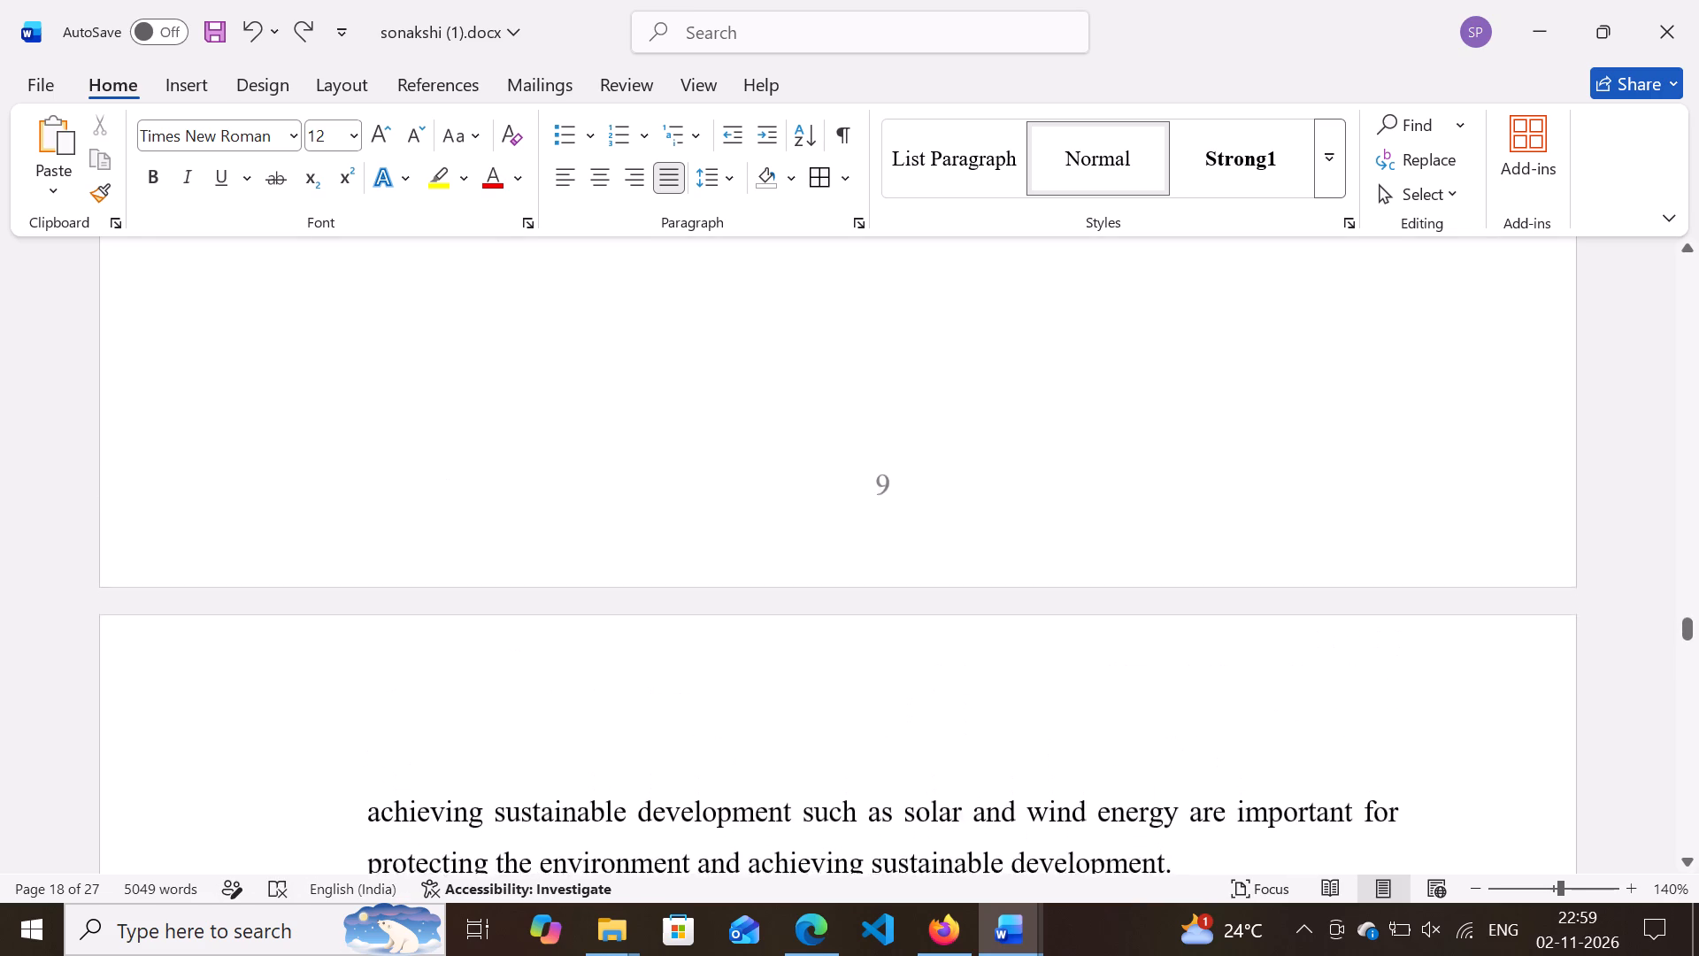
scroll(802, 708, "down", 1)
scroll(796, 653, "up", 1)
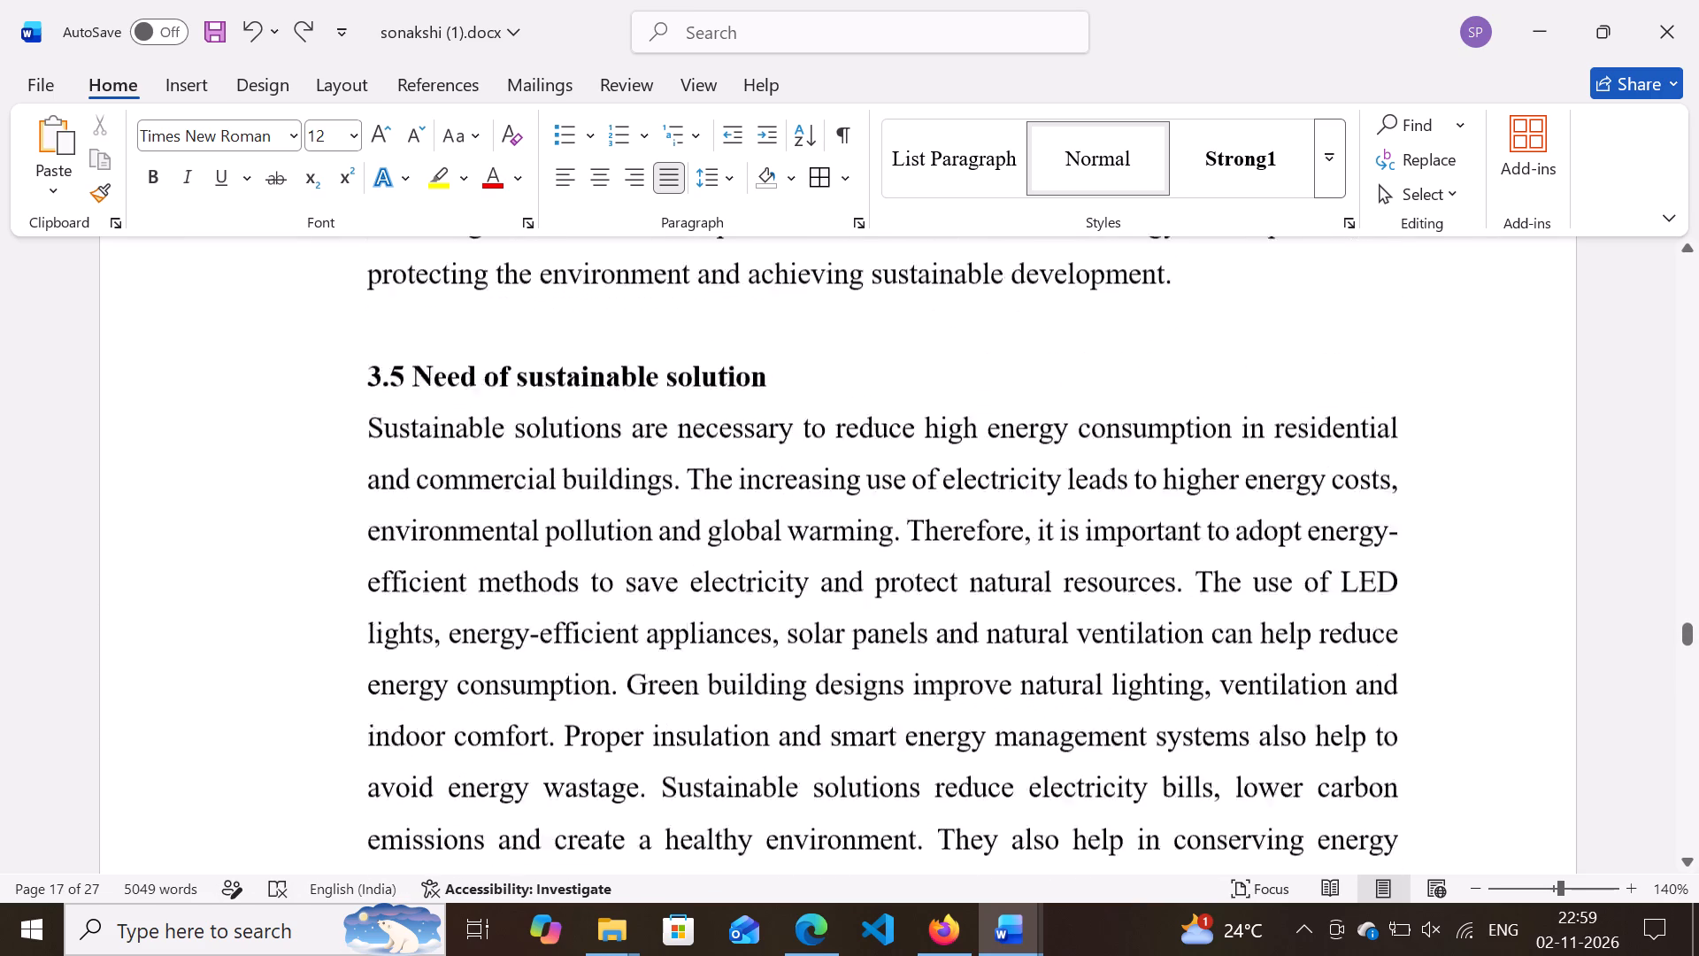
scroll(796, 653, "up", 2)
scroll(1165, 559, "up", 1)
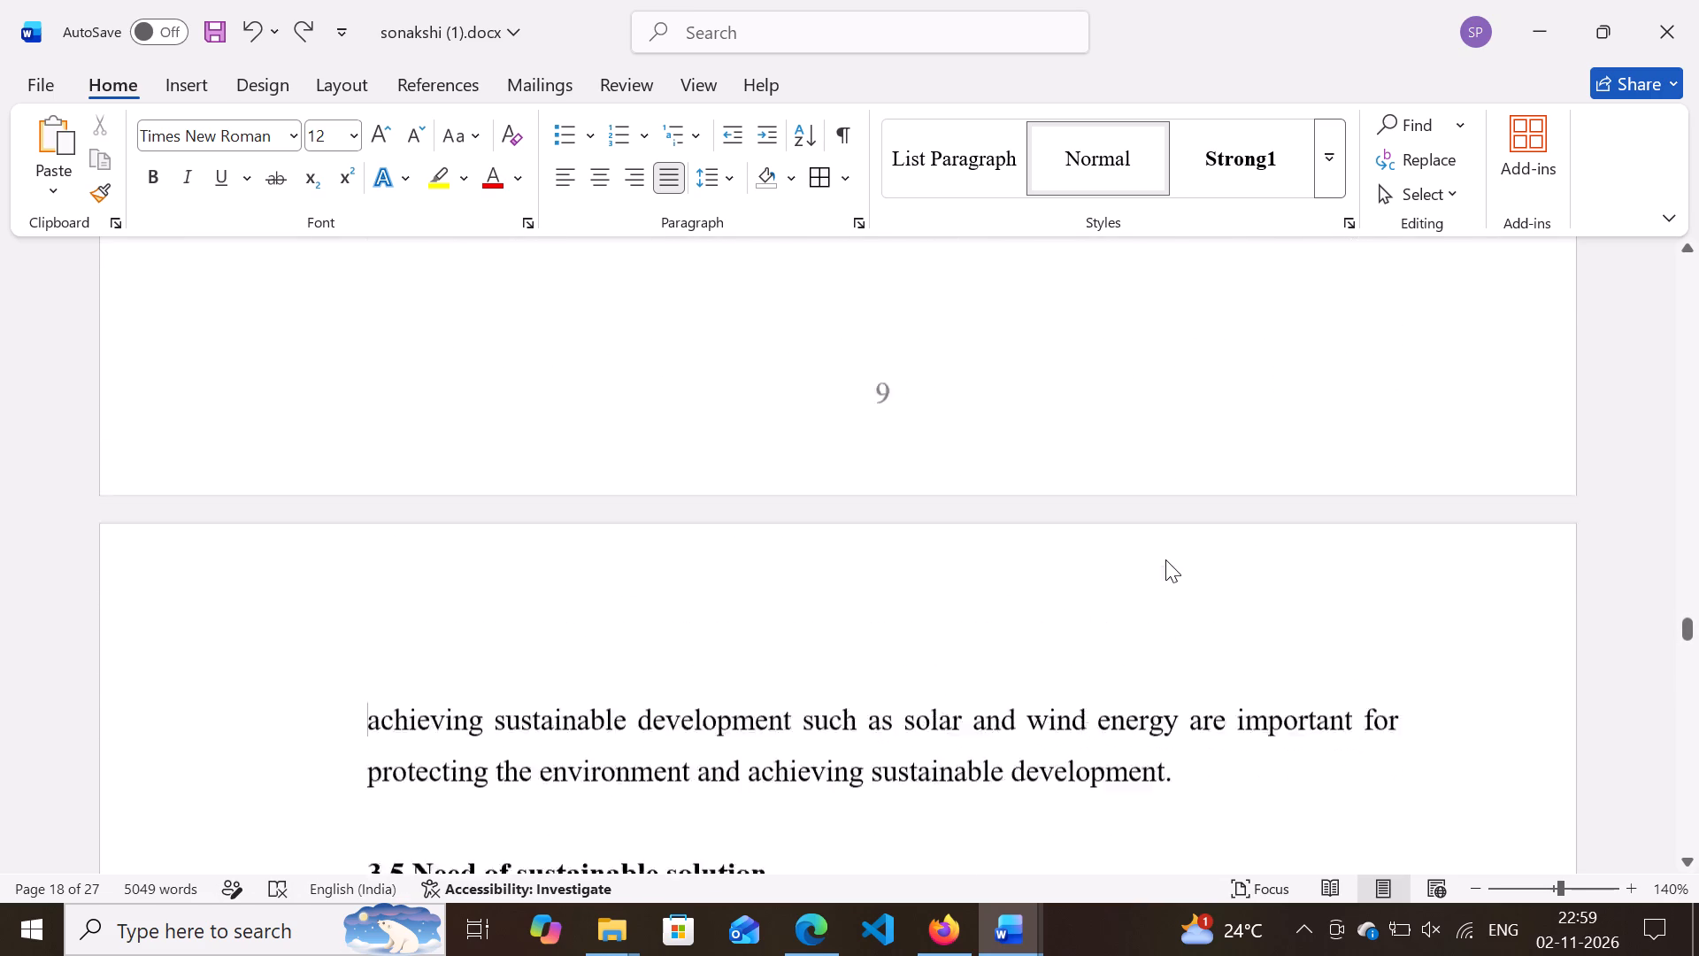
scroll(1165, 559, "up", 3)
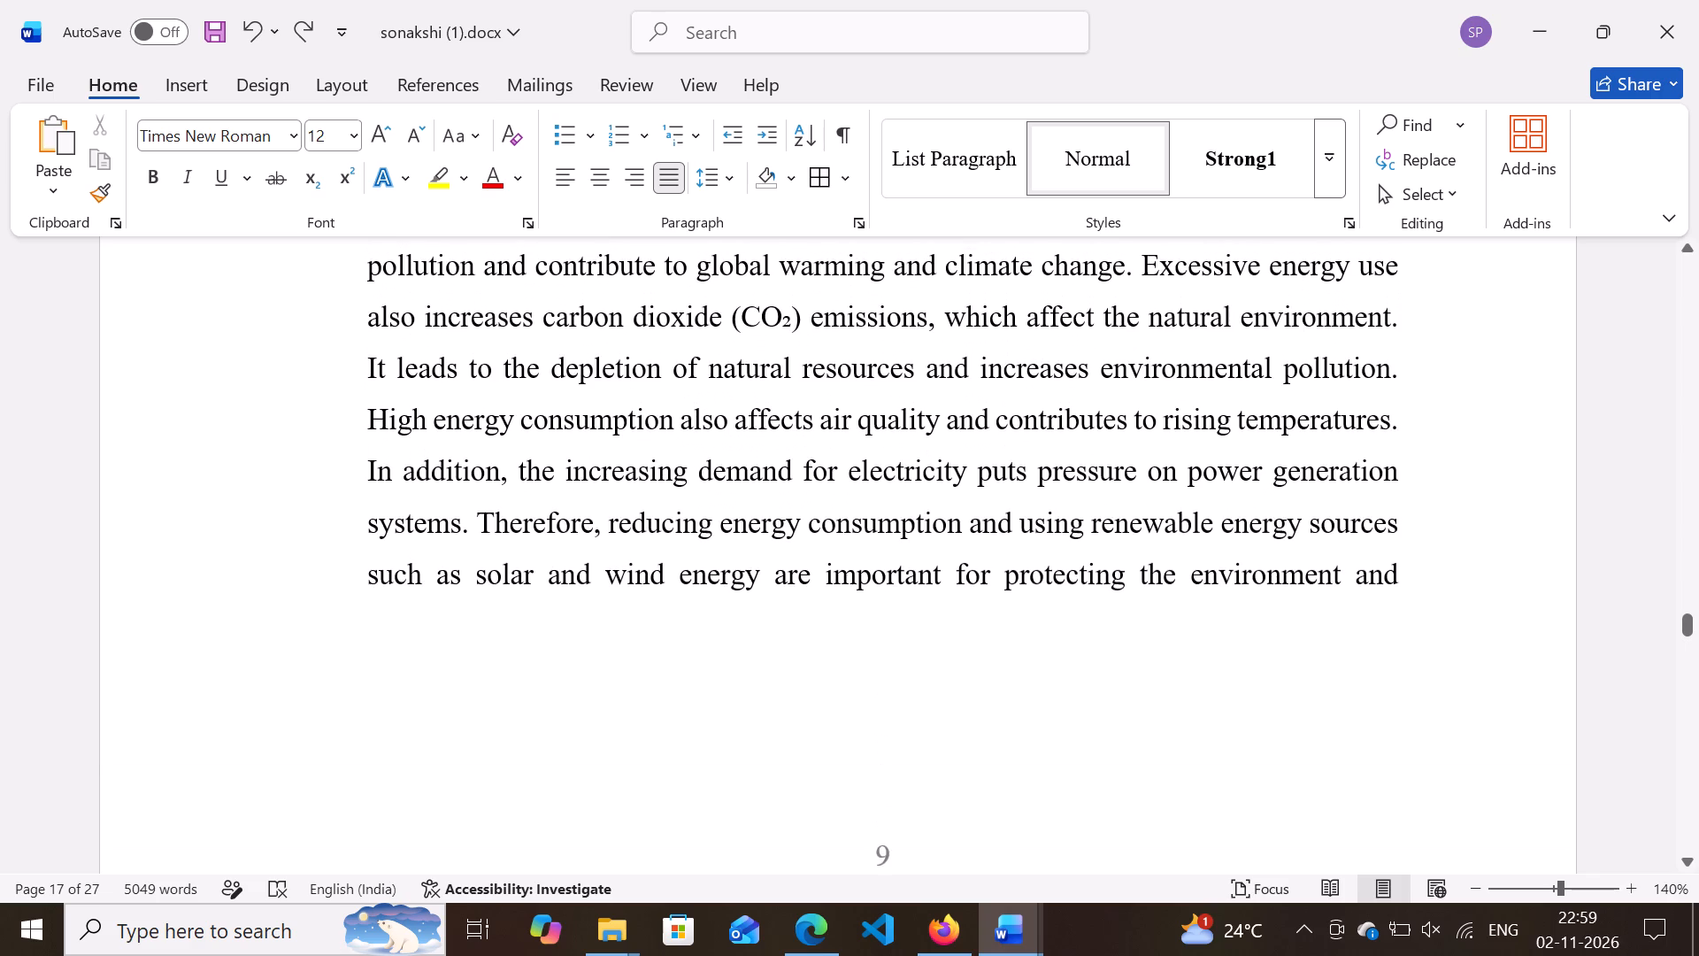
scroll(1165, 559, "up", 5)
scroll(1165, 559, "down", 5)
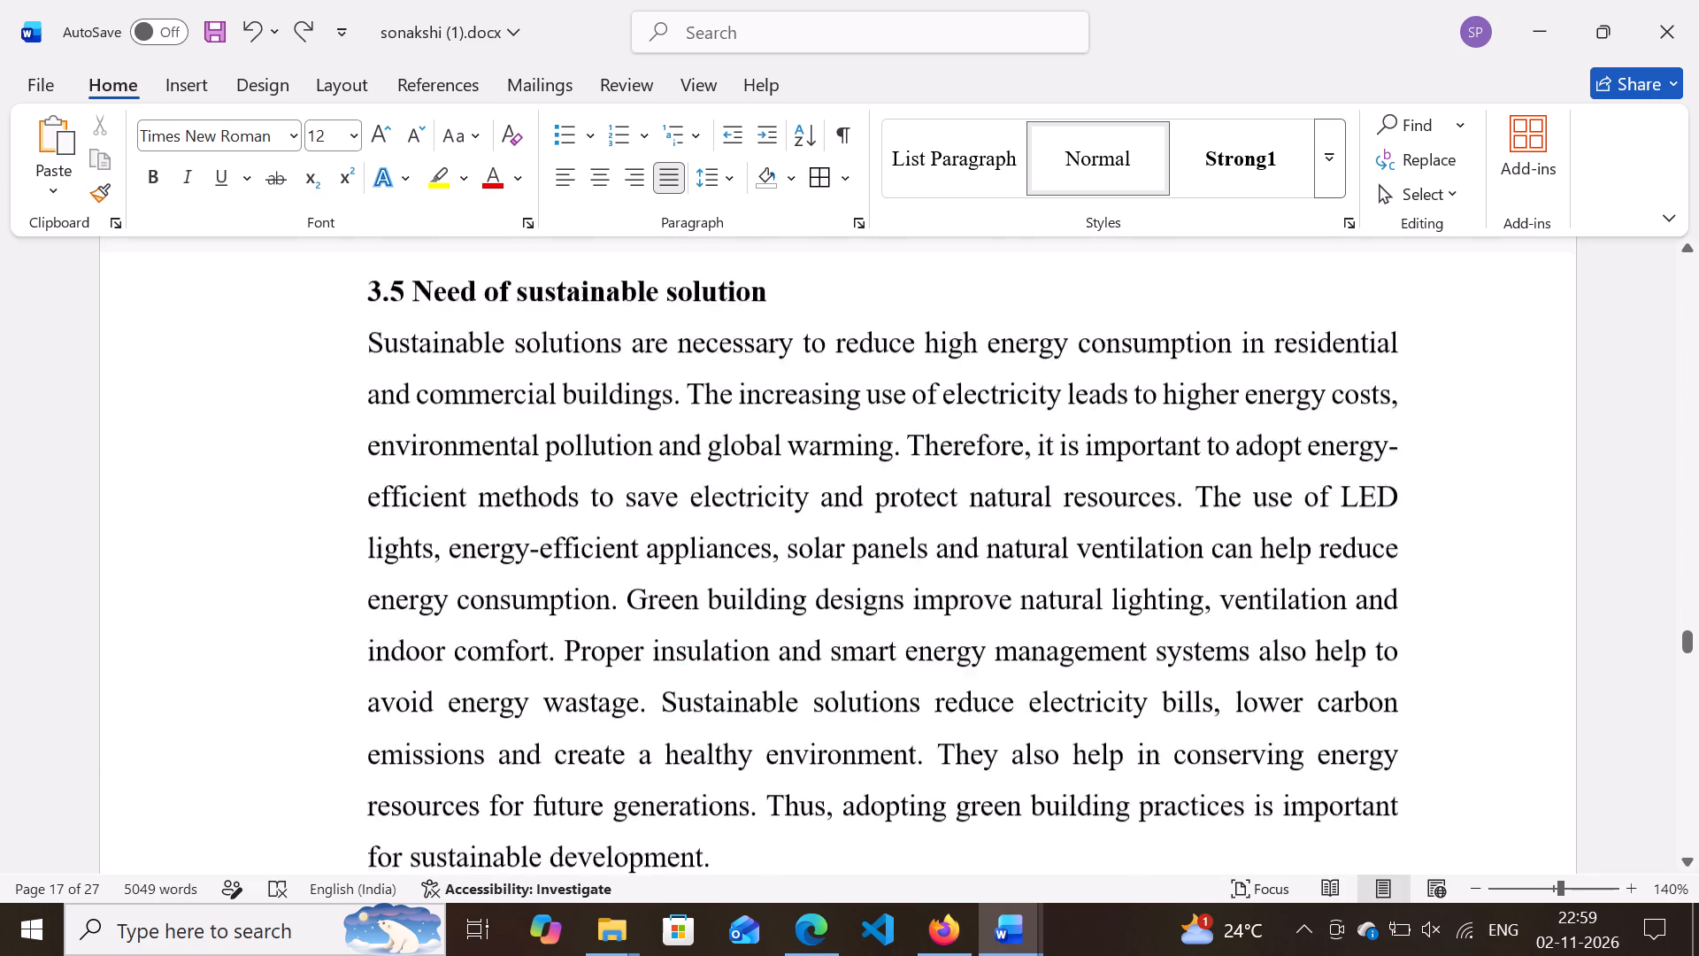
scroll(1165, 559, "up", 7)
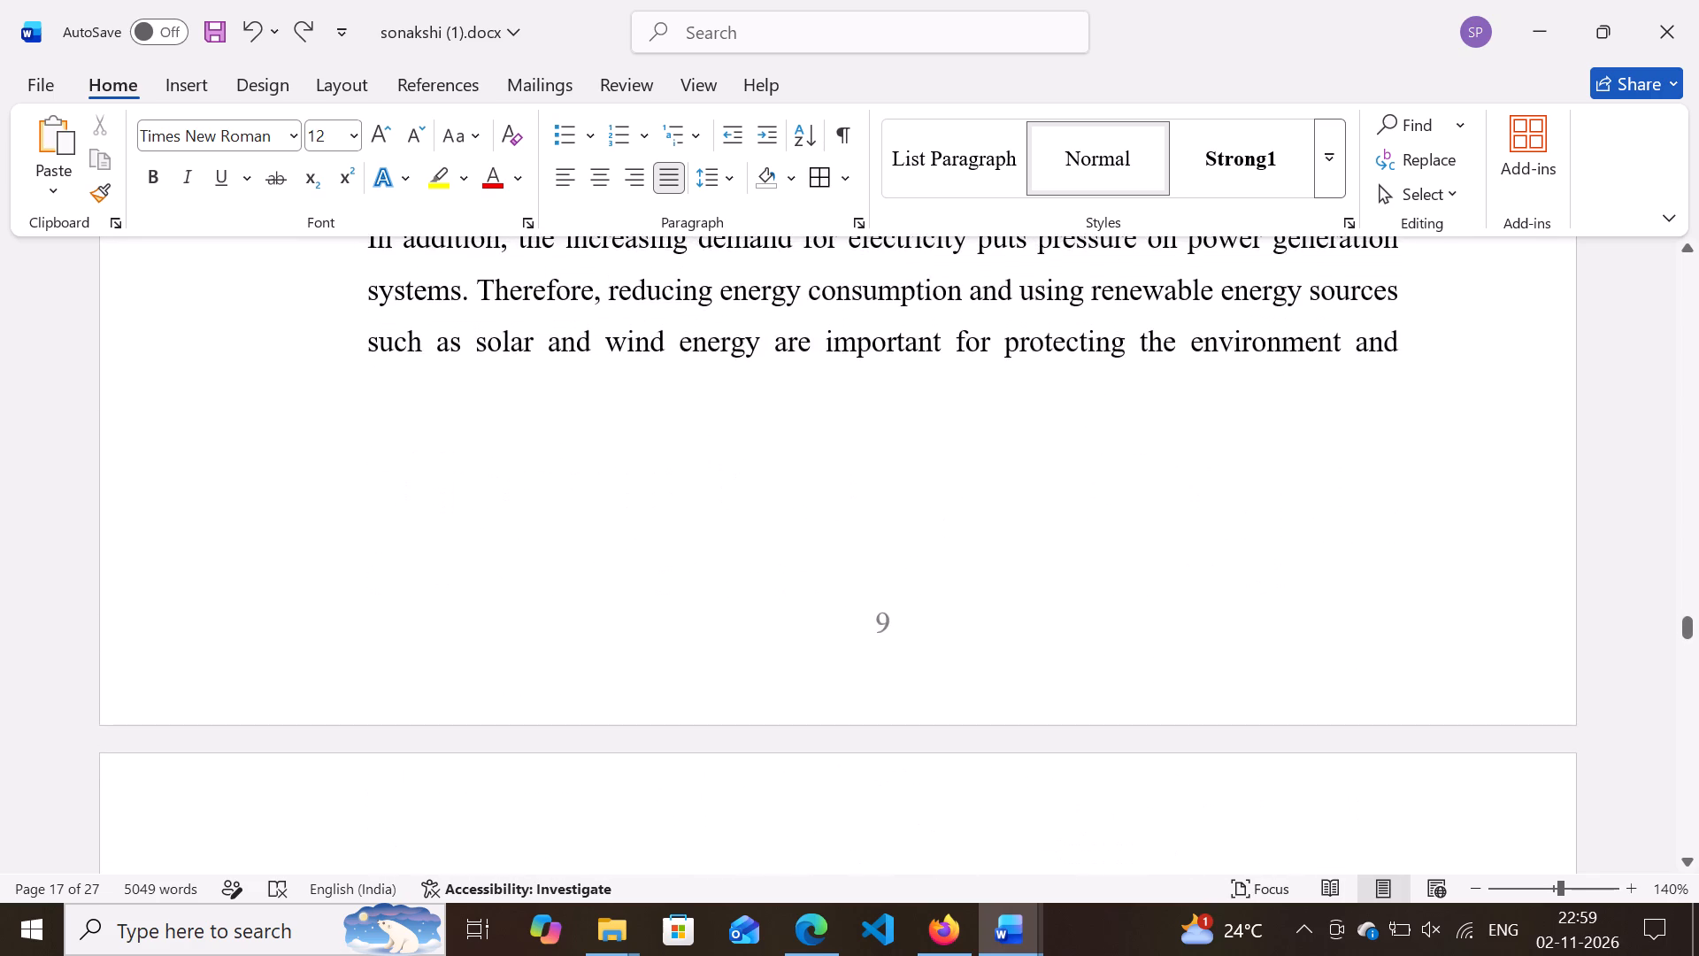
scroll(1165, 559, "down", 1)
left_click(1052, 569)
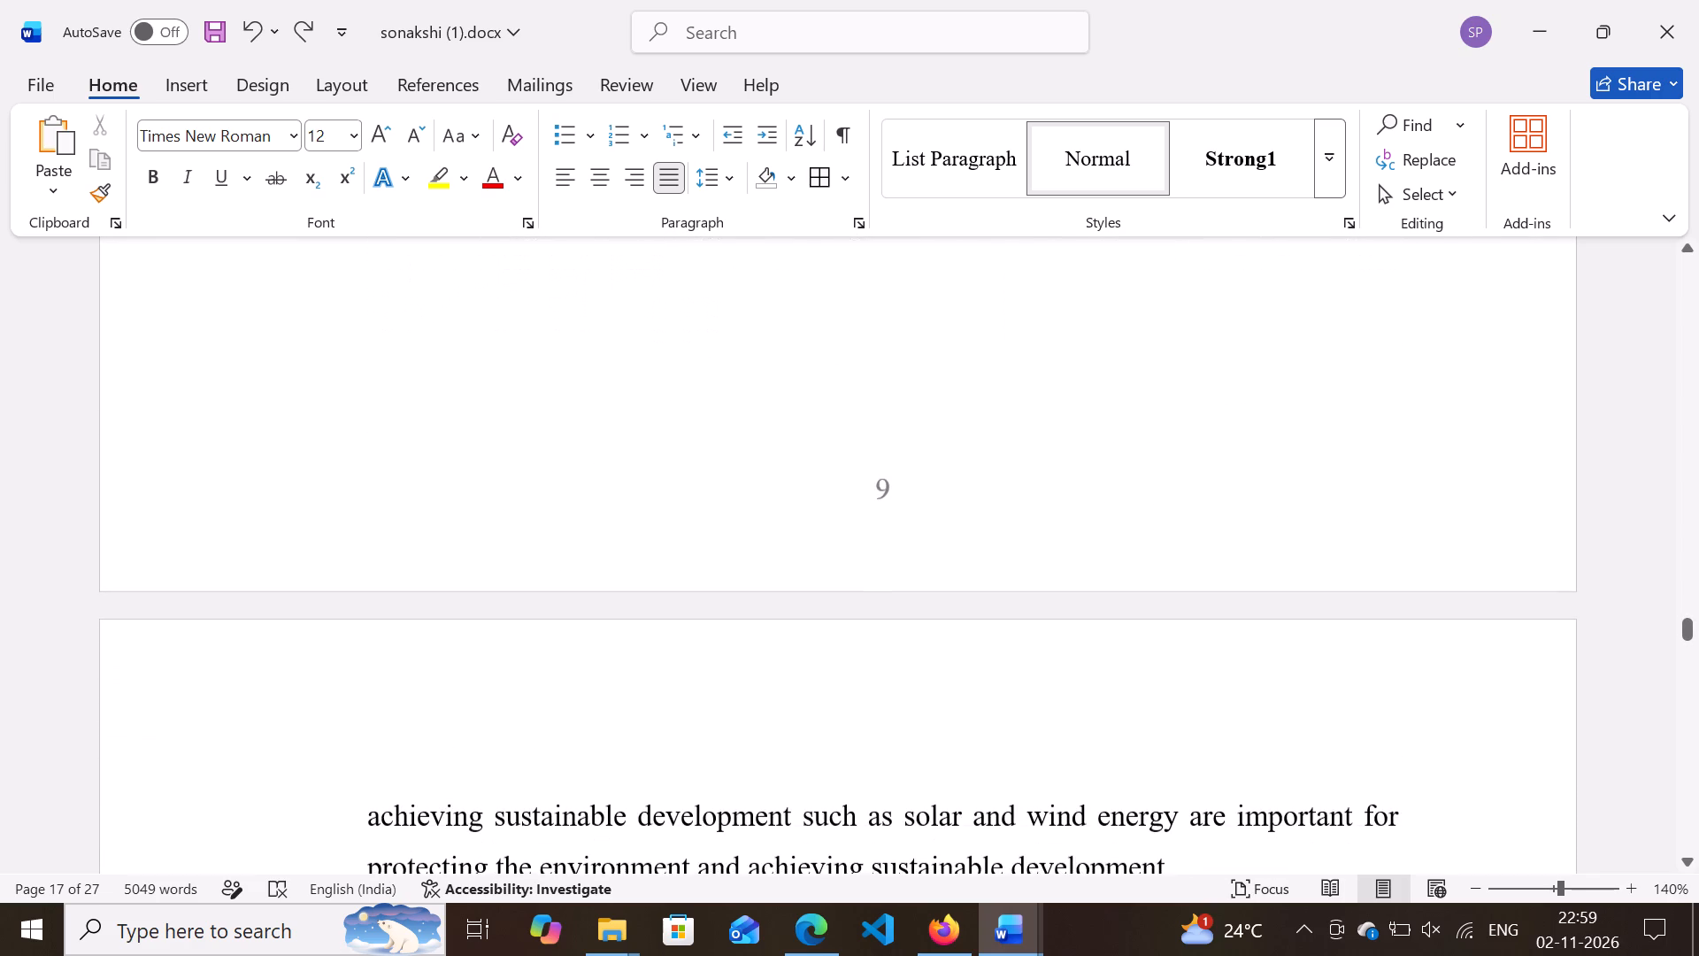
scroll(1112, 657, "up", 2)
scroll(1112, 656, "down", 10)
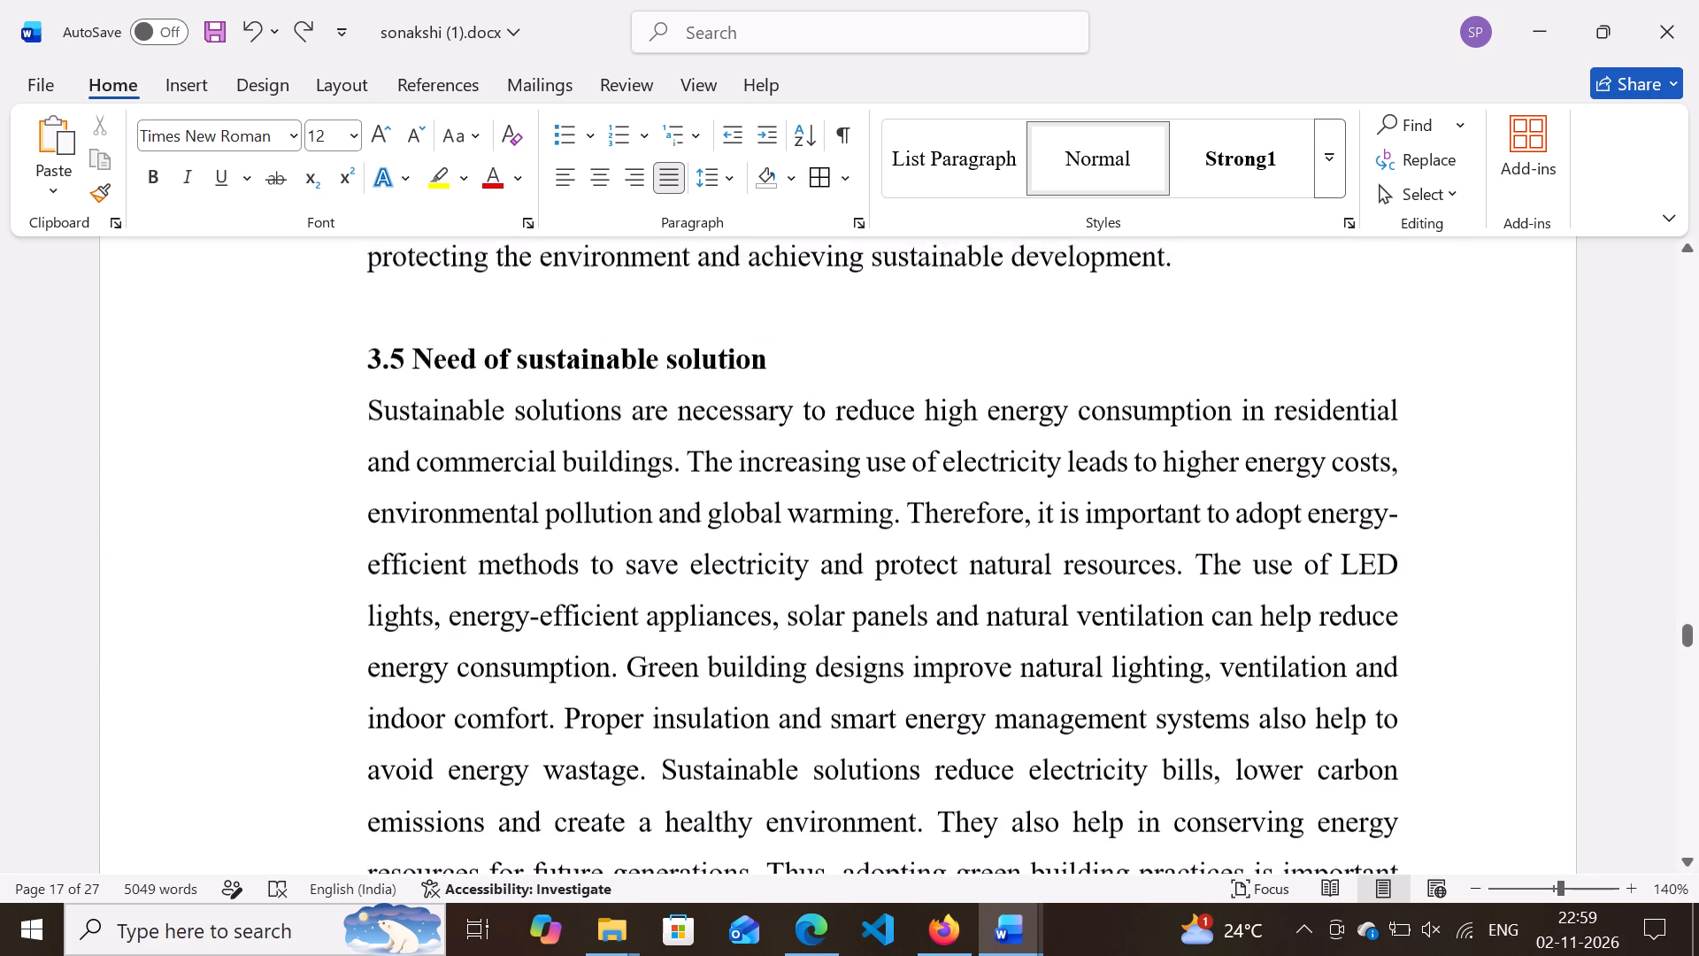
Examine the layout around section 3.7 and the page break on page 8 before Table 3.3.
scroll(1112, 656, "down", 15)
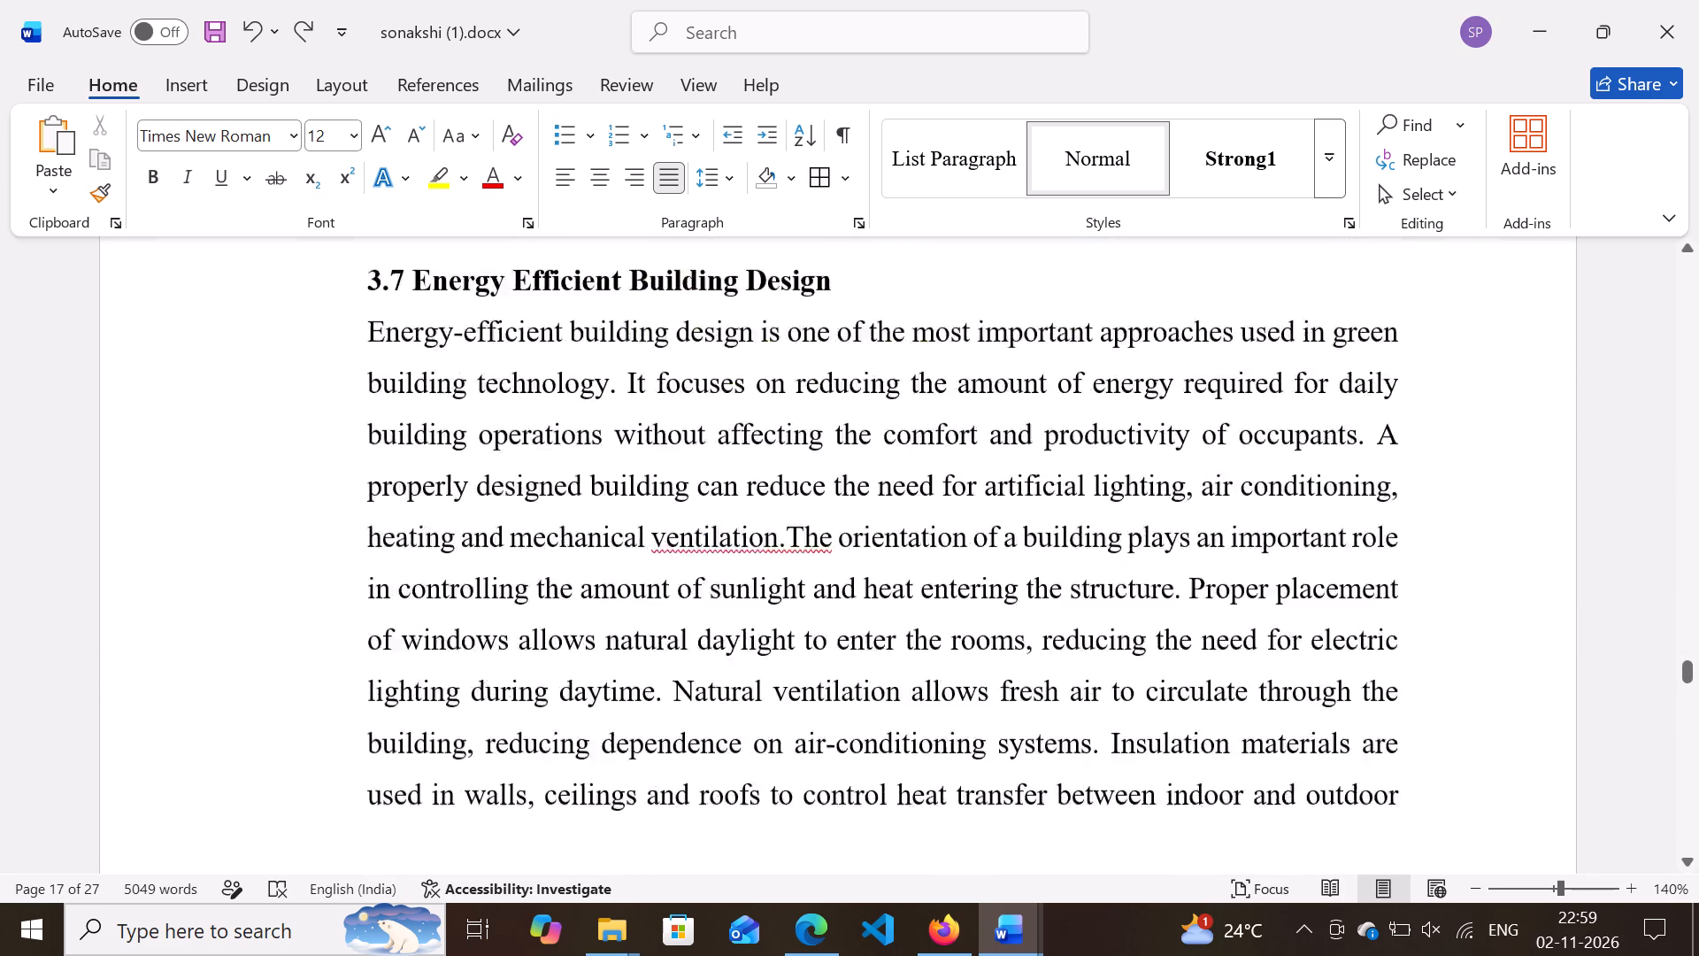
scroll(1112, 656, "down", 2)
scroll(1112, 656, "up", 15)
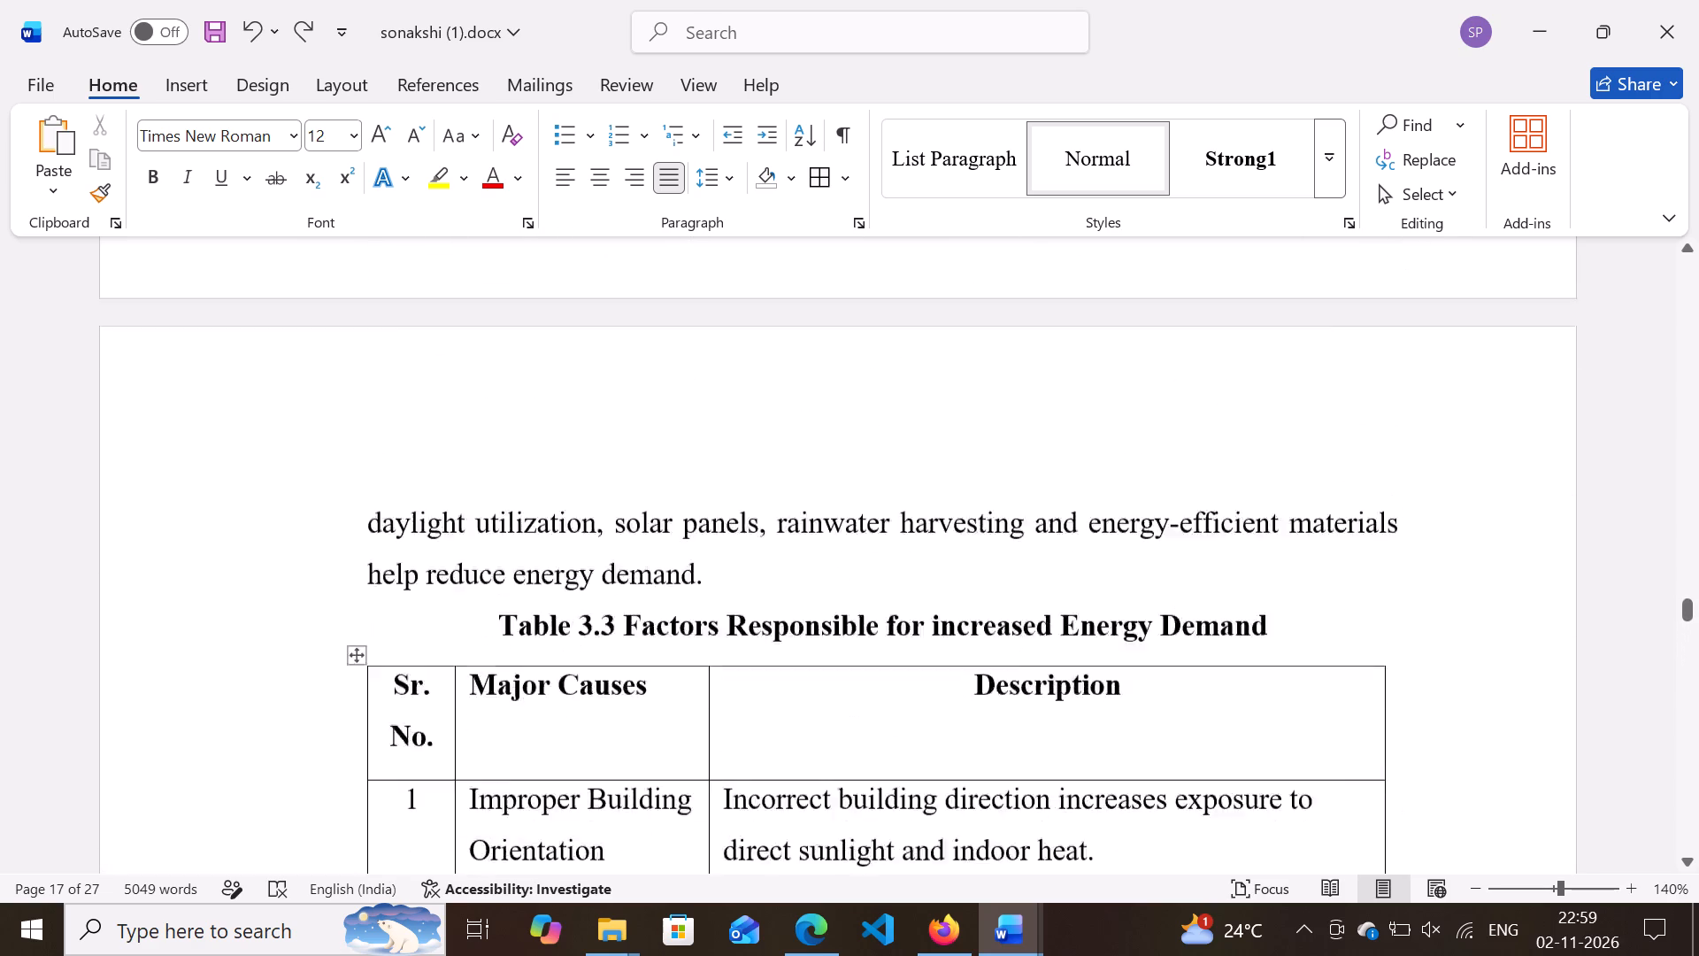
scroll(1112, 656, "up", 6)
left_click(985, 731)
scroll(985, 731, "up", 2)
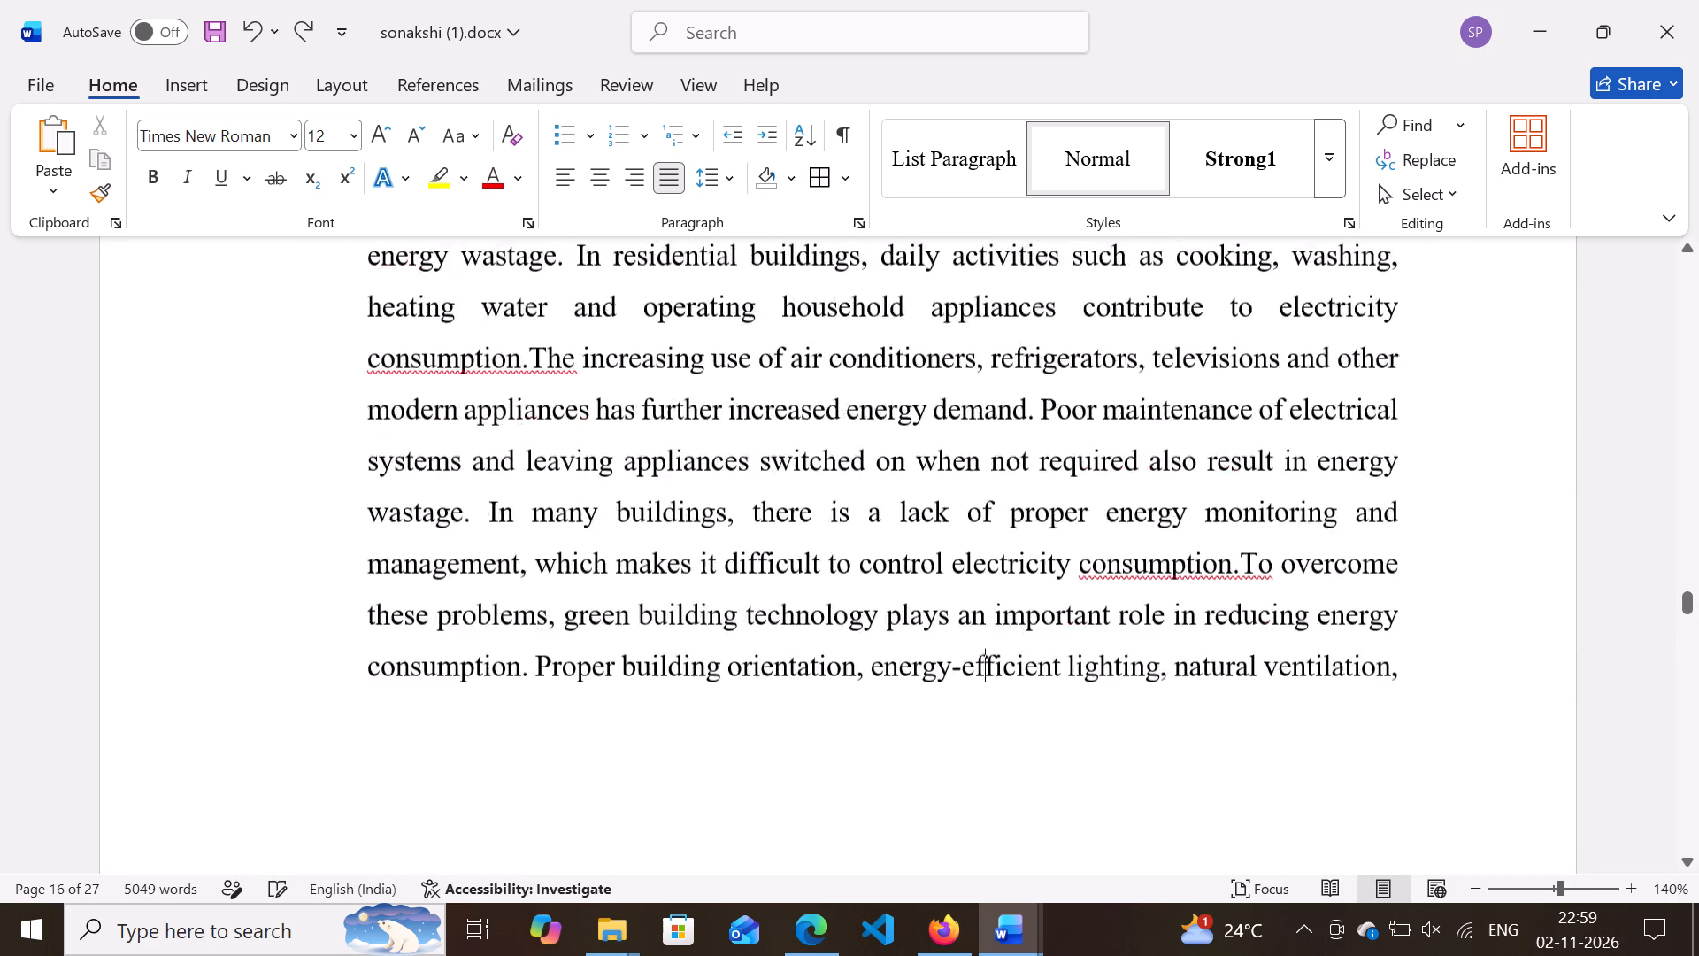
scroll(985, 731, "up", 6)
scroll(985, 731, "down", 2)
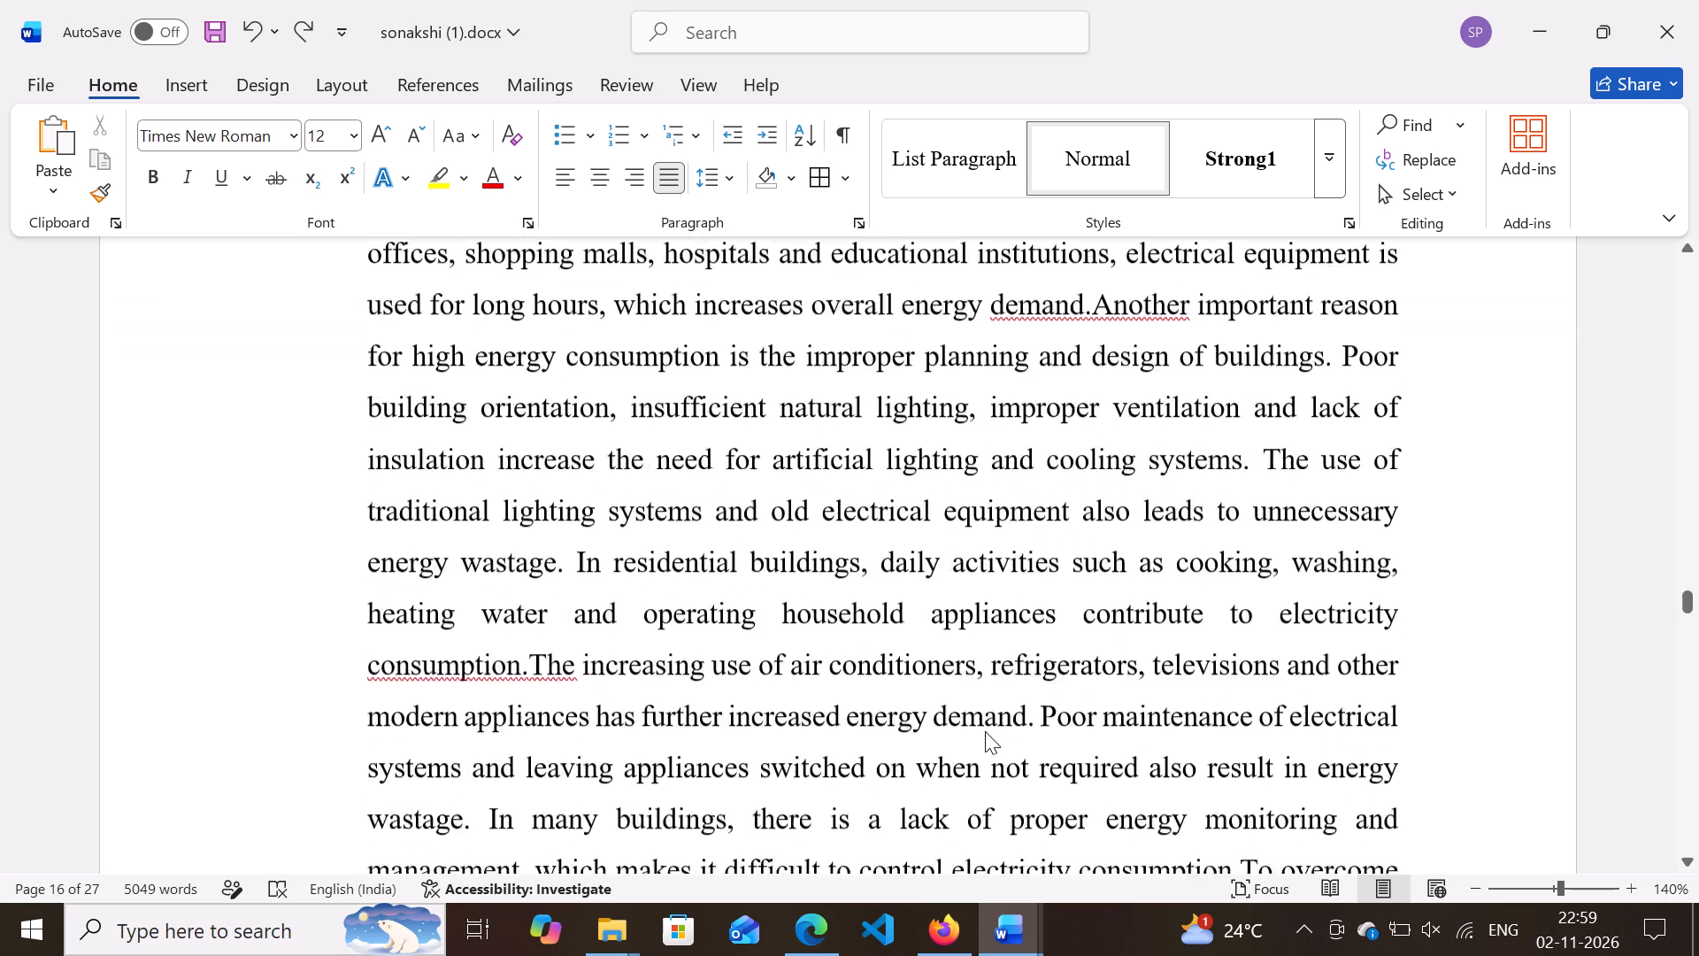
scroll(985, 731, "down", 1)
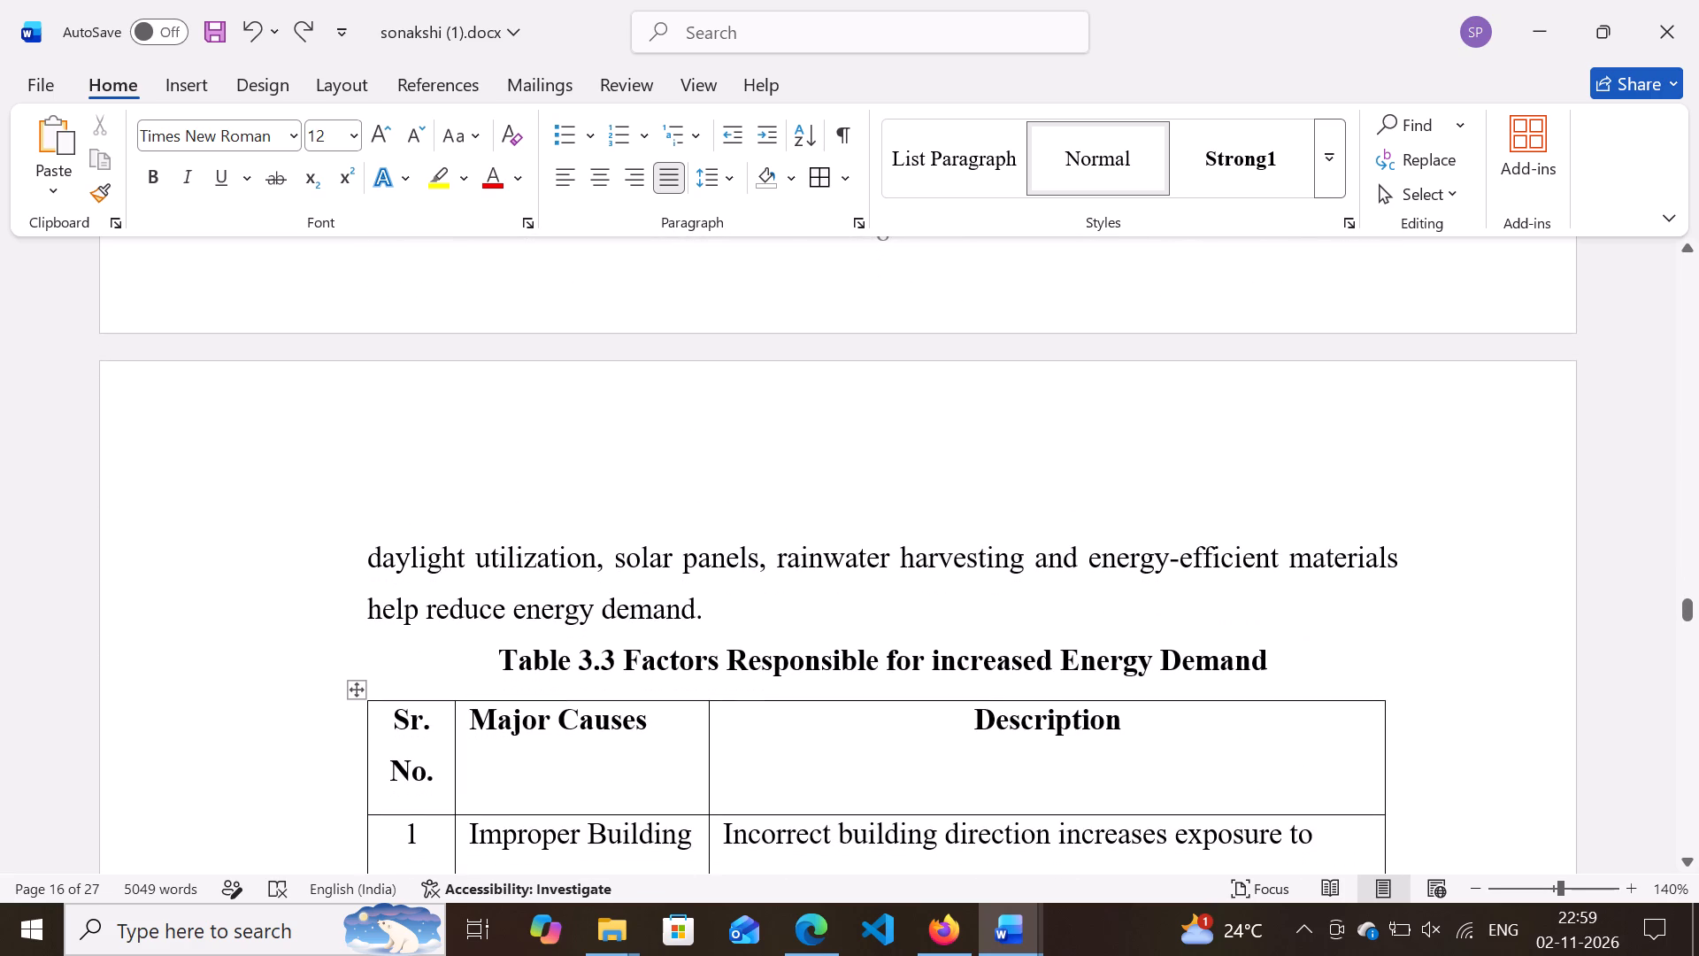
scroll(1003, 555, "up", 5)
scroll(1003, 555, "down", 3)
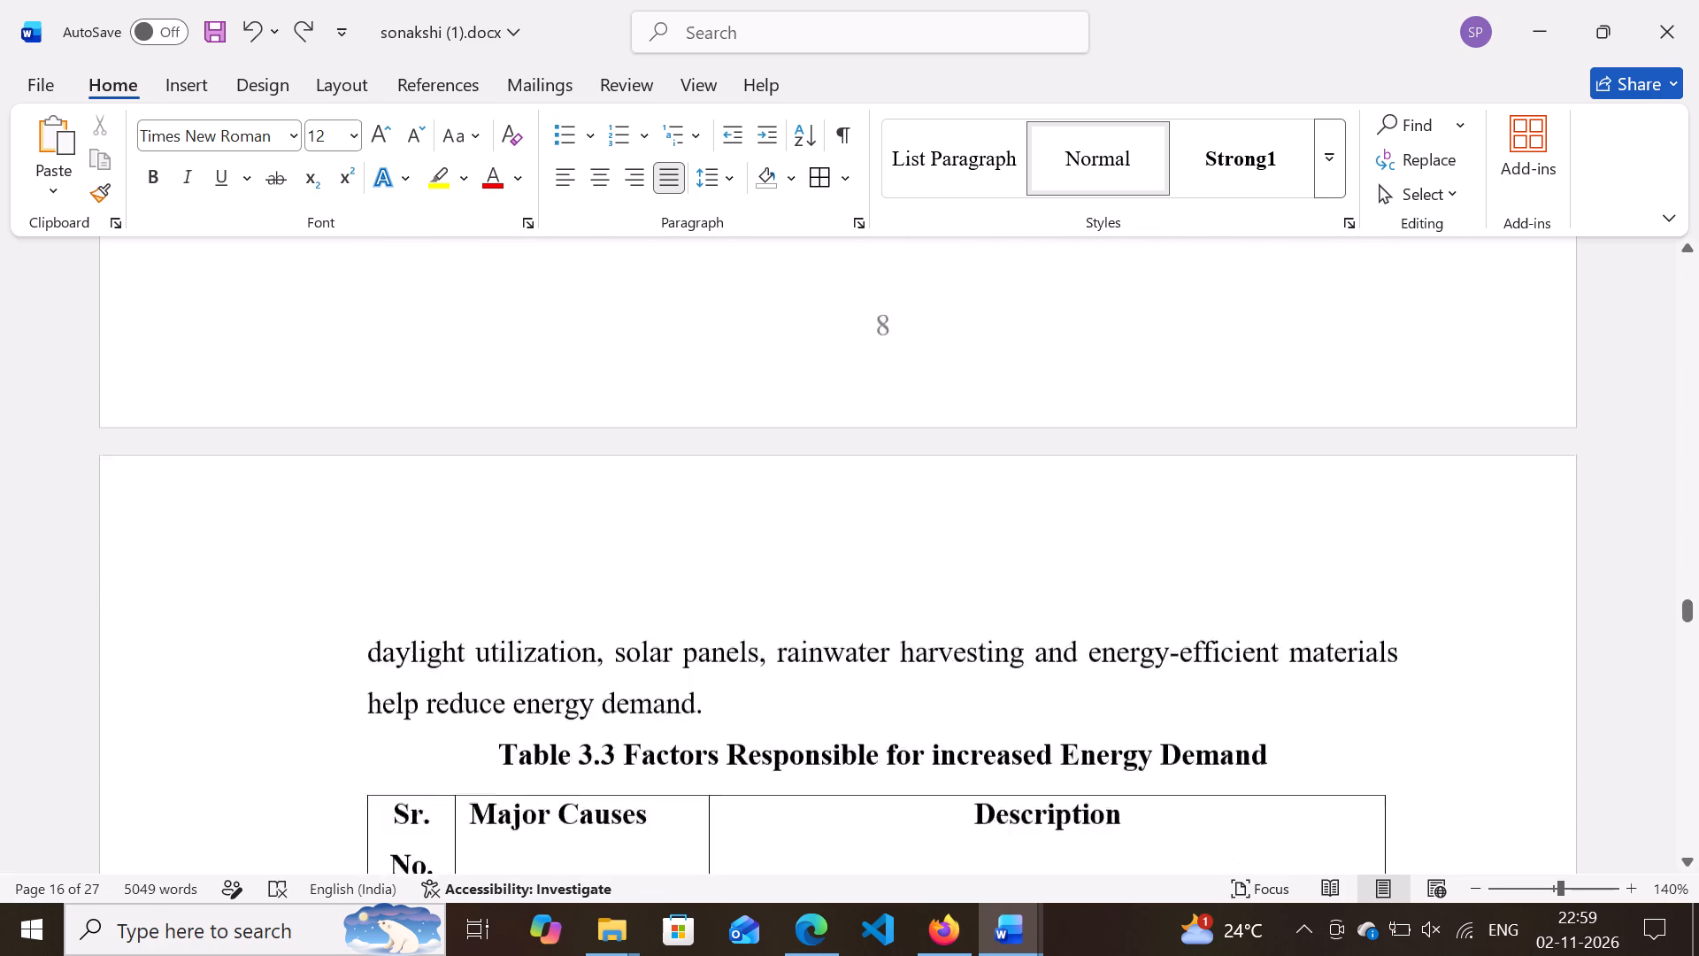
Replace " and" after "protecting the environment" on the last line of page 9 with a period.
scroll(1003, 555, "down", 5)
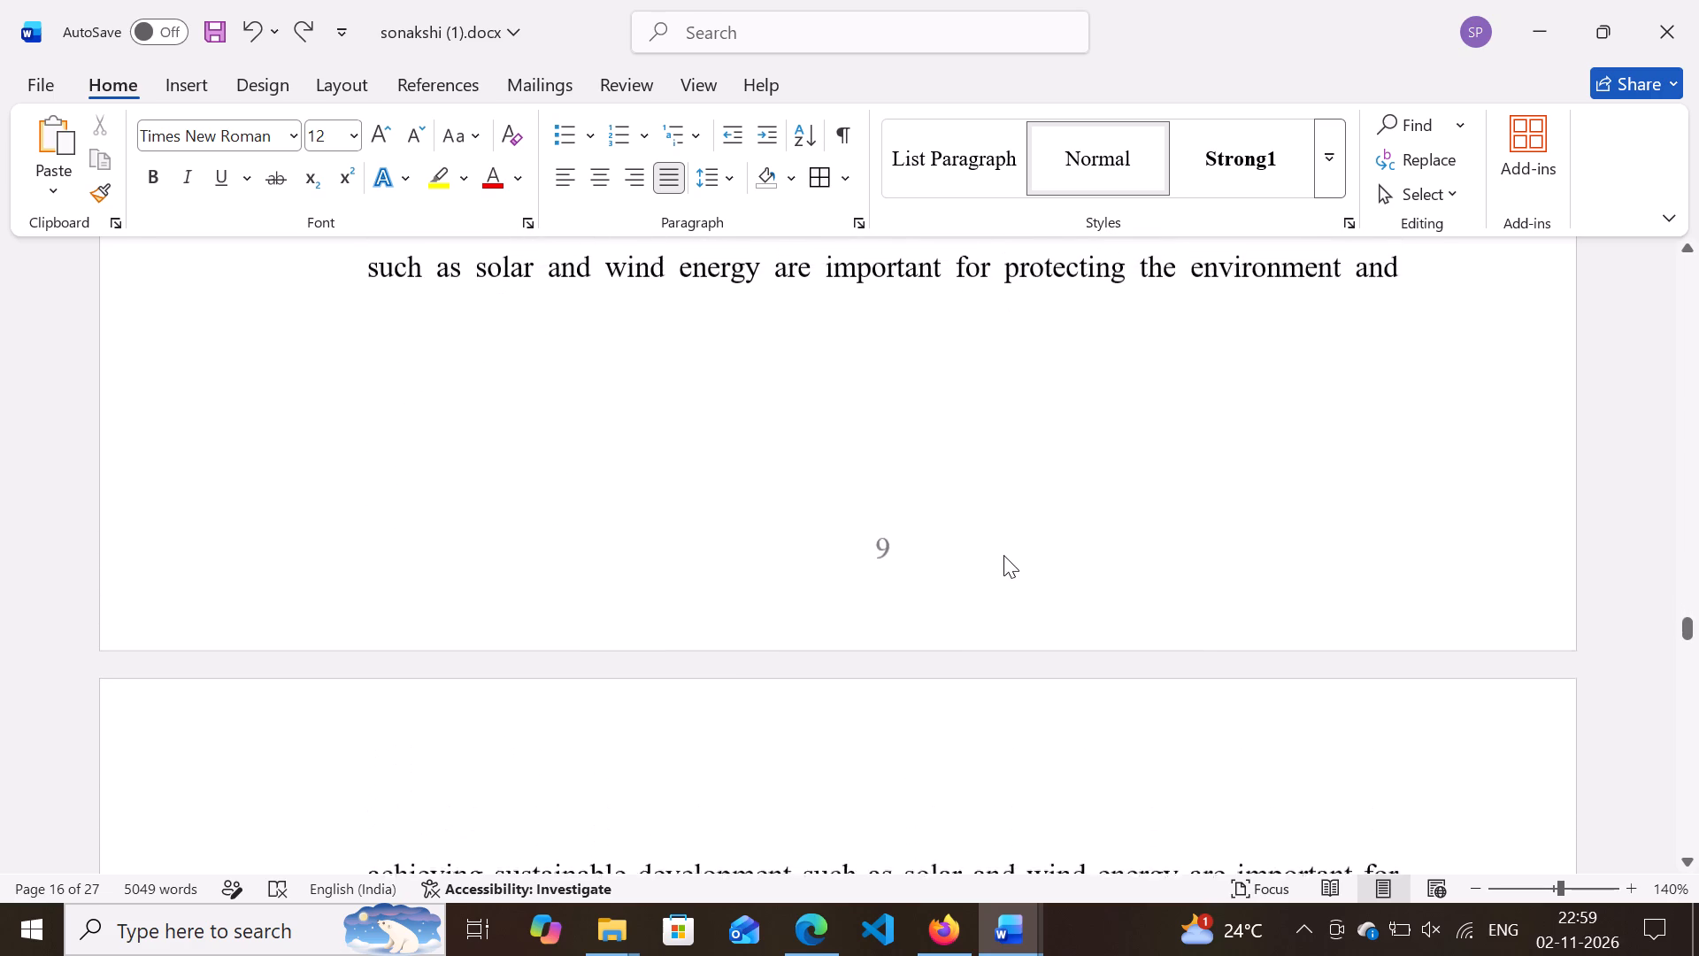
scroll(1003, 555, "down", 2)
scroll(1003, 555, "up", 1)
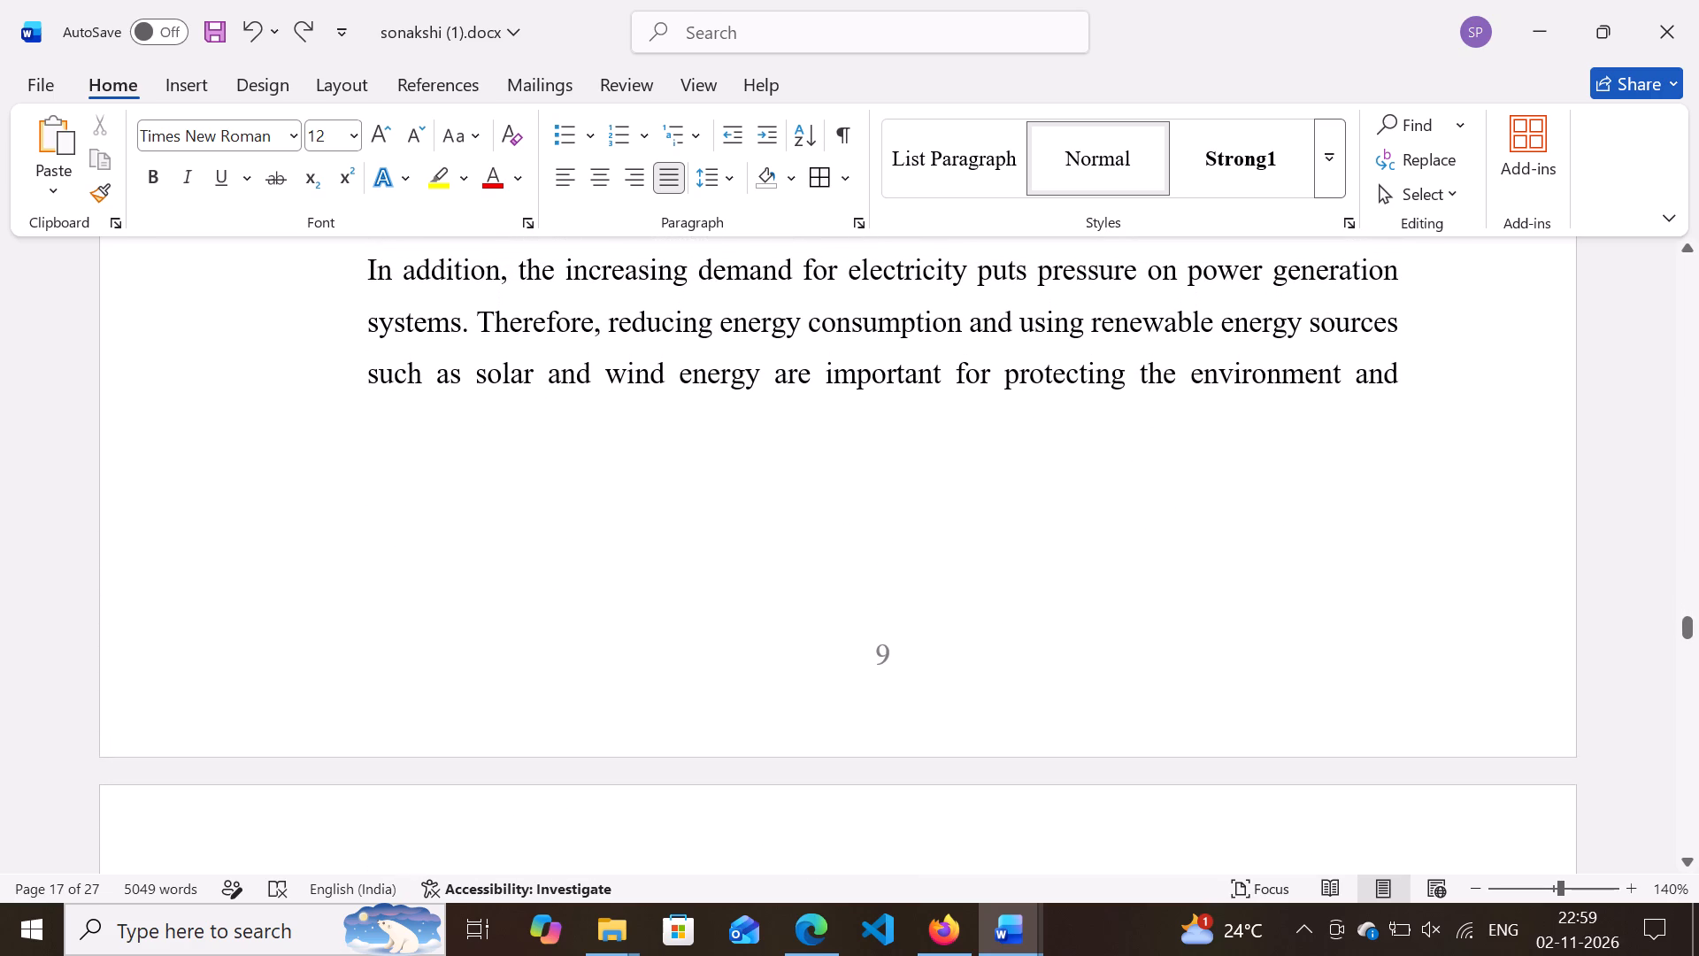
left_click(1409, 369)
key("BackSpace")
key("BackSpace")
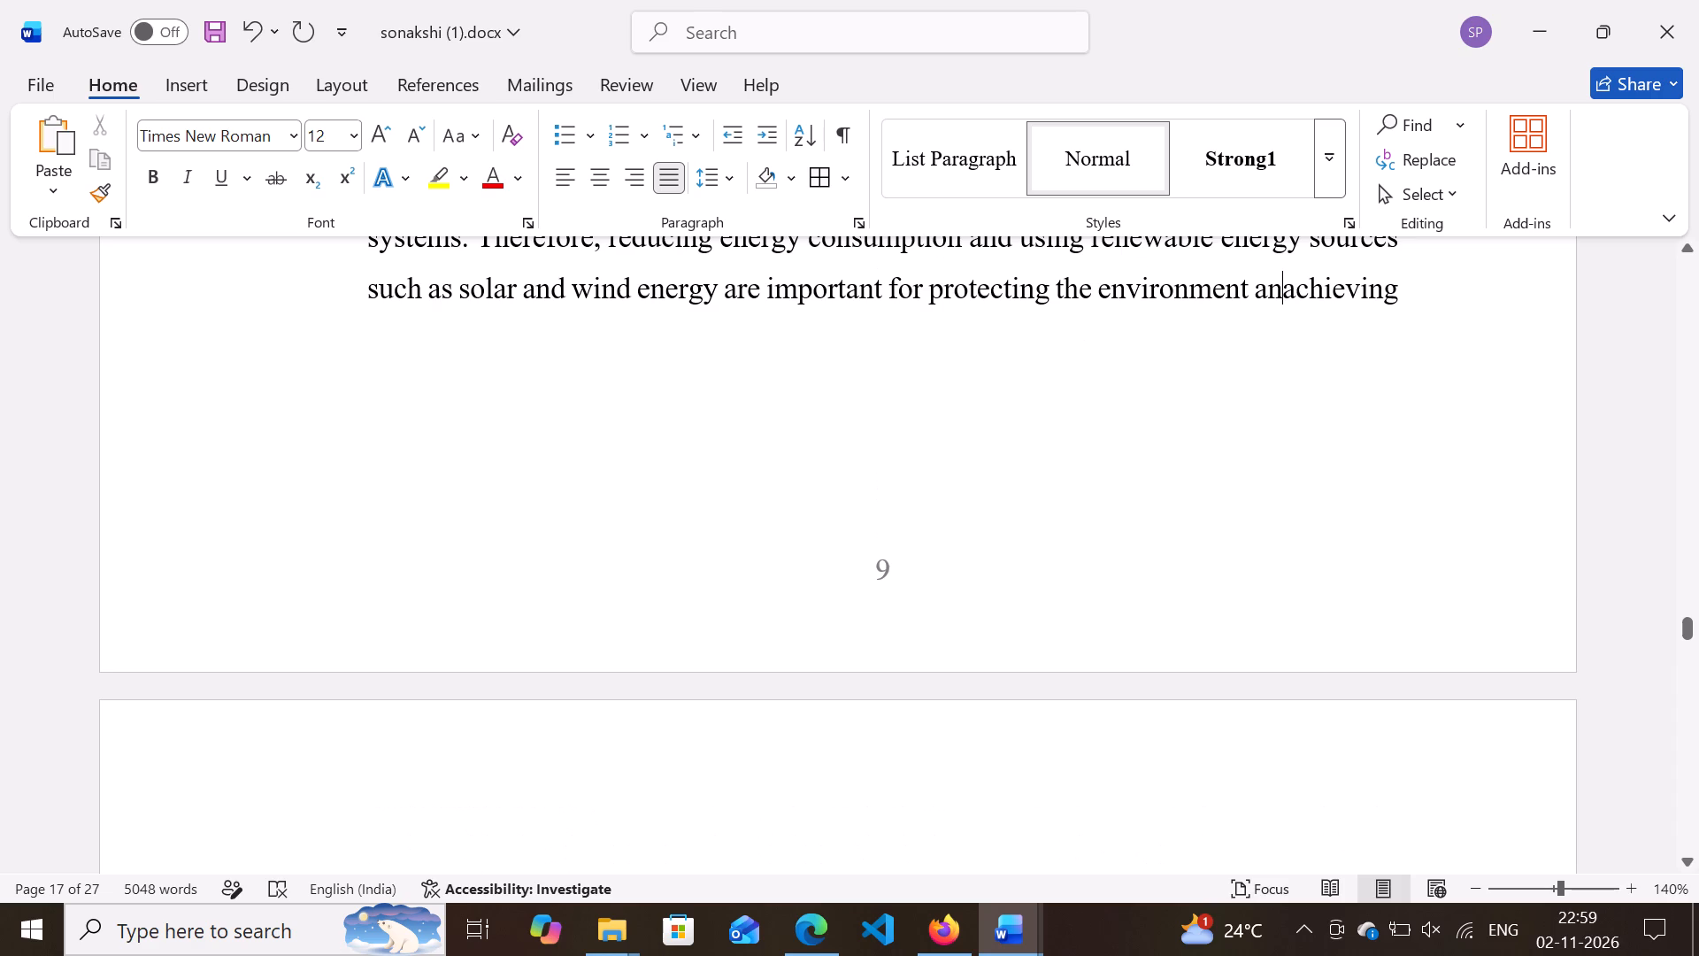
key("BackSpace")
key("BackSpace")
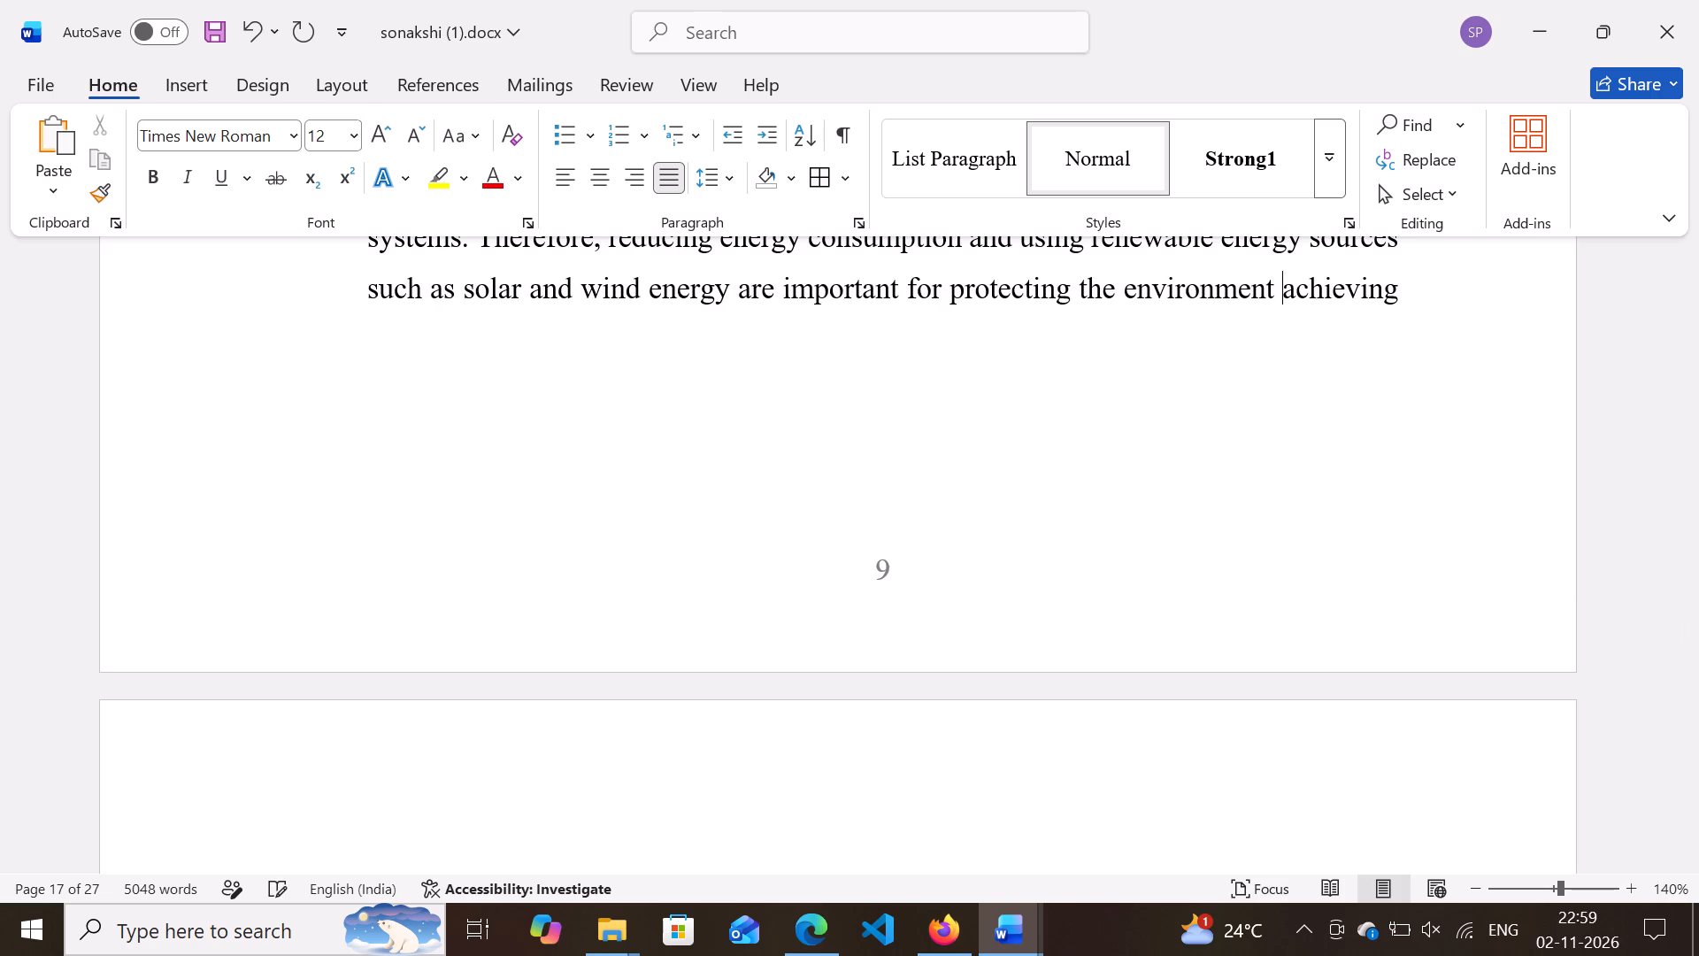
key("BackSpace")
key("period")
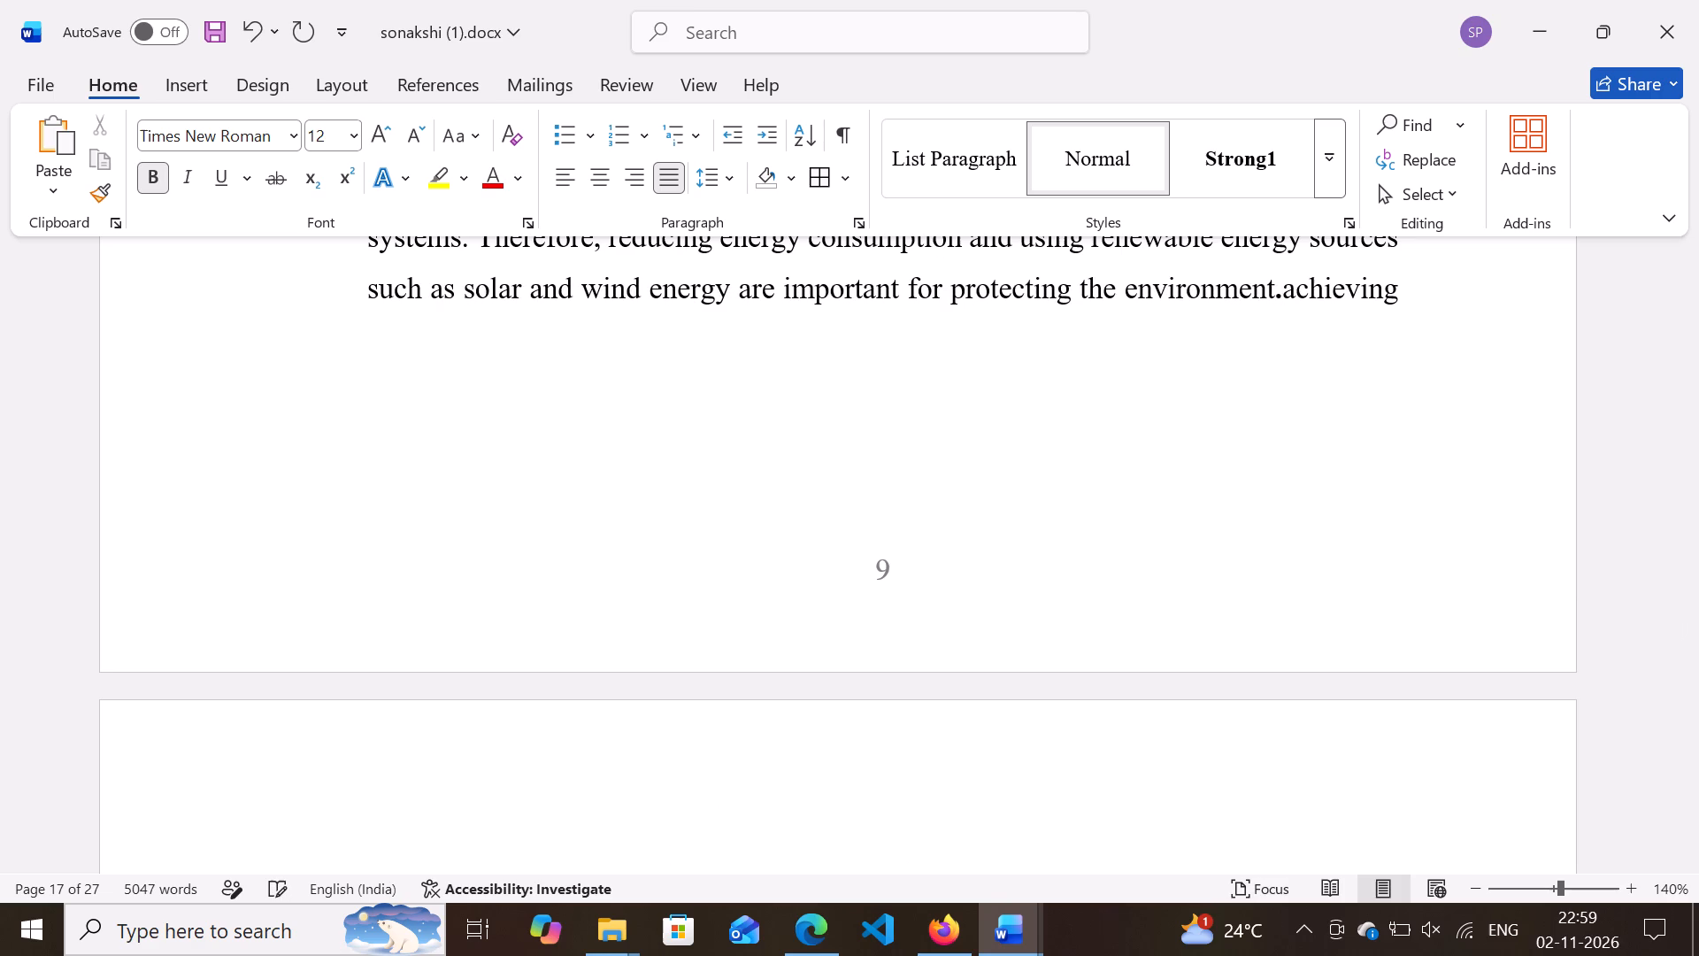
Delete the word "achieving" that follows "environment." on the last line of page 9.
left_click_drag(1409, 369, 1350, 282)
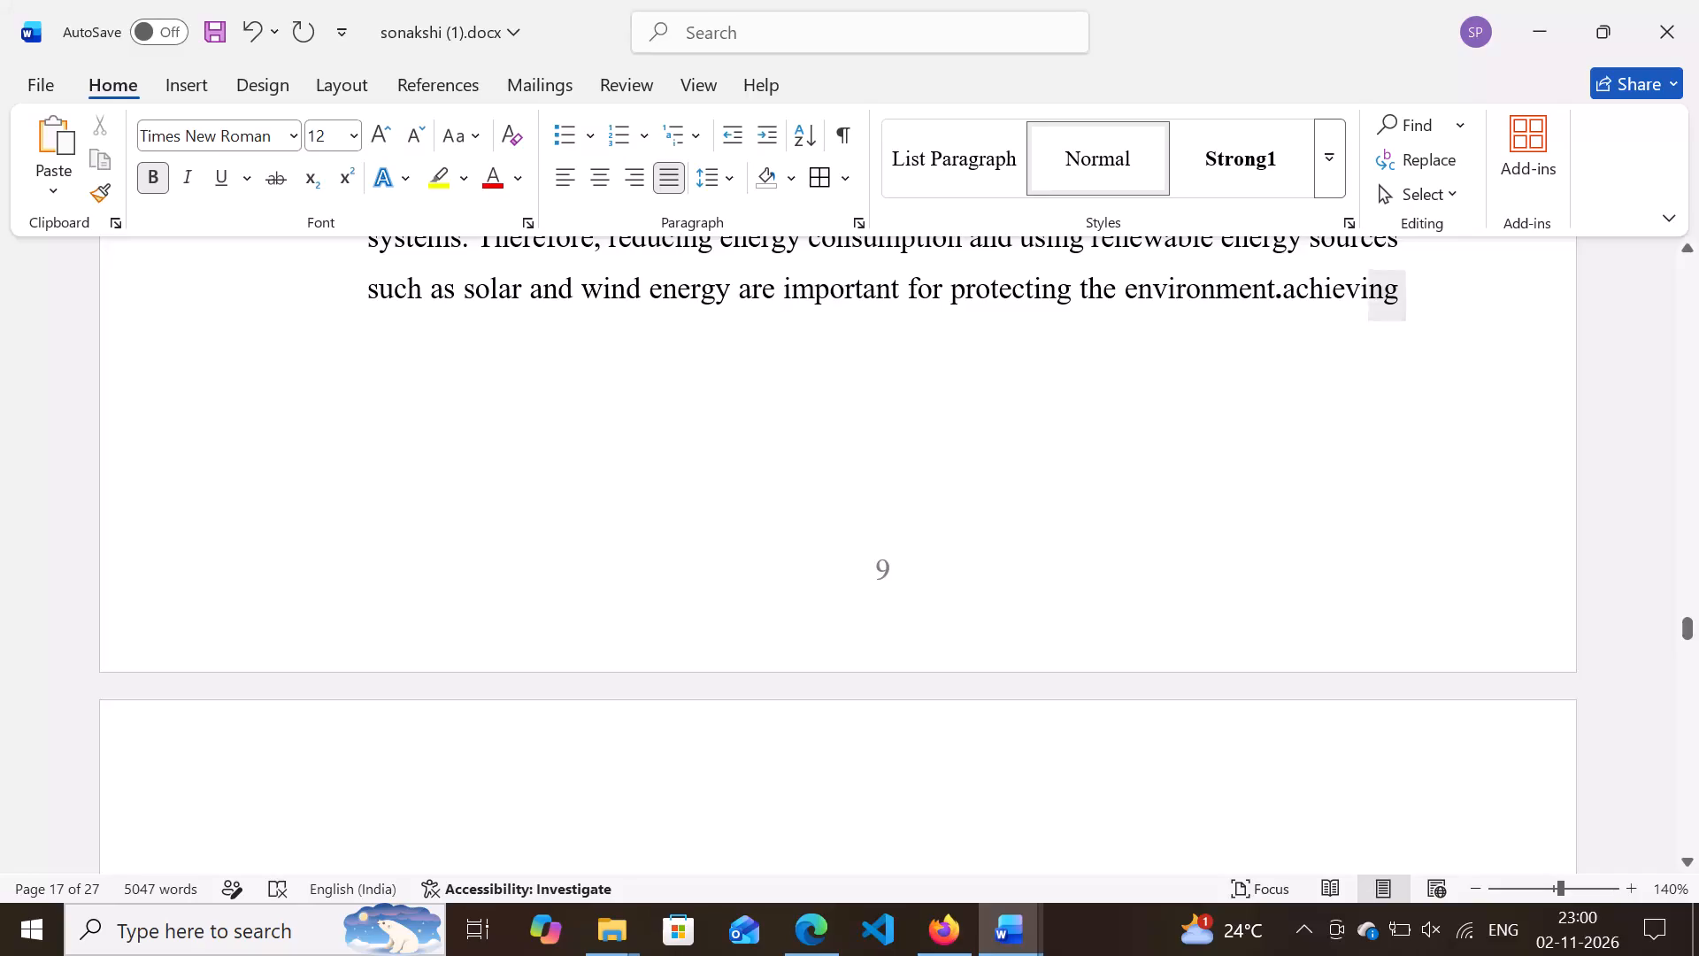
left_click_drag(1350, 282, 1268, 172)
left_click(1344, 426)
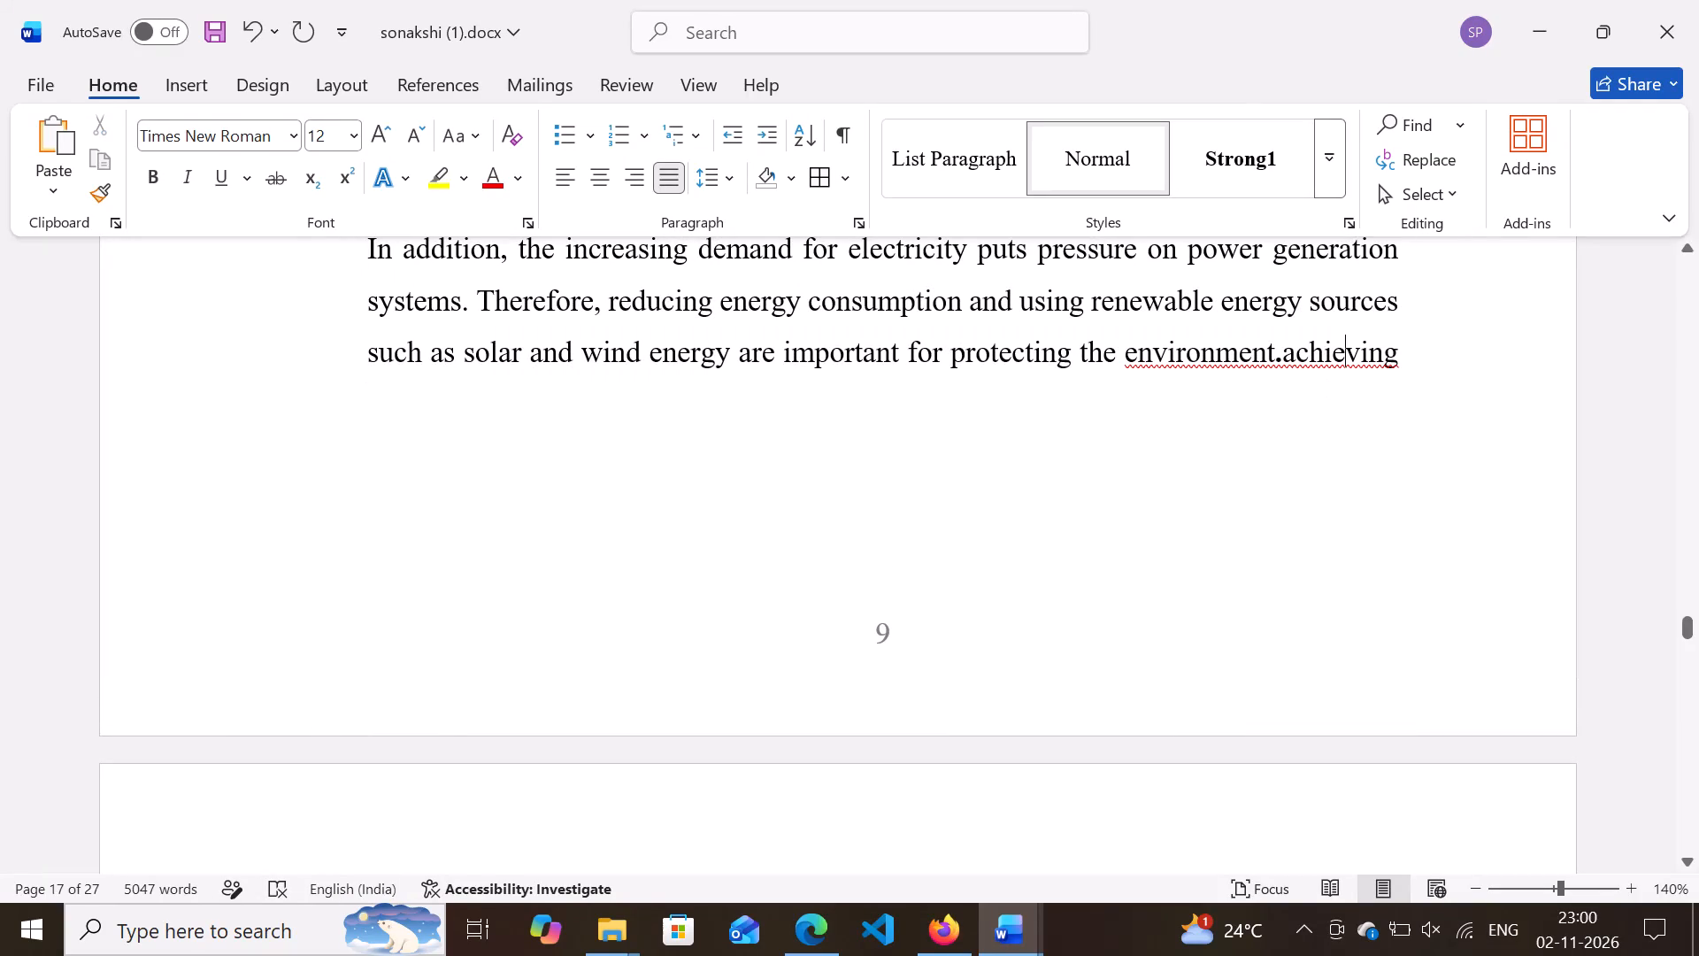
left_click_drag(1283, 349, 1440, 346)
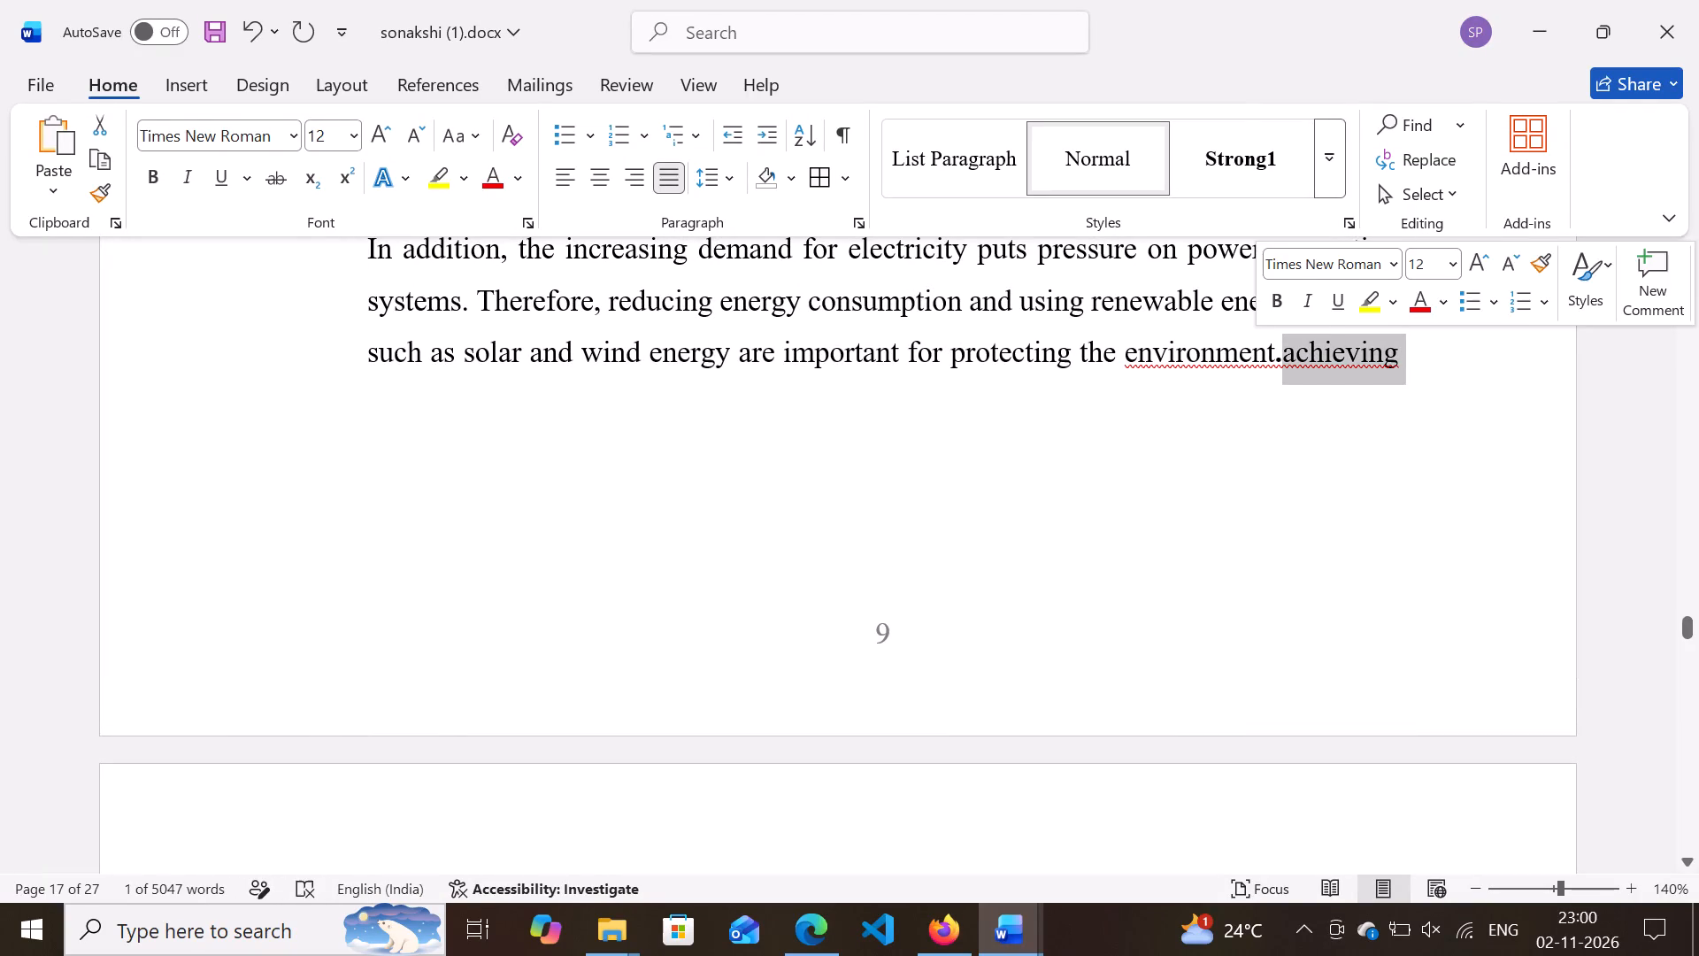
key("Delete")
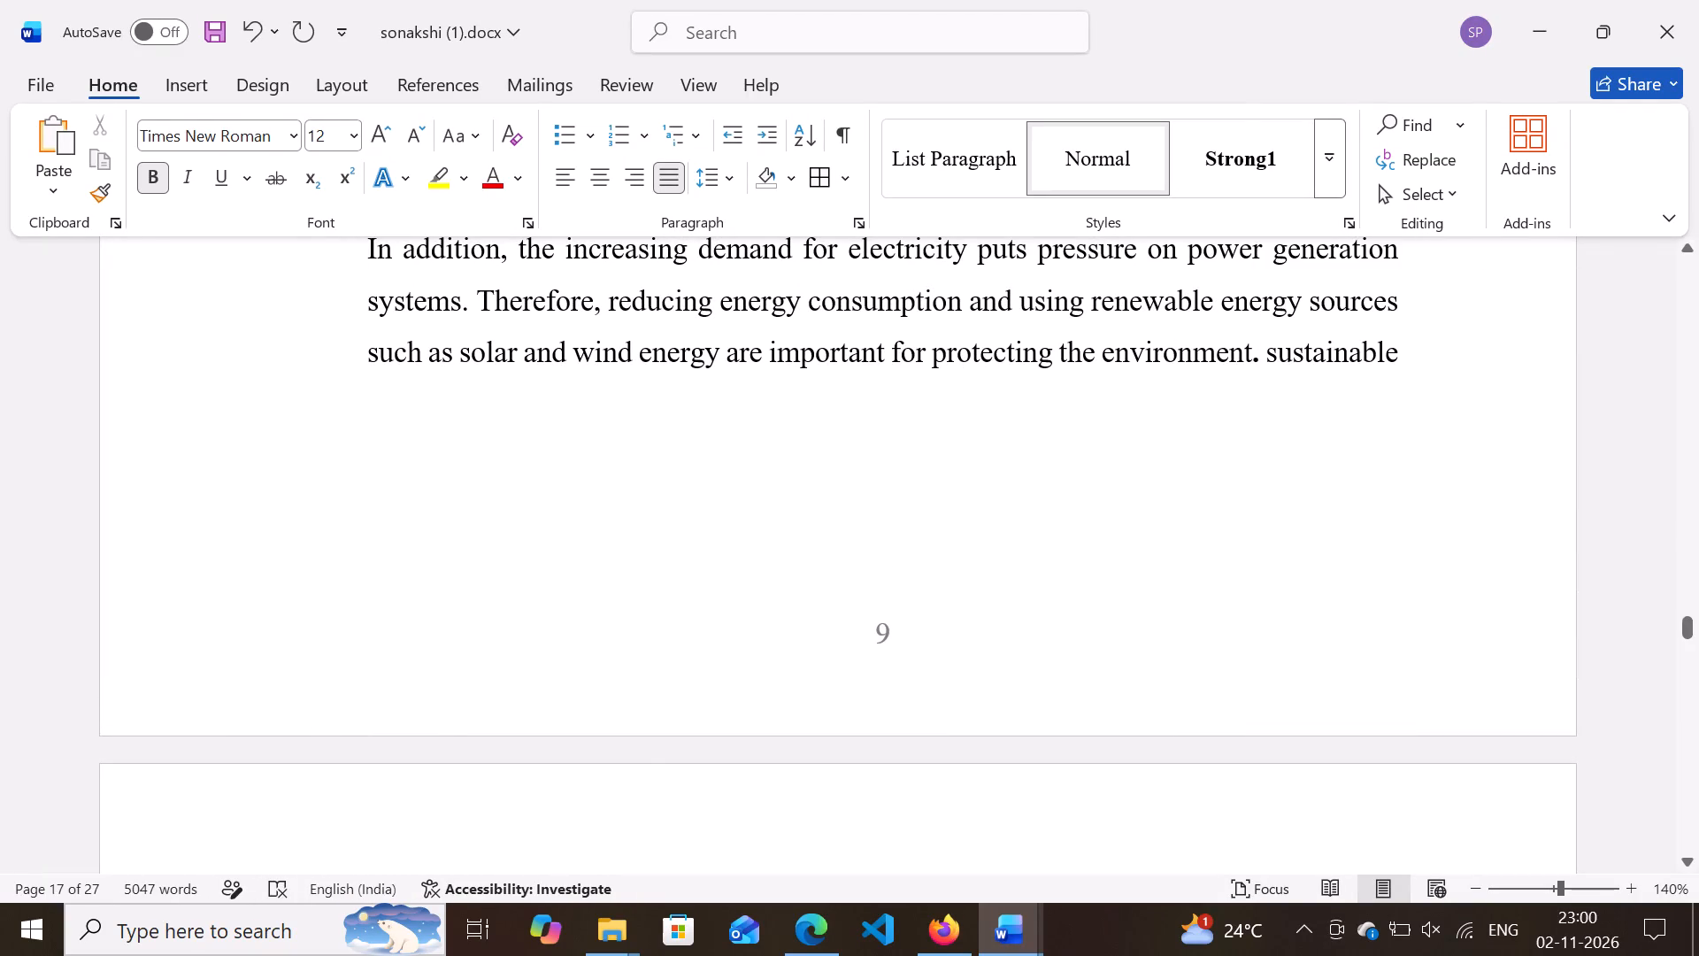
Delete the word "sustainable" and the space before it following "environment." on the last line of page 9.
left_click_drag(1268, 349, 1495, 324)
left_click(1495, 324)
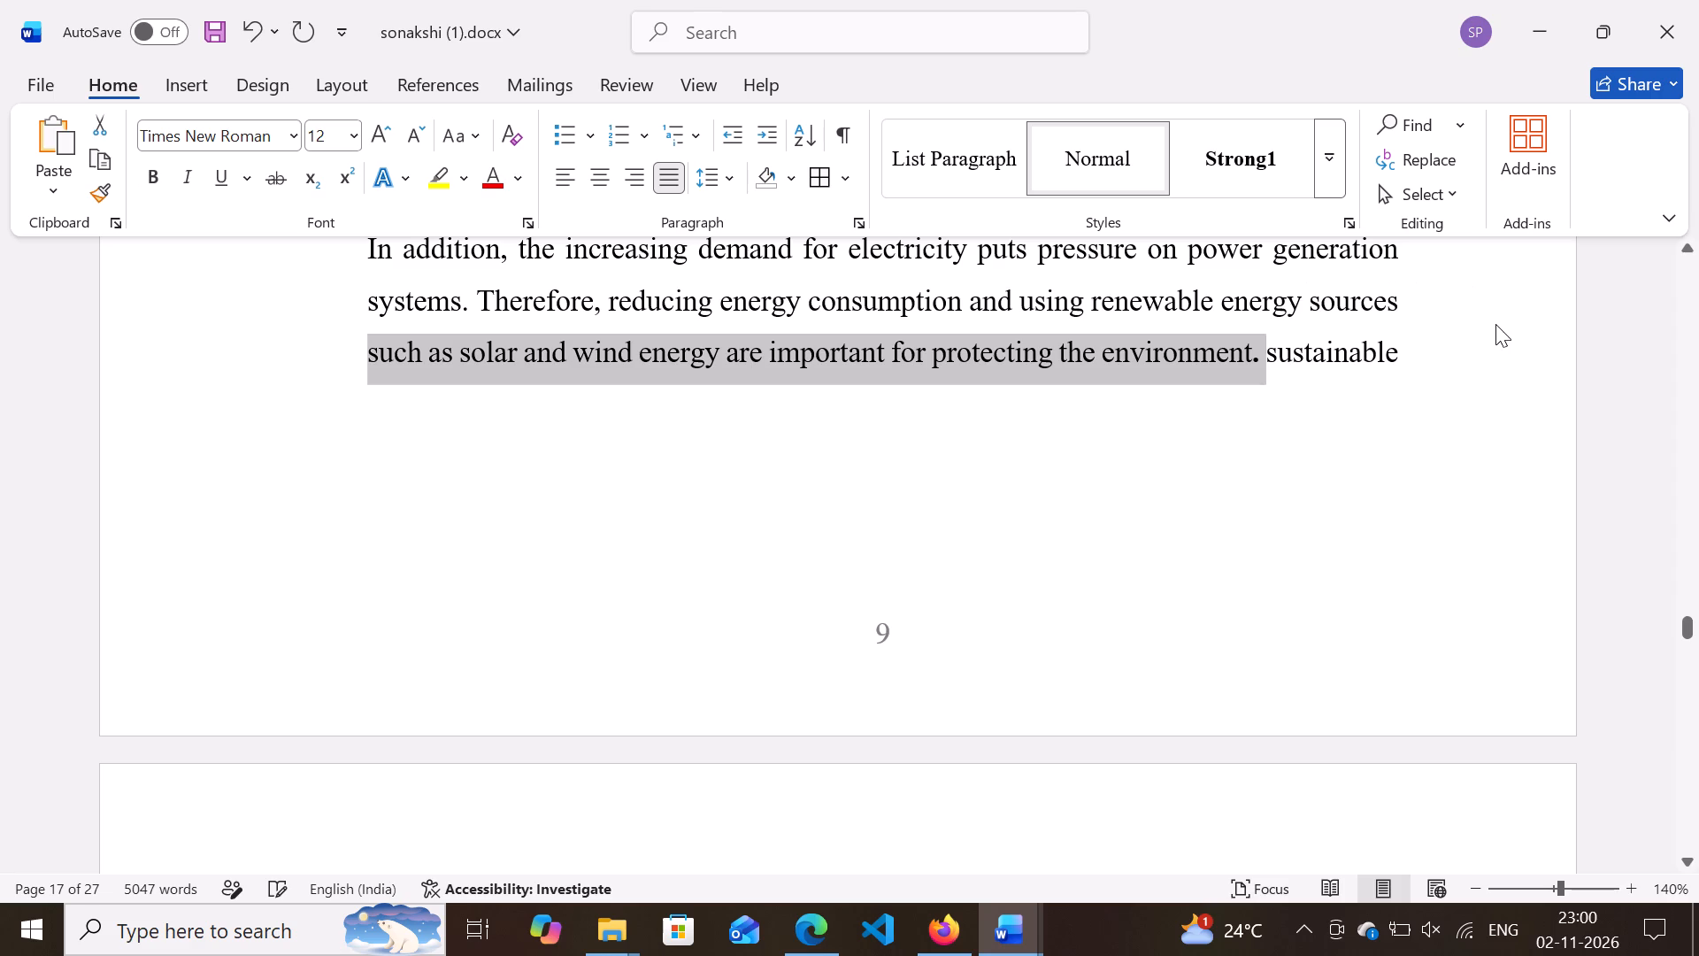
left_click_drag(1409, 345, 1257, 353)
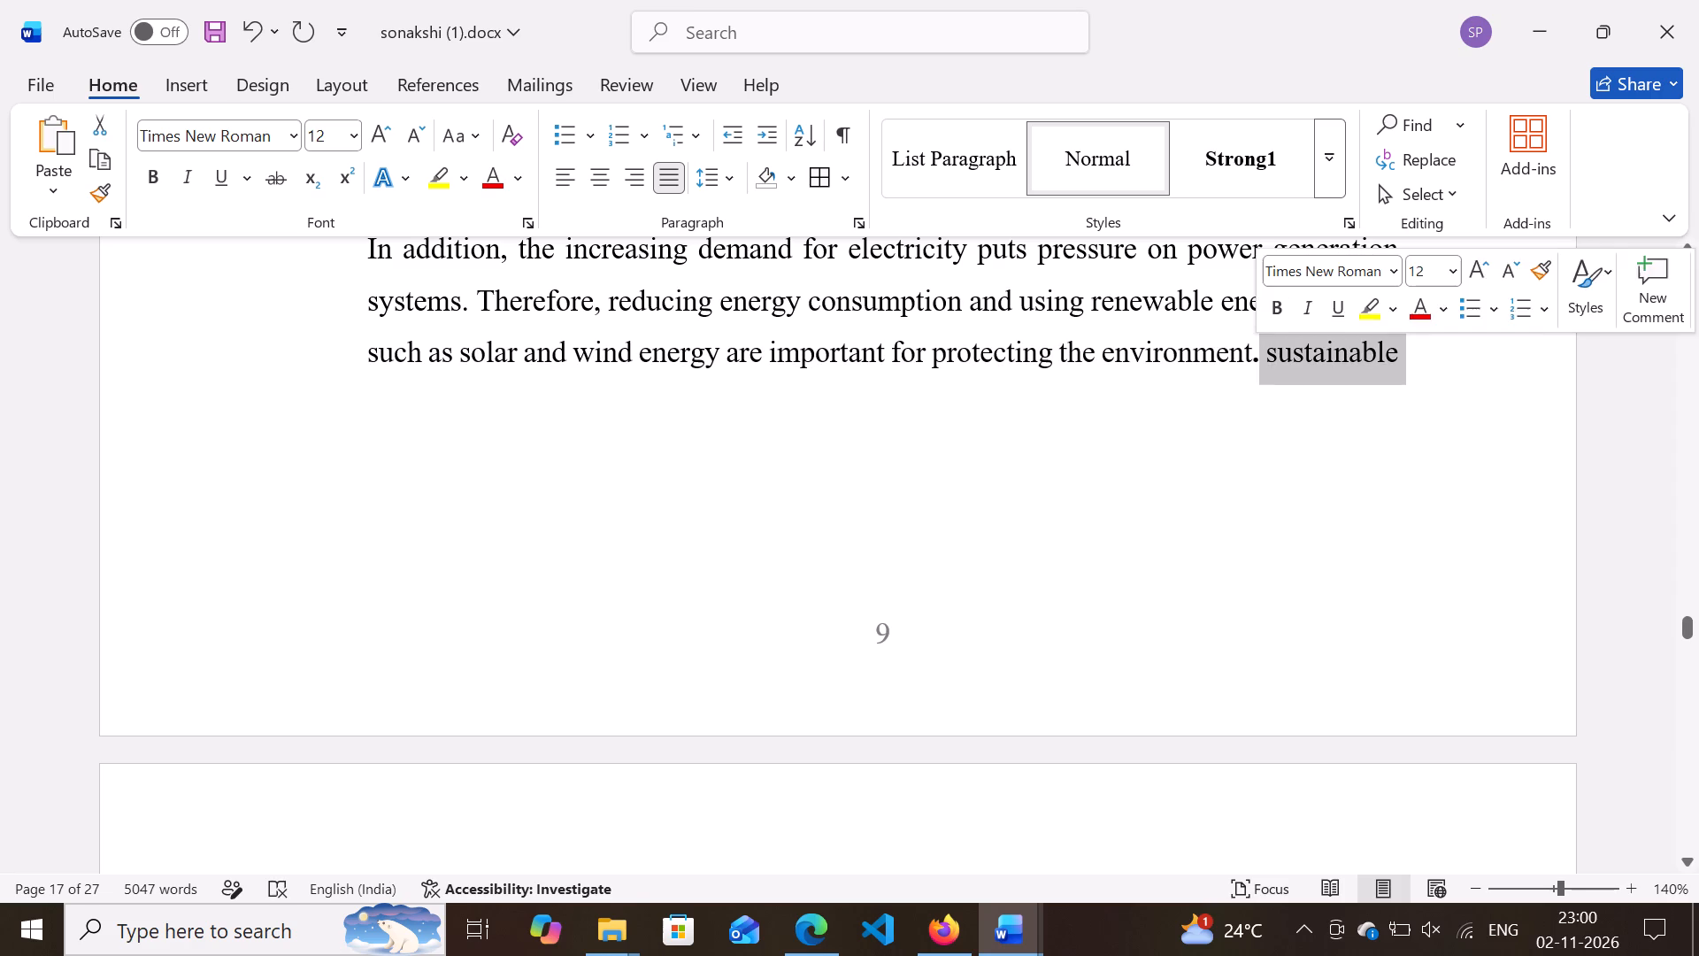
key("BackSpace")
key("Delete")
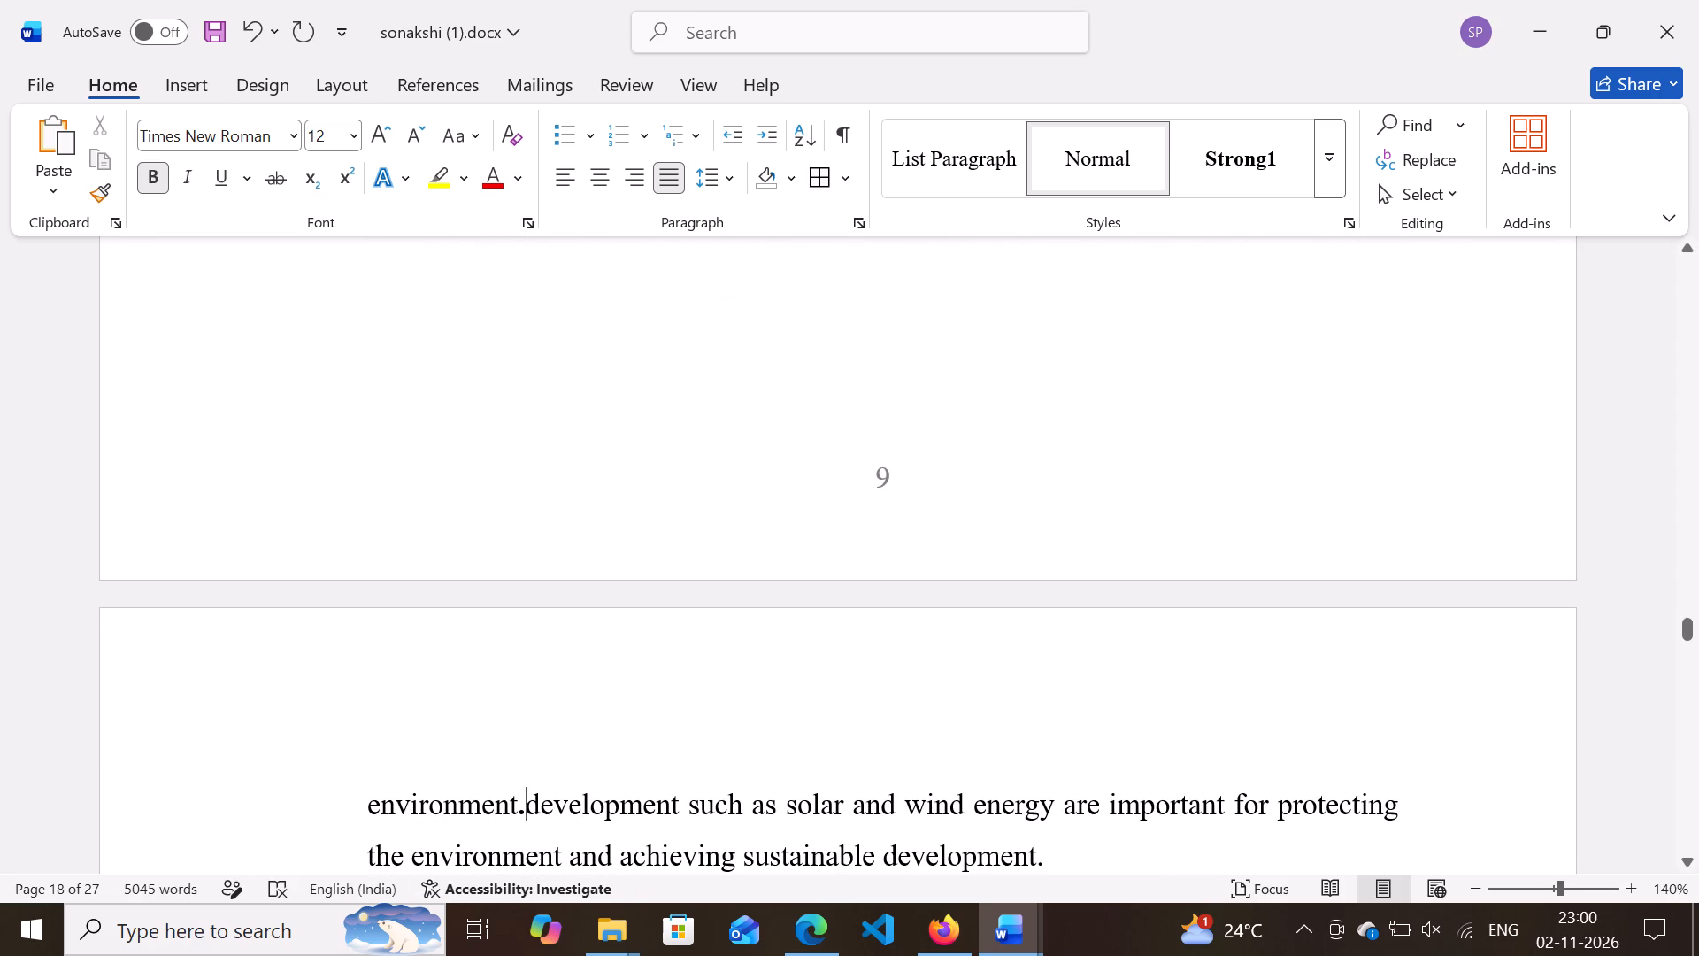
scroll(1257, 353, "up", 1)
key("ctrl+z")
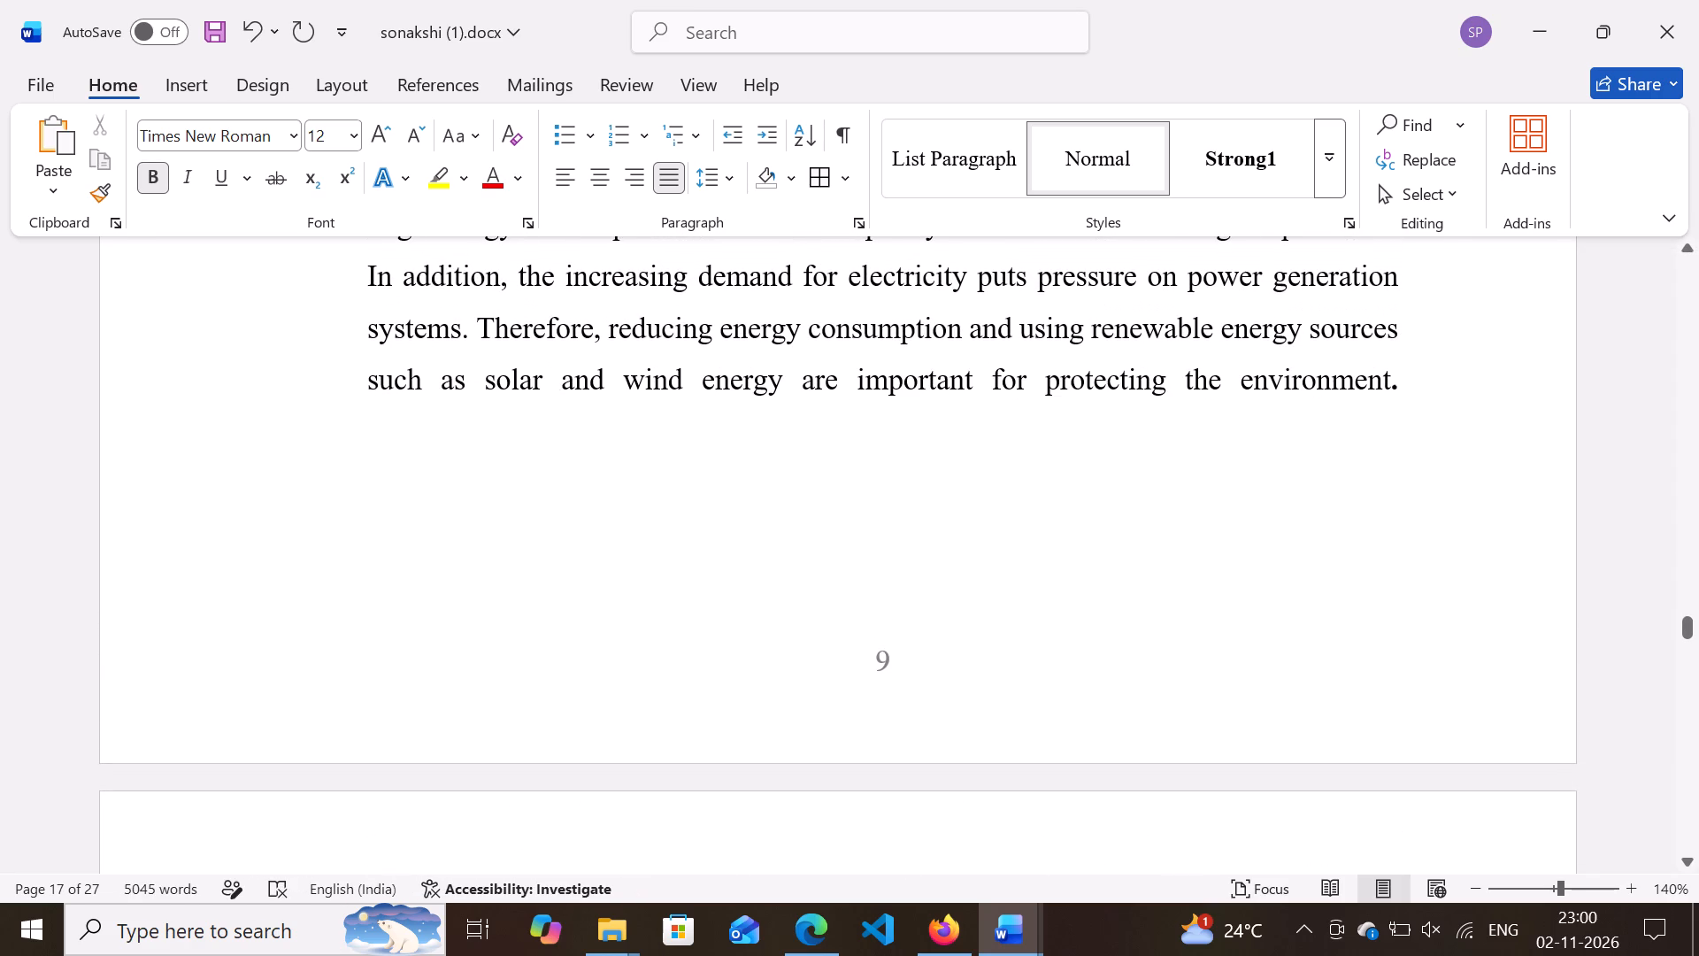
key("ctrl+z")
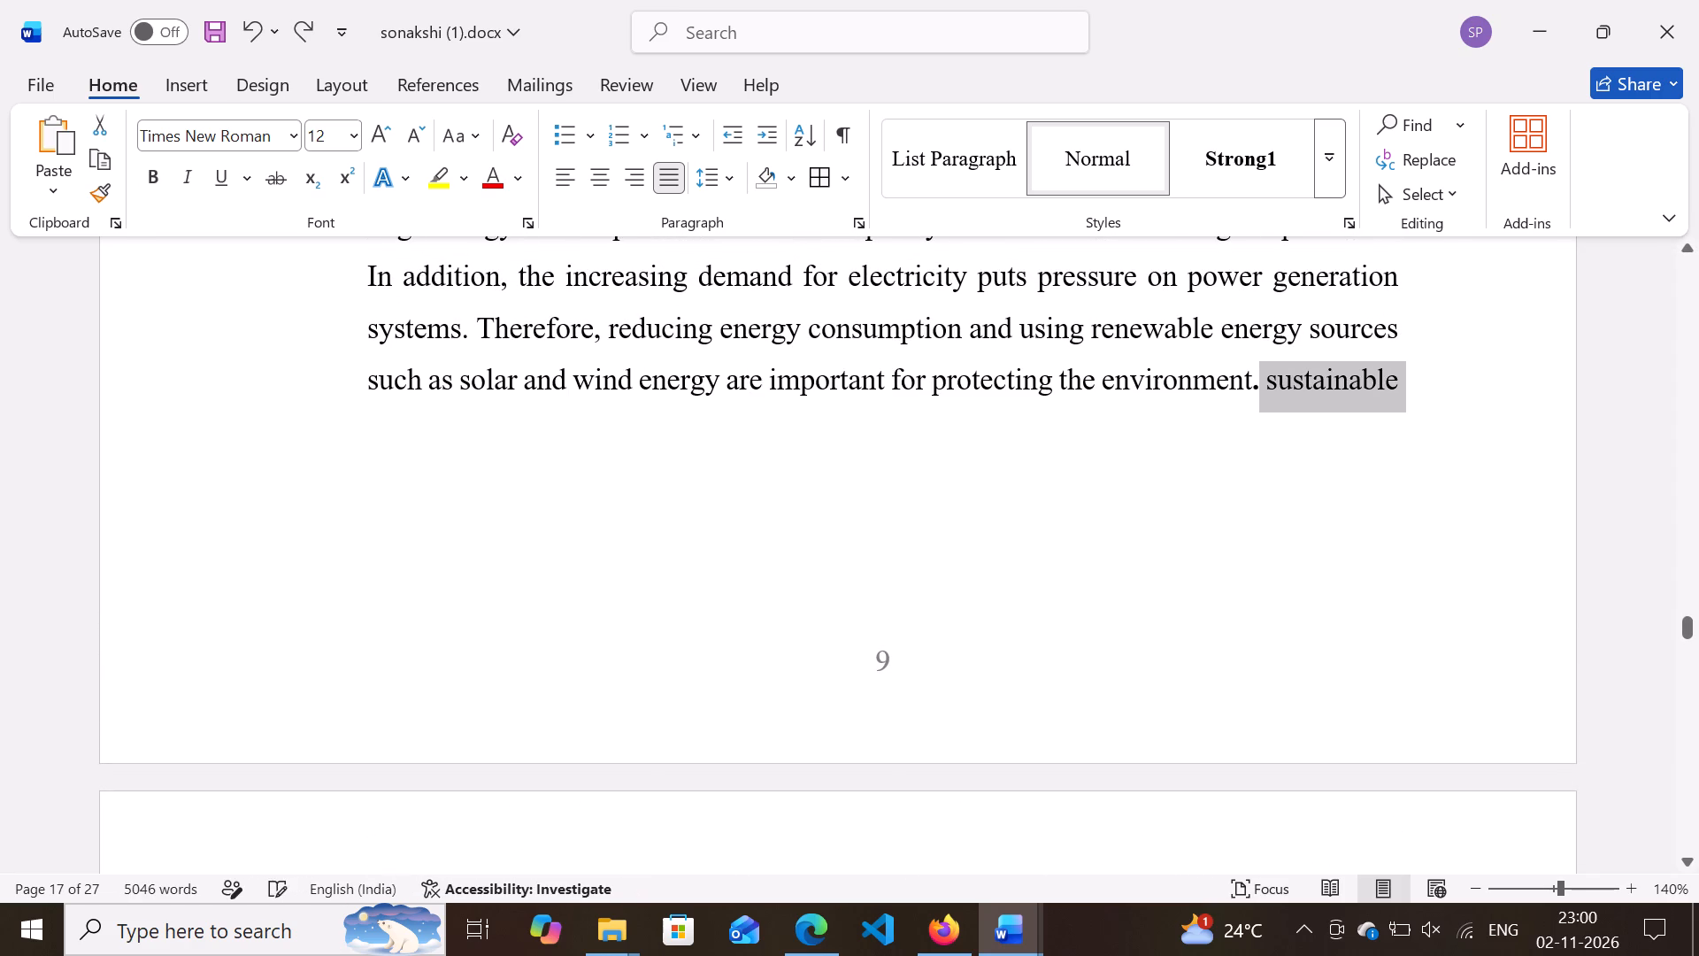
key("Delete")
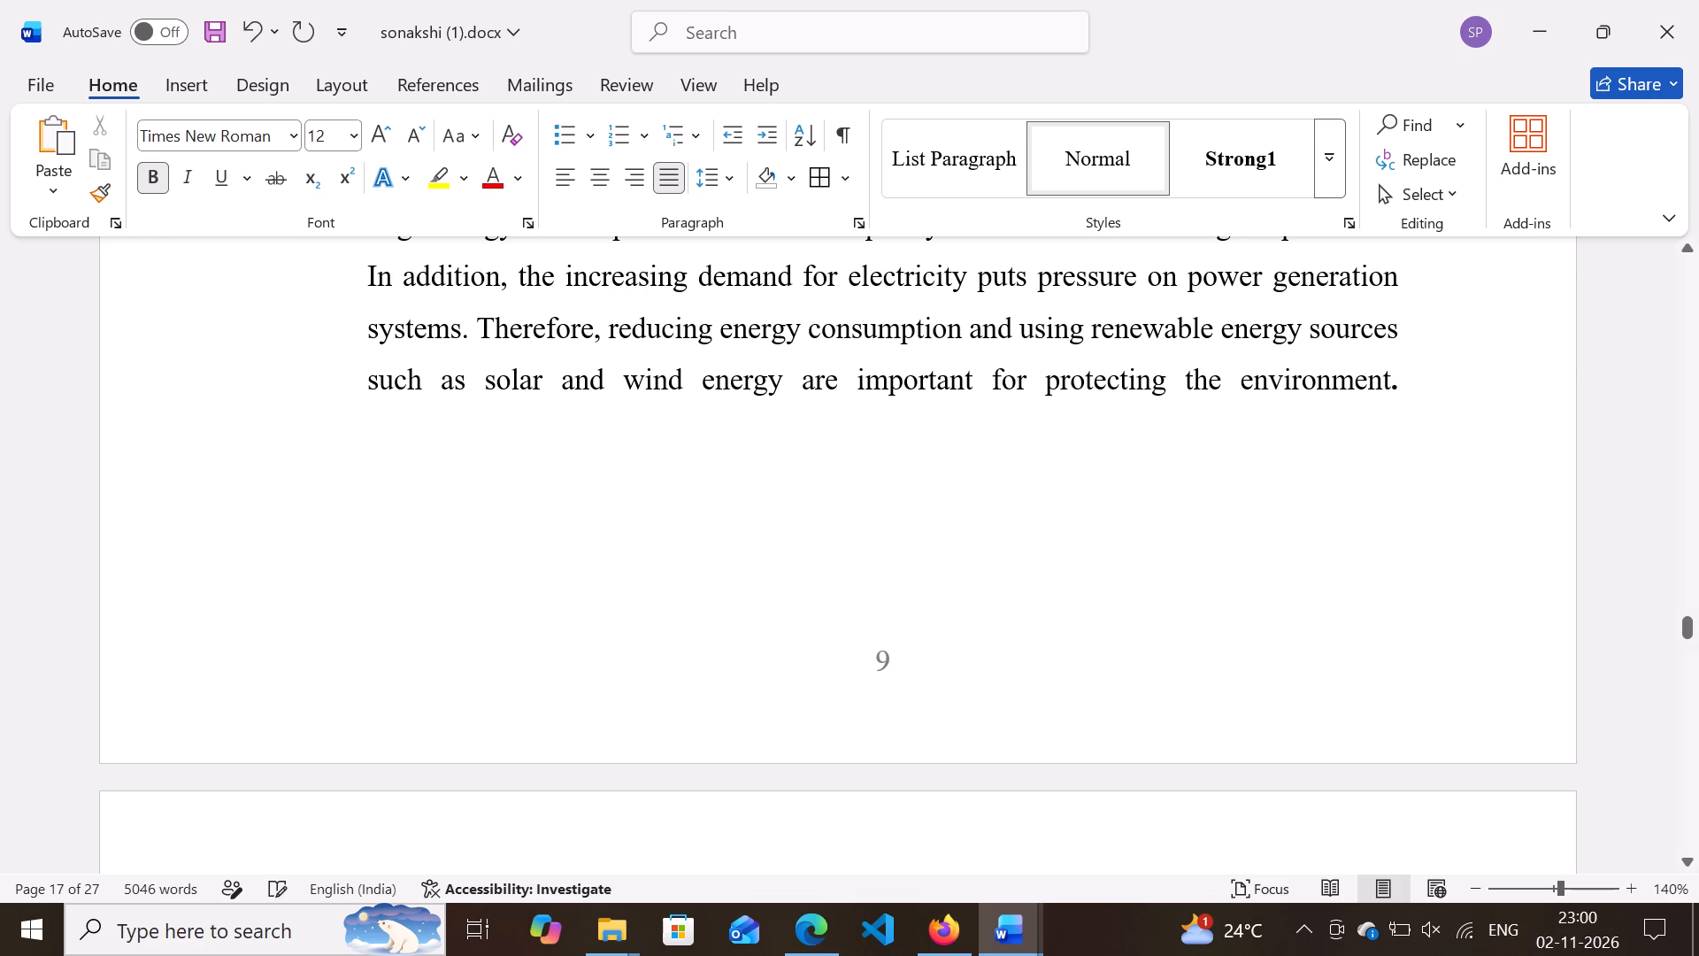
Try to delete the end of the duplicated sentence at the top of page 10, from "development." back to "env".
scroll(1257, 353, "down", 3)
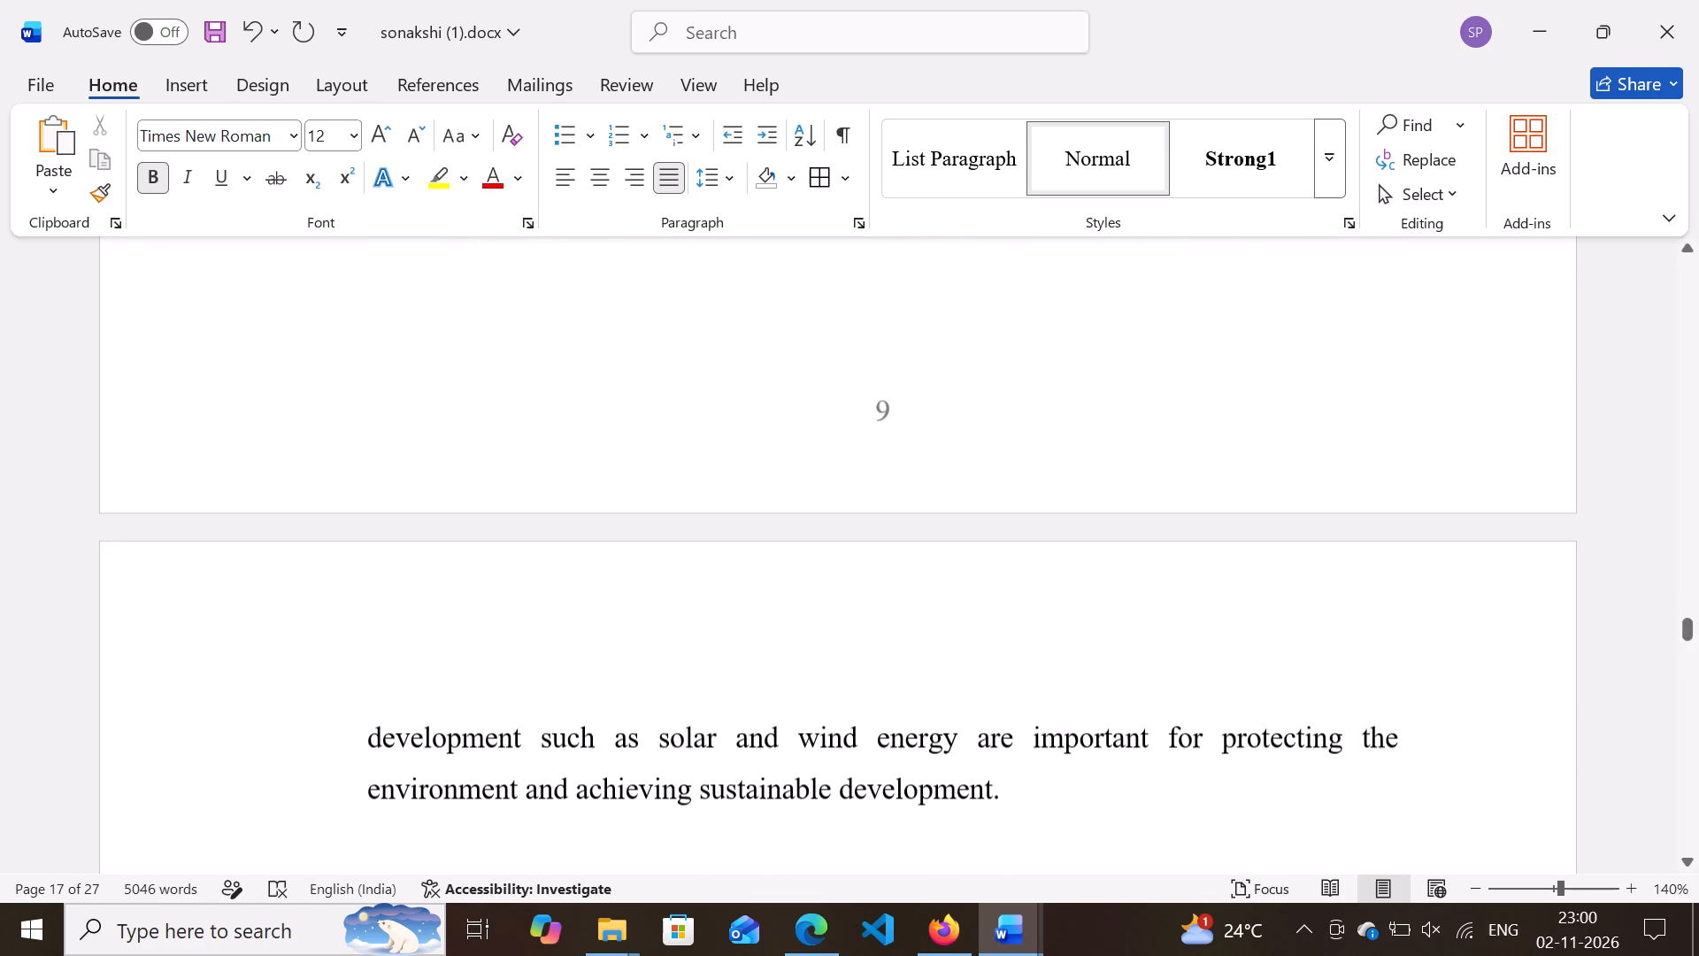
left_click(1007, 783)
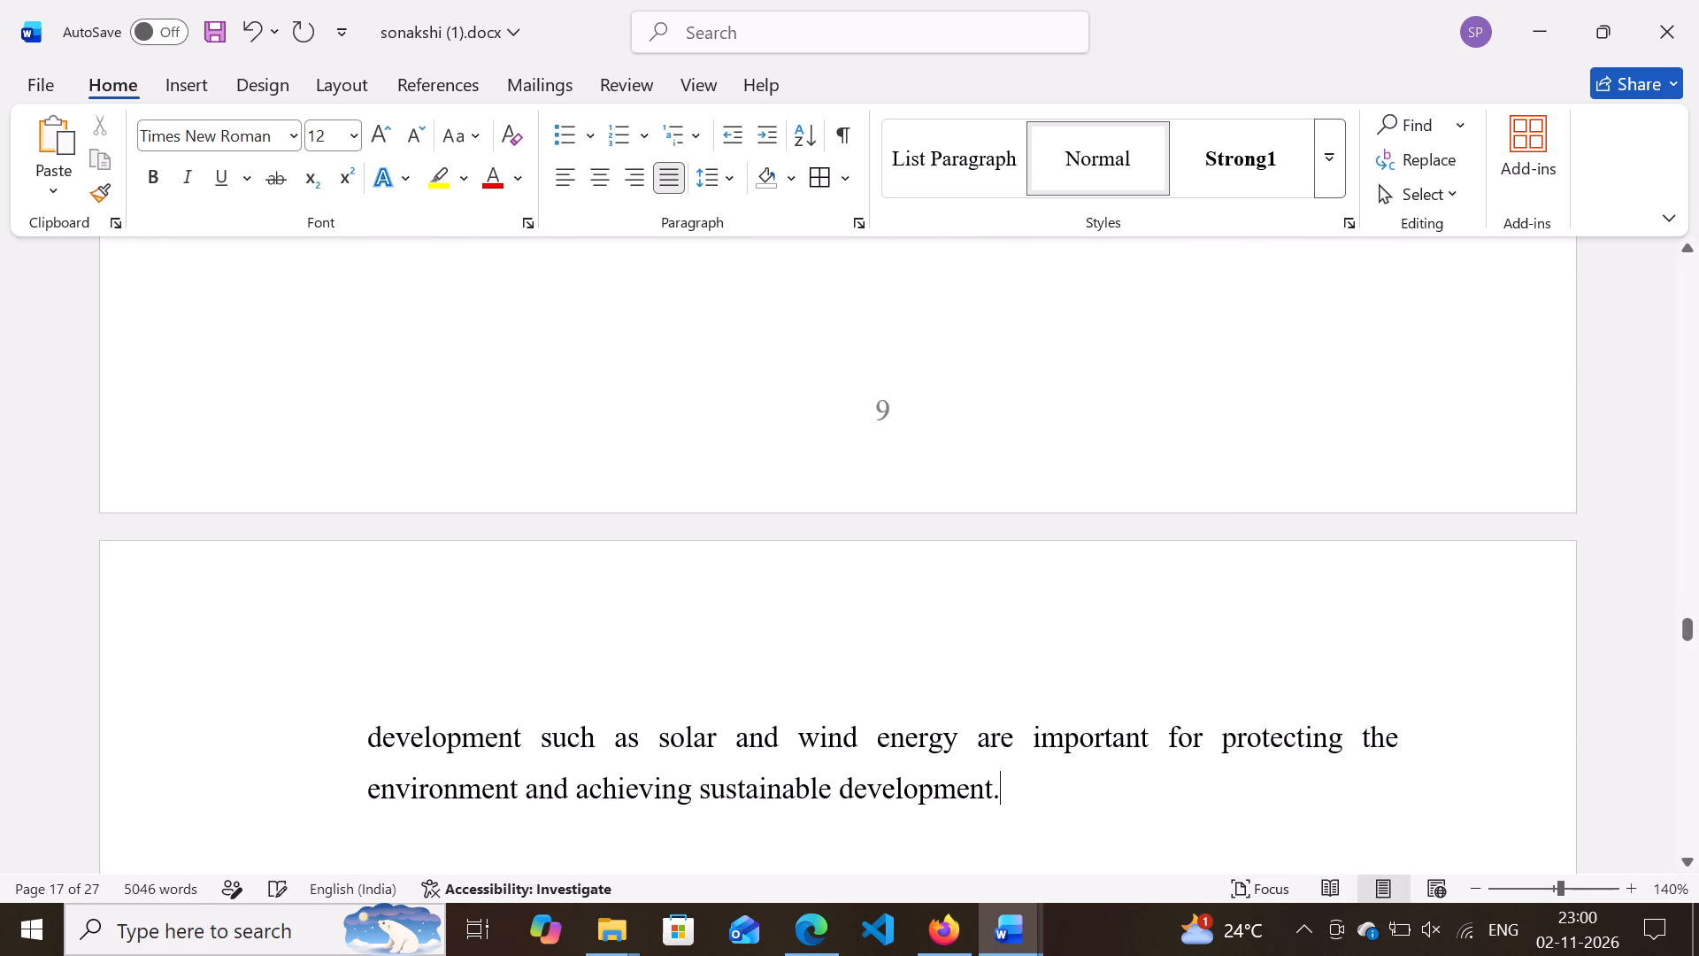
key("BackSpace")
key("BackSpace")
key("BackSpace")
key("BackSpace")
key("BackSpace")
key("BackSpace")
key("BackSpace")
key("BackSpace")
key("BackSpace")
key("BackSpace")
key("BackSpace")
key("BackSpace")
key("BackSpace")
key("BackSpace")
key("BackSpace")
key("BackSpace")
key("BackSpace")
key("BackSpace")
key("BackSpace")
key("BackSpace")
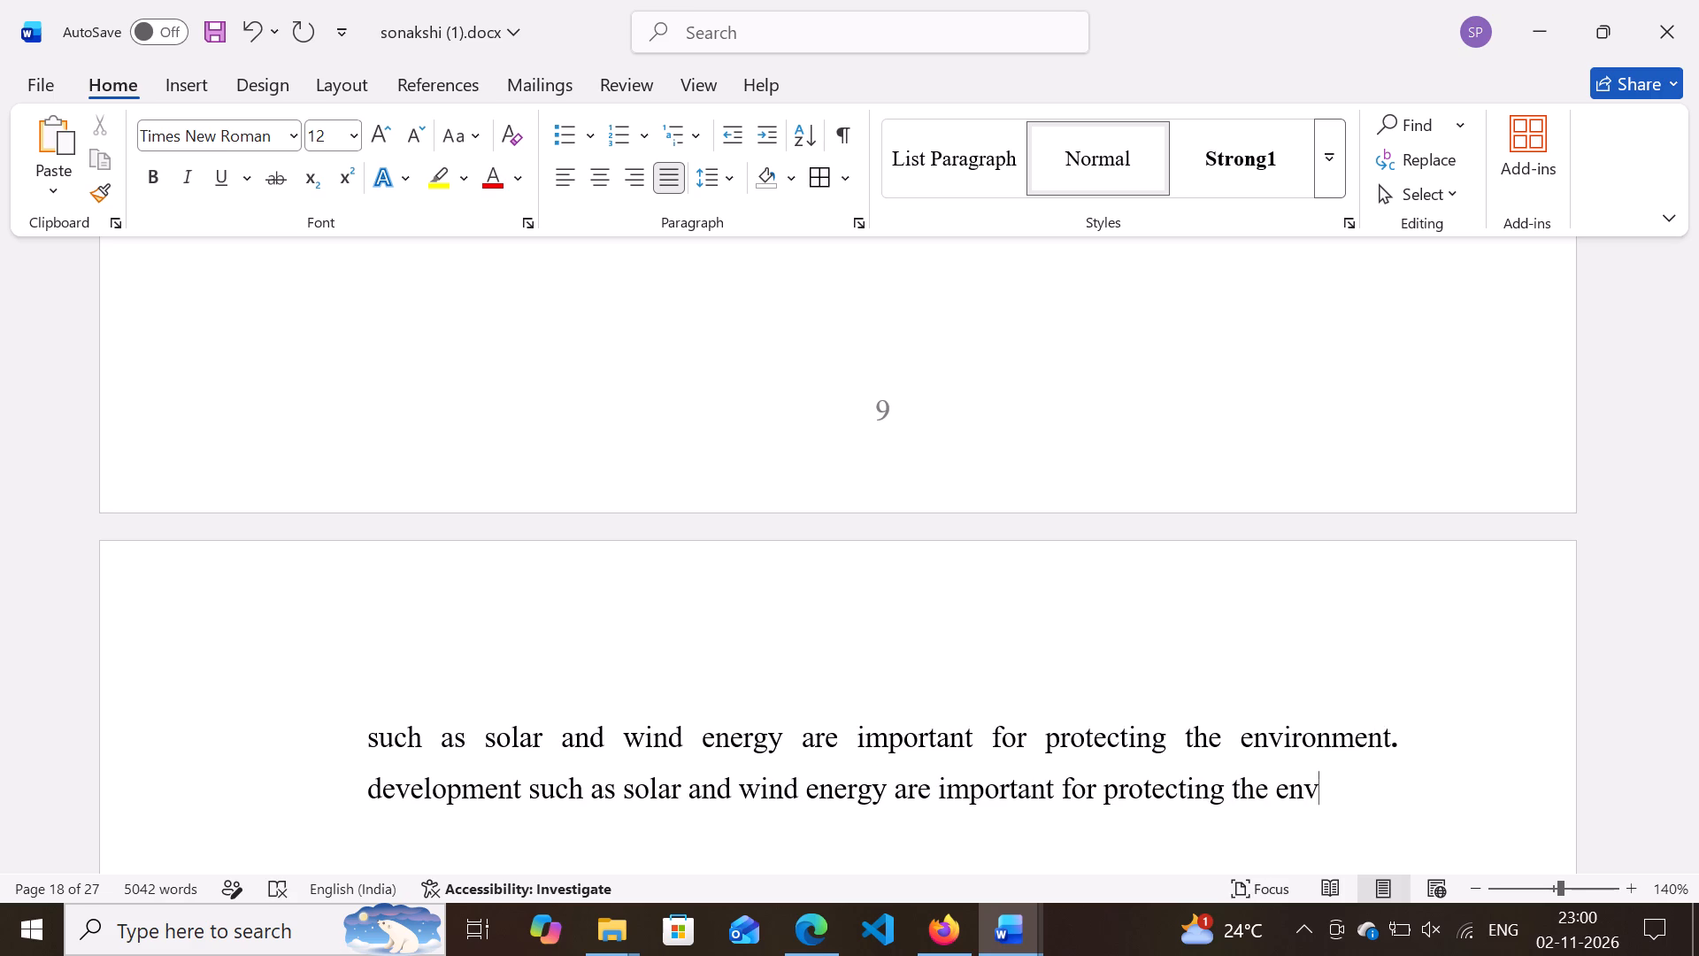
Undo the recent edits back to section 3.4's original text and the left-aligned paragraph above Table 3.3.
key("ctrl+z")
key("ctrl+z")
key("ctrl+z")
key("ctrl+z")
key("ctrl+z")
key("ctrl+z")
key("ctrl+z")
key("ctrl+z")
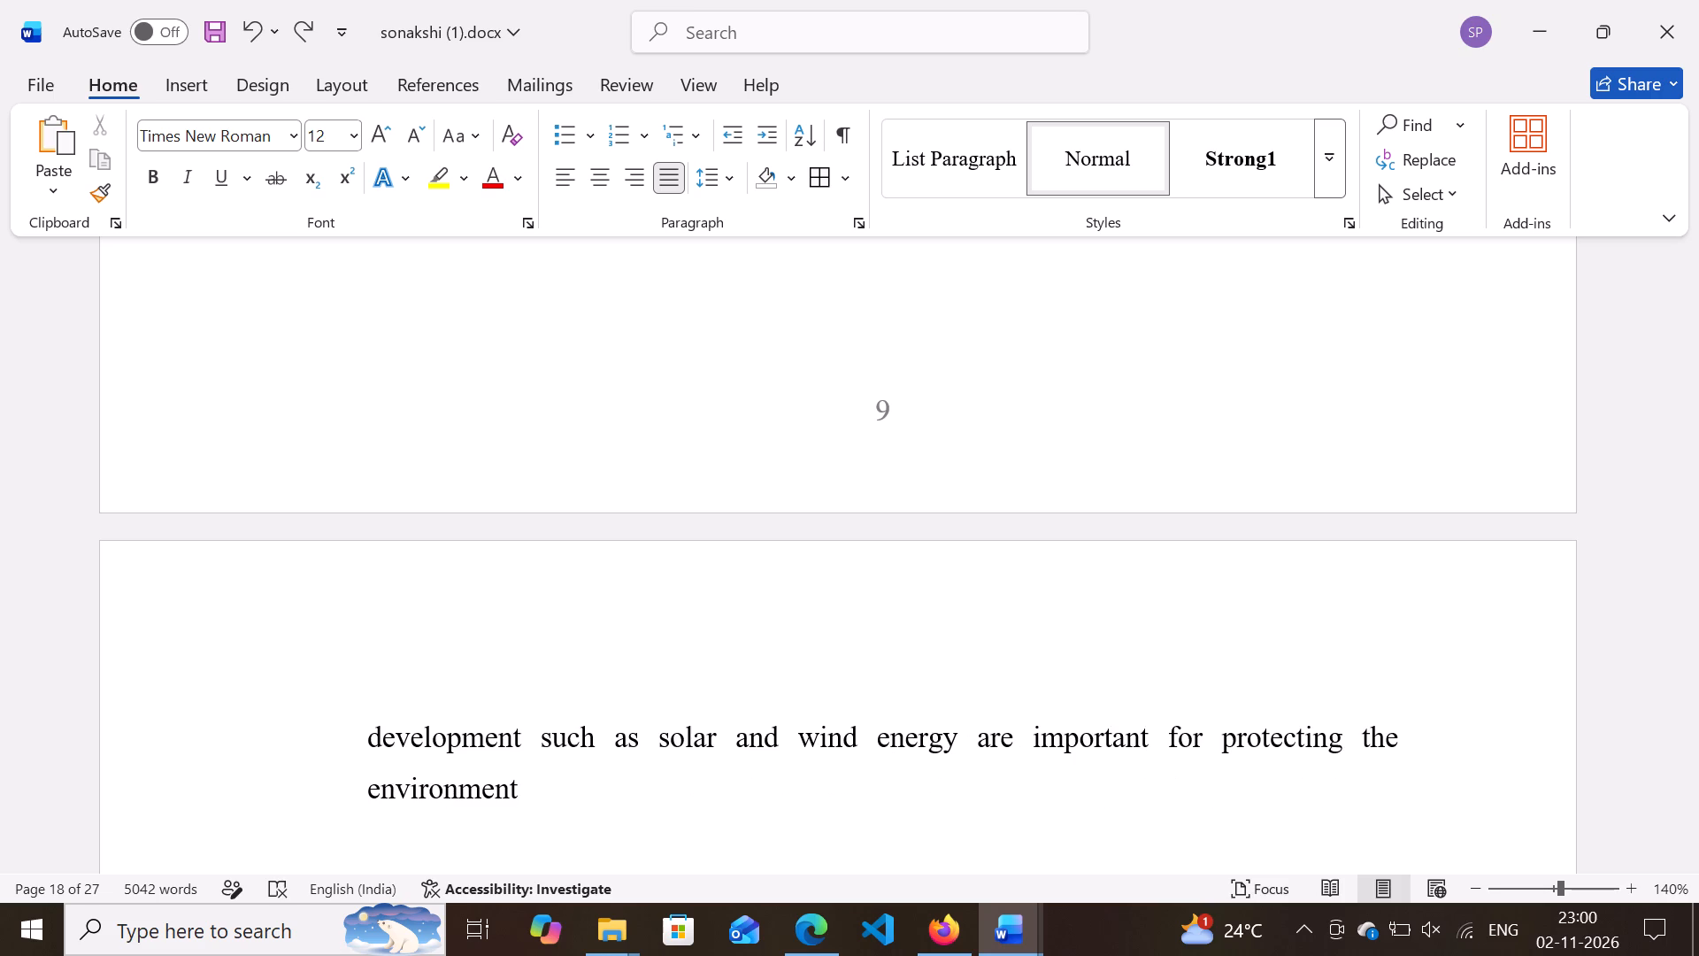
key("ctrl+z")
key("ctrl+z")
key("ctrl+z")
key("ctrl+z")
key("ctrl+z")
key("ctrl+z")
key("ctrl+z")
key("ctrl+z")
key("ctrl+z")
key("ctrl+z")
key("ctrl+z")
key("ctrl+z")
key("ctrl+z")
key("ctrl+z")
key("ctrl+z")
key("ctrl+z")
key("ctrl+z")
key("ctrl+z")
key("ctrl+z")
key("ctrl+z")
key("ctrl+z")
key("ctrl+z")
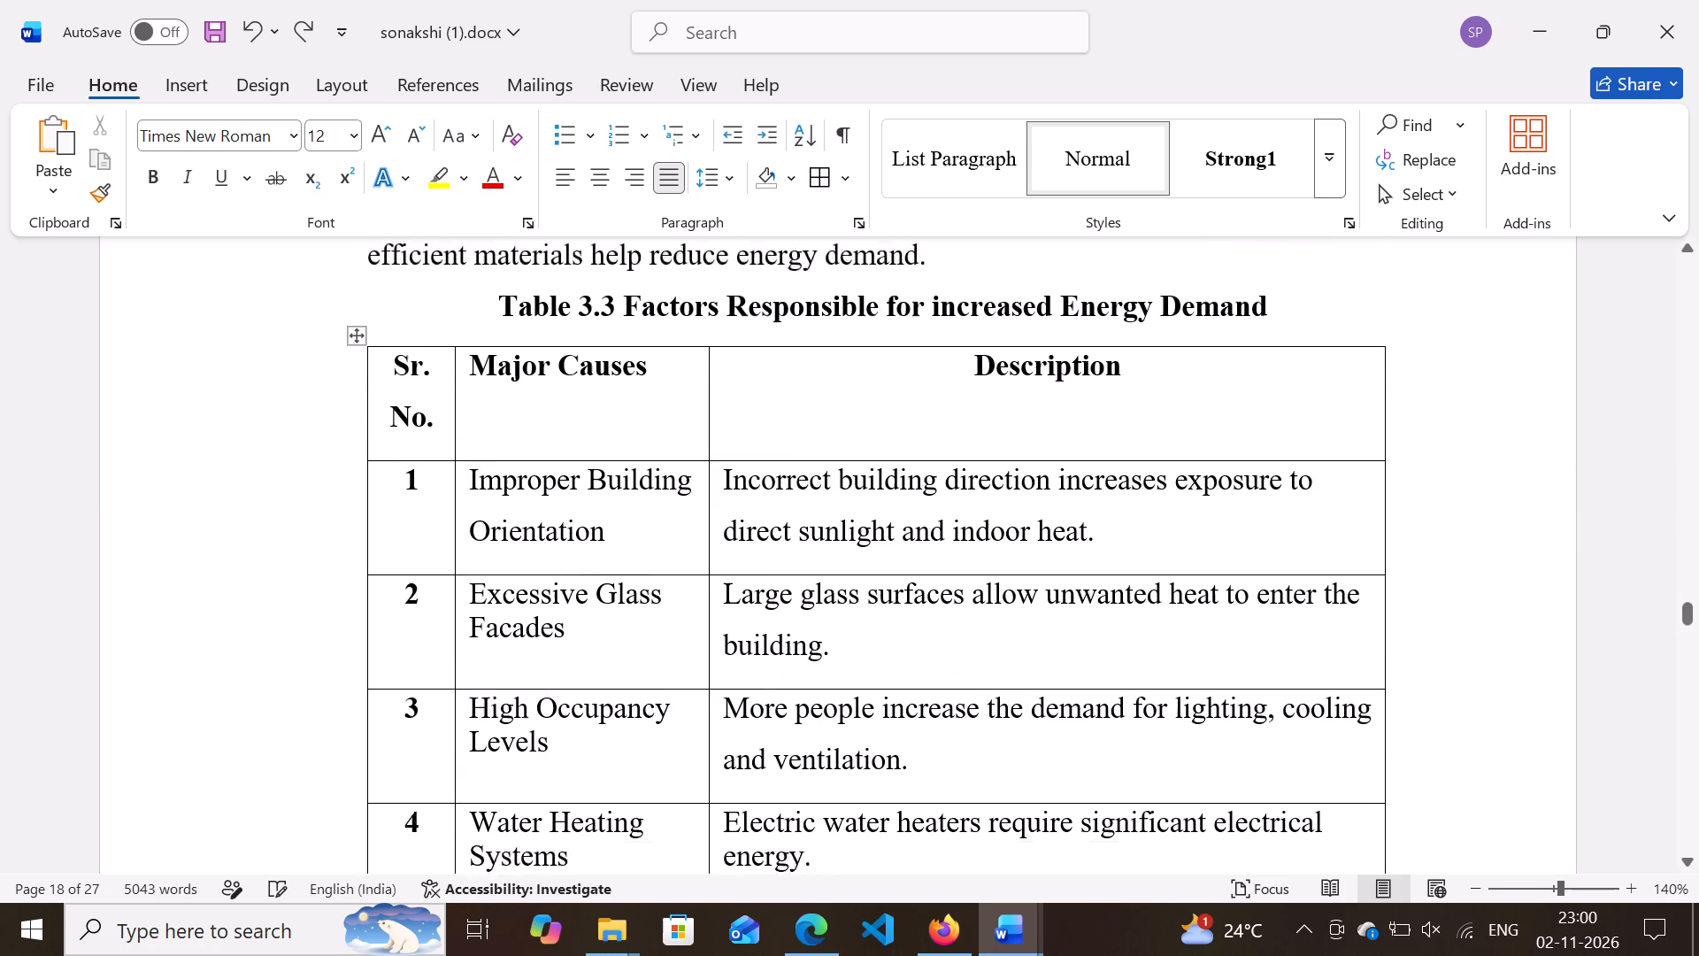
Examine the text flow and page breaks from the paragraph above Table 3.3 through section 3.8 and the solar energy figure.
scroll(1007, 783, "up", 1)
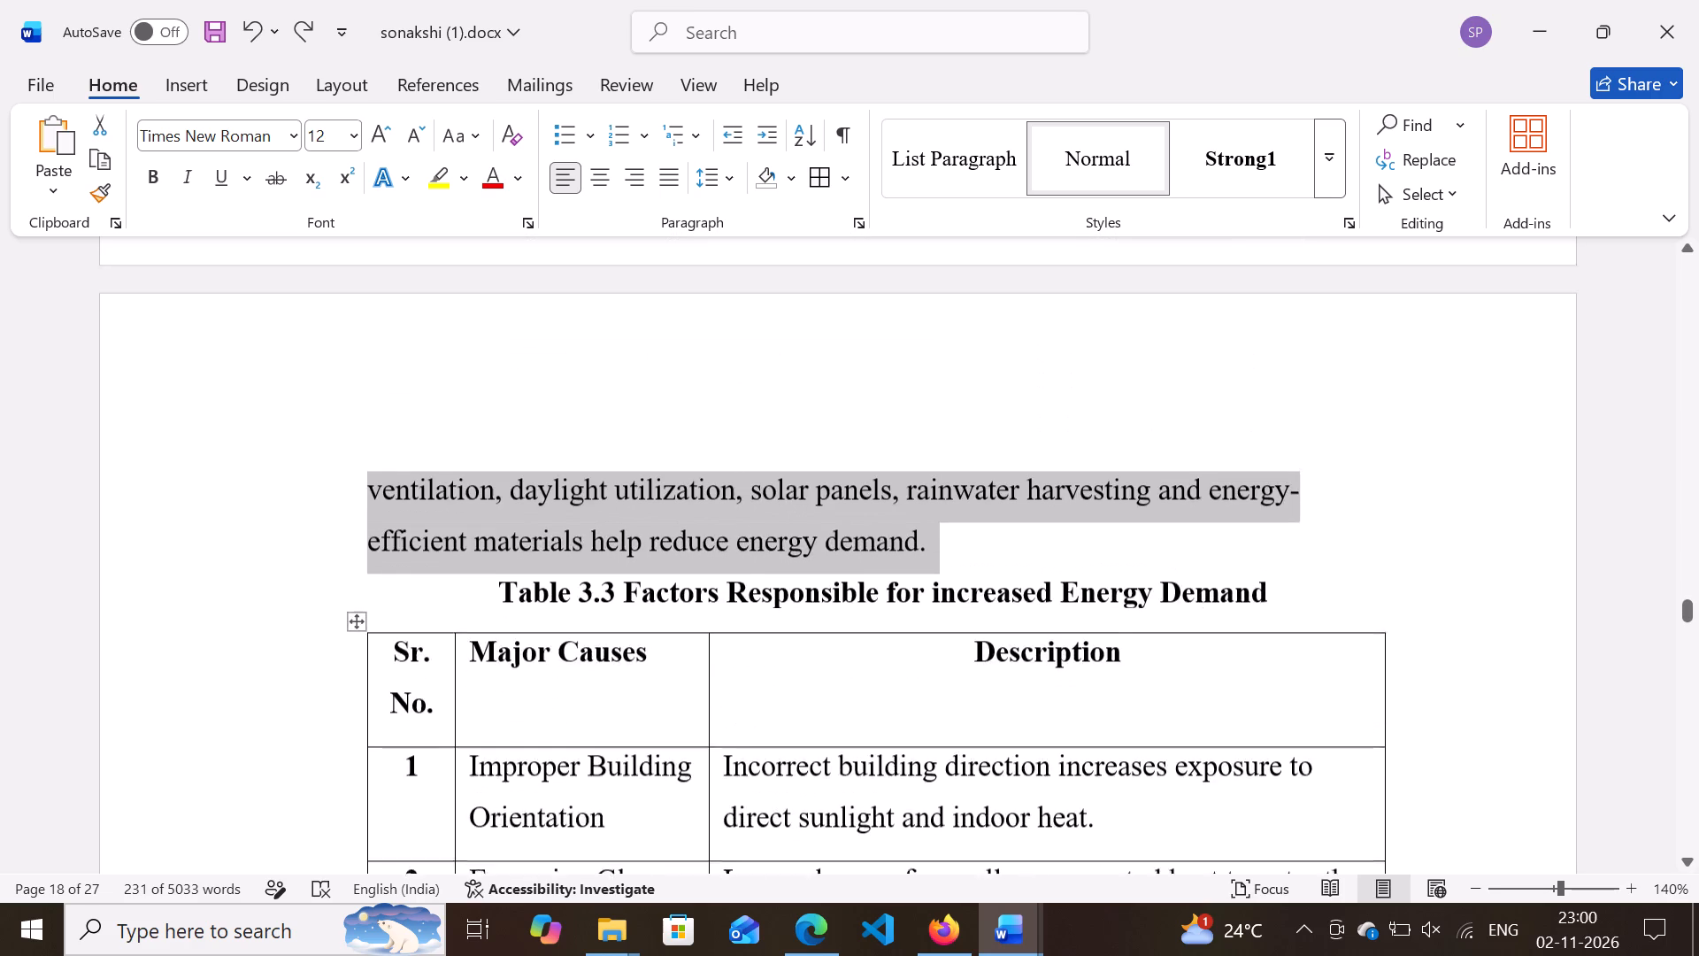
scroll(1007, 783, "up", 1)
scroll(1007, 783, "down", 1)
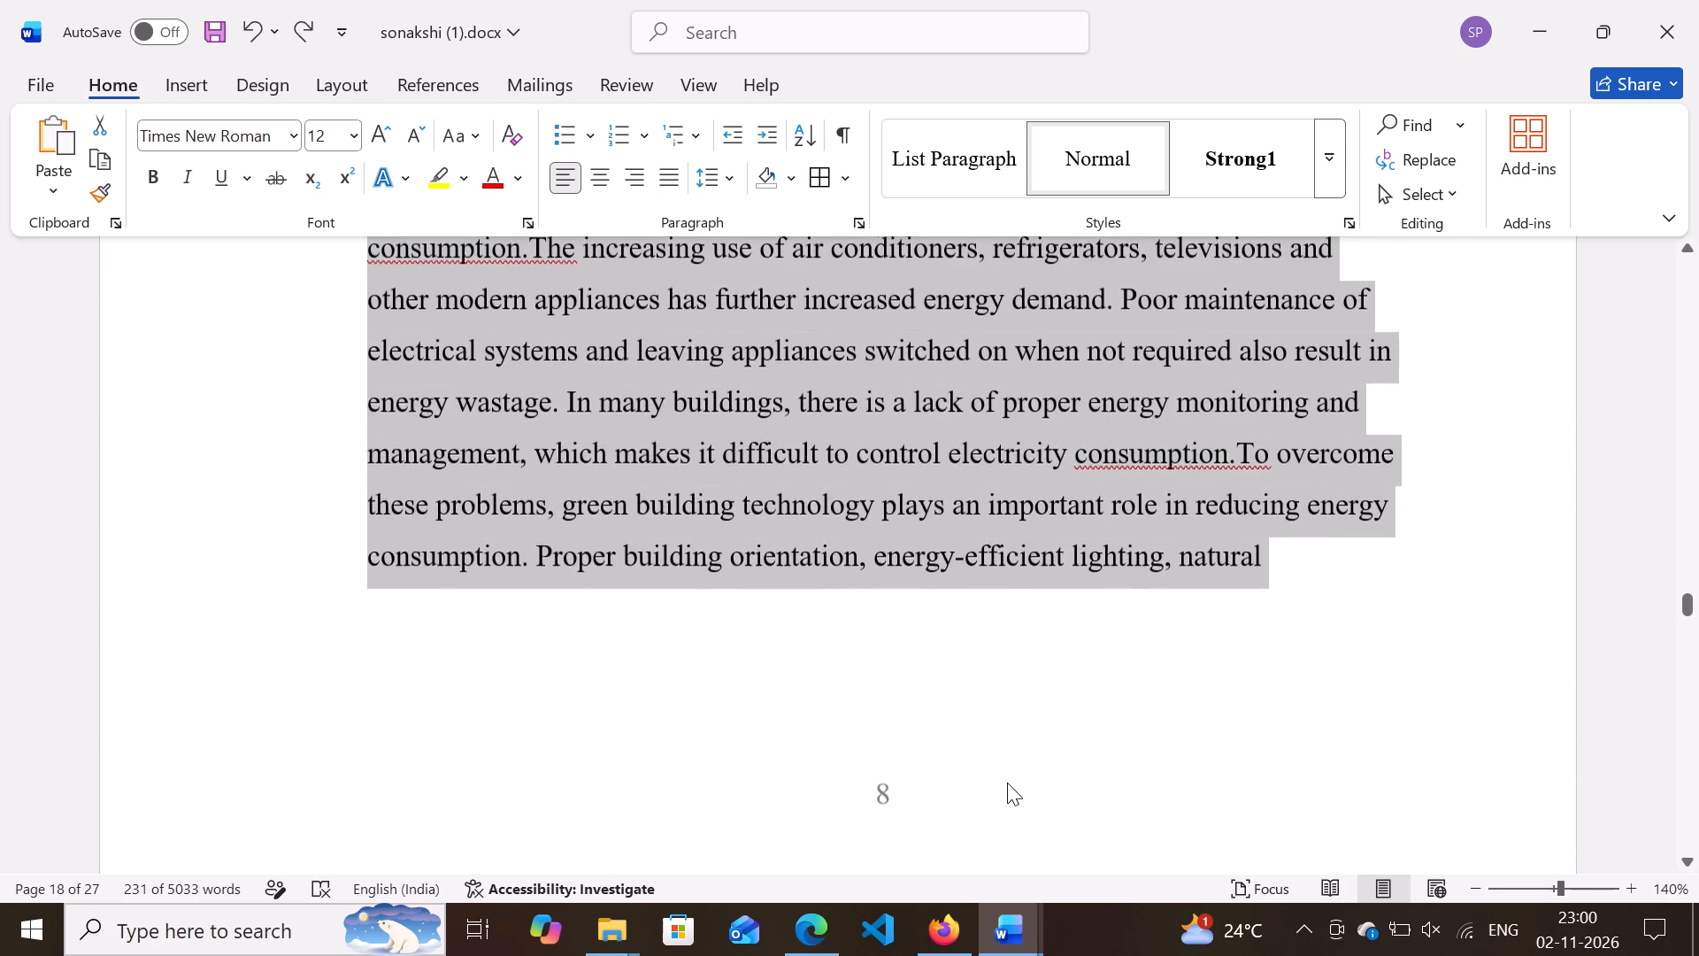
scroll(1007, 783, "down", 1)
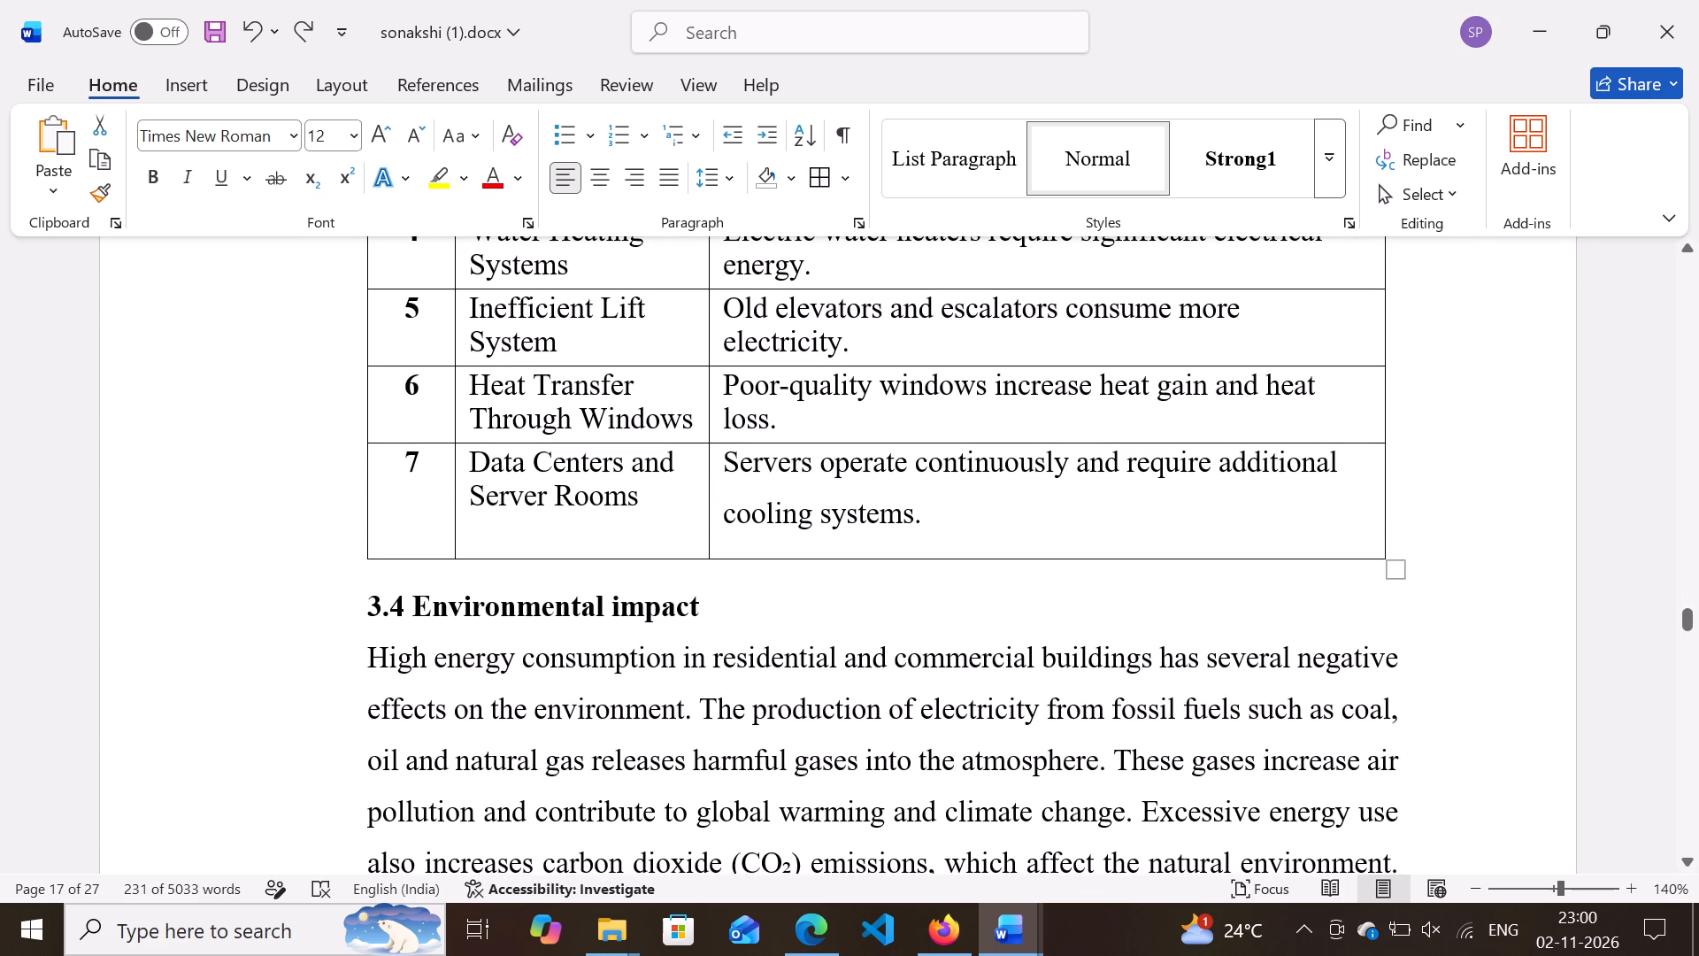
left_click(922, 609)
scroll(922, 609, "down", 2)
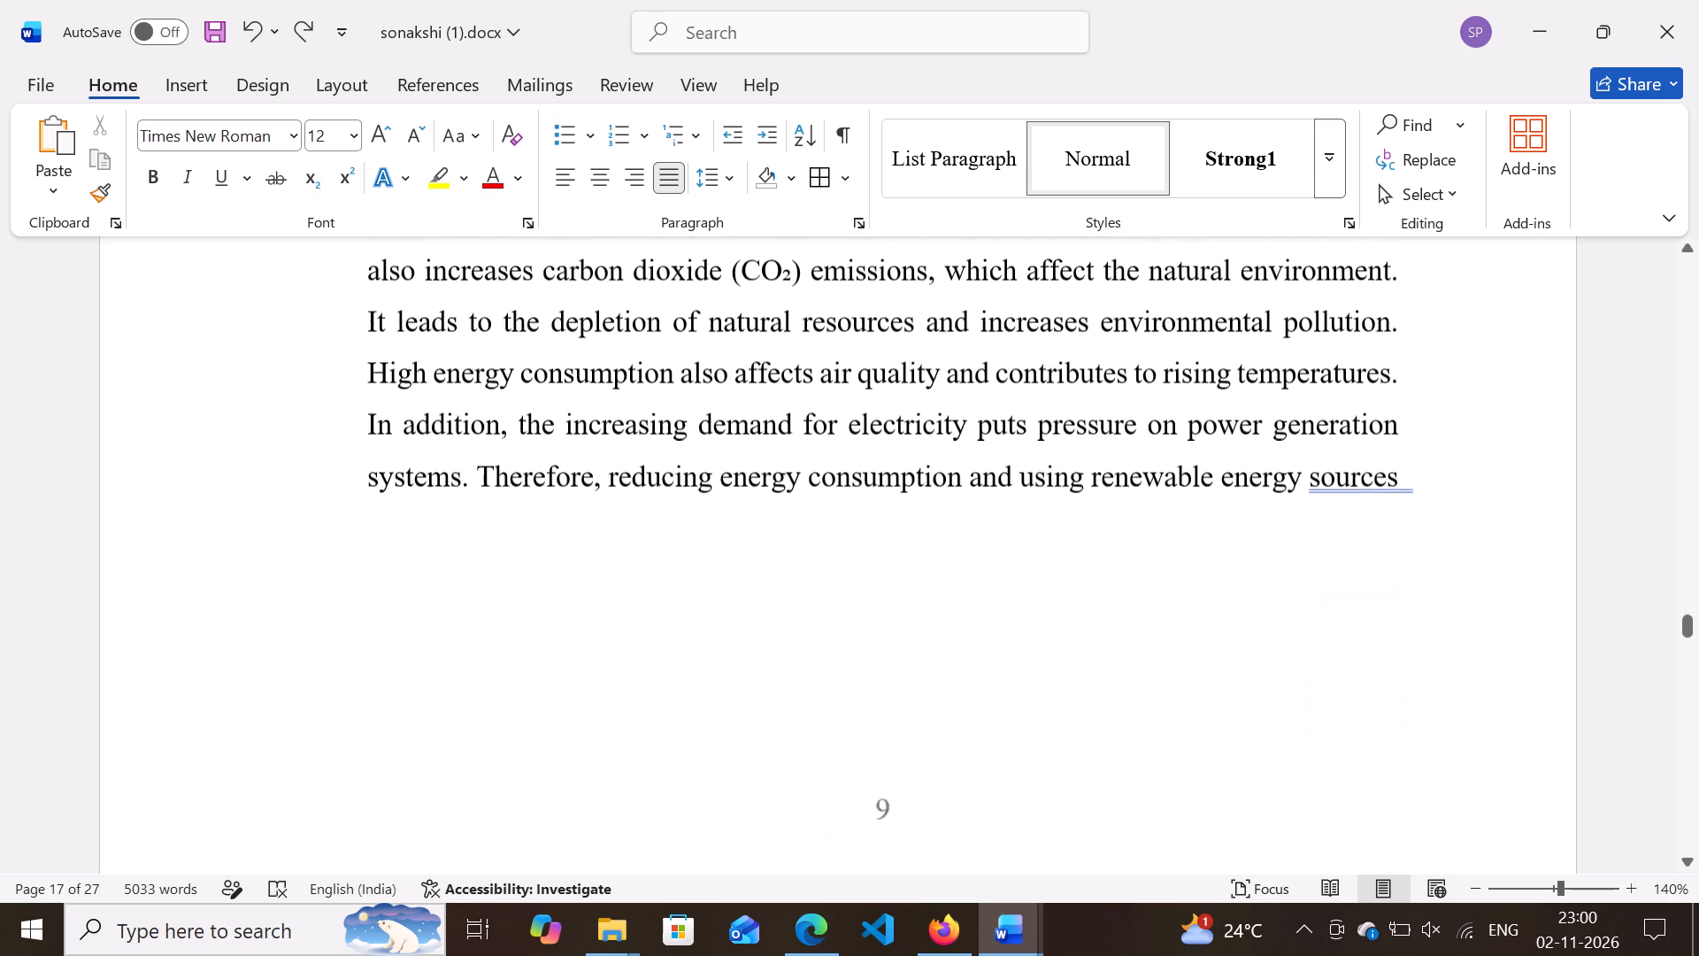
scroll(922, 609, "down", 3)
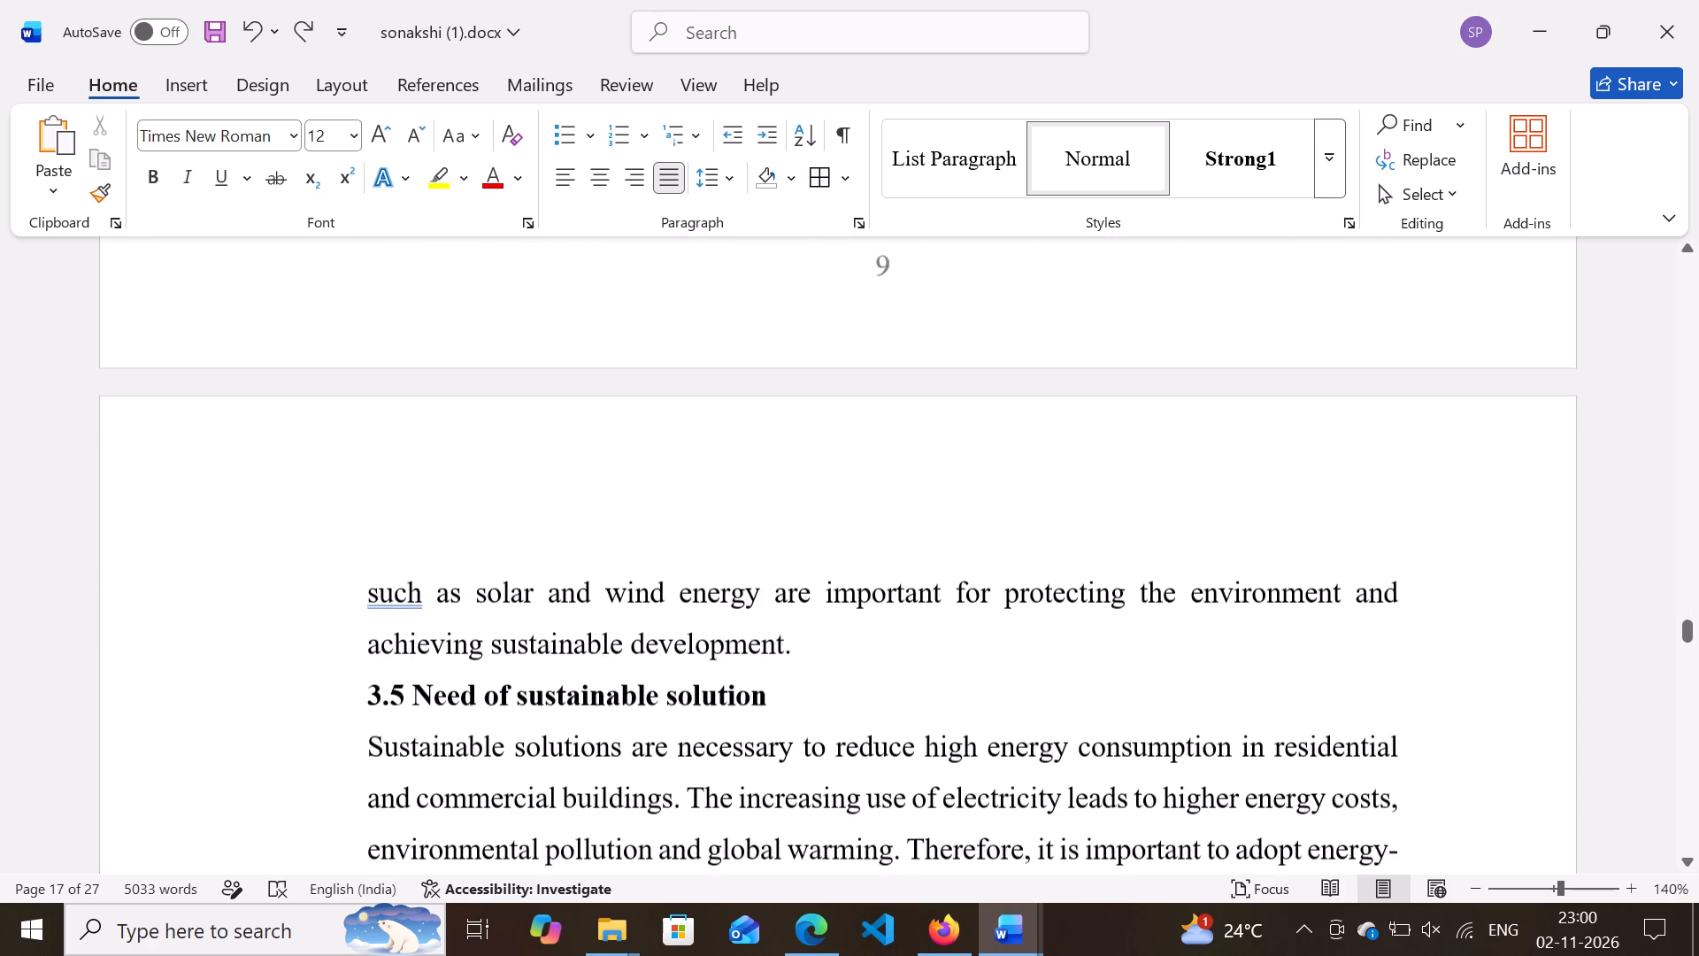
scroll(922, 609, "down", 2)
scroll(922, 609, "up", 1)
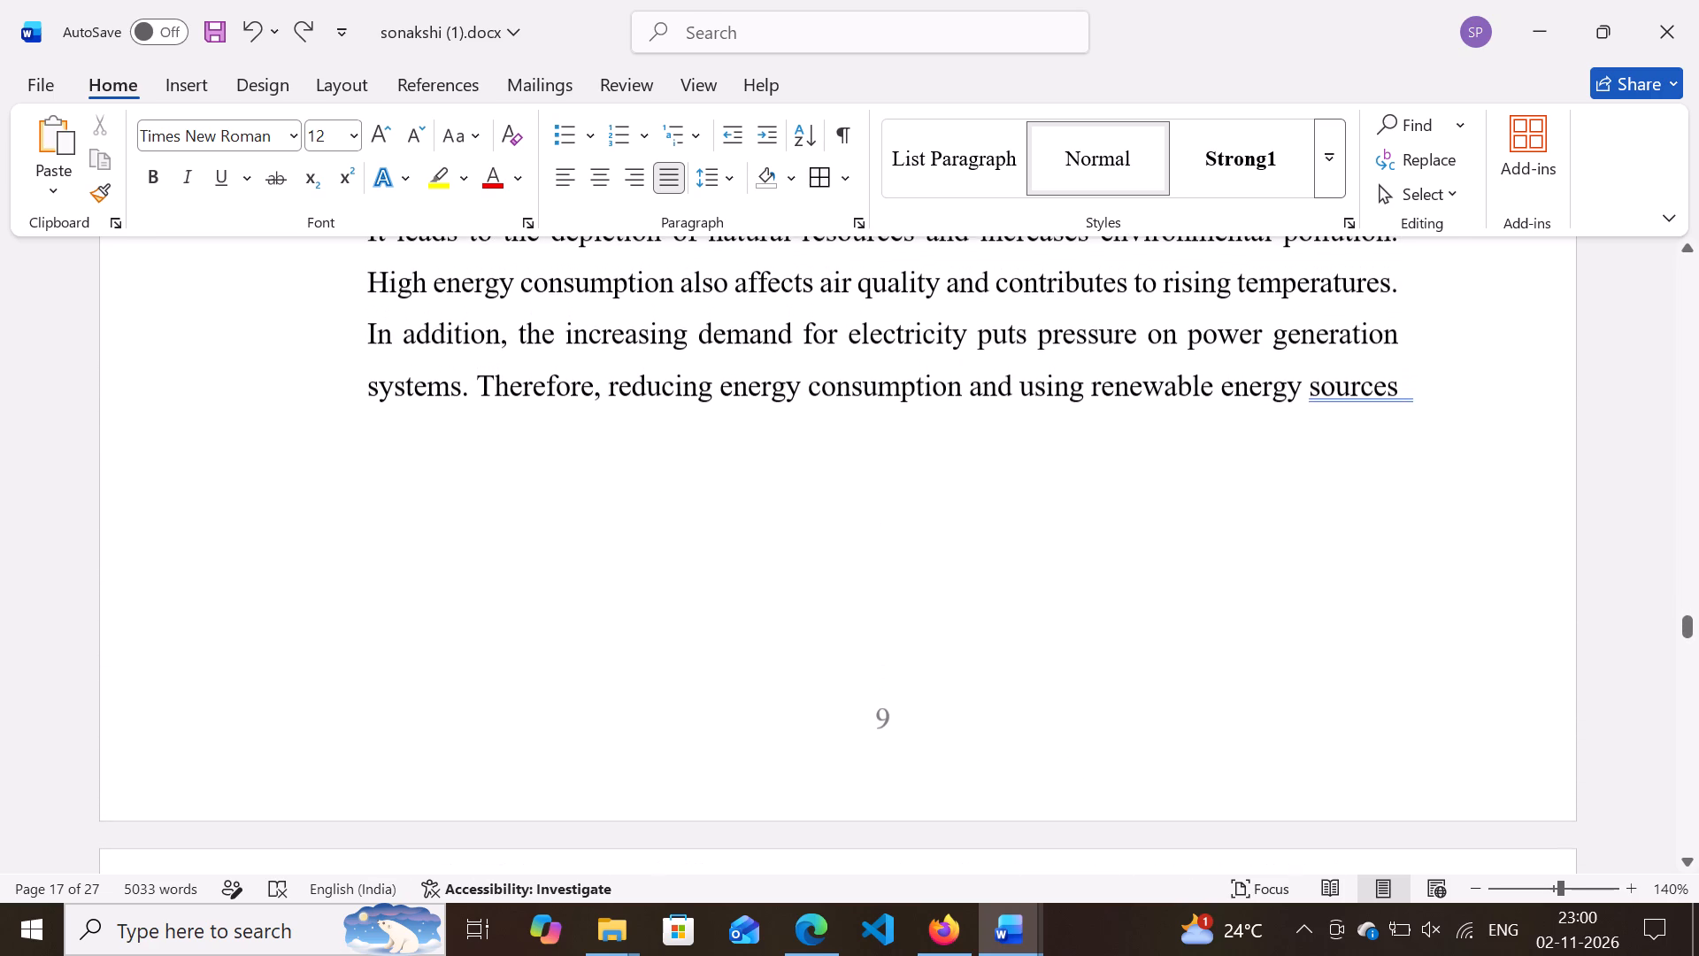
scroll(922, 609, "up", 1)
scroll(922, 609, "down", 7)
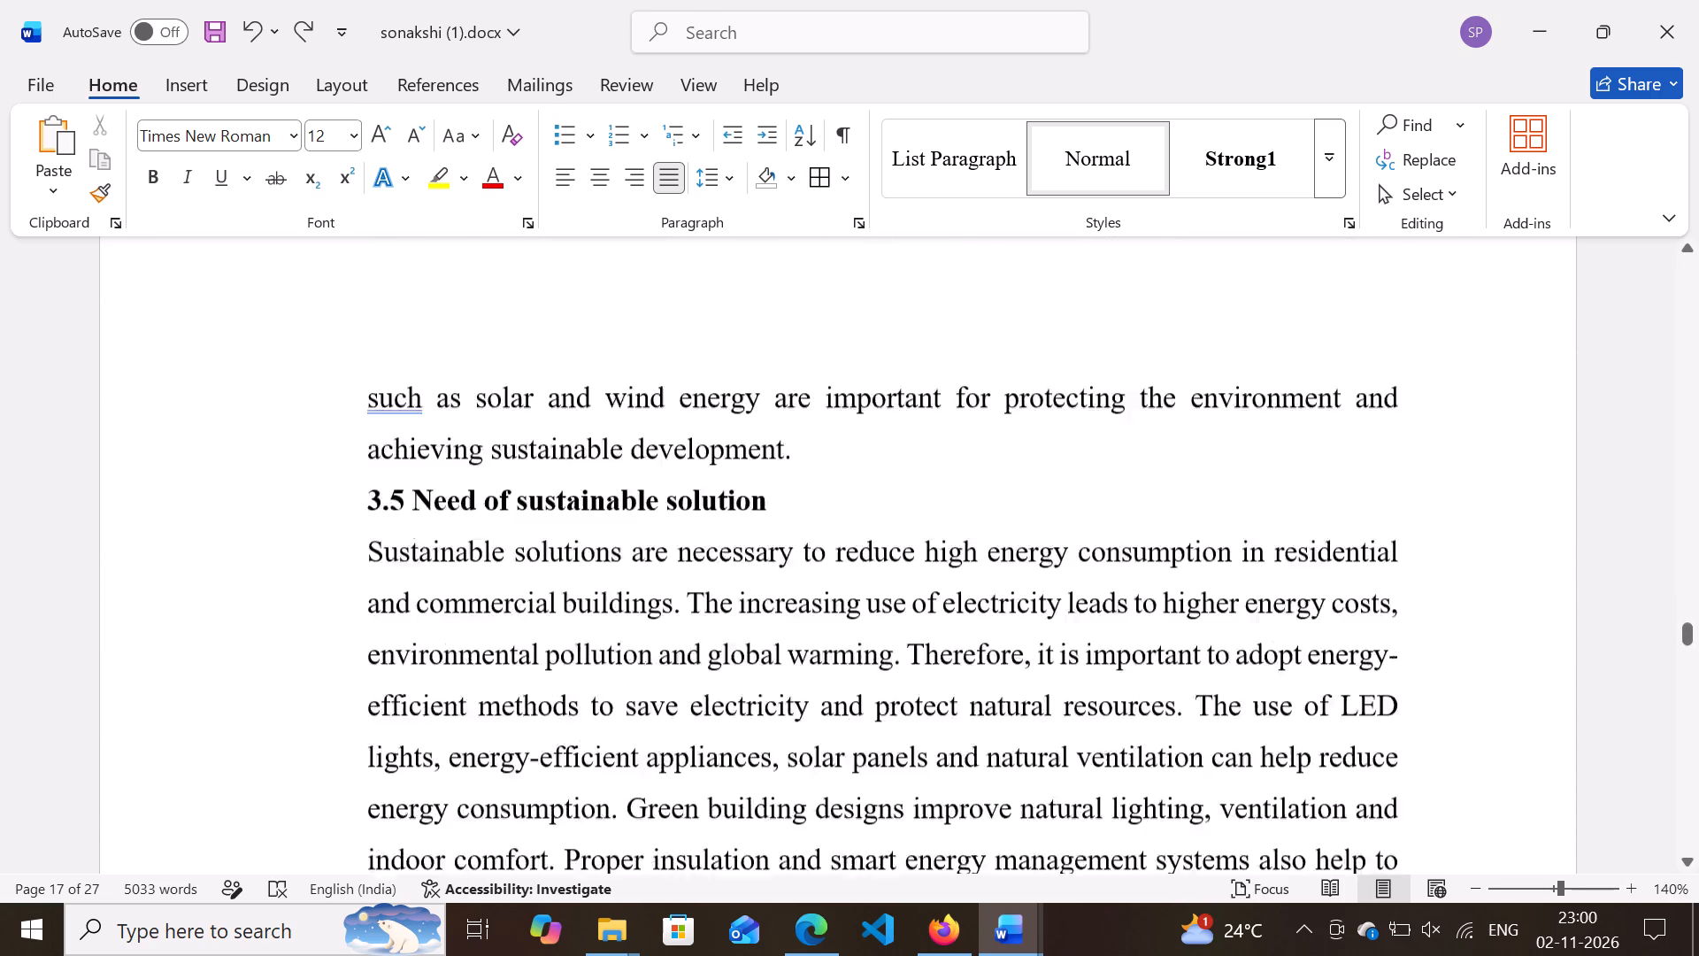
scroll(922, 609, "down", 6)
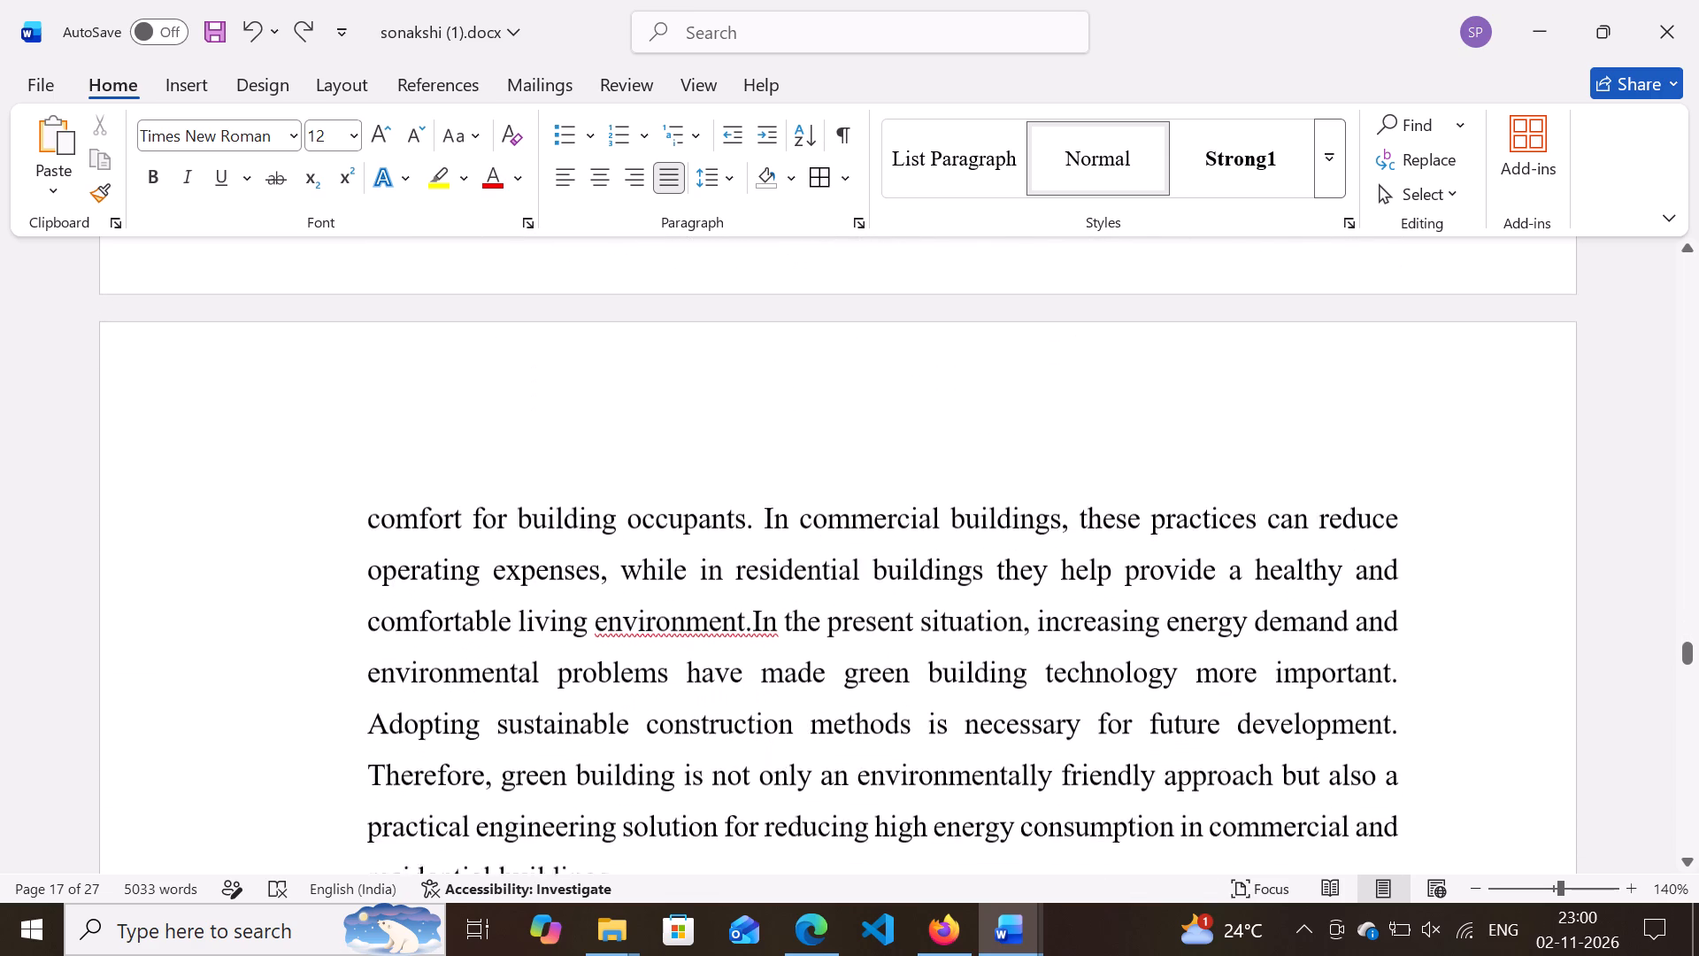
scroll(922, 609, "down", 9)
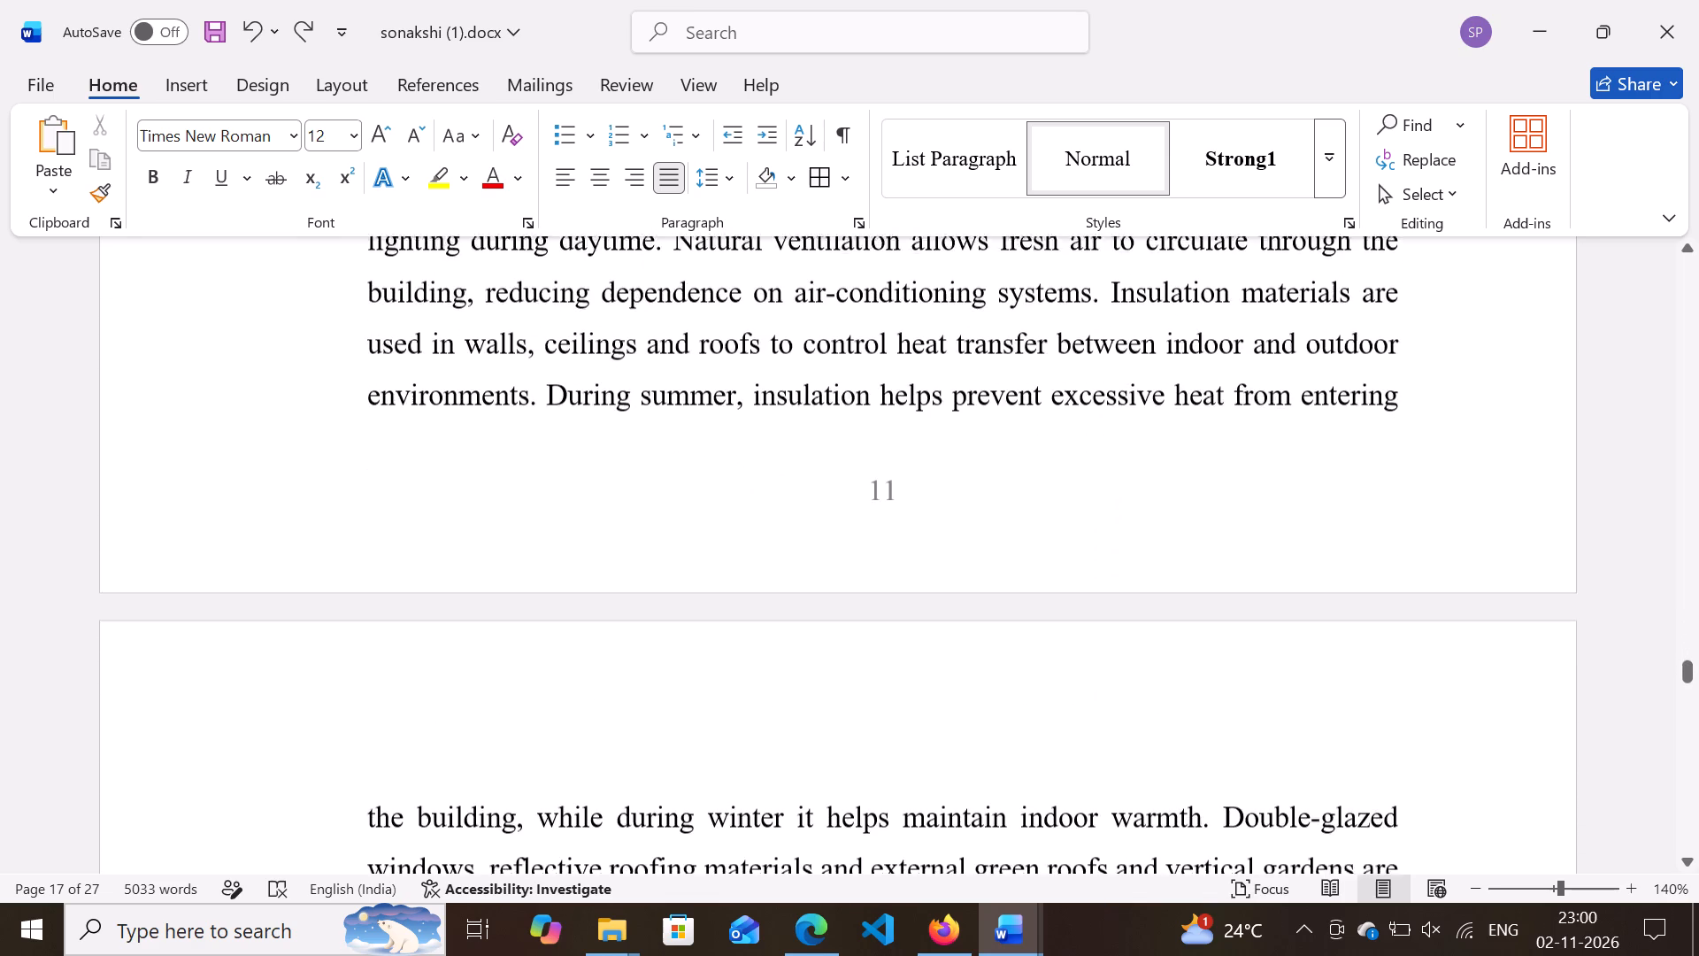
scroll(922, 609, "down", 8)
scroll(922, 609, "right", 3)
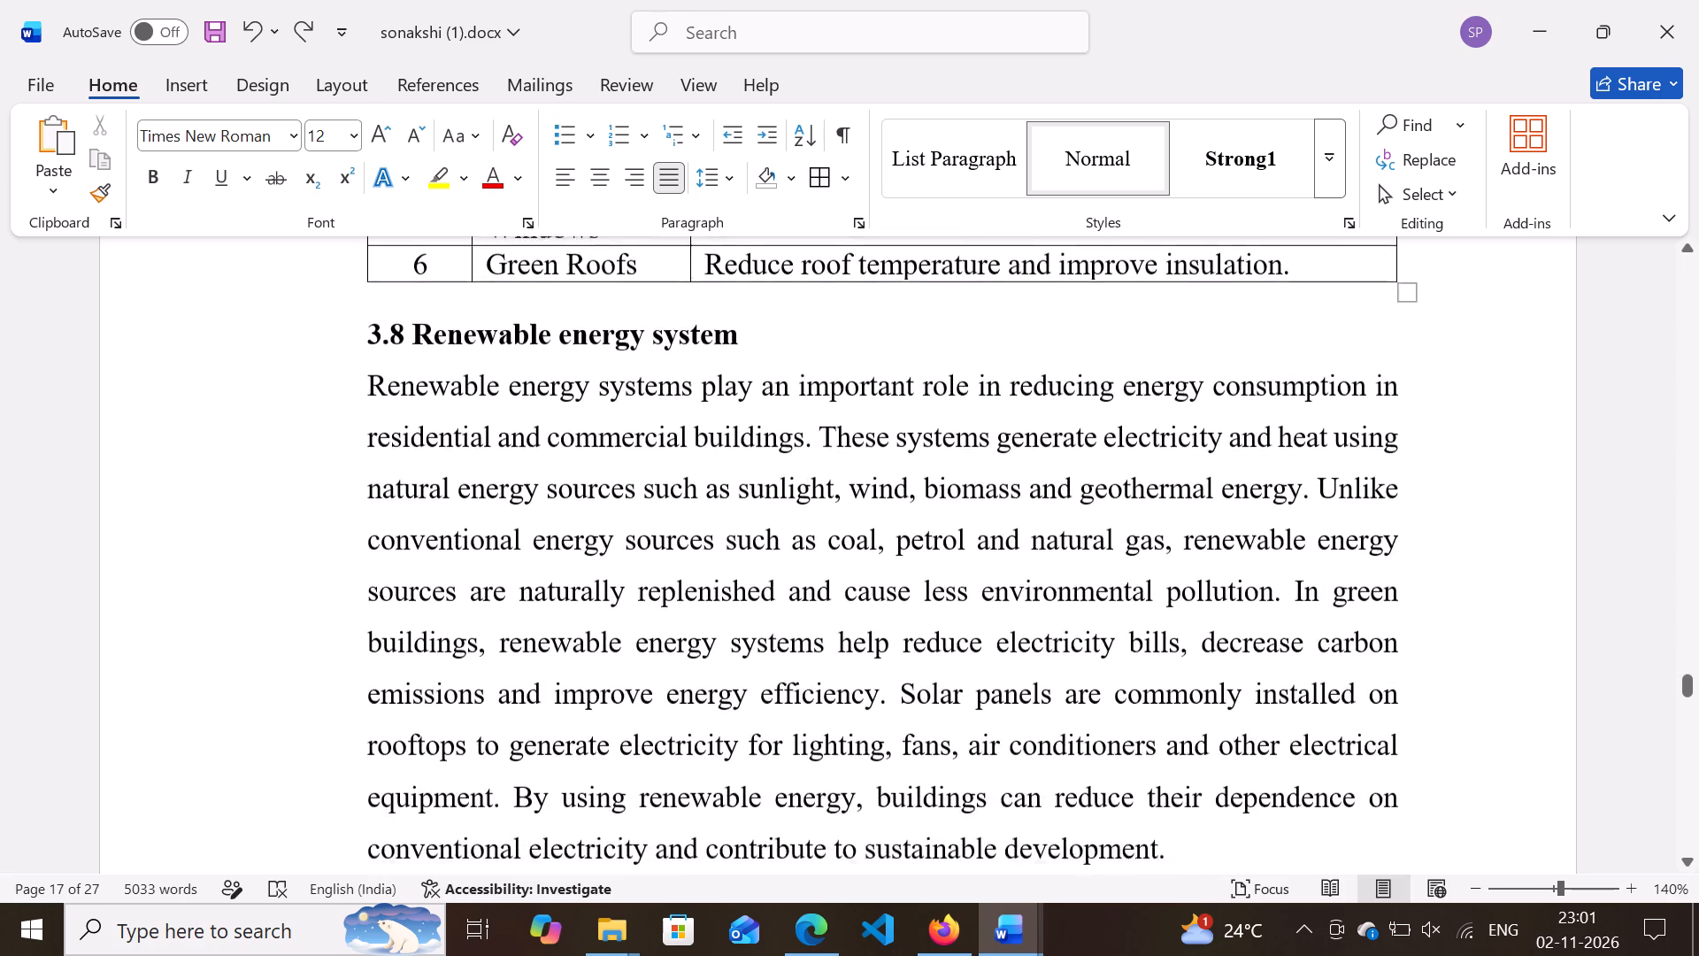
scroll(922, 609, "right", 7)
scroll(922, 609, "up", 1)
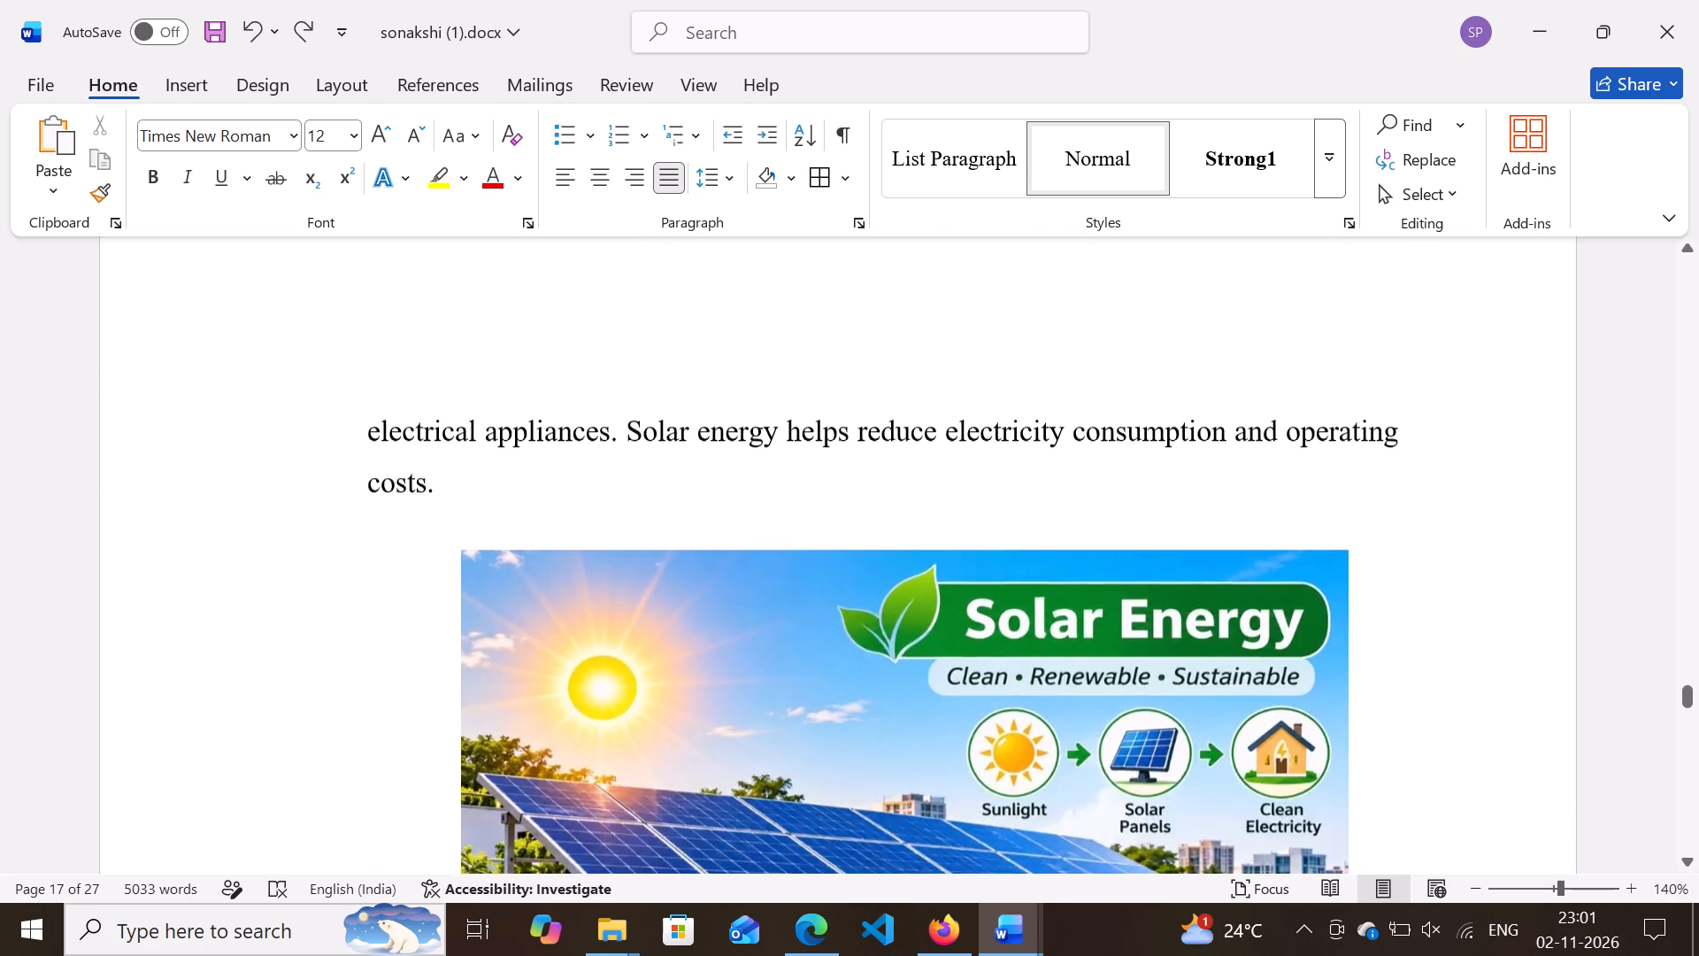
scroll(922, 609, "up", 13)
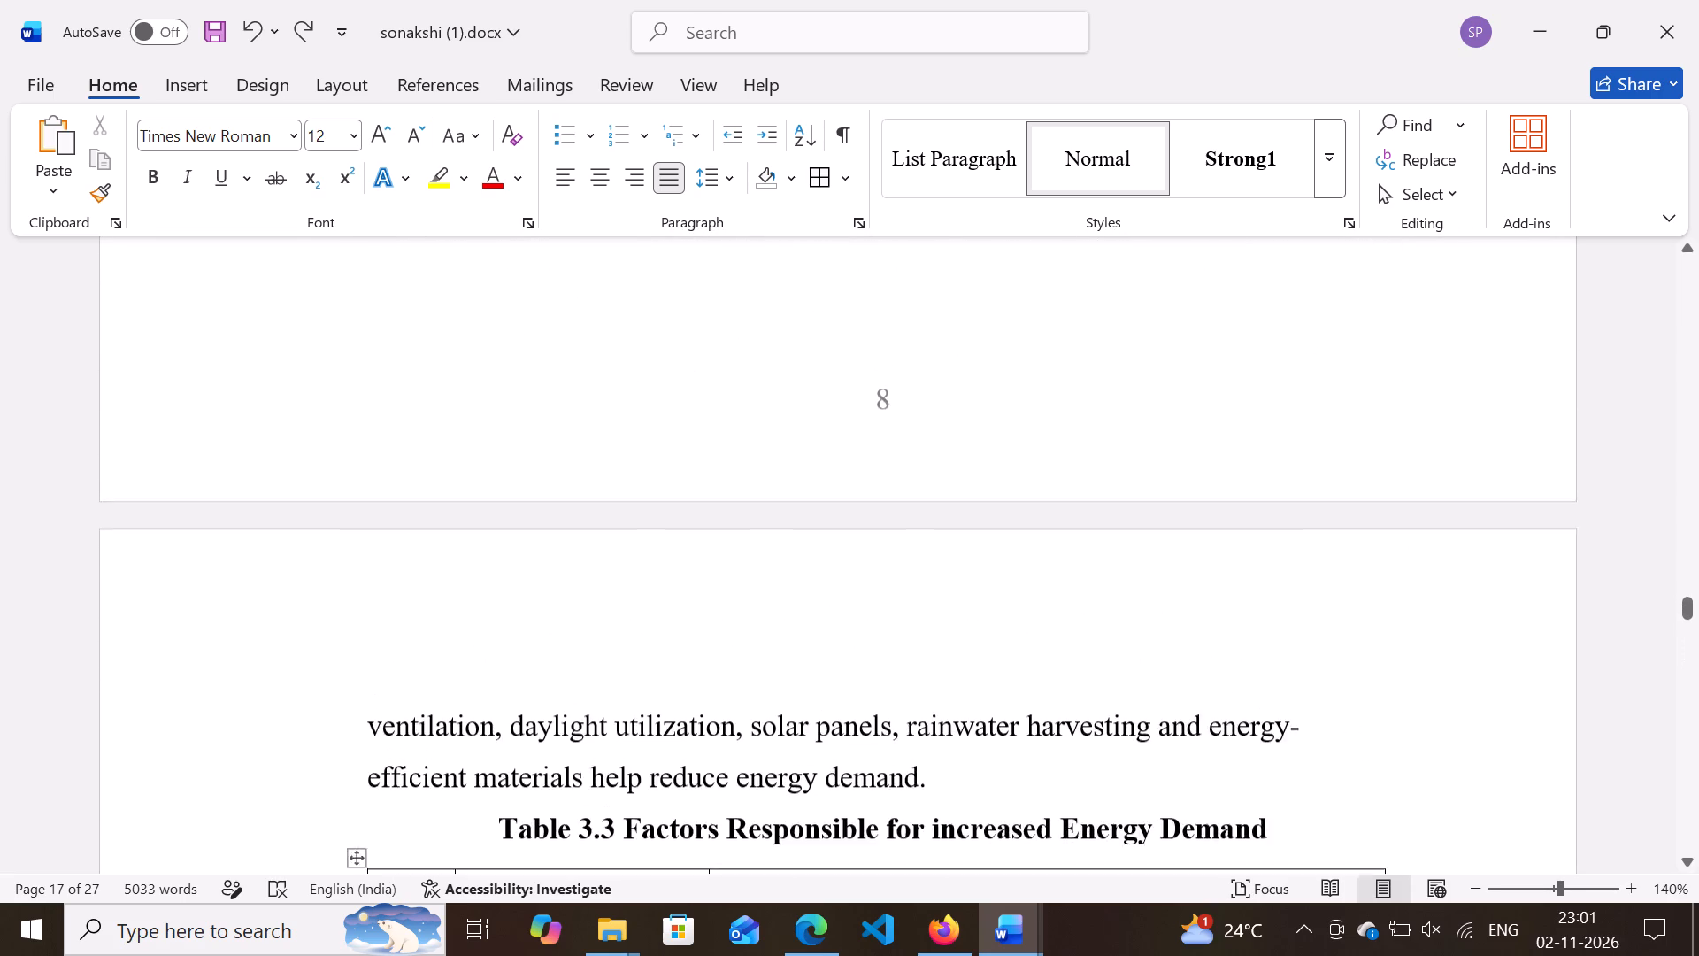
Copy "ventilation, daylight utilization" through "reduce energy demand" from the top of page 9 and paste it after "natural" at the end of page 8.
scroll(922, 609, "up", 1)
scroll(922, 609, "down", 3)
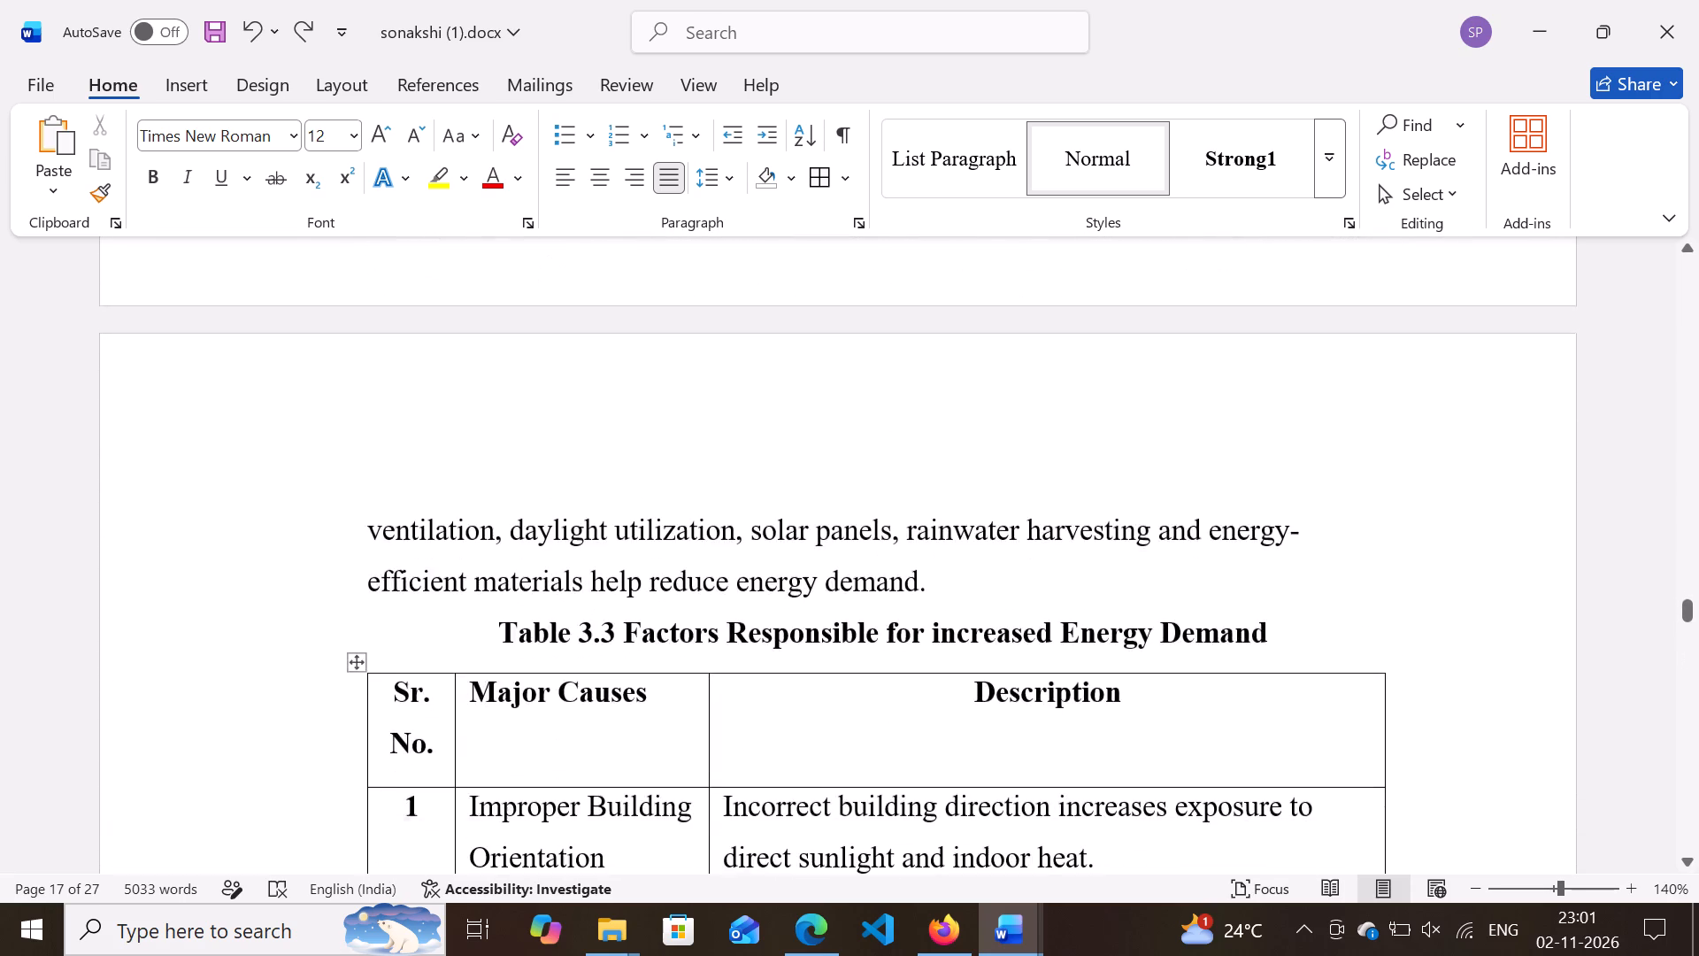
scroll(922, 609, "up", 2)
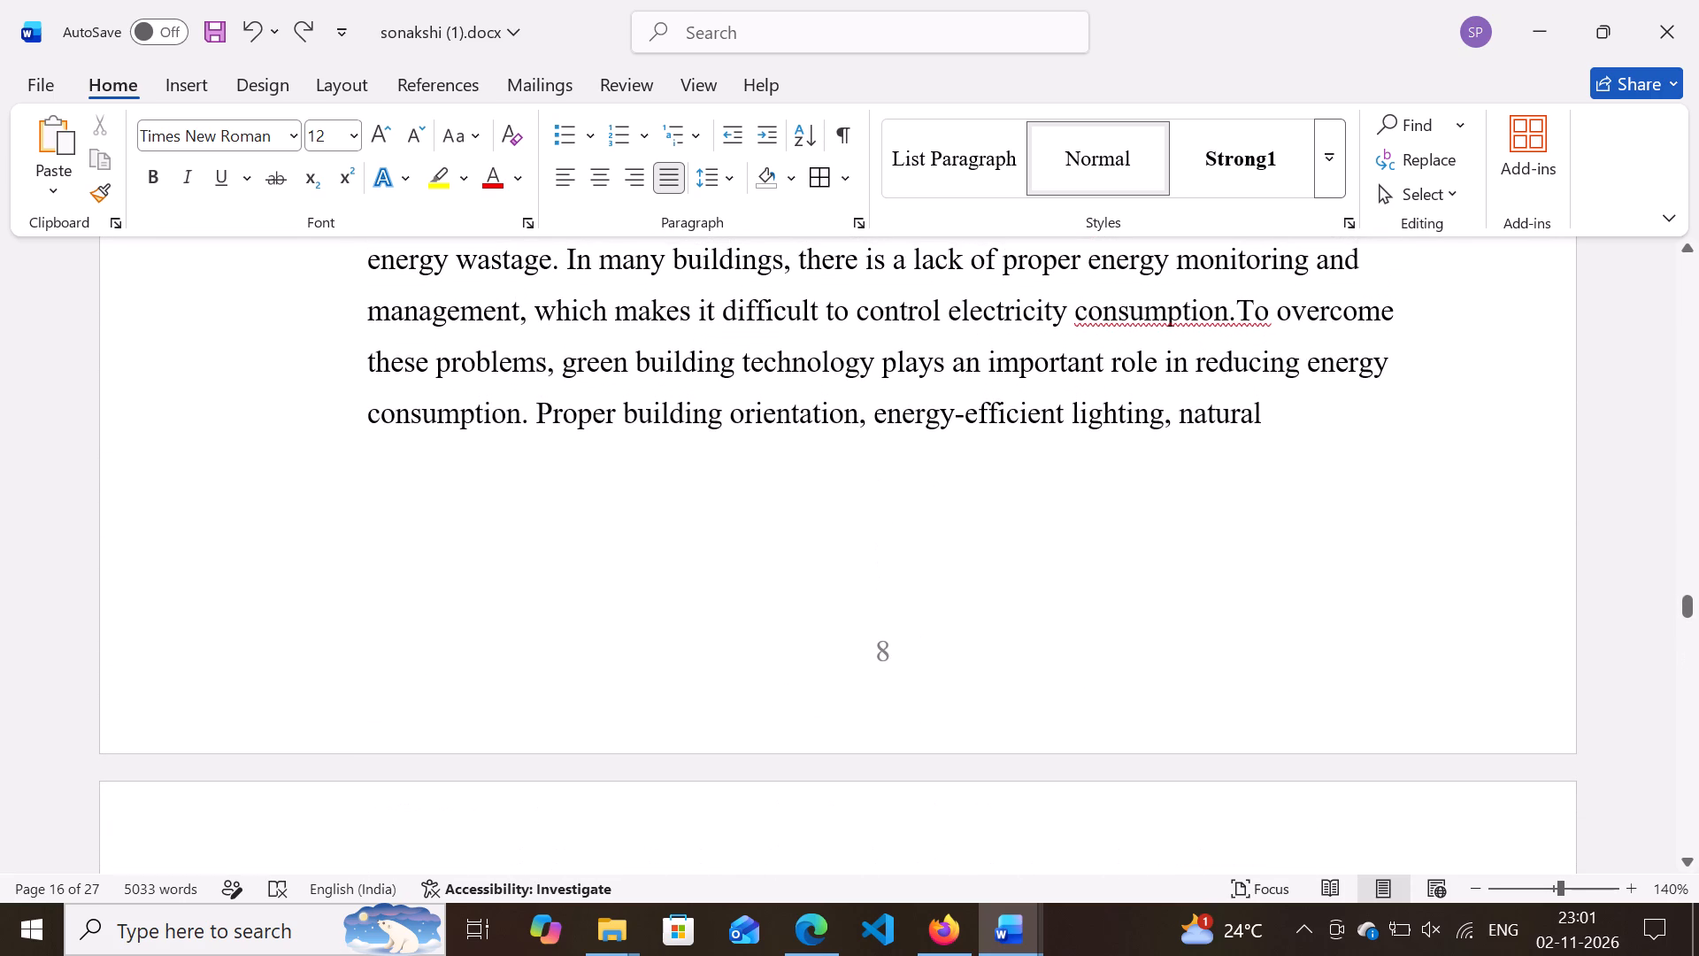
scroll(1014, 523, "down", 2)
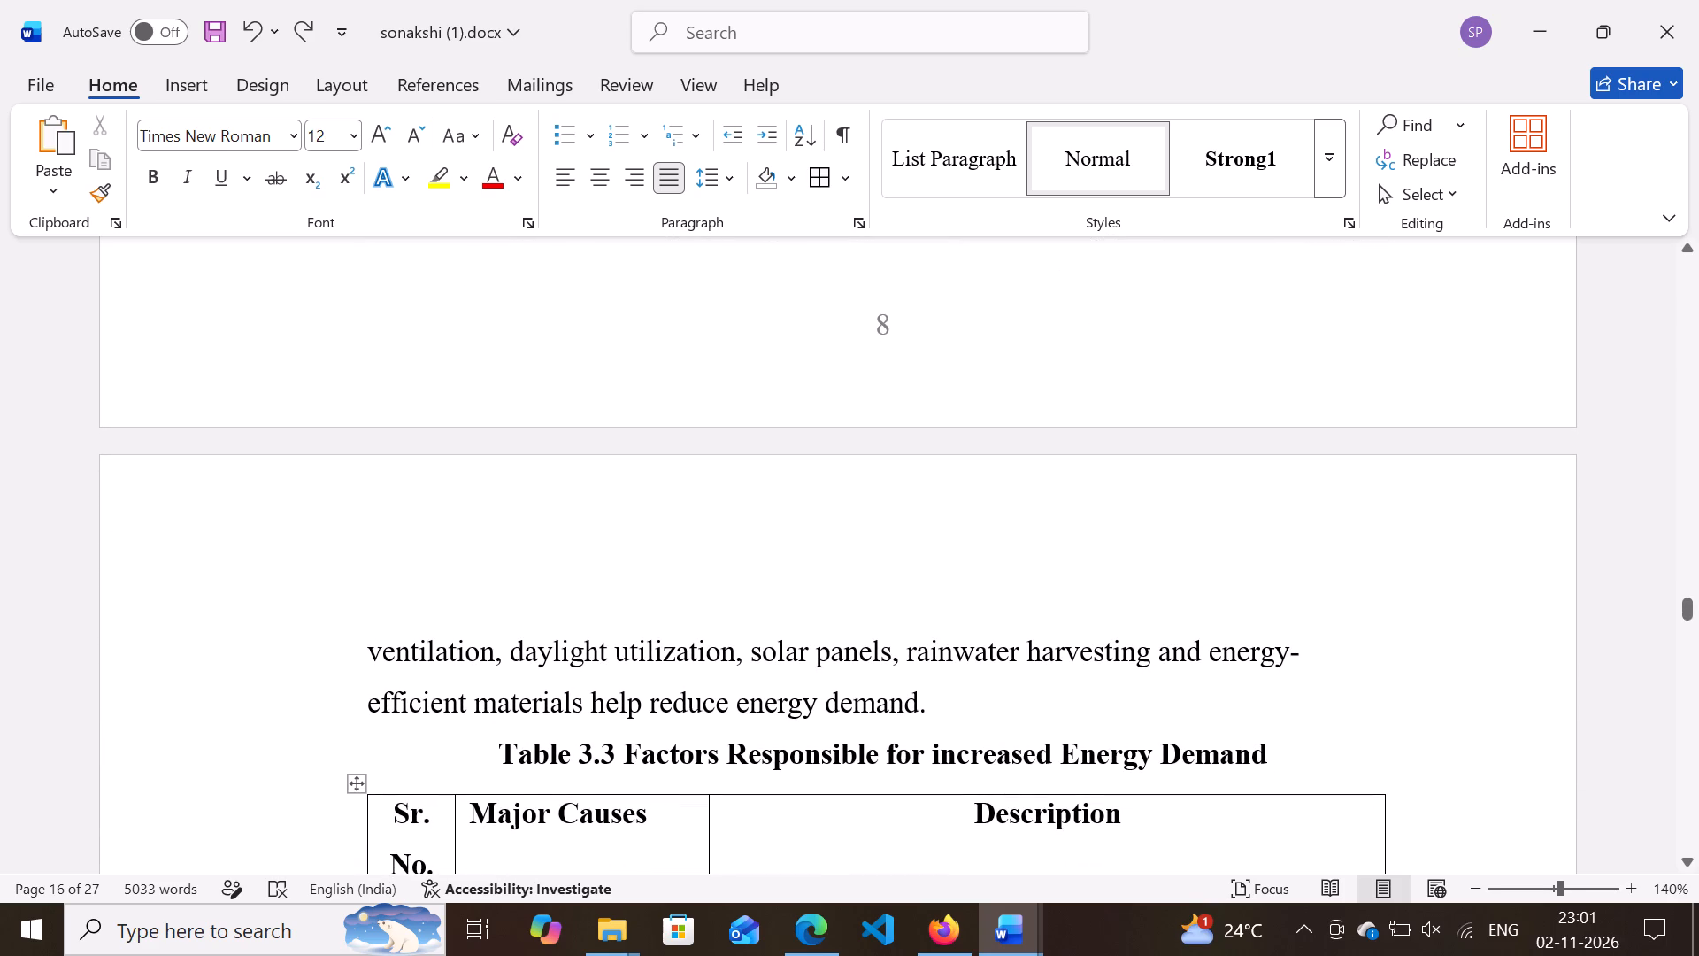
left_click_drag(368, 652, 626, 634)
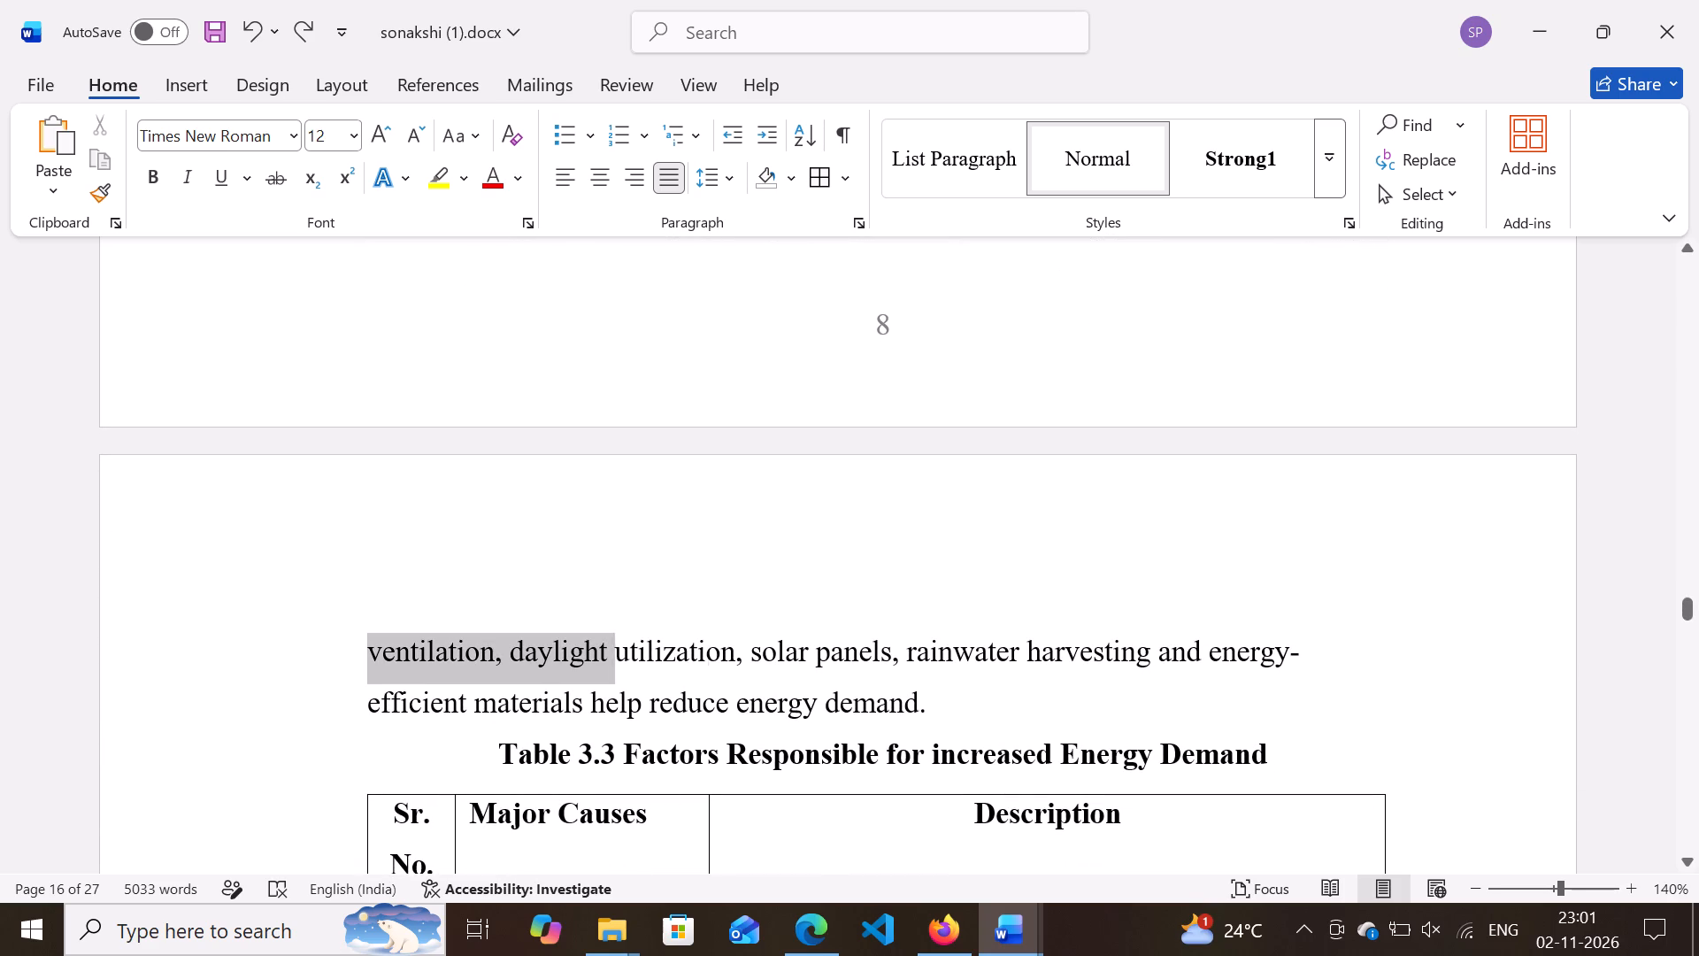
left_click_drag(626, 634, 900, 697)
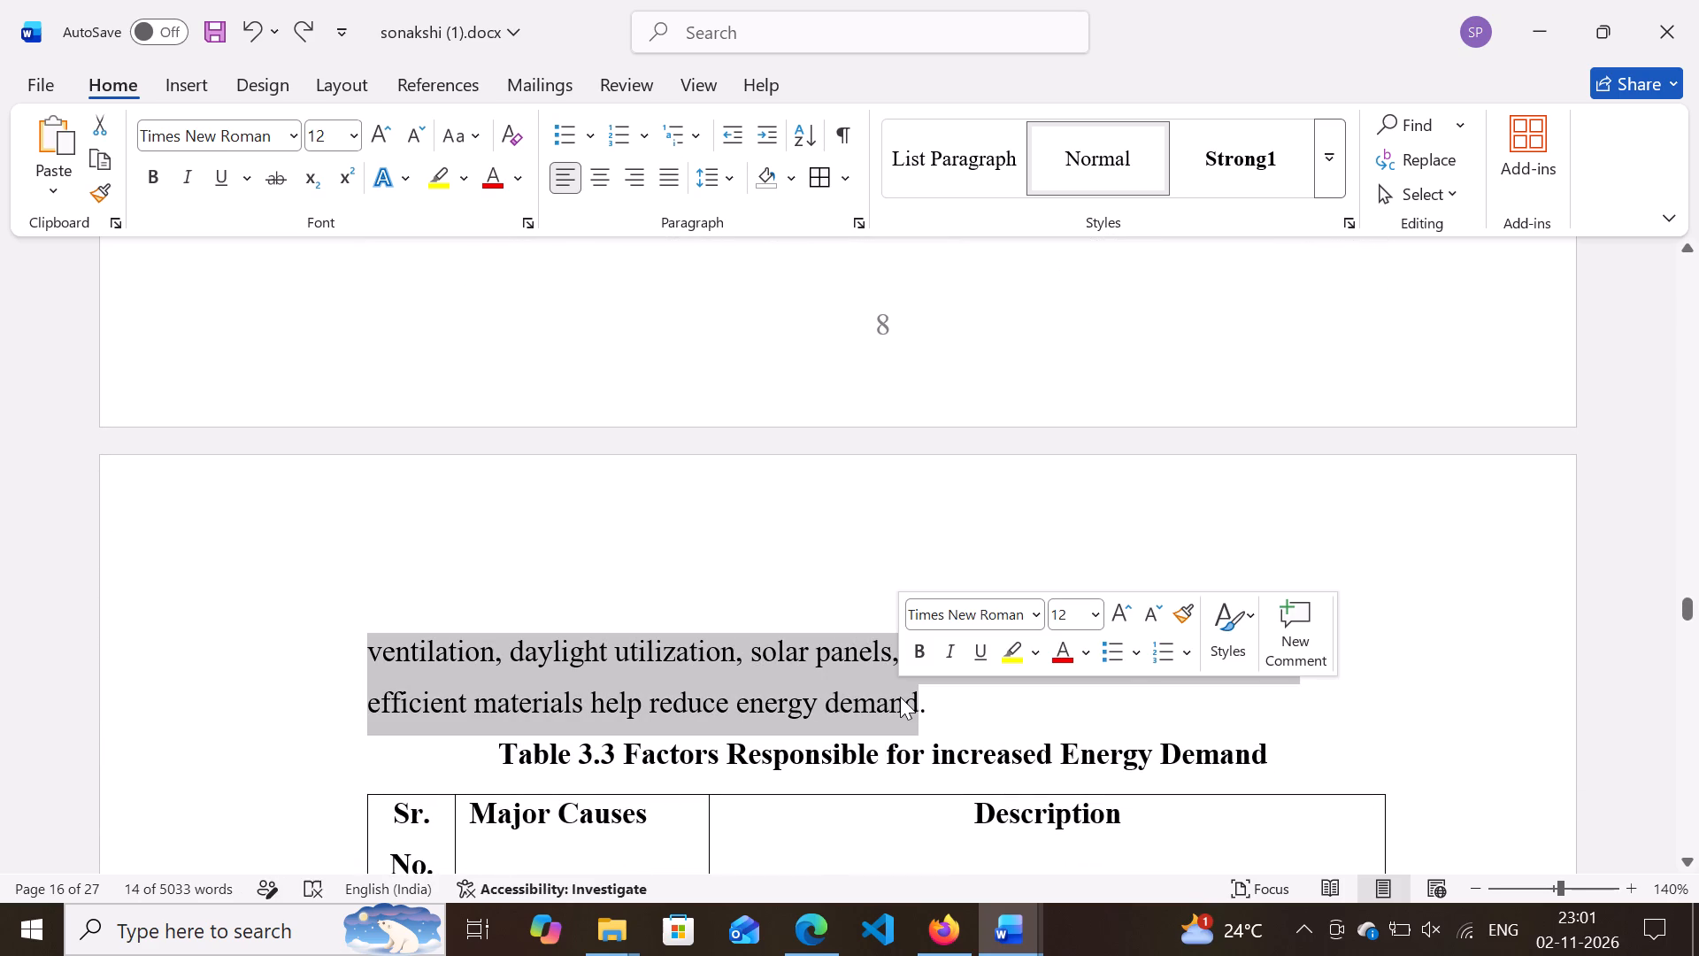
key("ctrl+c")
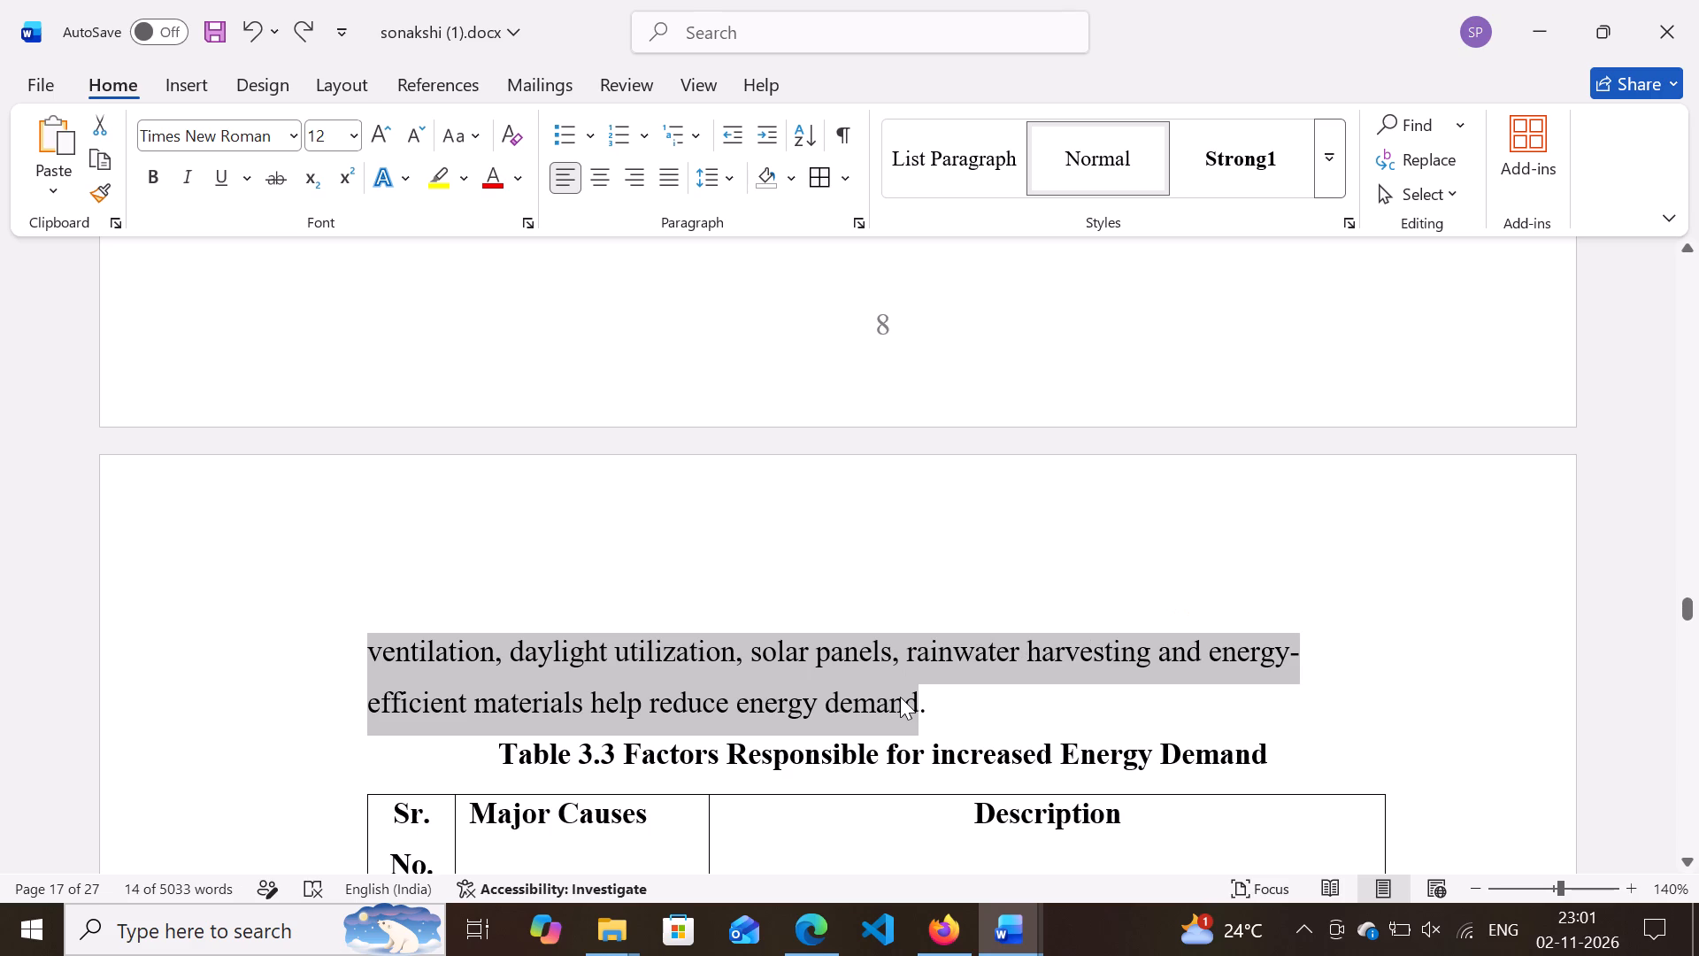
scroll(1023, 445, "up", 1)
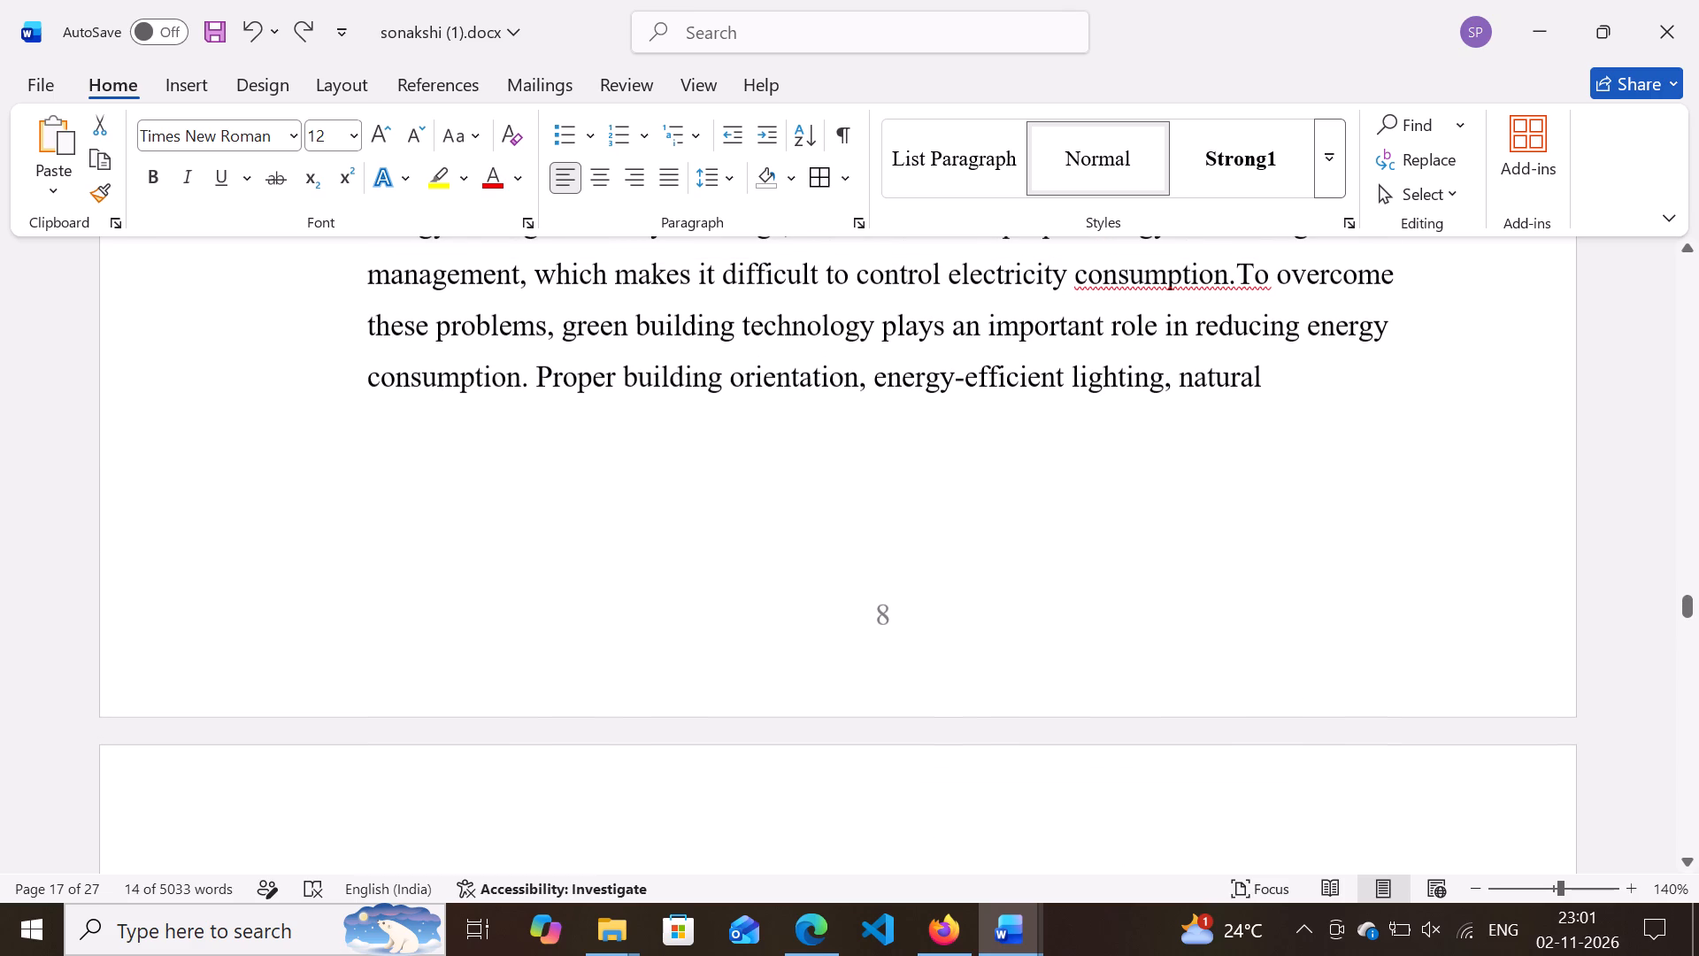
left_click(1268, 369)
key("ctrl+v")
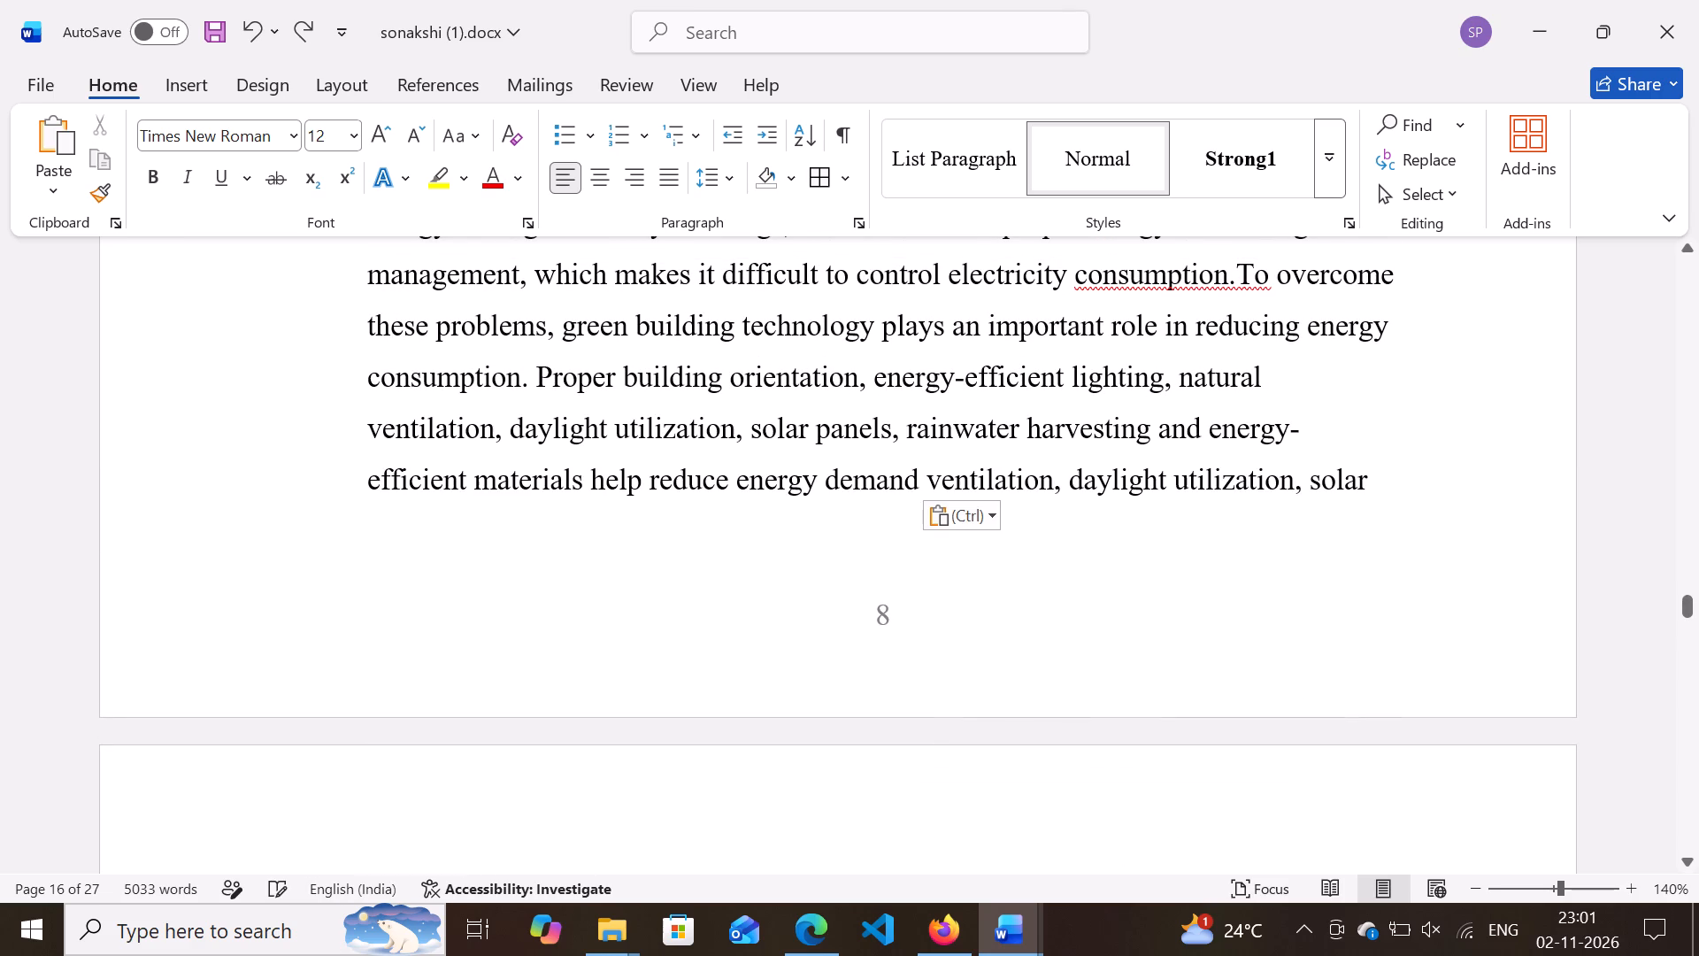
Examine how the pasted text runs across the break between page 8 and page 9 above Table 3.3.
scroll(1268, 369, "right", 1)
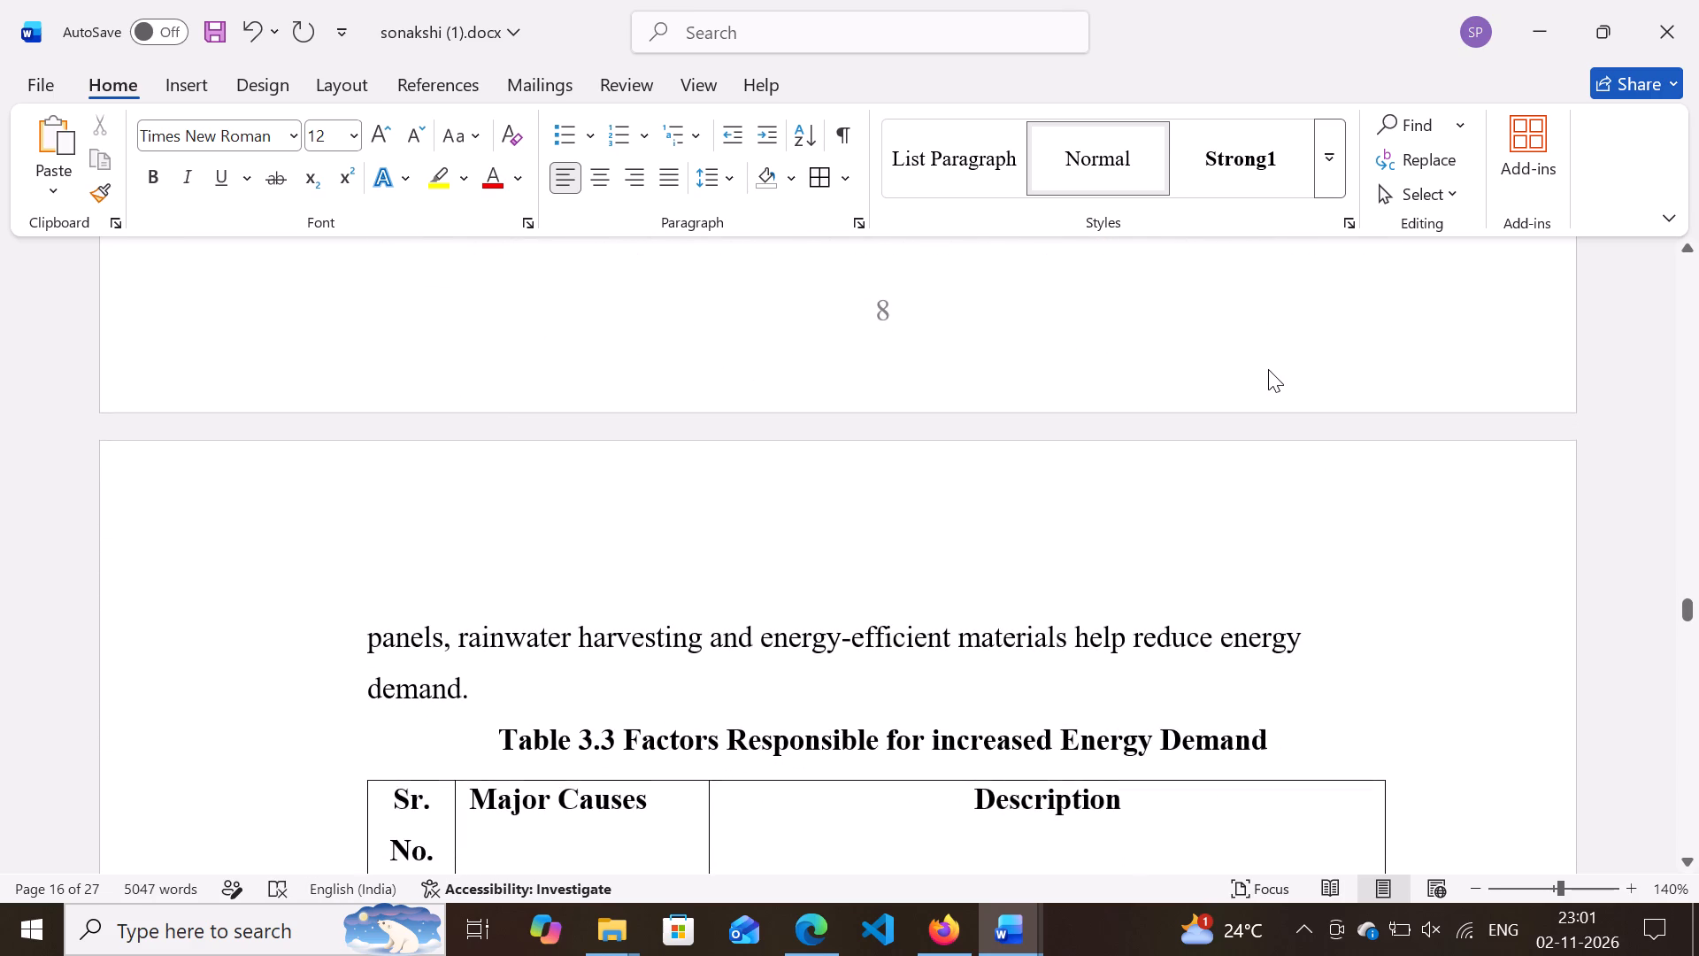
scroll(1268, 369, "right", 3)
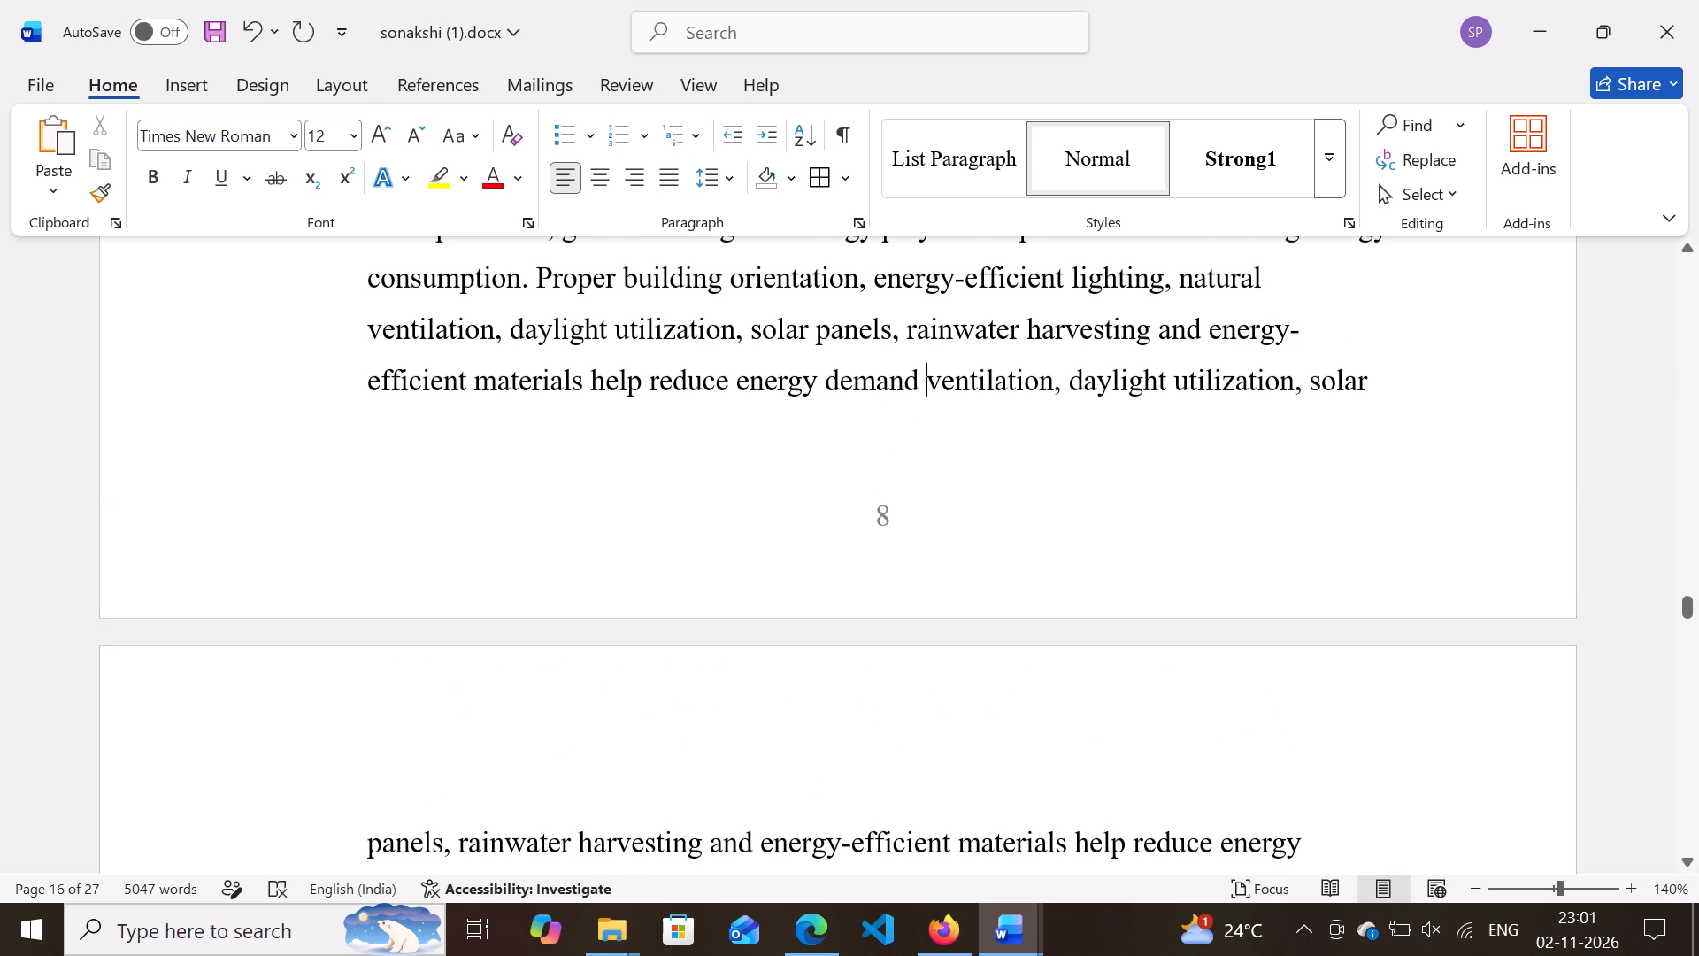
scroll(1268, 369, "right", 1)
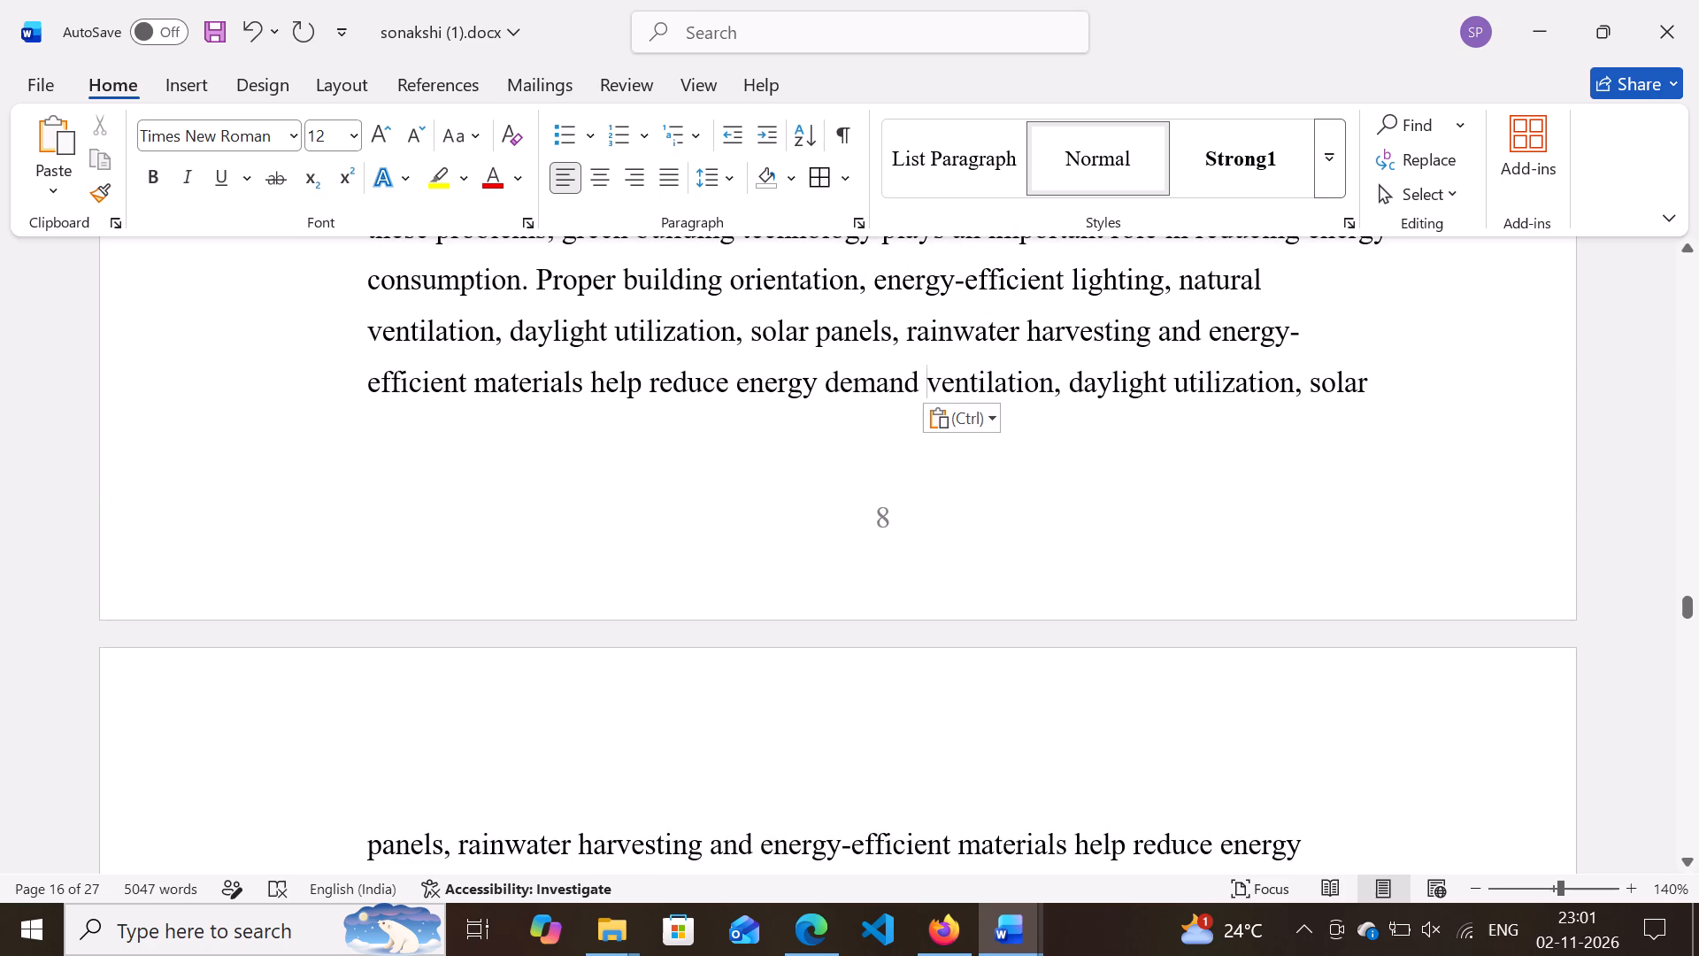
scroll(1268, 369, "up", 3)
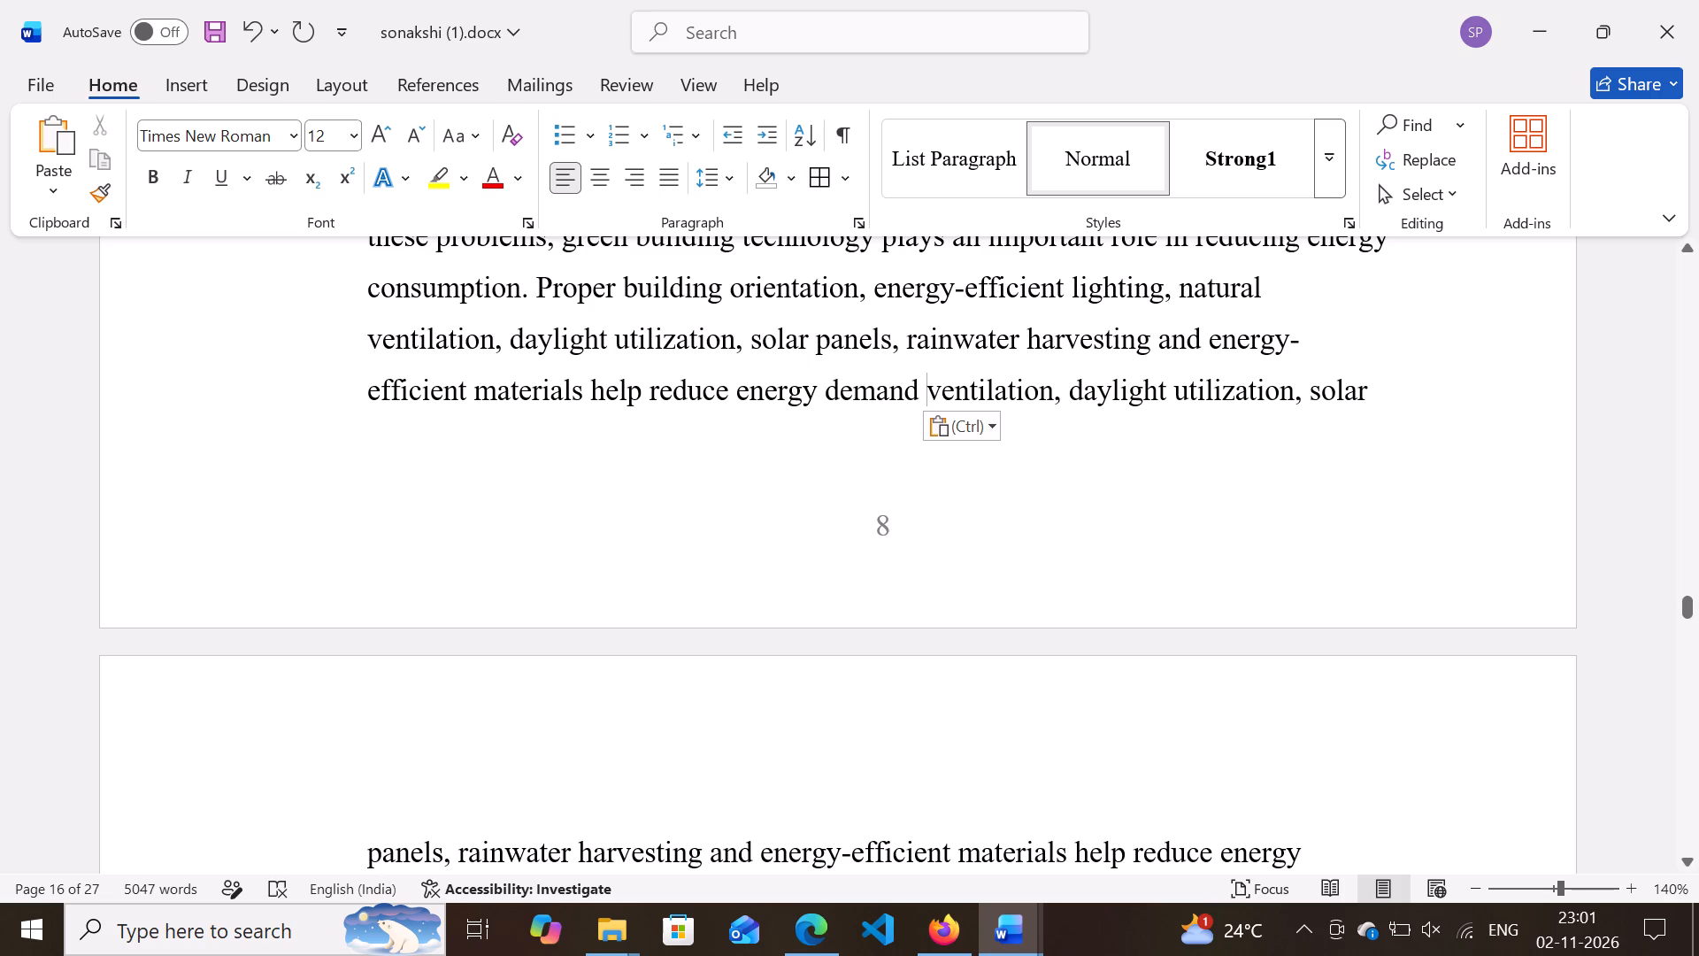
left_click_drag(1297, 434, 1264, 412)
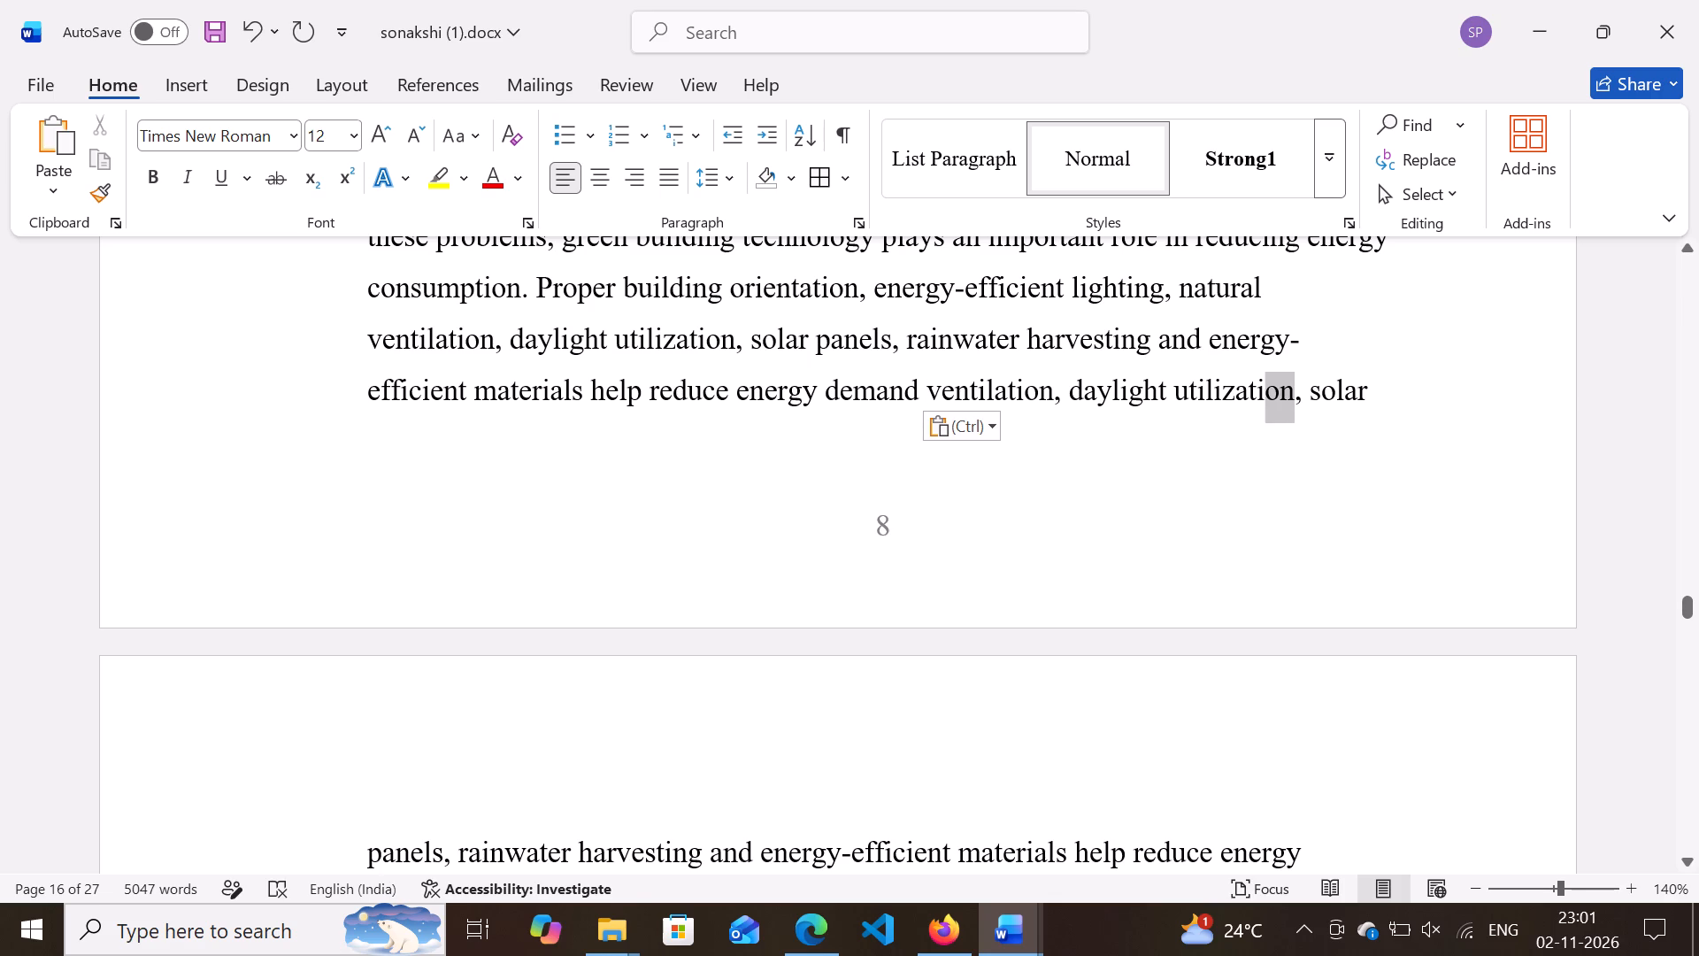
left_click_drag(1264, 412, 1265, 413)
scroll(1265, 413, "down", 1)
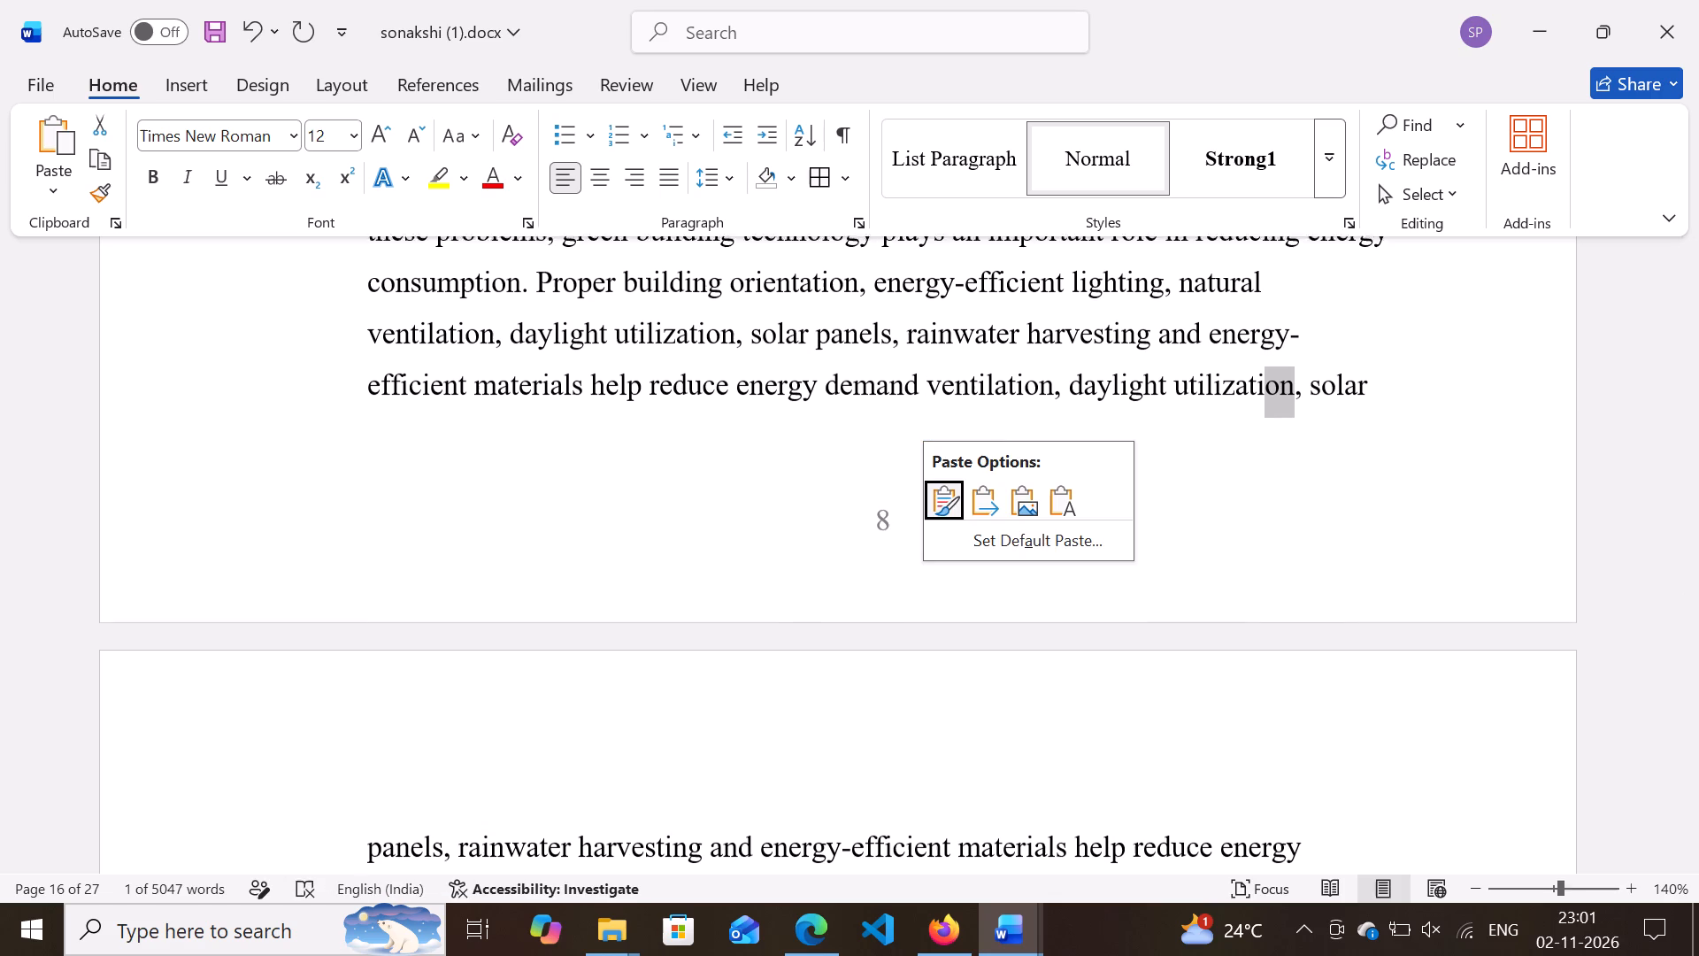
scroll(1041, 593, "right", 1)
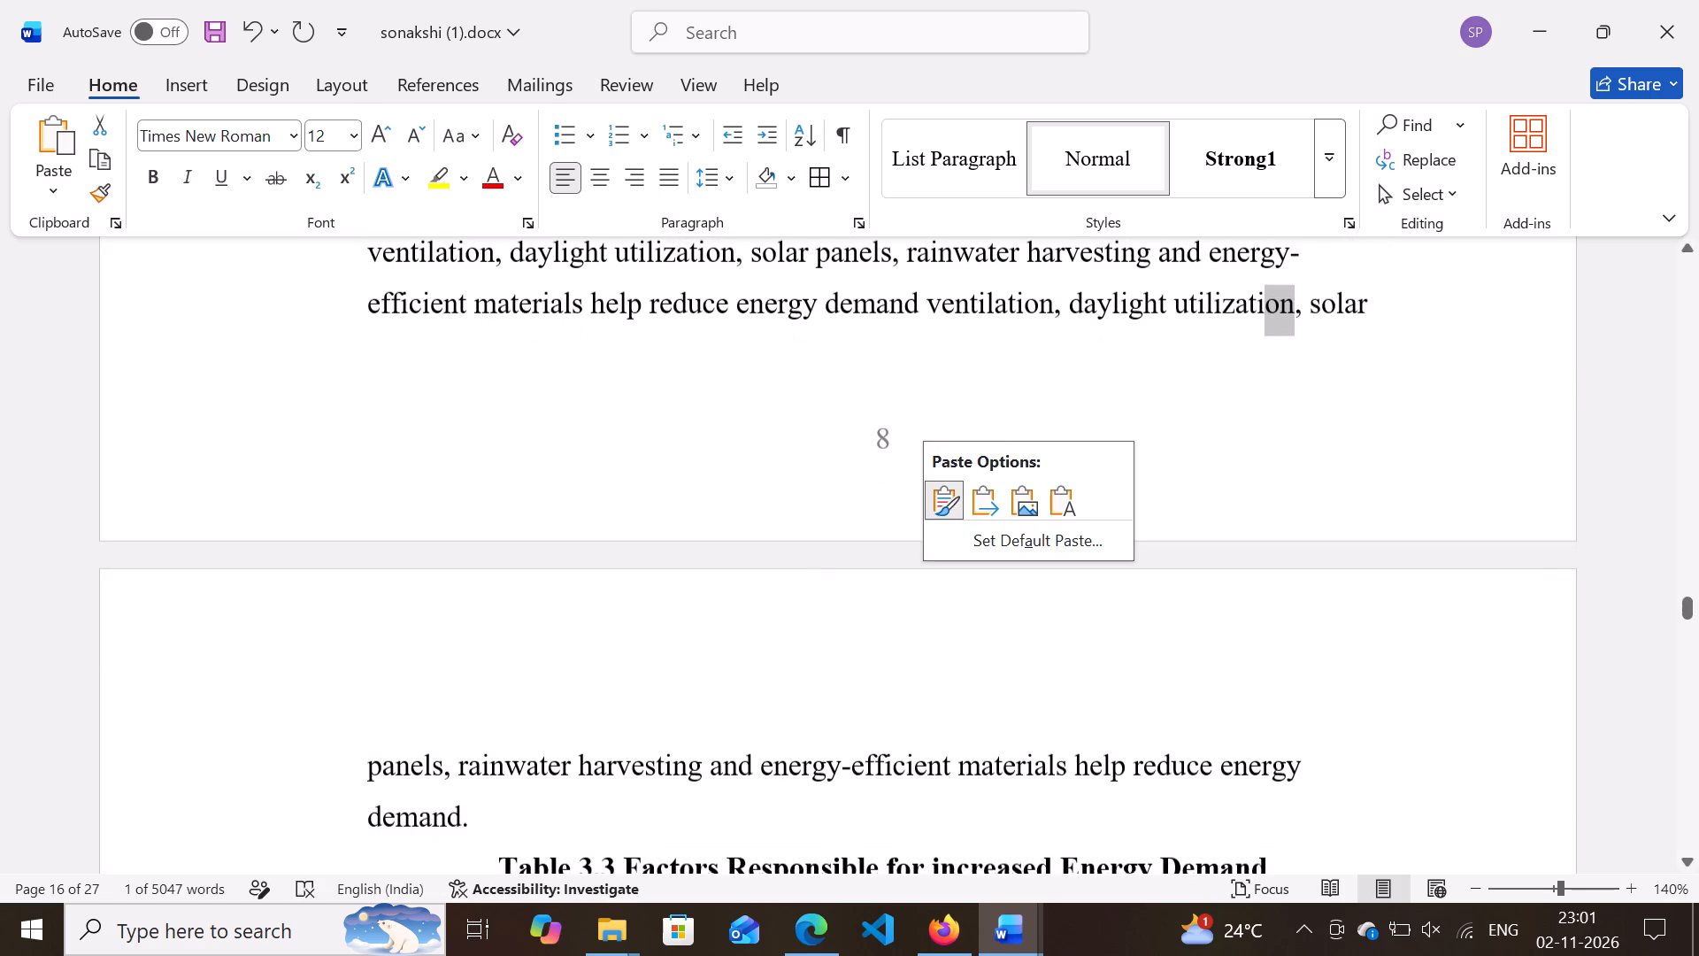
scroll(1041, 593, "right", 2)
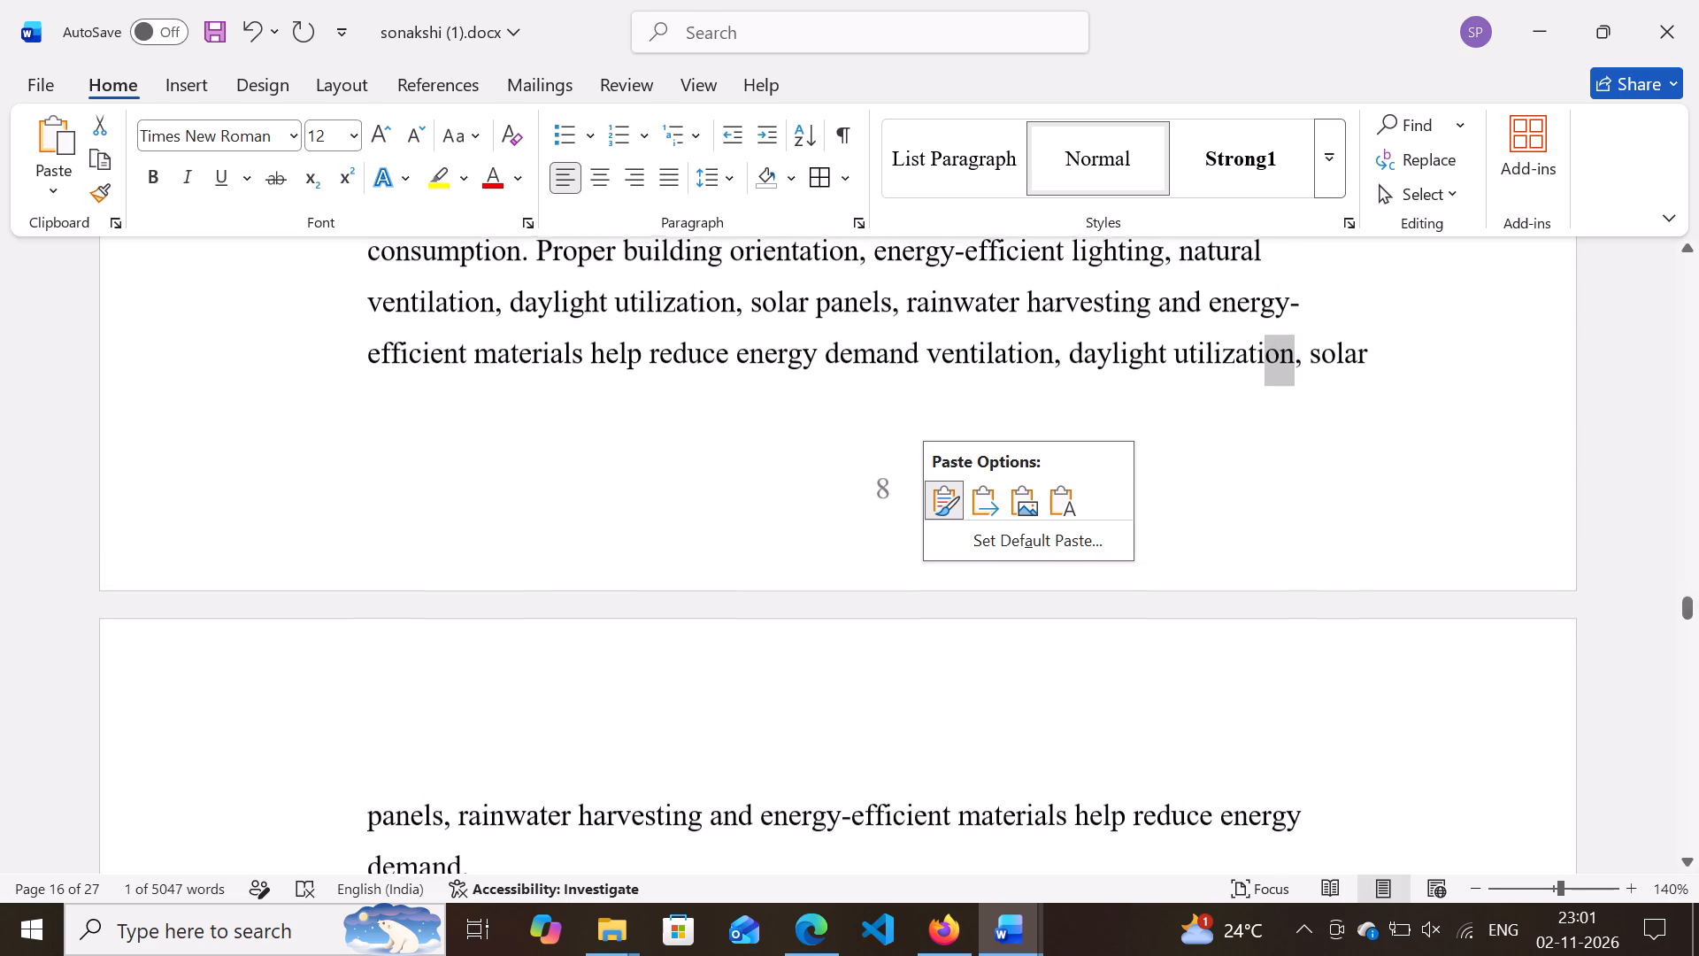
scroll(1041, 593, "right", 1)
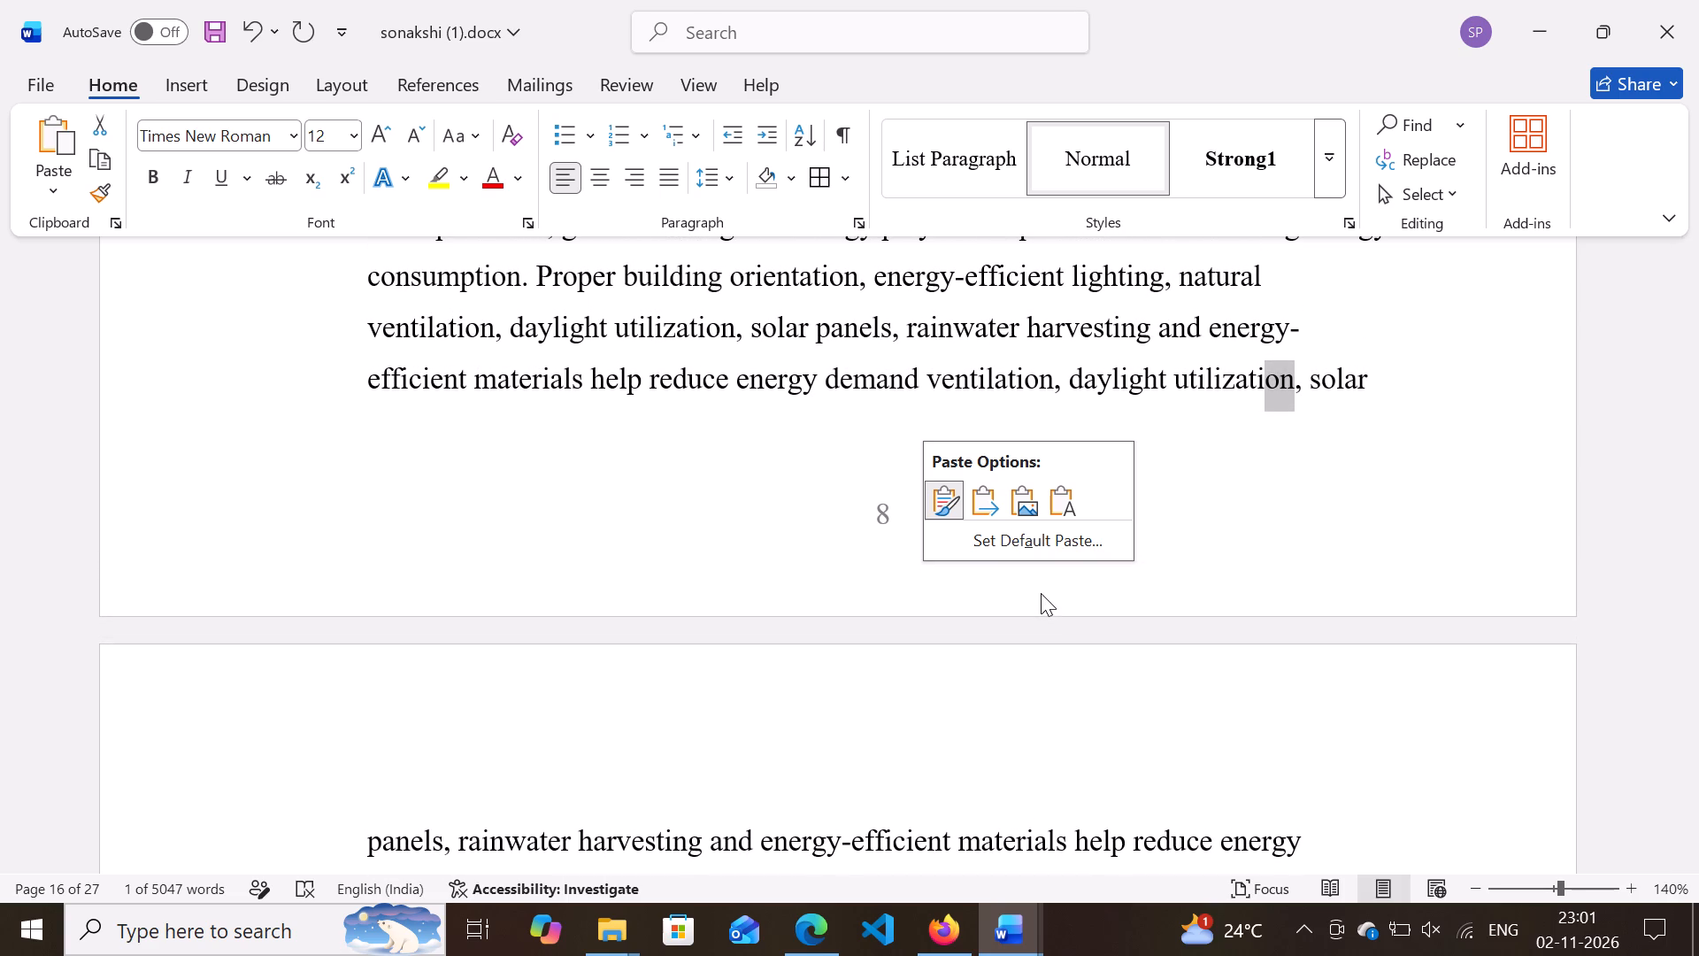
scroll(1041, 593, "right", 1)
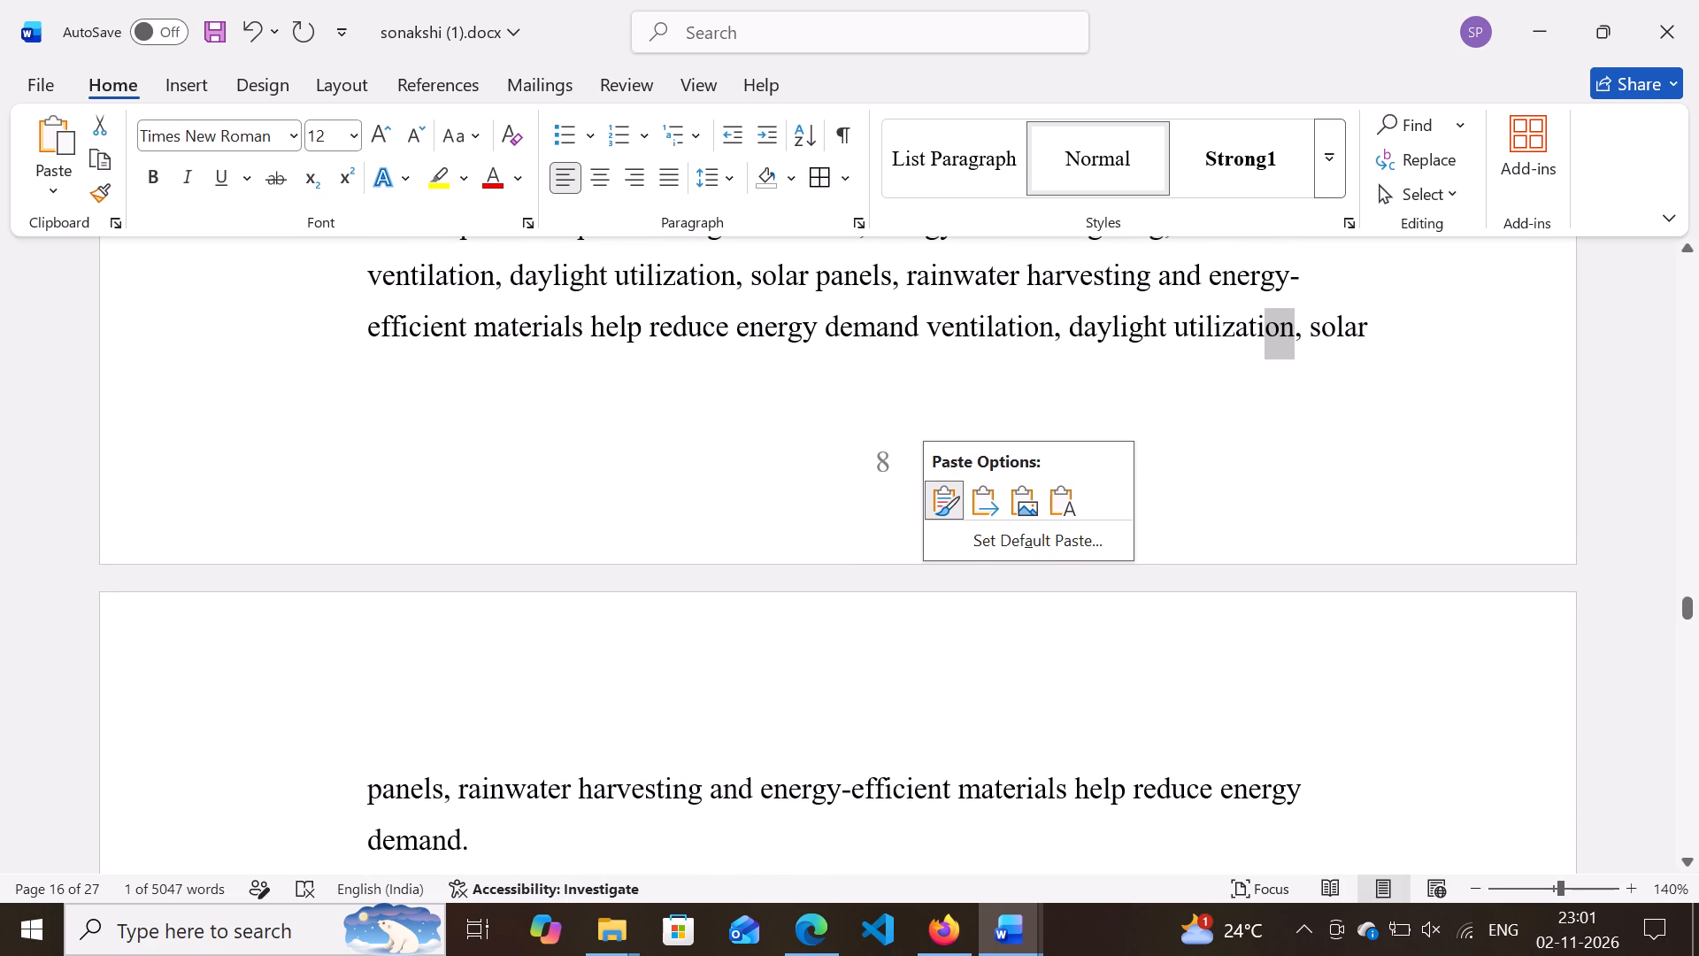
Undo the paste of the "ventilation, daylight utilization" text at the end of page 8.
scroll(1041, 593, "right", 1)
key("ctrl+z")
left_click(1391, 327)
key("ctrl+z")
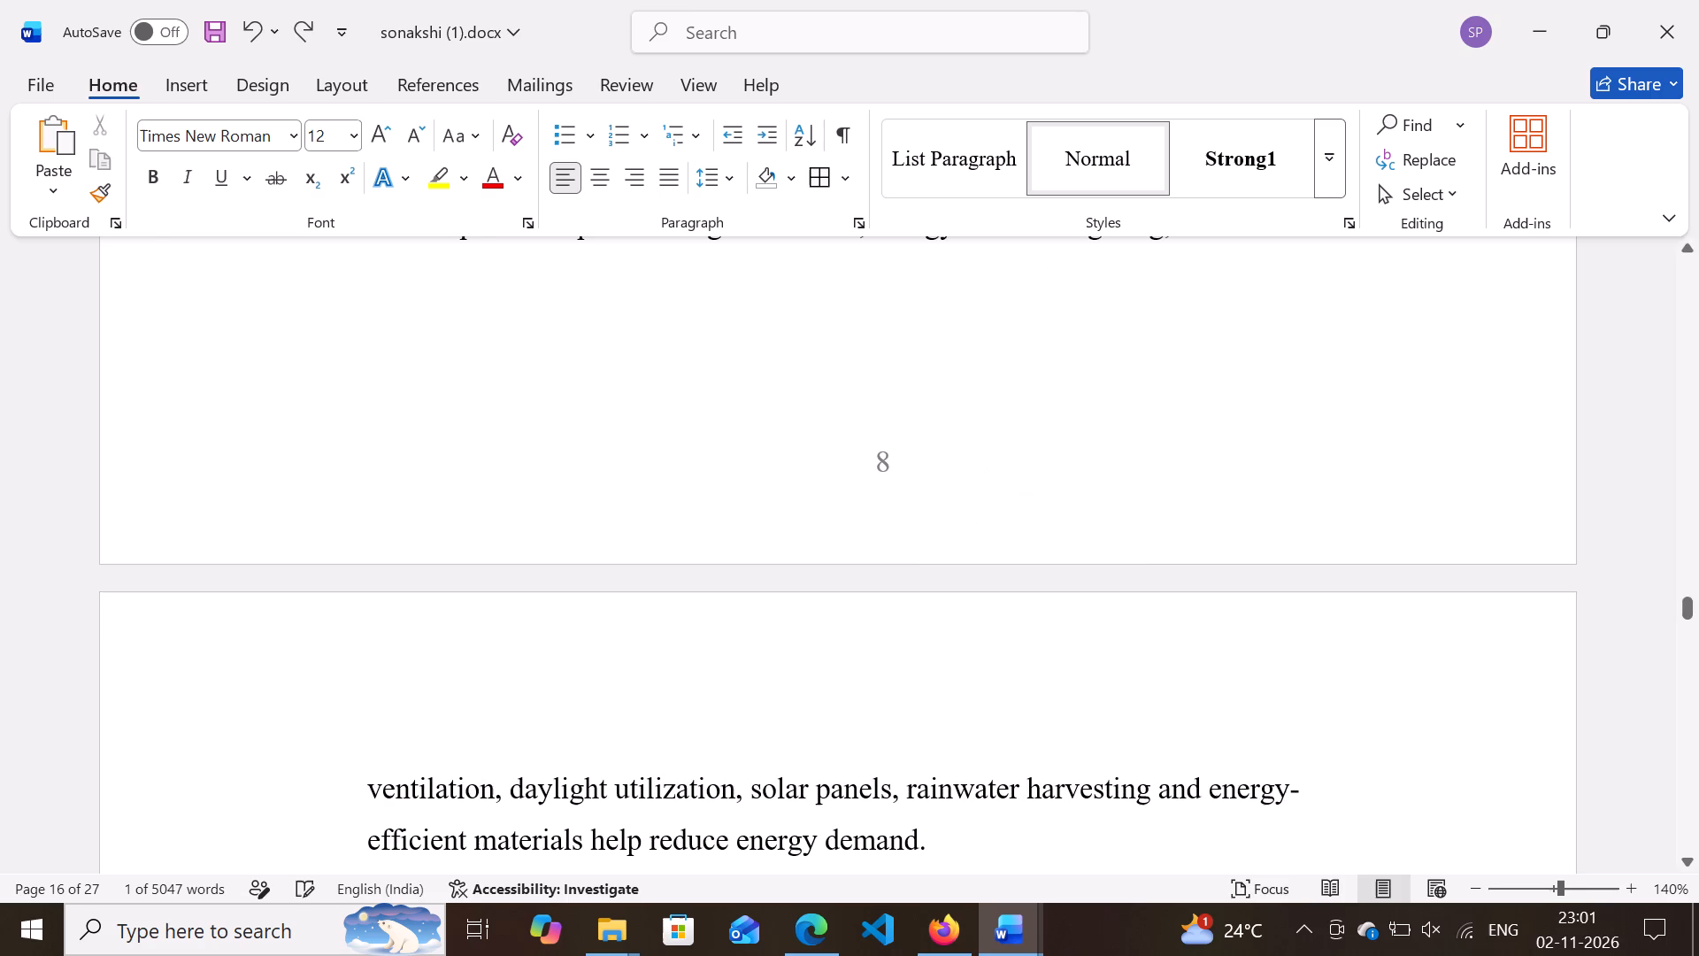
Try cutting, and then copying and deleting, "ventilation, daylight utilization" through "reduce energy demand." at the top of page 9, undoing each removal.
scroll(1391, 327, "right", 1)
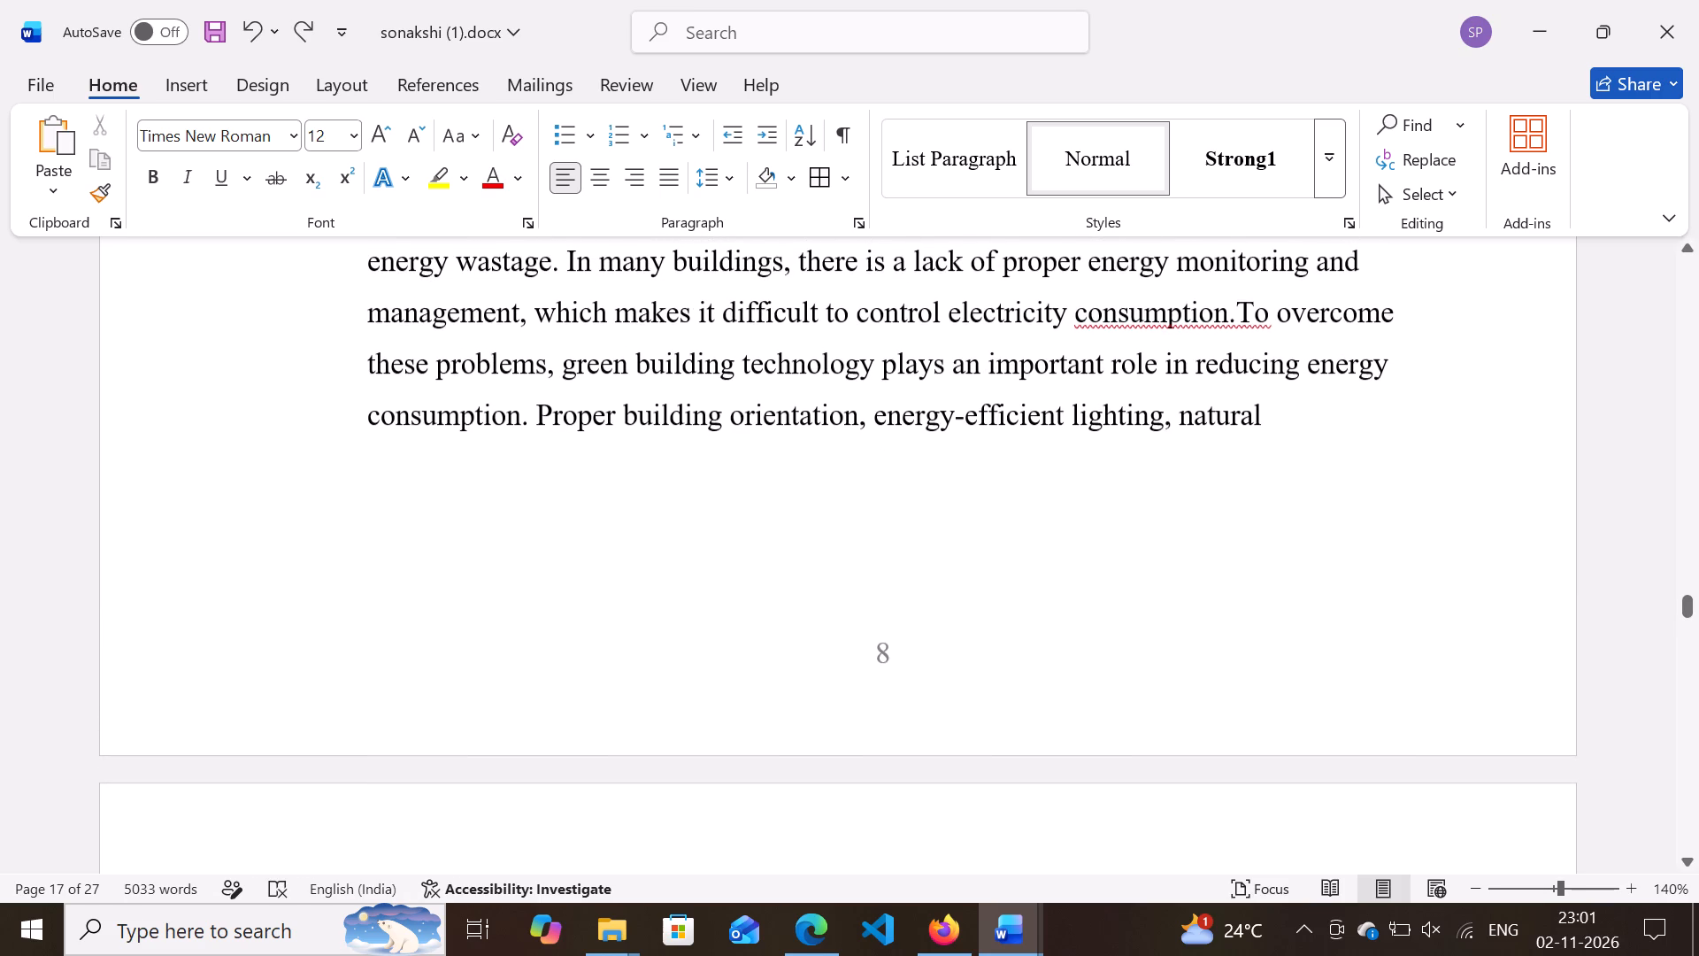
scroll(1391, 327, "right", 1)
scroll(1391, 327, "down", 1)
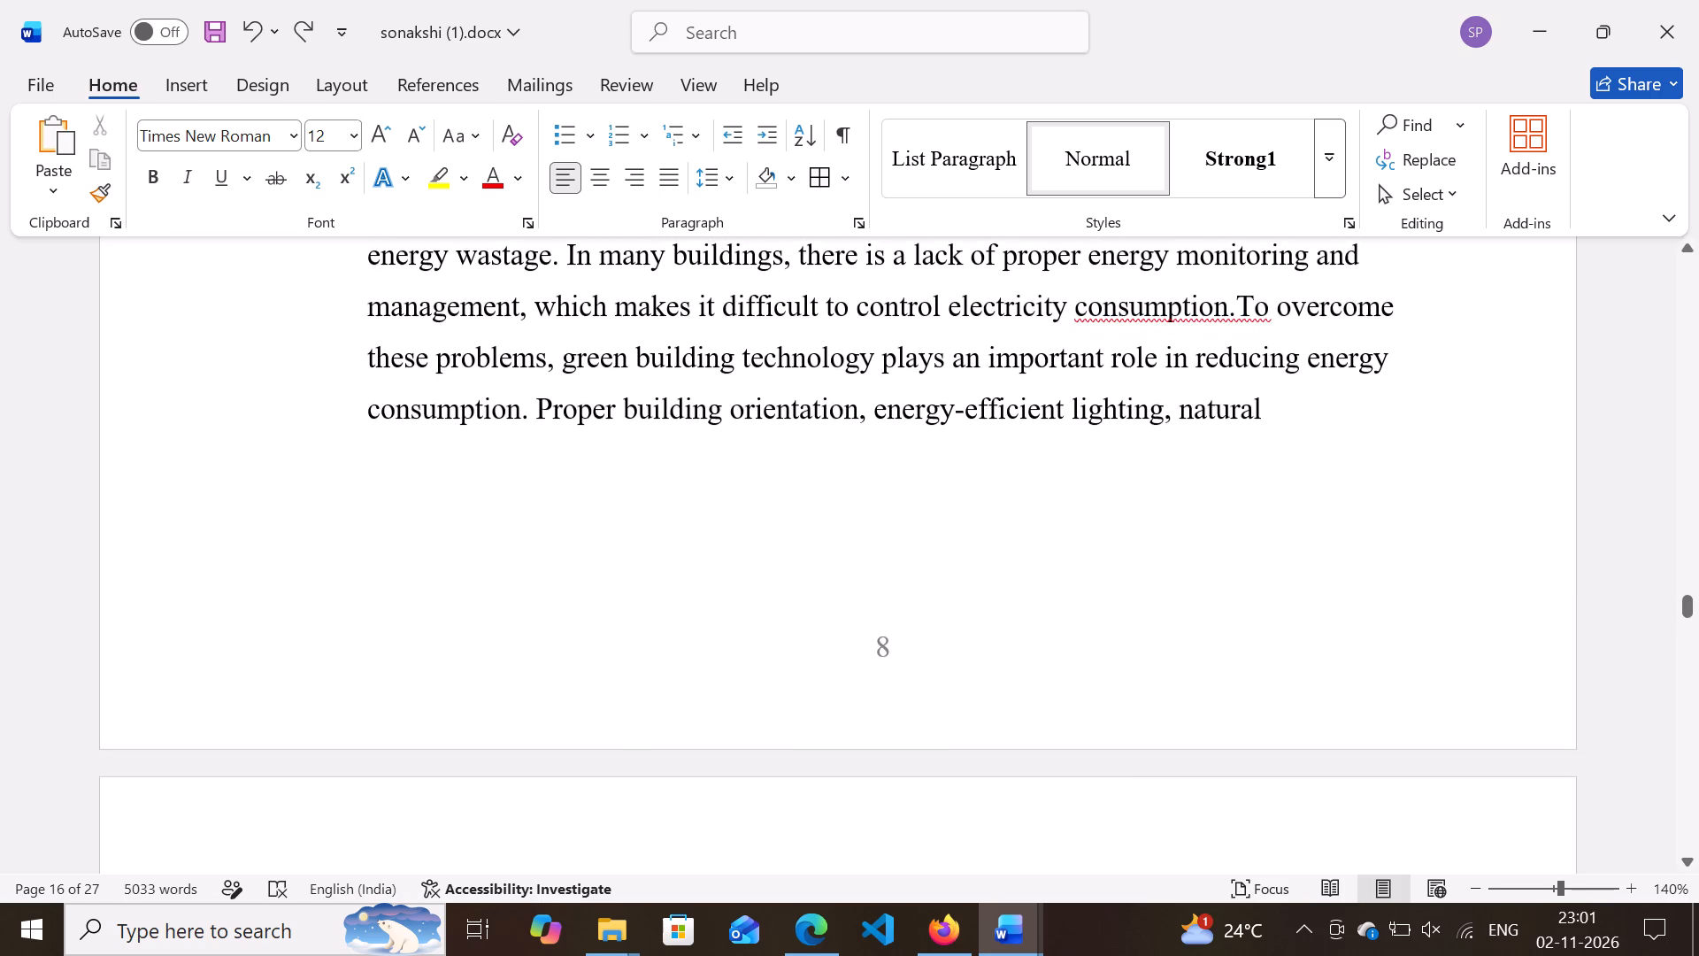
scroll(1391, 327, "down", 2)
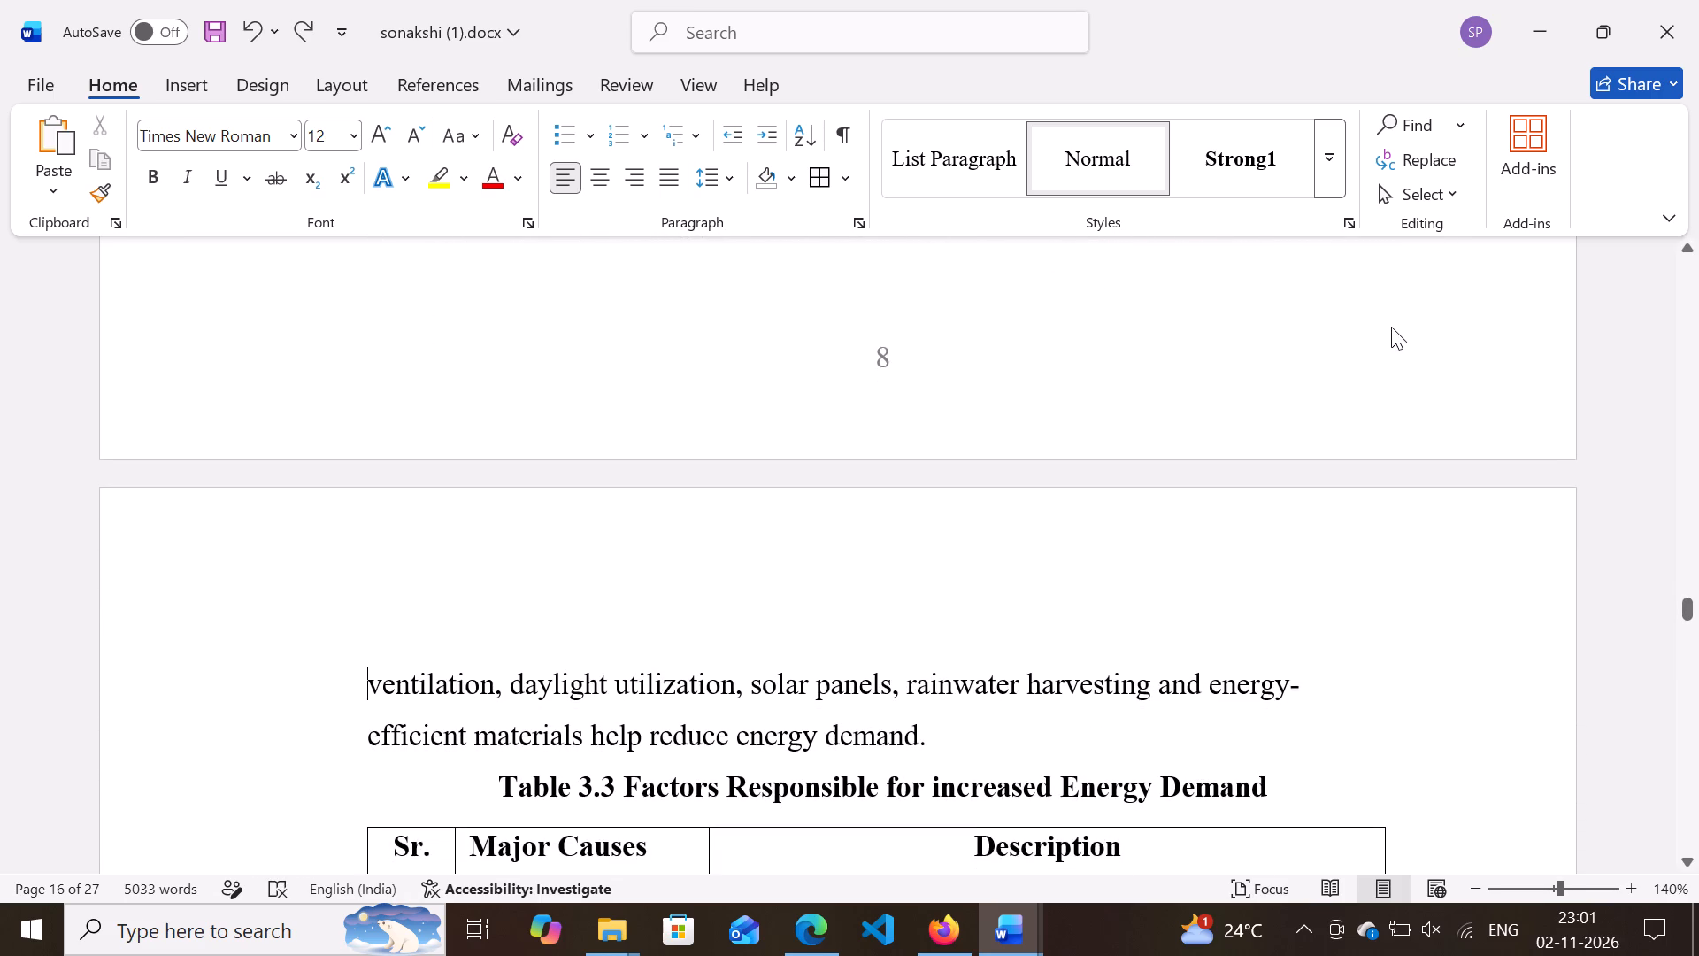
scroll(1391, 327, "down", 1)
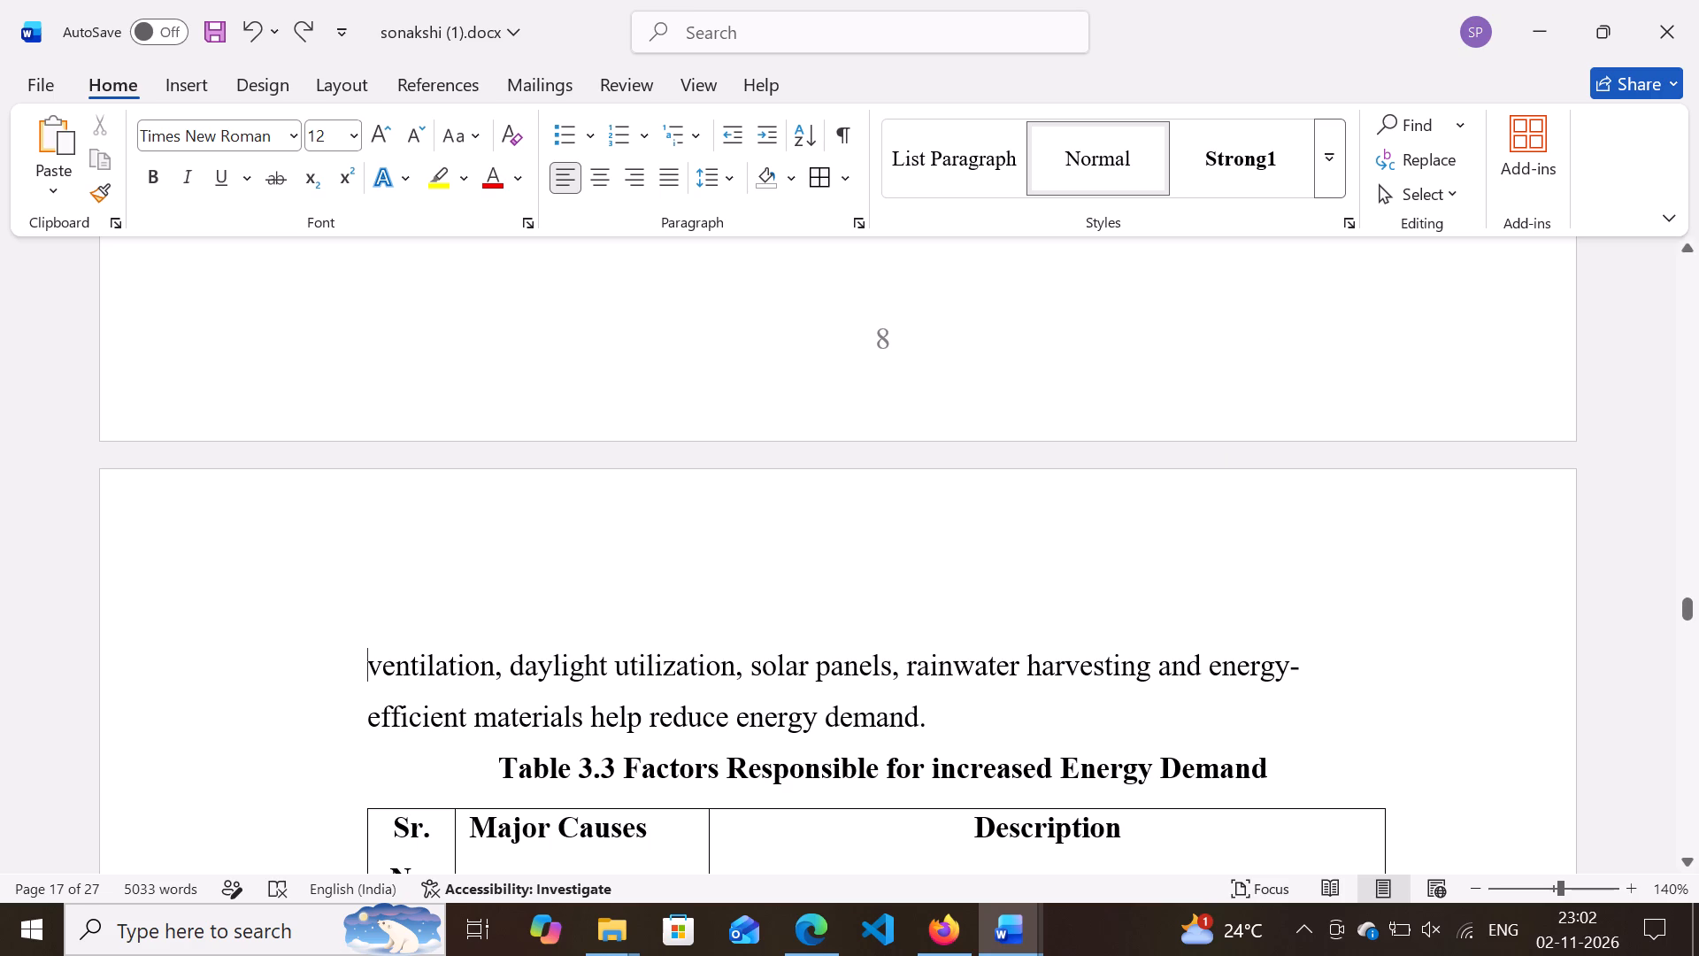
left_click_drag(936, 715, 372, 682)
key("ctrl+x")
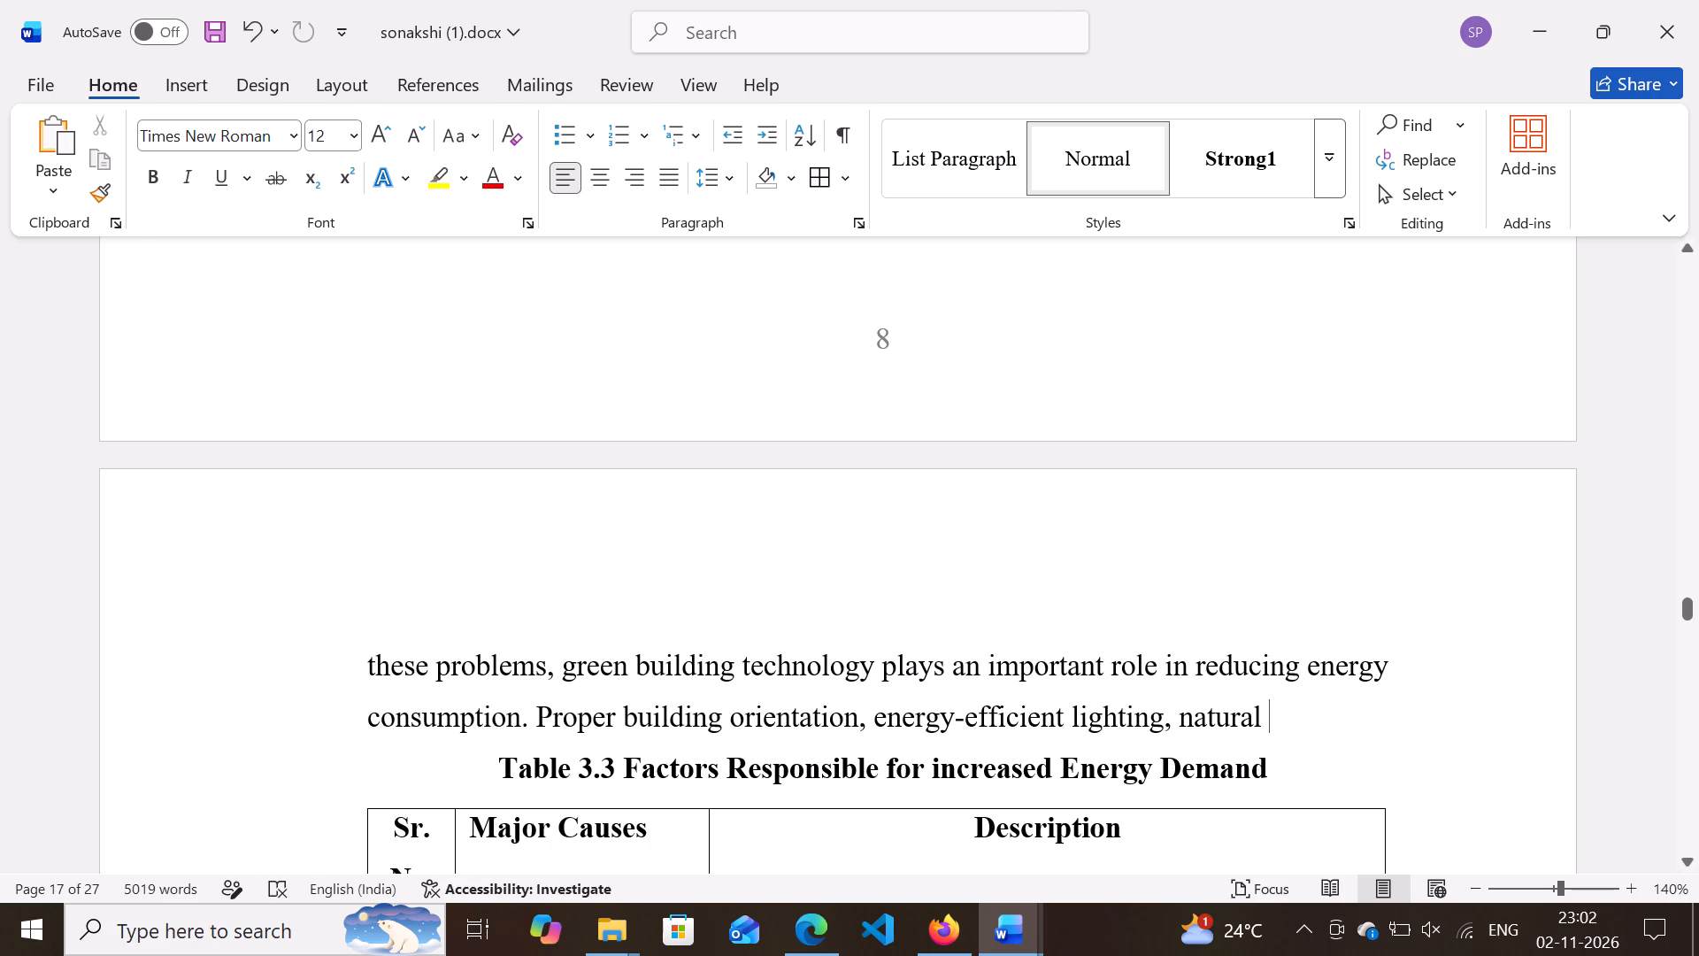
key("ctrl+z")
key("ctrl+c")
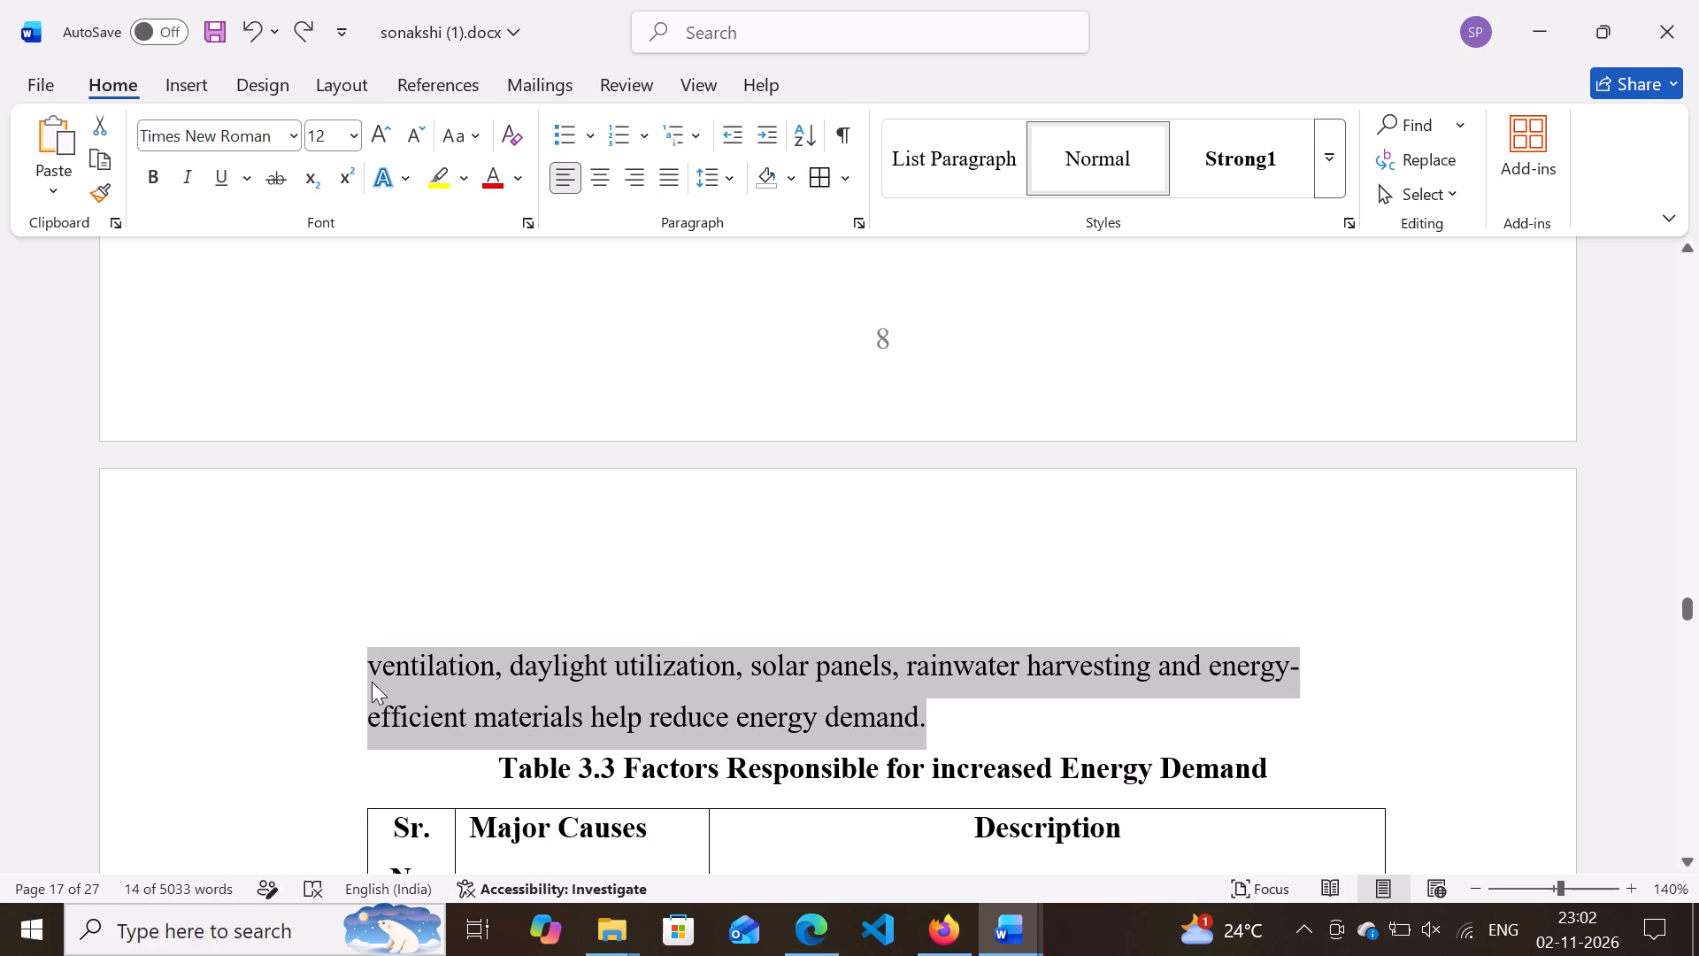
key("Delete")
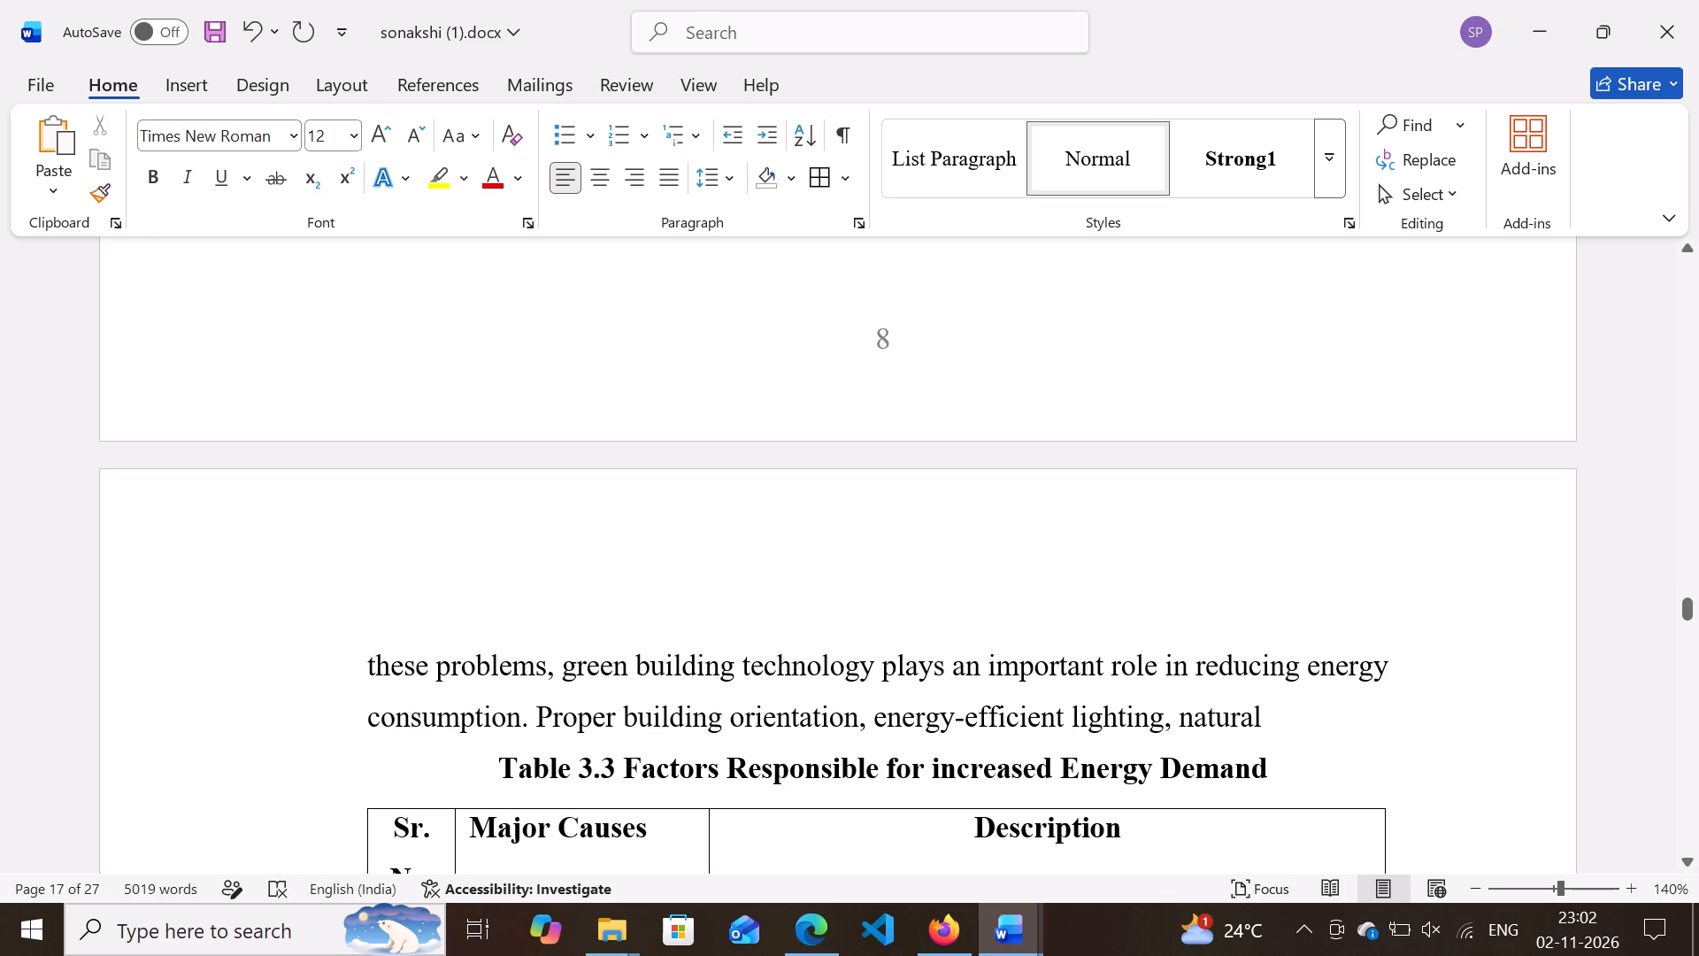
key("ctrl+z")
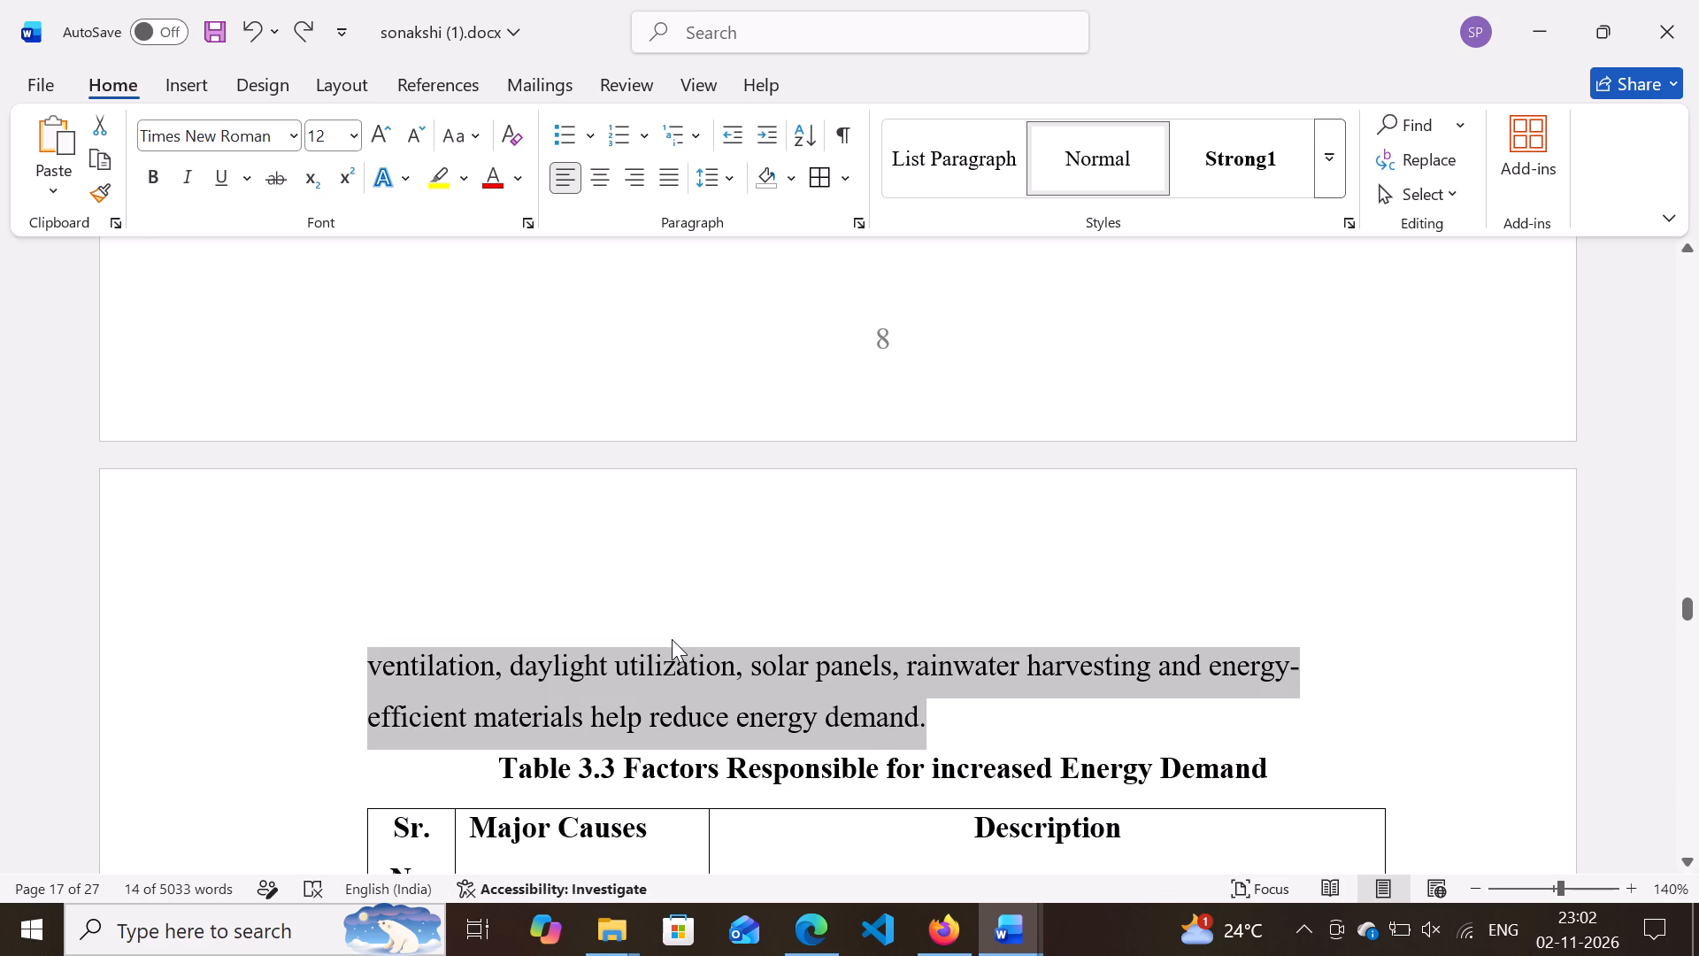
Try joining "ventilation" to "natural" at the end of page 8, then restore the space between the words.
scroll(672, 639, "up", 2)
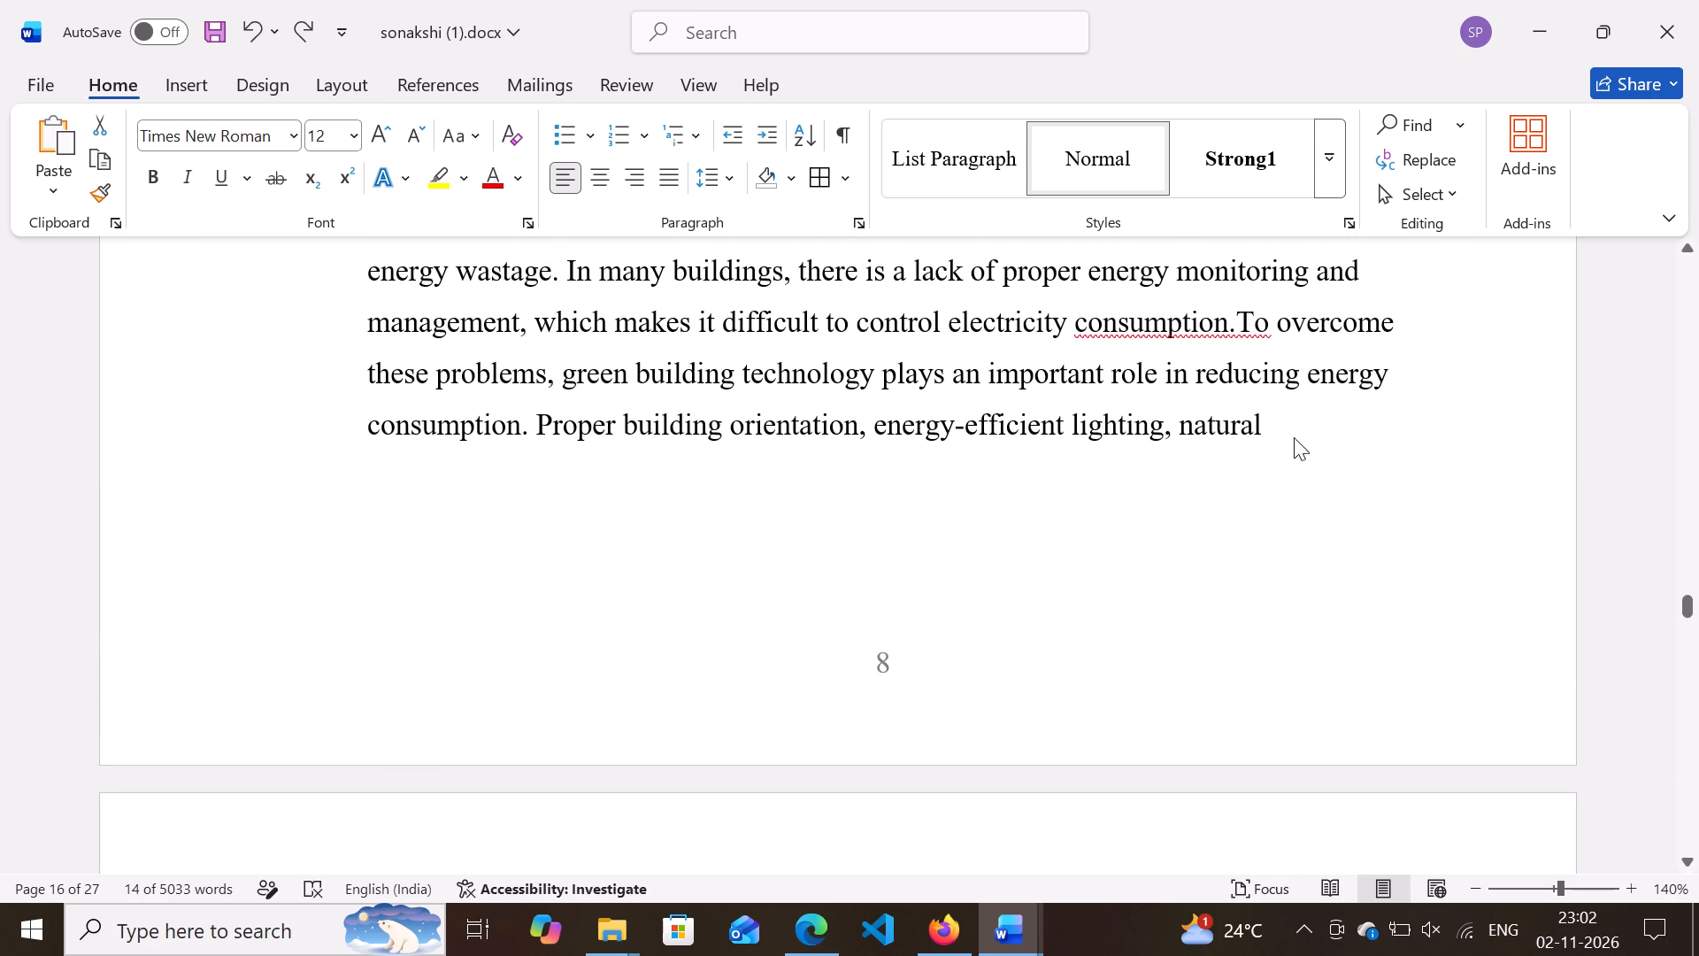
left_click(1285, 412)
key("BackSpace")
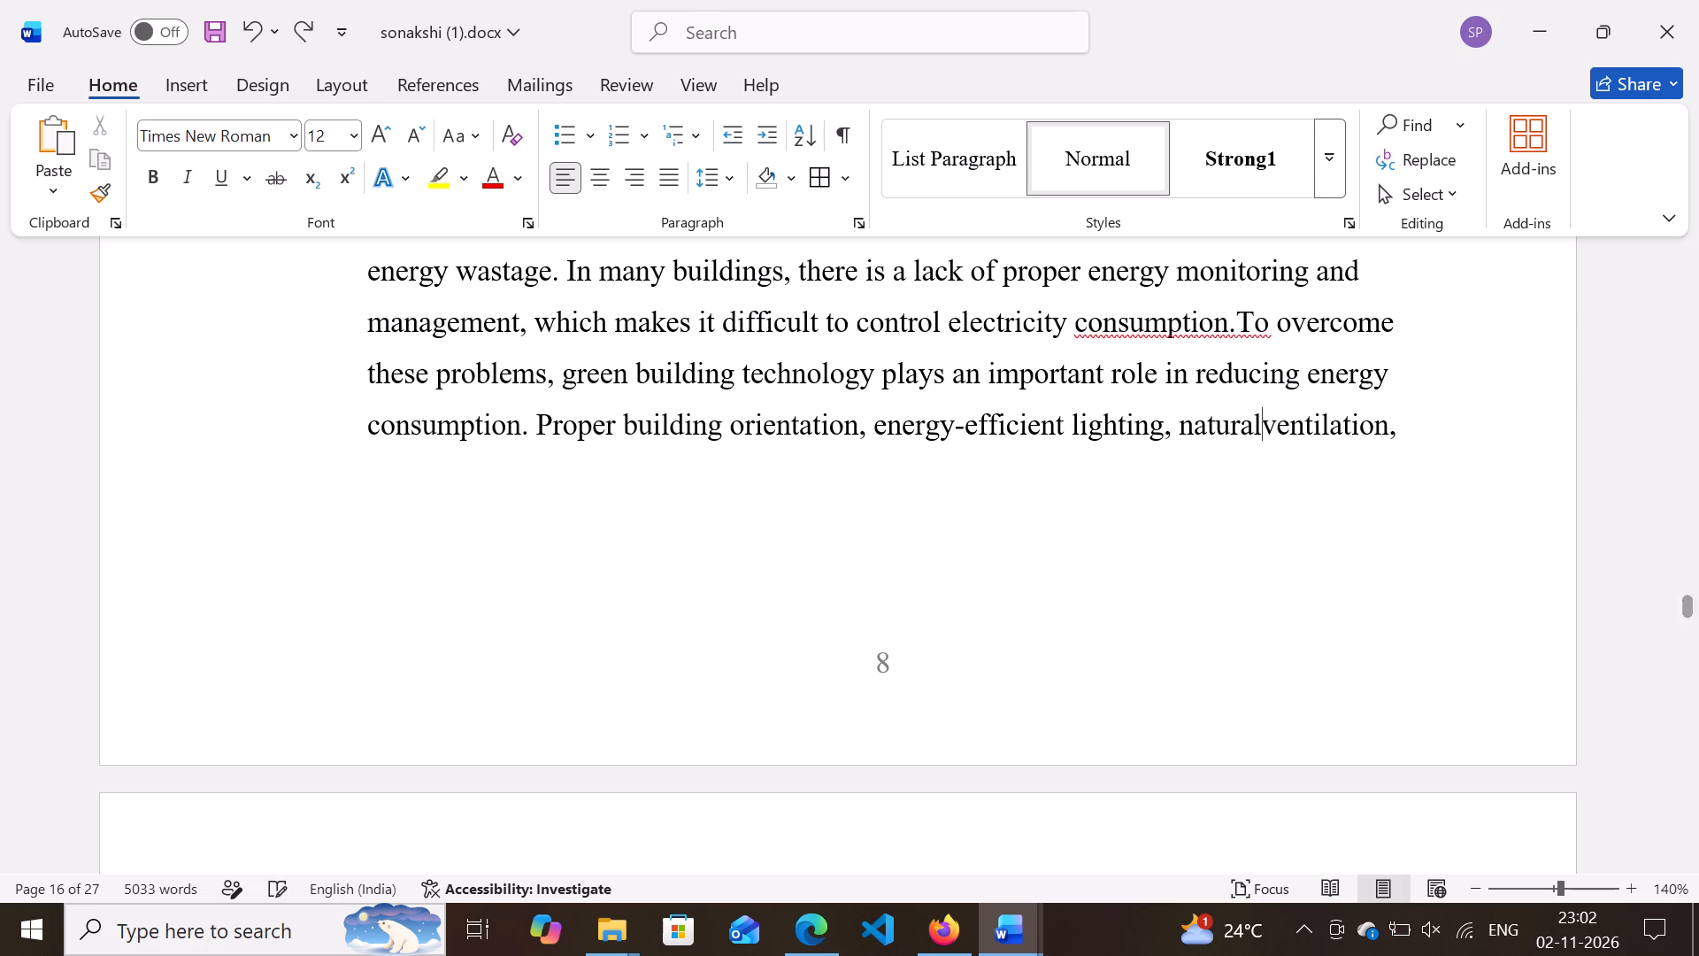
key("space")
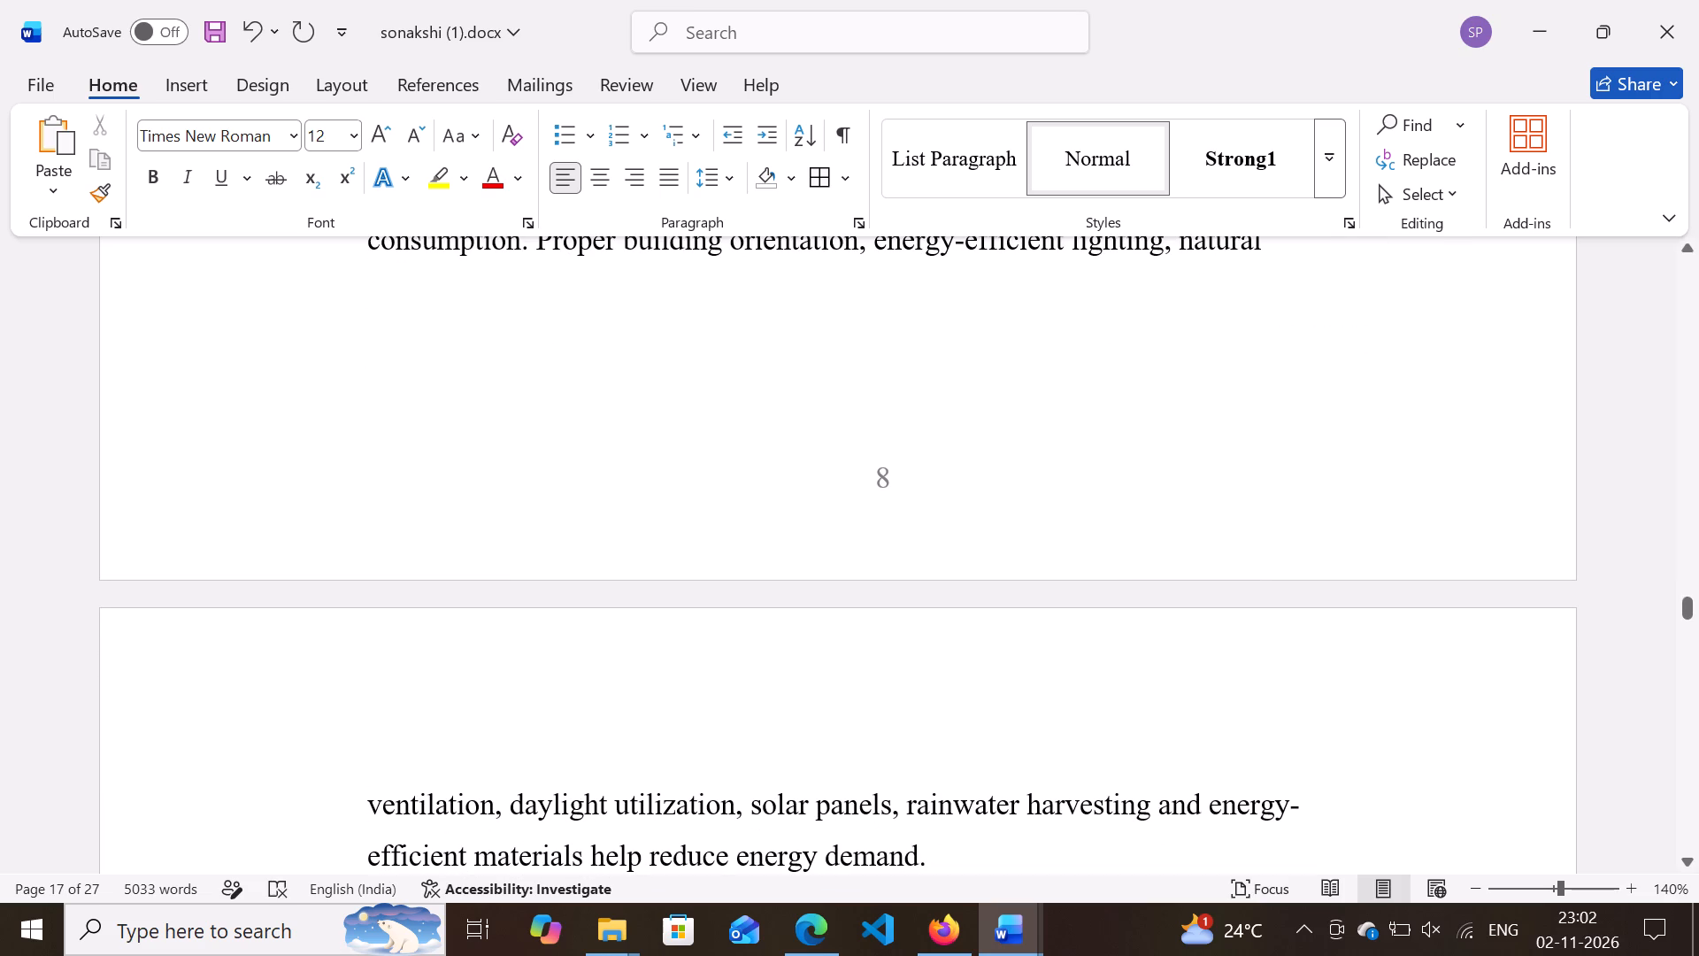
Replace the space between "natural" at the end of page 8 and "ventilation" with a paragraph break.
scroll(1349, 291, "up", 1)
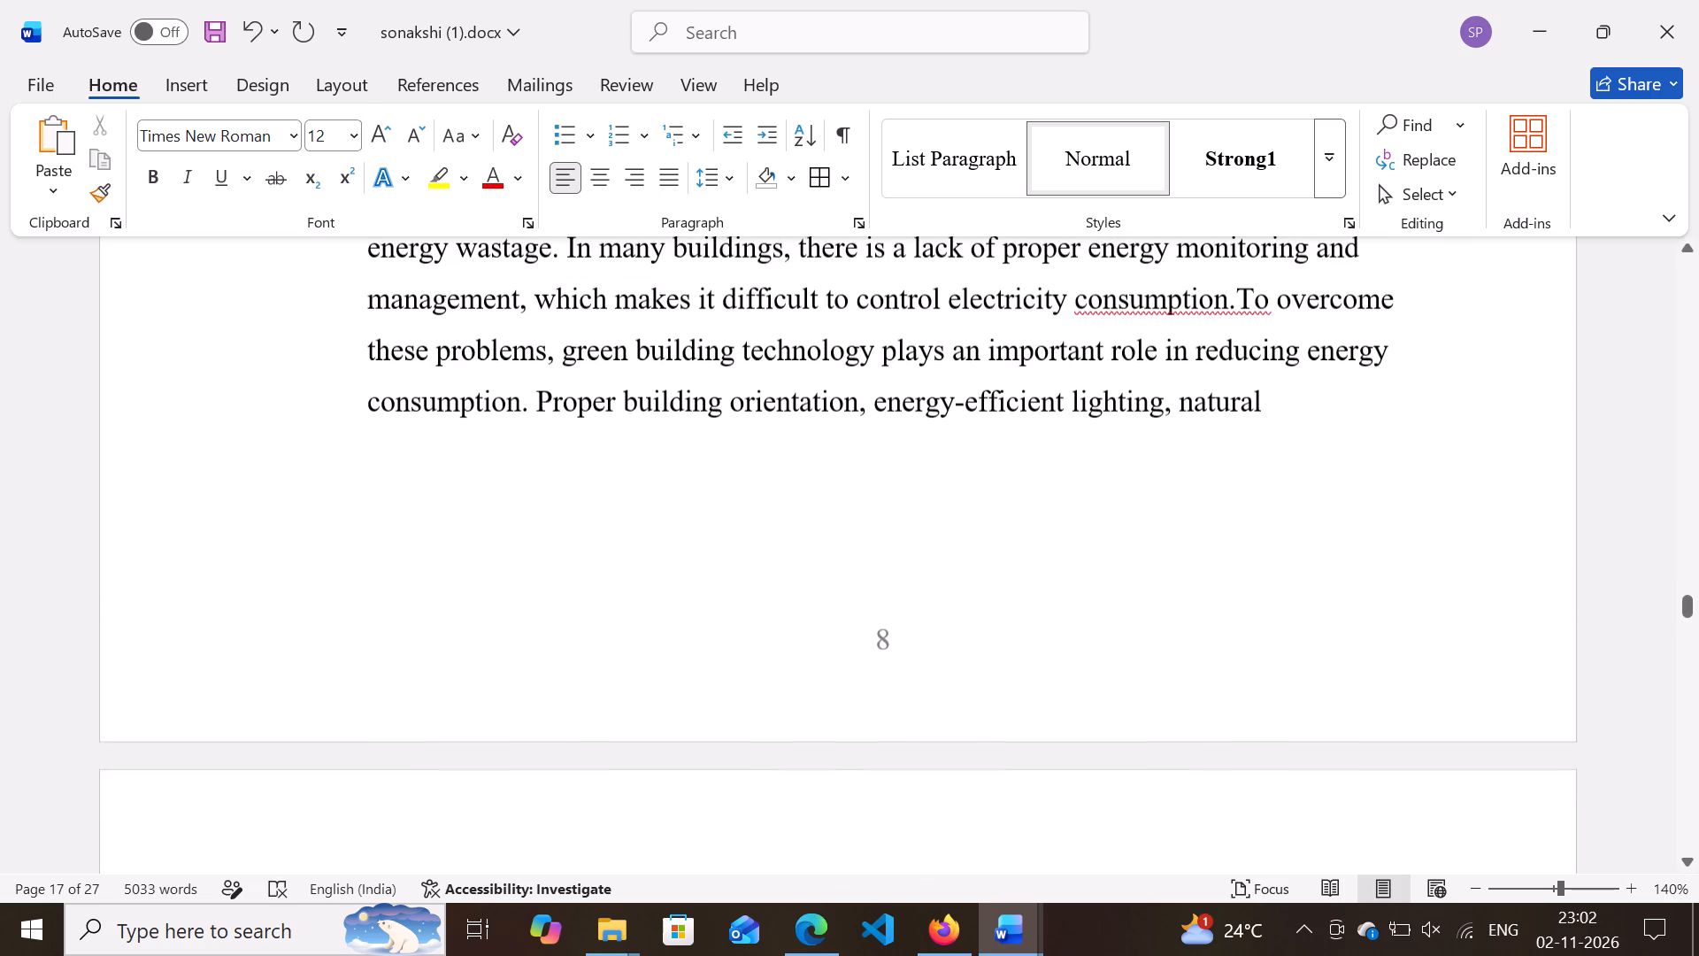
left_click(1281, 391)
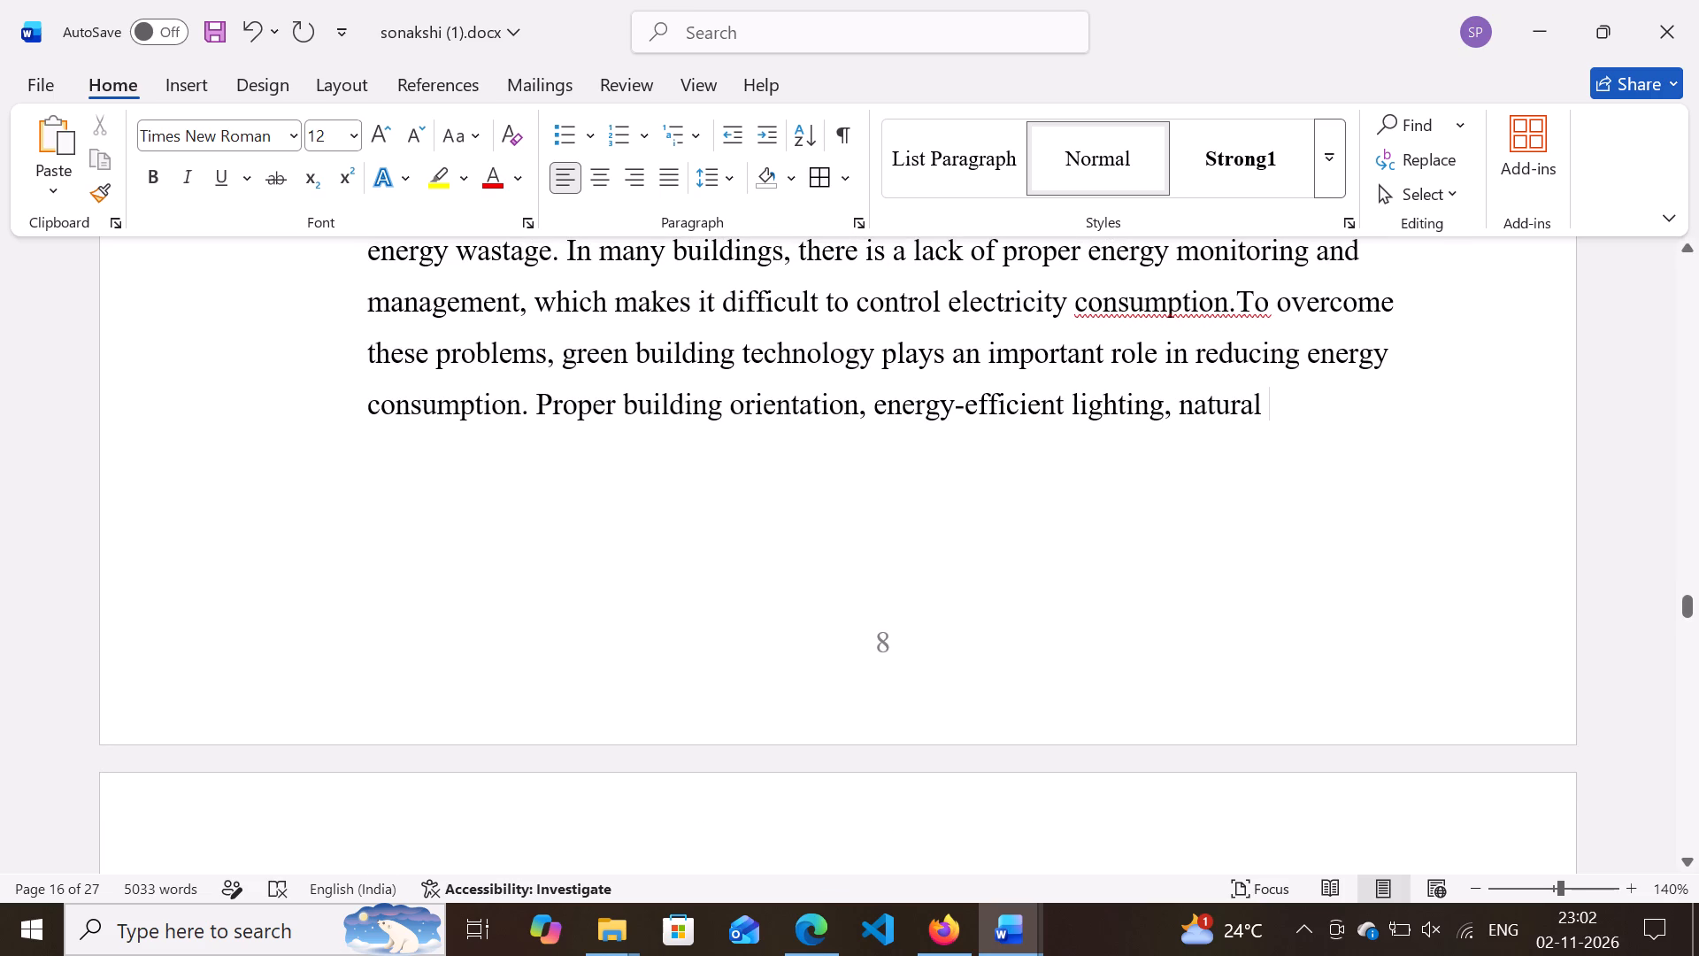
key("BackSpace")
key("Return")
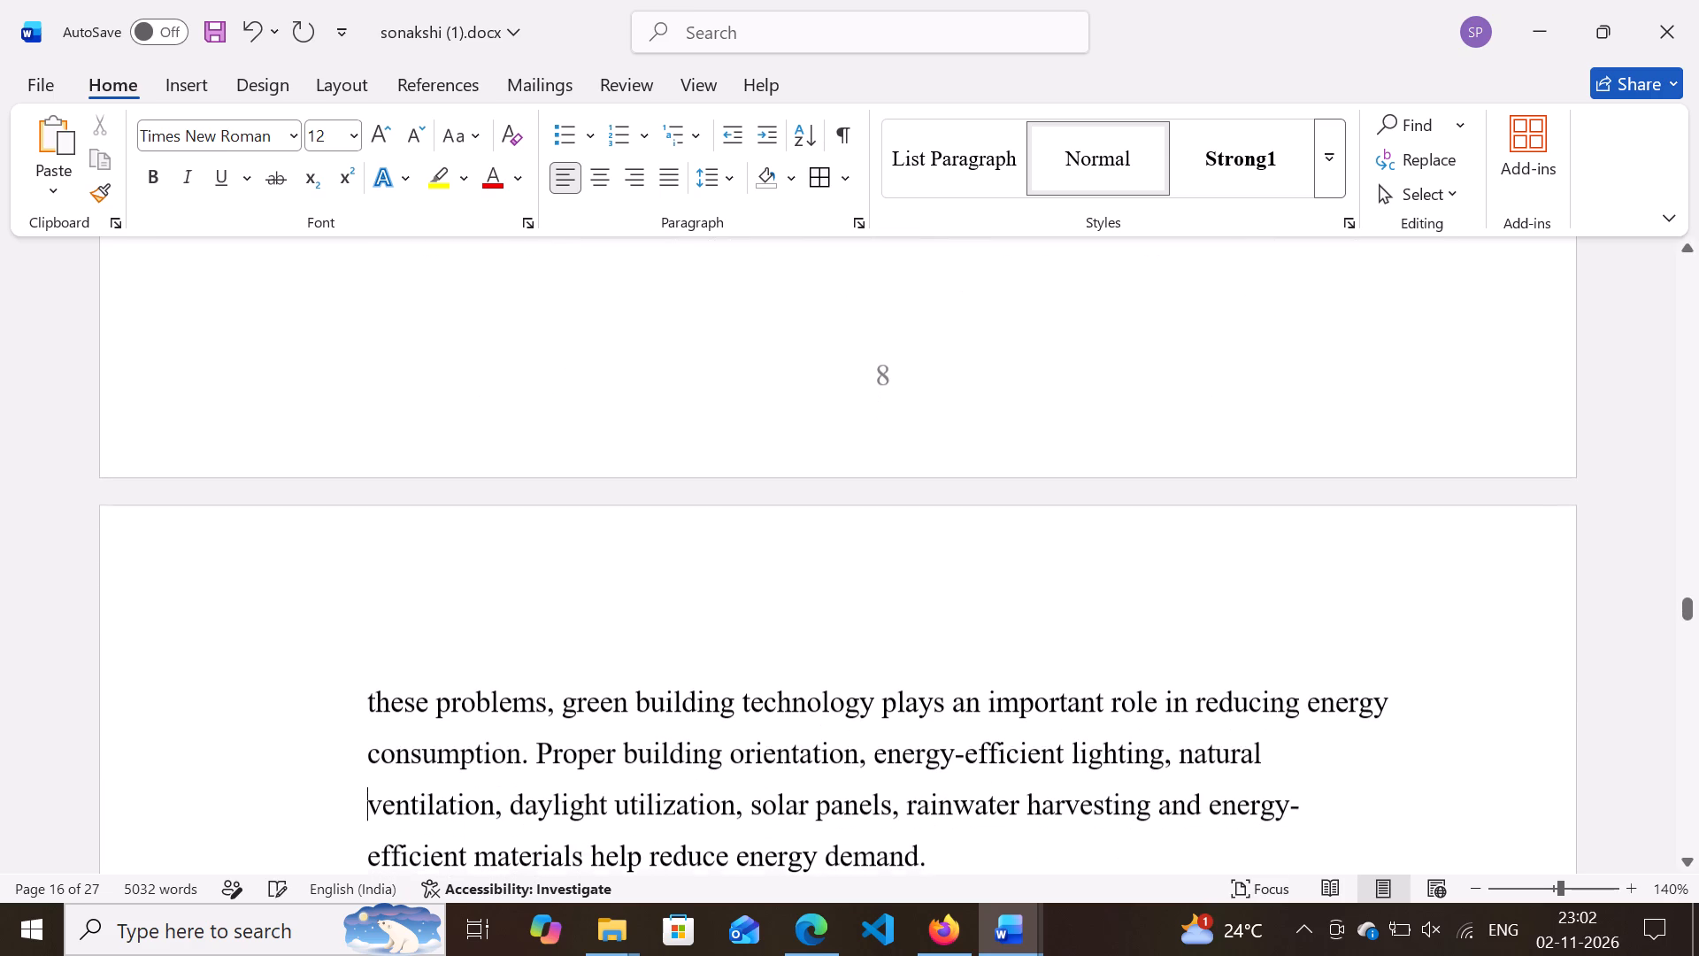
Examine how the section 3.3 text flows from Fig. 3.2 across the page 8 break down to Table 3.3.
scroll(1281, 391, "up", 2)
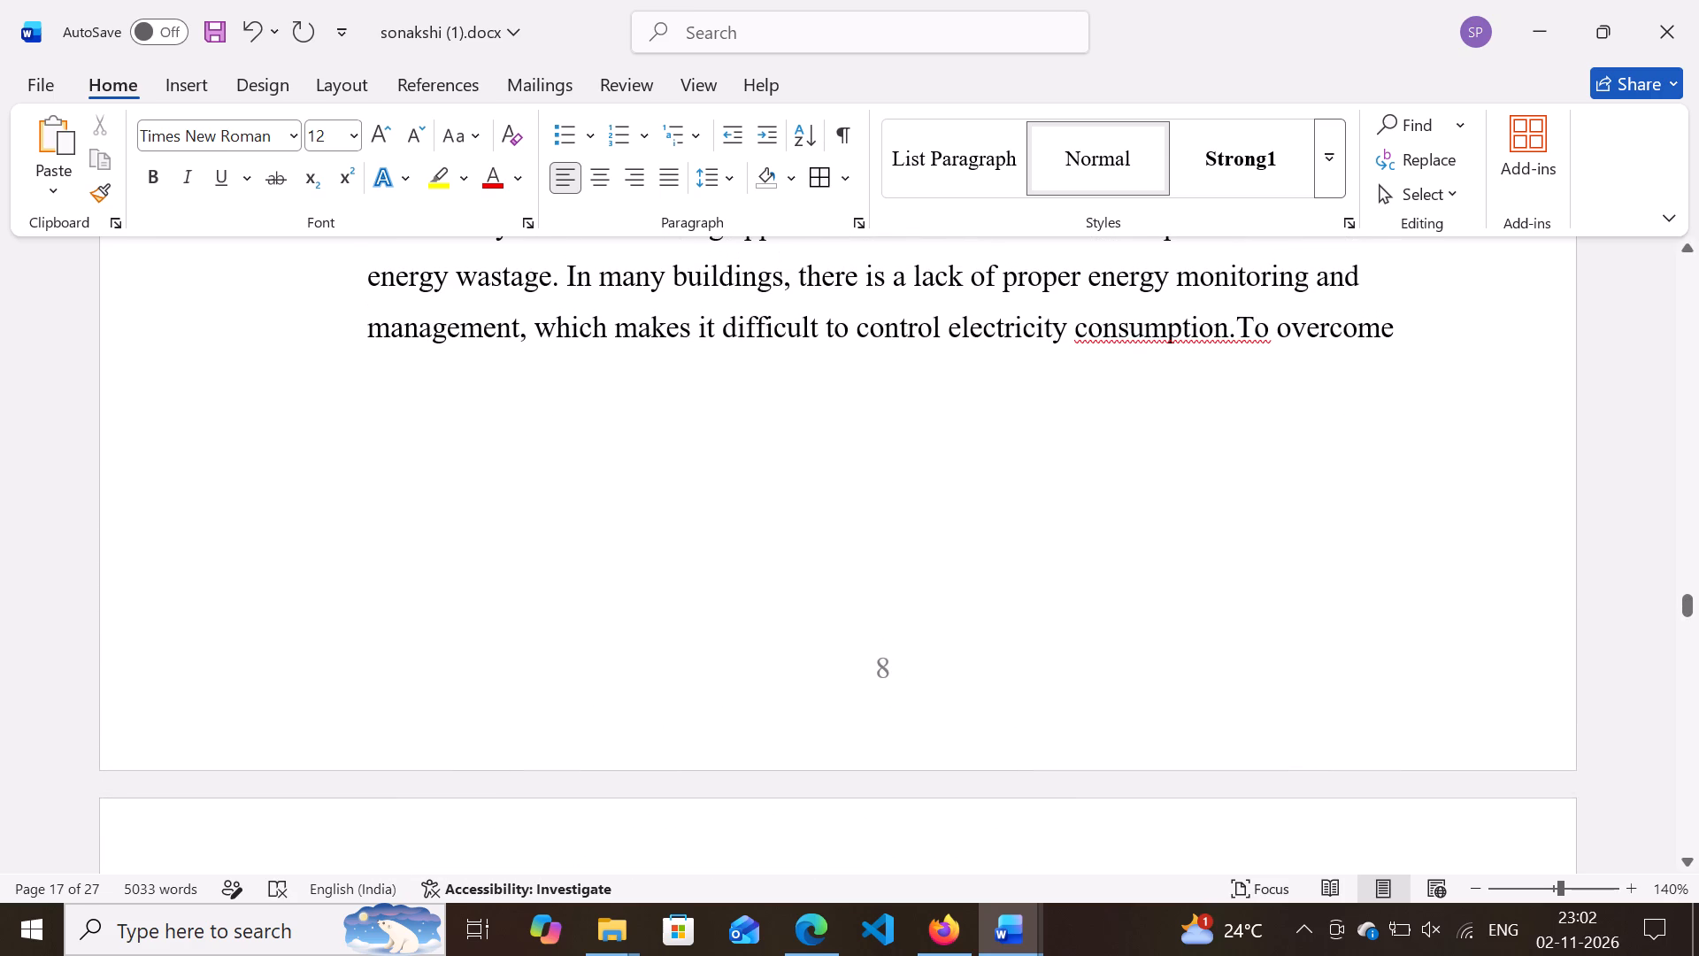
scroll(1285, 434, "up", 3)
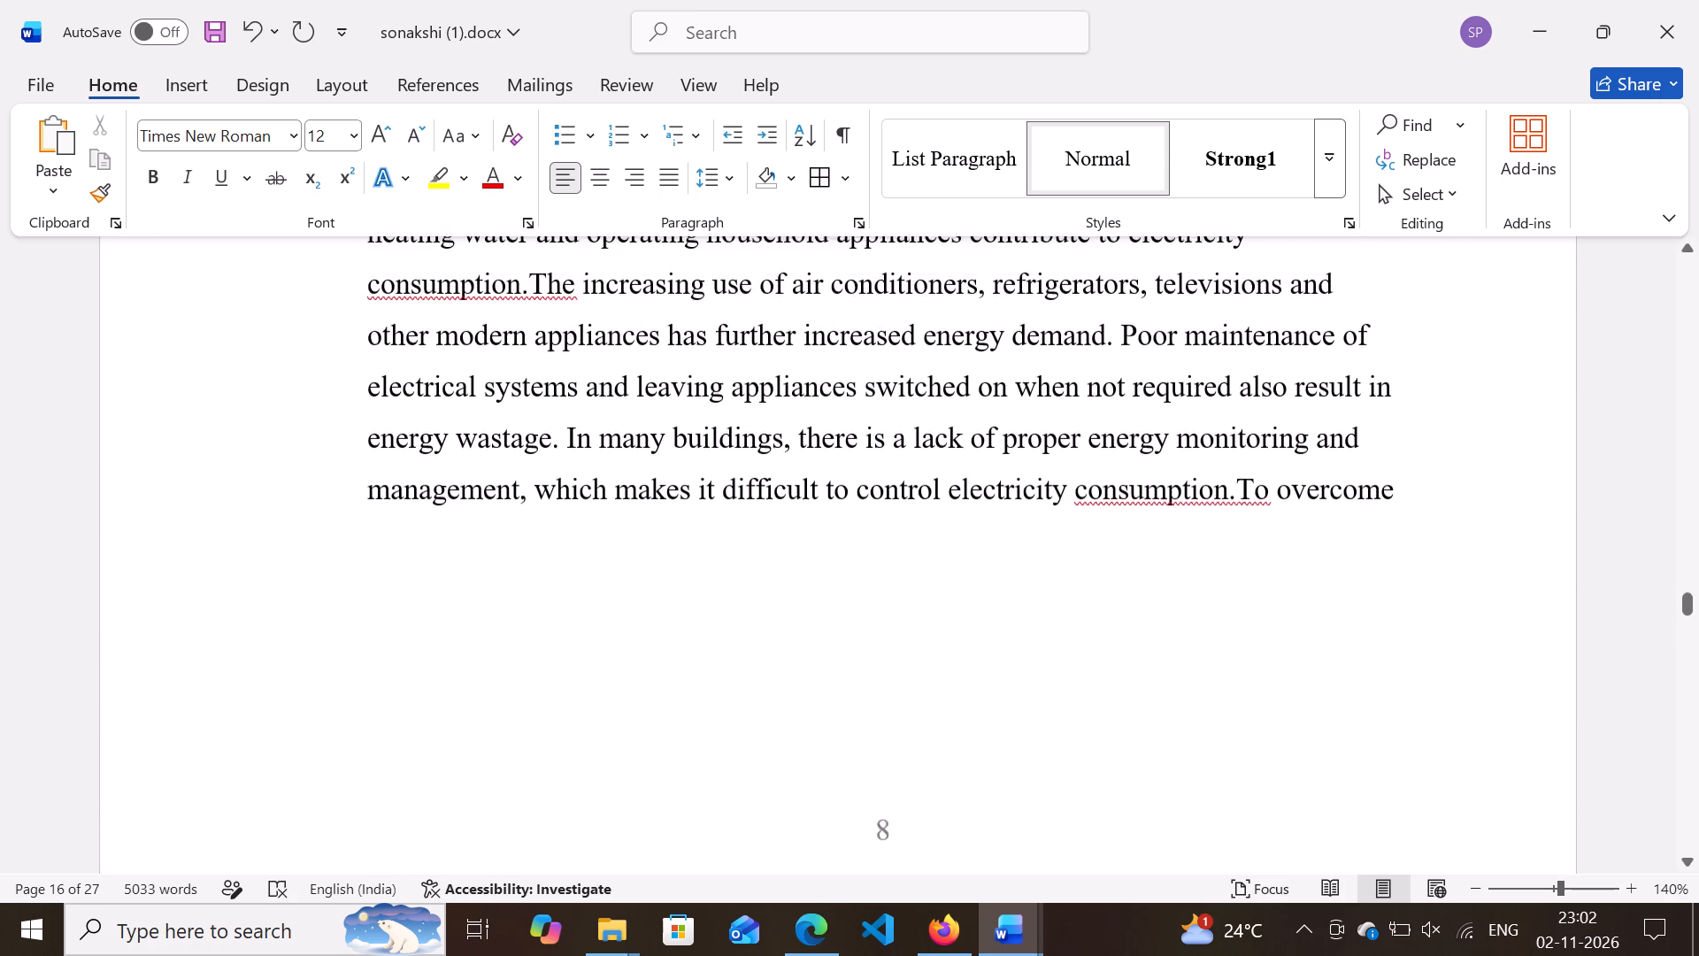
scroll(1285, 434, "up", 2)
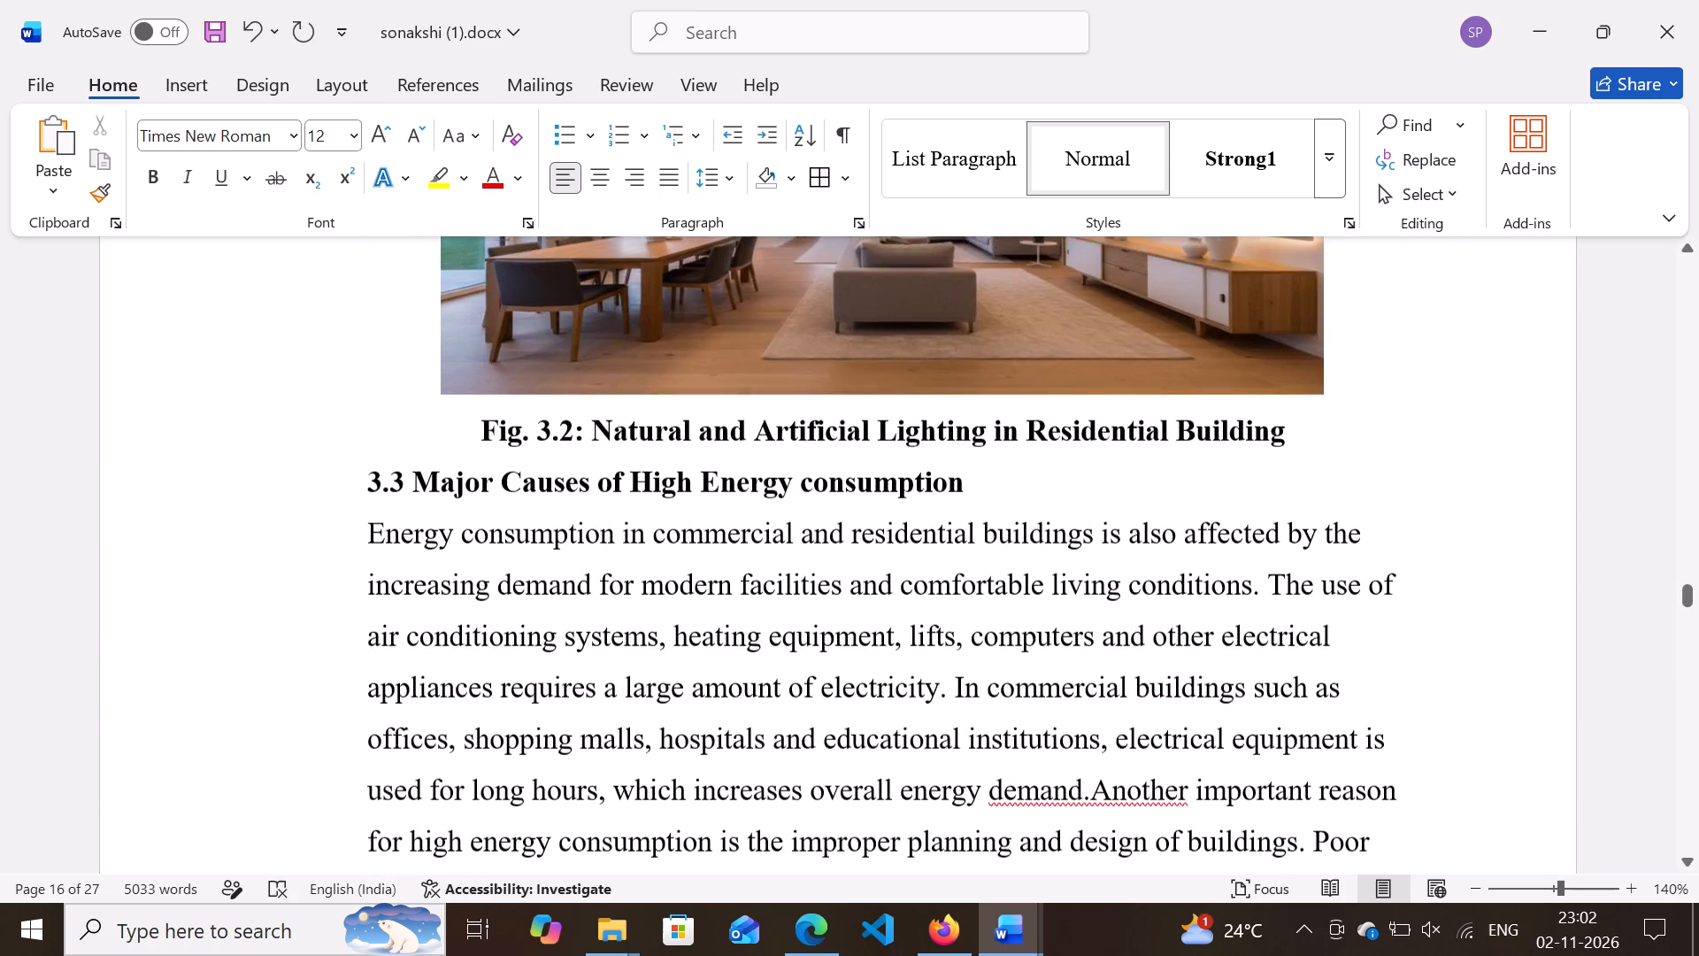
scroll(1285, 434, "up", 1)
scroll(1285, 434, "down", 5)
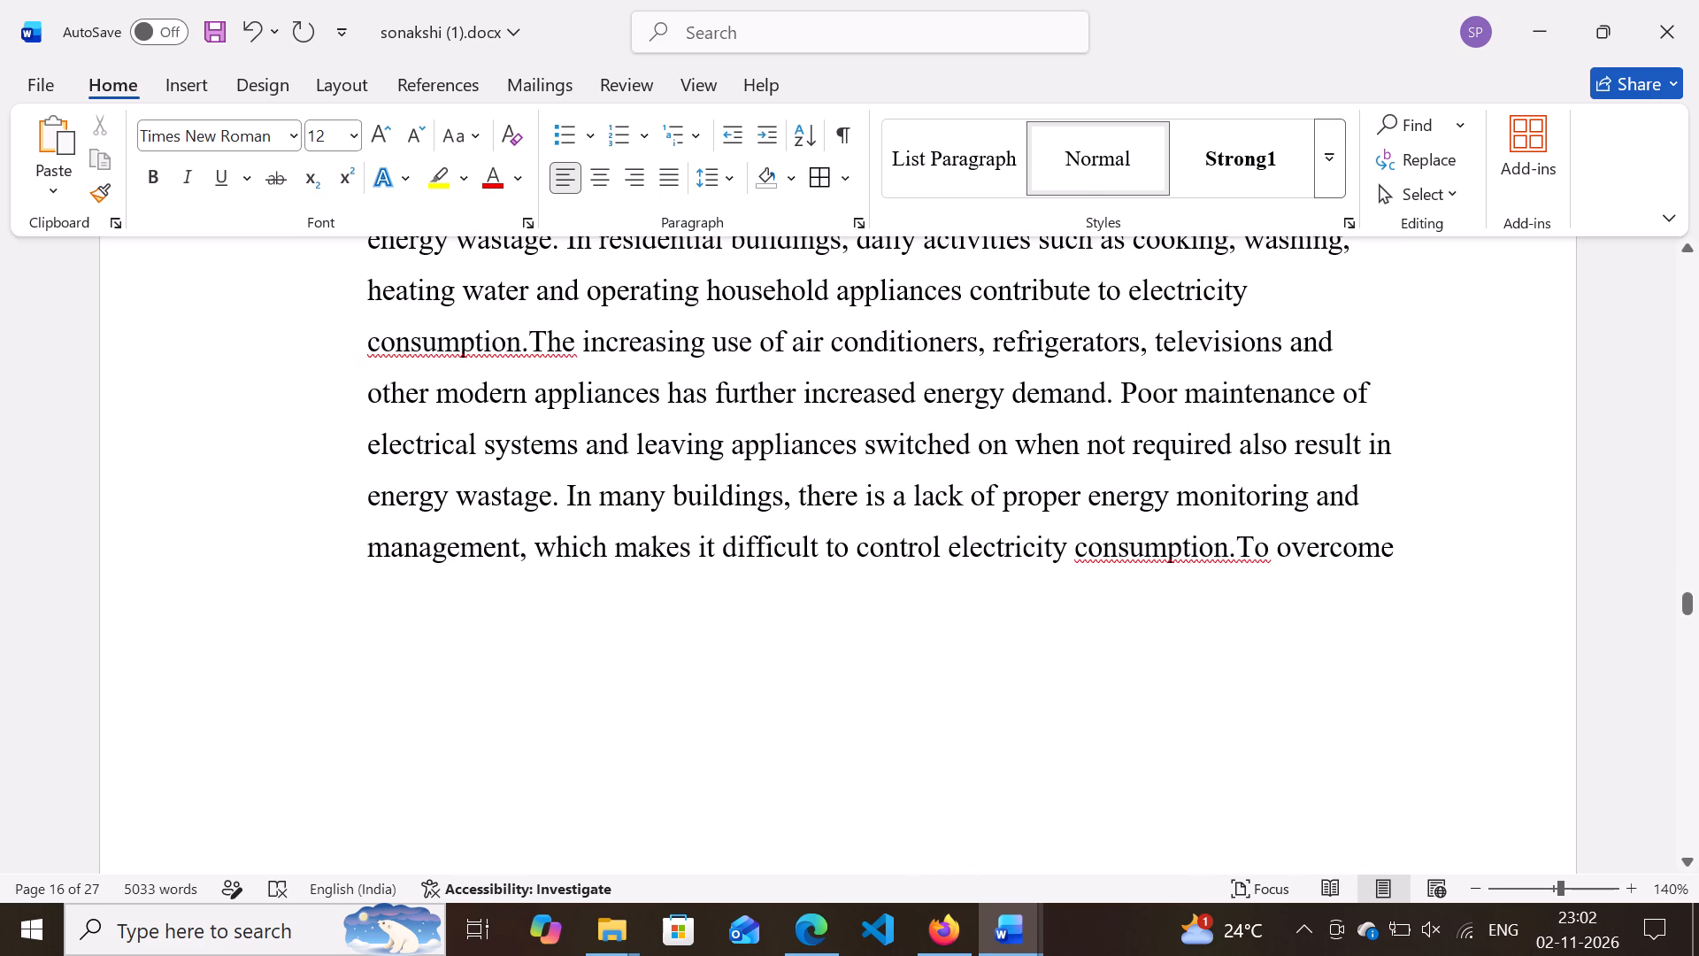
scroll(1348, 522, "down", 1)
left_click(1418, 427)
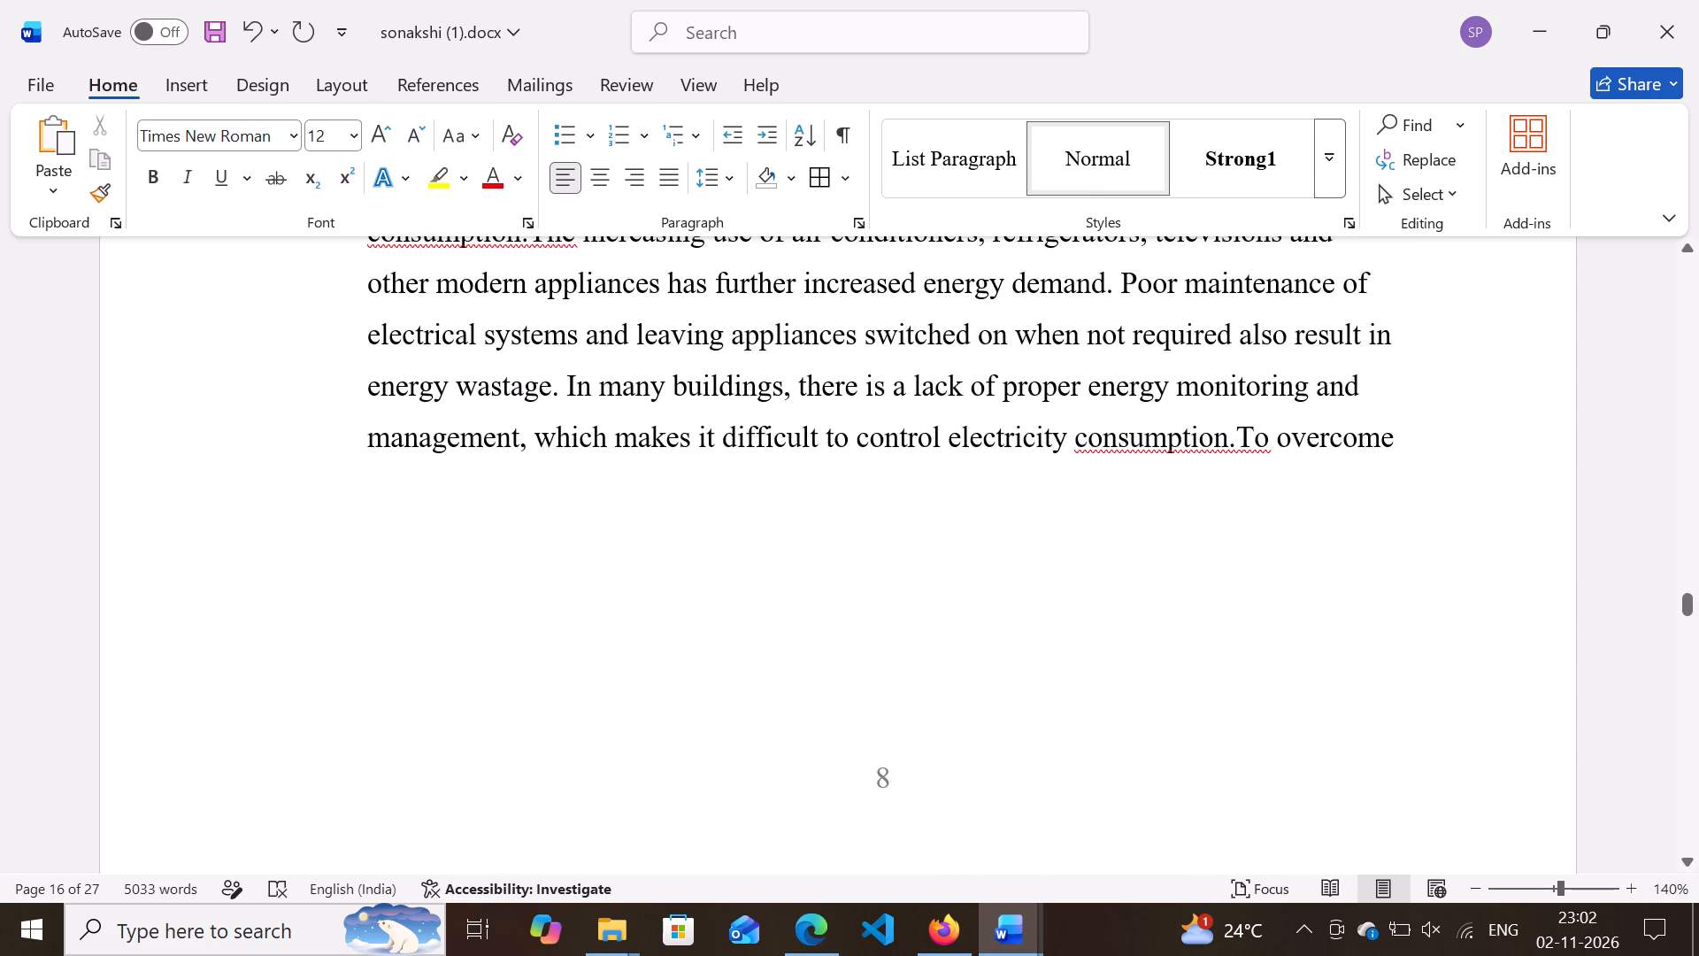
scroll(1418, 427, "down", 2)
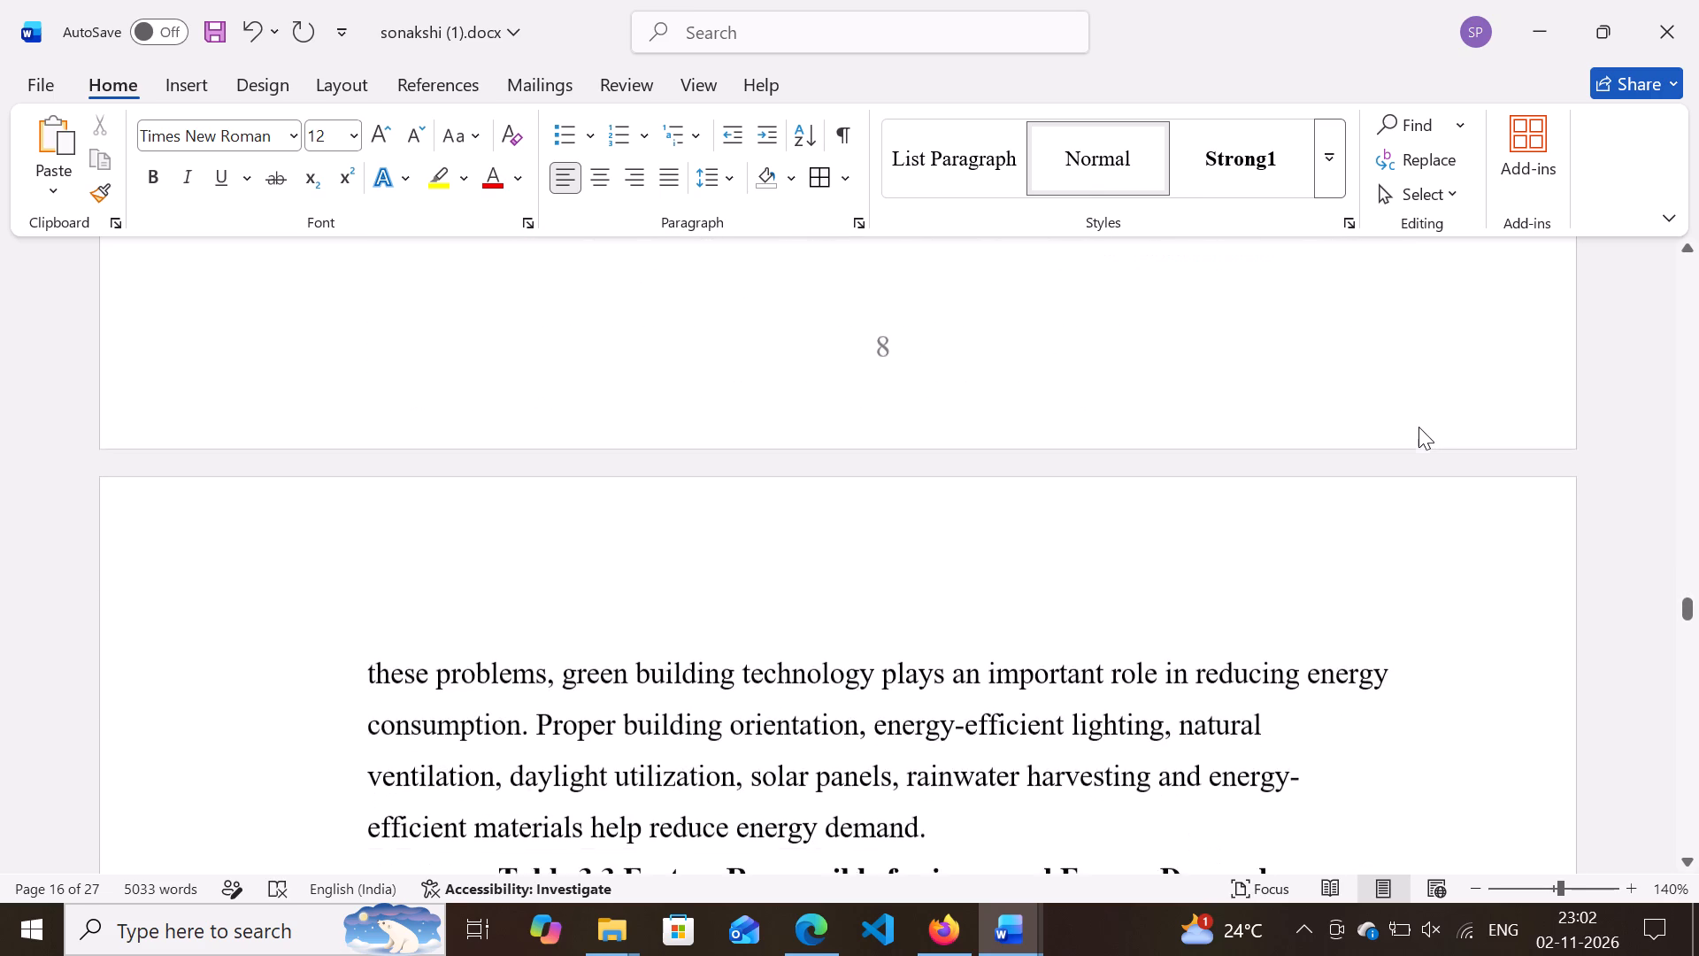
scroll(1418, 427, "right", 1)
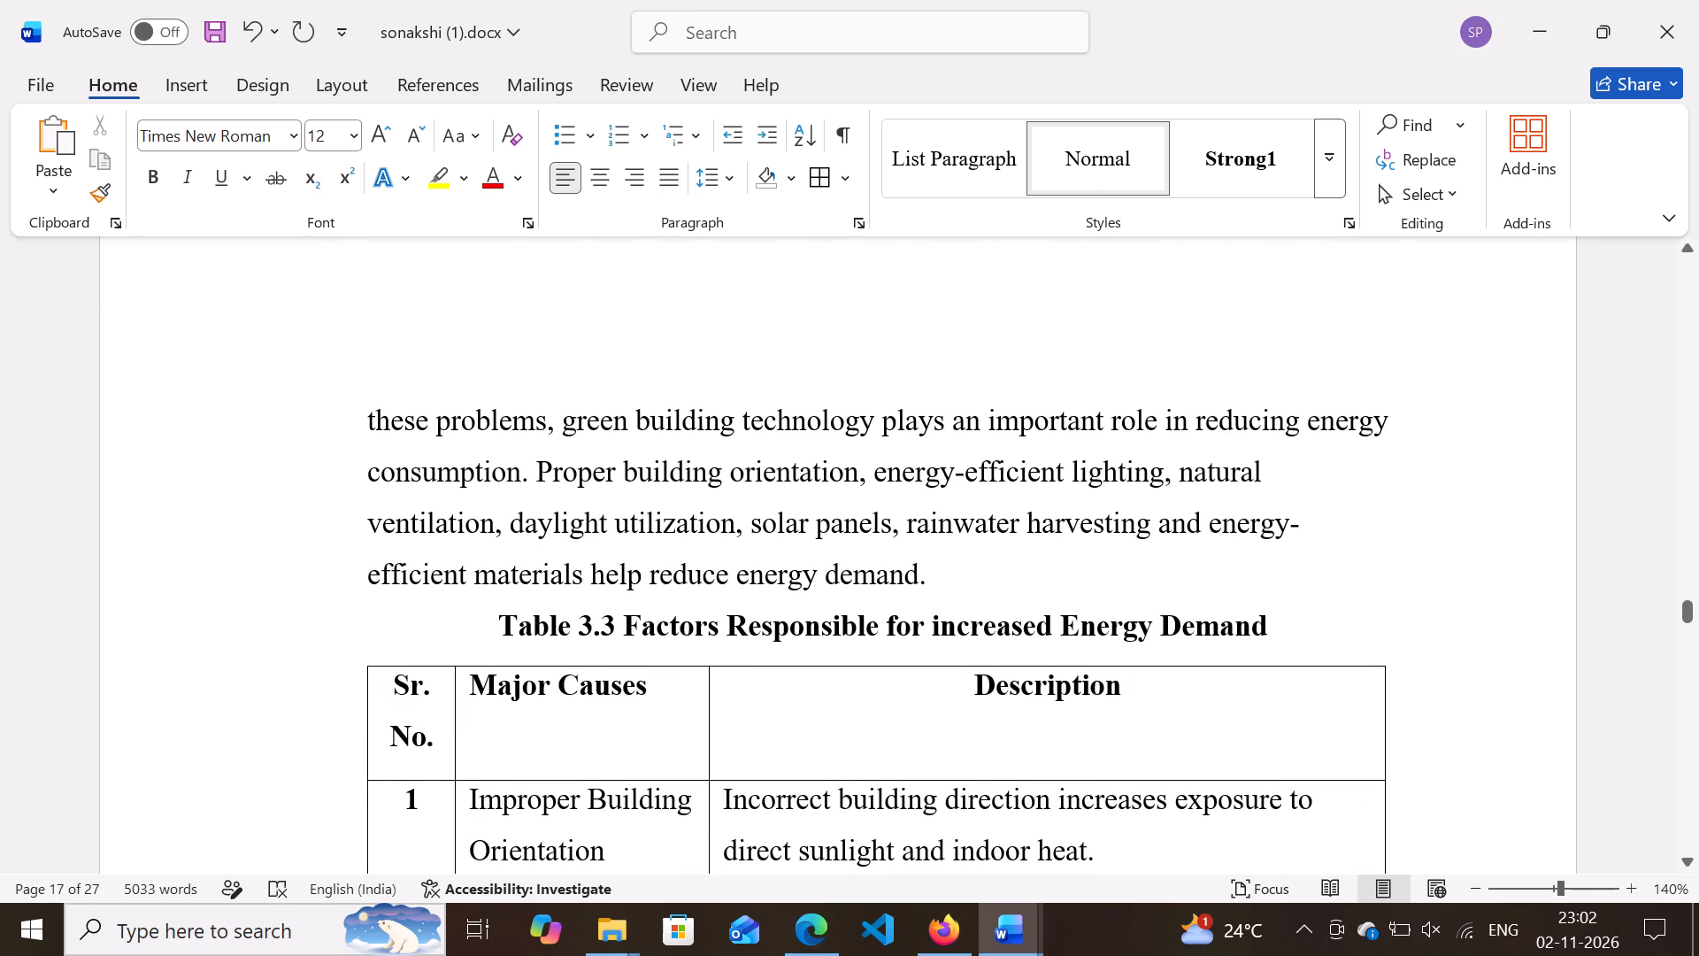
scroll(1418, 427, "right", 1)
scroll(1418, 427, "up", 1)
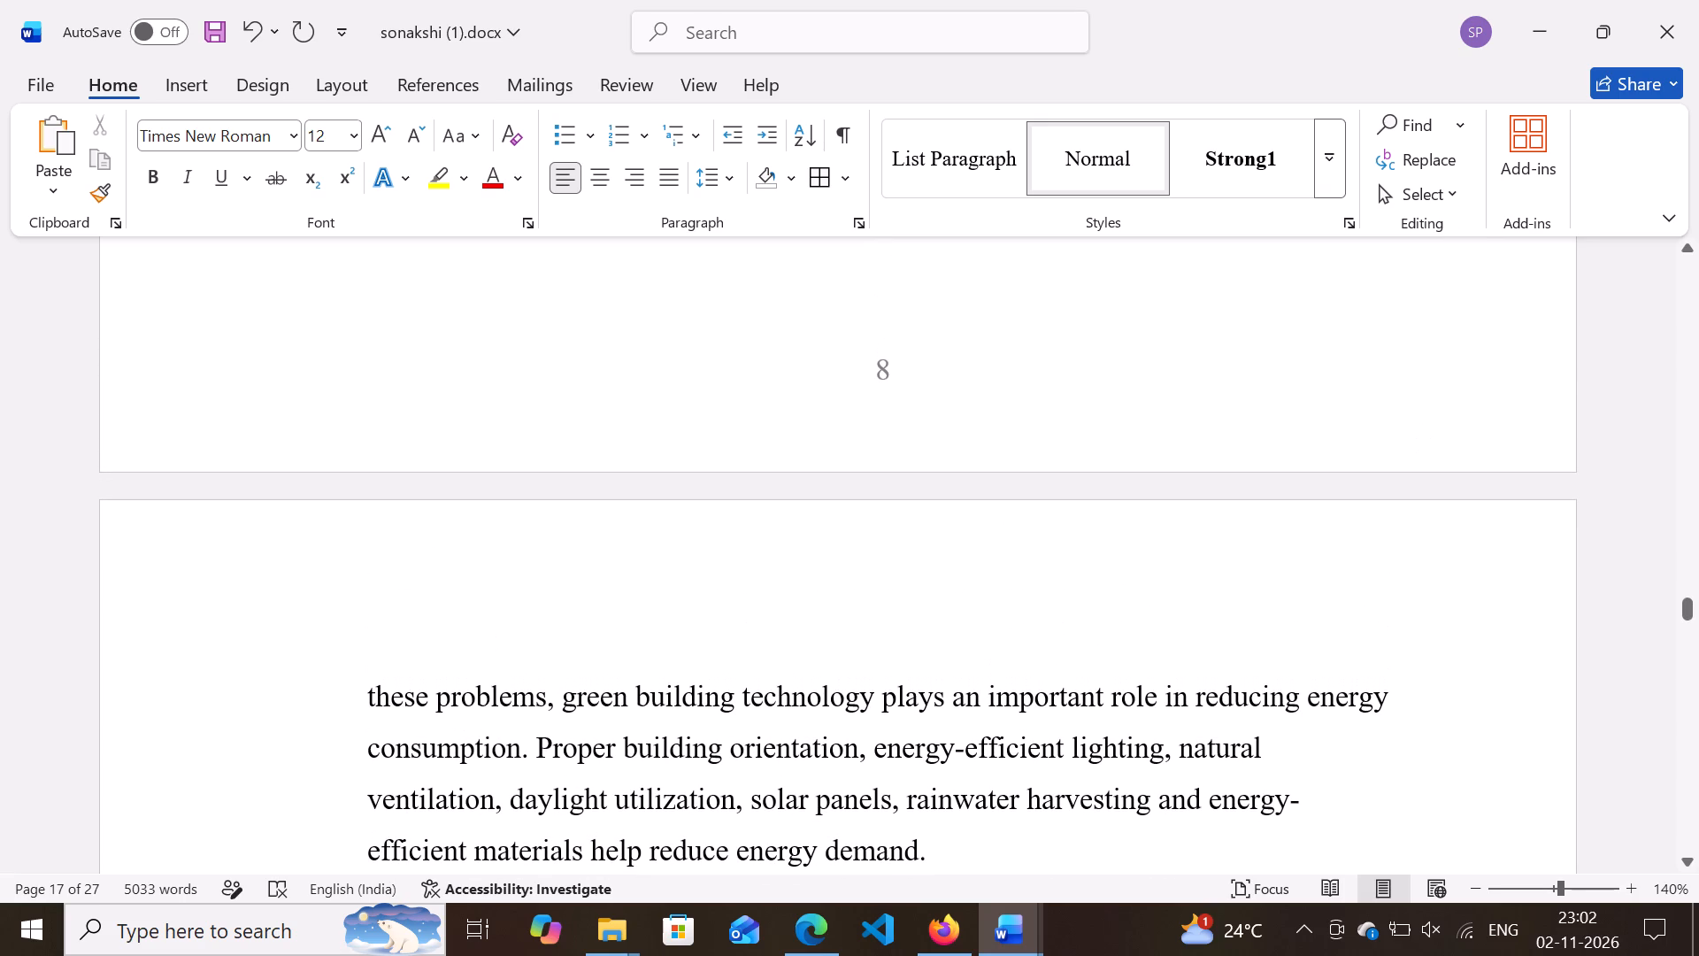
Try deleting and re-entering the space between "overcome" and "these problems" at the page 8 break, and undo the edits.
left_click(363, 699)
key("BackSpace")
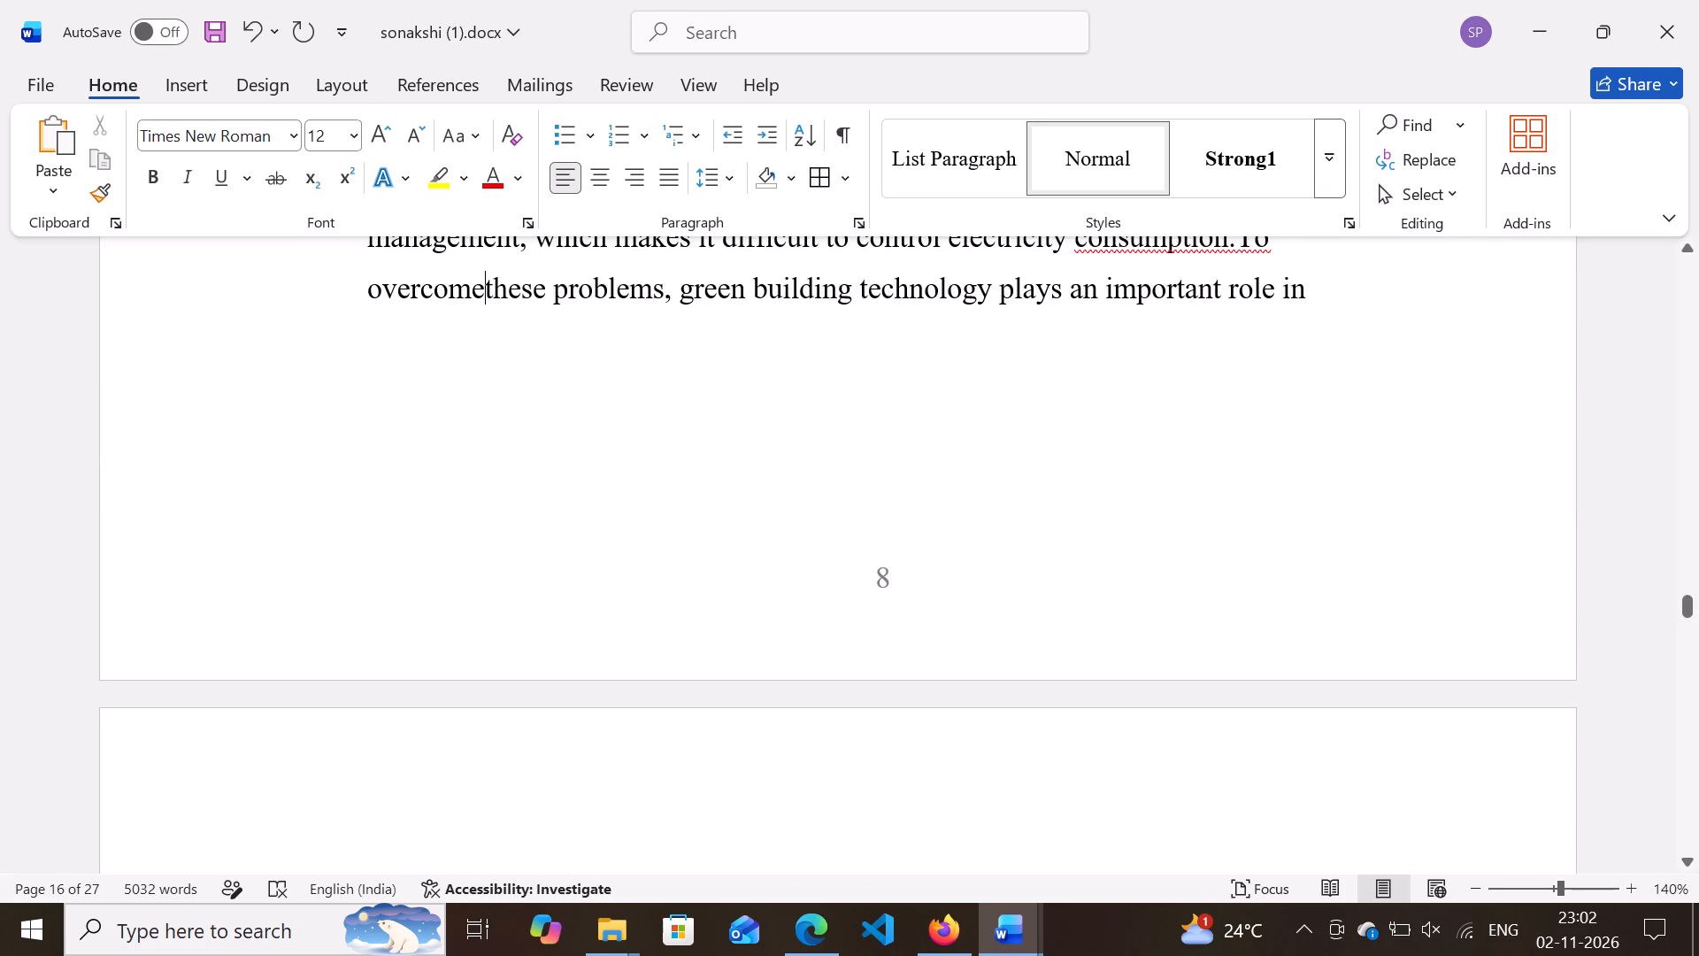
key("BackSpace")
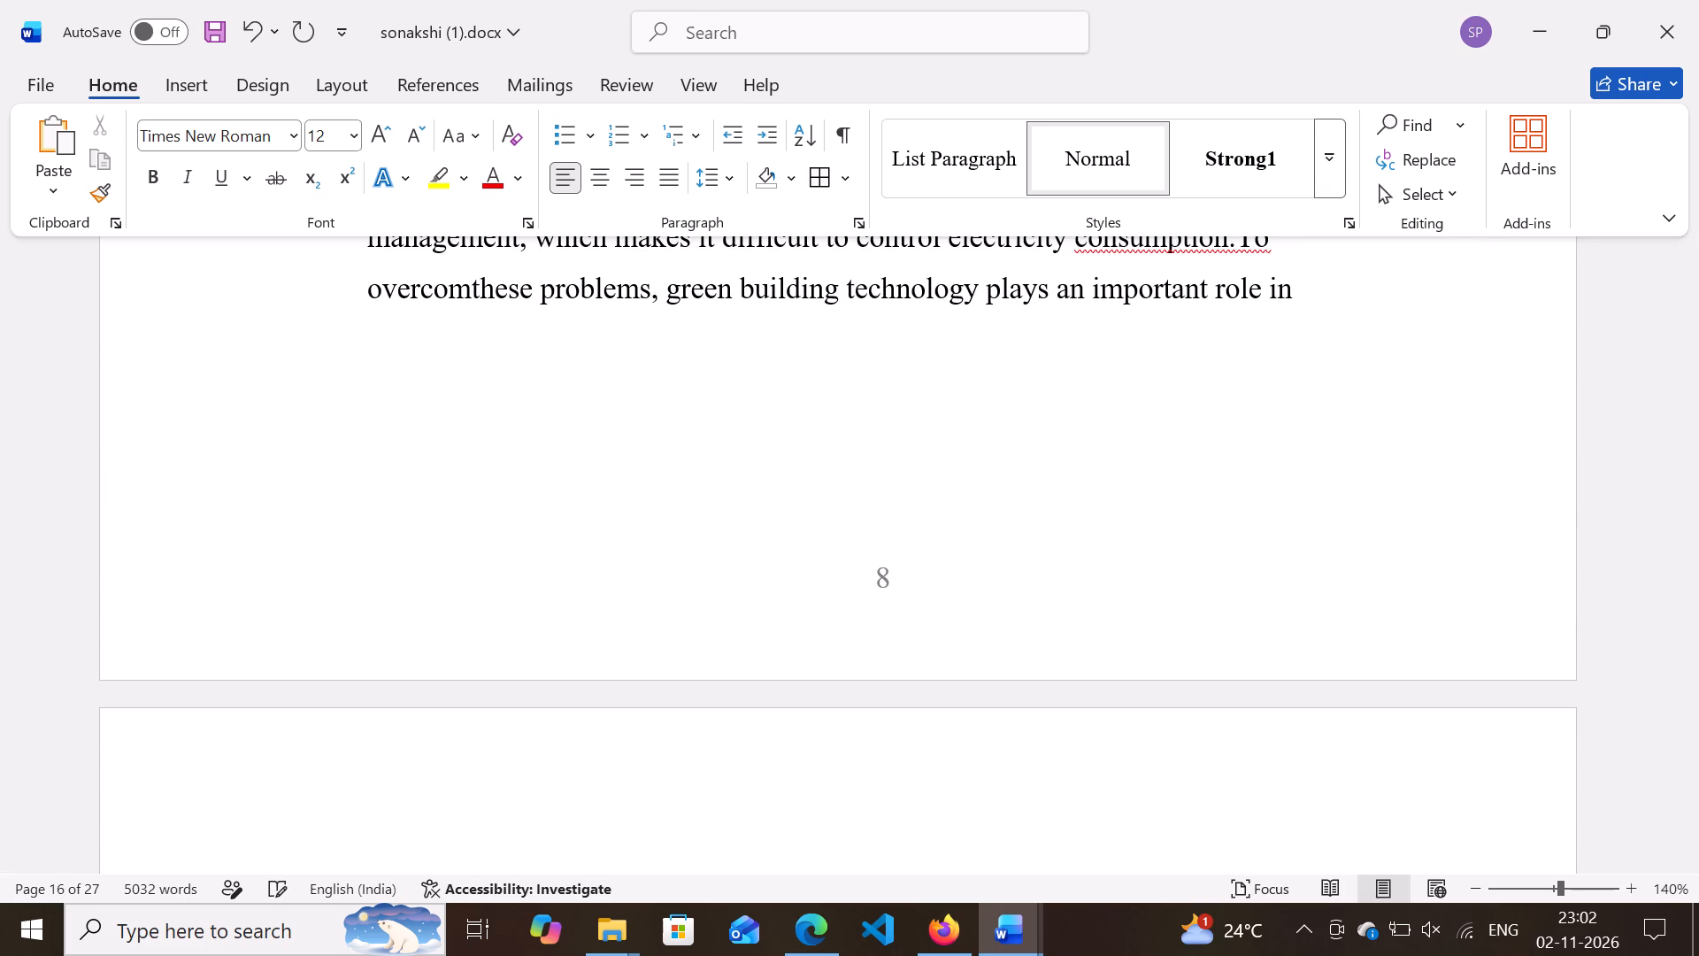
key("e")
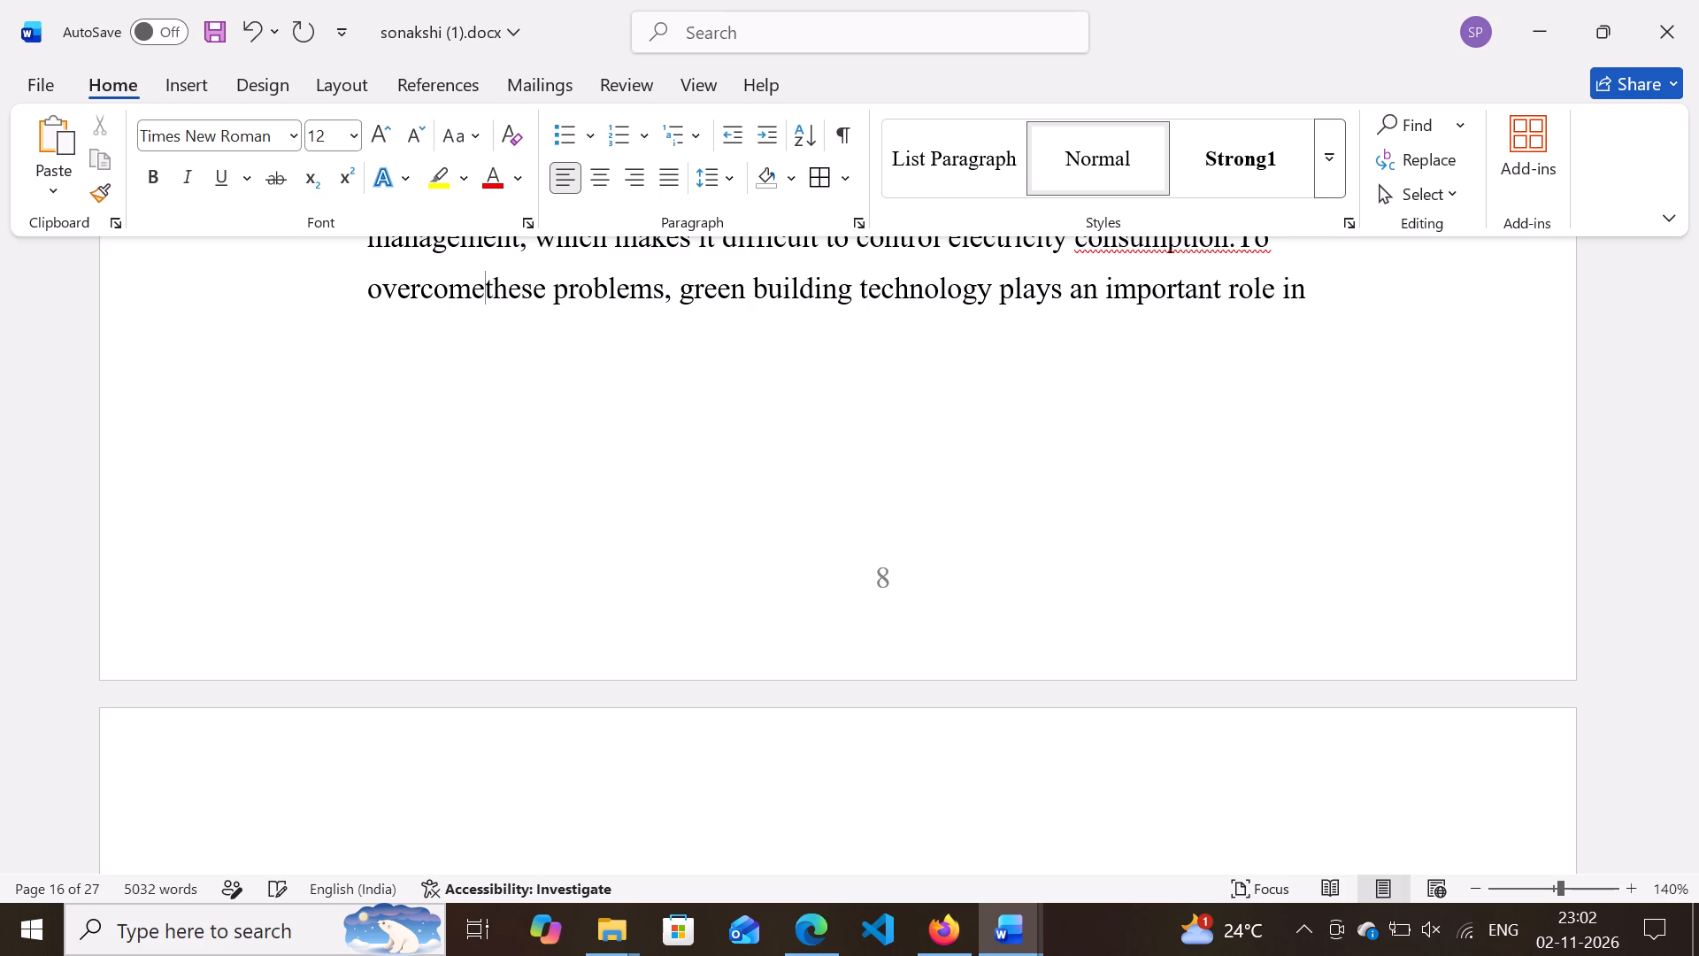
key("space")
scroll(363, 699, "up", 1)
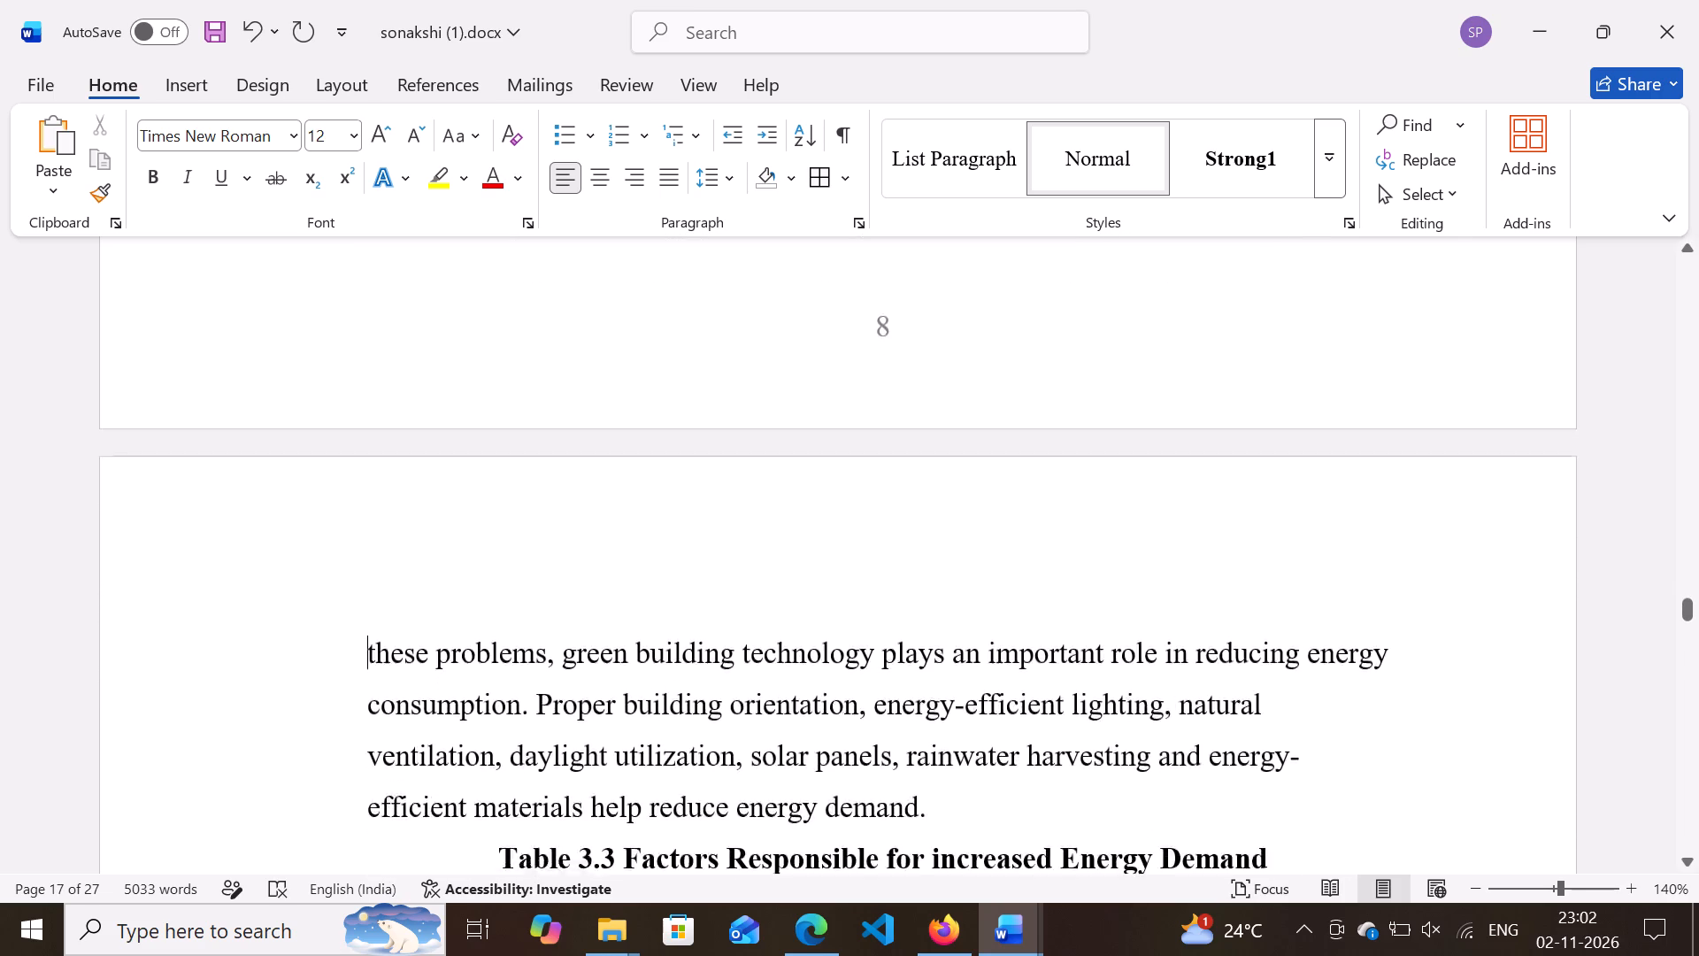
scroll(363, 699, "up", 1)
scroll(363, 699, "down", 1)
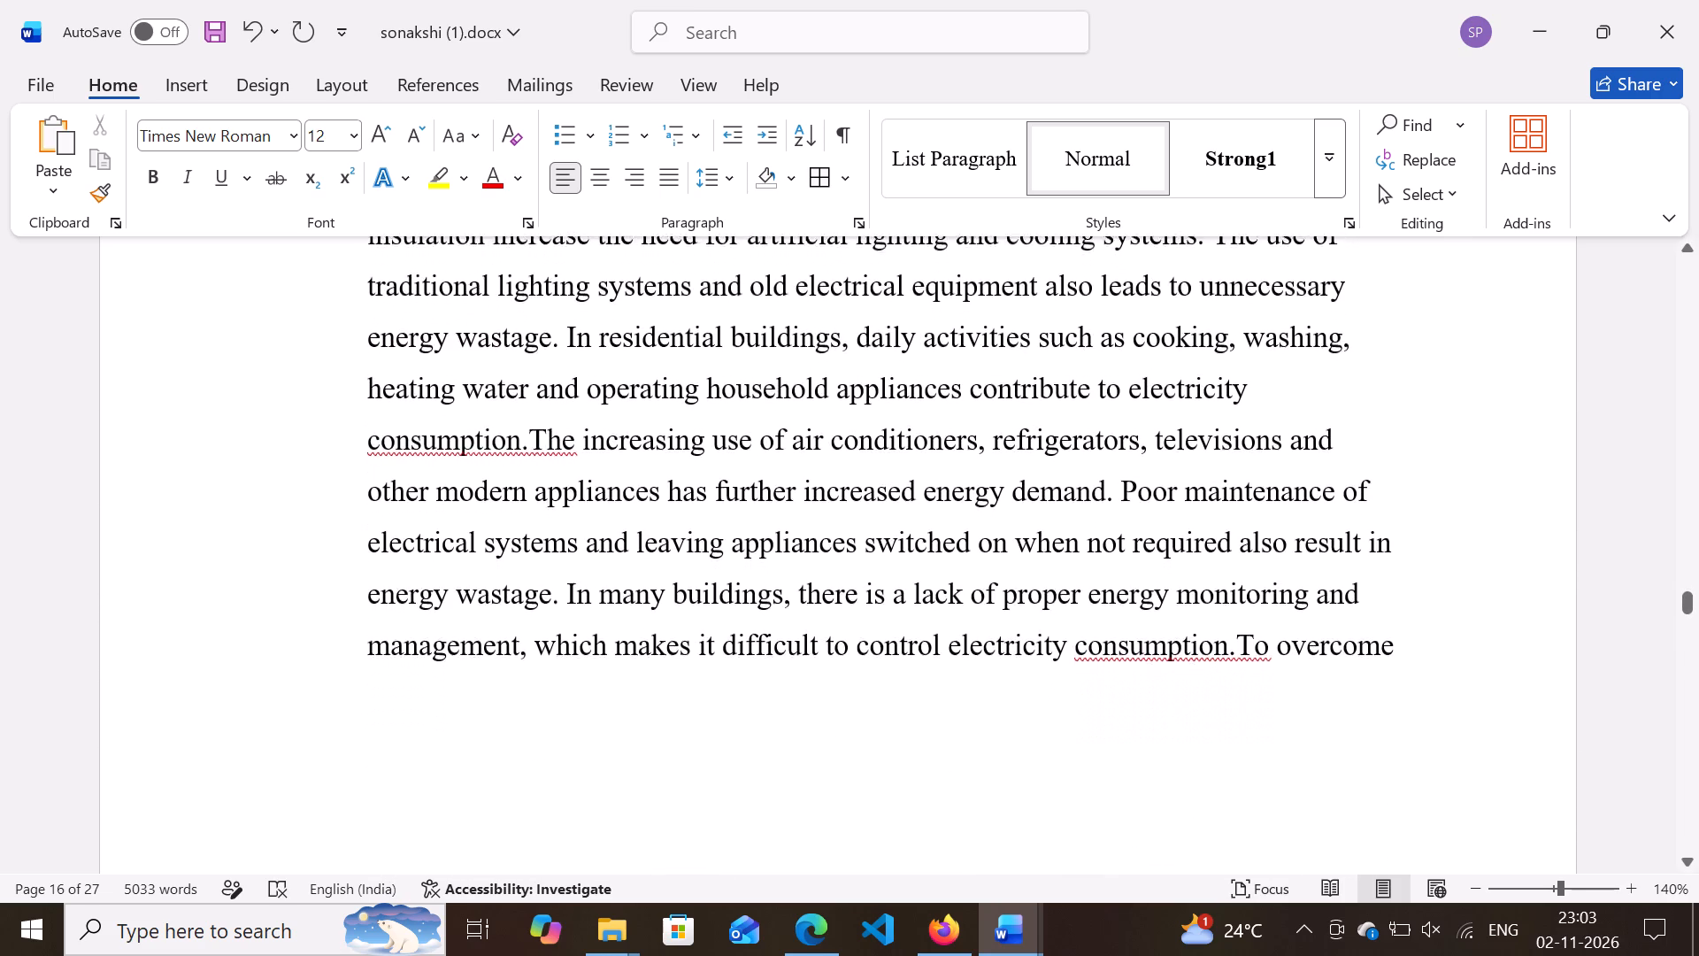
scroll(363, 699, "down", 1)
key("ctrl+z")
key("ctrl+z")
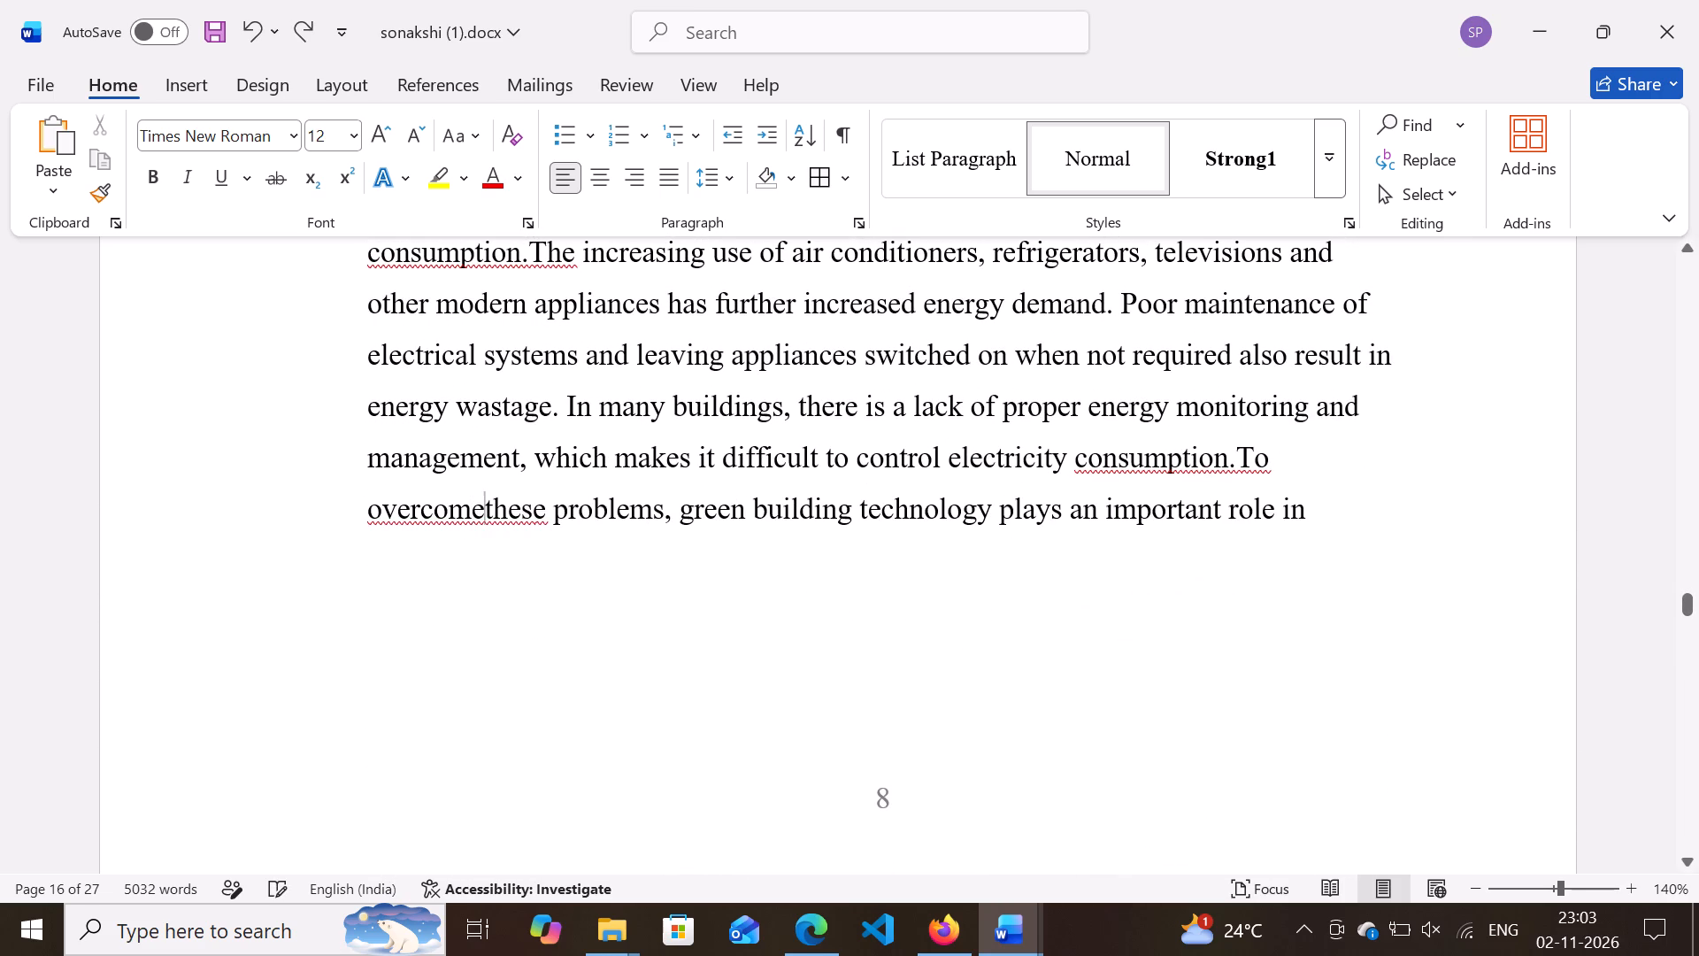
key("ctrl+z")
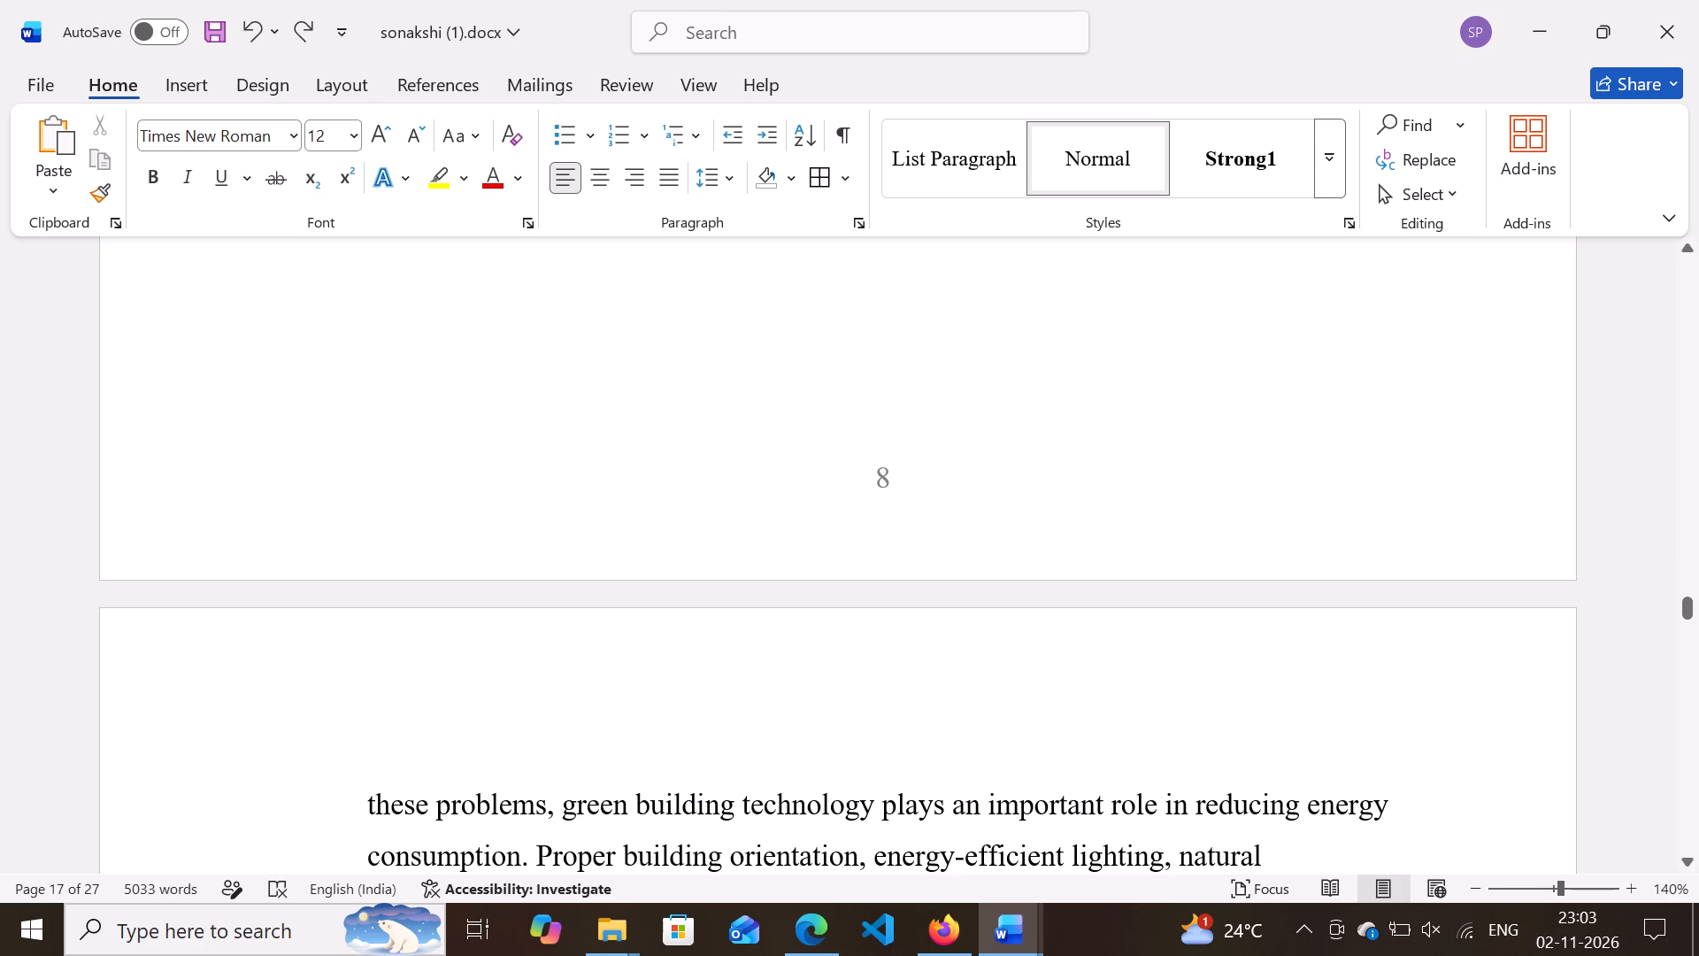
Examine the break between page 8 and page 9 and the paragraph lines above Table 3.3.
scroll(363, 699, "down", 3)
scroll(363, 699, "up", 1)
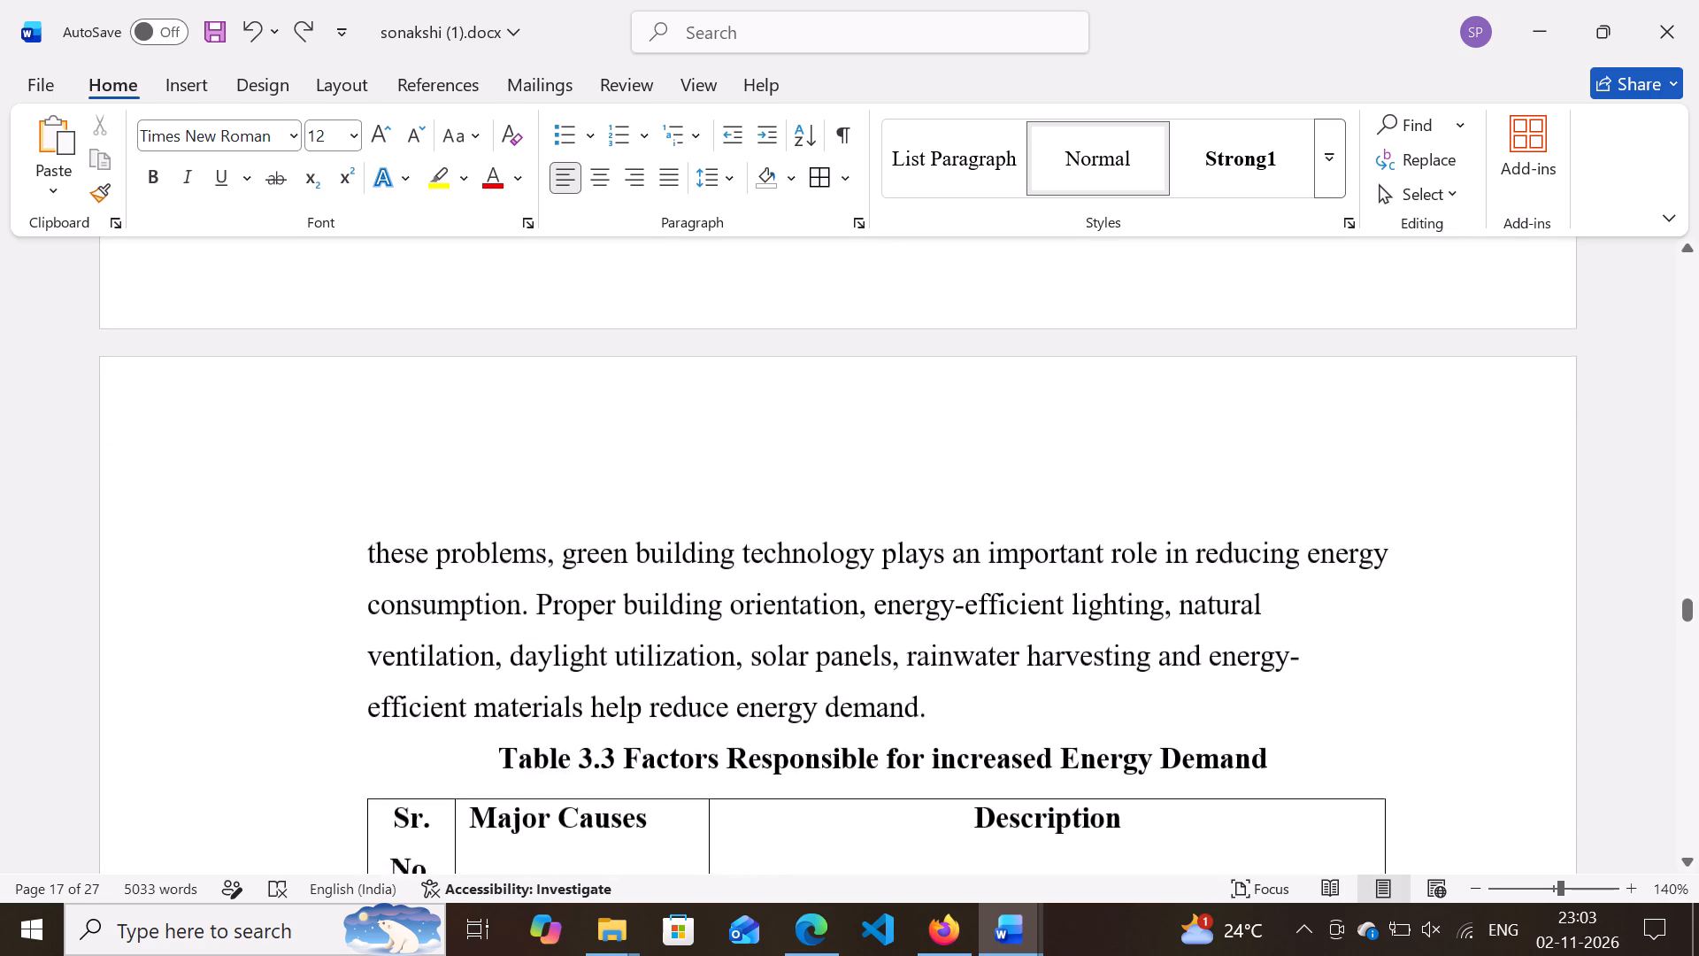
scroll(363, 699, "up", 3)
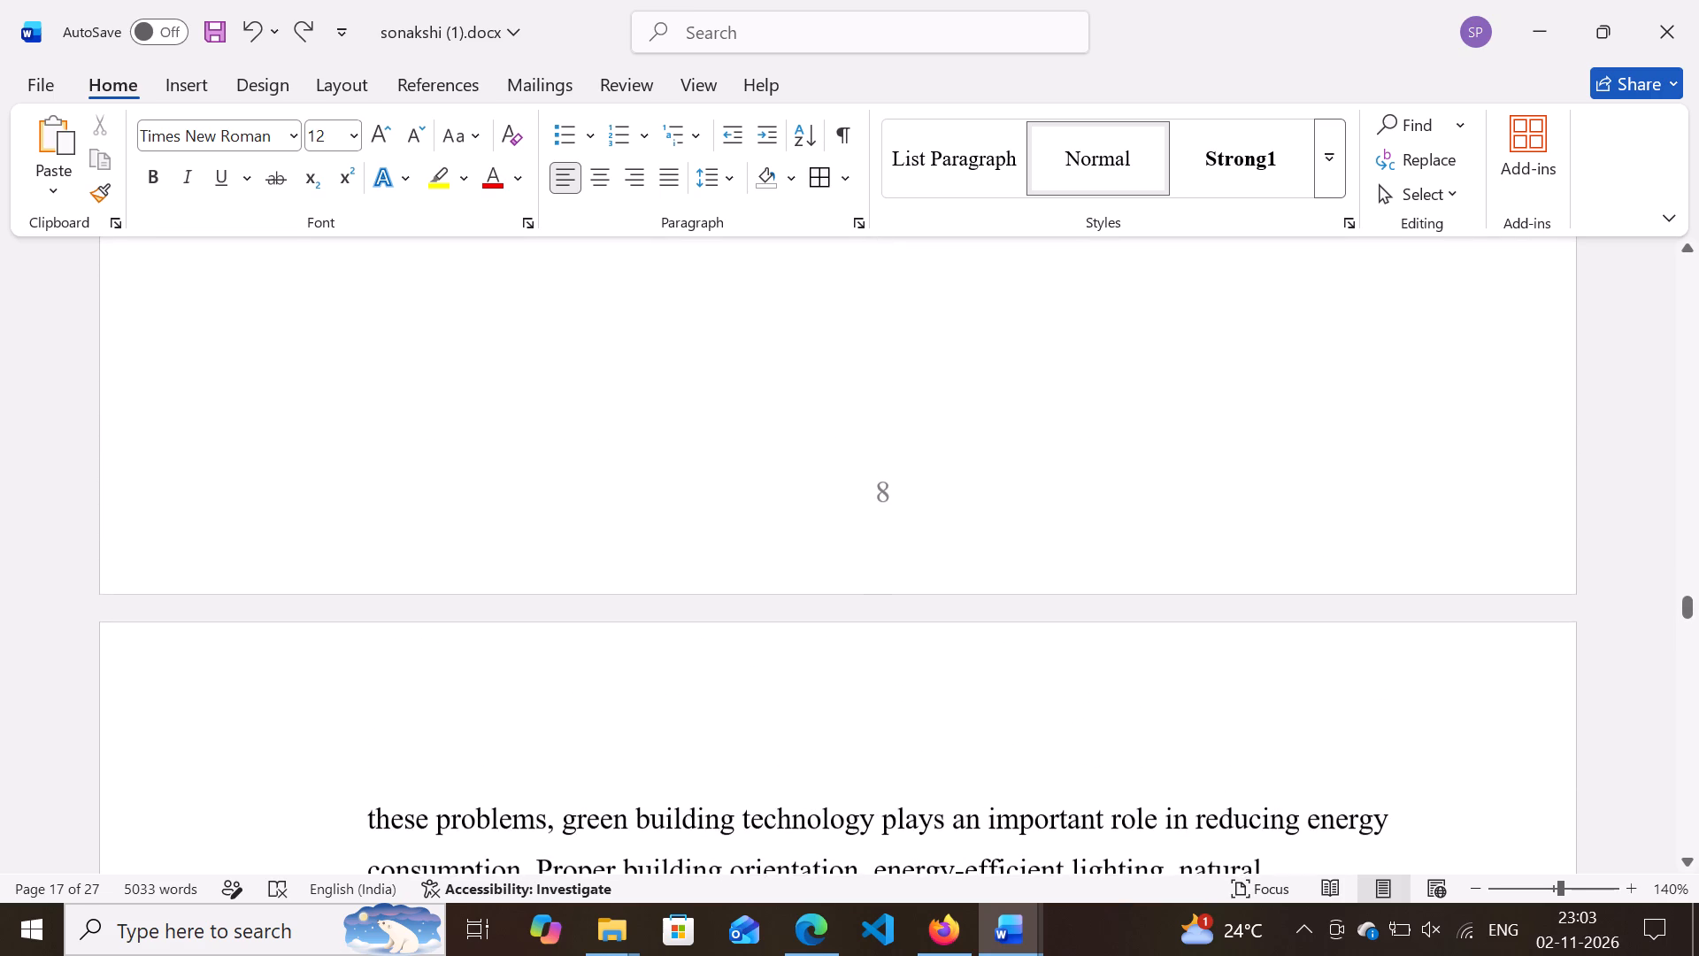
scroll(363, 699, "up", 1)
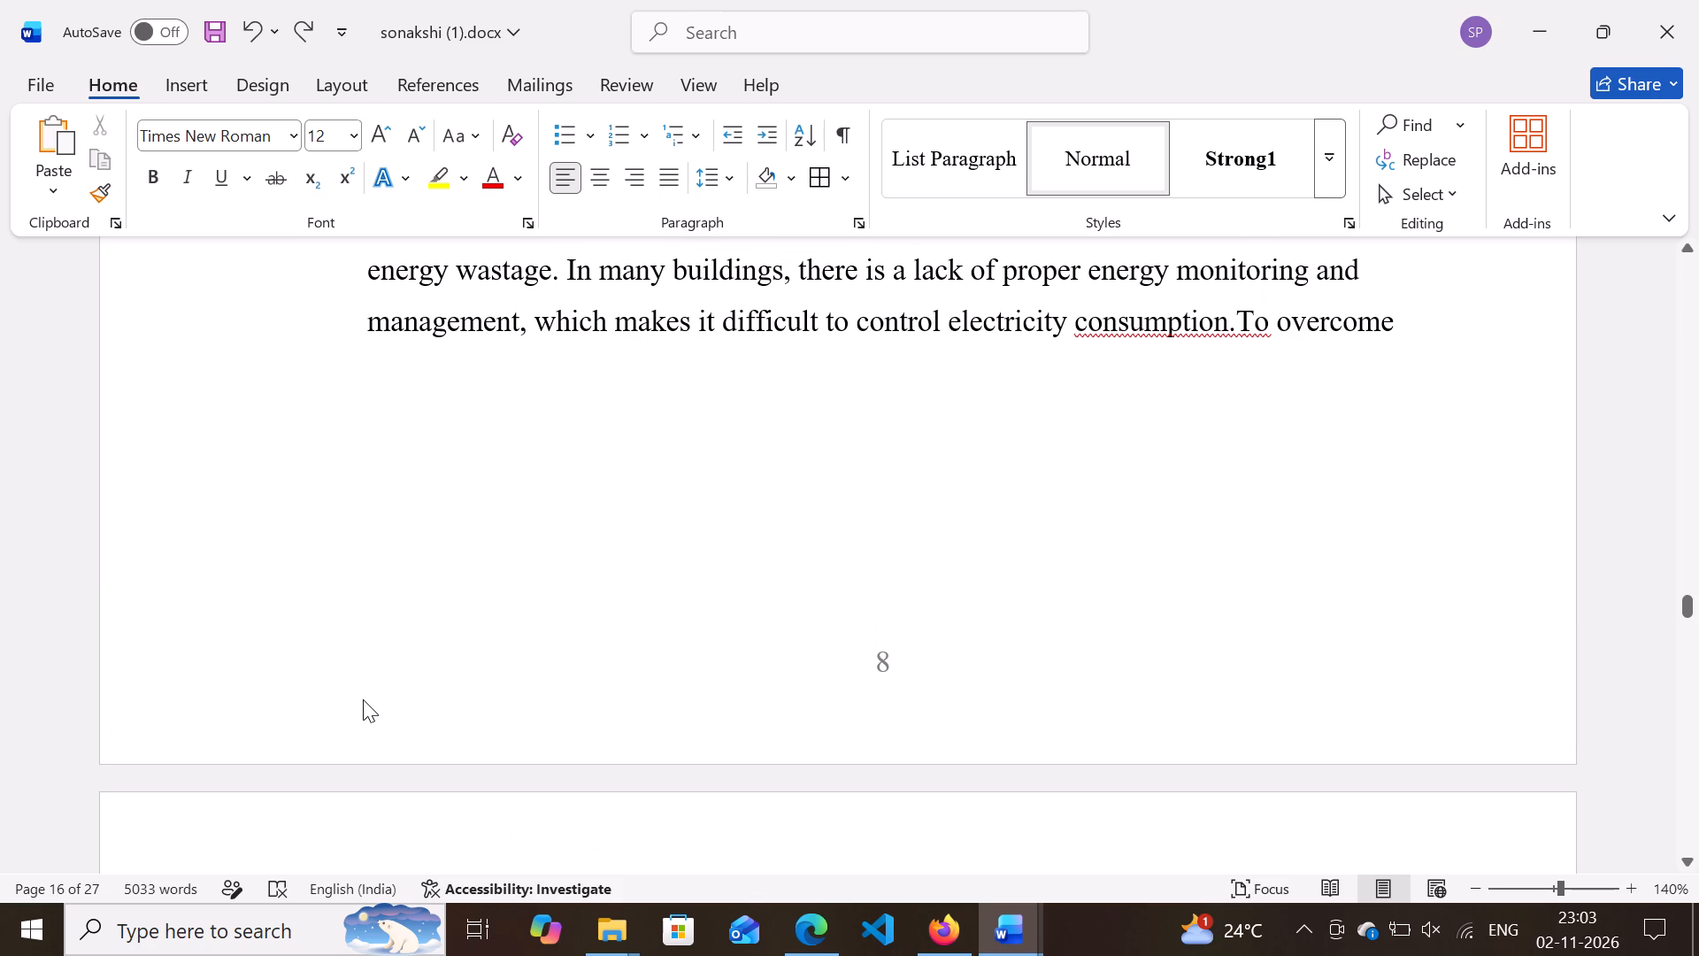
Examine Table 3.3 on page 9 along with the paragraph above it and the start of section 3.4 below it.
scroll(363, 699, "down", 2)
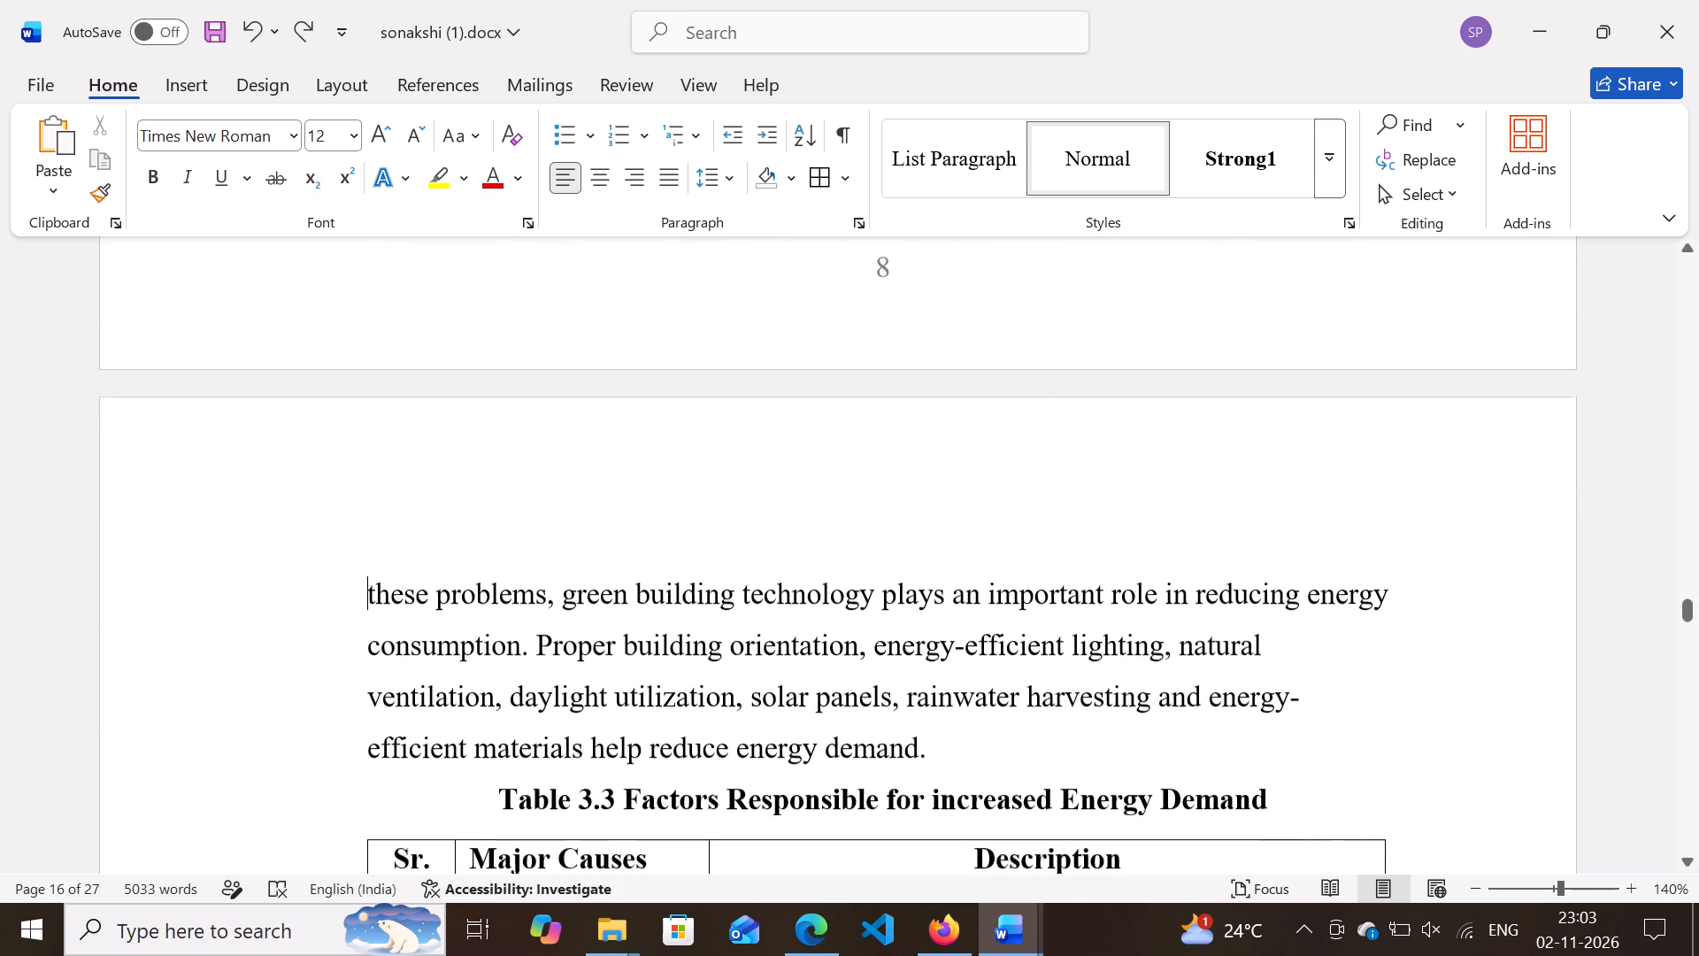
scroll(363, 699, "down", 3)
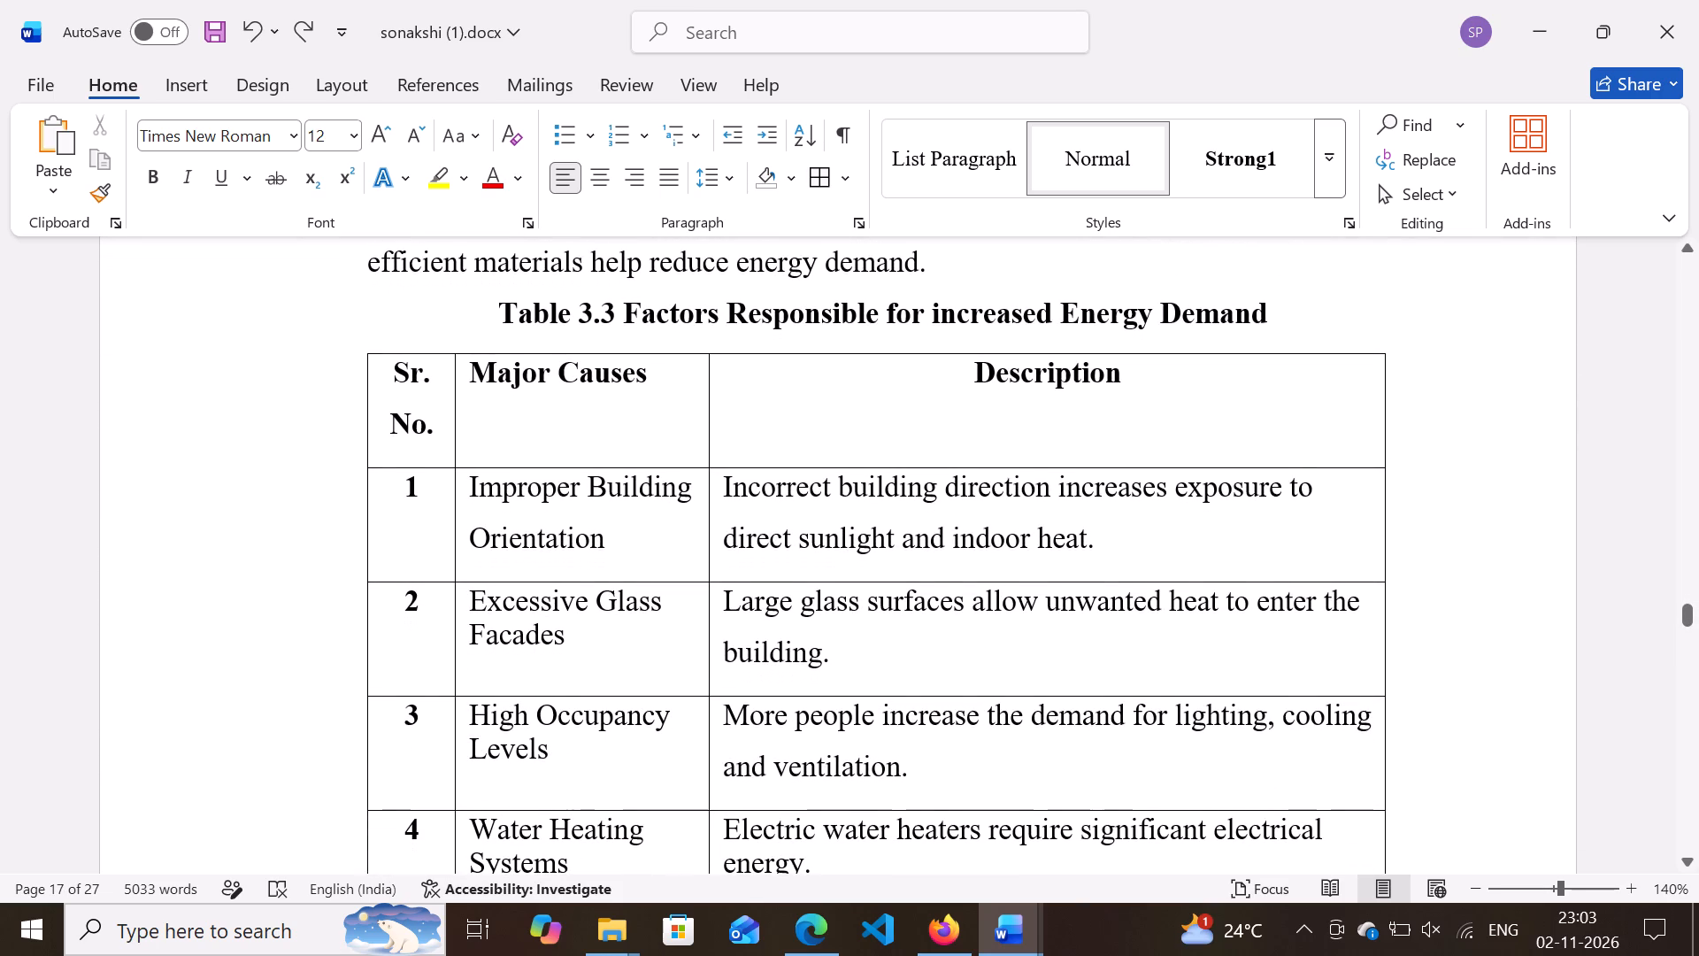
scroll(363, 699, "right", 1)
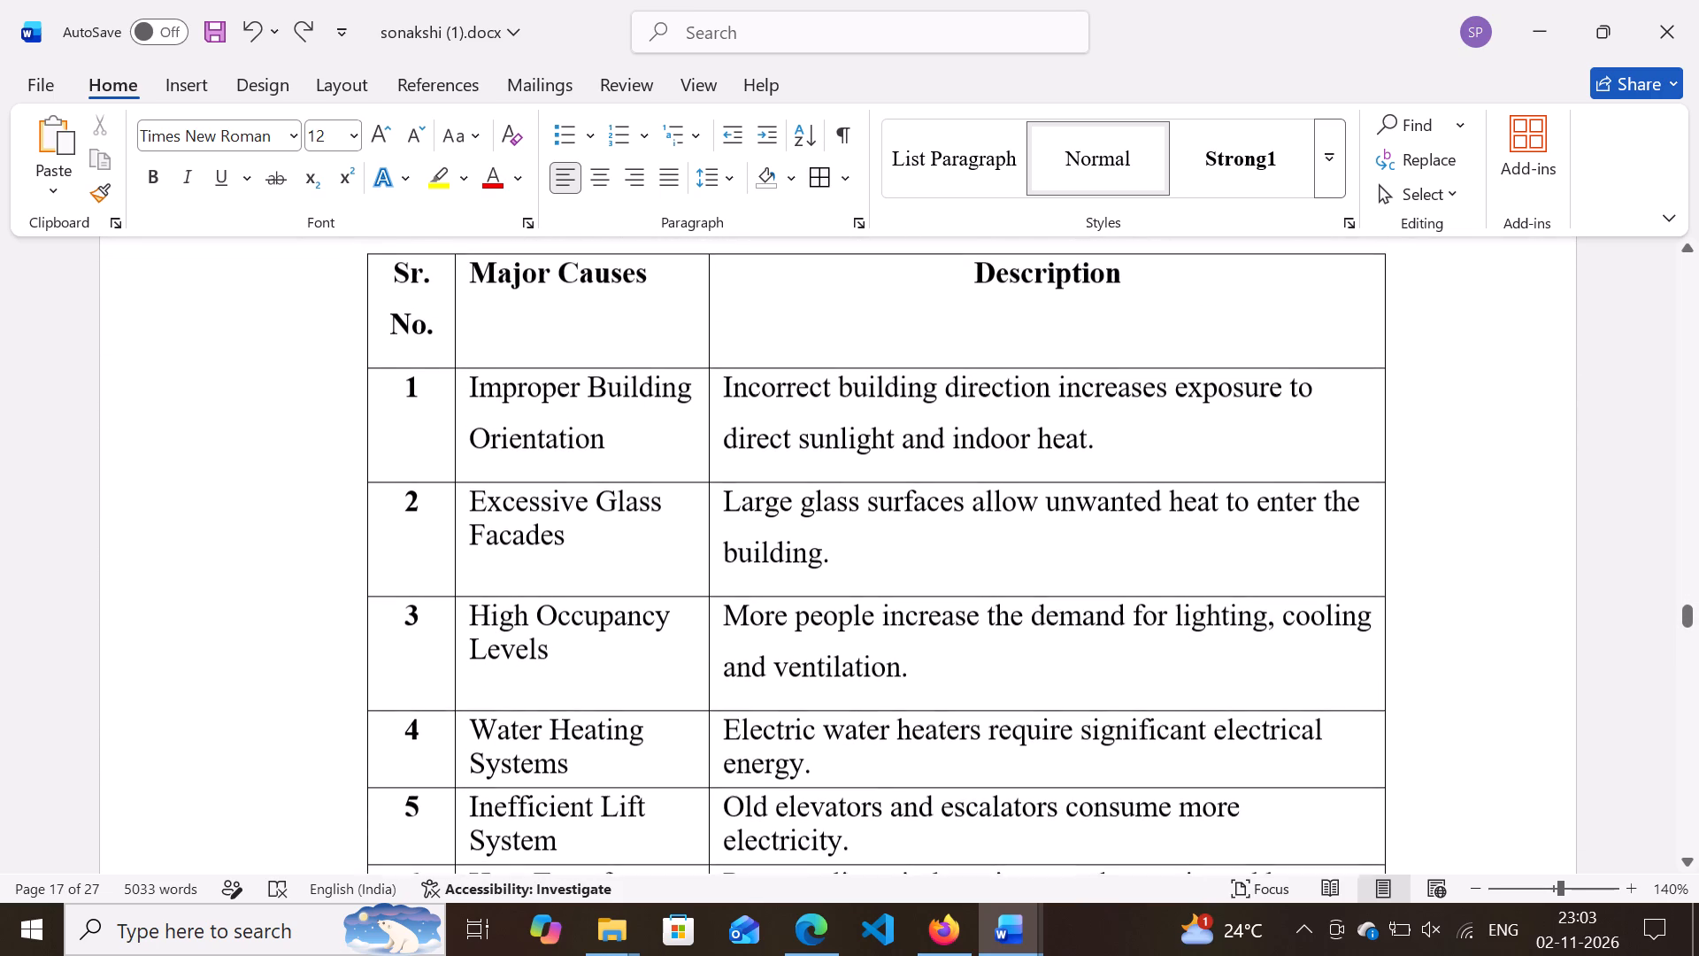
scroll(363, 699, "right", 1)
scroll(363, 699, "up", 1)
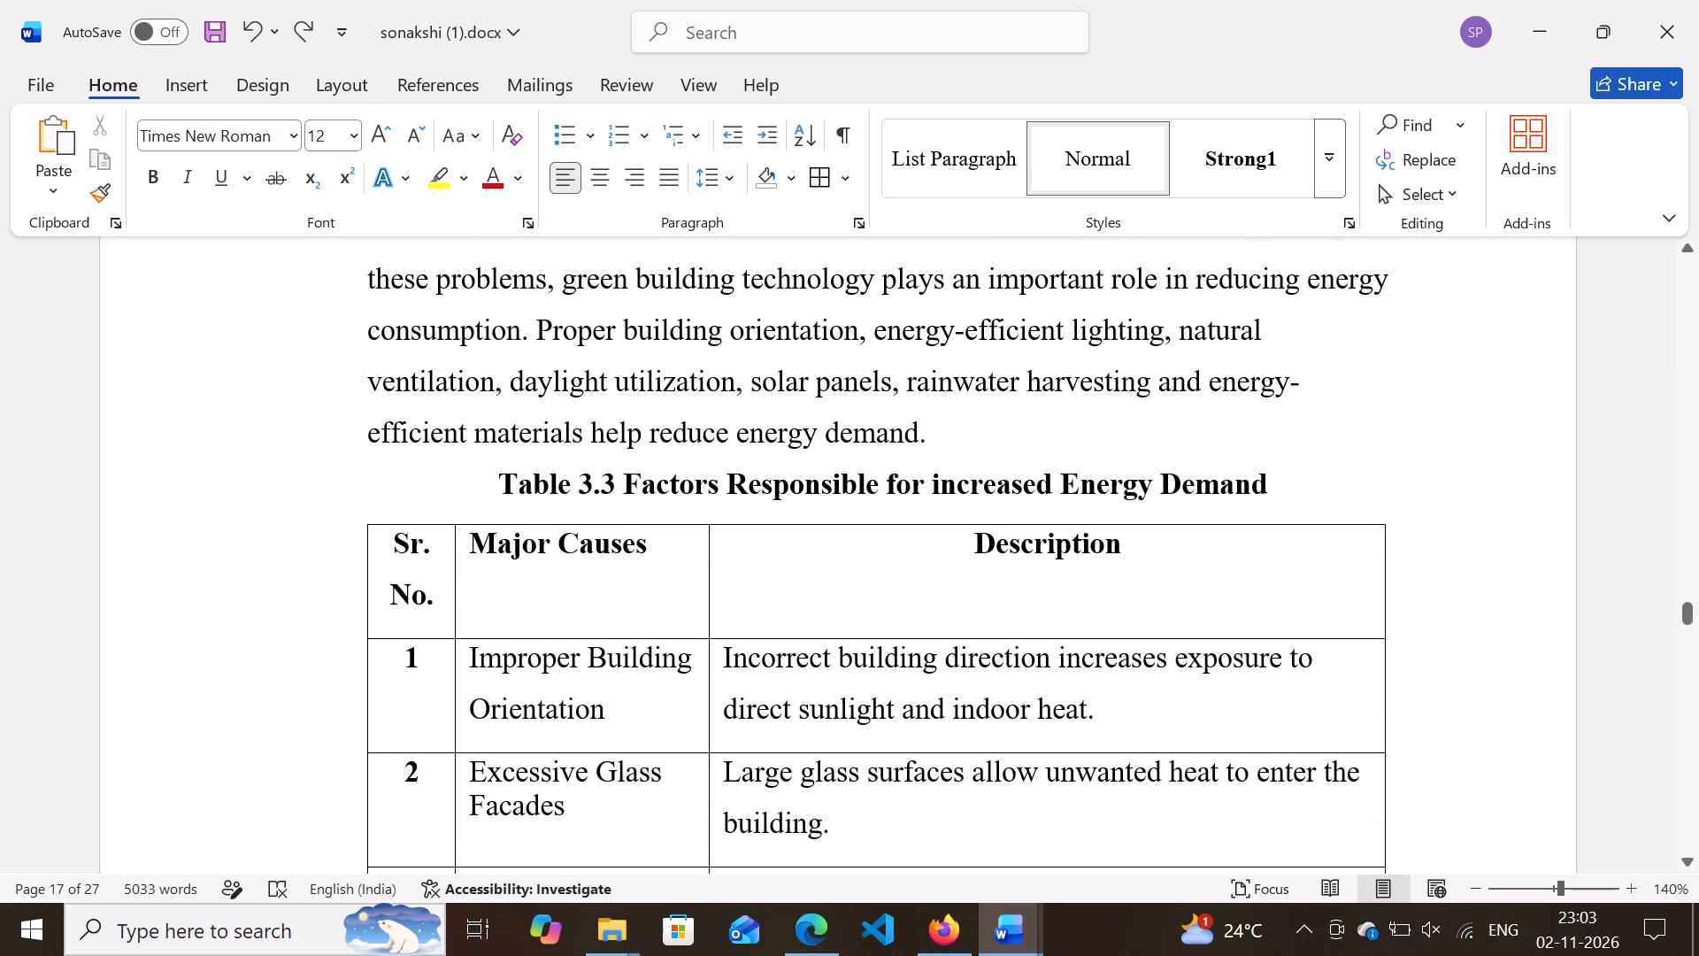
scroll(363, 699, "right", 1)
scroll(363, 699, "down", 2)
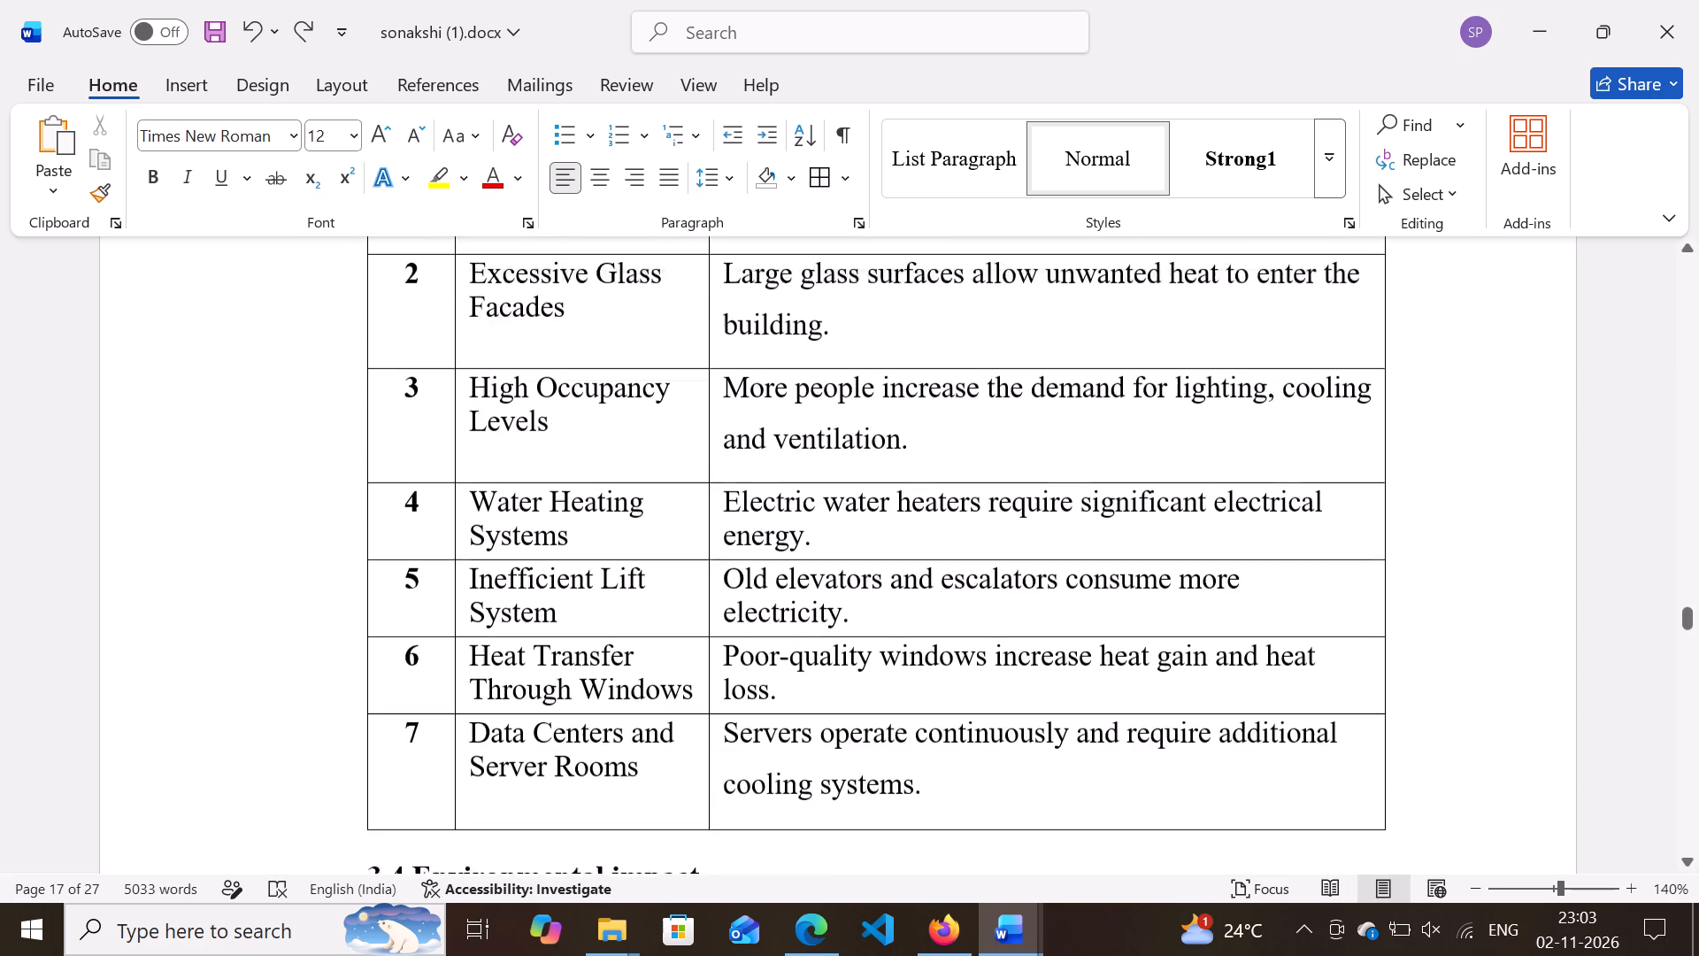
scroll(363, 699, "down", 1)
scroll(363, 699, "up", 3)
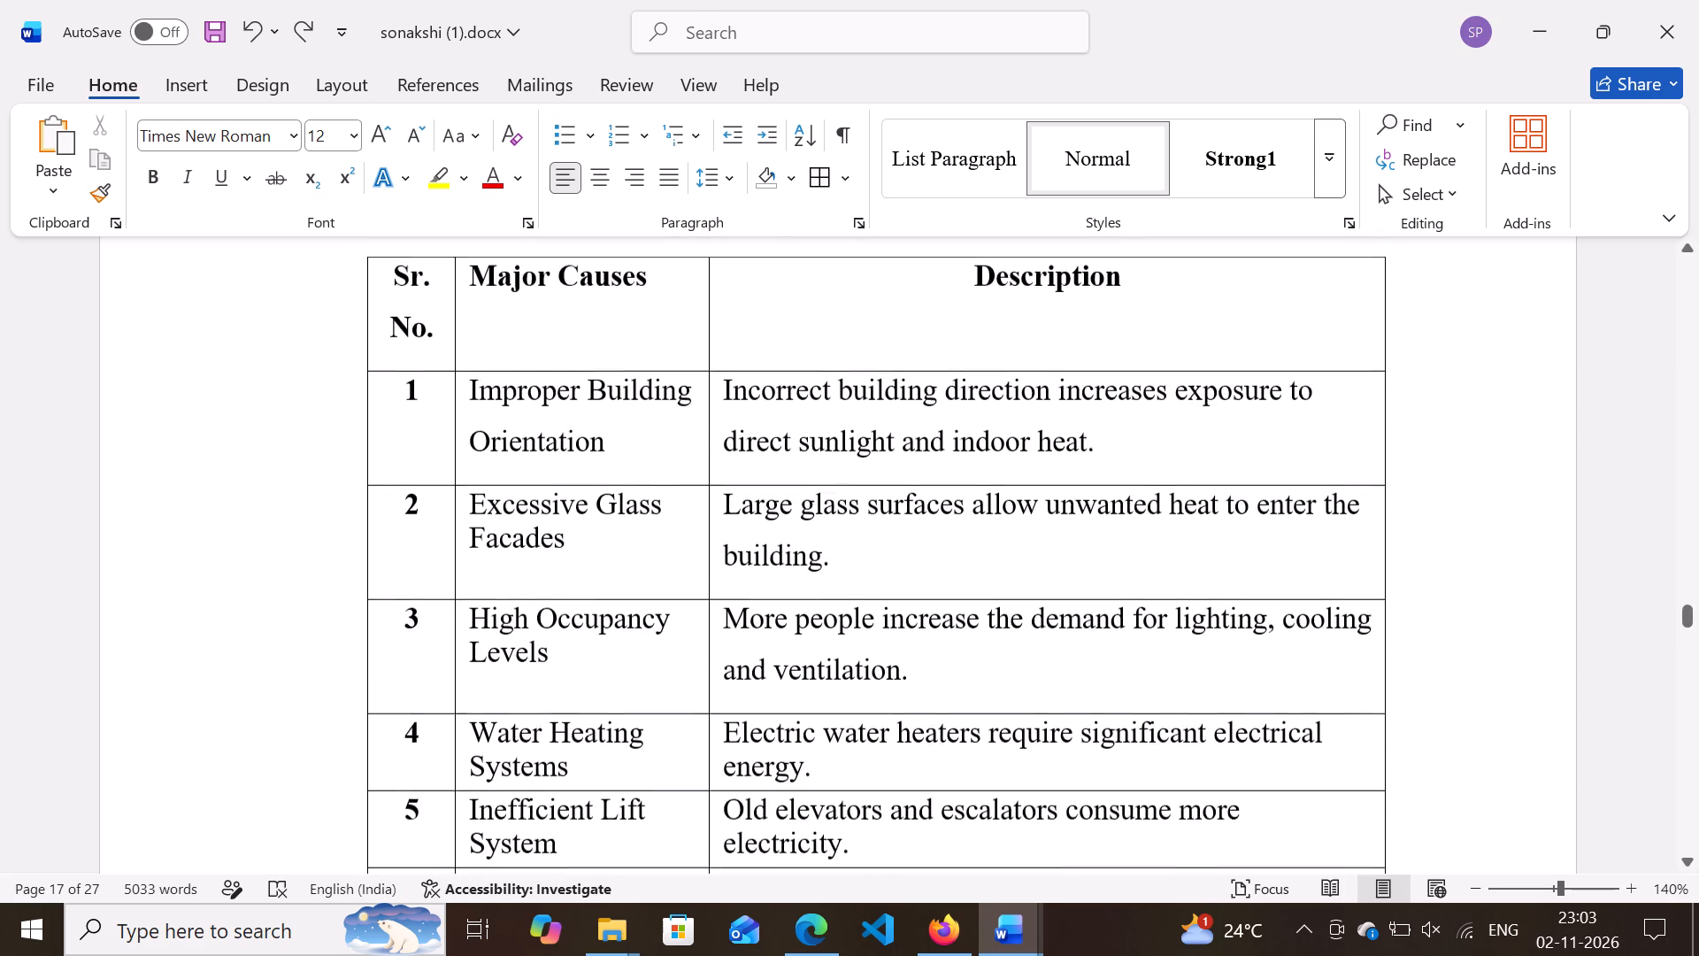
scroll(363, 699, "up", 3)
scroll(363, 699, "down", 7)
Look through the rest of the report to the references on the last page and back through chapters 2 and 3.
scroll(363, 699, "down", 12)
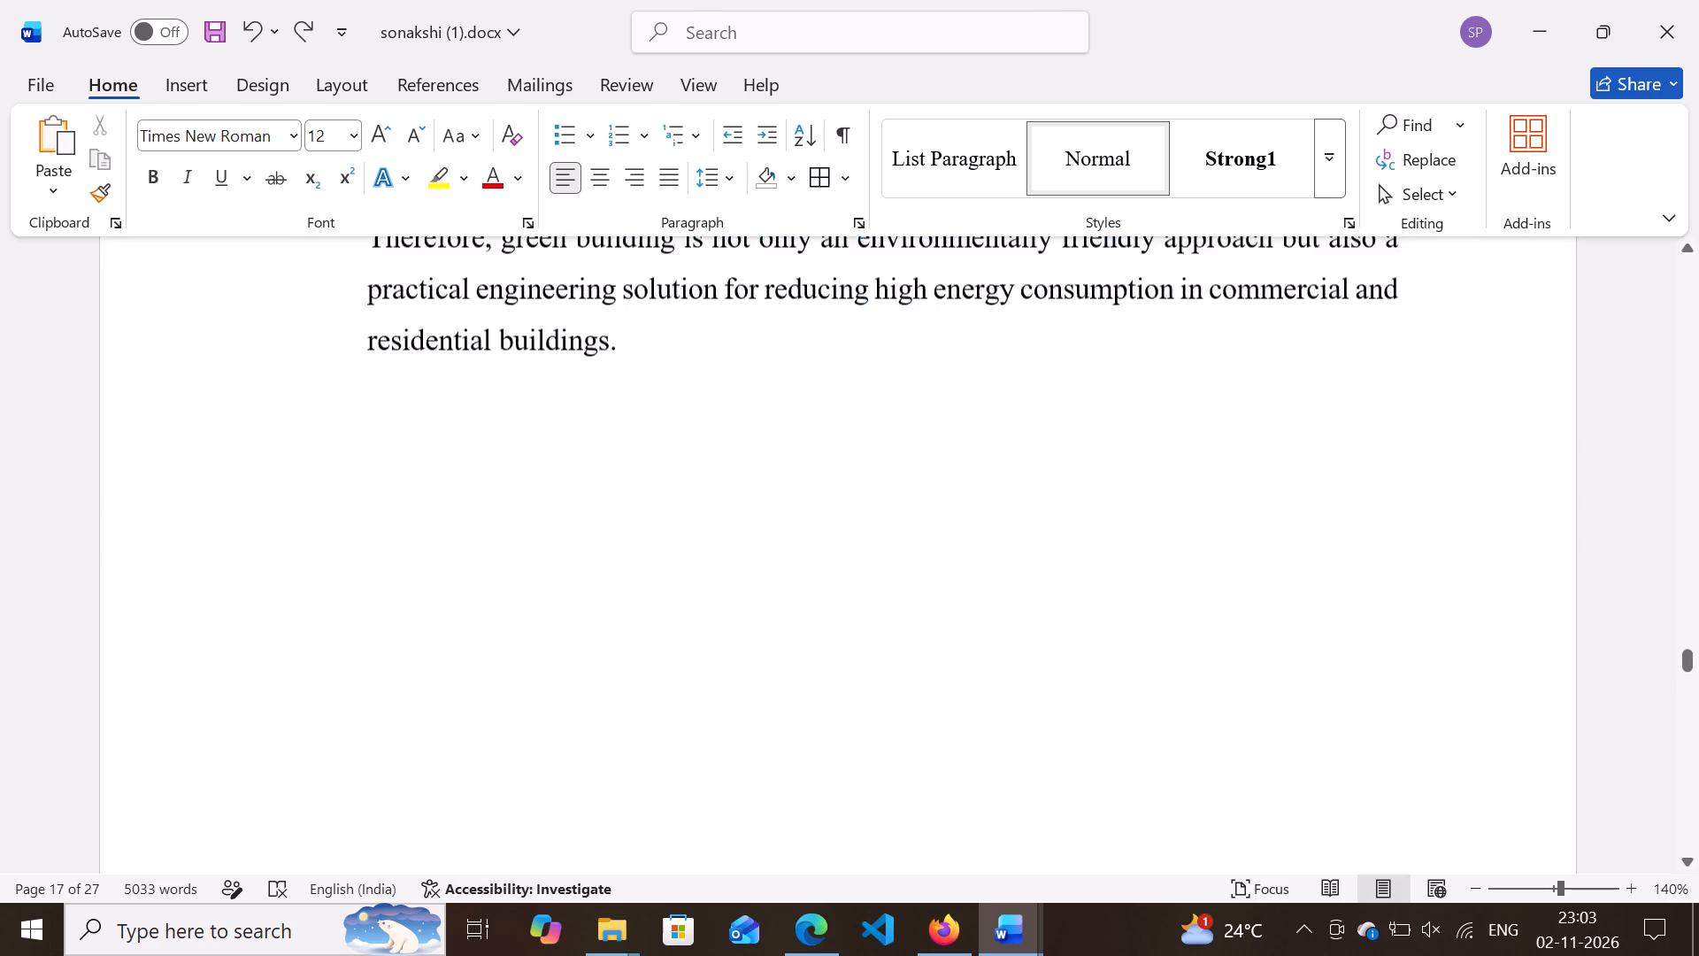
scroll(363, 699, "down", 20)
scroll(363, 699, "down", 20)
scroll(363, 699, "down", 2)
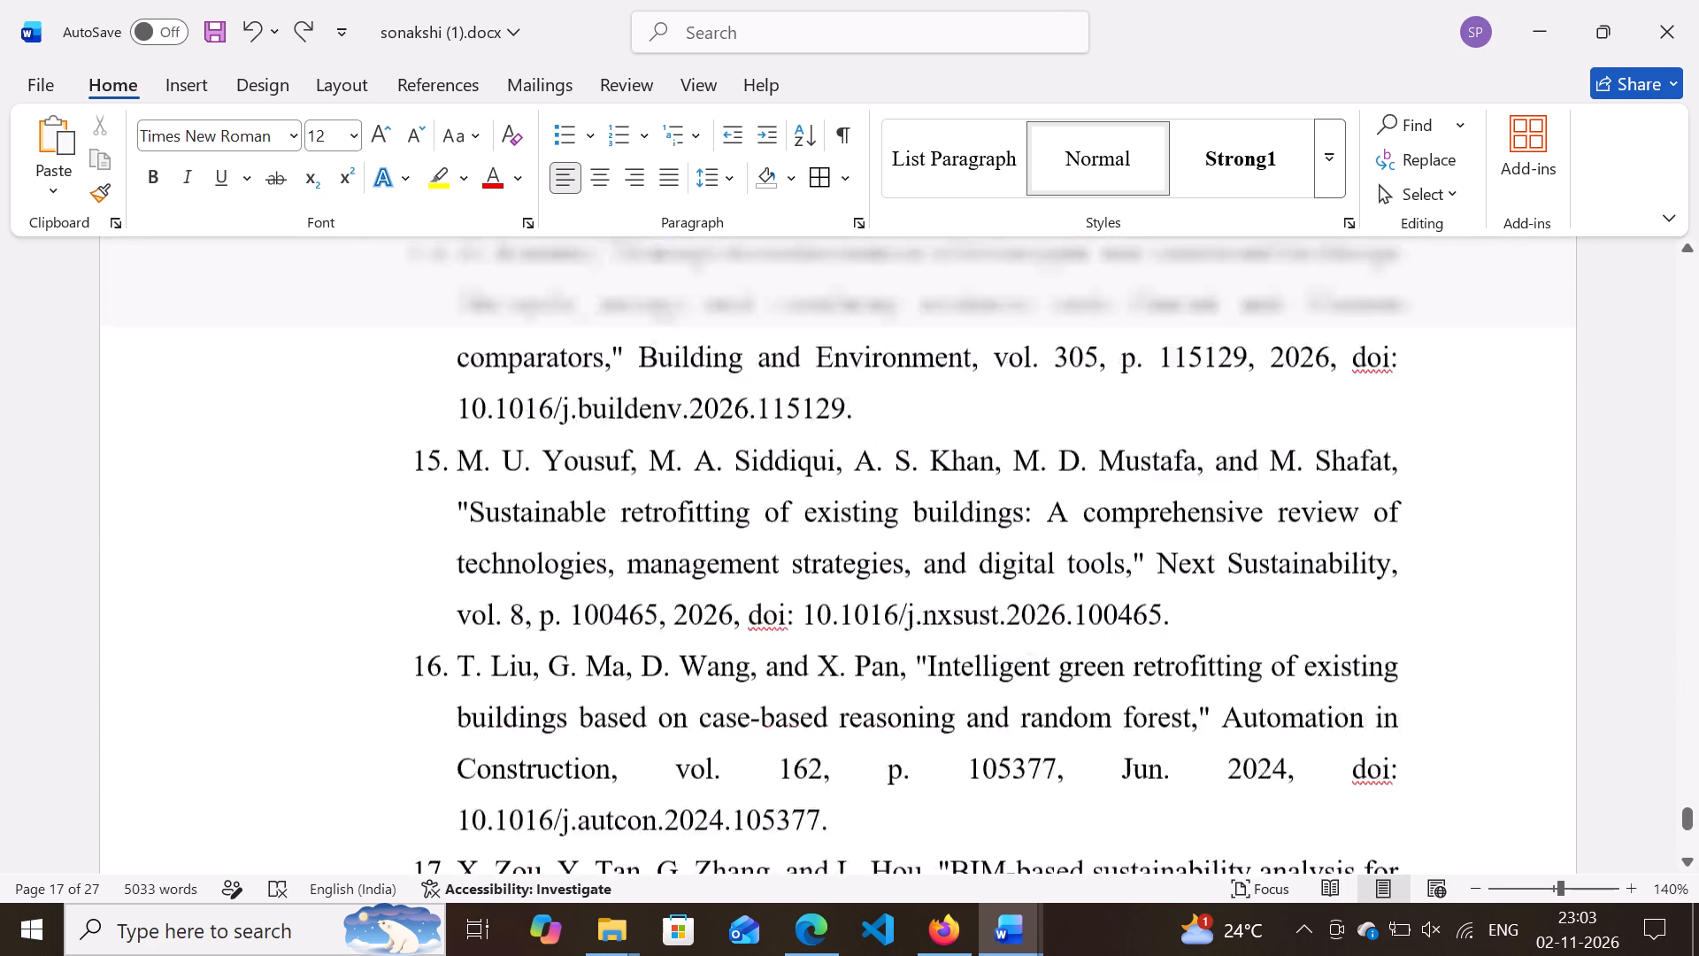
scroll(363, 699, "down", 9)
scroll(363, 699, "up", 5)
scroll(363, 699, "down", 2)
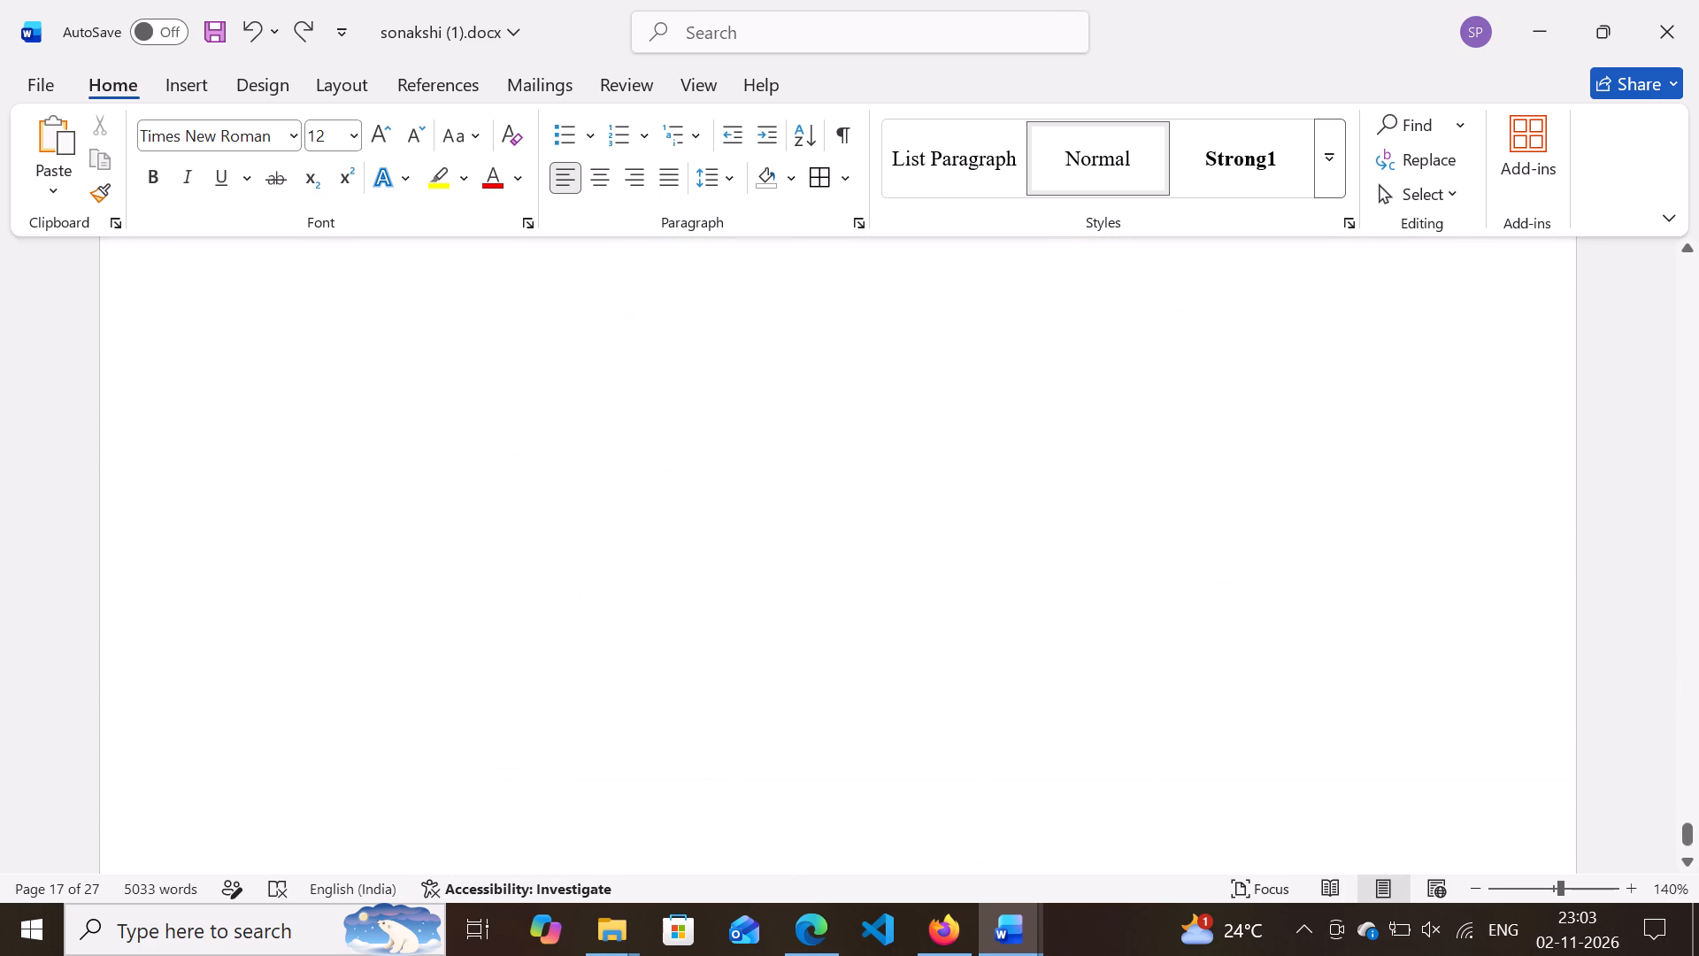
scroll(363, 699, "down", 6)
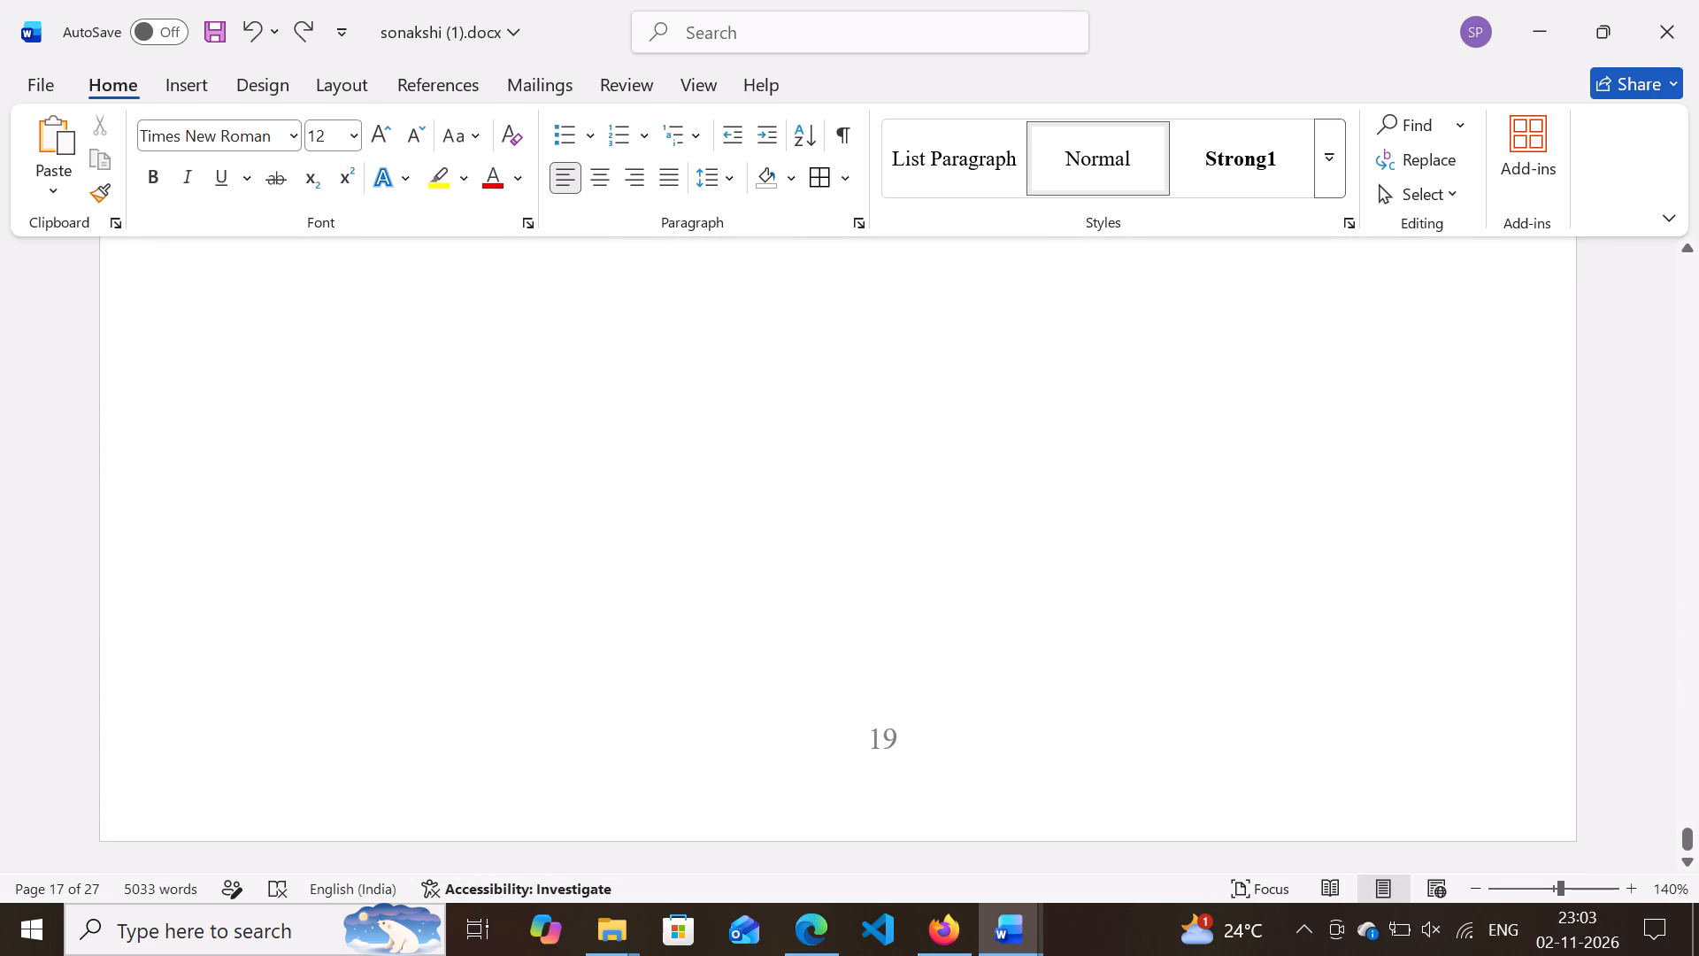
scroll(363, 699, "down", 3)
scroll(363, 699, "up", 17)
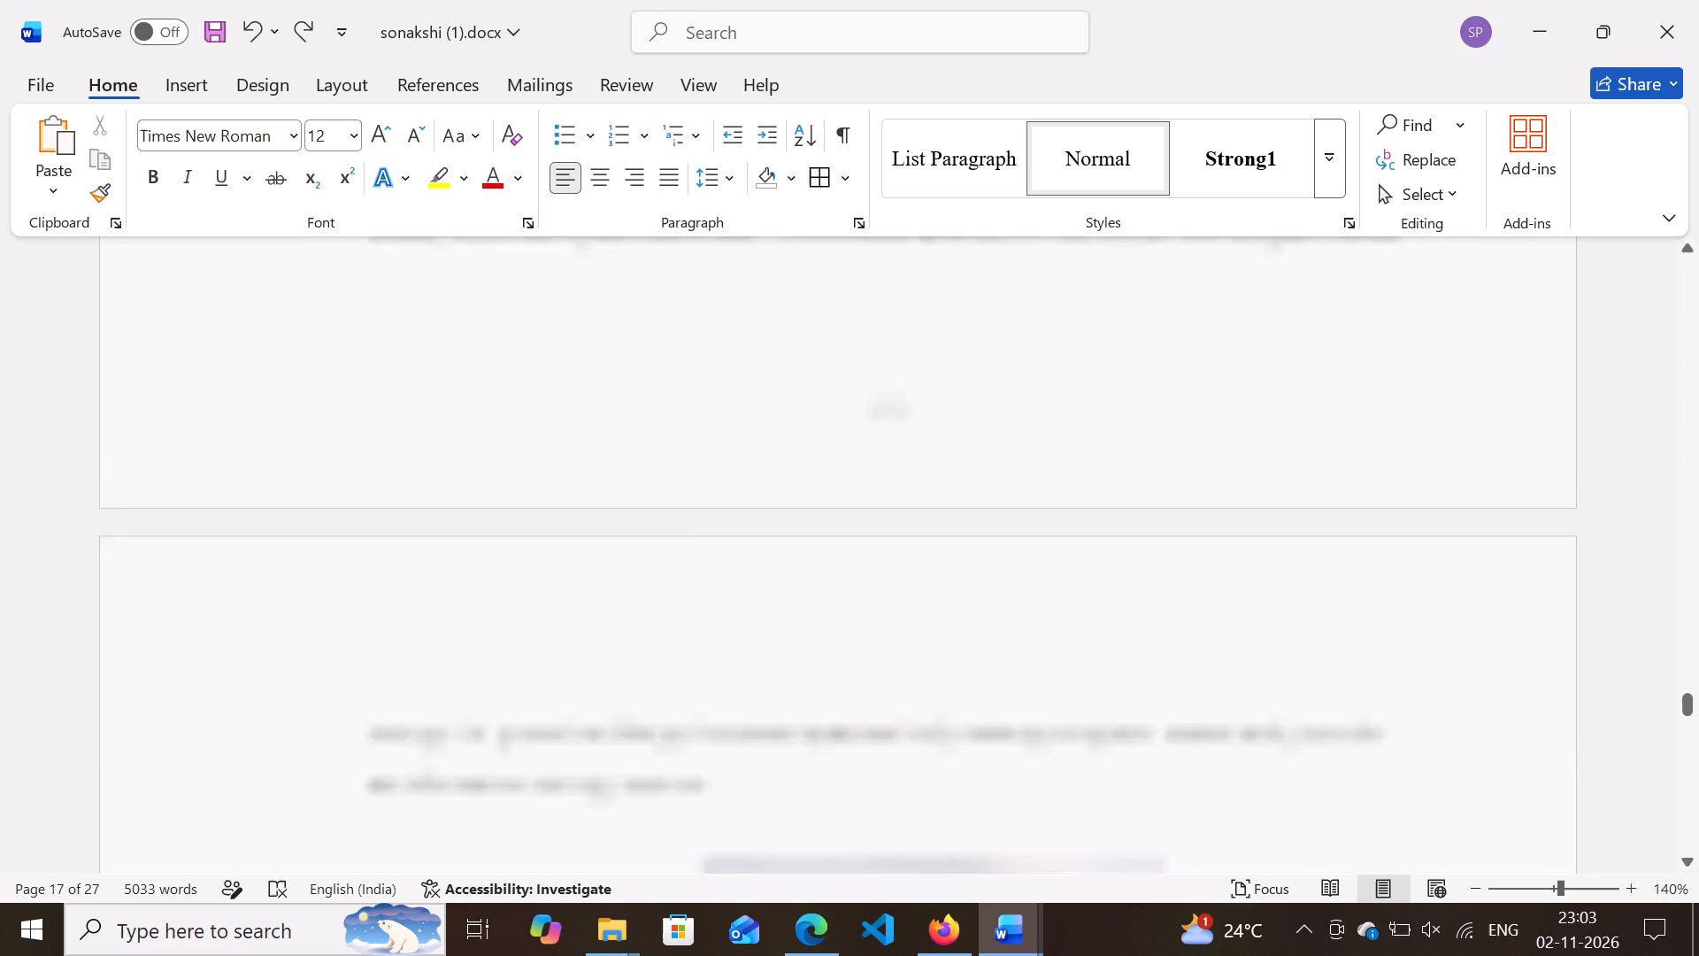
scroll(363, 699, "up", 19)
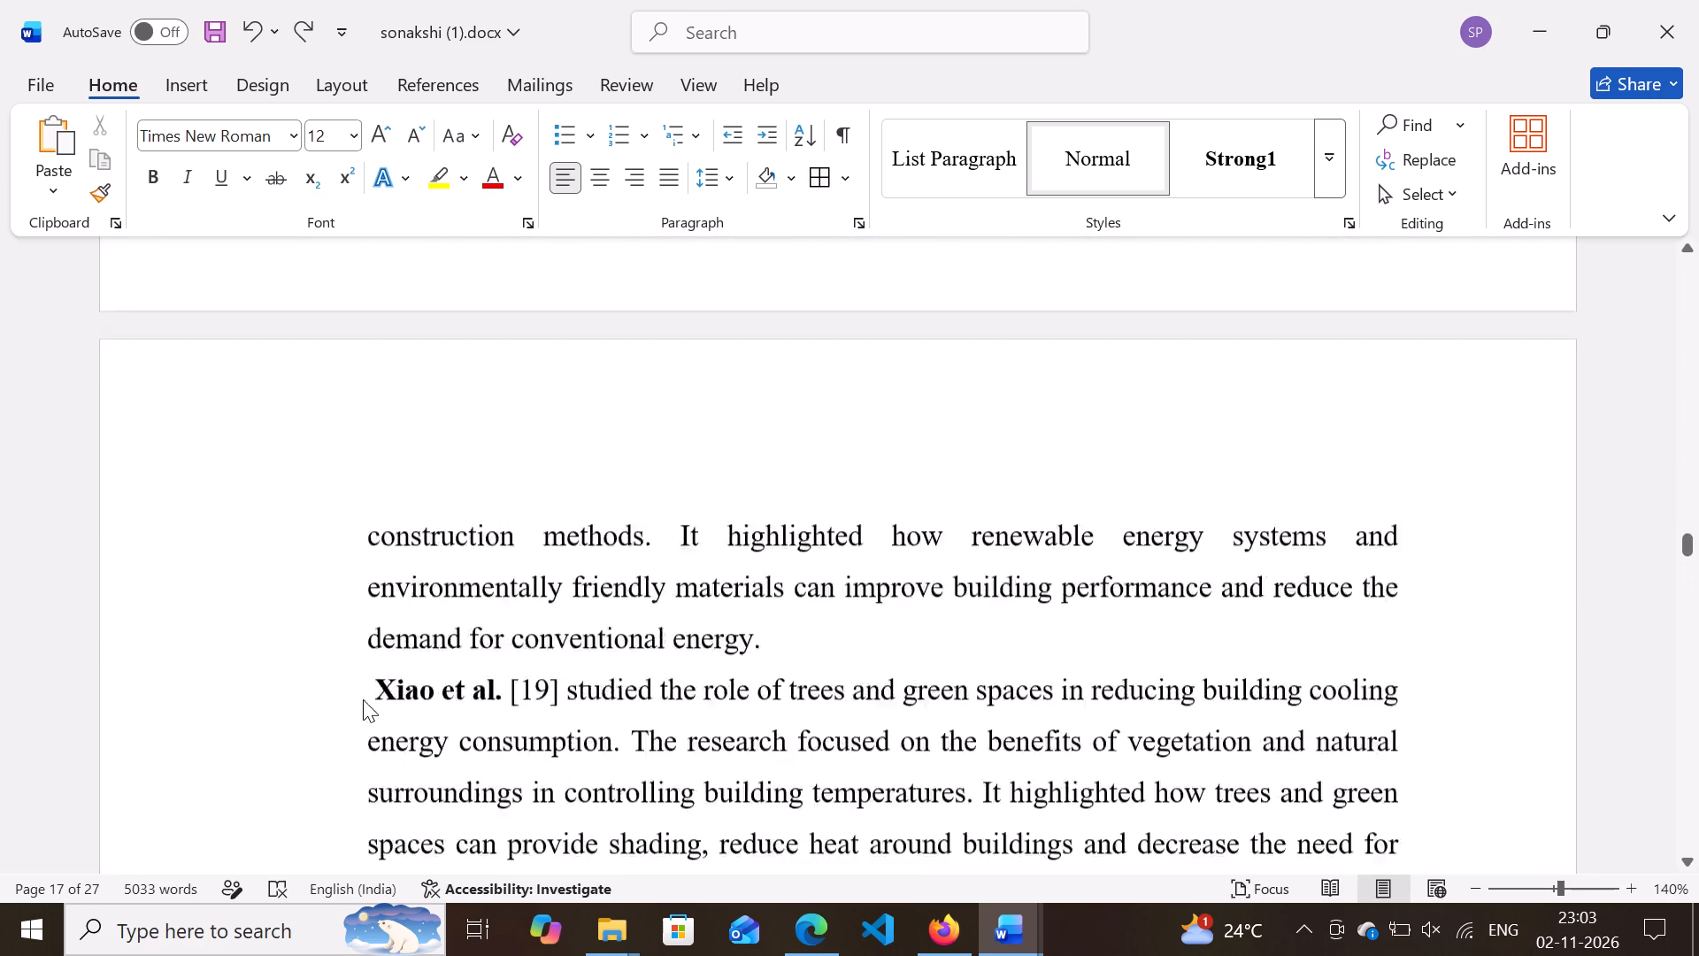
scroll(363, 699, "up", 7)
scroll(363, 699, "down", 3)
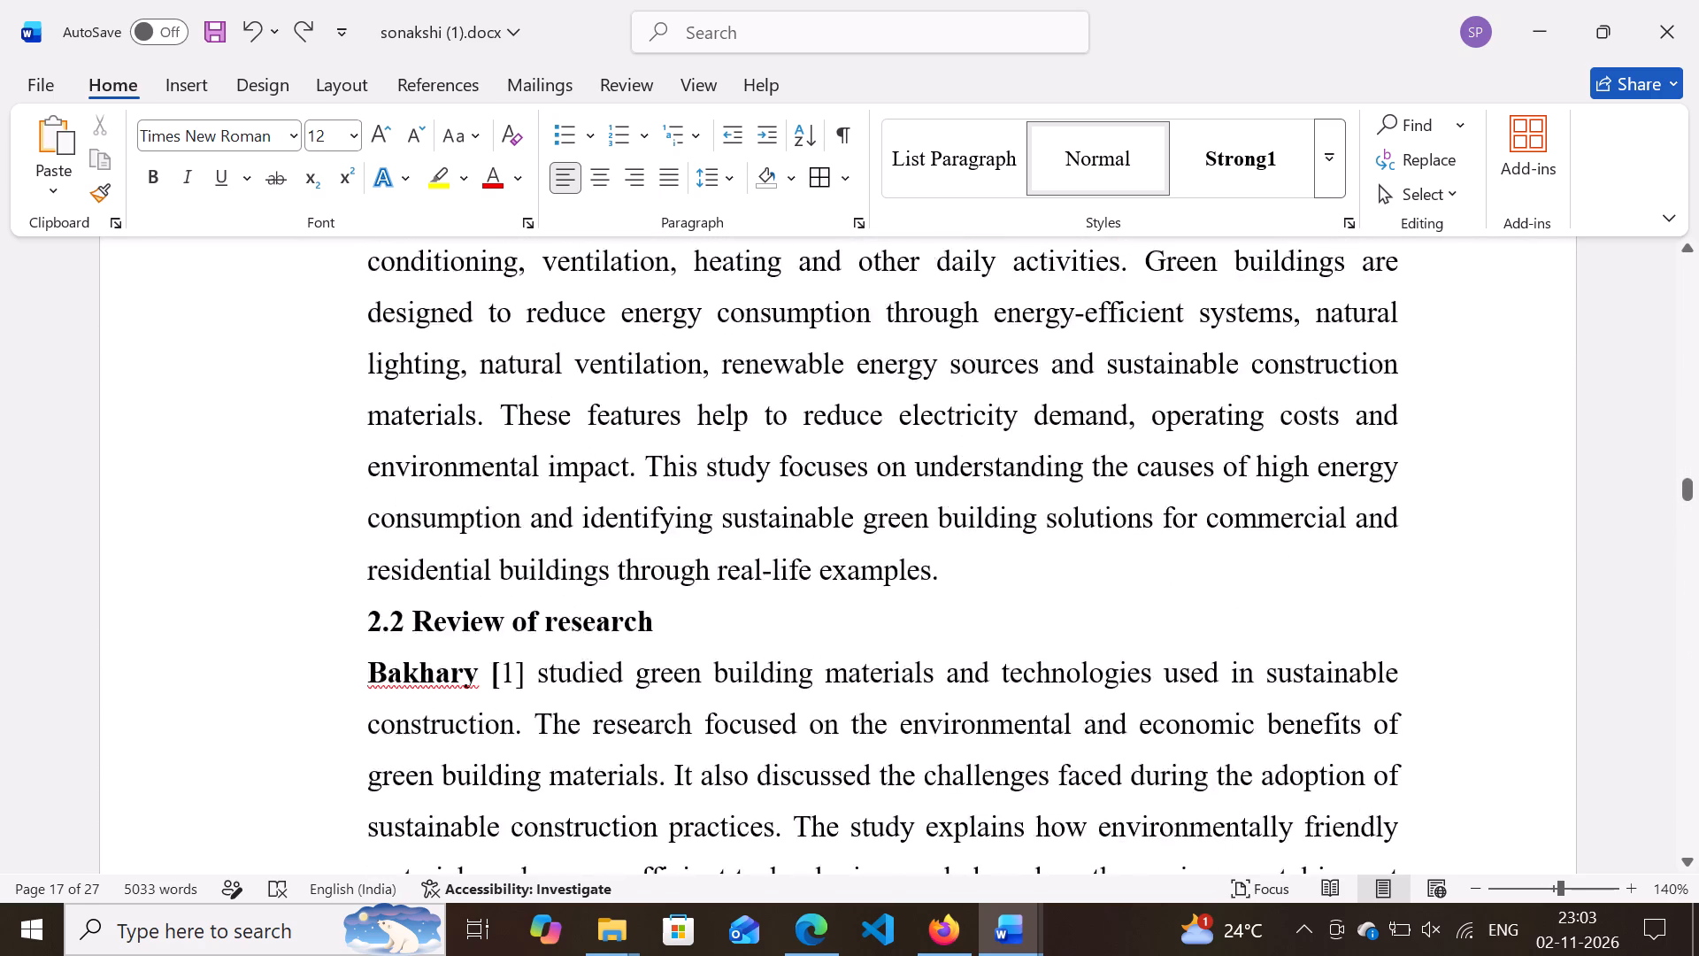
scroll(363, 699, "down", 19)
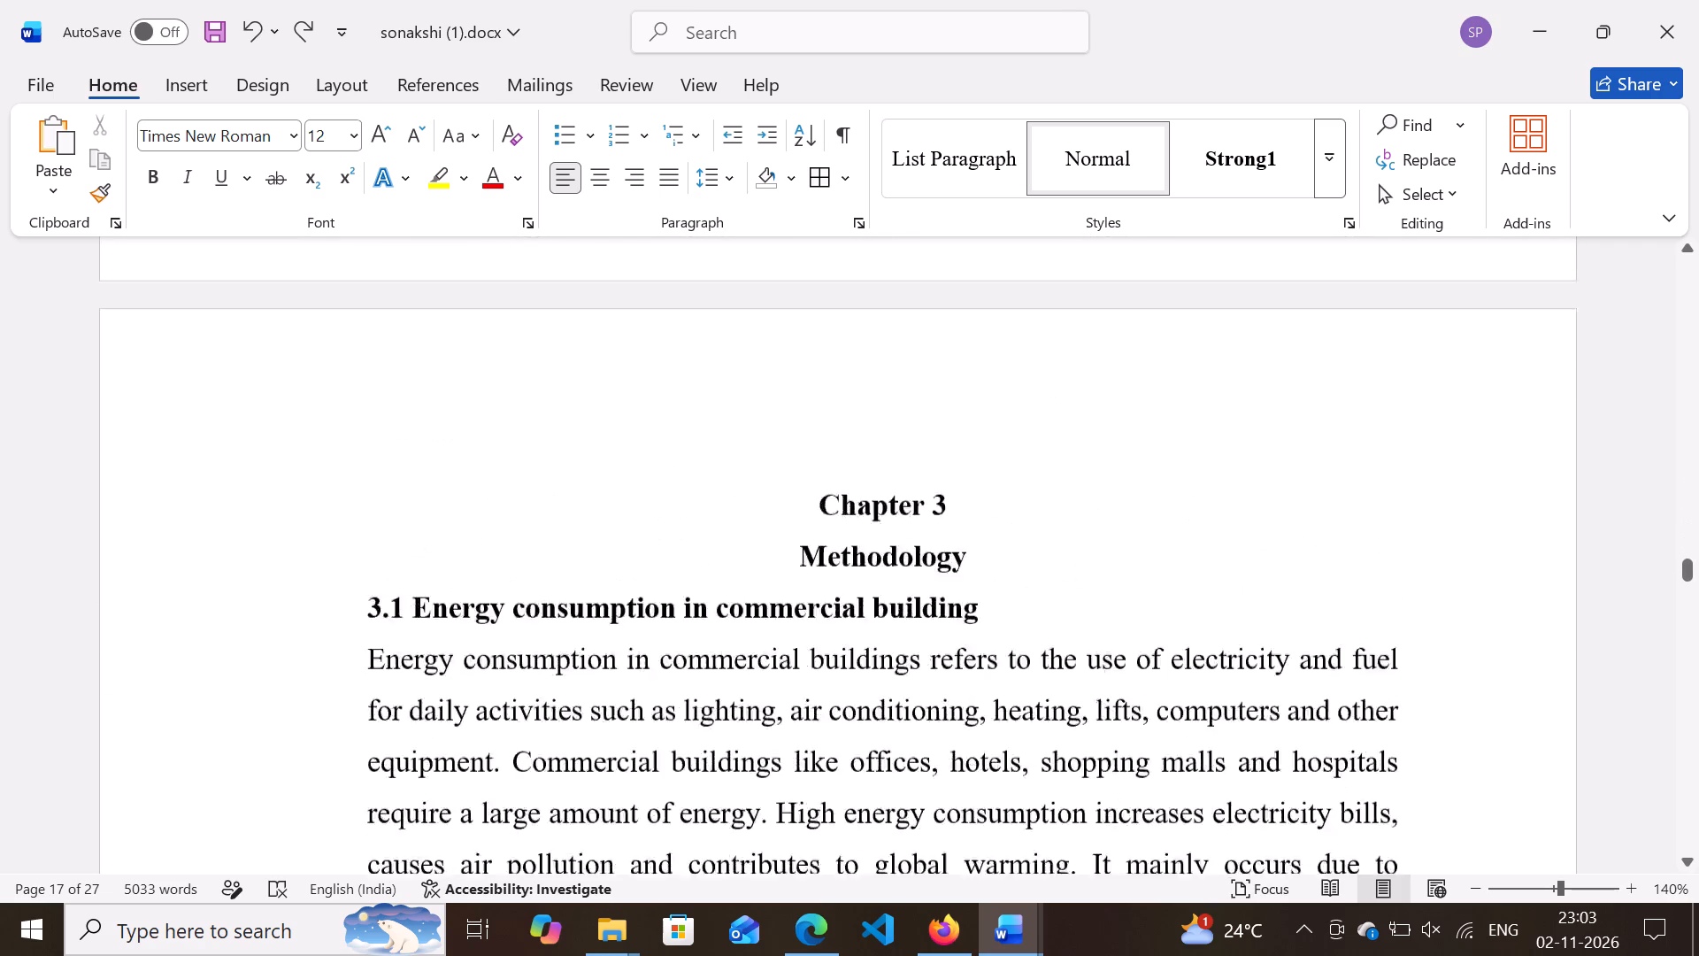
scroll(363, 699, "down", 17)
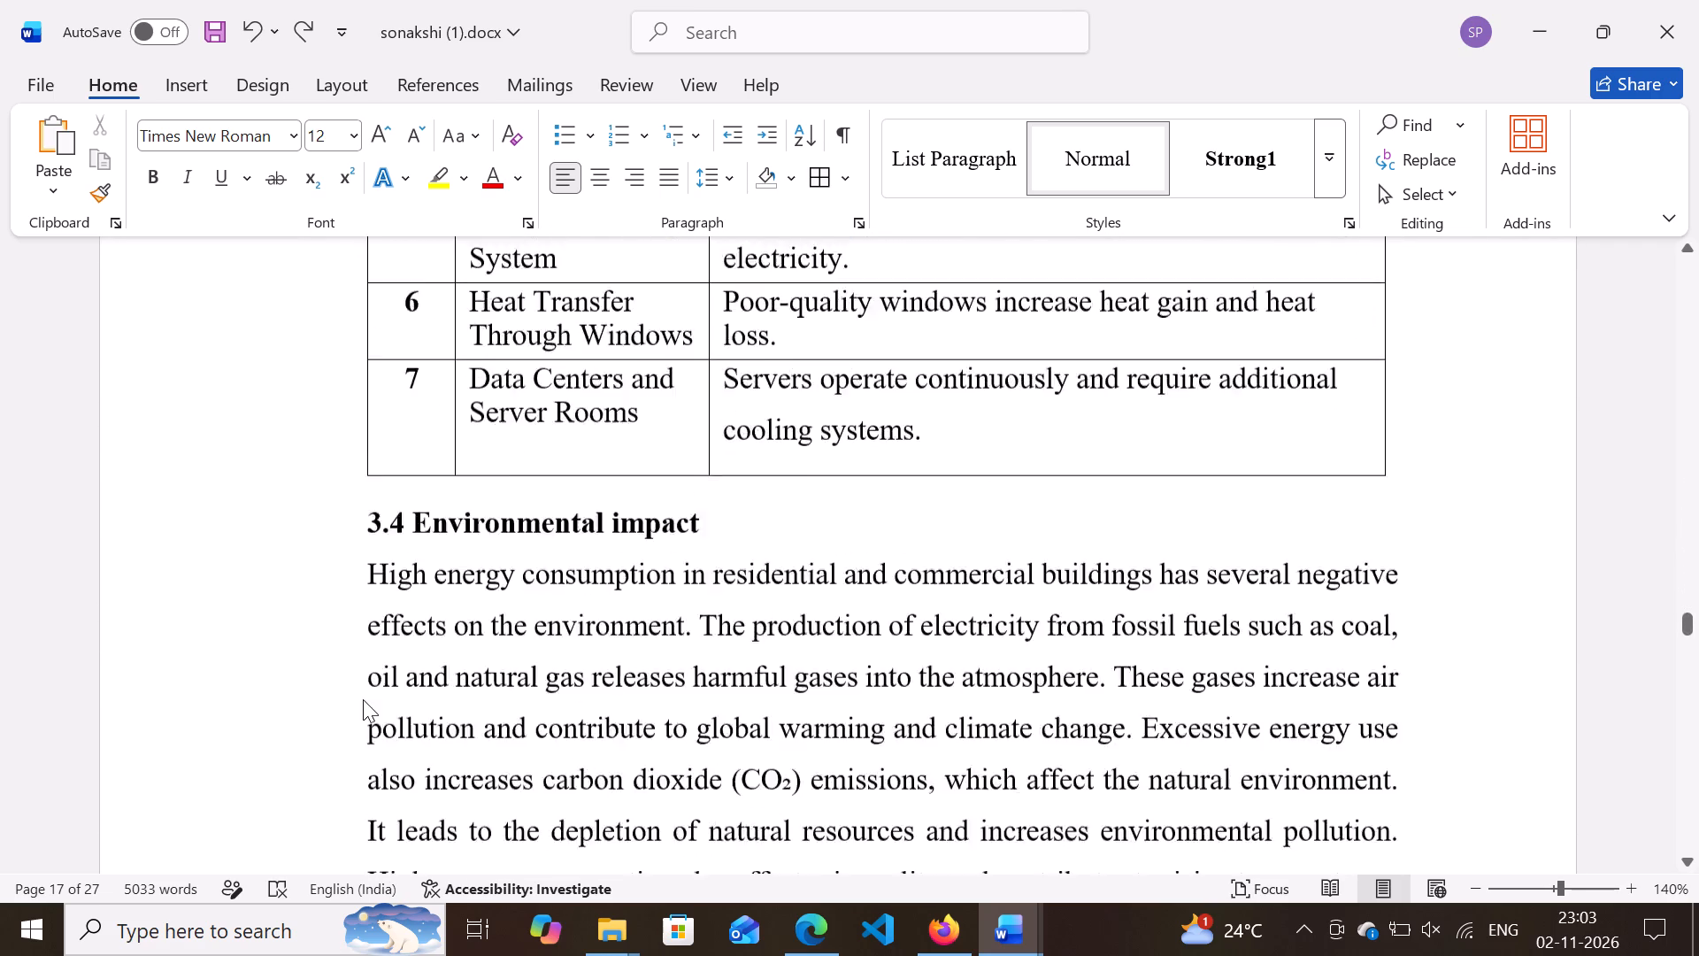
Compare the text alignment and page breaks of sections 3.4, 3.3 and 3.2 around pages 8 and 9.
scroll(363, 699, "up", 1)
scroll(363, 699, "right", 1)
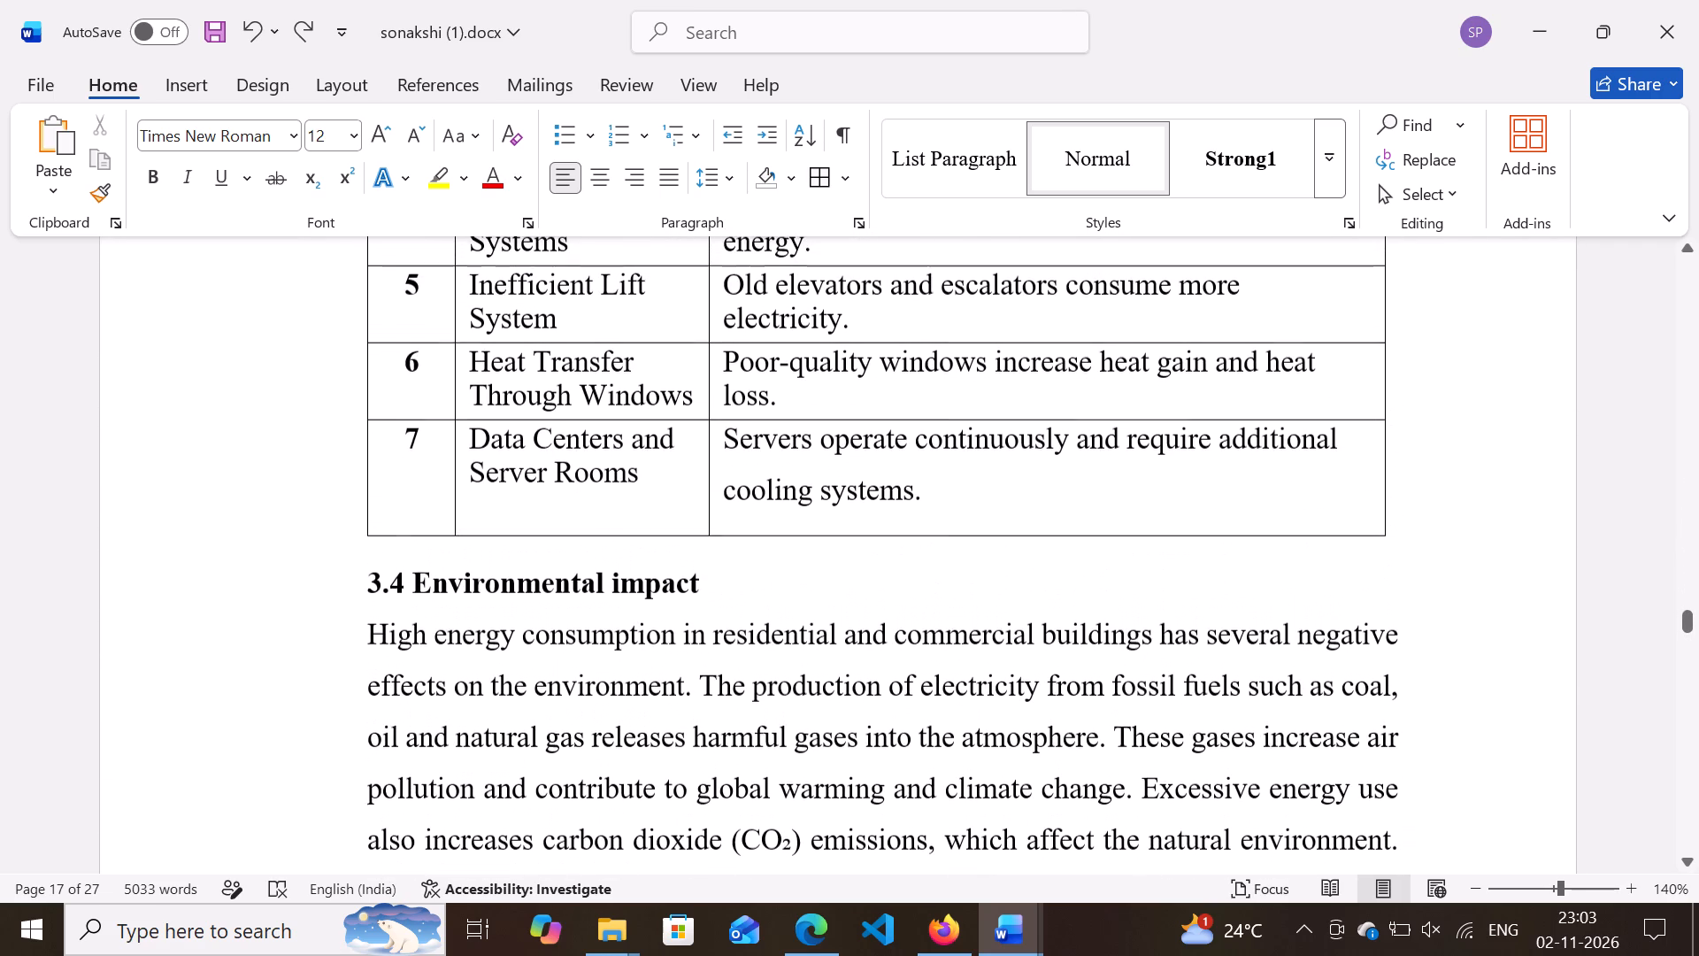
scroll(363, 699, "right", 1)
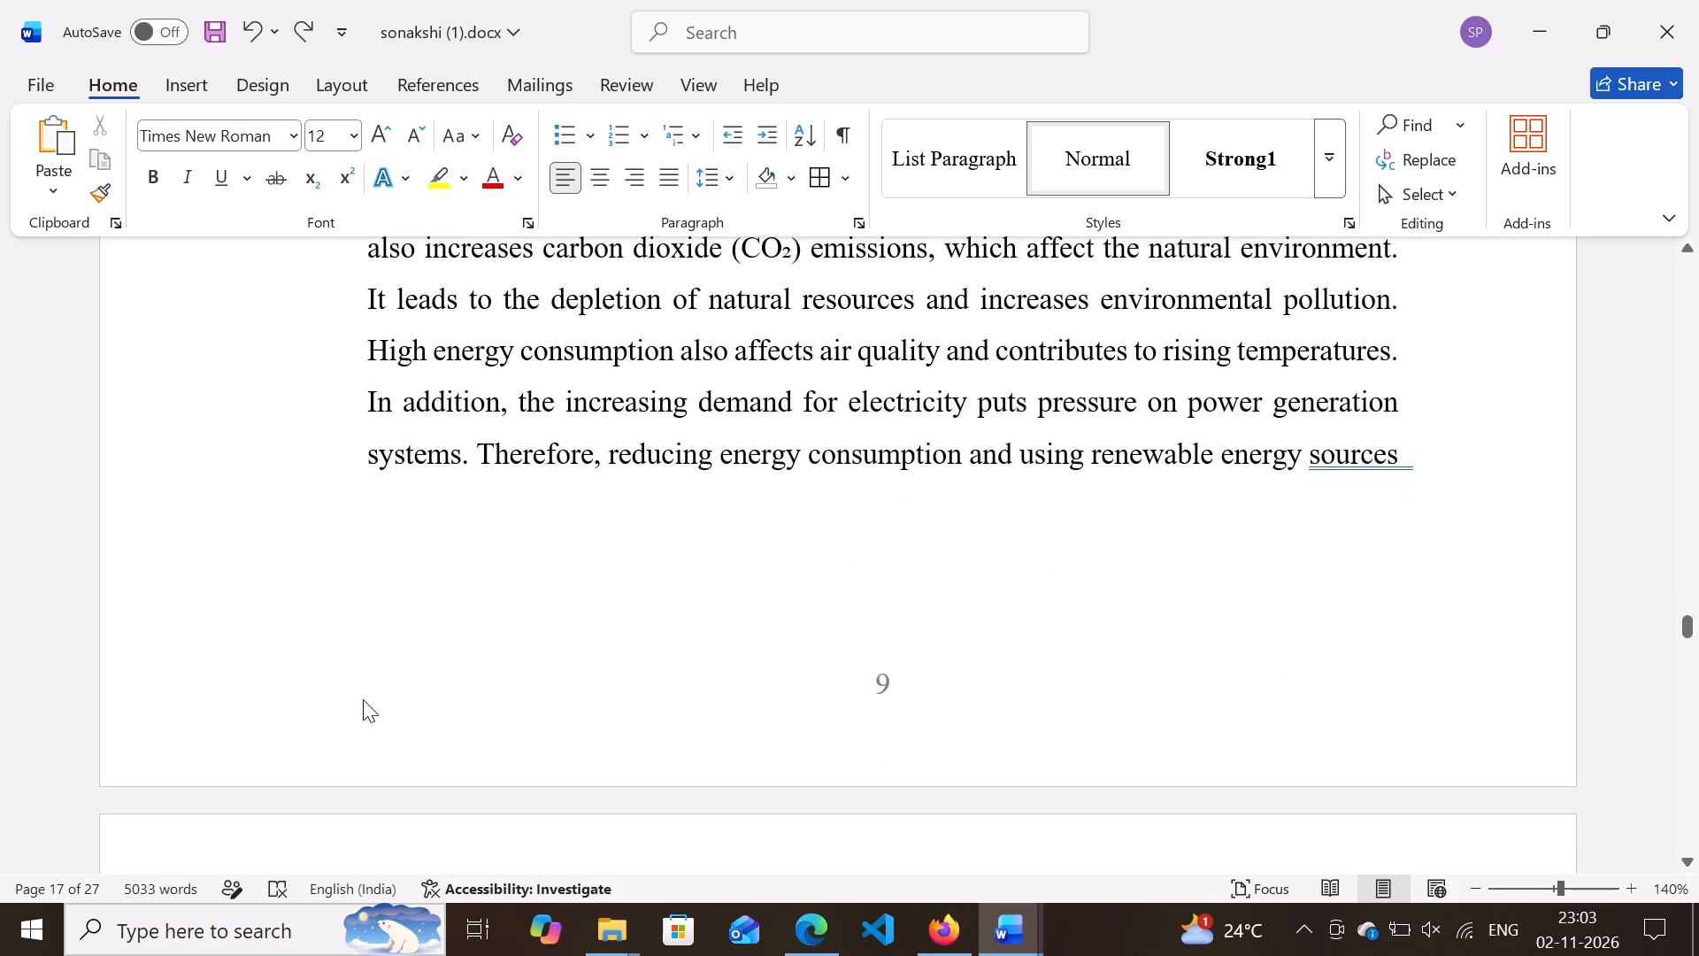
scroll(363, 699, "up", 10)
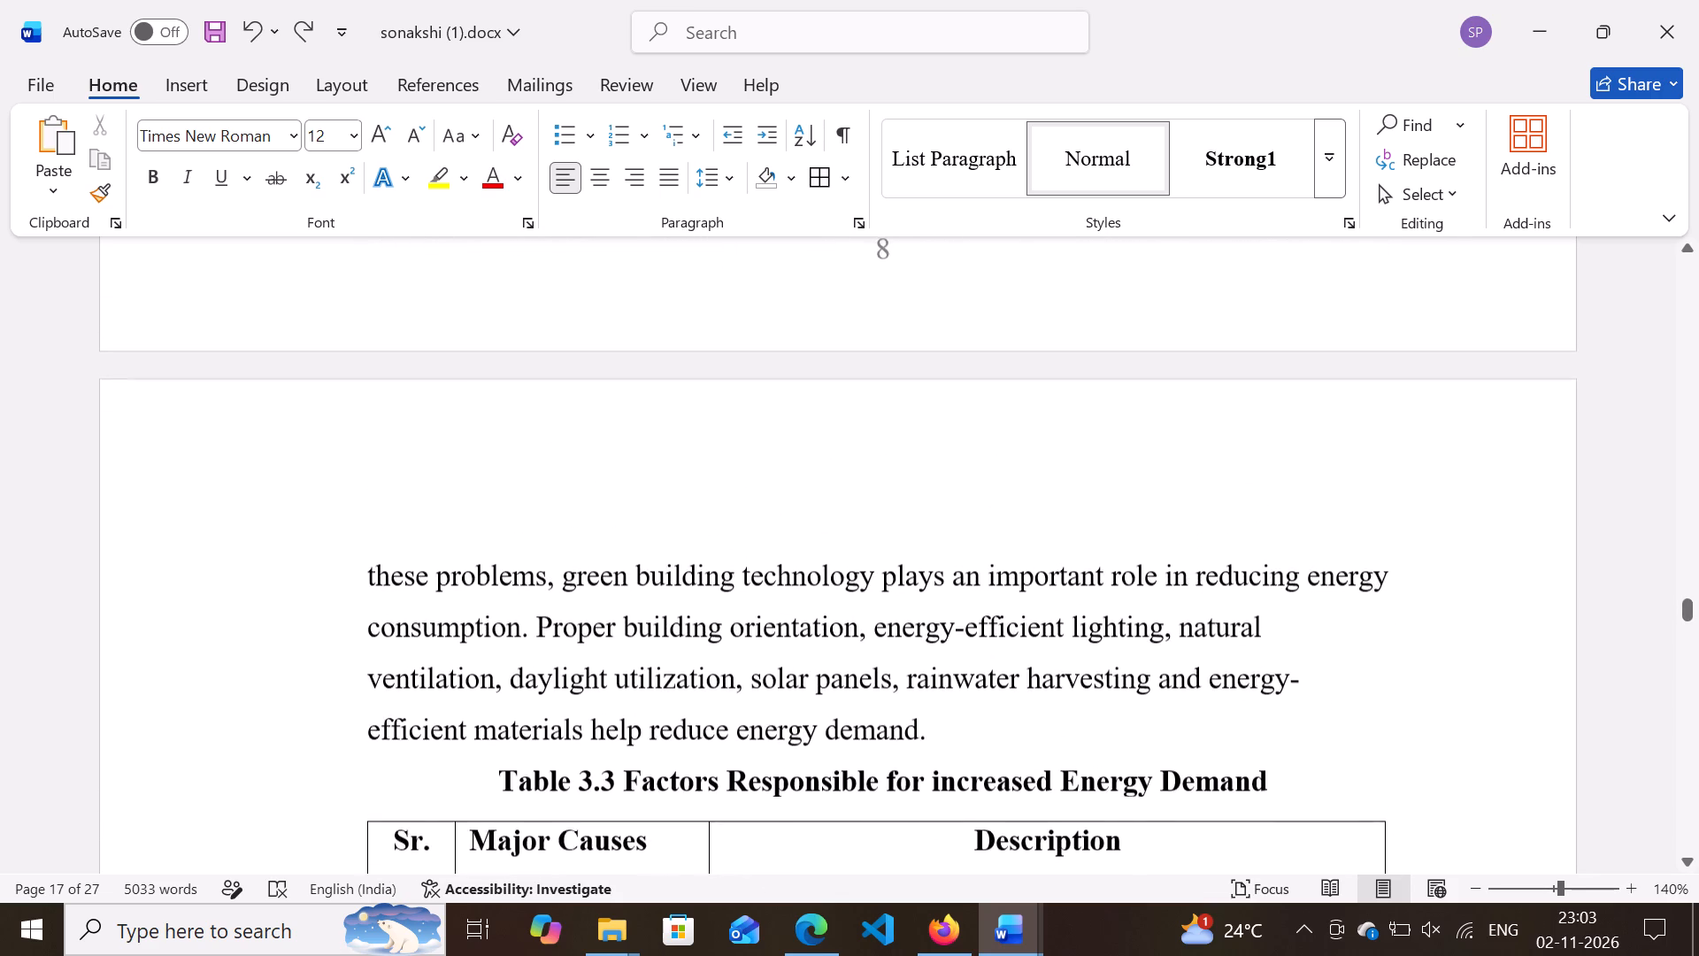
scroll(363, 699, "up", 8)
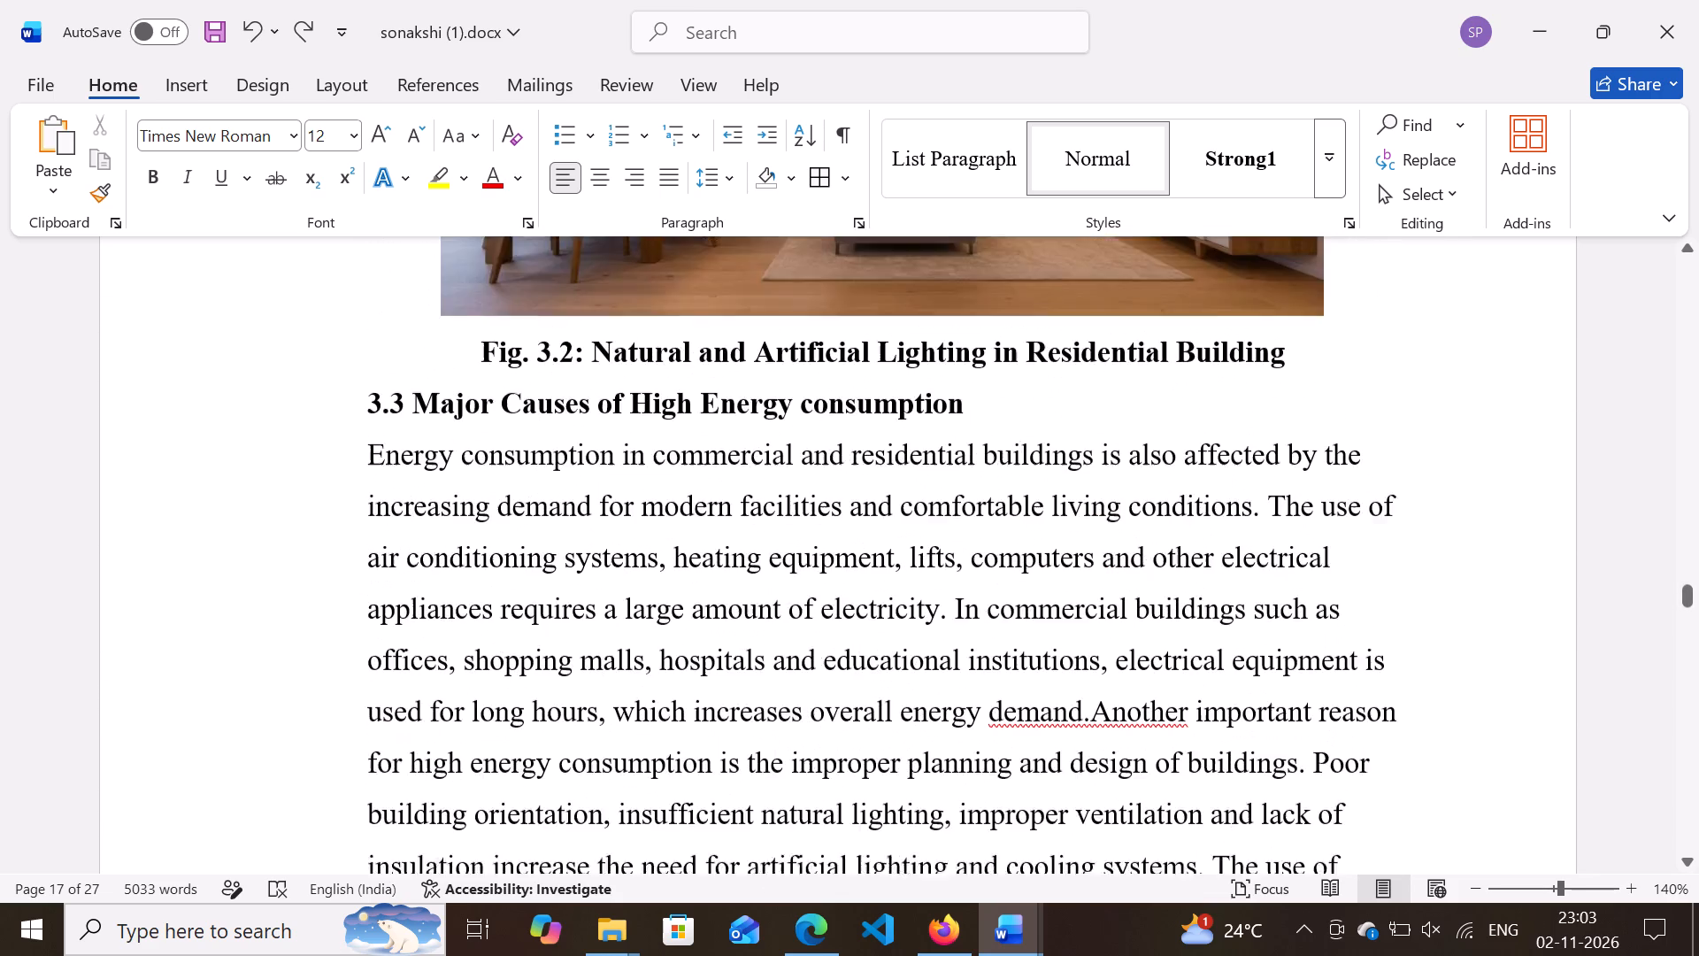
scroll(363, 699, "up", 6)
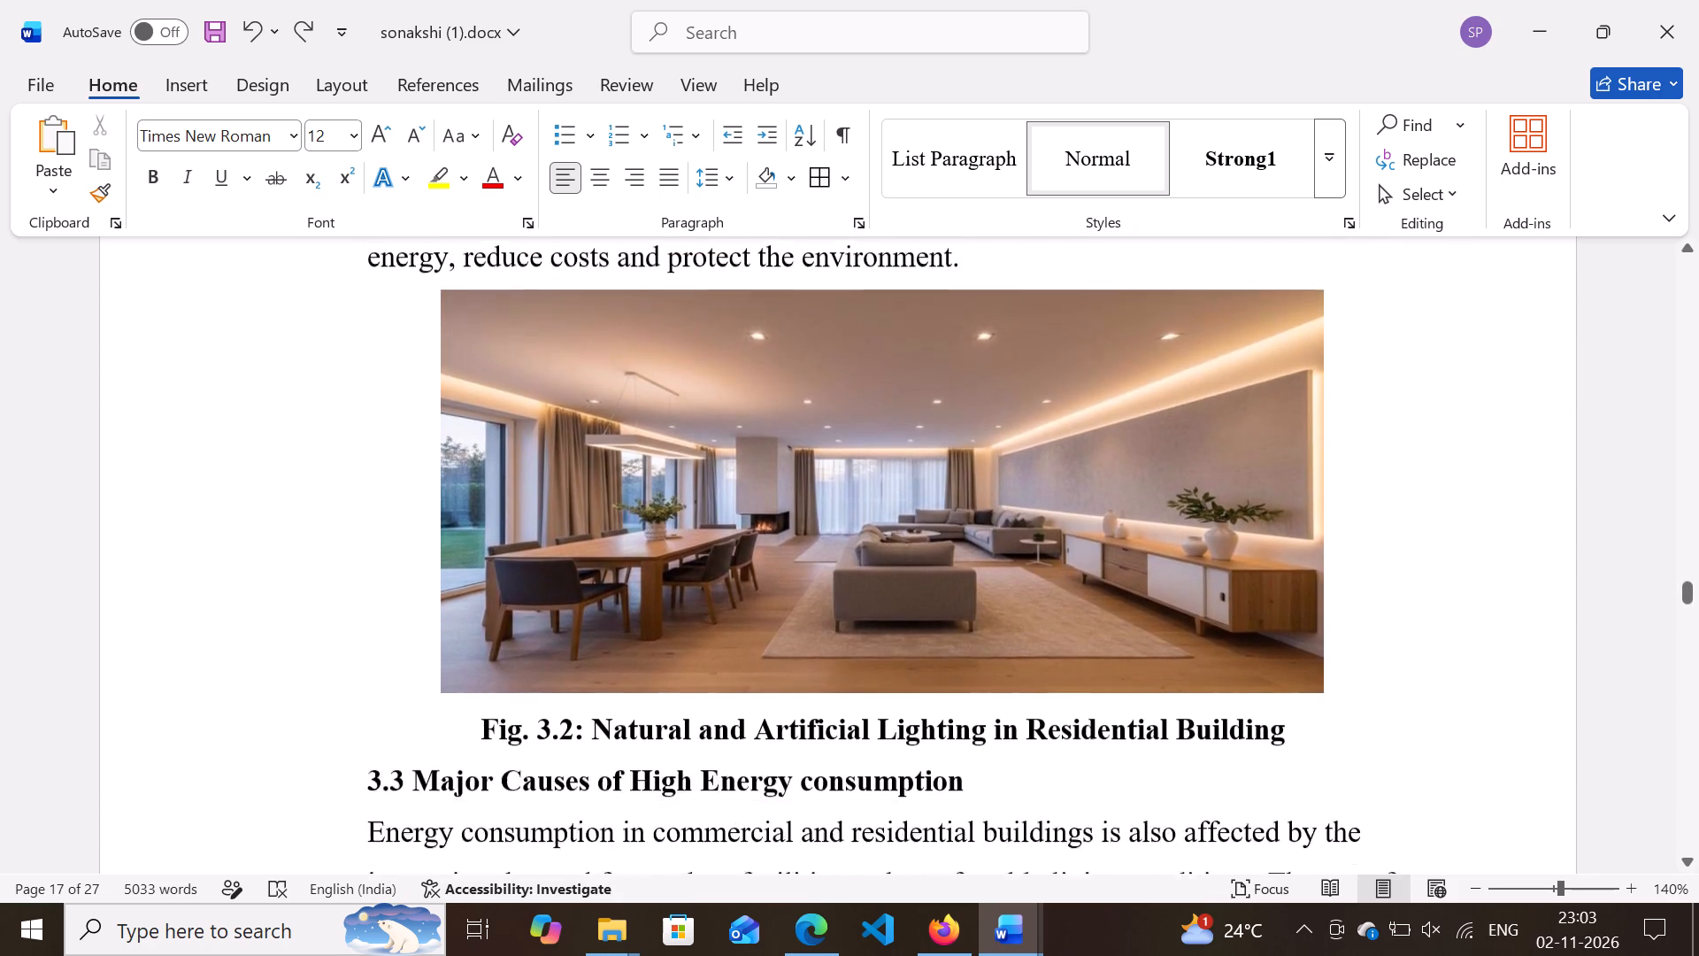
scroll(363, 699, "up", 4)
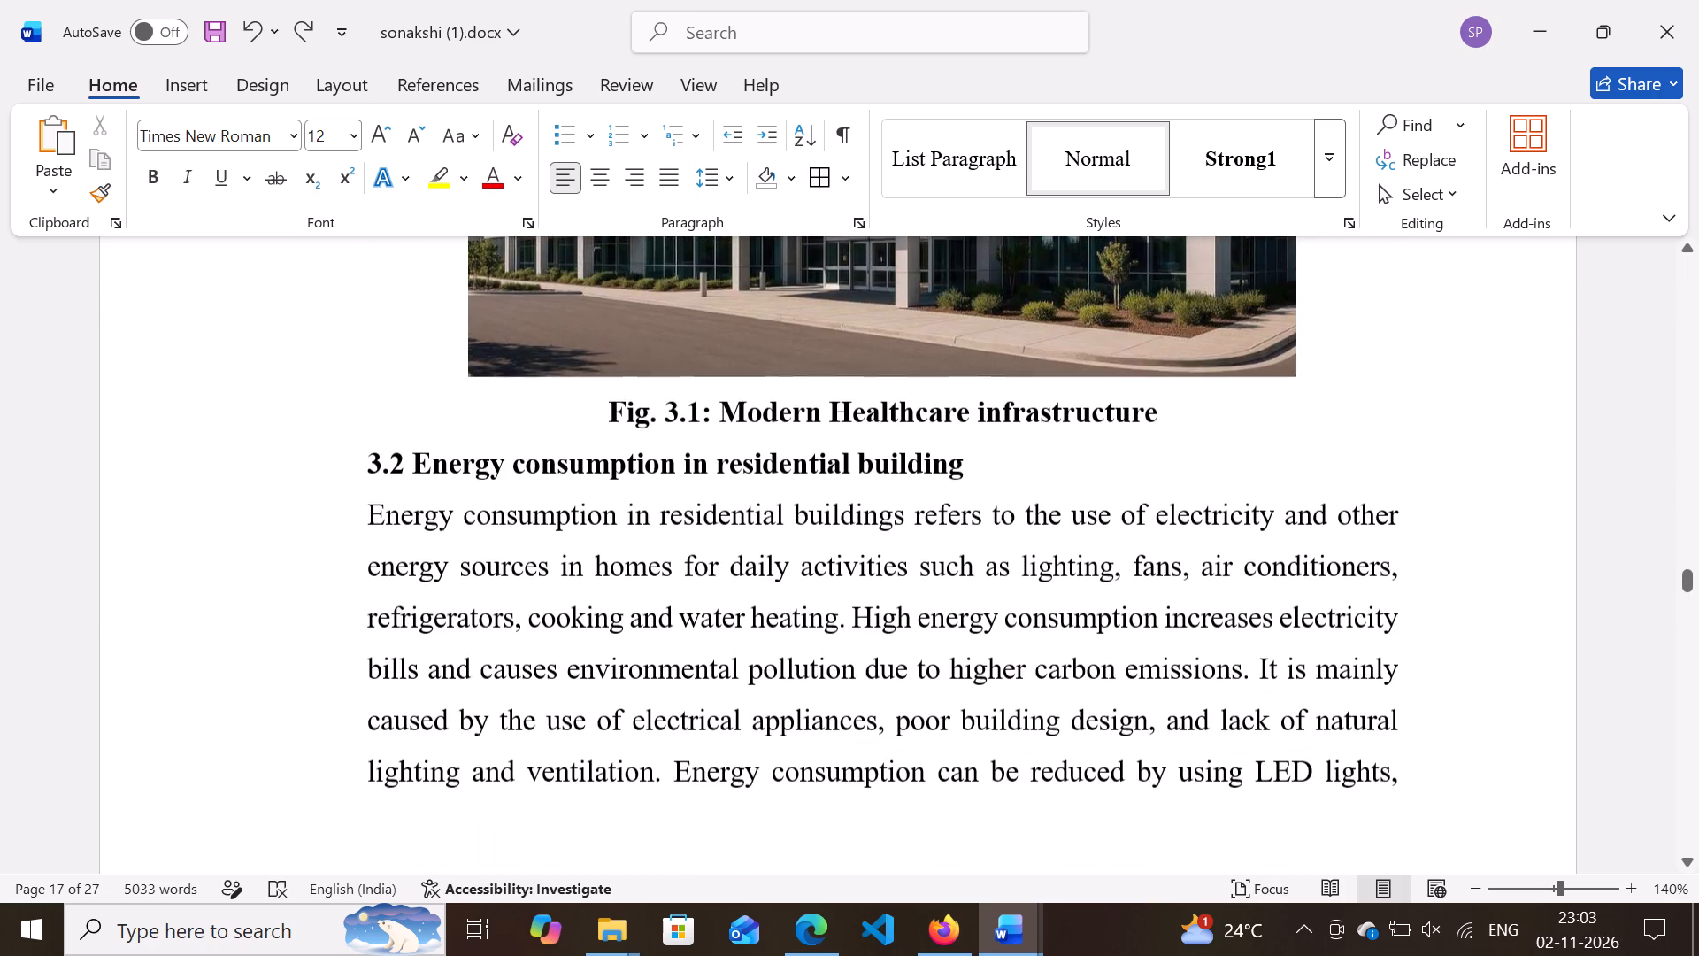
Justify the section 3.3 heading and its body text on page 8, and set their line spacing to 1.5.
scroll(363, 699, "down", 4)
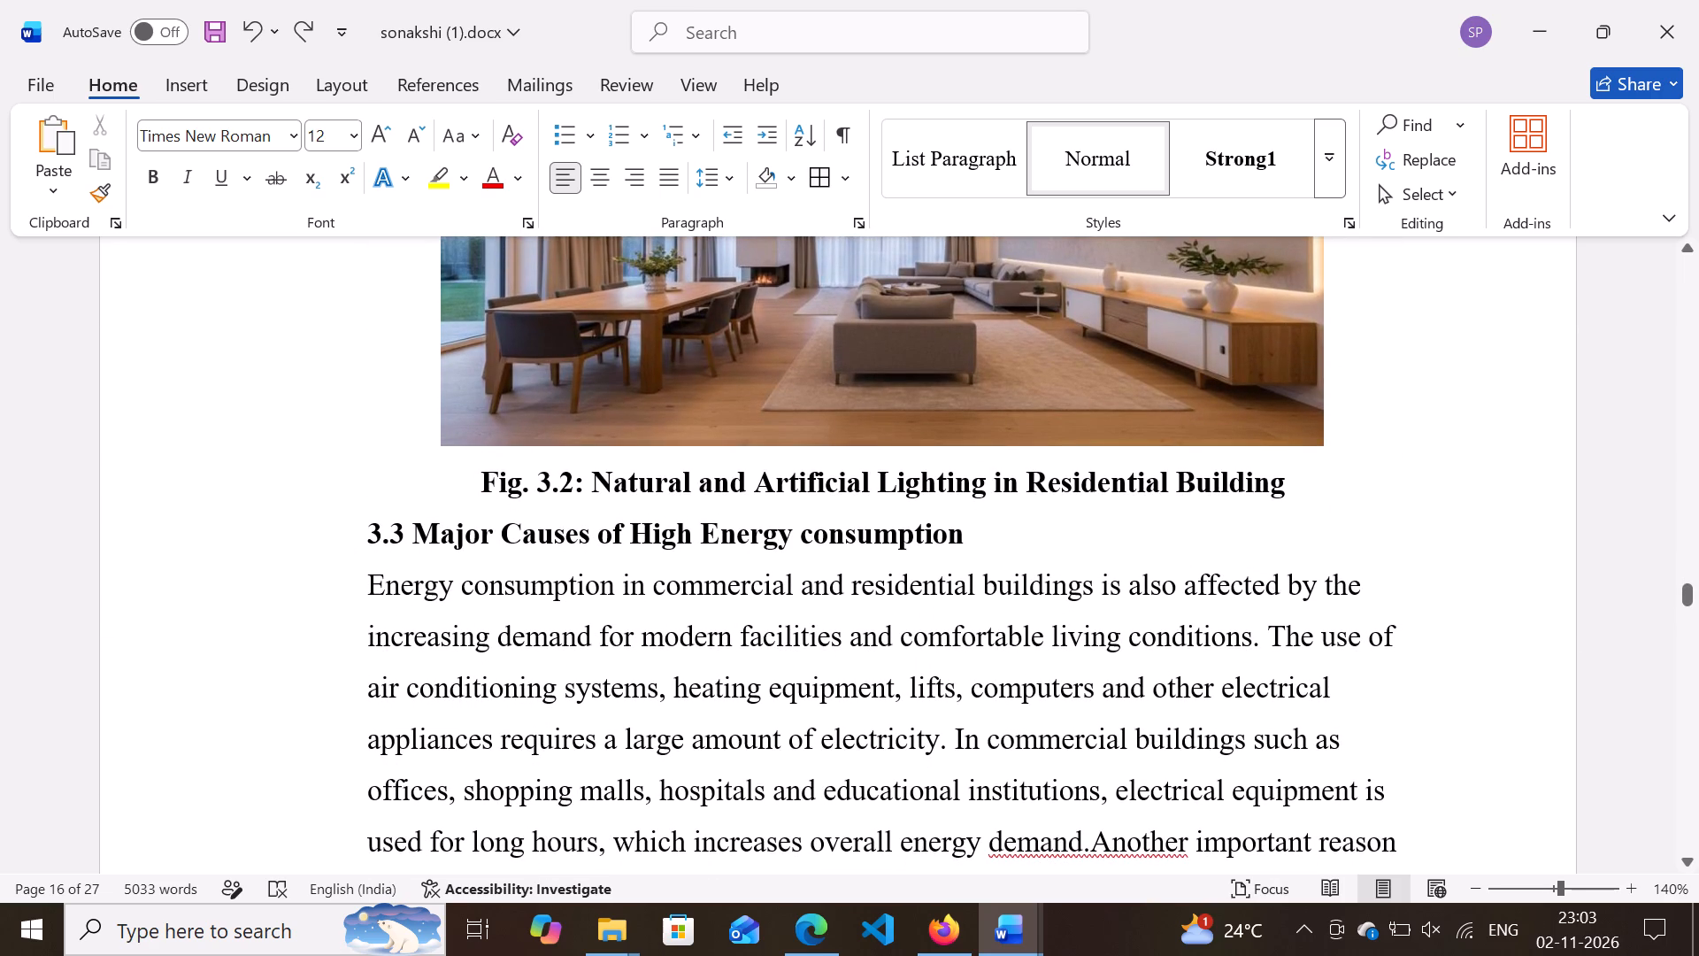
double_click(350, 537)
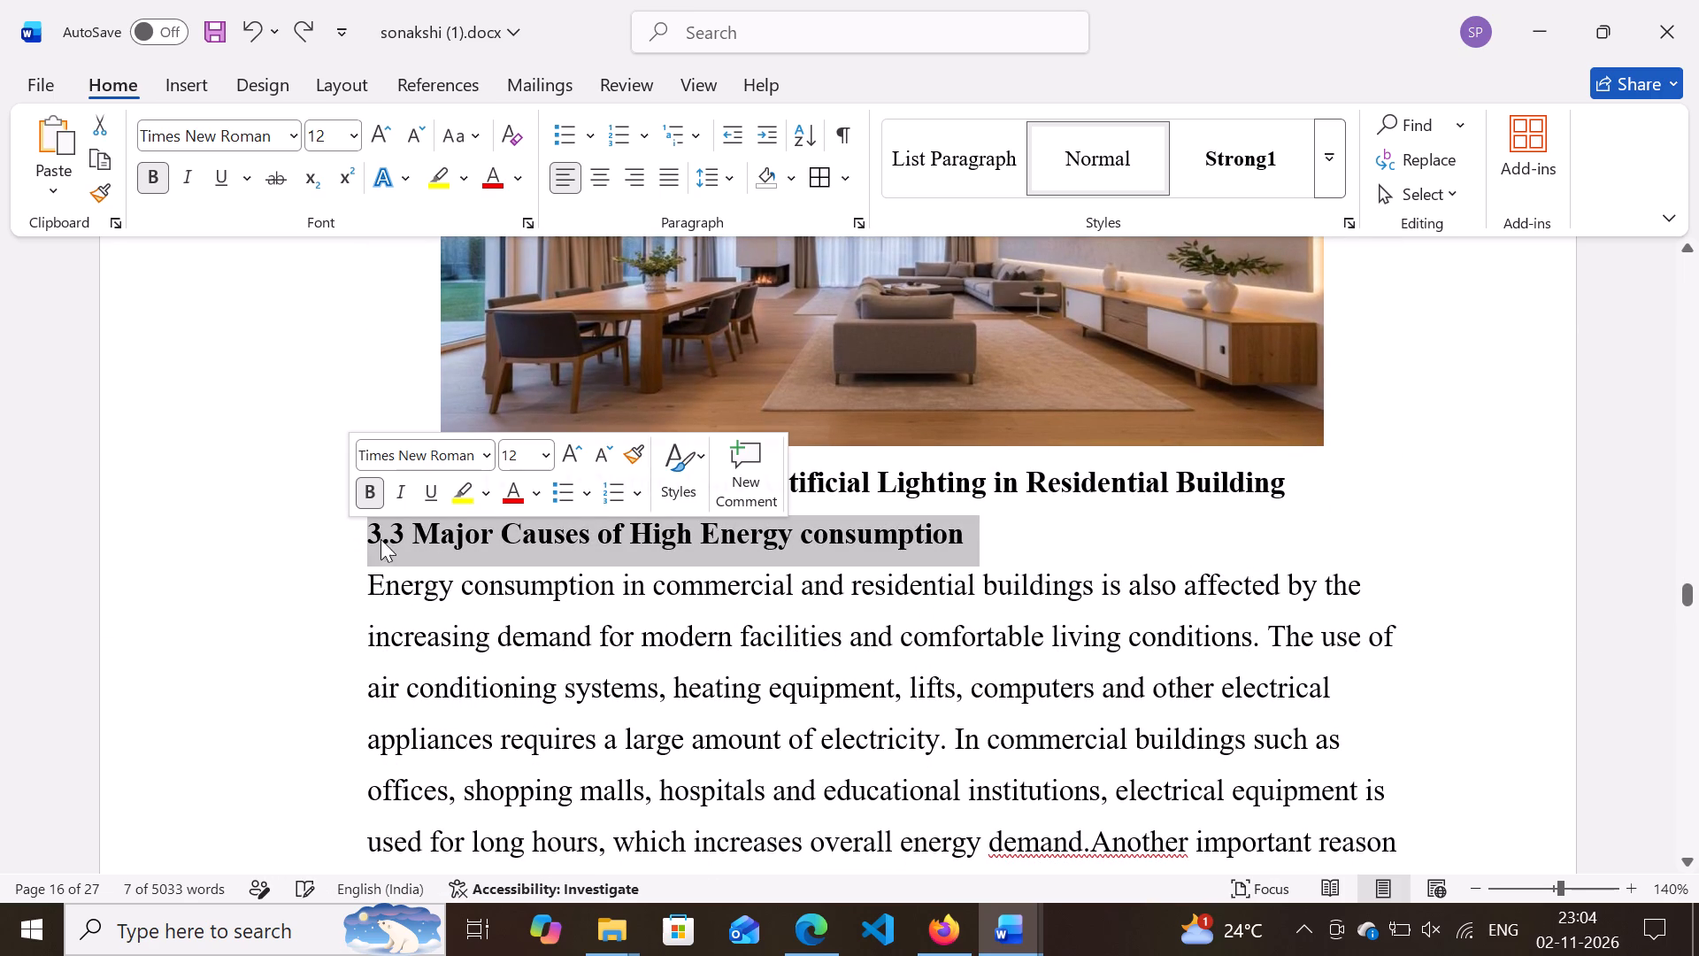
left_click(378, 535)
left_click(365, 529)
left_click_drag(365, 529, 618, 779)
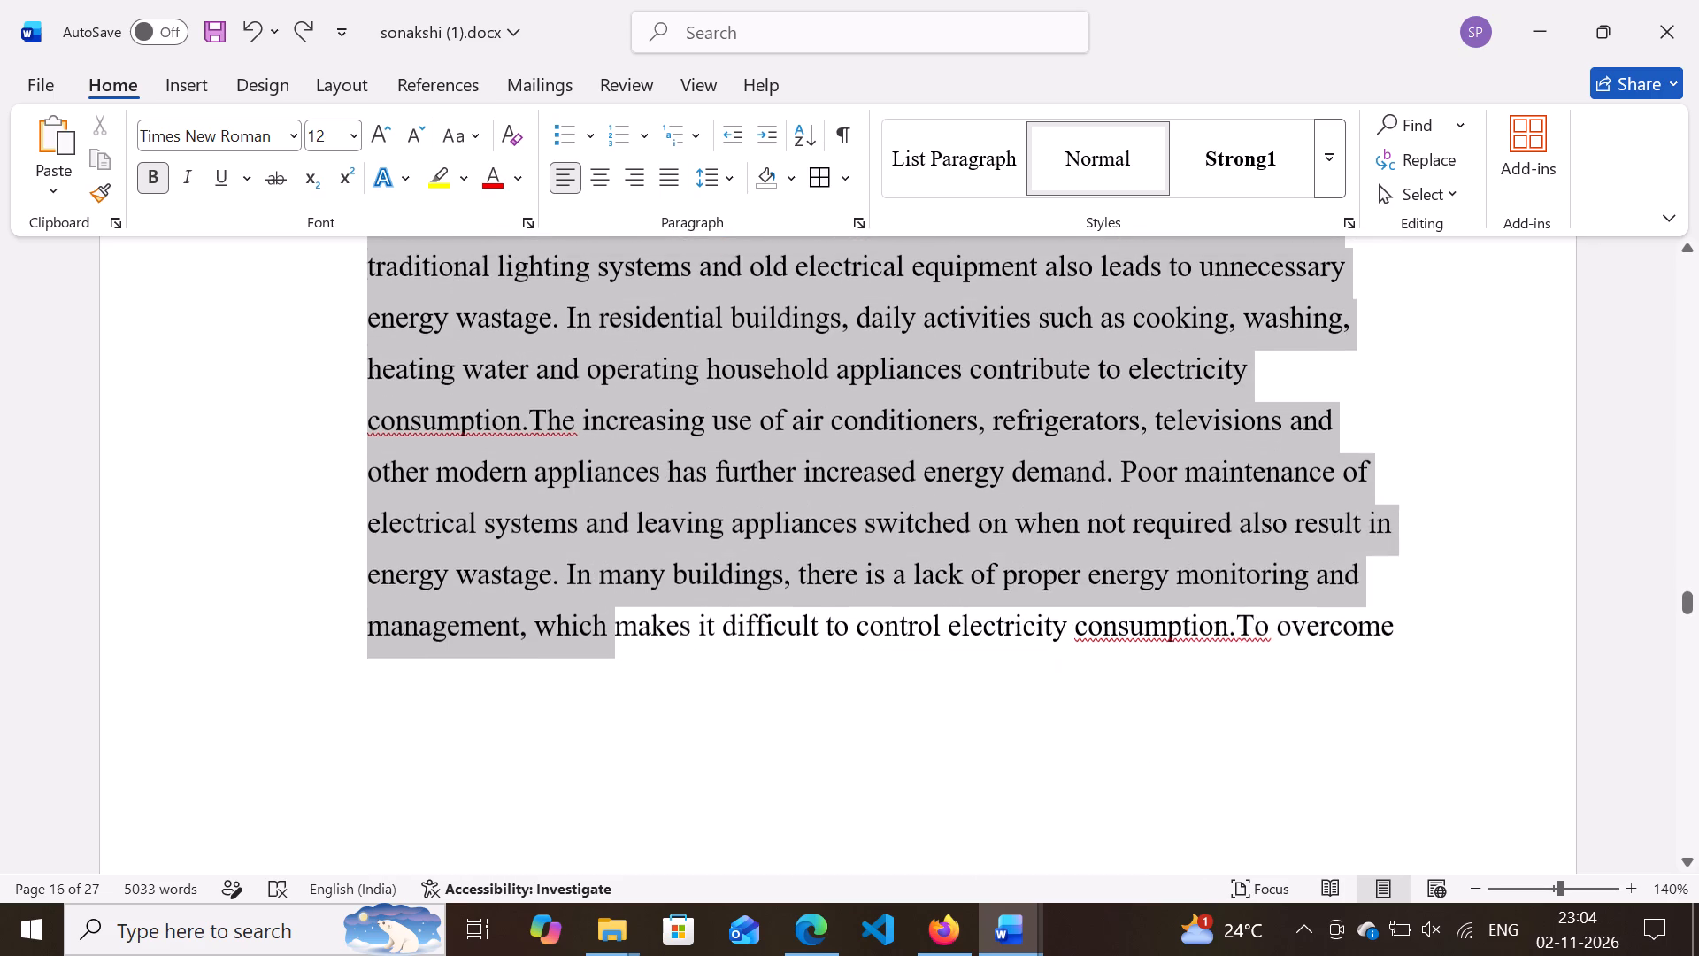
left_click_drag(618, 779, 820, 797)
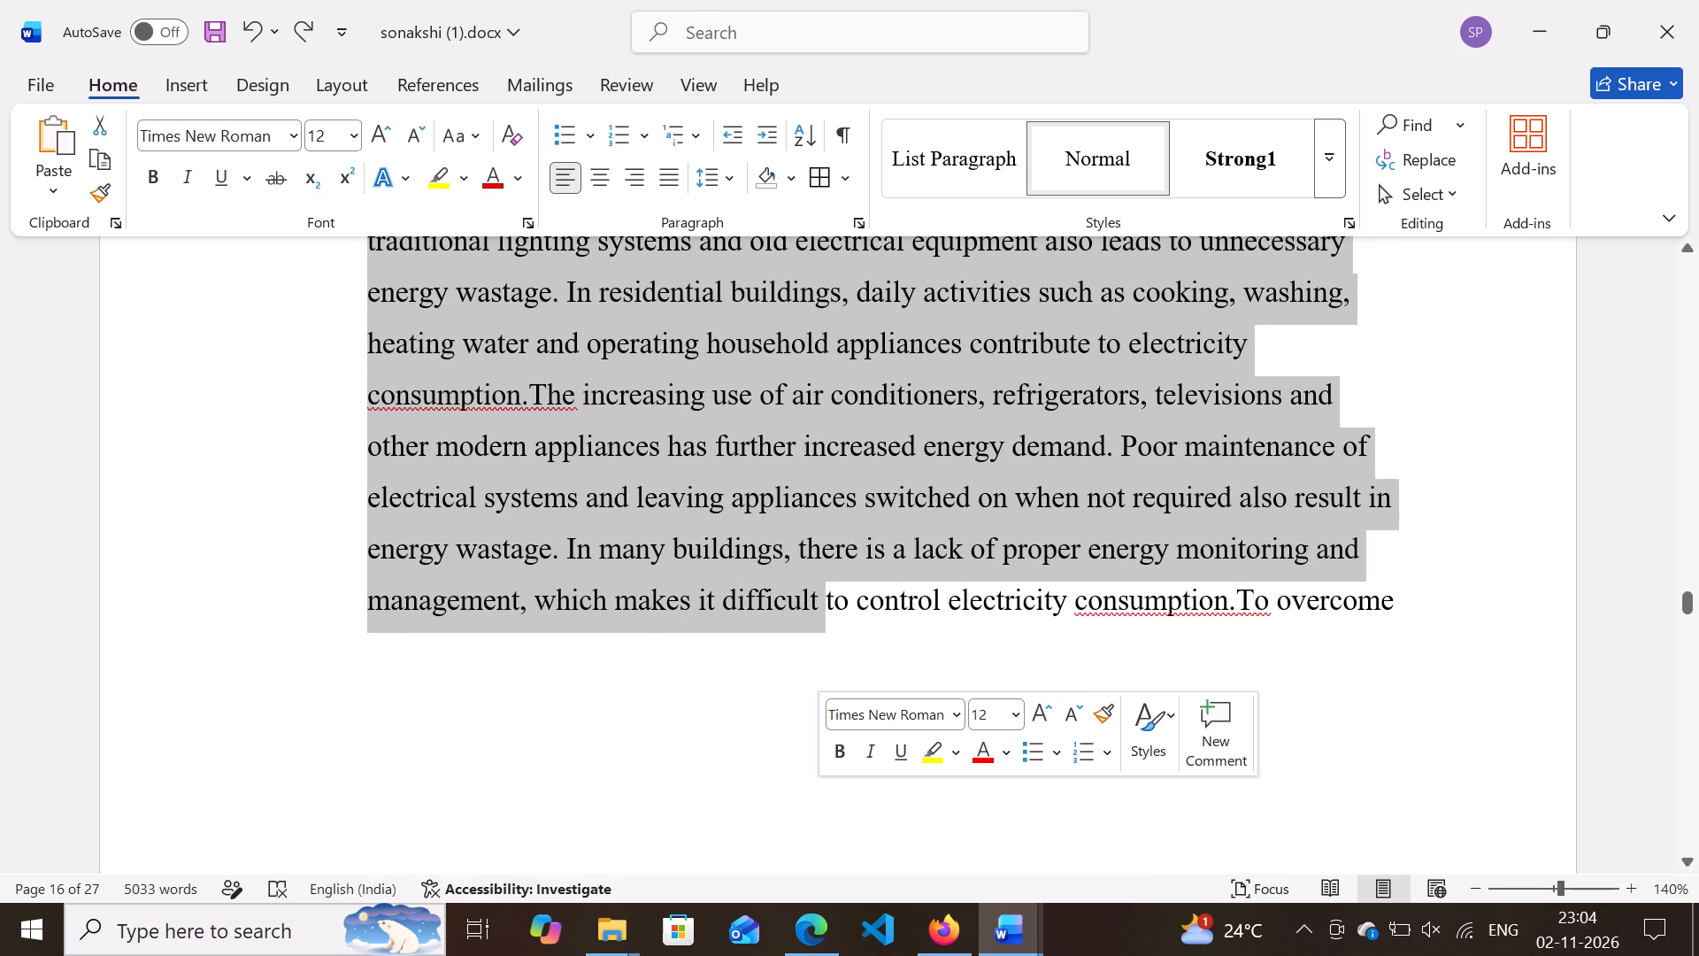
left_click(660, 182)
left_click(730, 187)
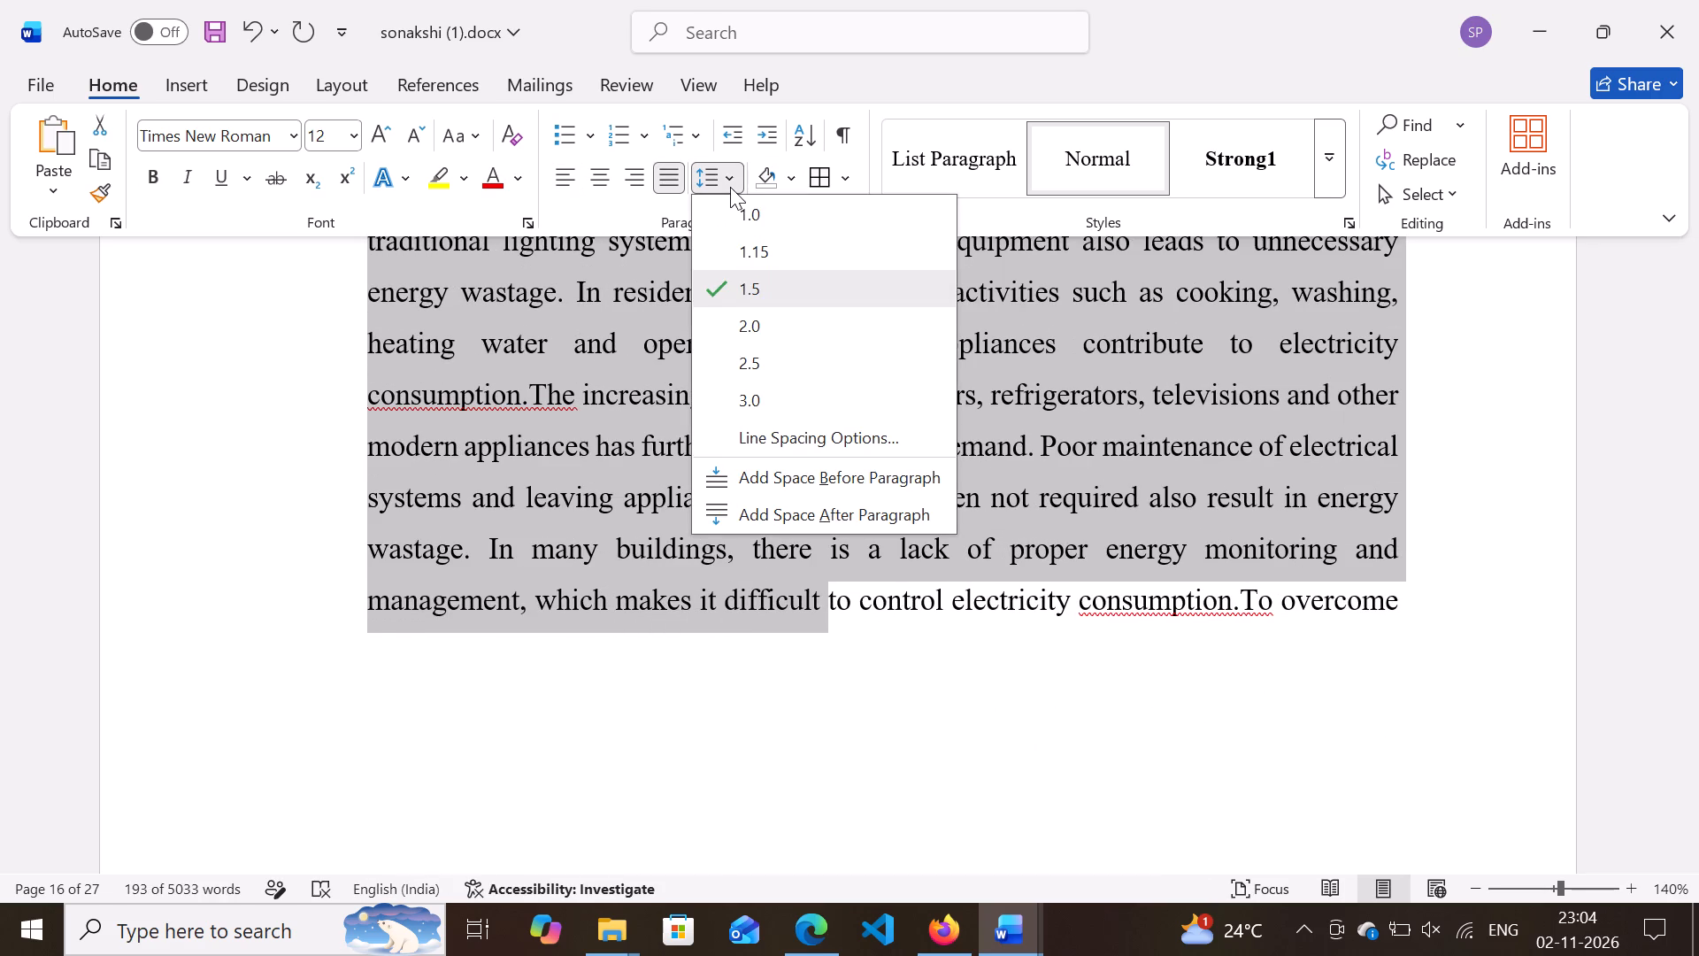
left_click(742, 281)
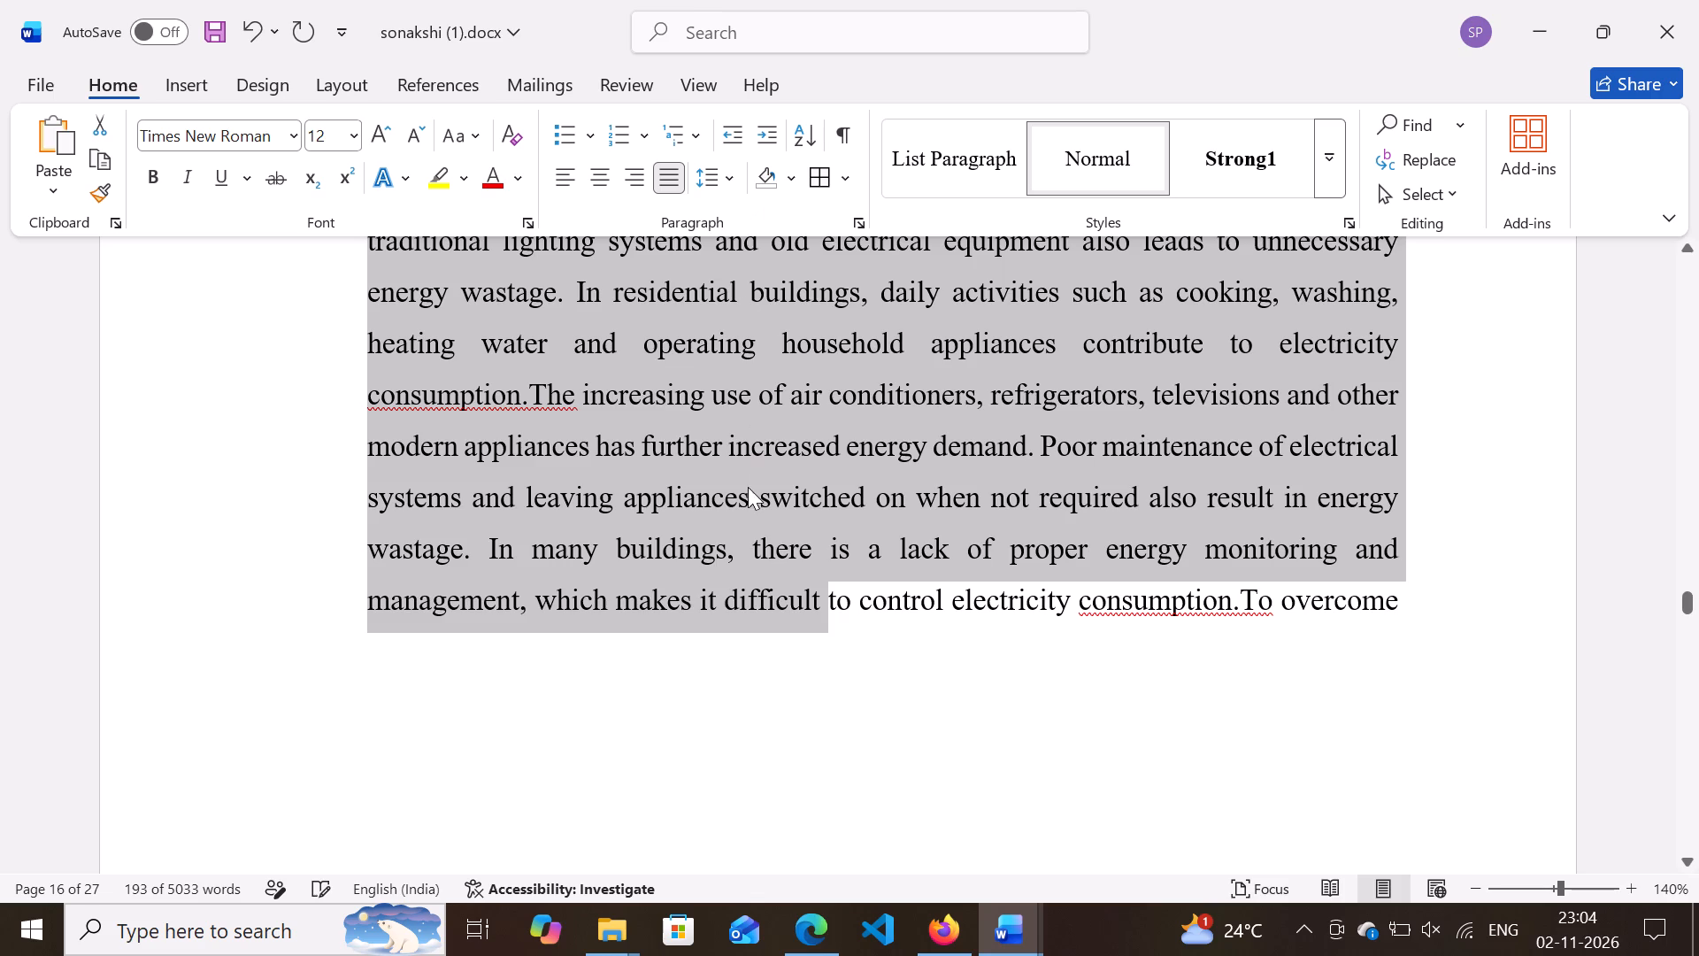
Justify the section 3.3 lines above Table 3.3, from "these problems" to "energy demand", with 1.5 line spacing.
scroll(752, 503, "down", 5)
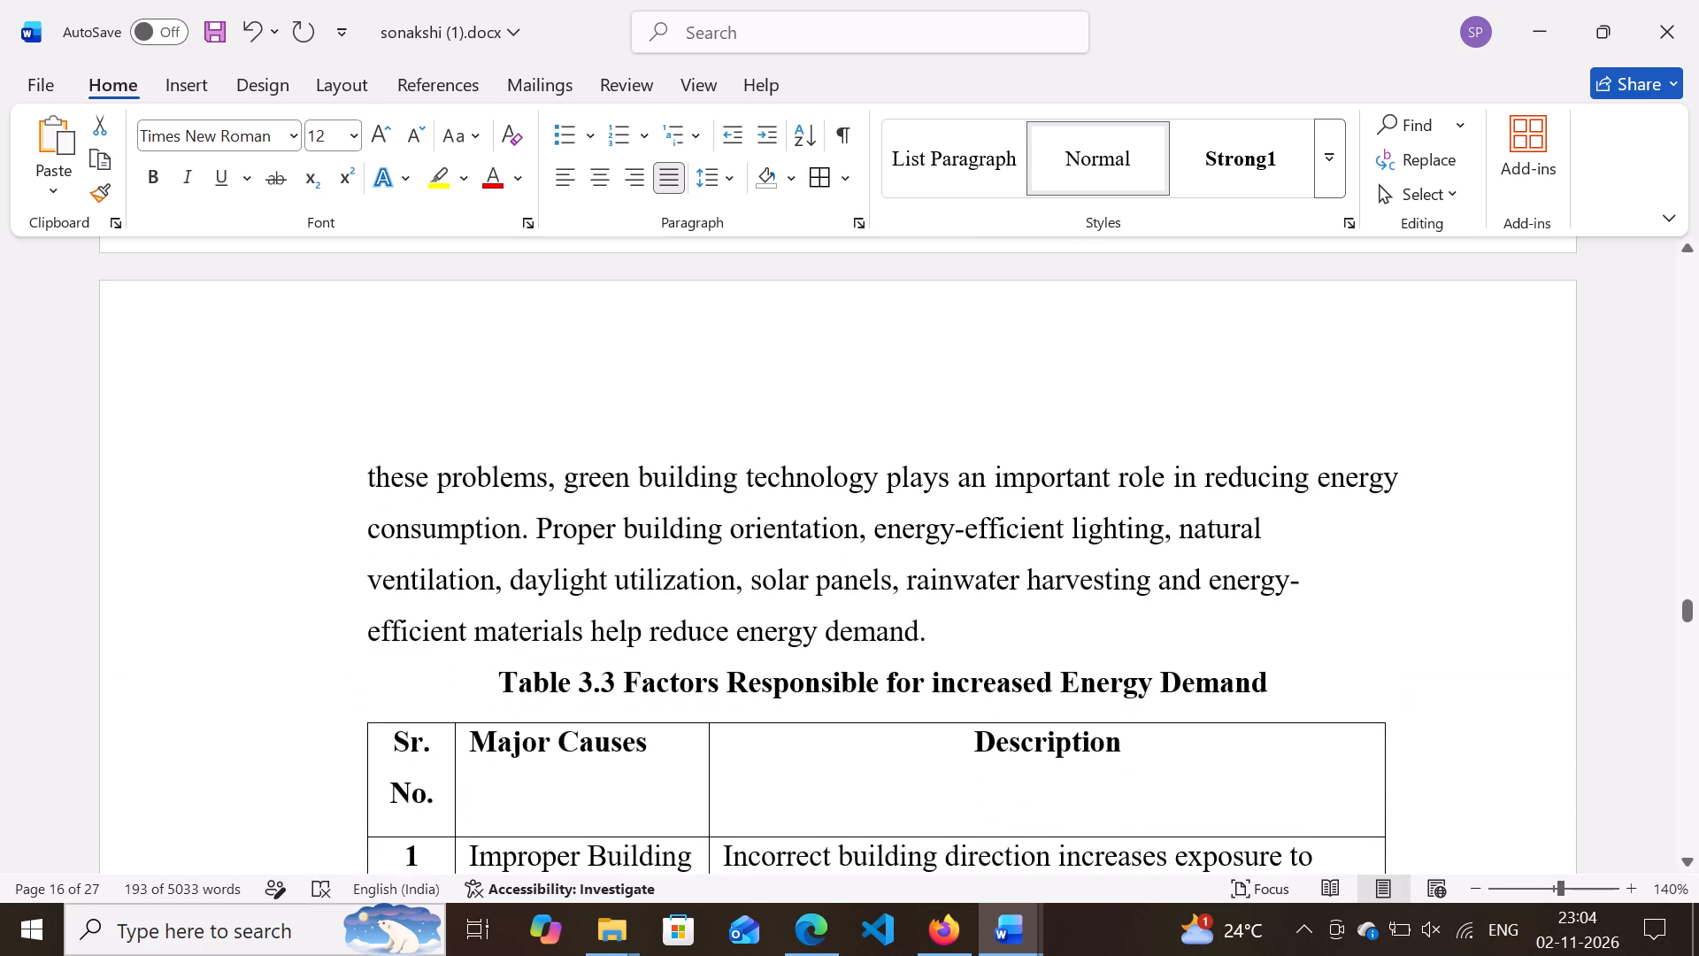
left_click_drag(365, 462, 573, 444)
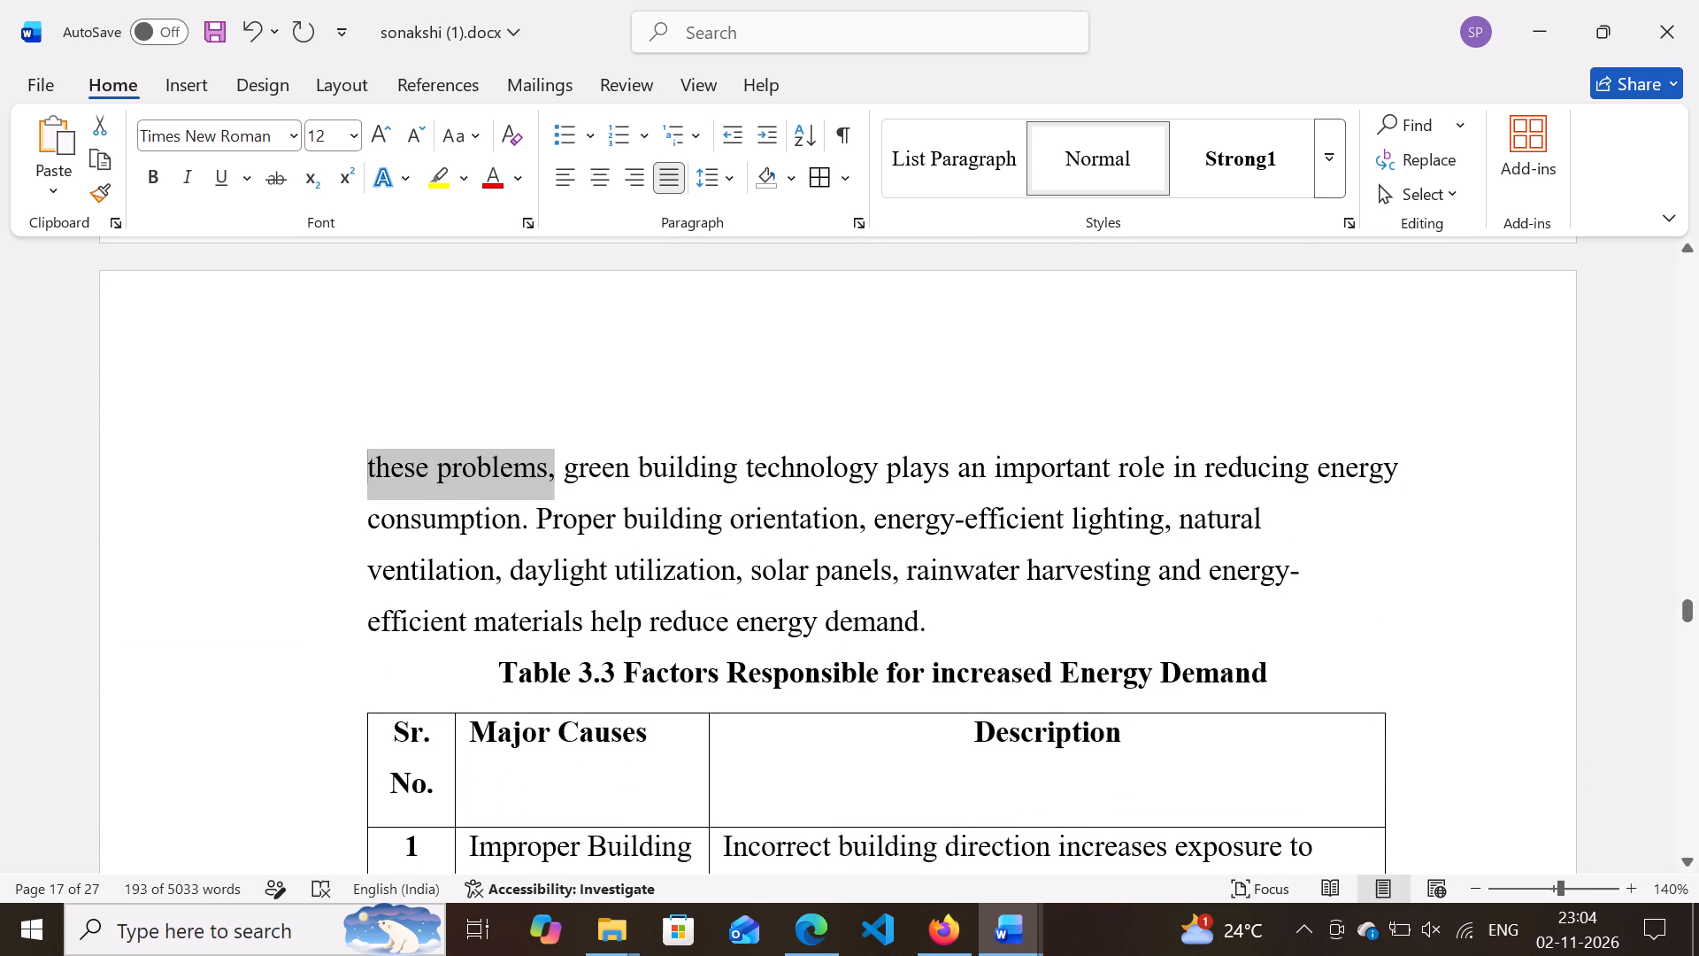
left_click_drag(573, 444, 936, 614)
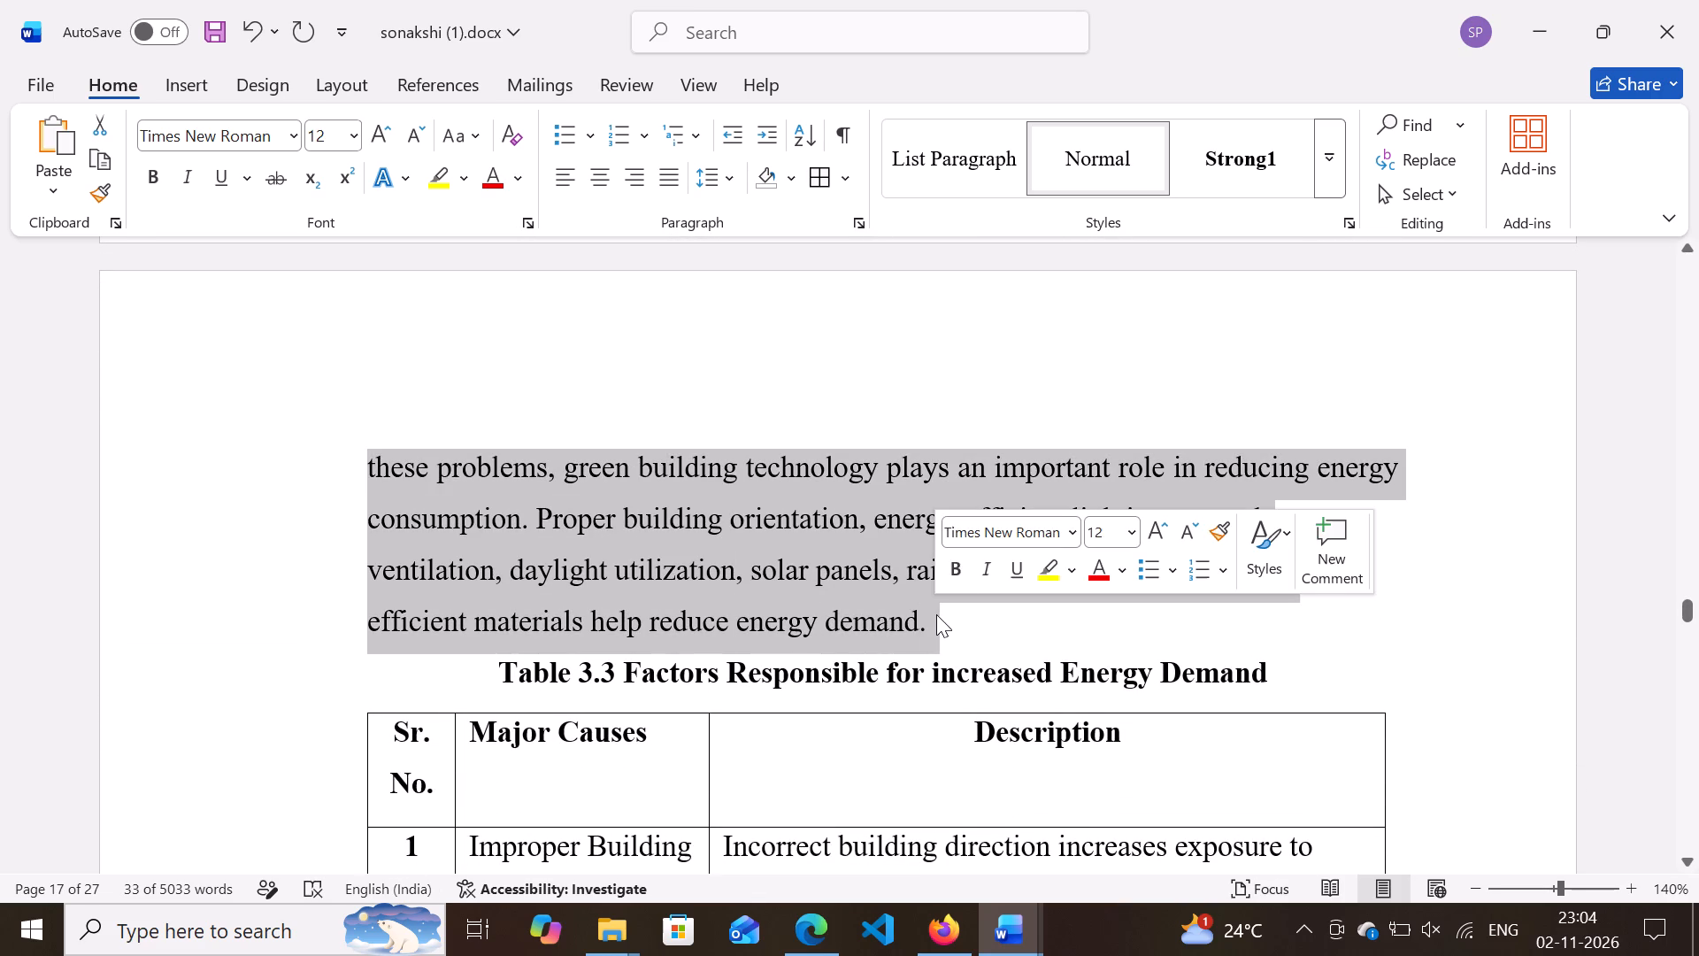
left_click(675, 171)
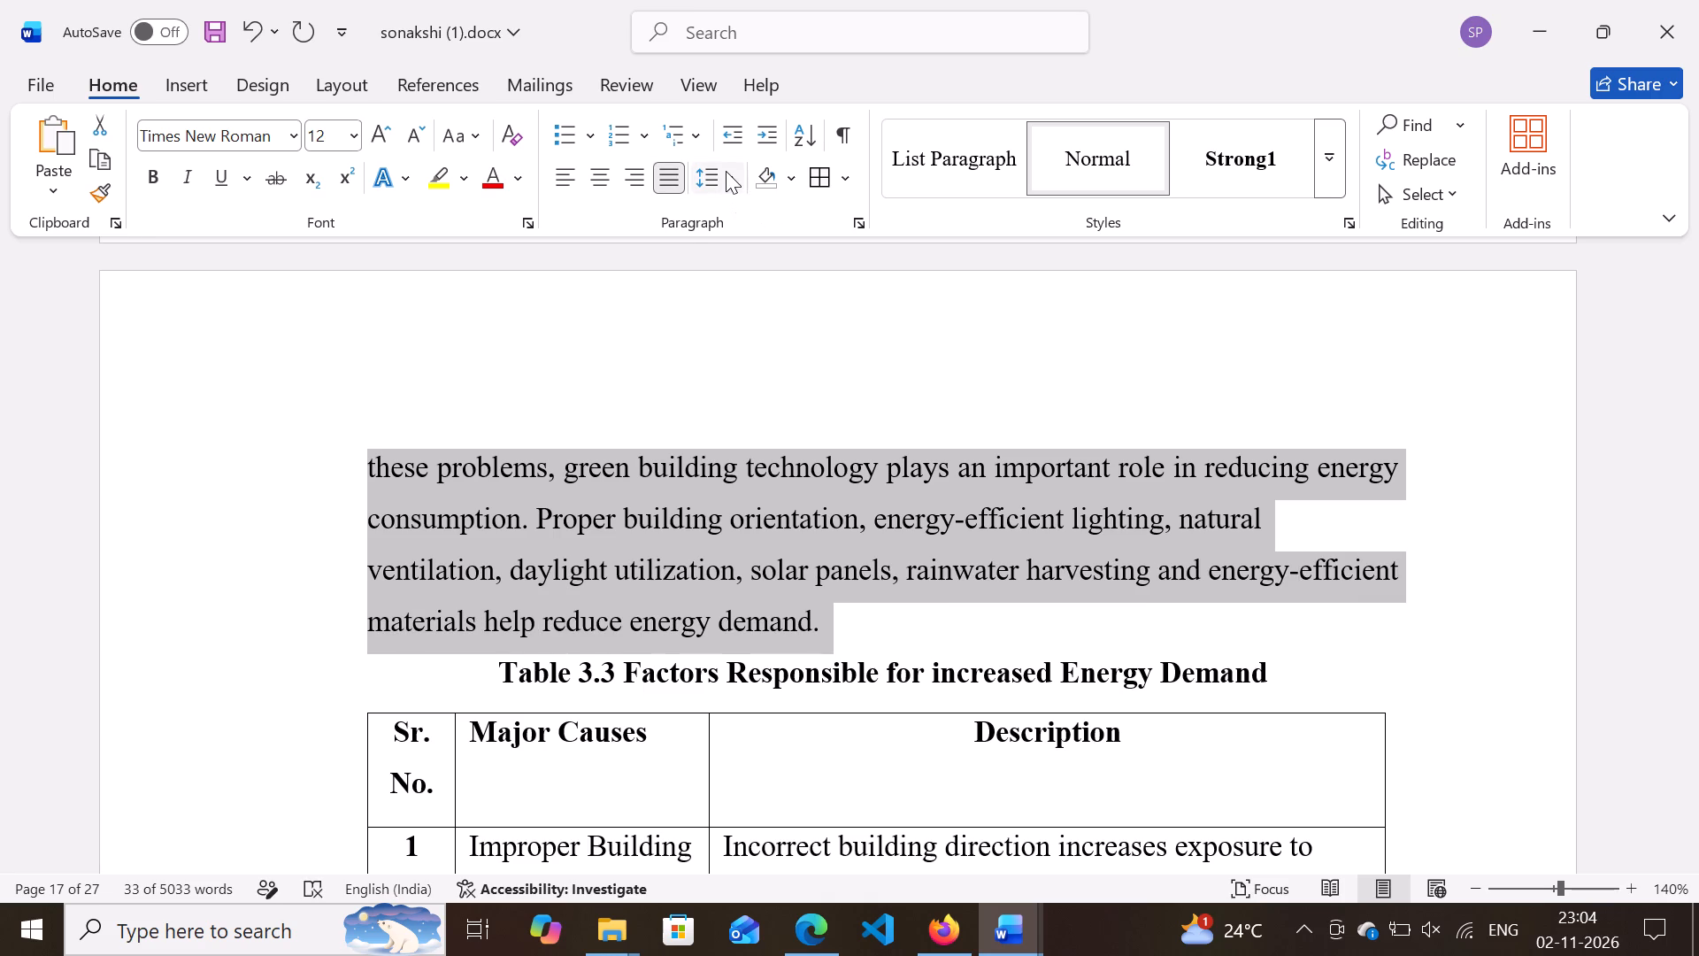
left_click(726, 171)
left_click(742, 285)
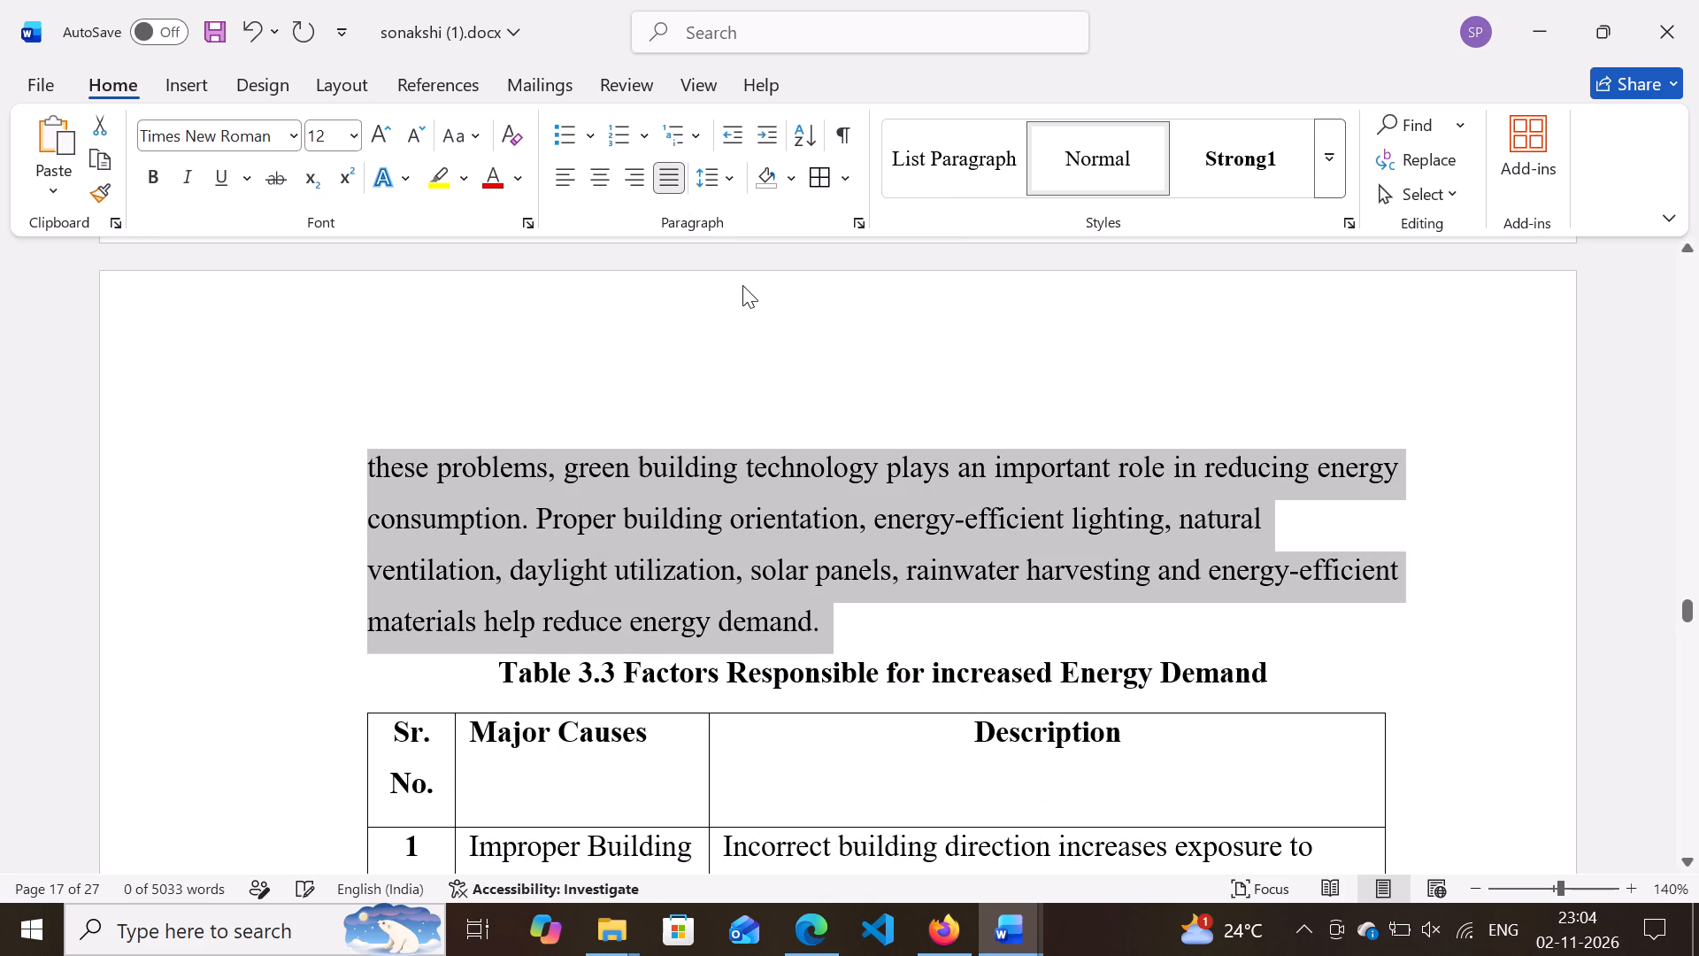
left_click(868, 616)
scroll(868, 616, "up", 1)
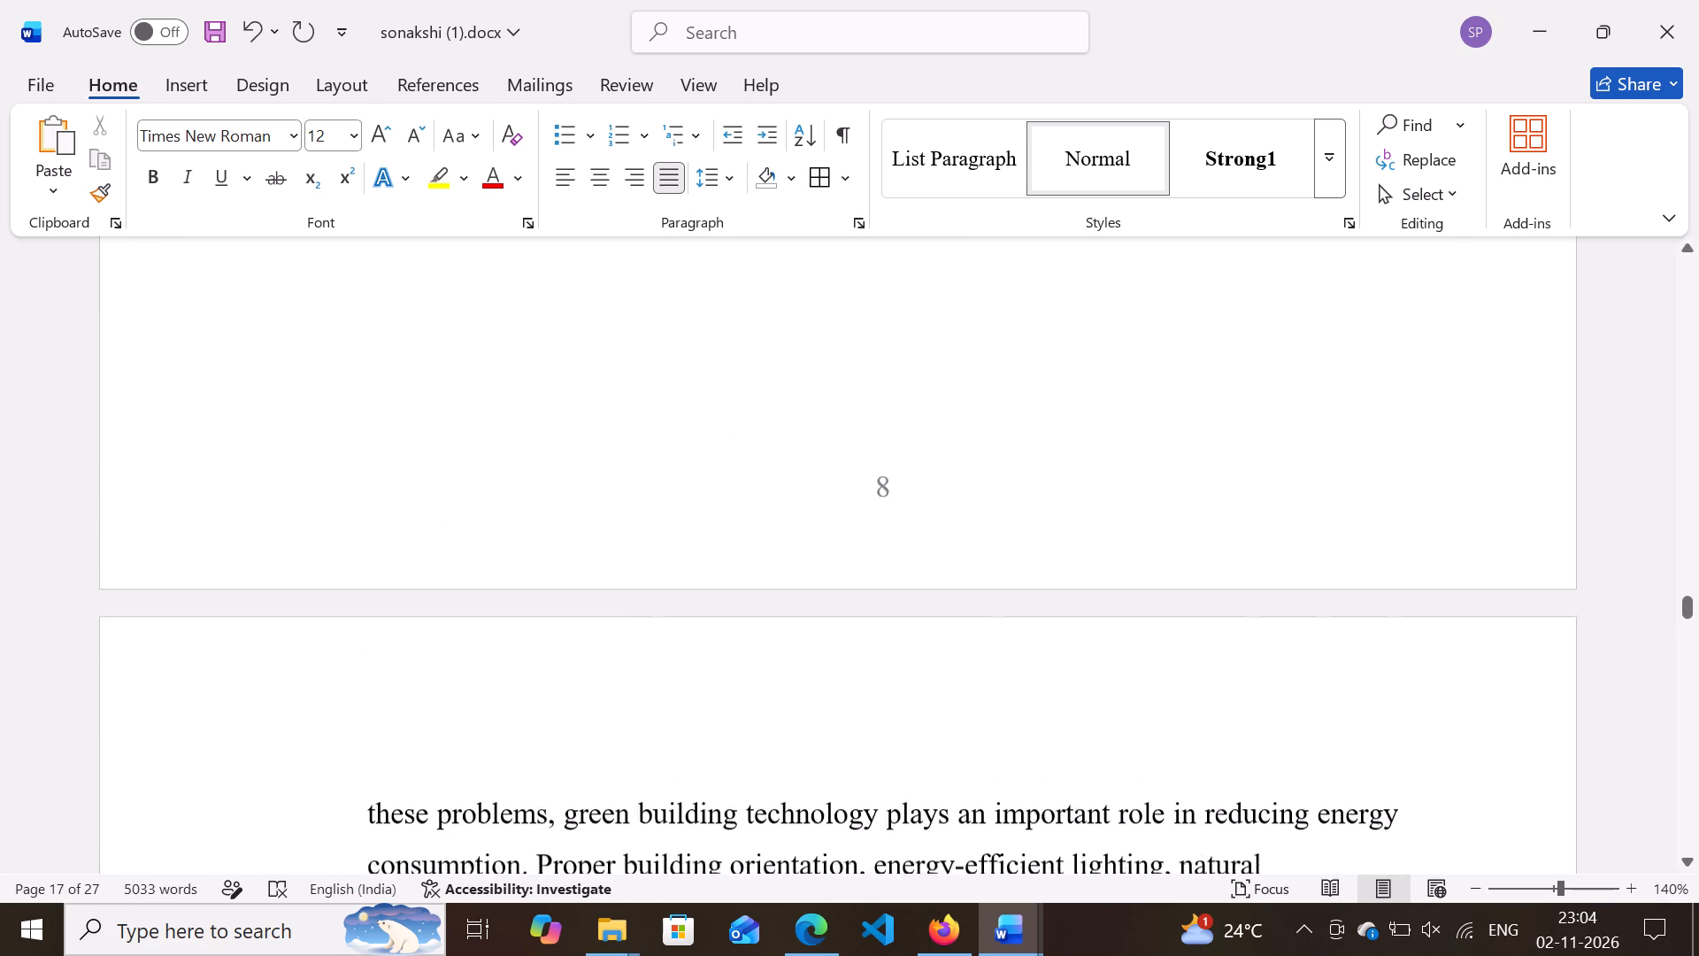
scroll(868, 616, "down", 3)
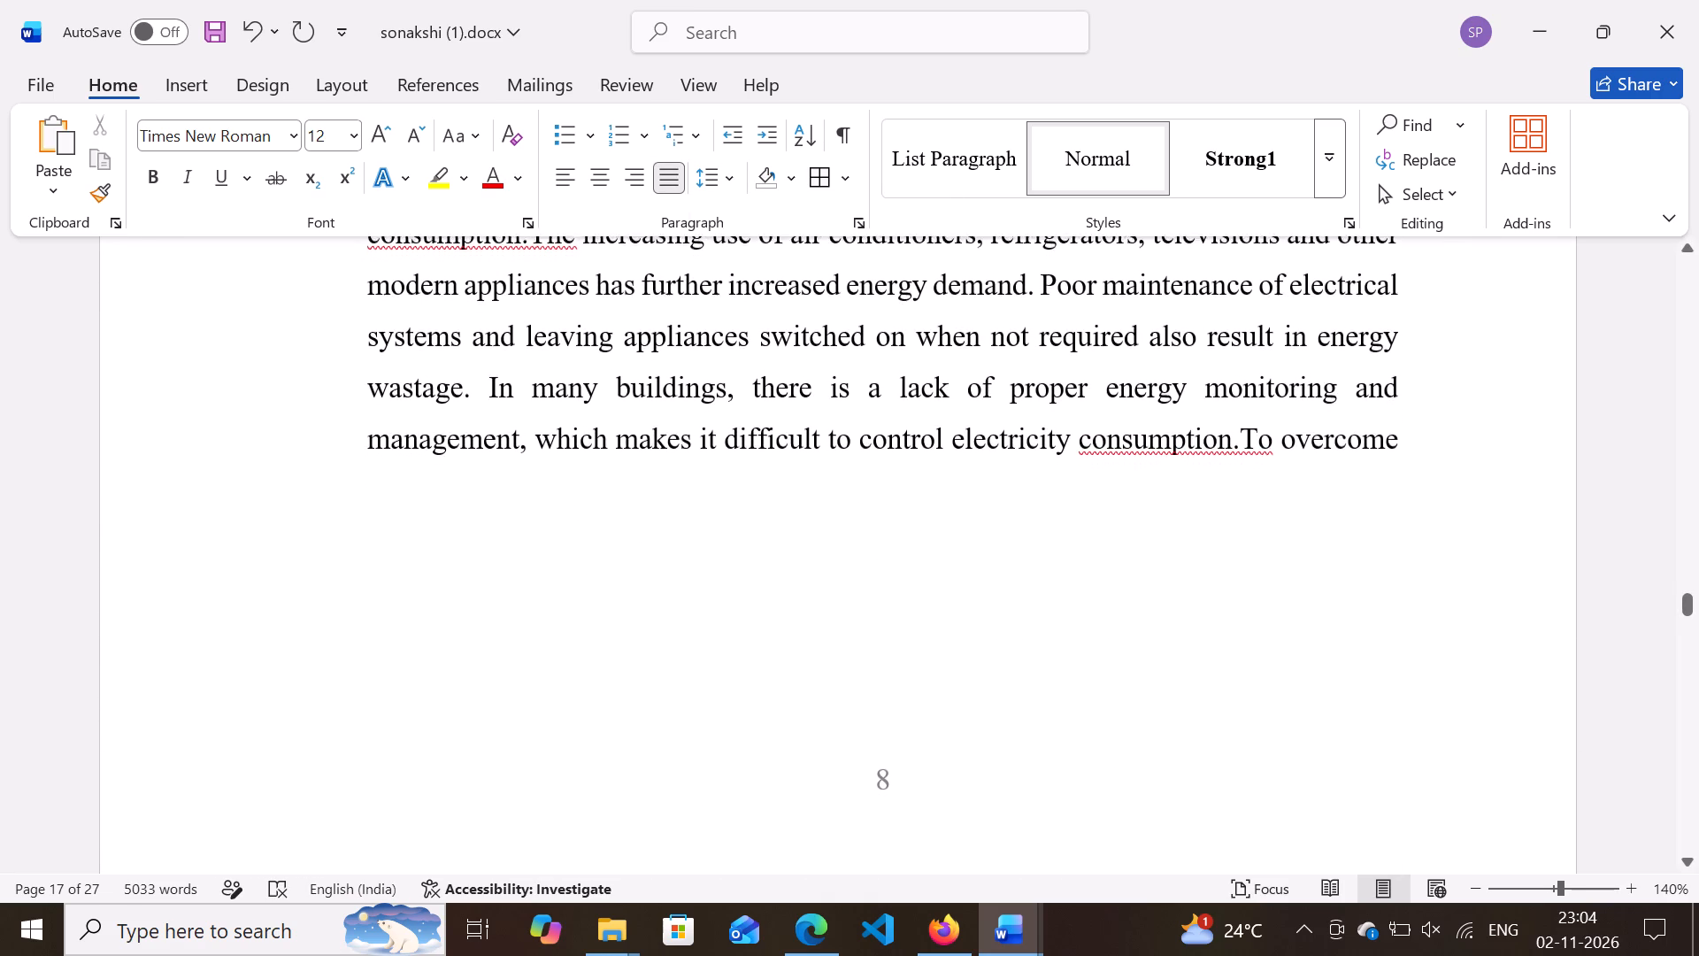
scroll(868, 616, "down", 4)
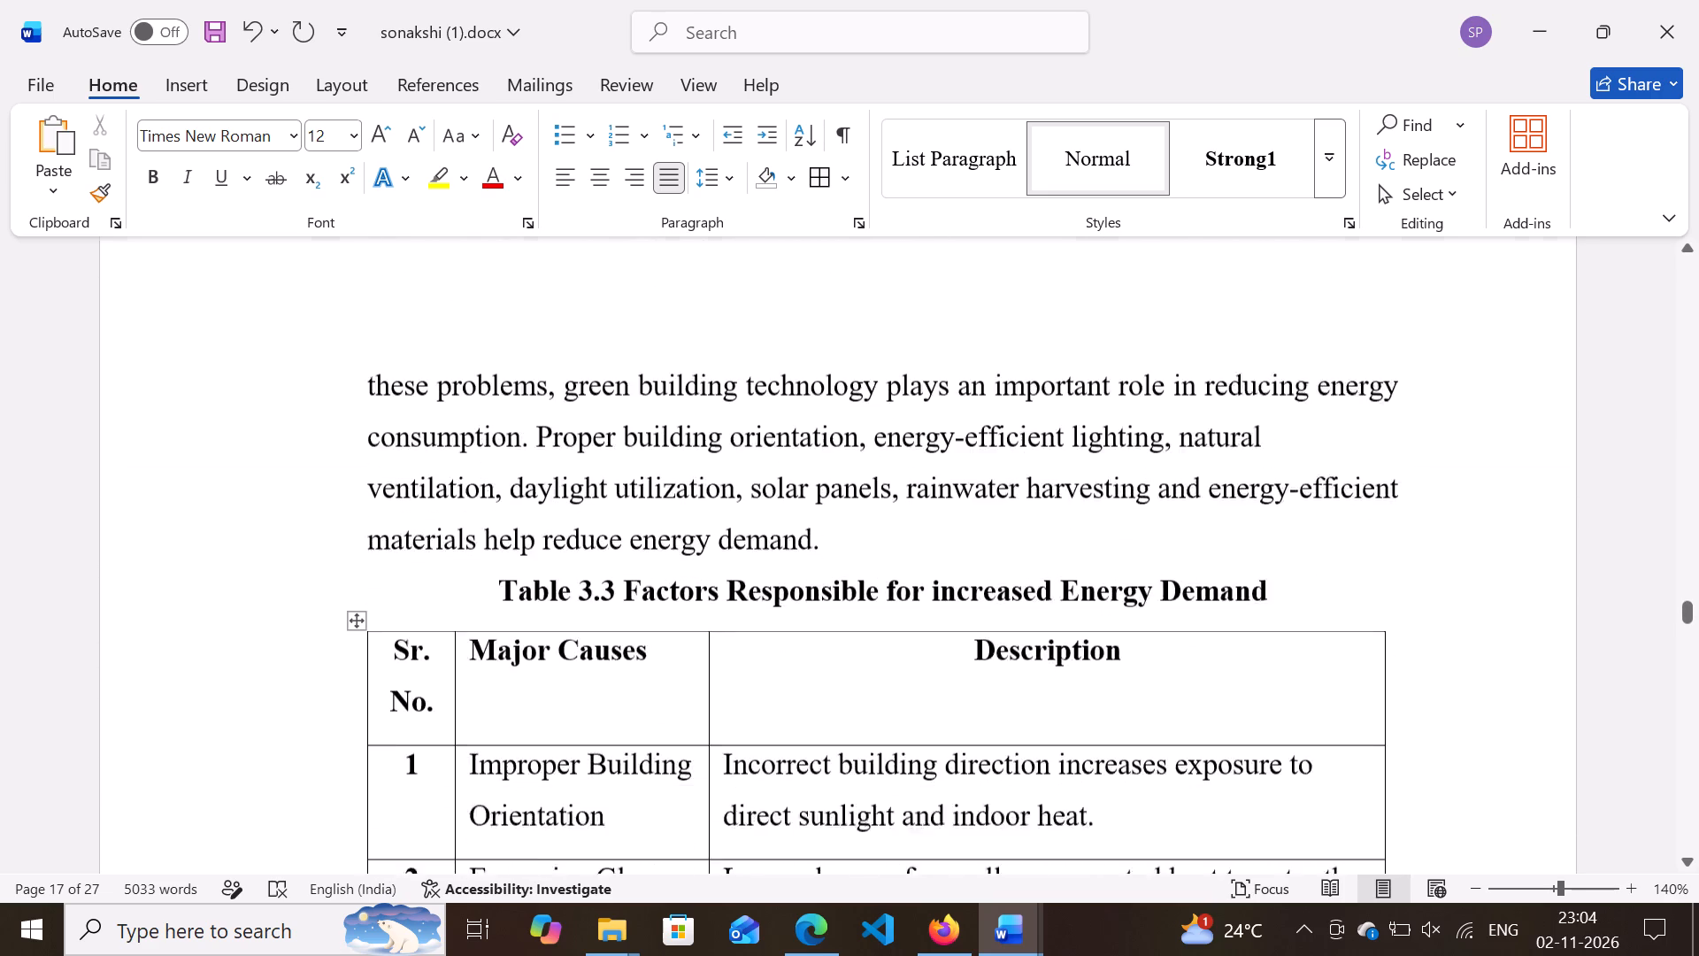
Remove the bold formatting from the serial numbers 1 to 7 in Table 3.3's first column.
scroll(868, 616, "down", 4)
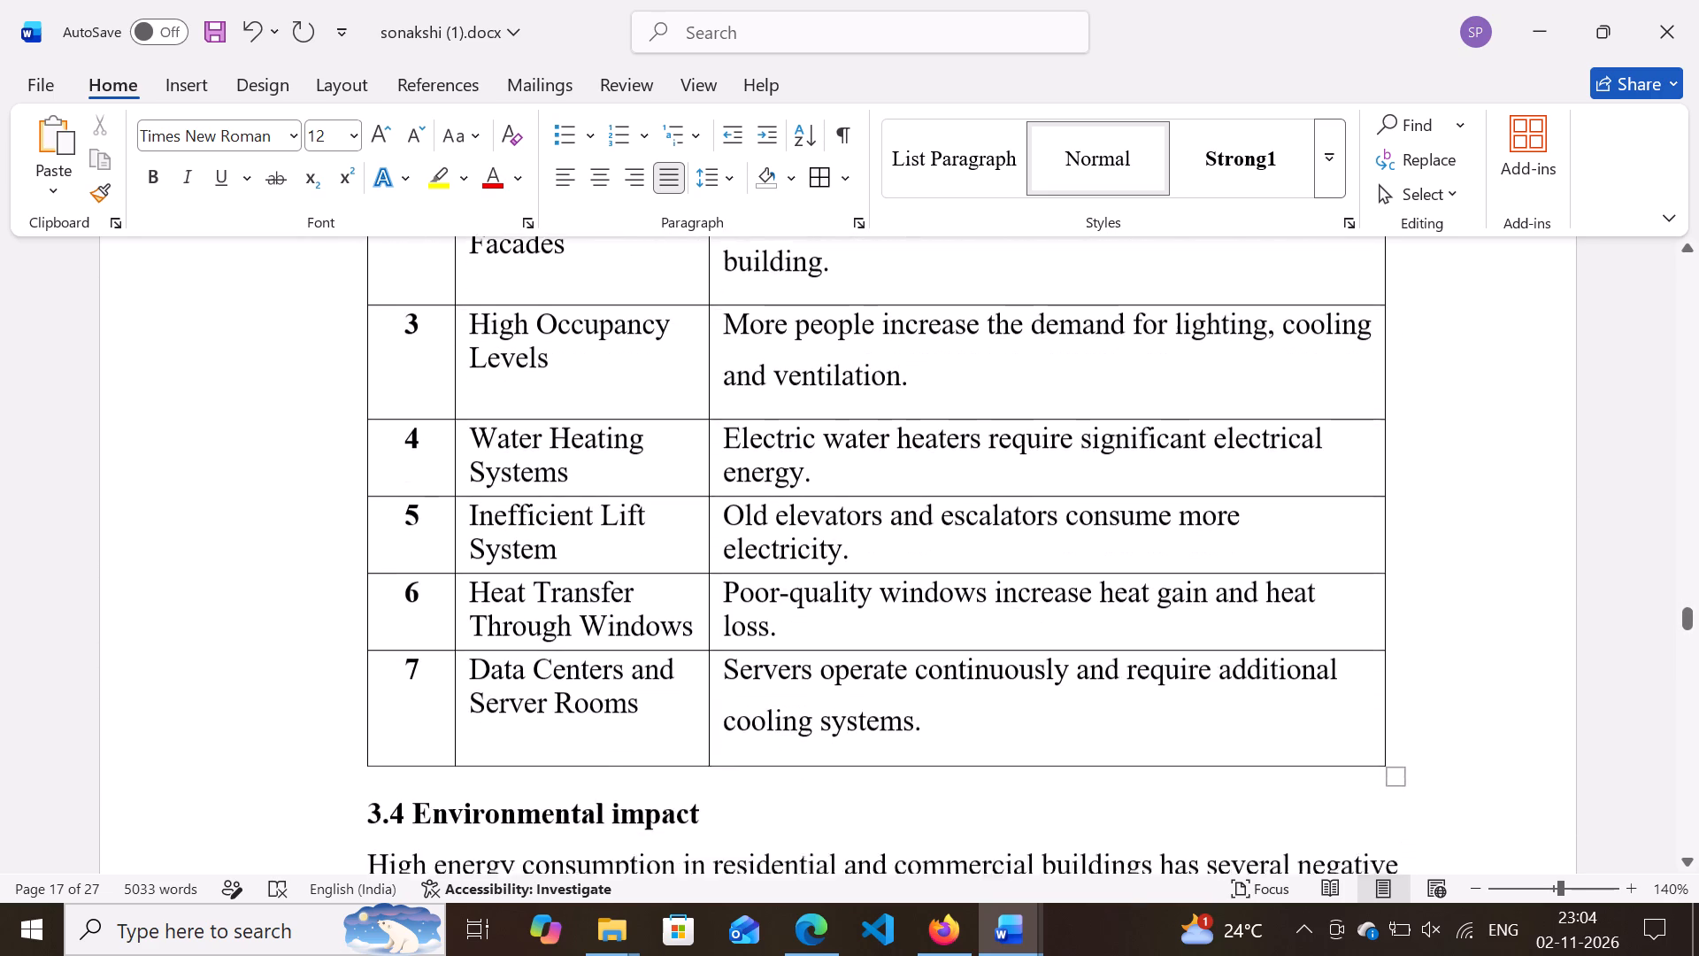
scroll(868, 616, "down", 3)
scroll(868, 616, "up", 2)
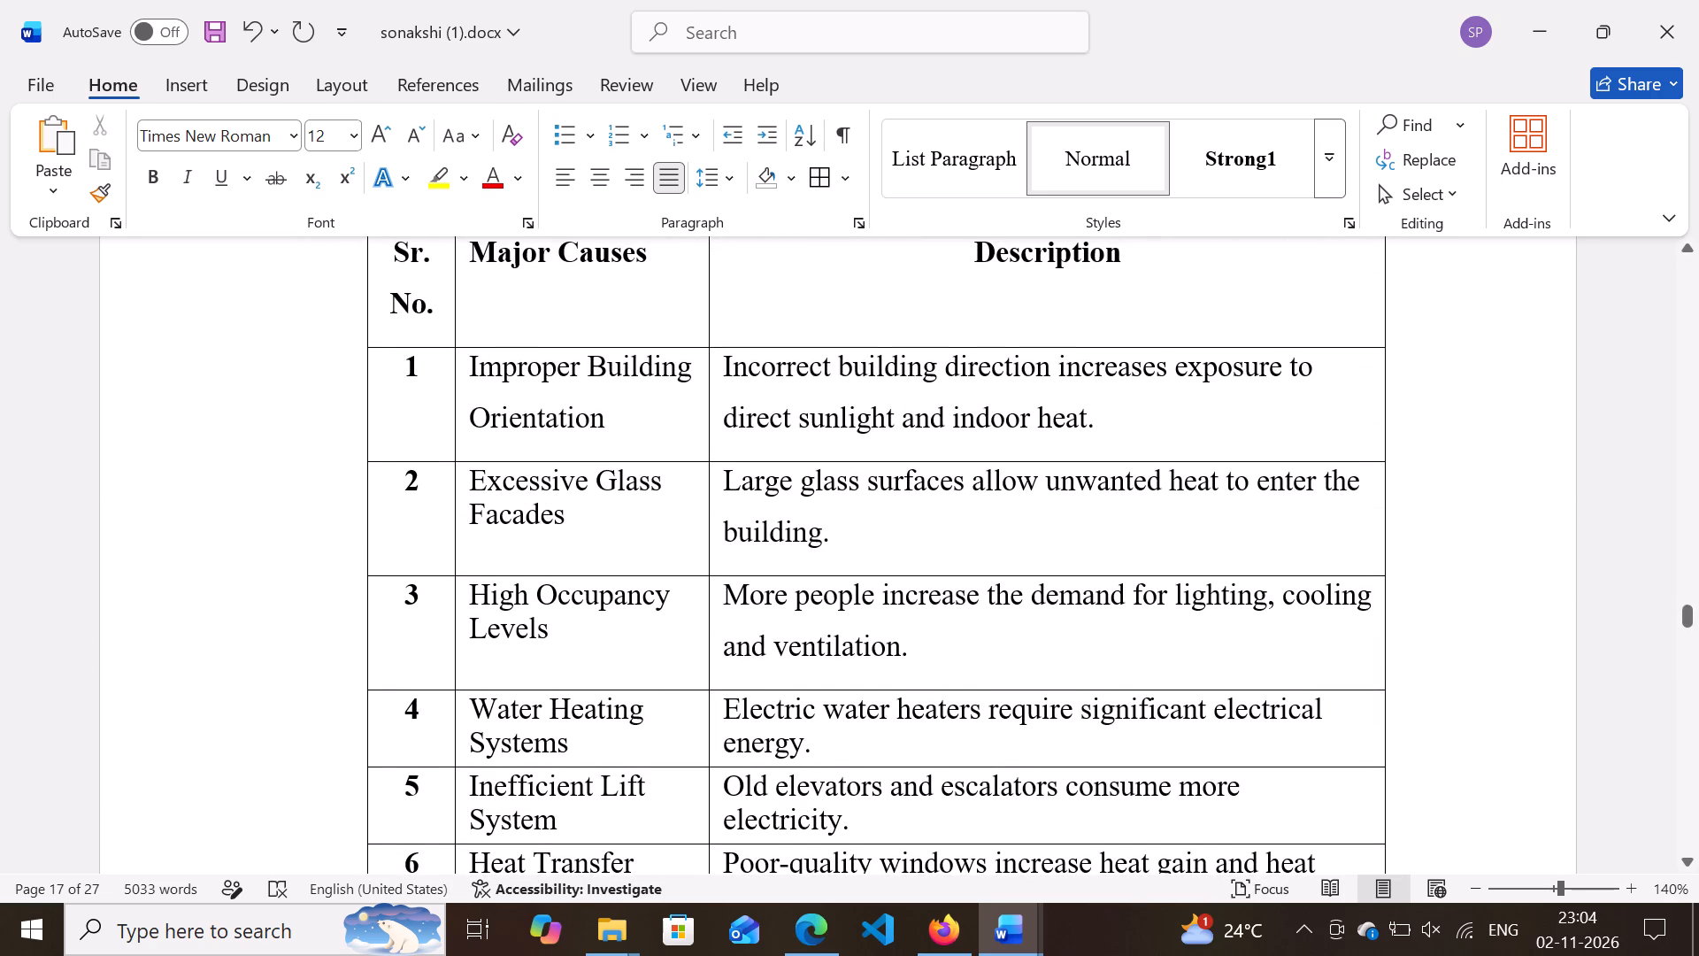
left_click_drag(387, 363, 404, 756)
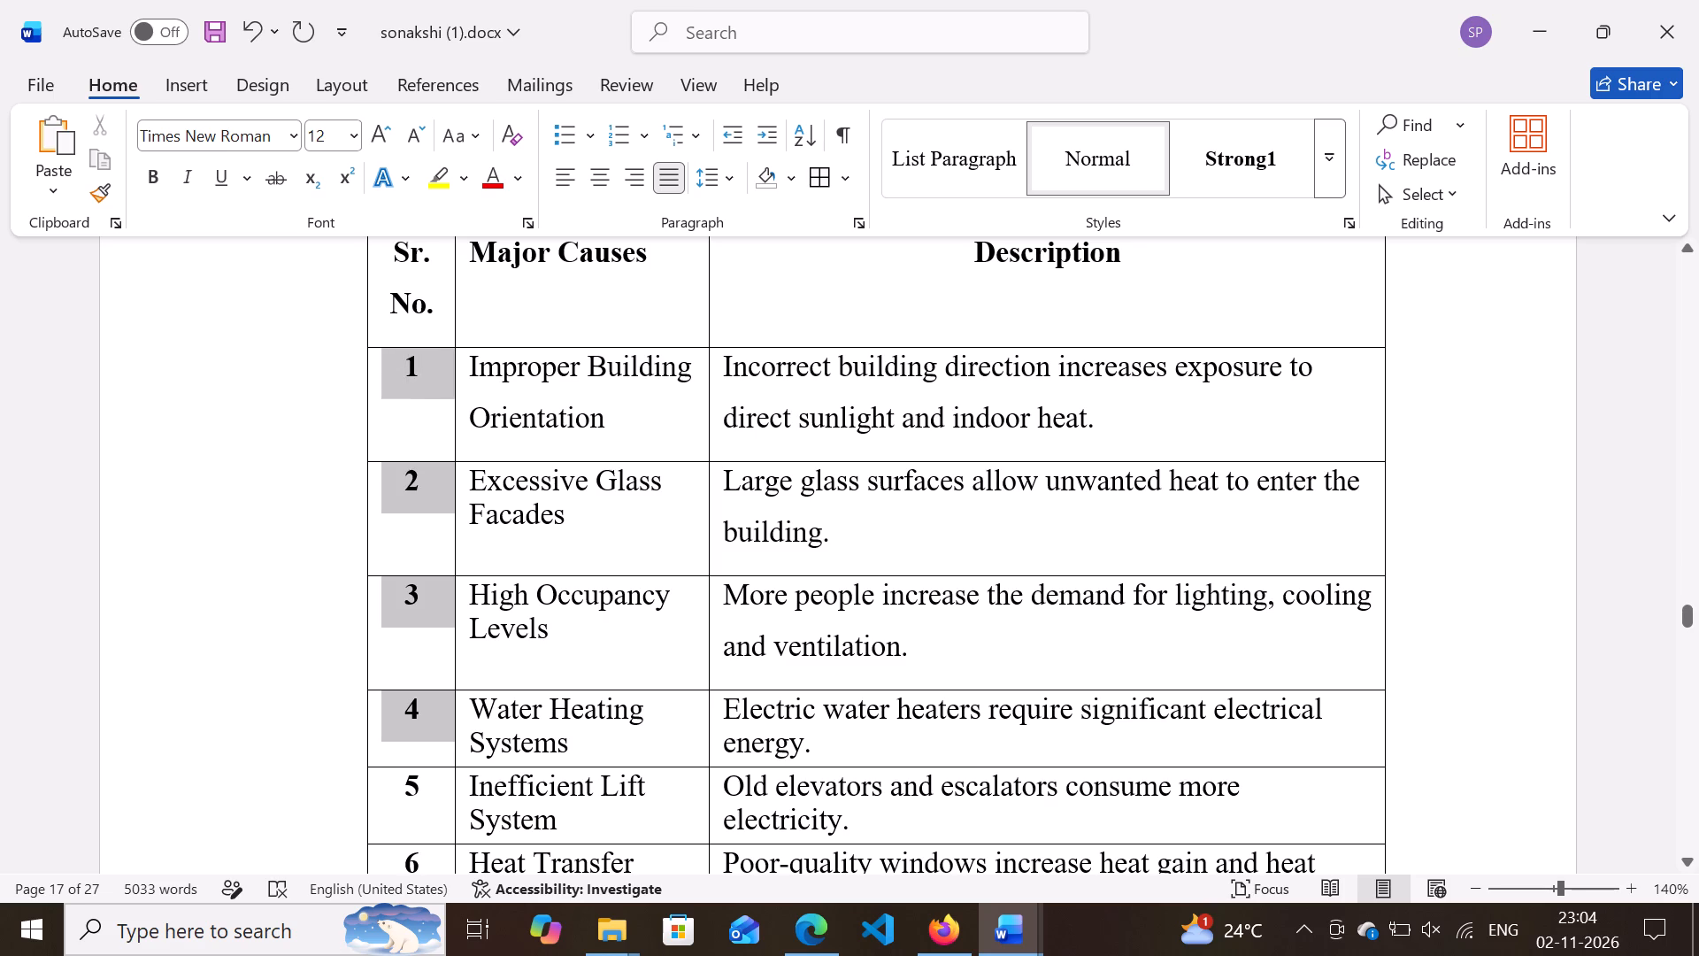
left_click_drag(404, 756, 422, 580)
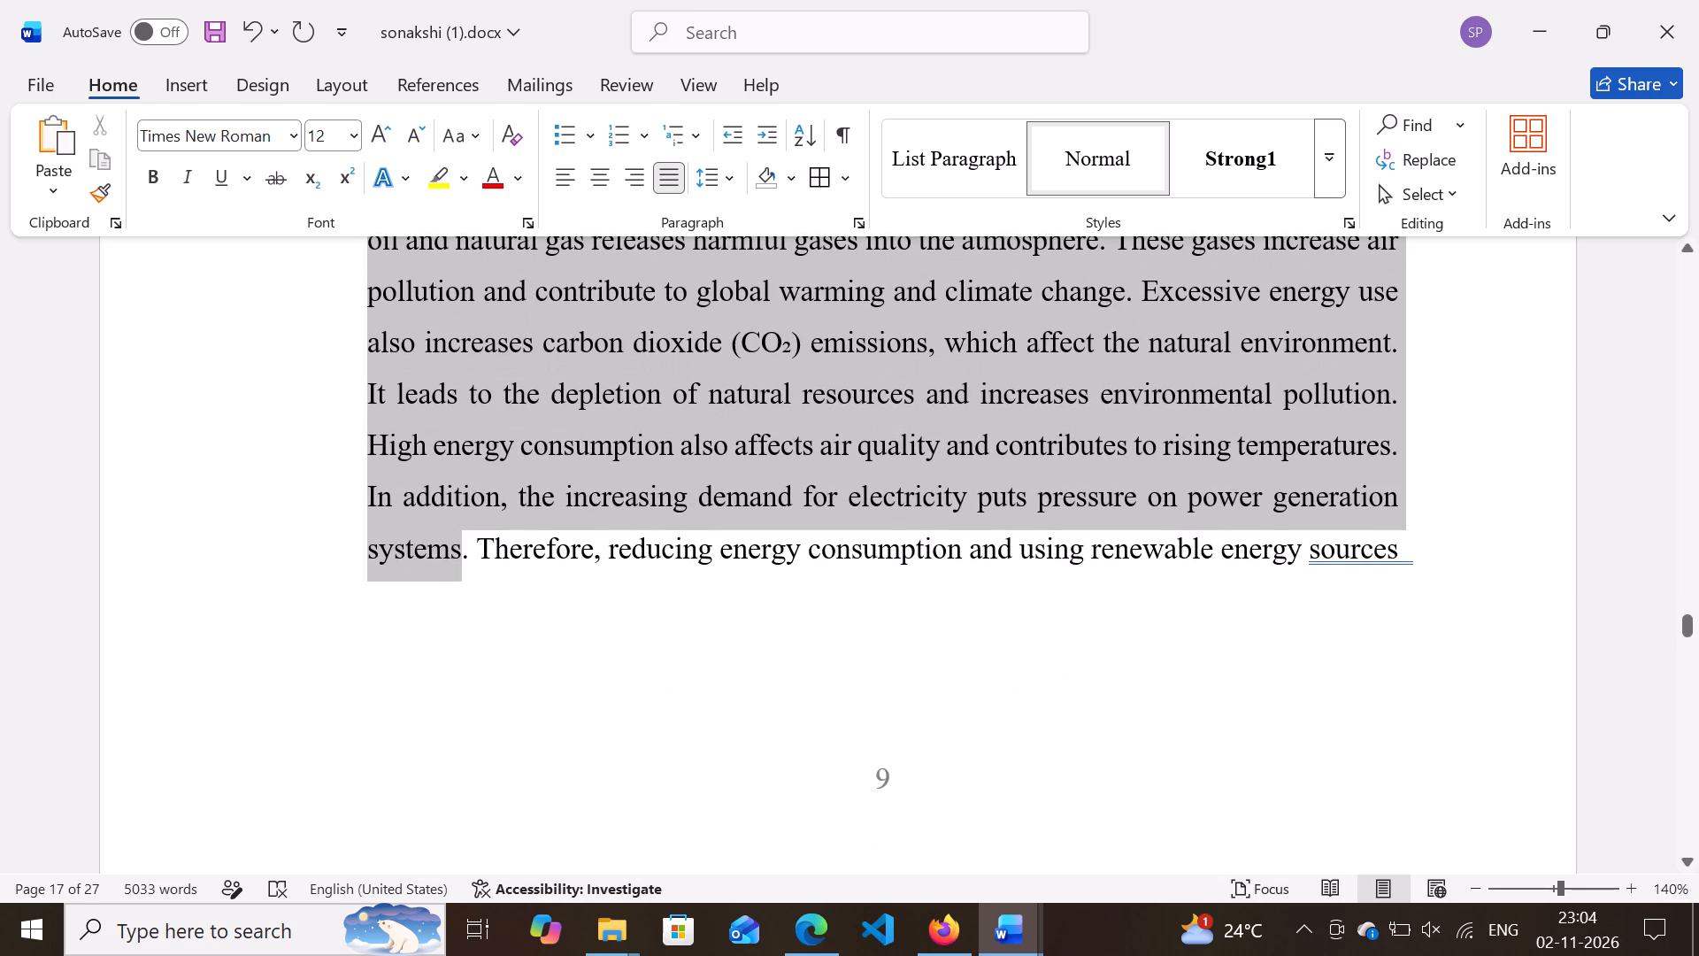
left_click_drag(422, 580, 536, 238)
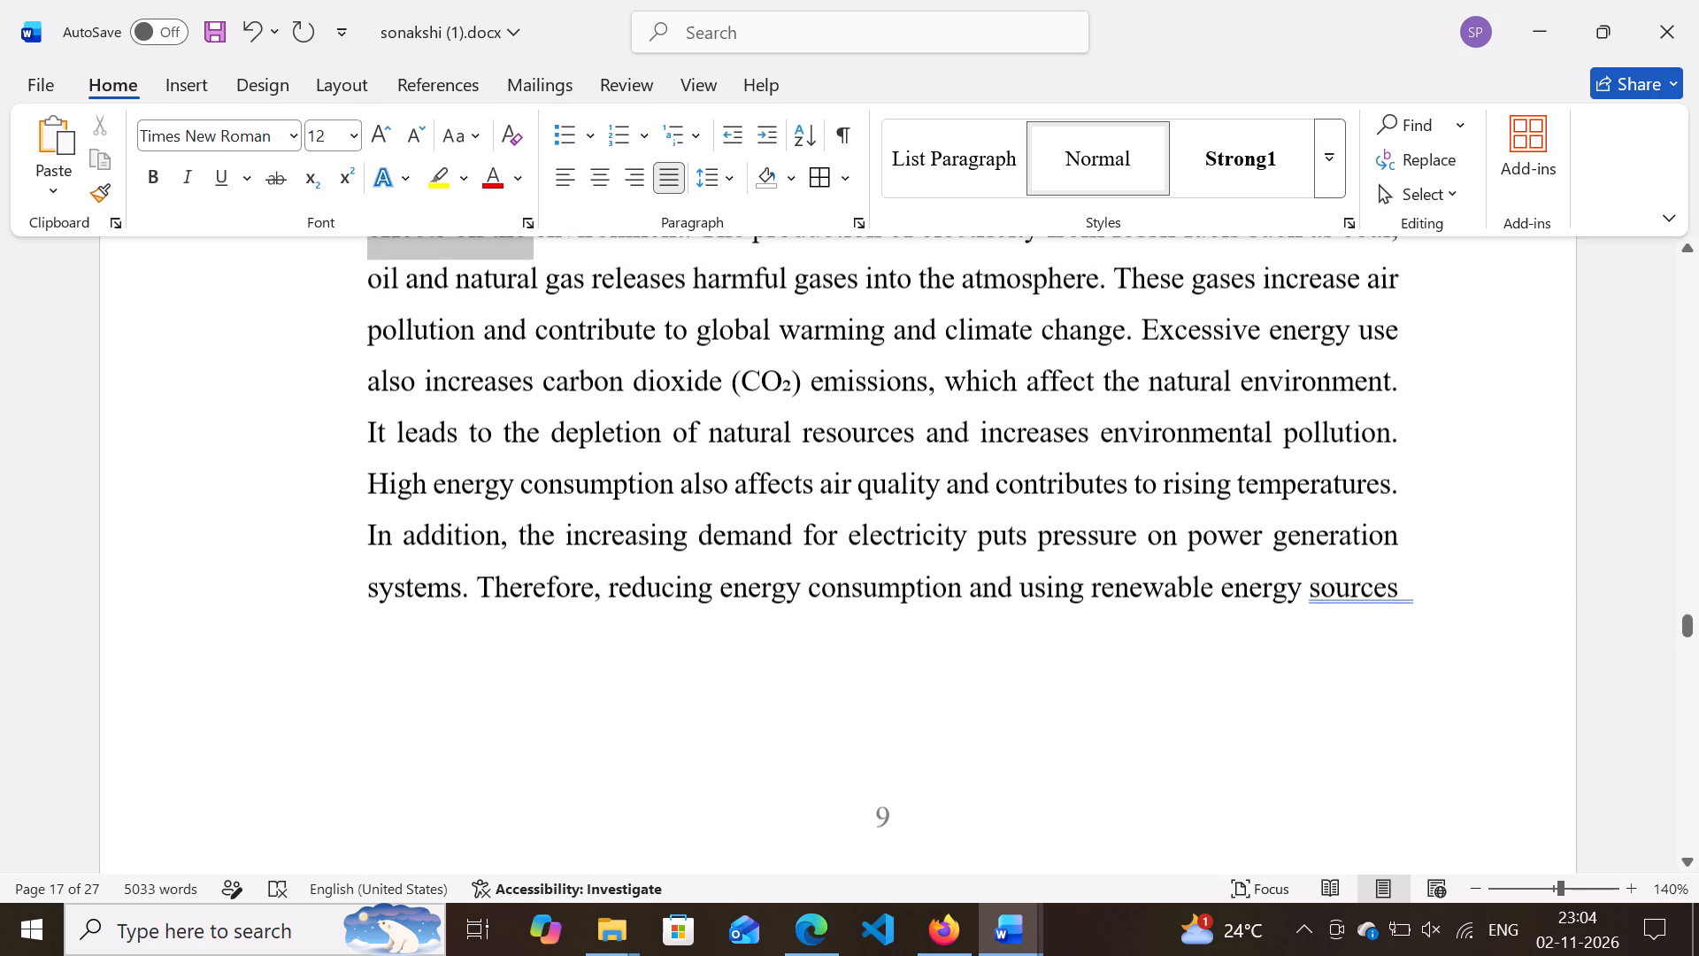
left_click_drag(536, 238, 470, 685)
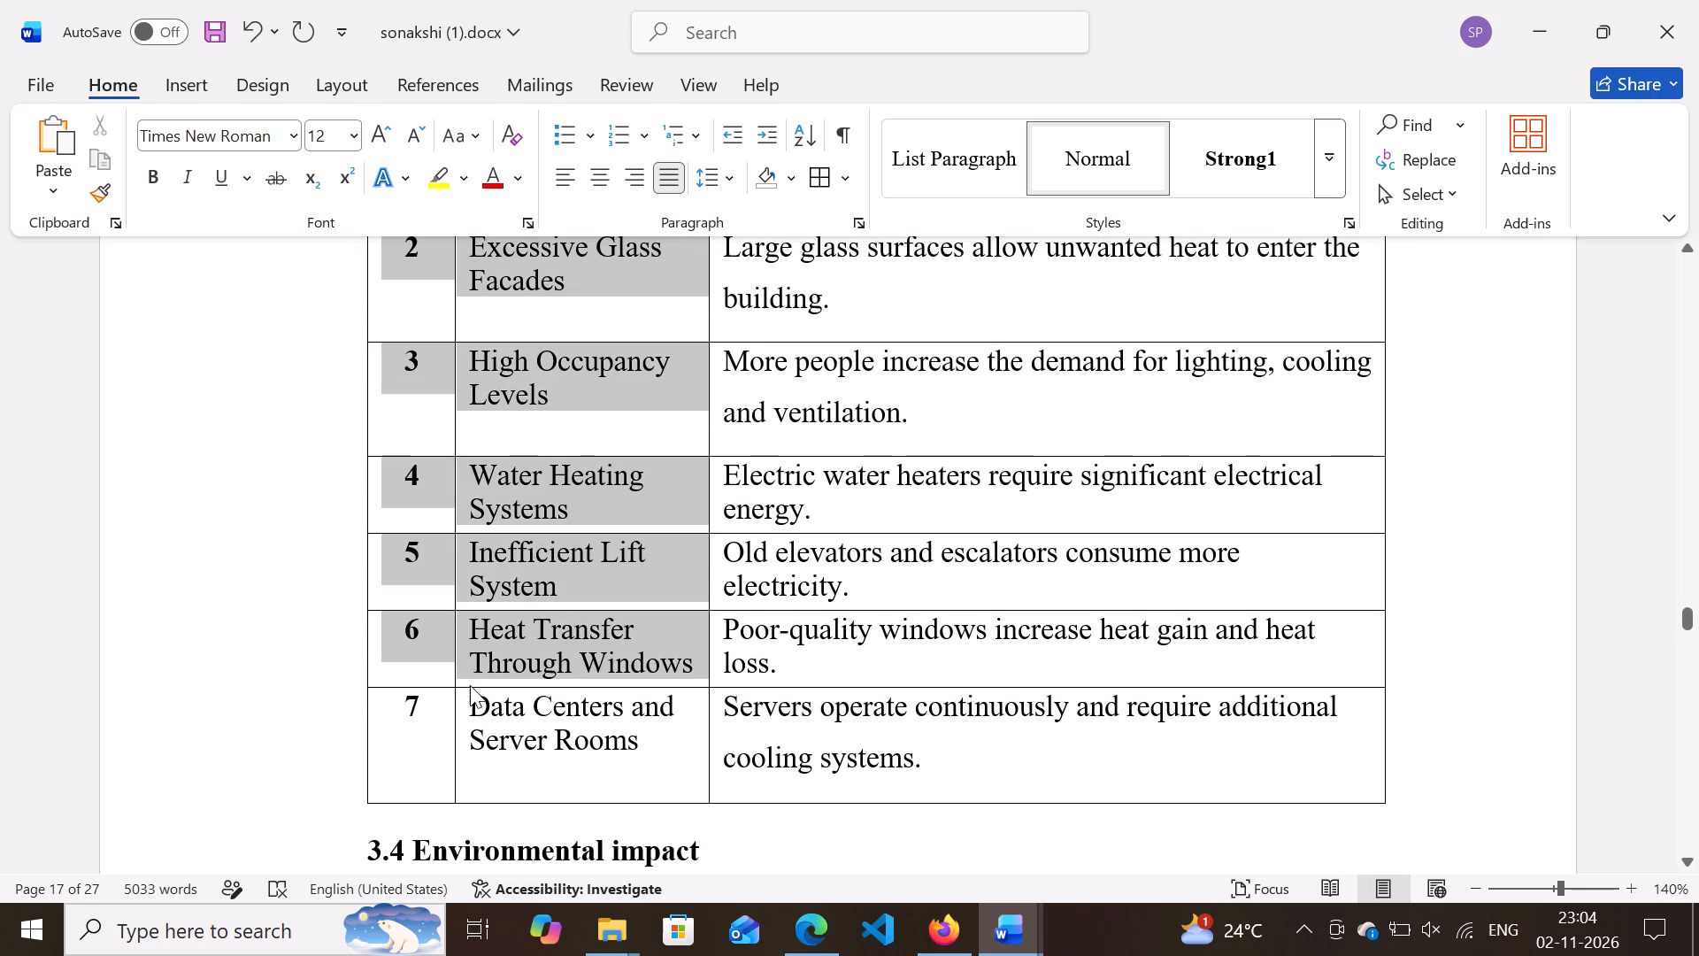
left_click_drag(470, 685, 419, 867)
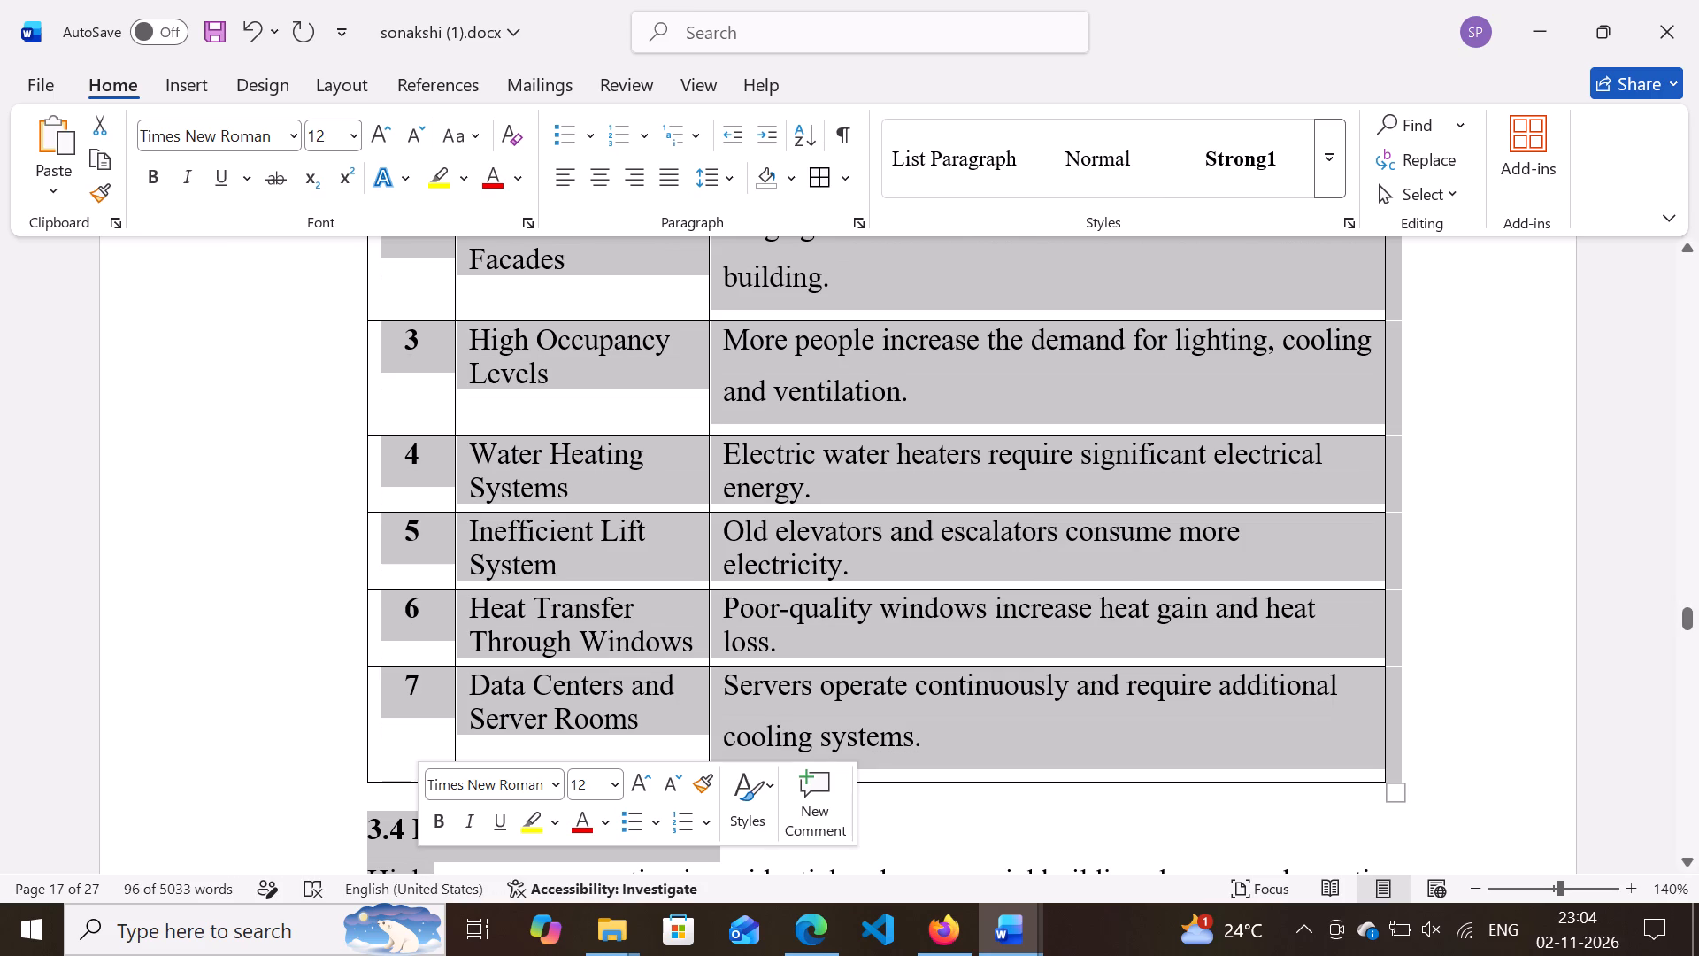
left_click(365, 744)
left_click(397, 736)
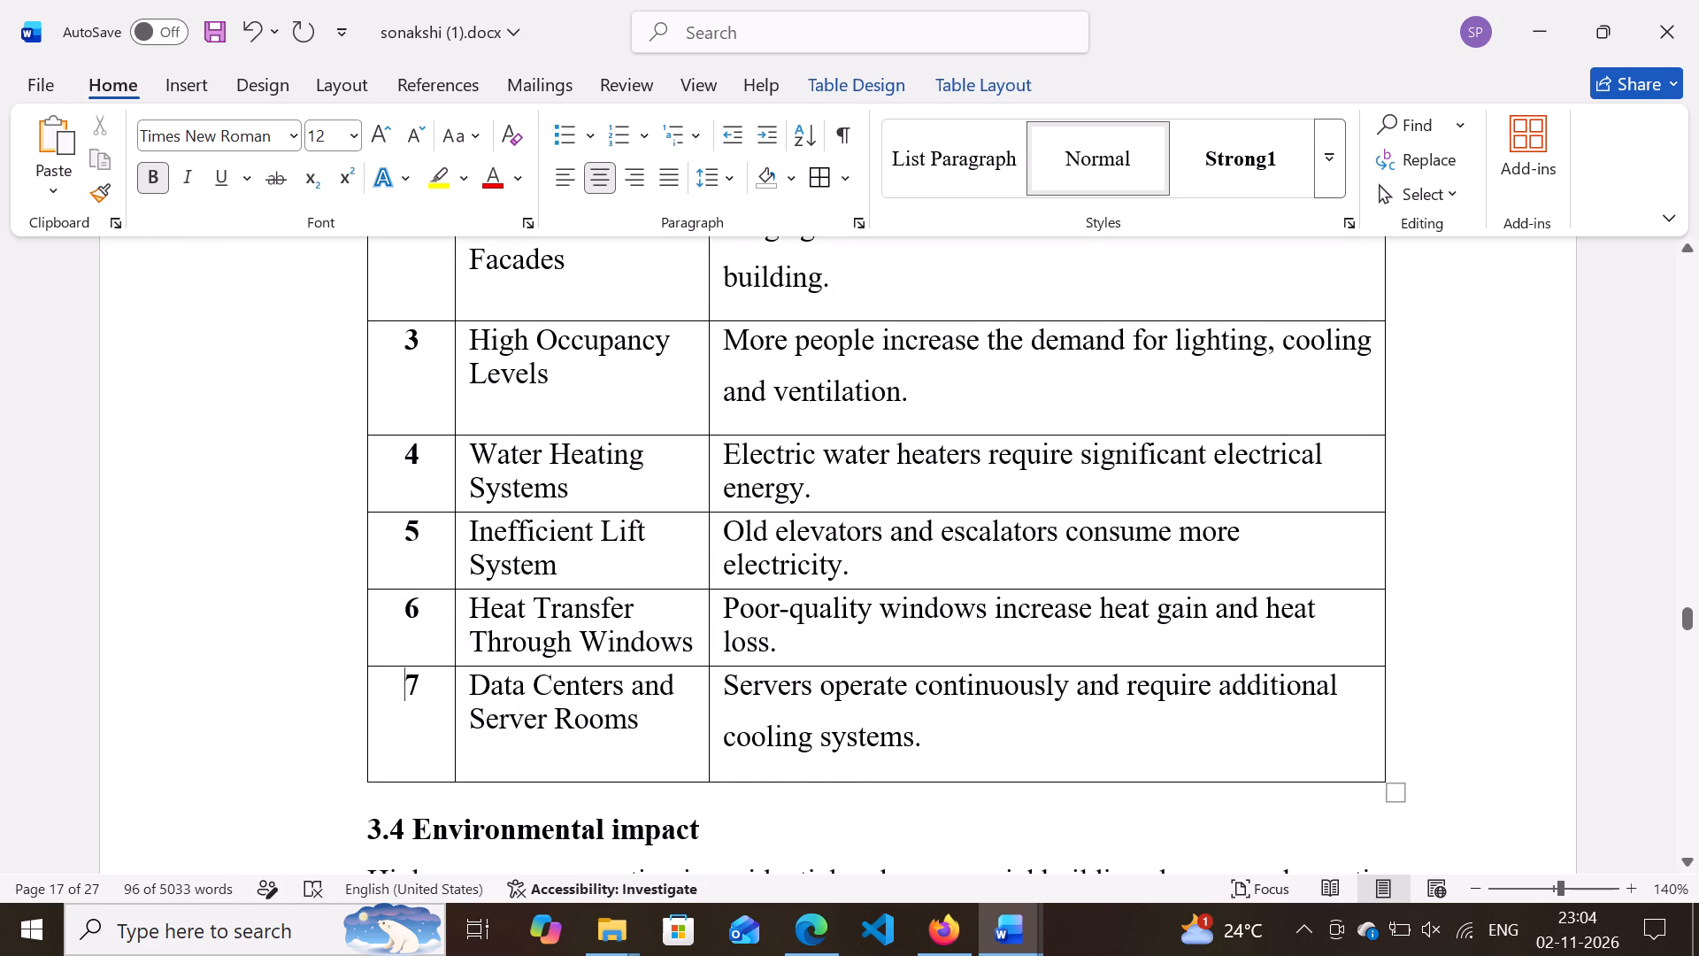
left_click_drag(397, 736, 423, 329)
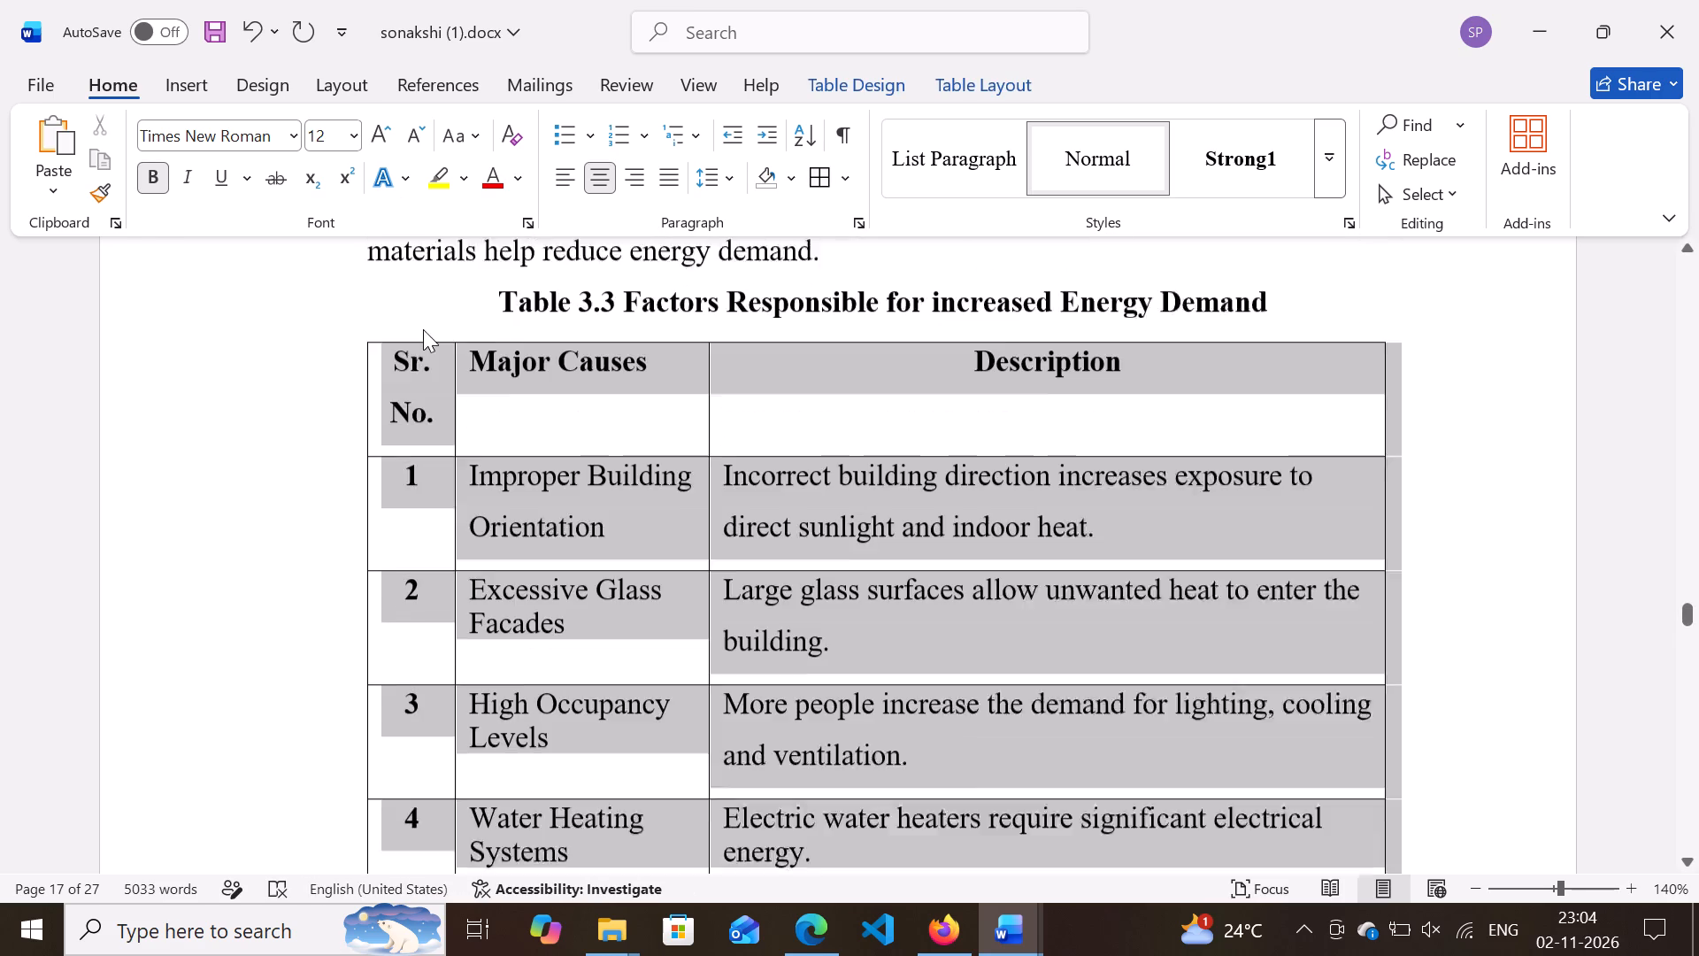
left_click_drag(423, 329, 419, 536)
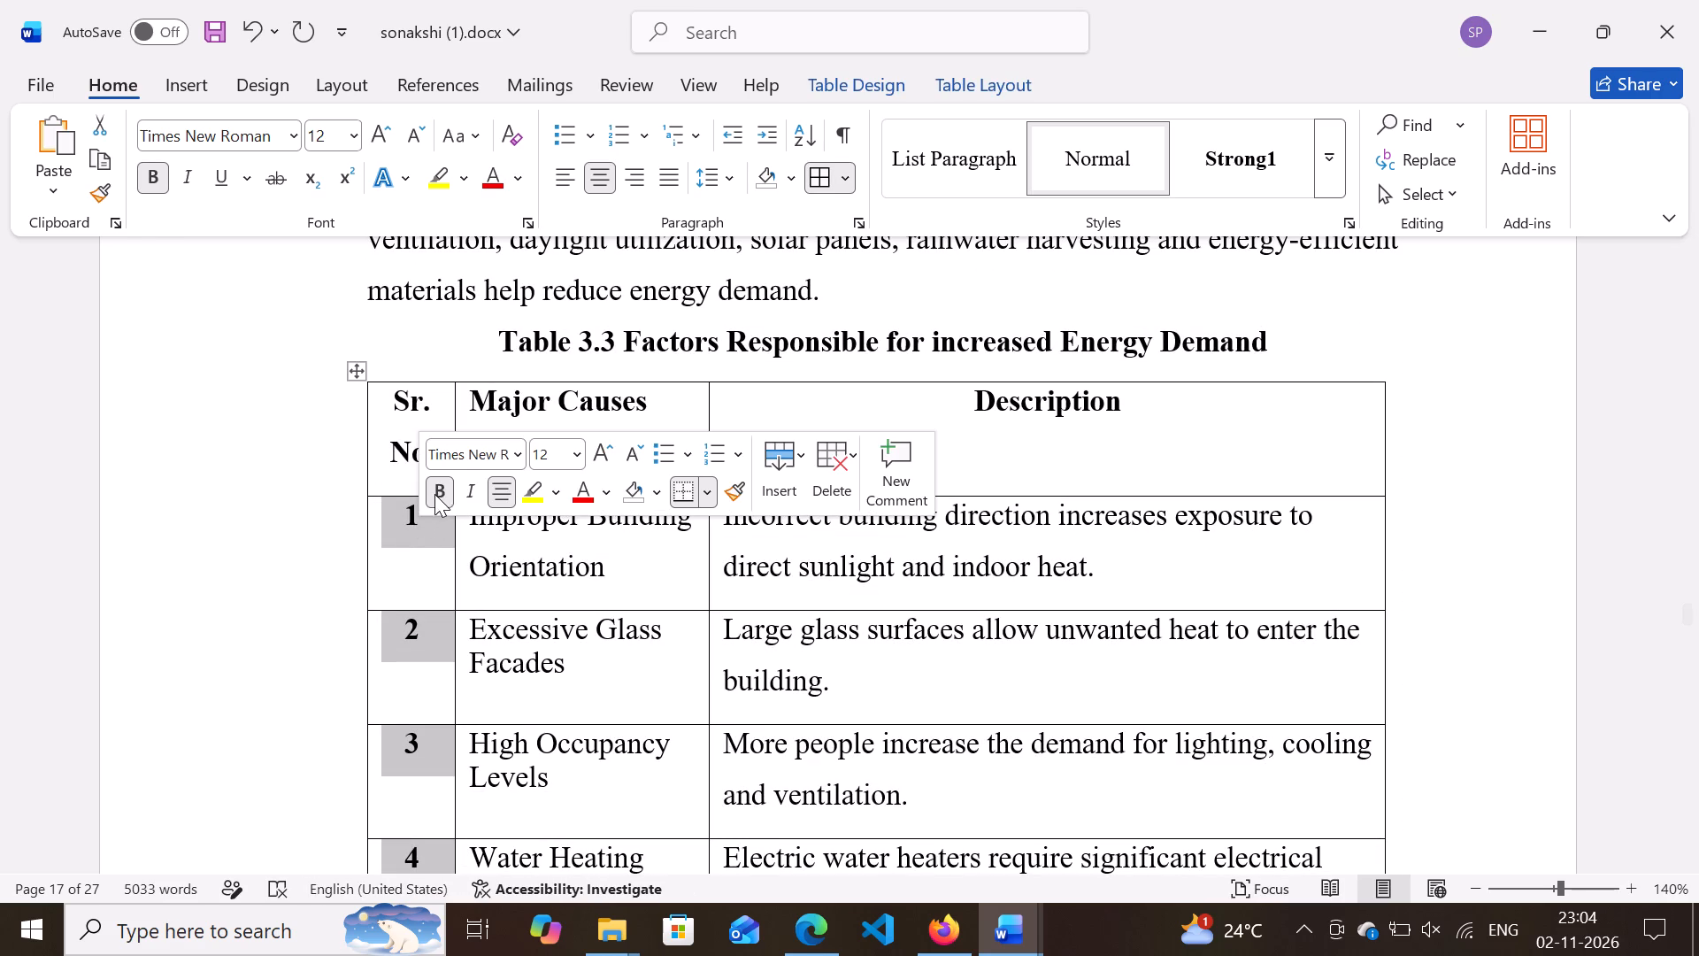
left_click(434, 490)
left_click(422, 578)
Select the heading "3.4 Environmental impact" and the body text beneath it on page 9.
scroll(422, 578, "down", 1)
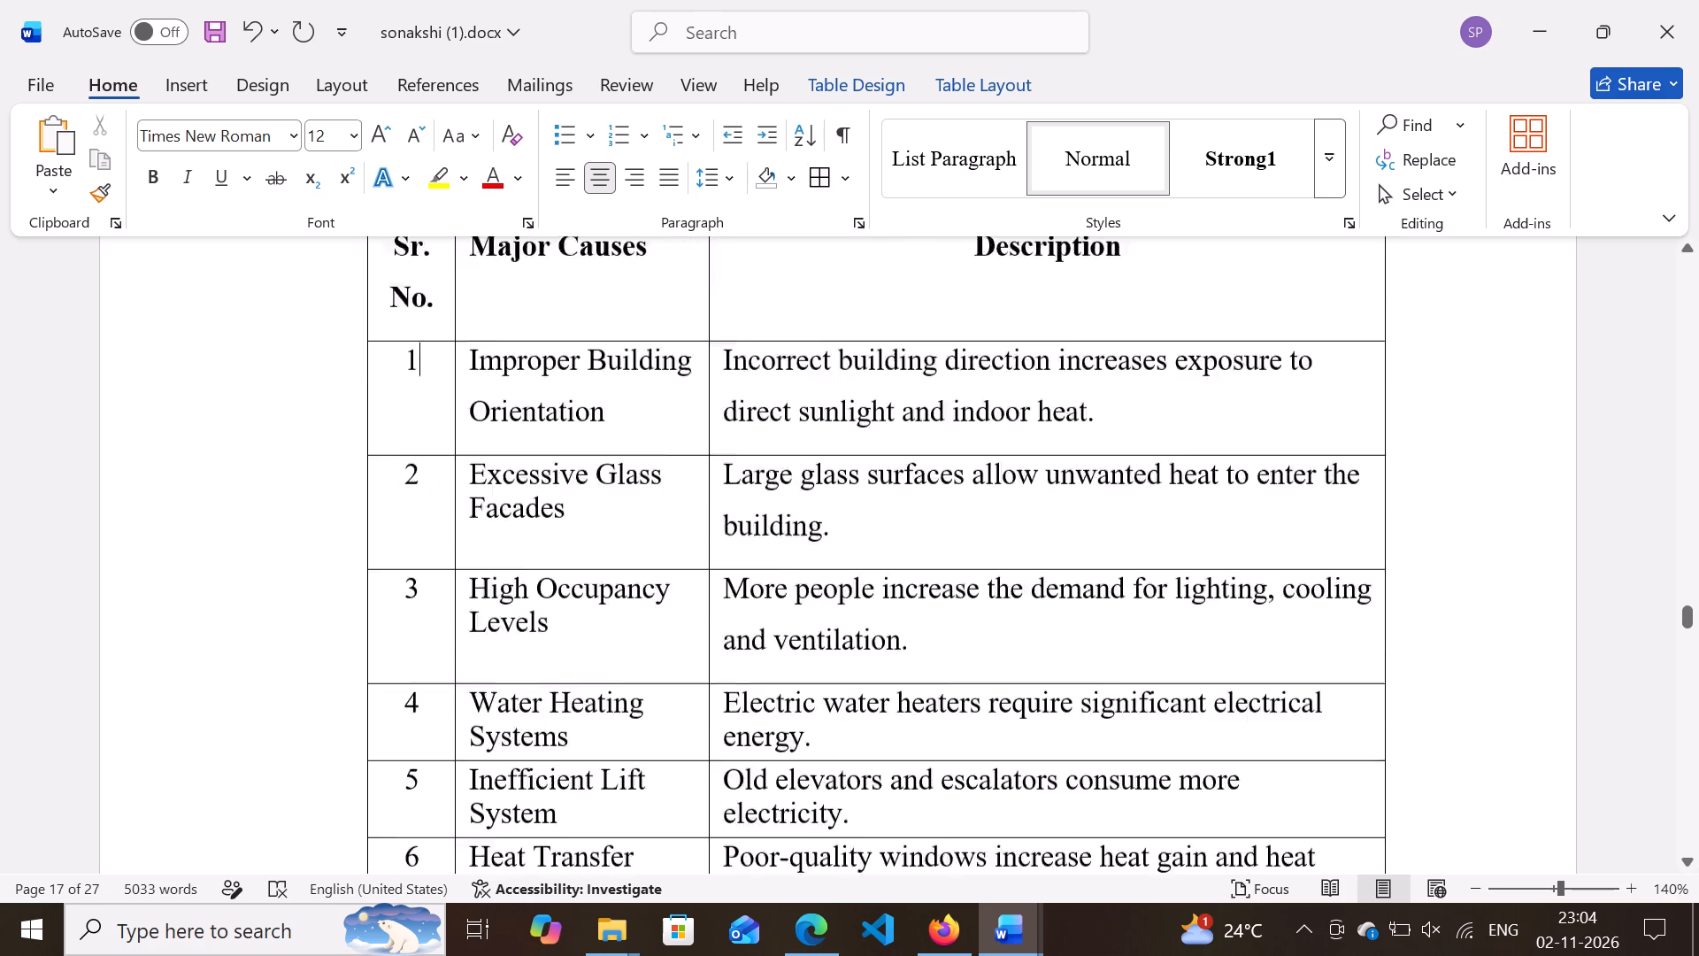
scroll(422, 578, "down", 4)
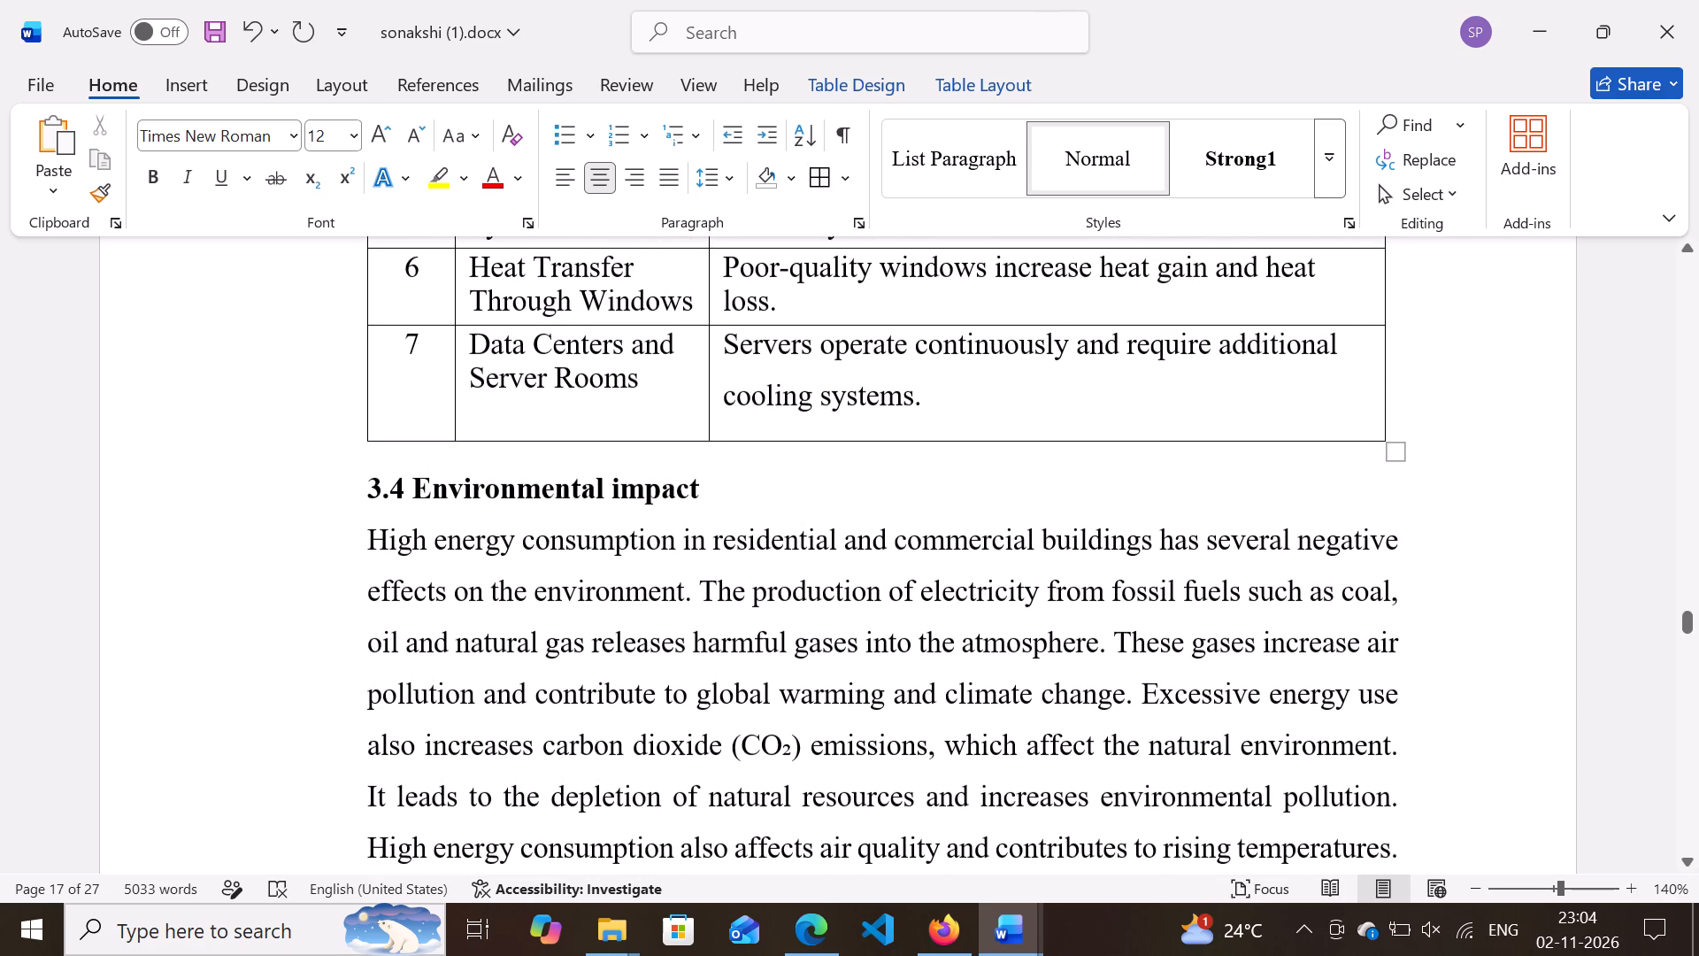
left_click(360, 481)
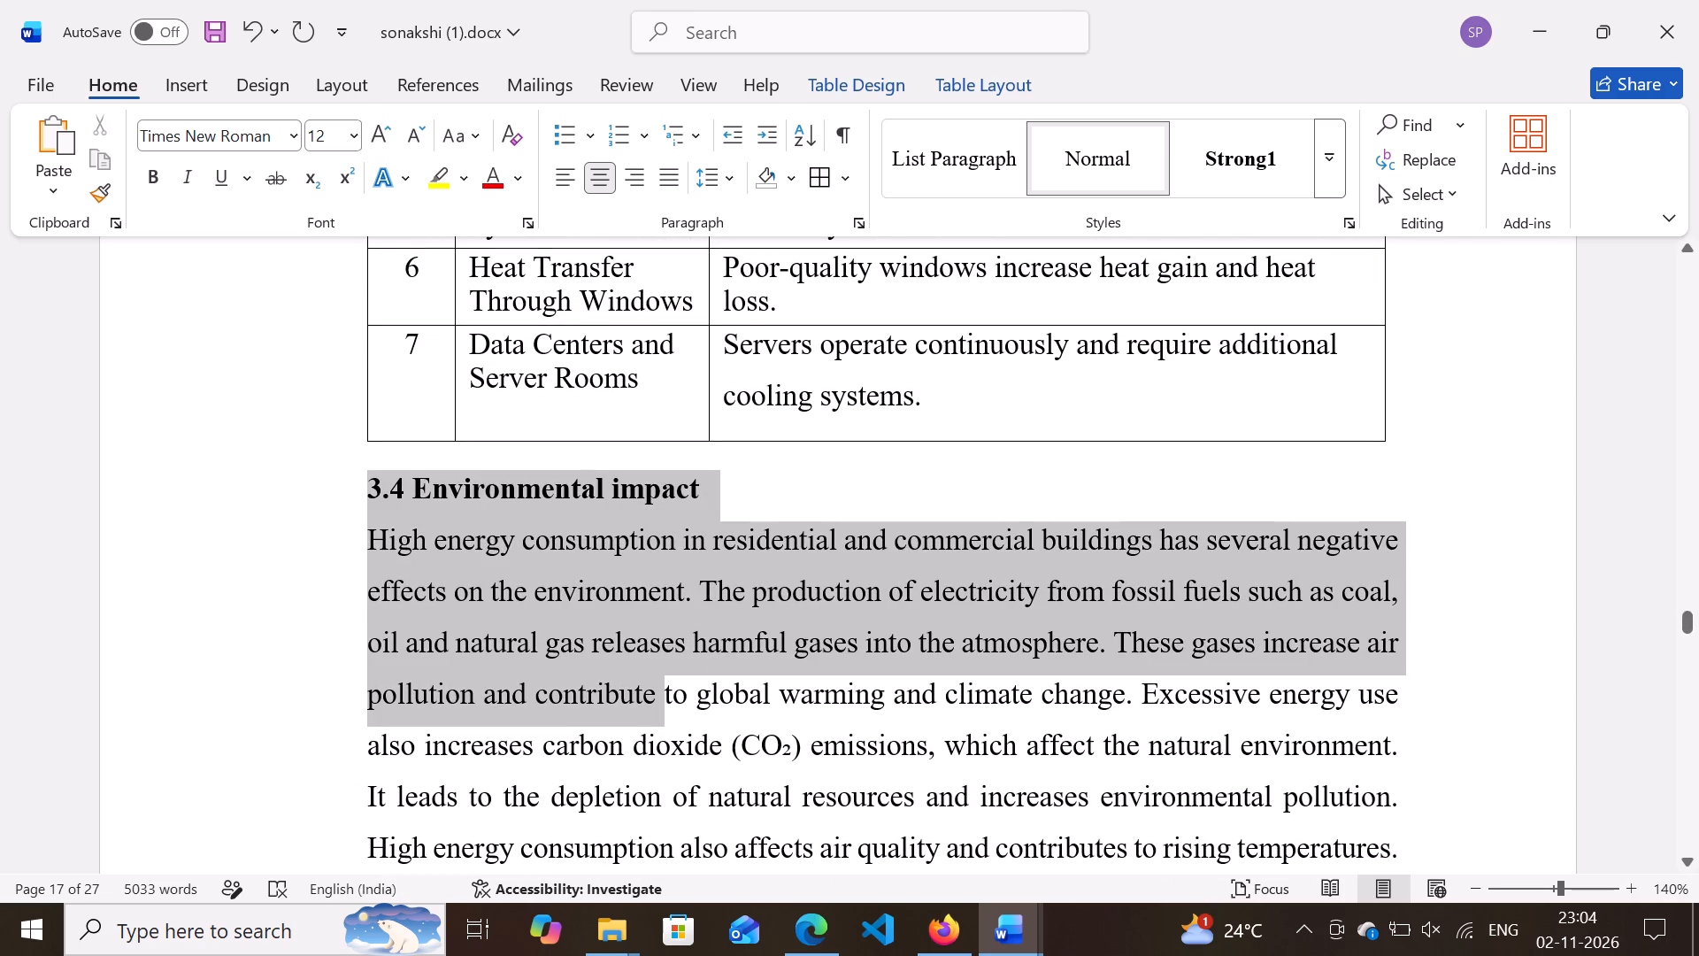
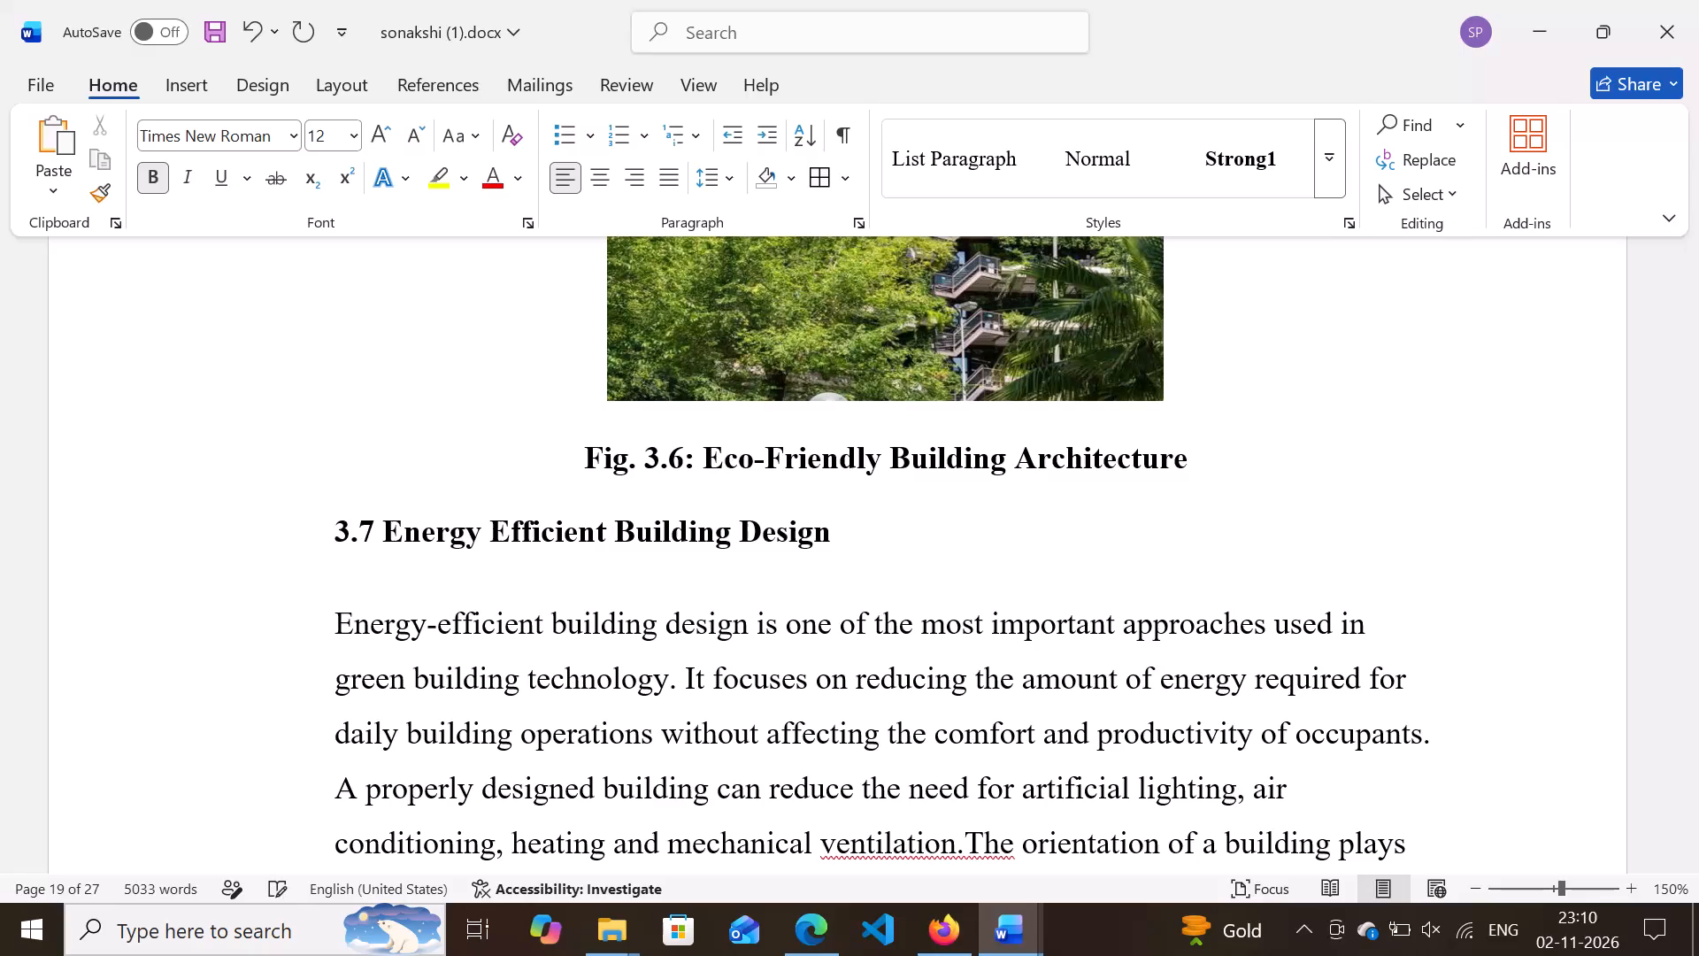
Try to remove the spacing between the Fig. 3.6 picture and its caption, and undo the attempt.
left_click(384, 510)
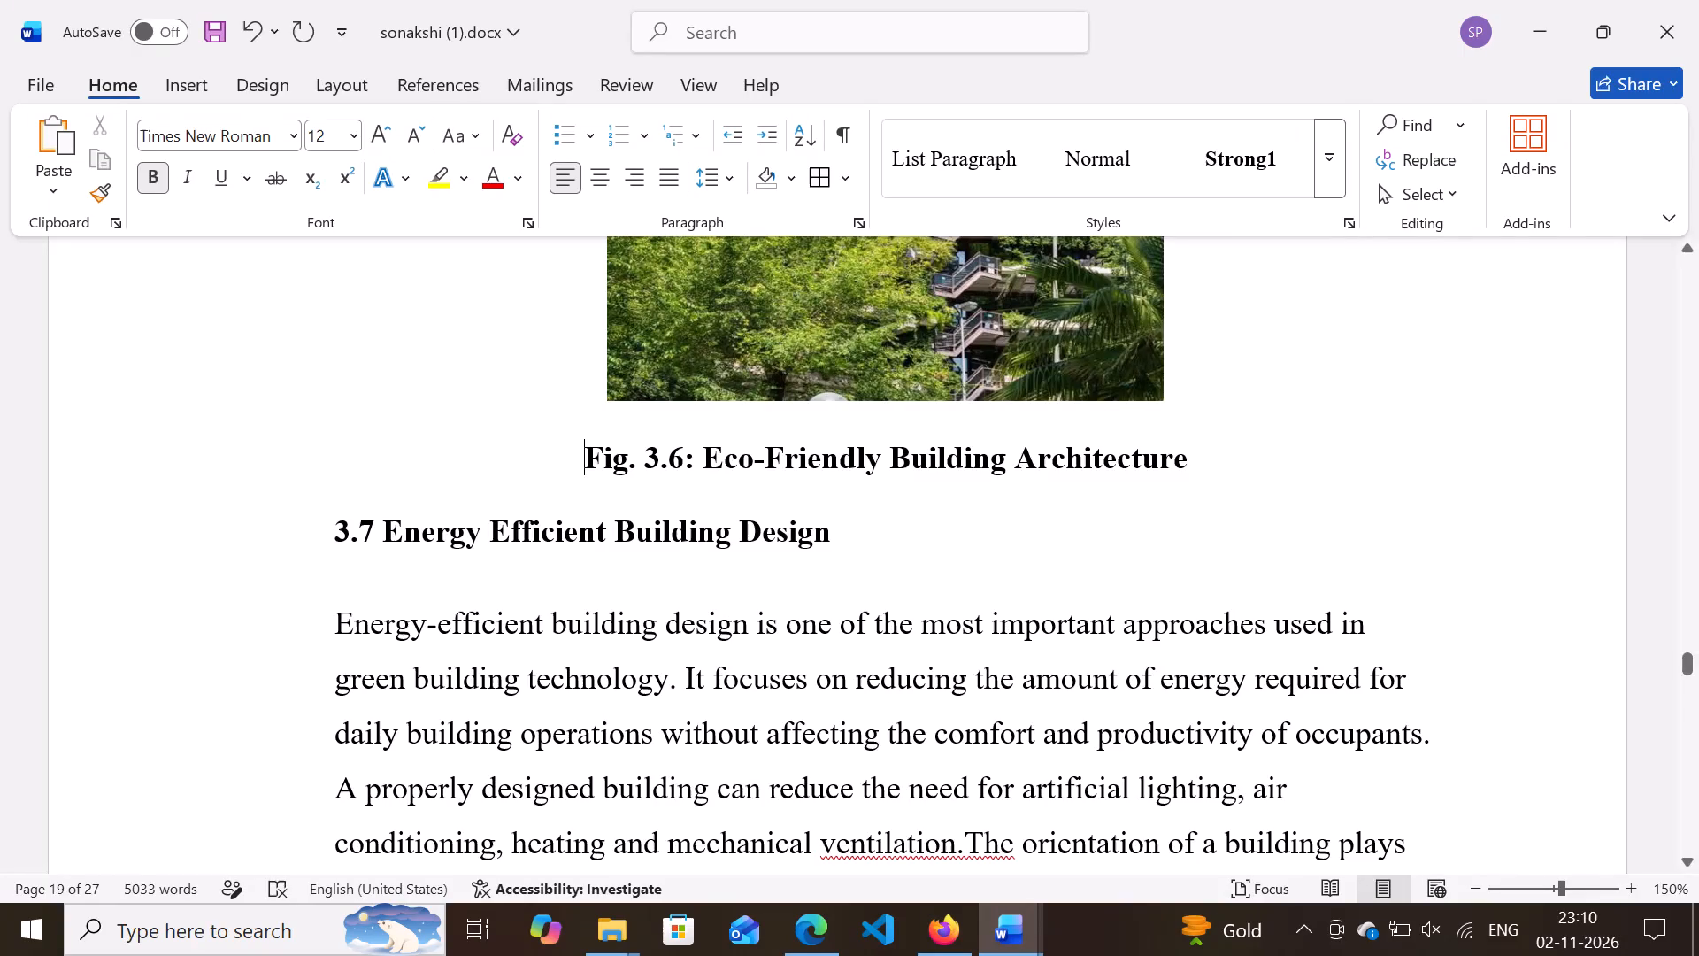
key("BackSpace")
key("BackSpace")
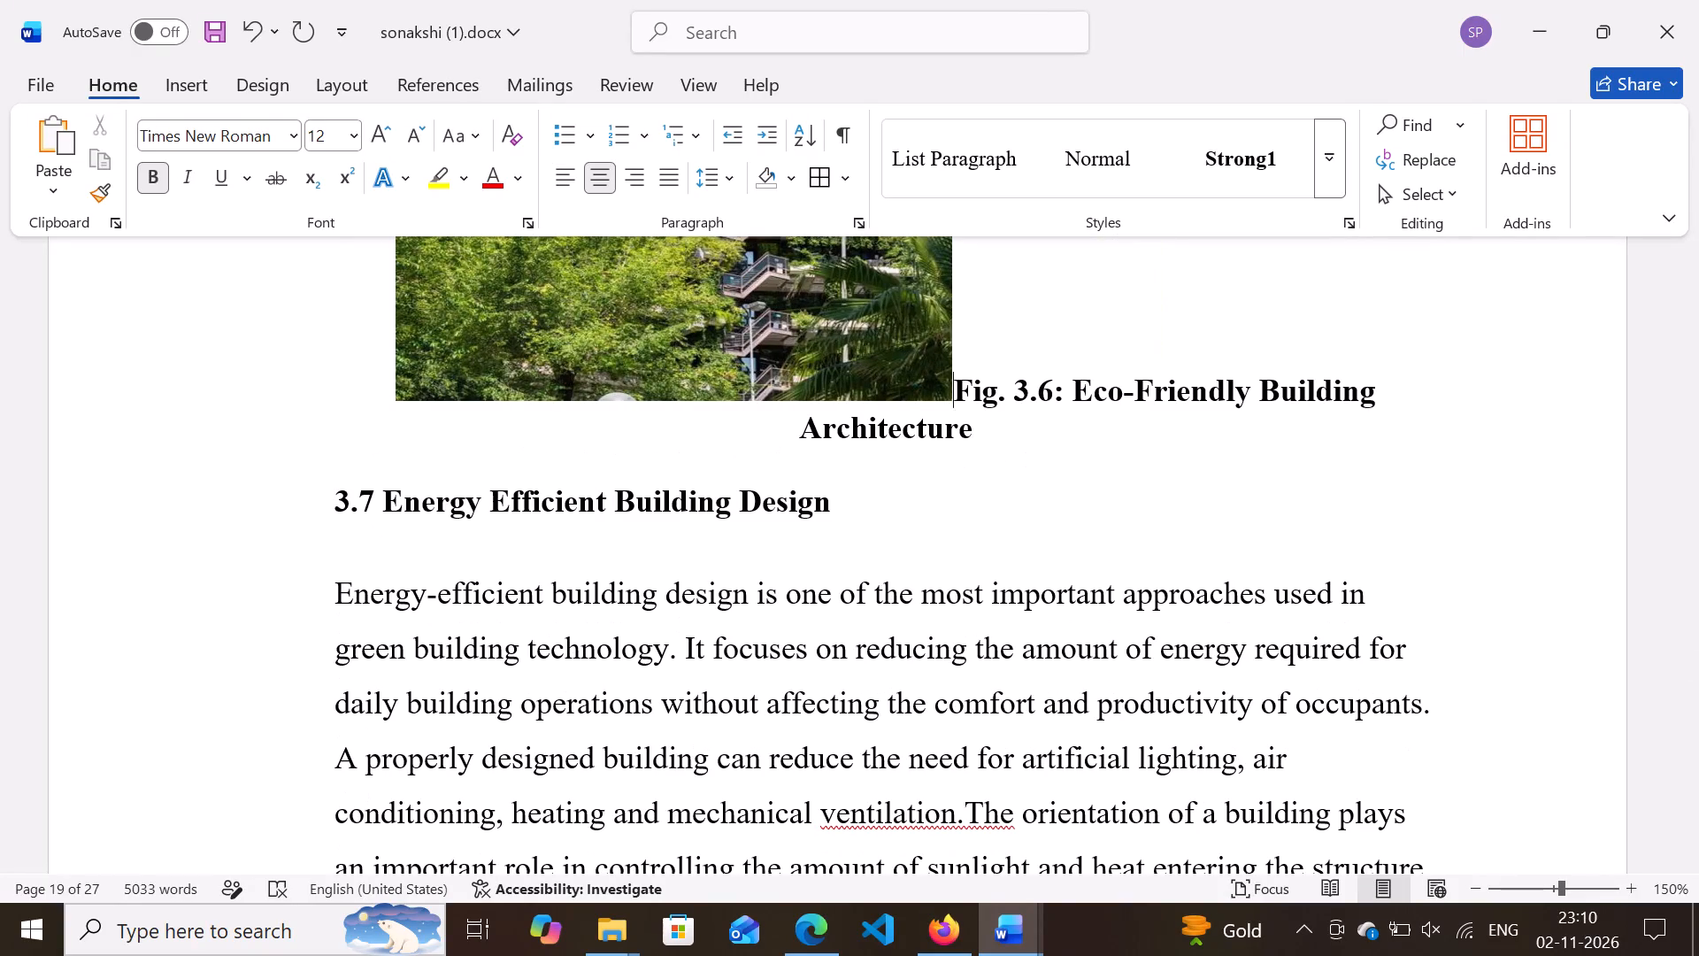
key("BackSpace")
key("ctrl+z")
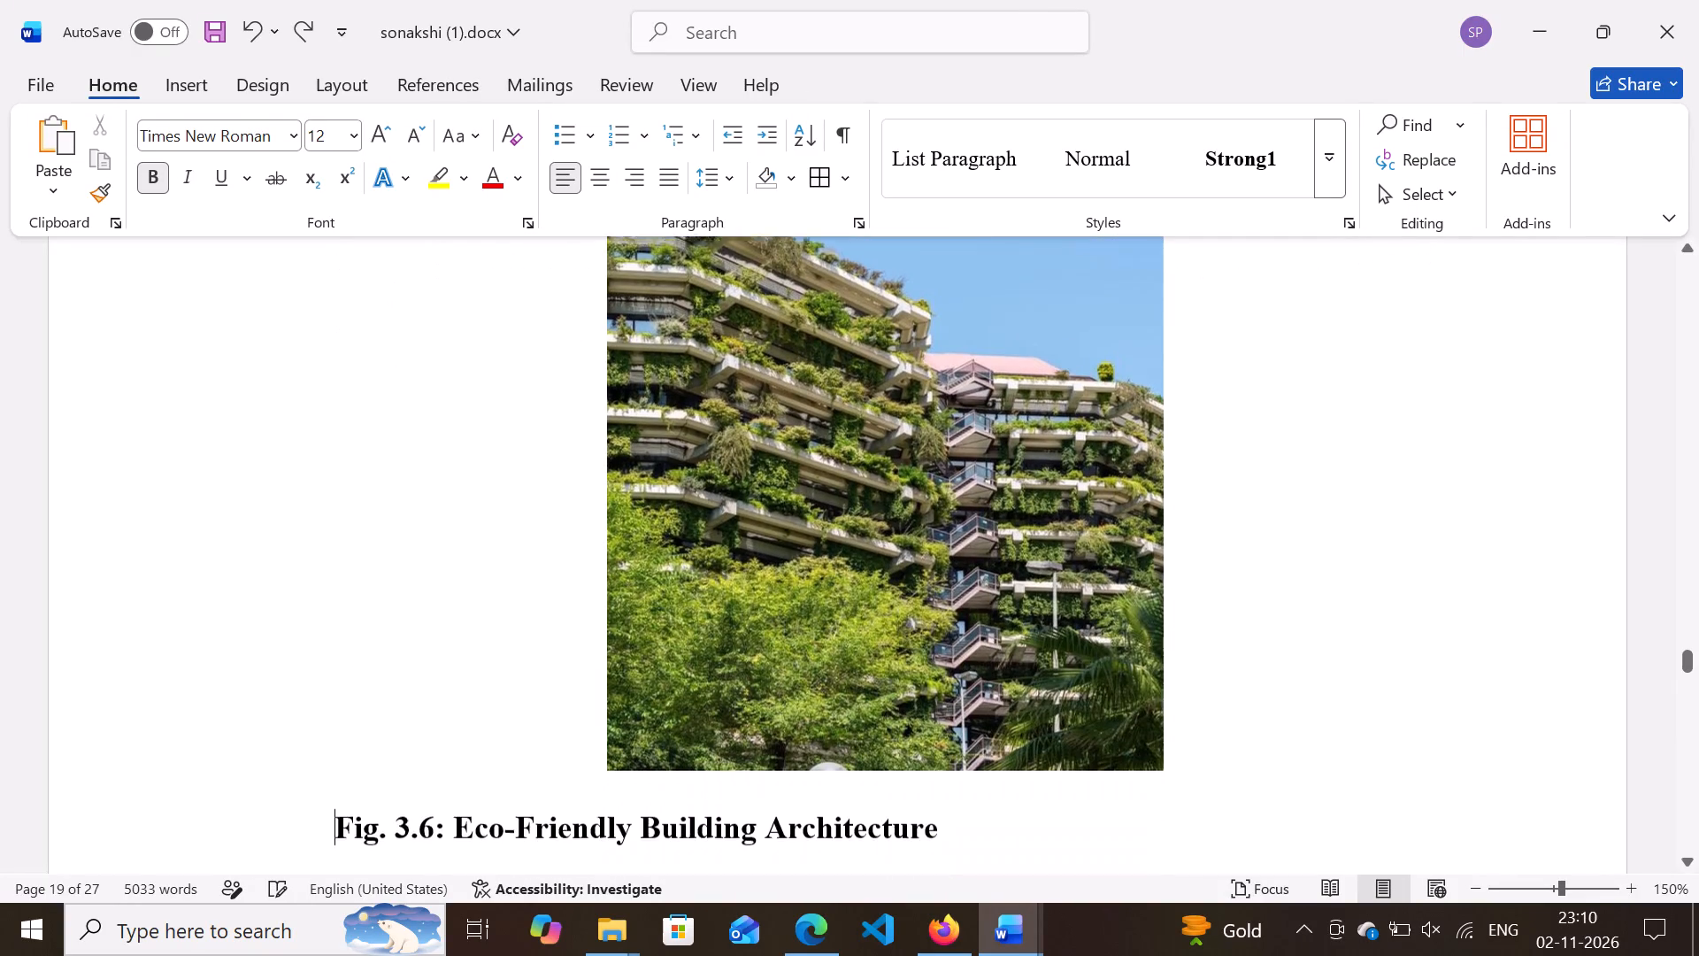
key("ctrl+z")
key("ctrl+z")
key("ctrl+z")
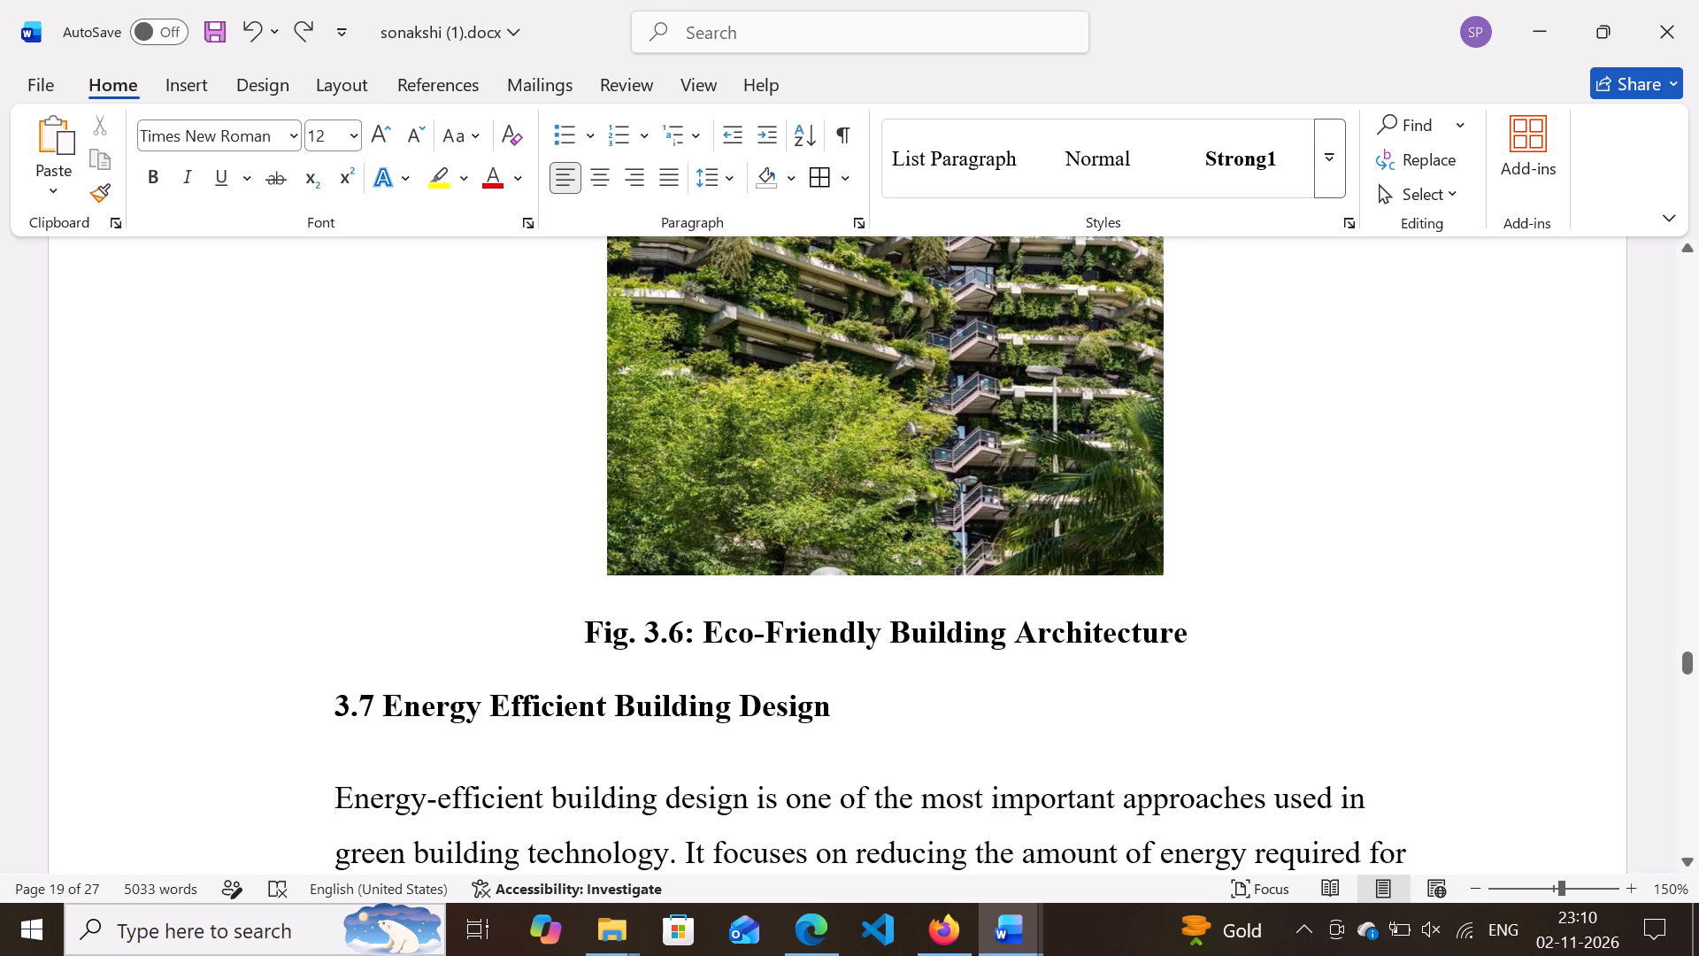
Delete the number from the heading "3.7 Energy Efficient Building Design" and restart the heading left-aligned on its own line below the Fig. 3.6 caption.
left_click(365, 692)
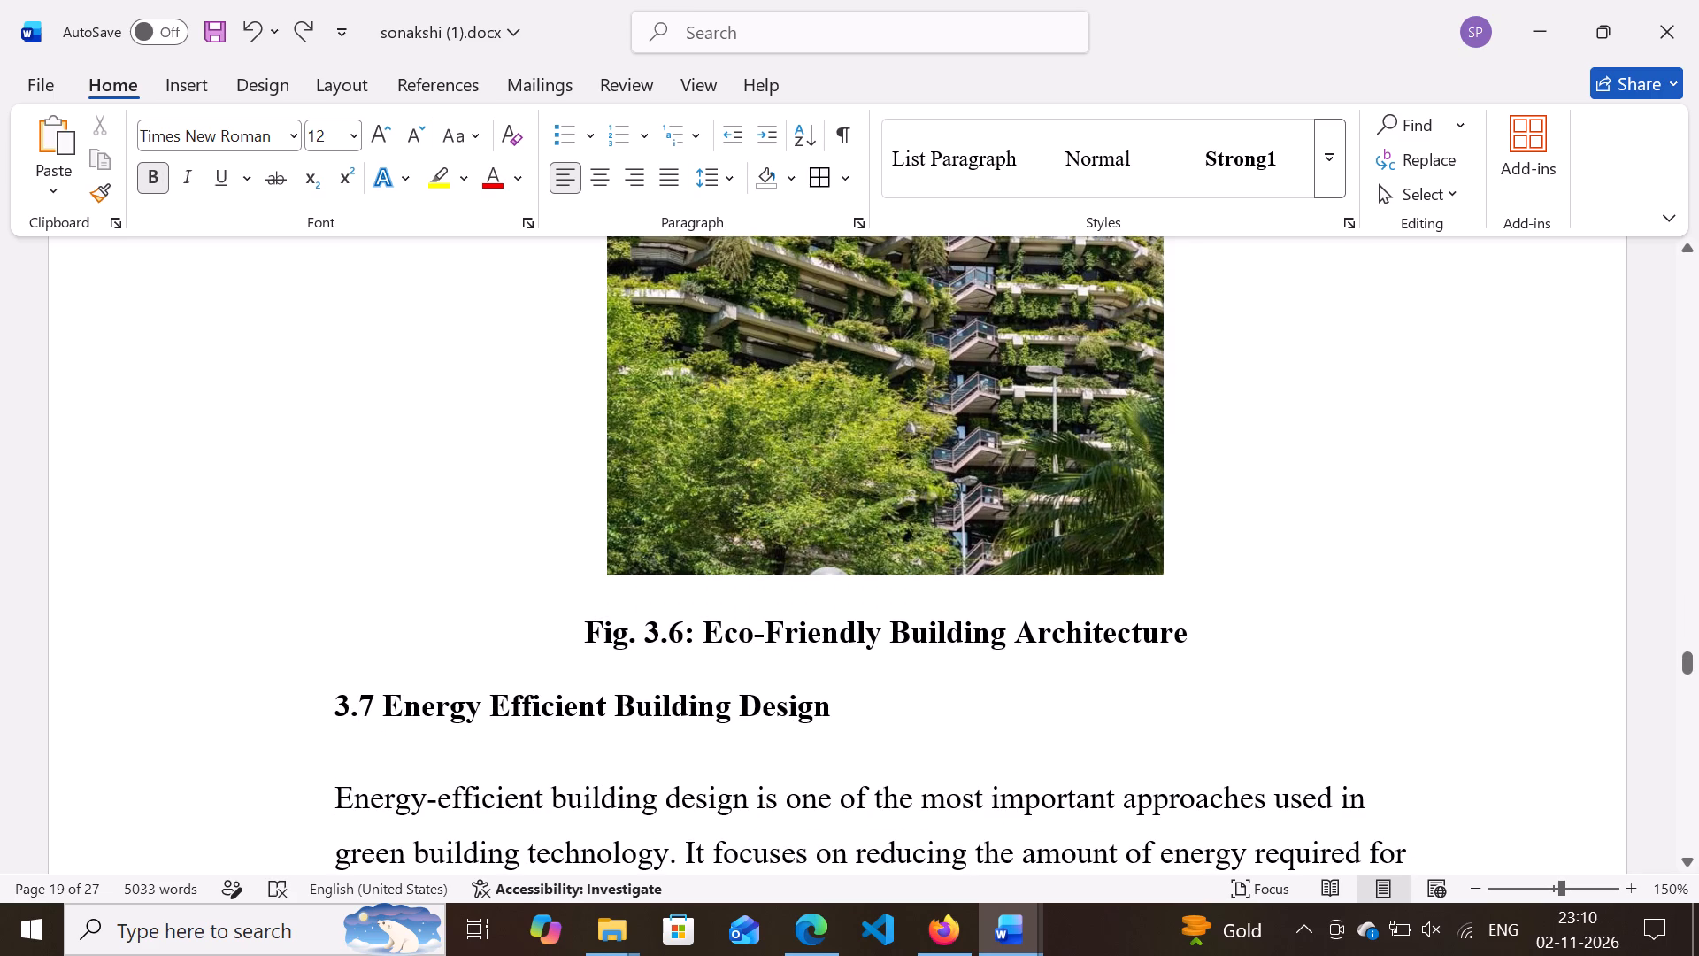
left_click(375, 704)
key("BackSpace")
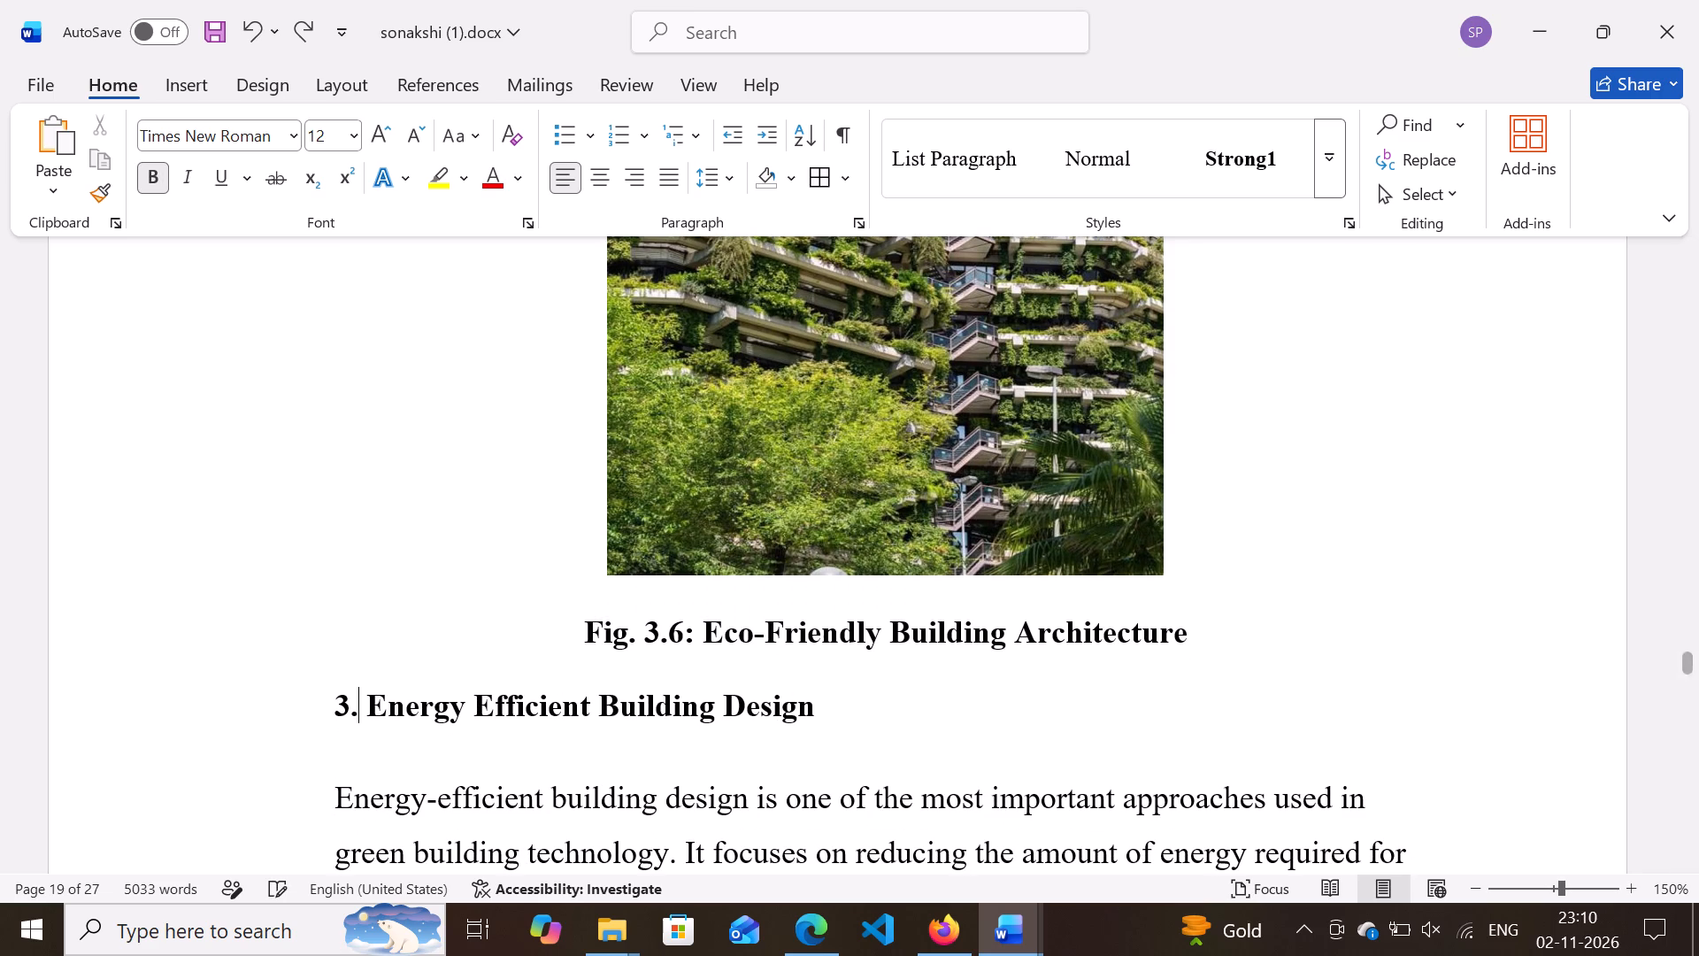
key("BackSpace")
key("BackSpace")
key("BackSpace")
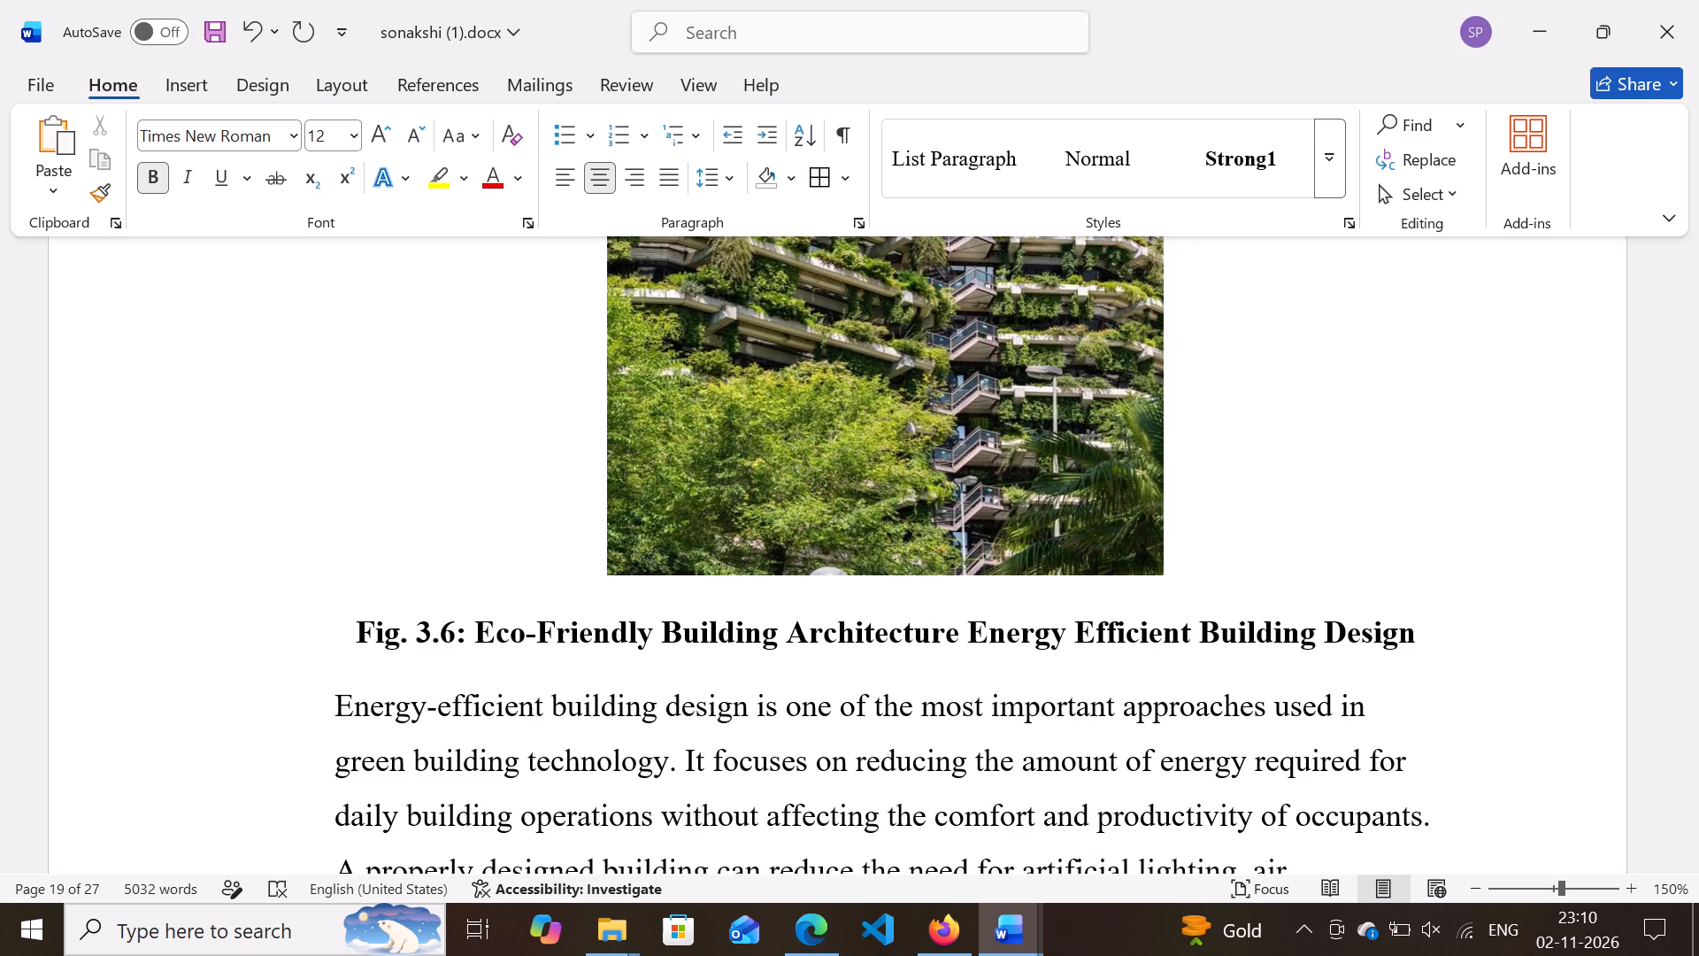
key("Return")
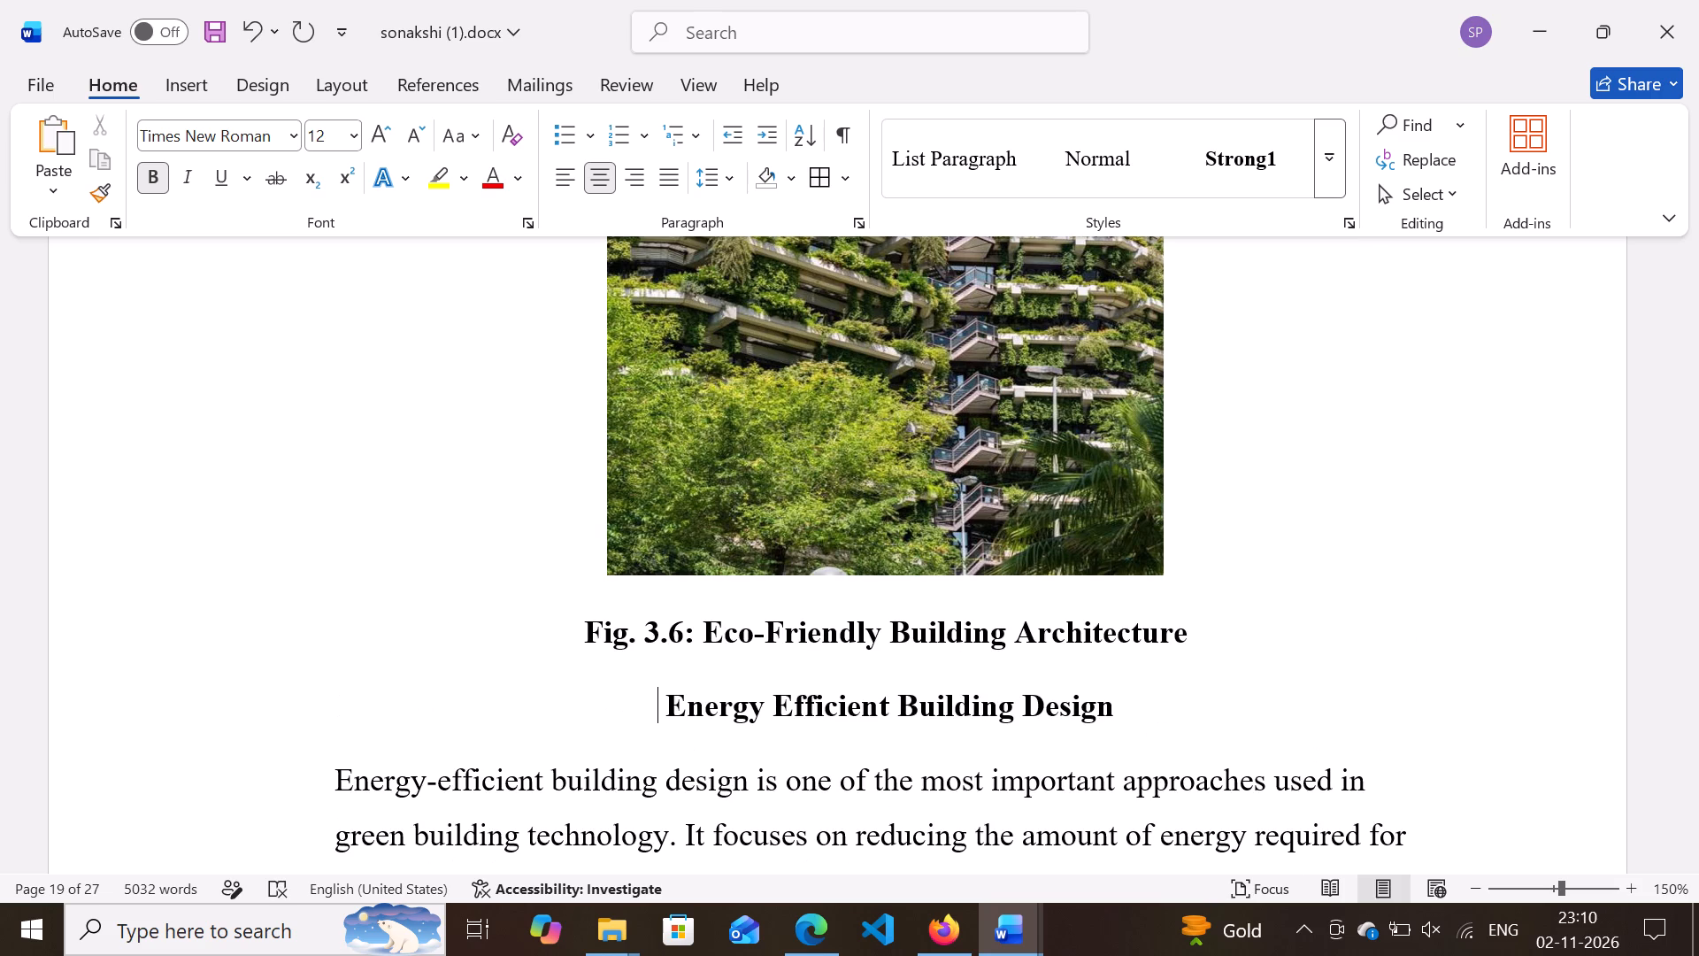
key("Return")
key("BackSpace")
key("BackSpace")
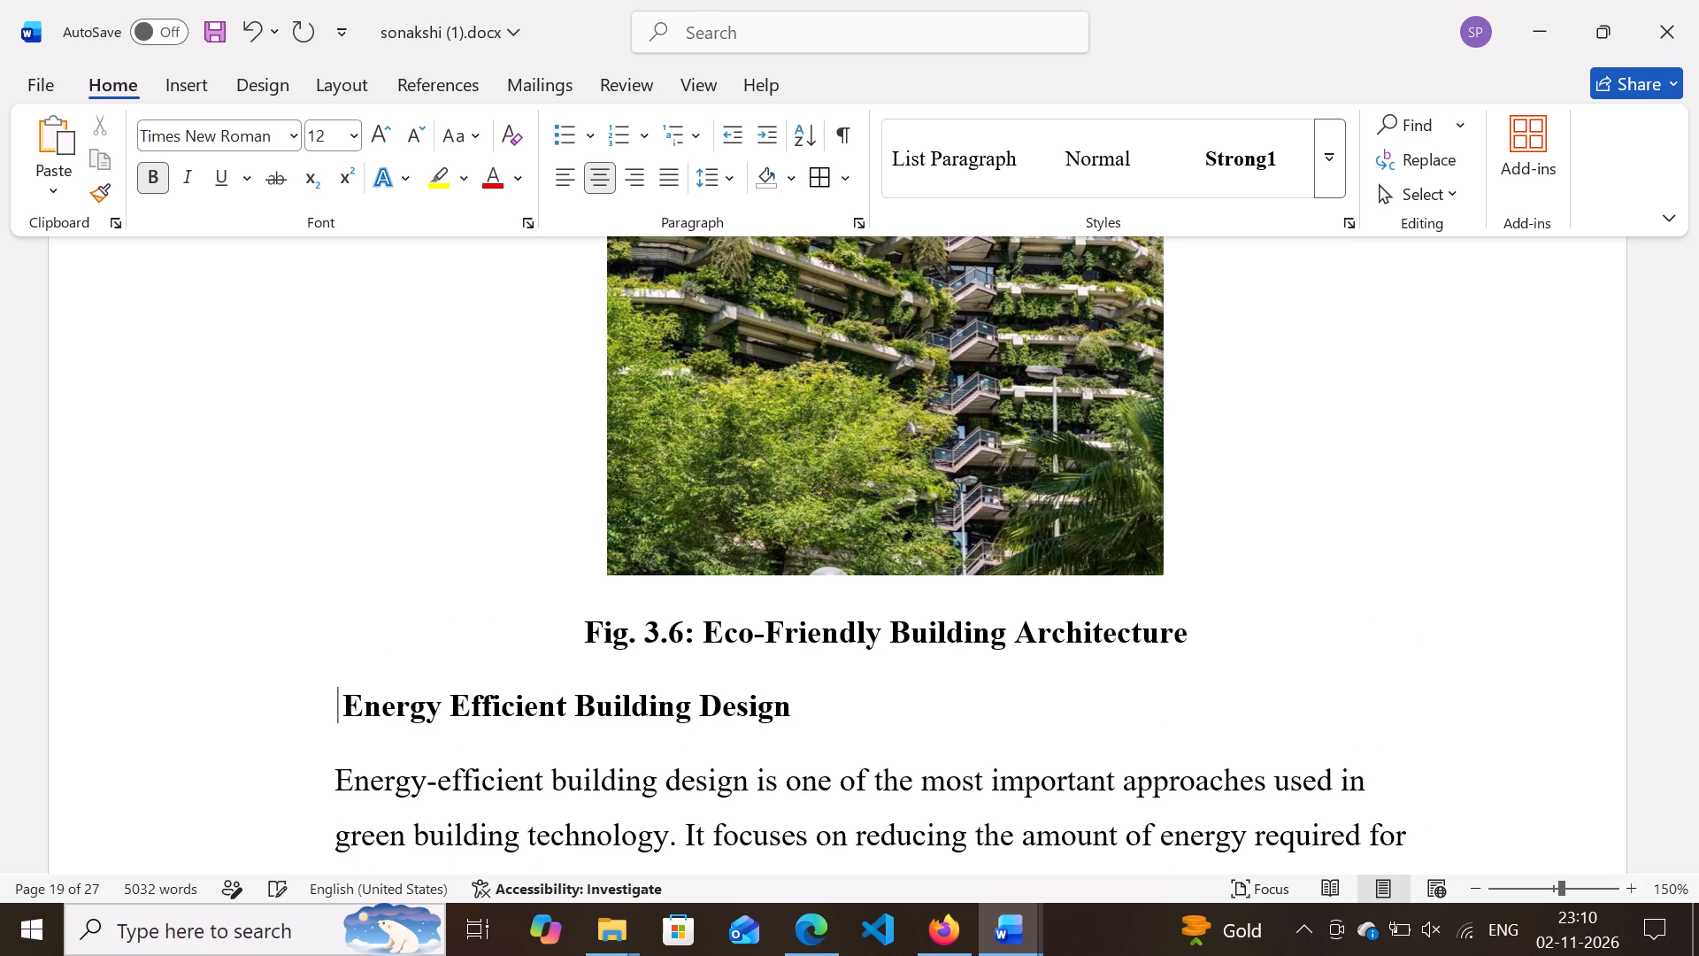
Merge the "Energy-efficient building design" body paragraph into the heading above it and split it back onto a new line.
left_click(318, 780)
key("BackSpace")
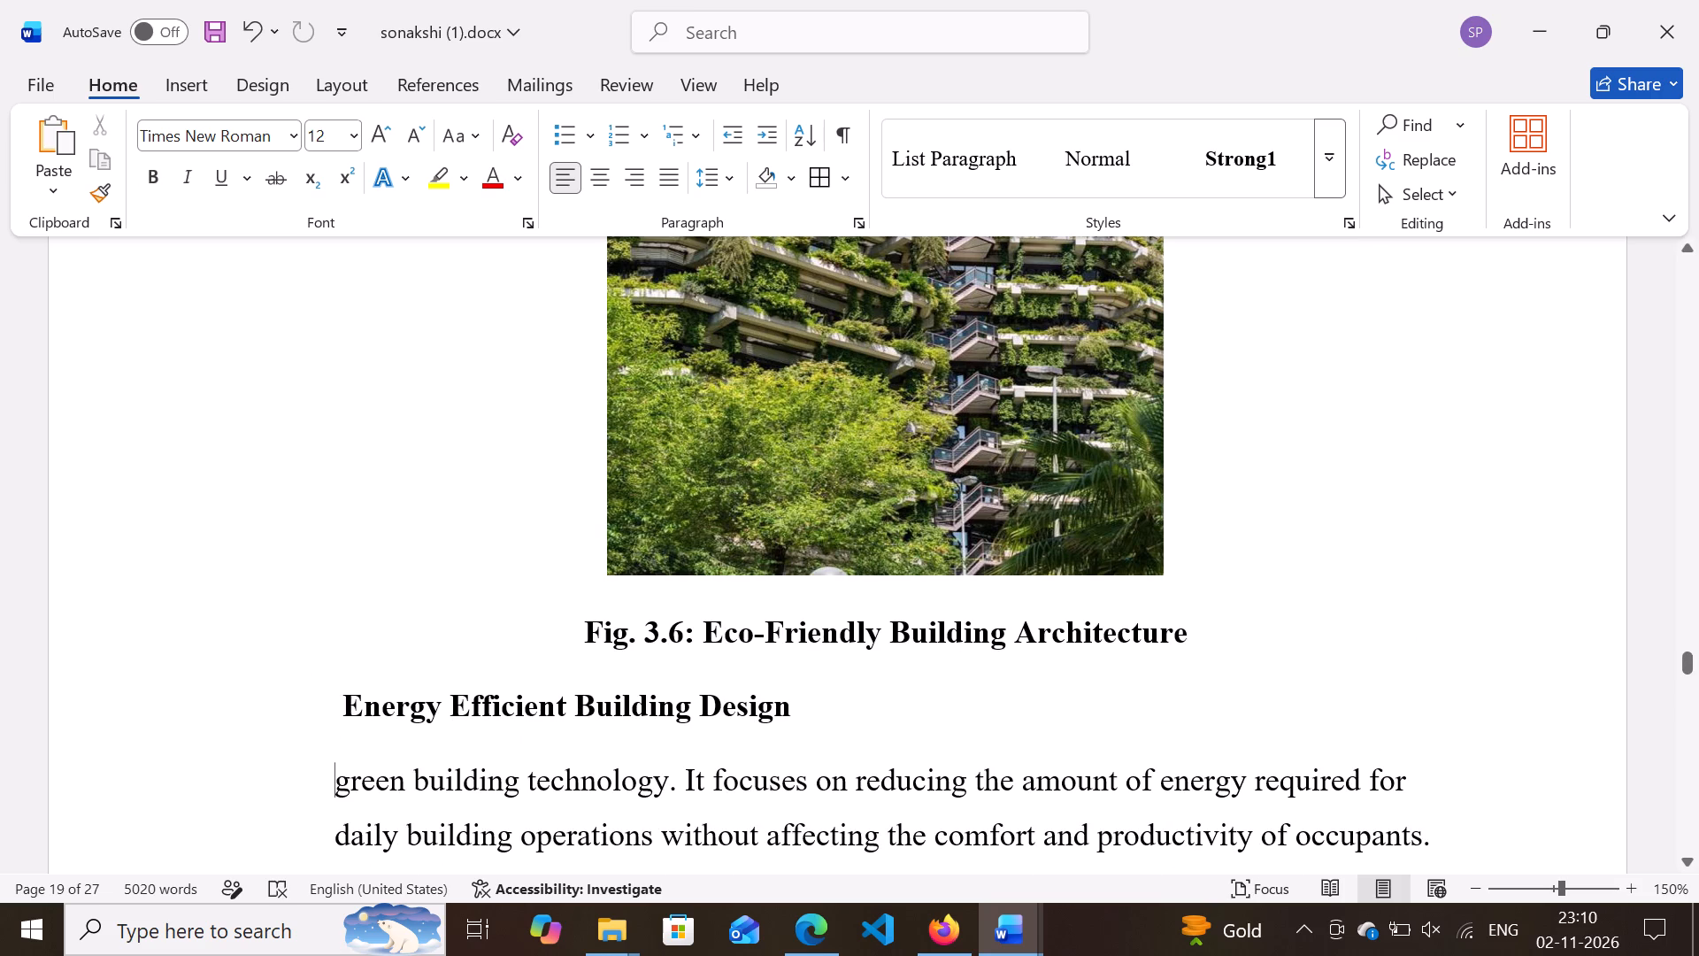
key("ctrl+z")
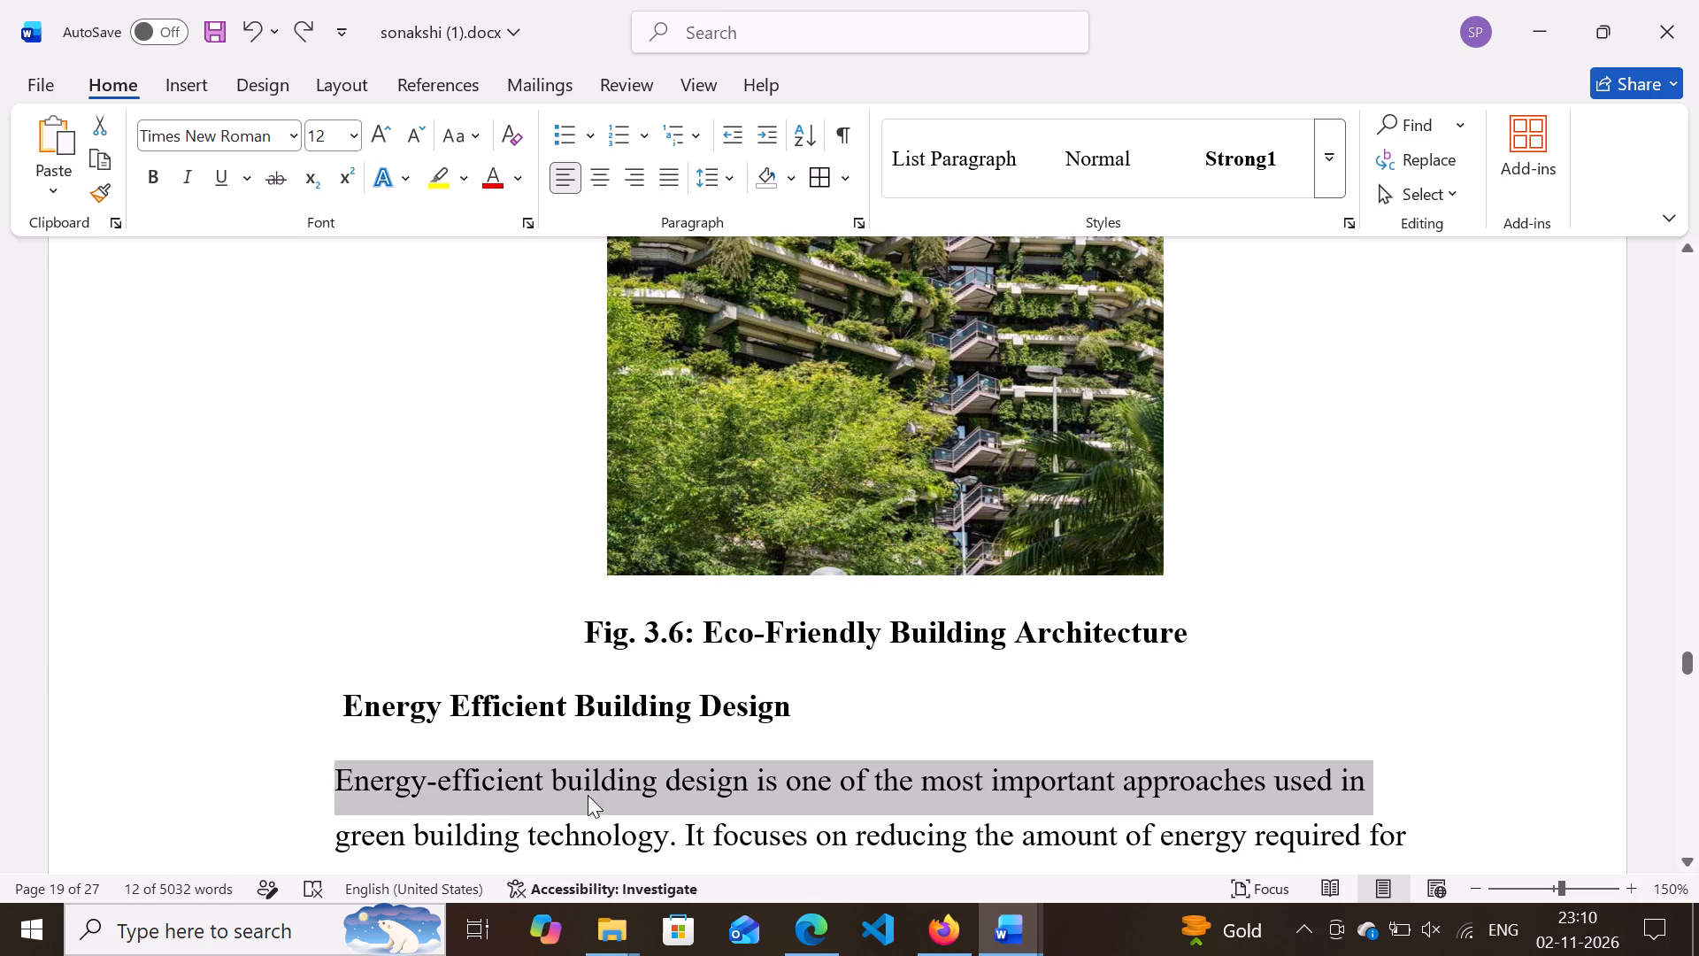
left_click(614, 783)
left_click(330, 774)
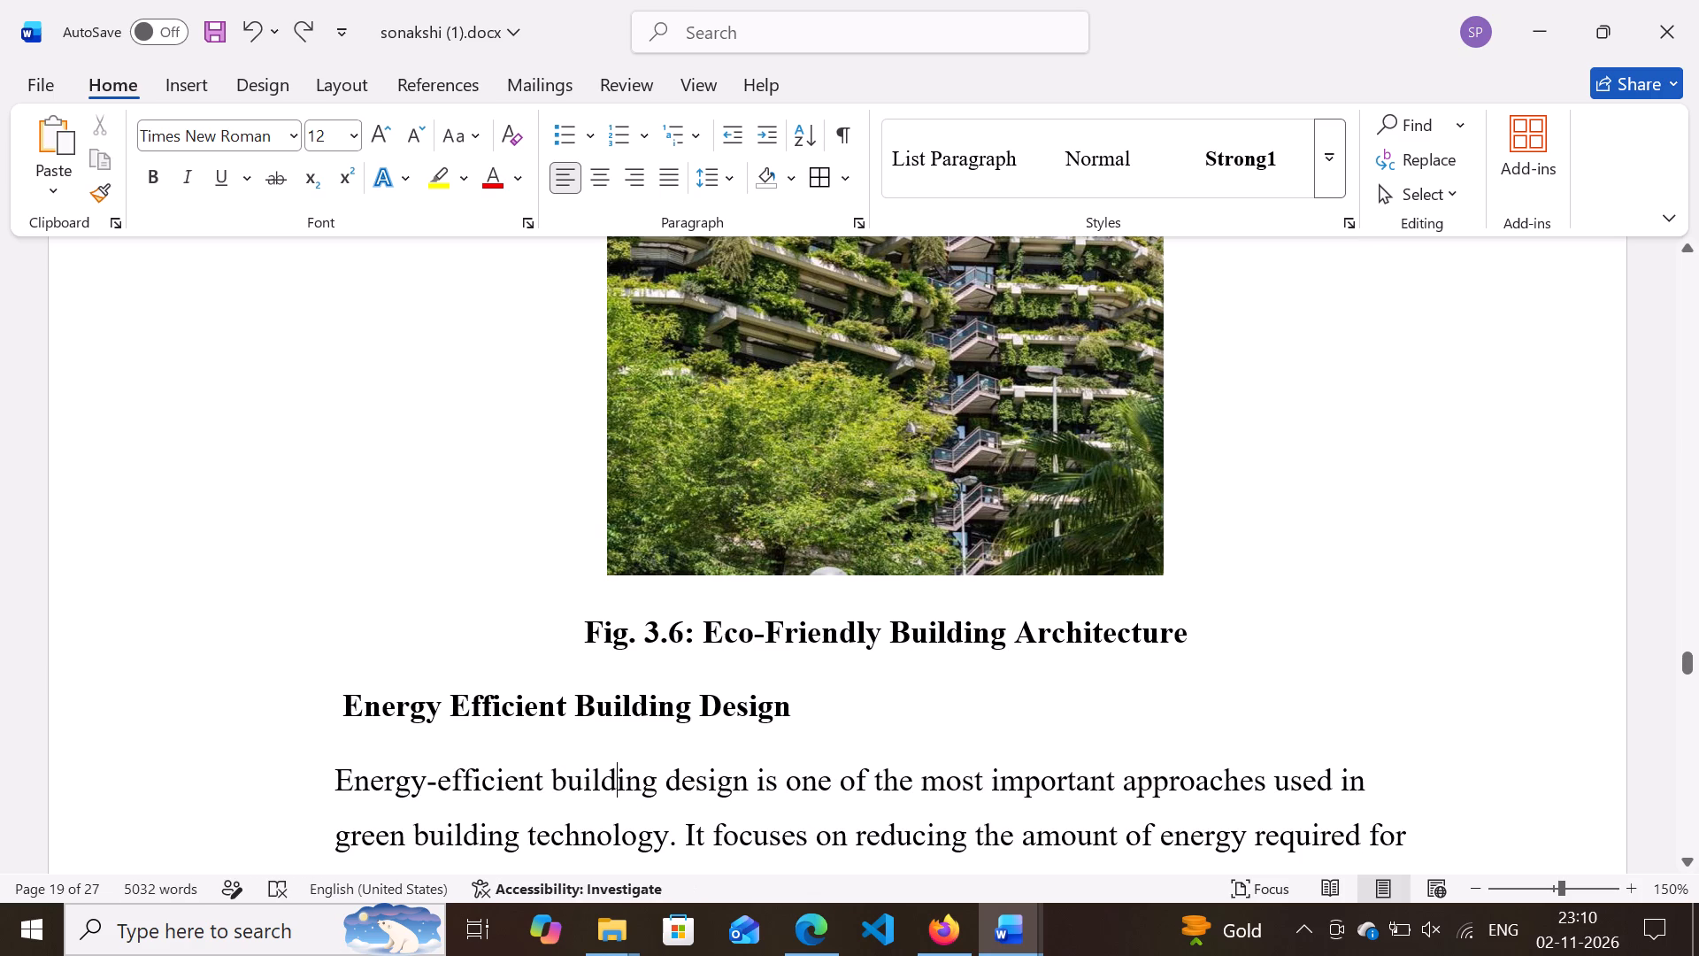
key("BackSpace")
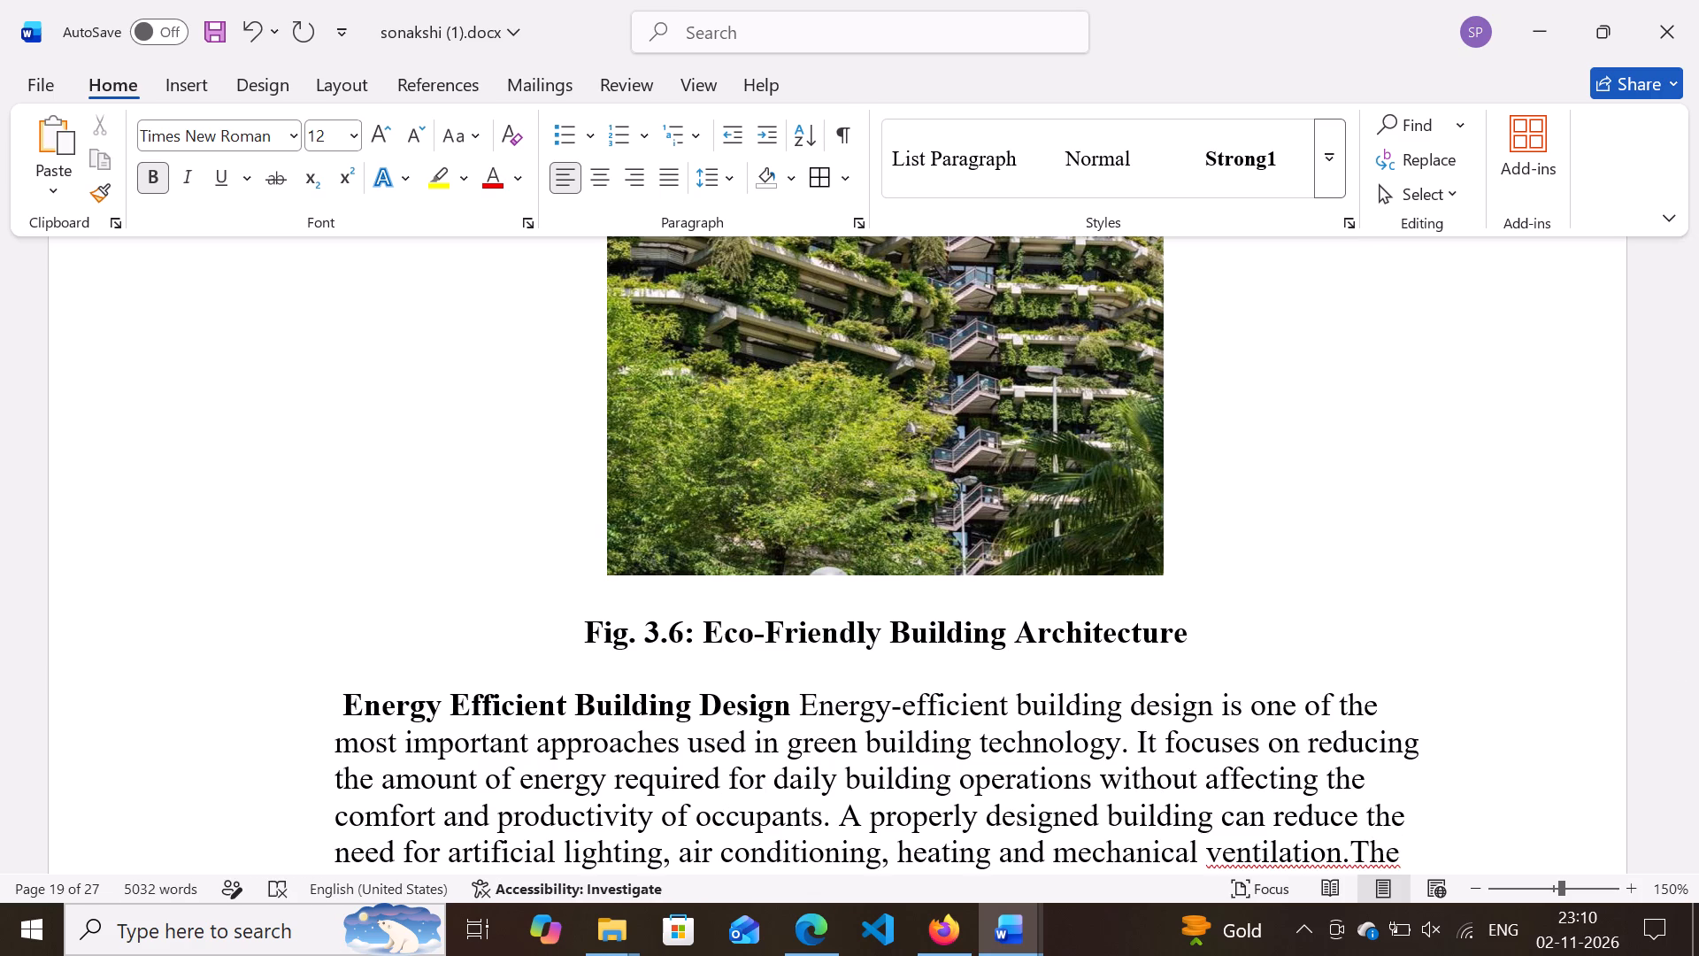
key("Return")
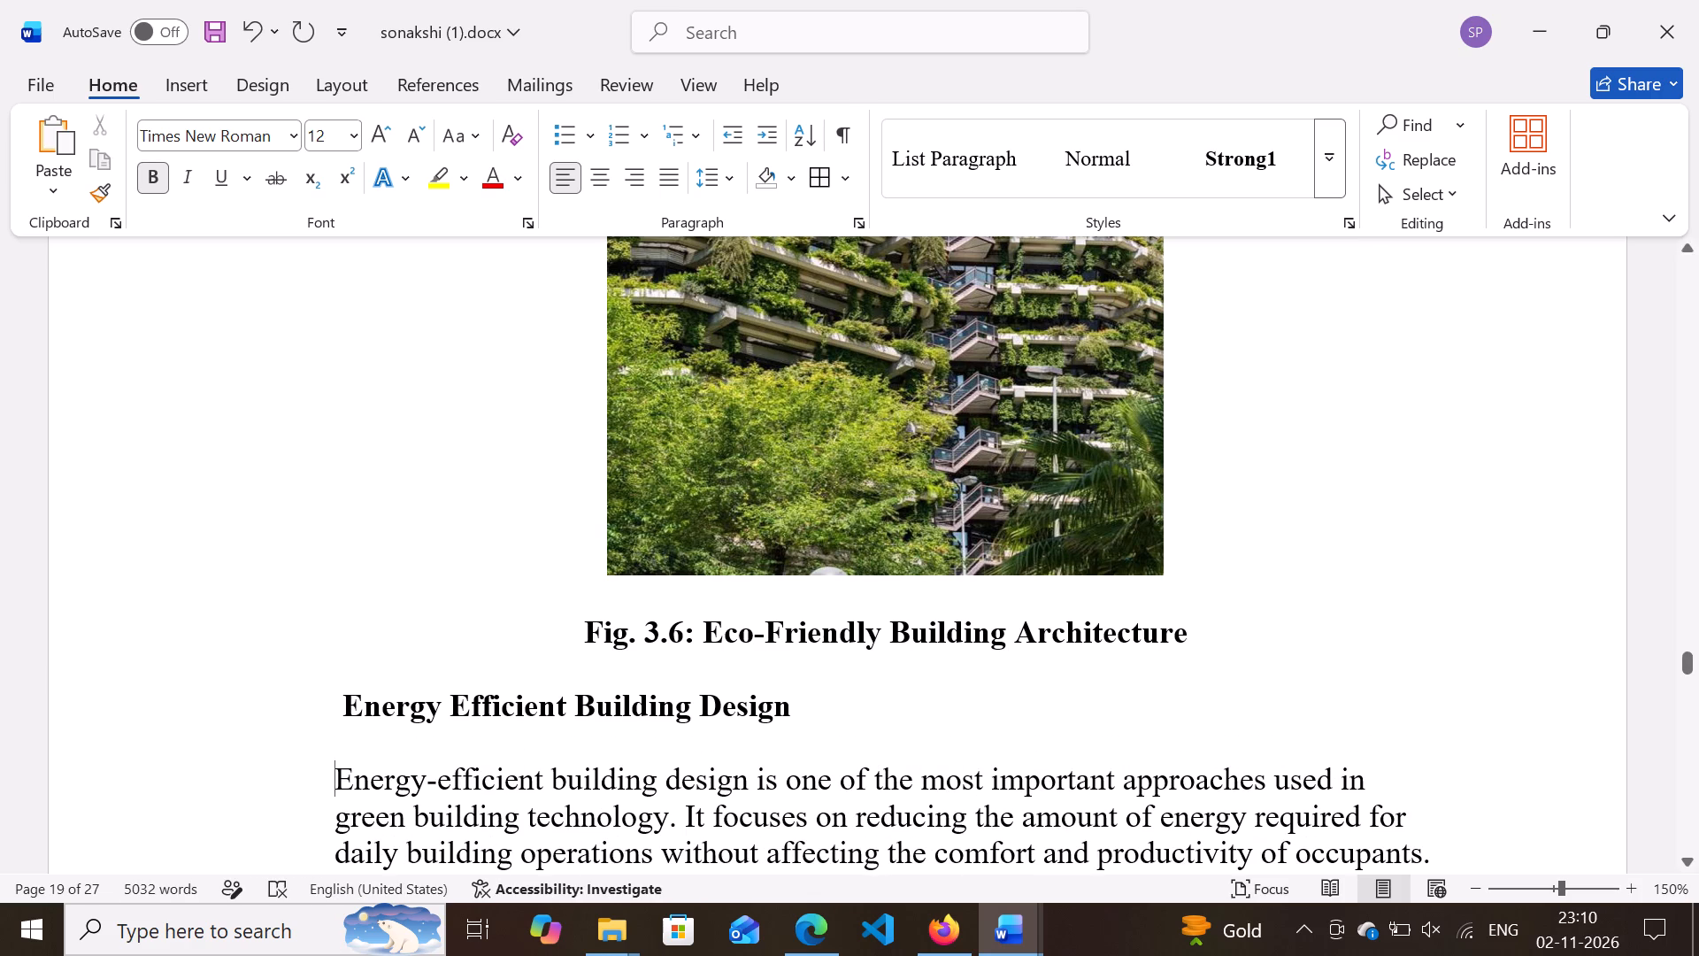
Insert the number "3.7" at the start of the heading "Energy Efficient Building Design".
left_click(333, 695)
type("3.7")
key("space")
Select the heading "3.7 Energy Efficient Building Design" and the body text beneath it.
scroll(333, 695, "down", 1)
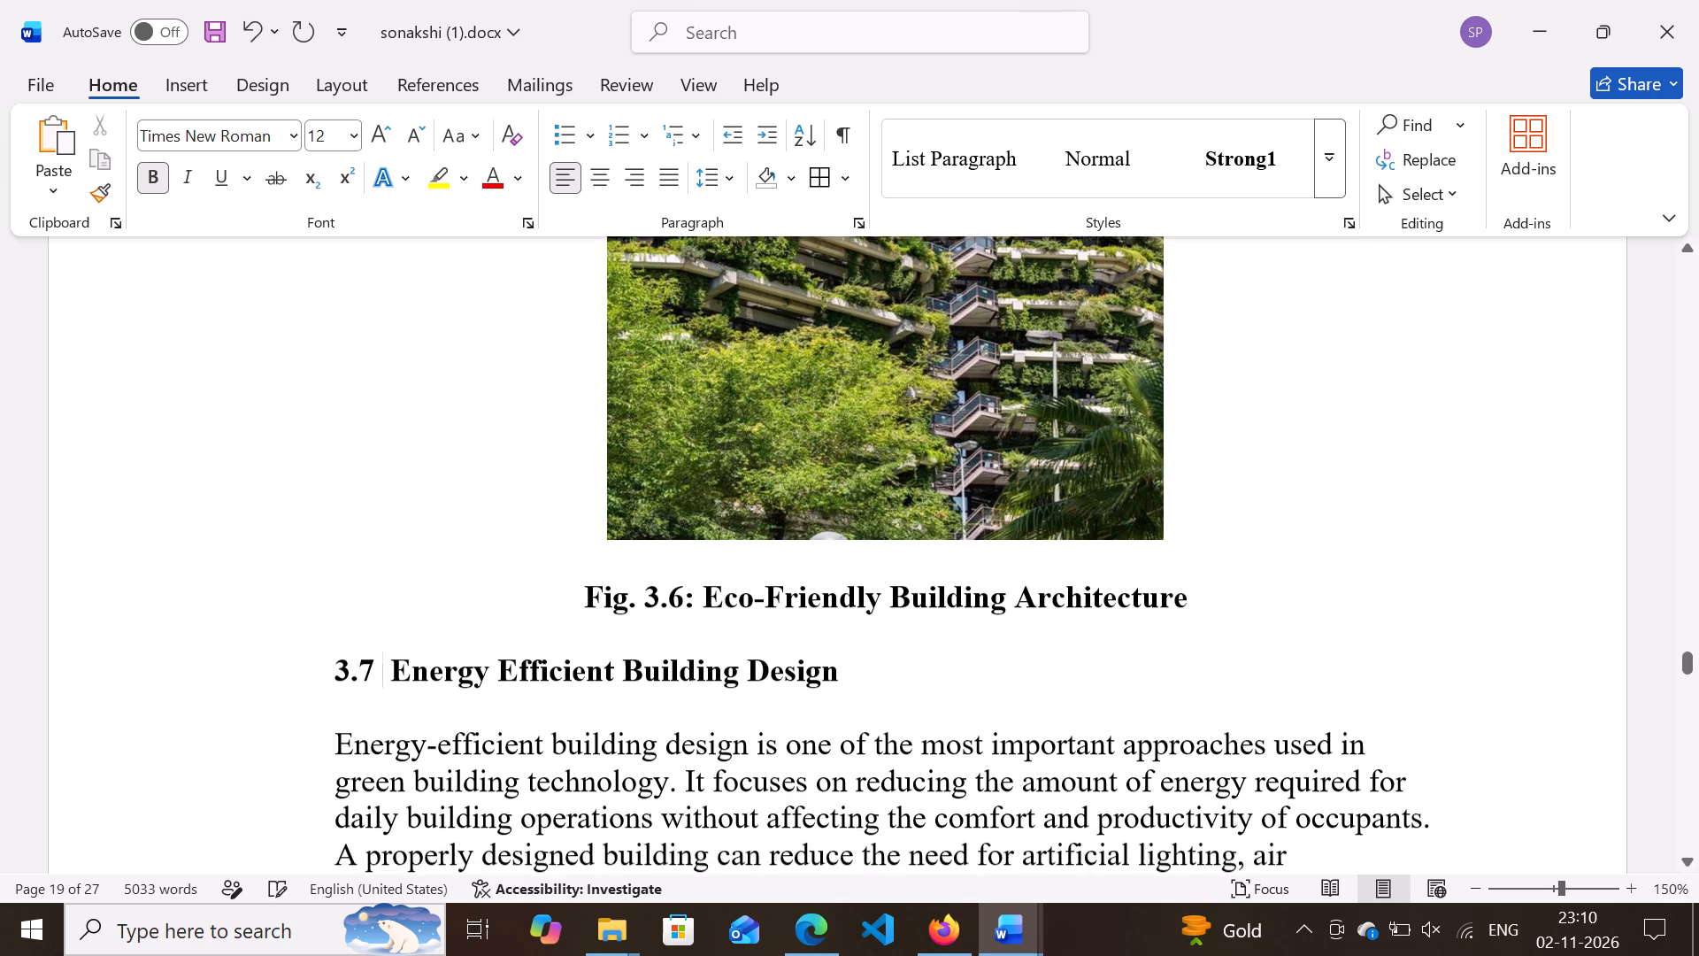
scroll(333, 695, "down", 4)
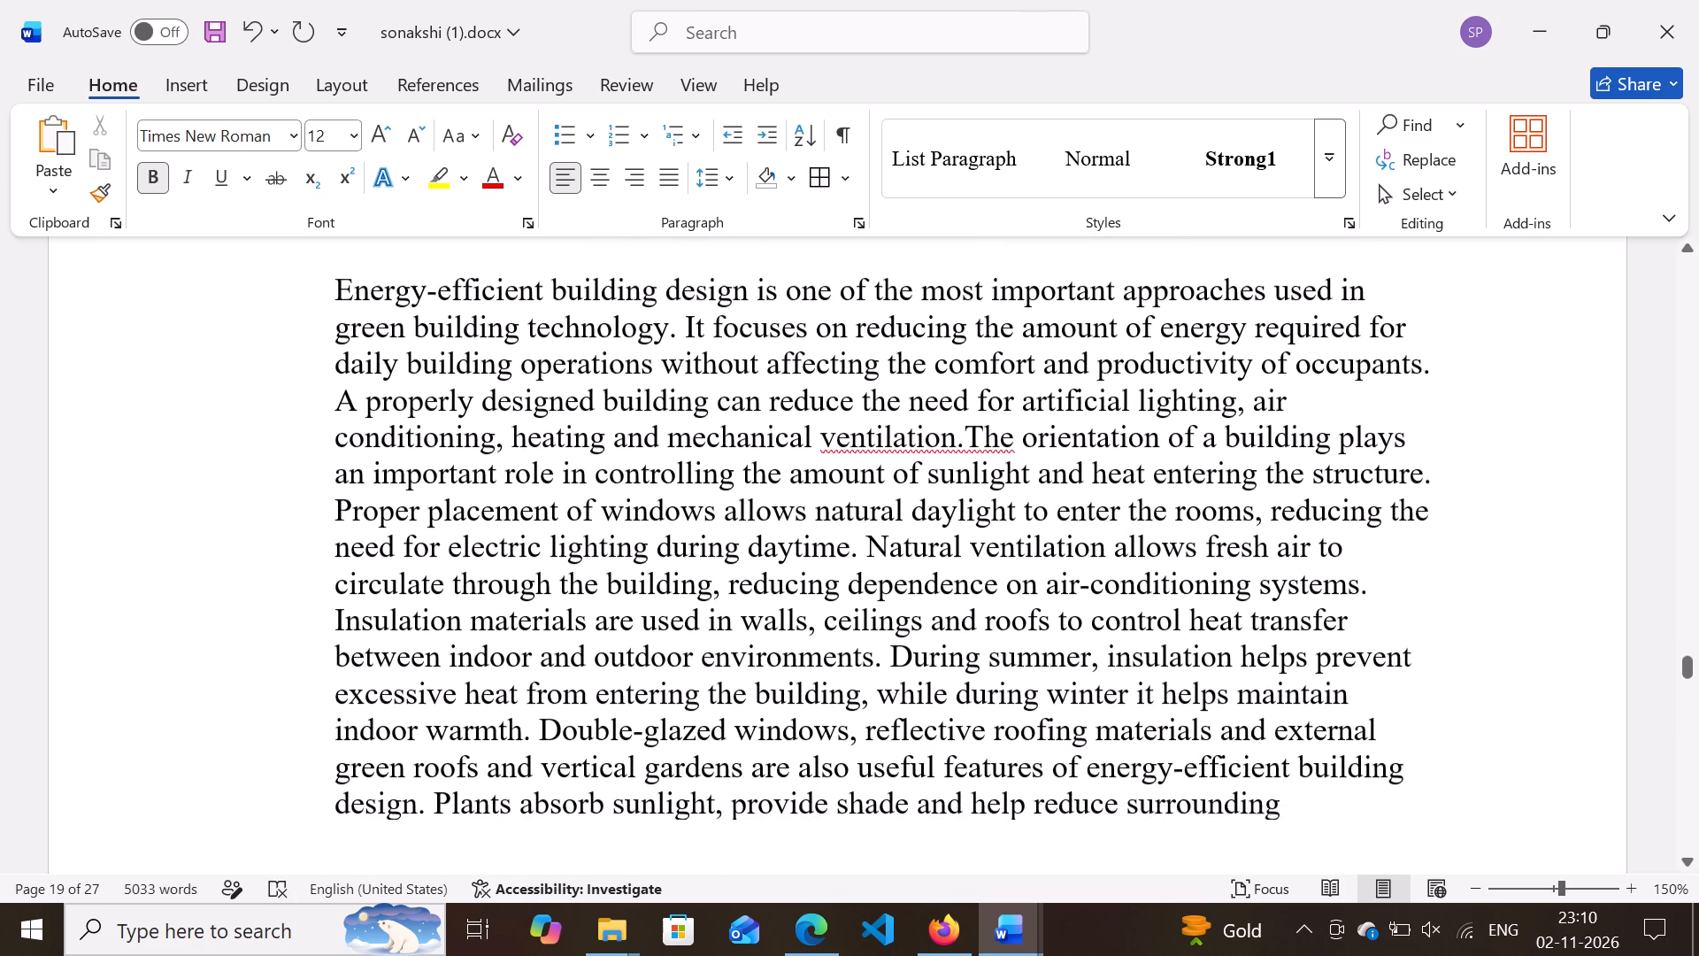
scroll(333, 695, "down", 3)
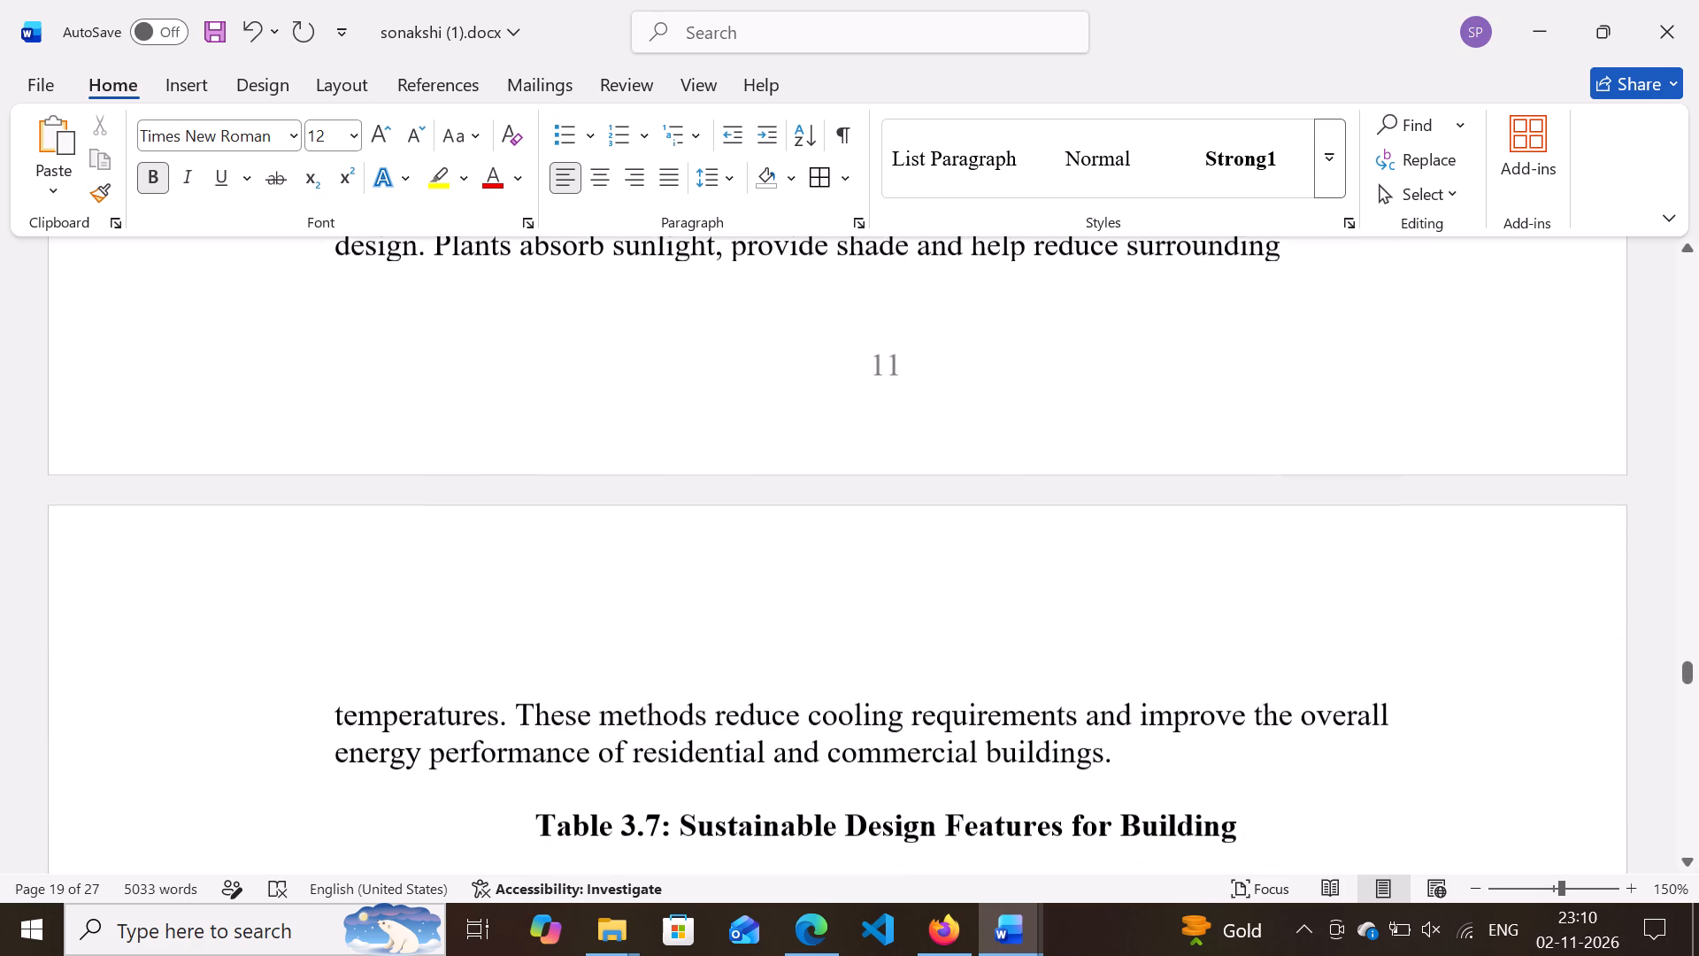
scroll(333, 695, "down", 2)
scroll(333, 695, "up", 1)
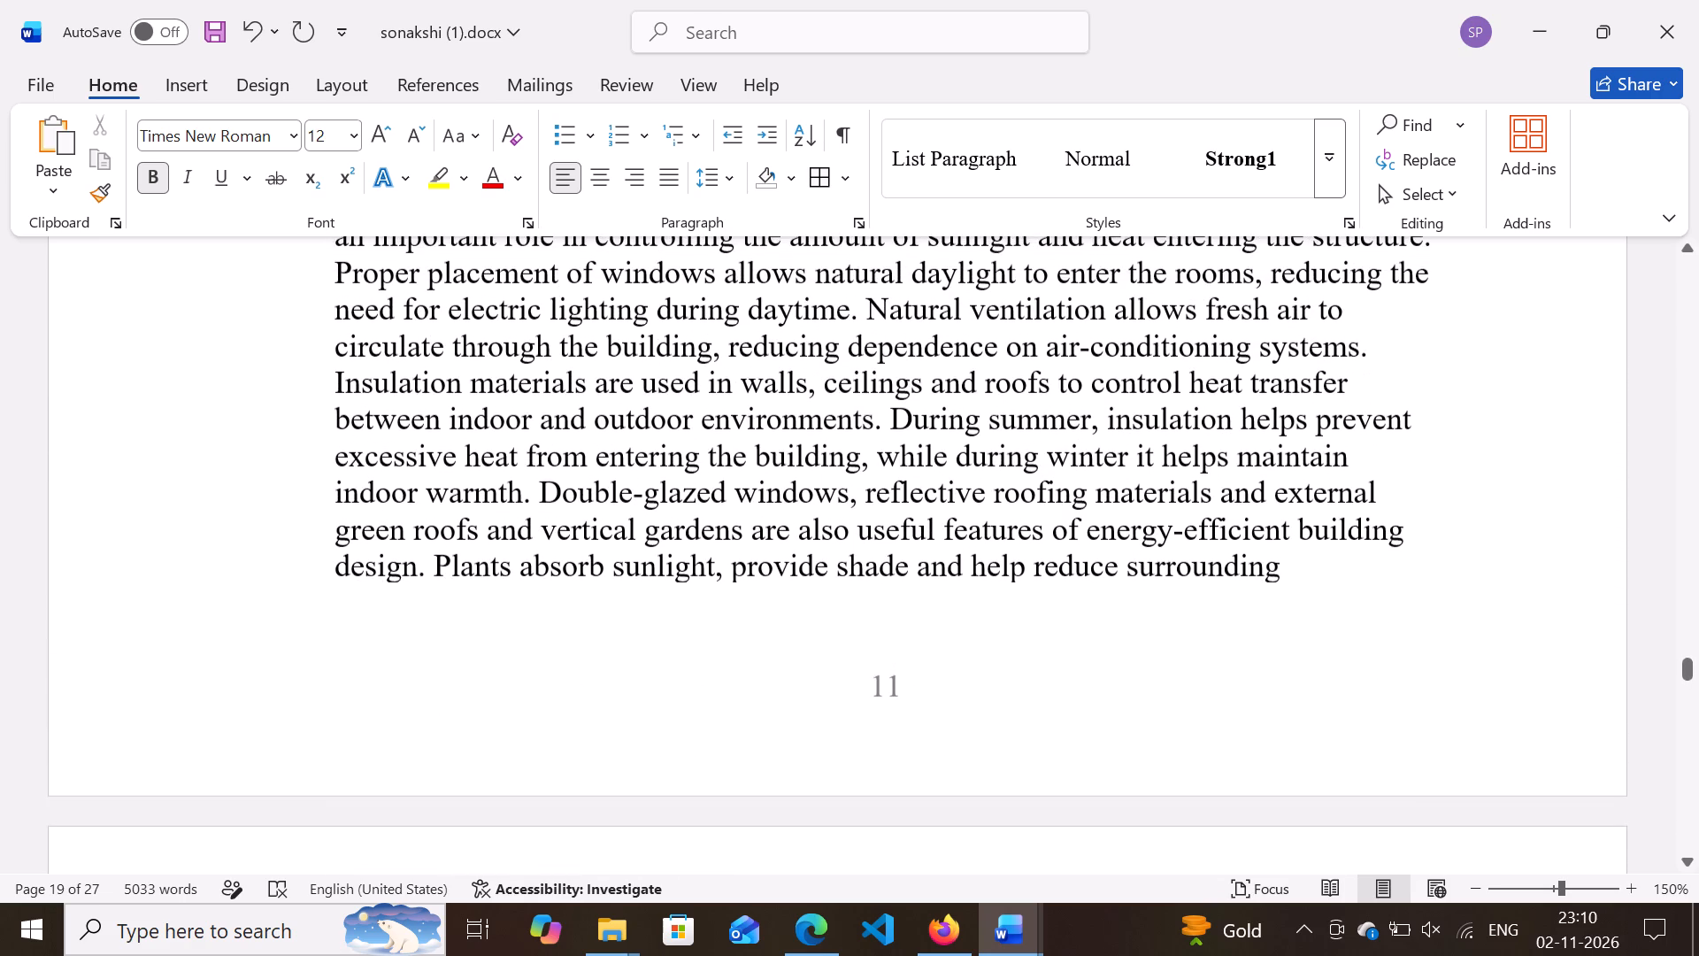
scroll(333, 695, "up", 1)
scroll(333, 695, "down", 2)
scroll(333, 695, "up", 1)
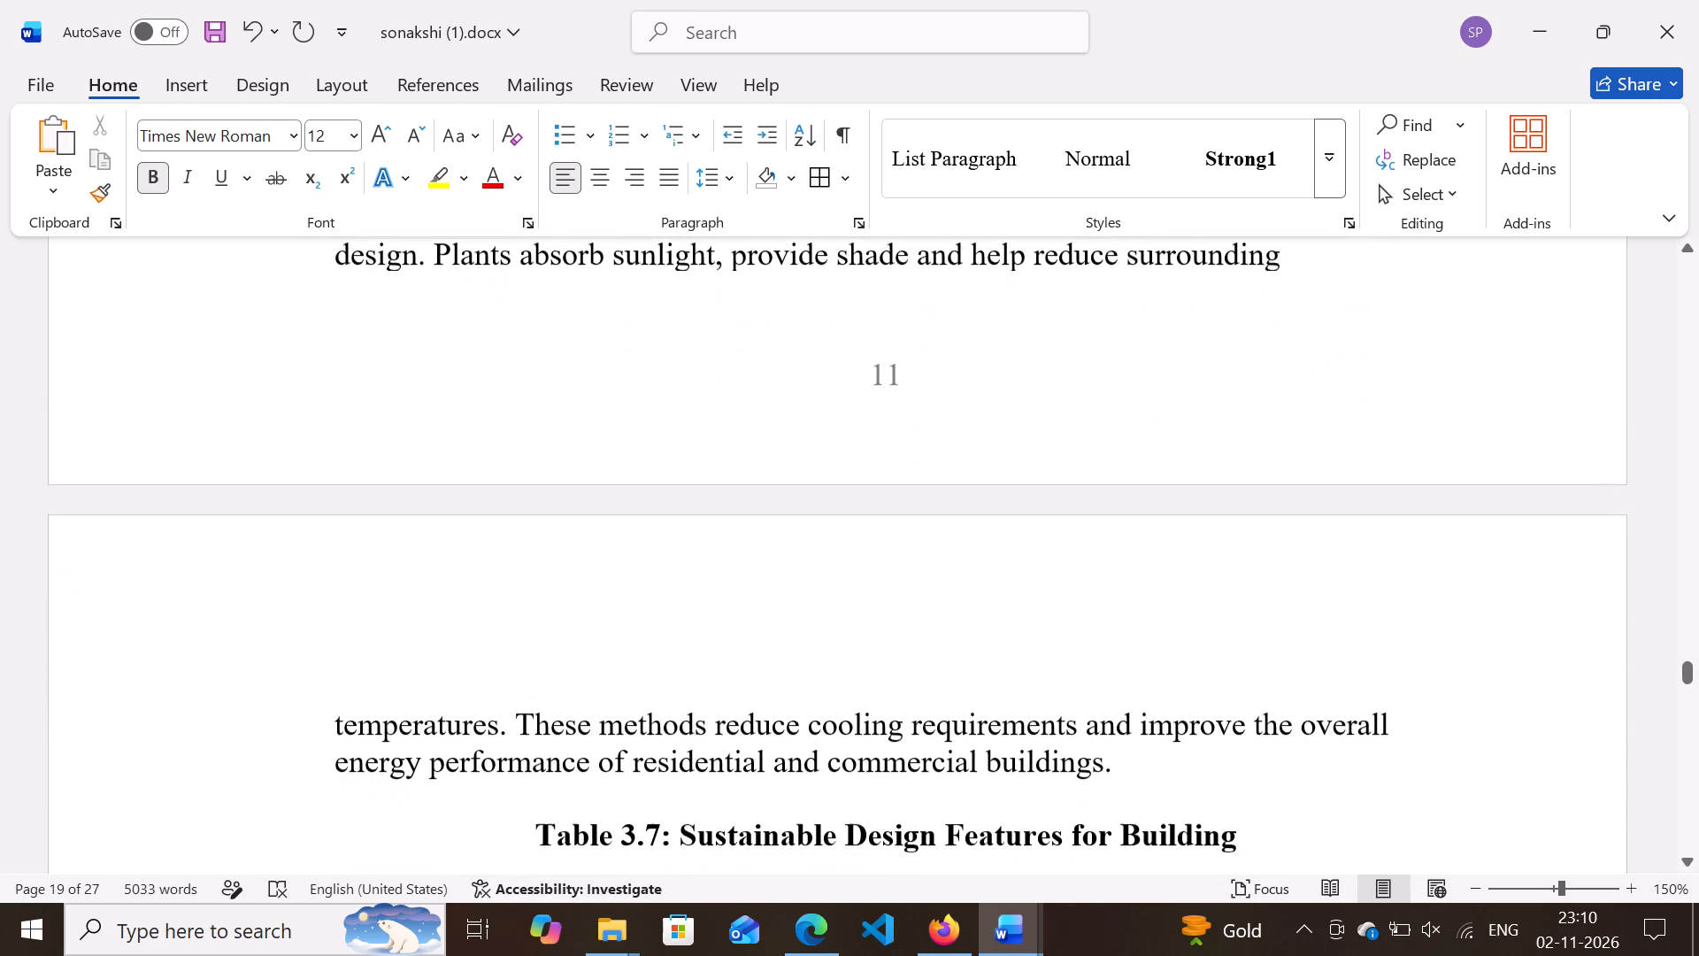
scroll(333, 695, "up", 1)
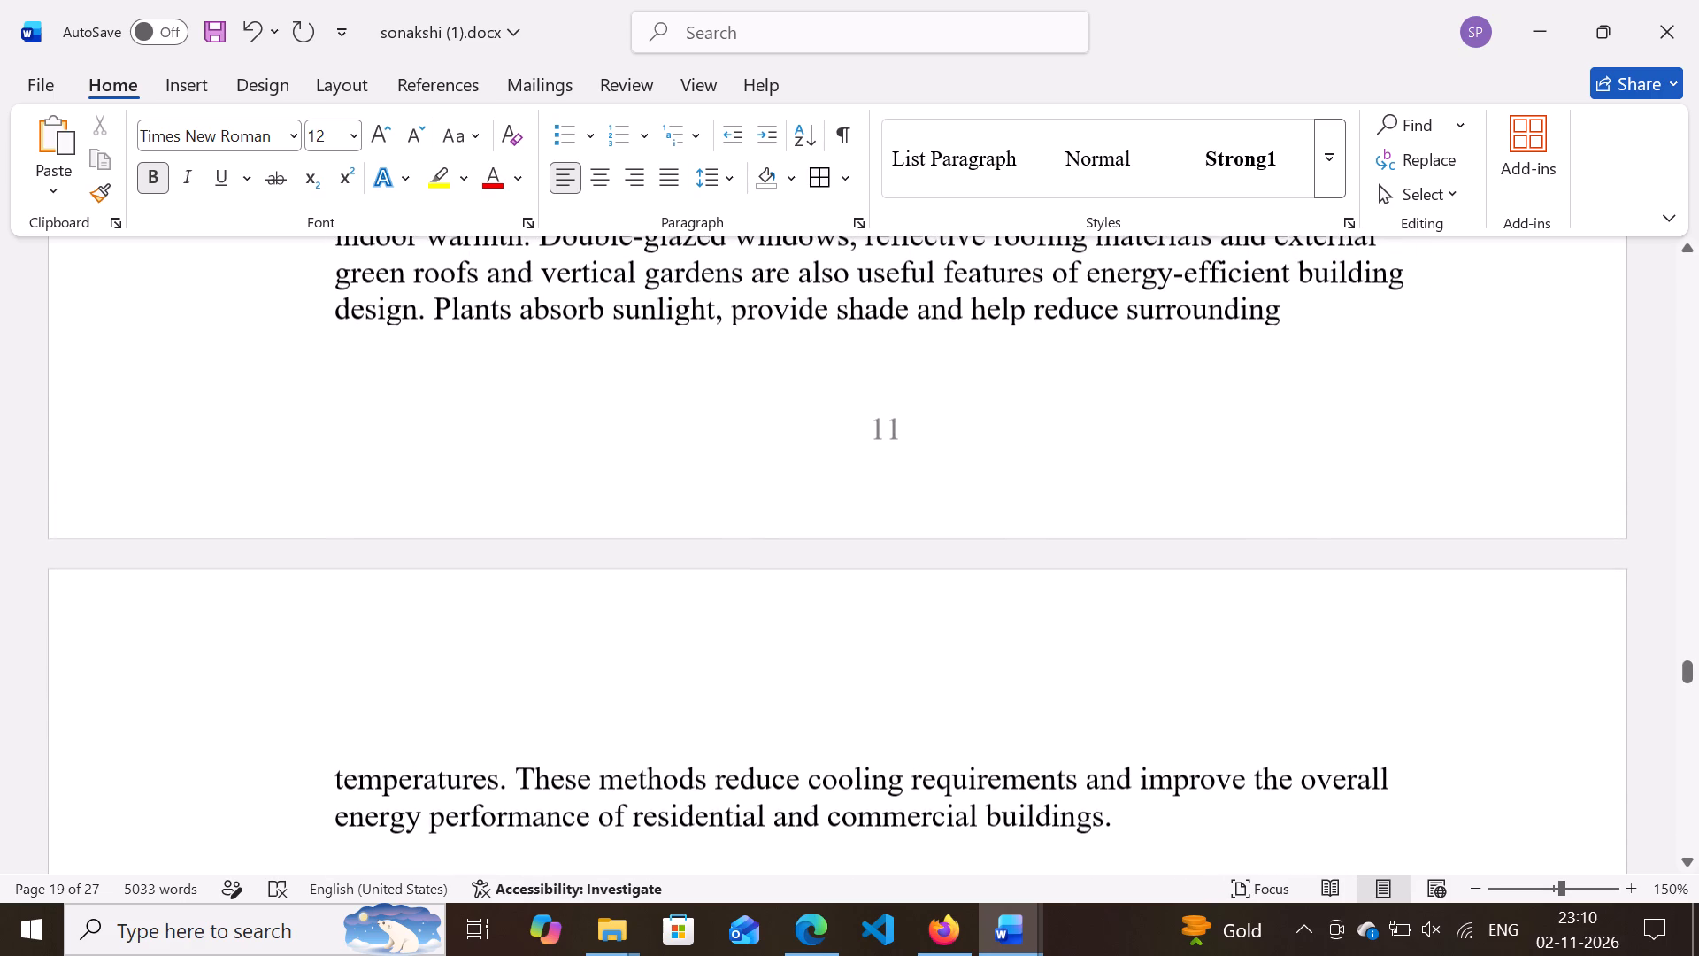
scroll(333, 695, "up", 2)
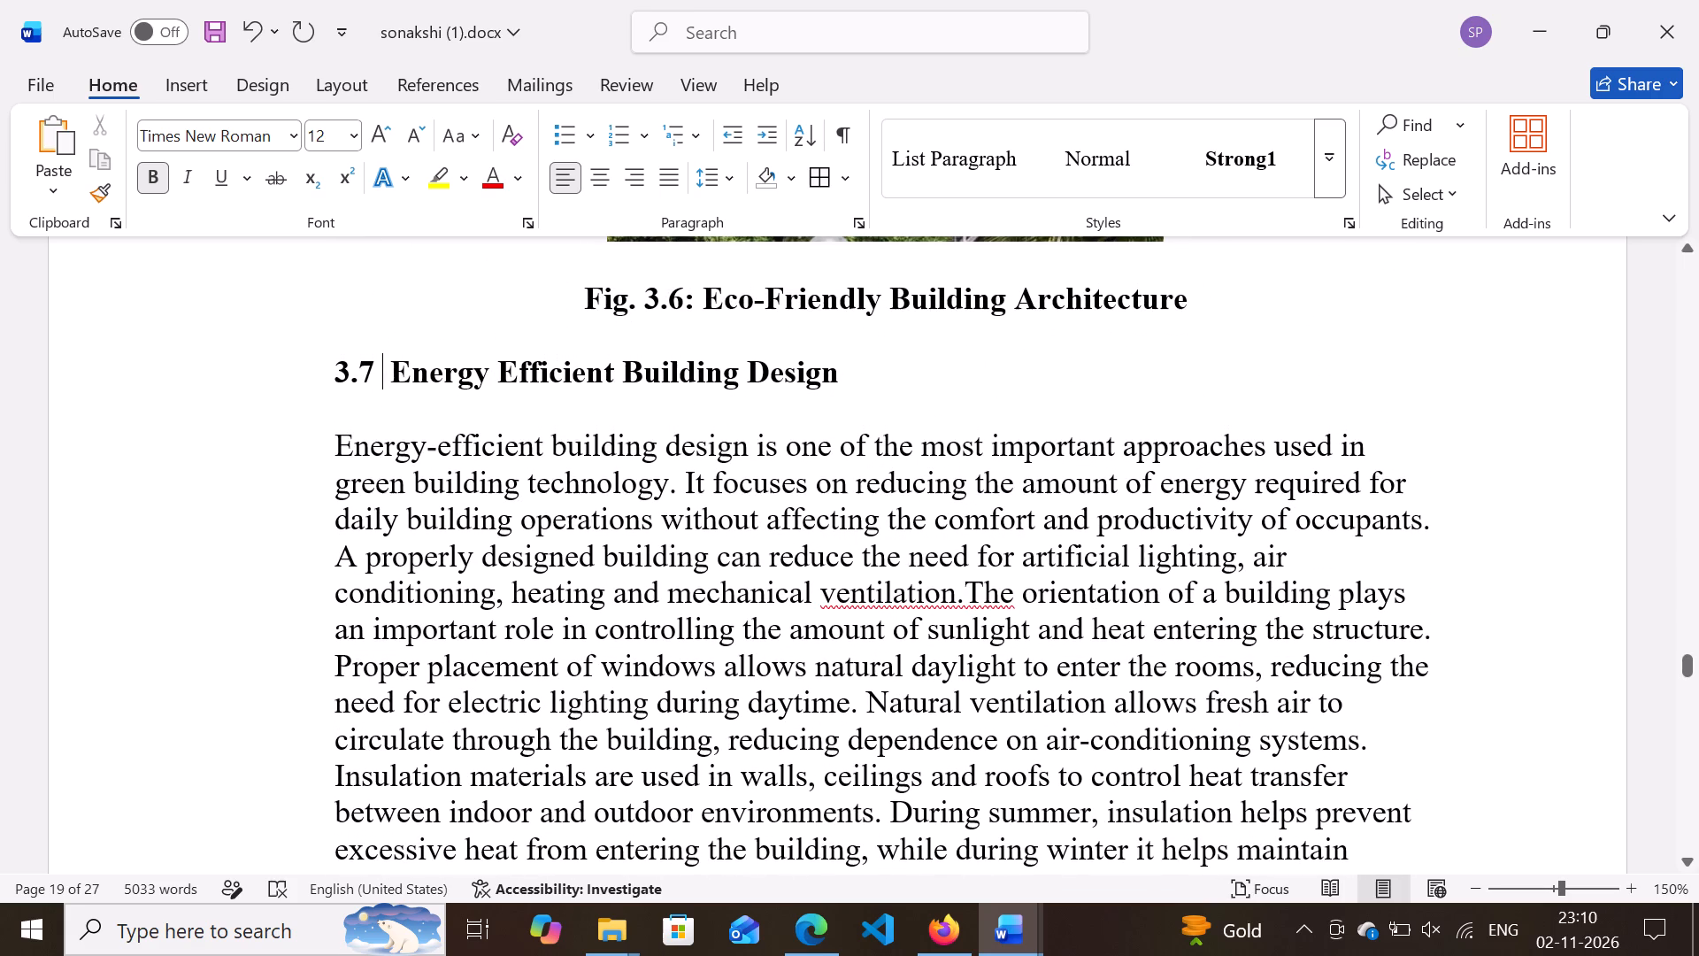
left_click_drag(339, 362, 622, 784)
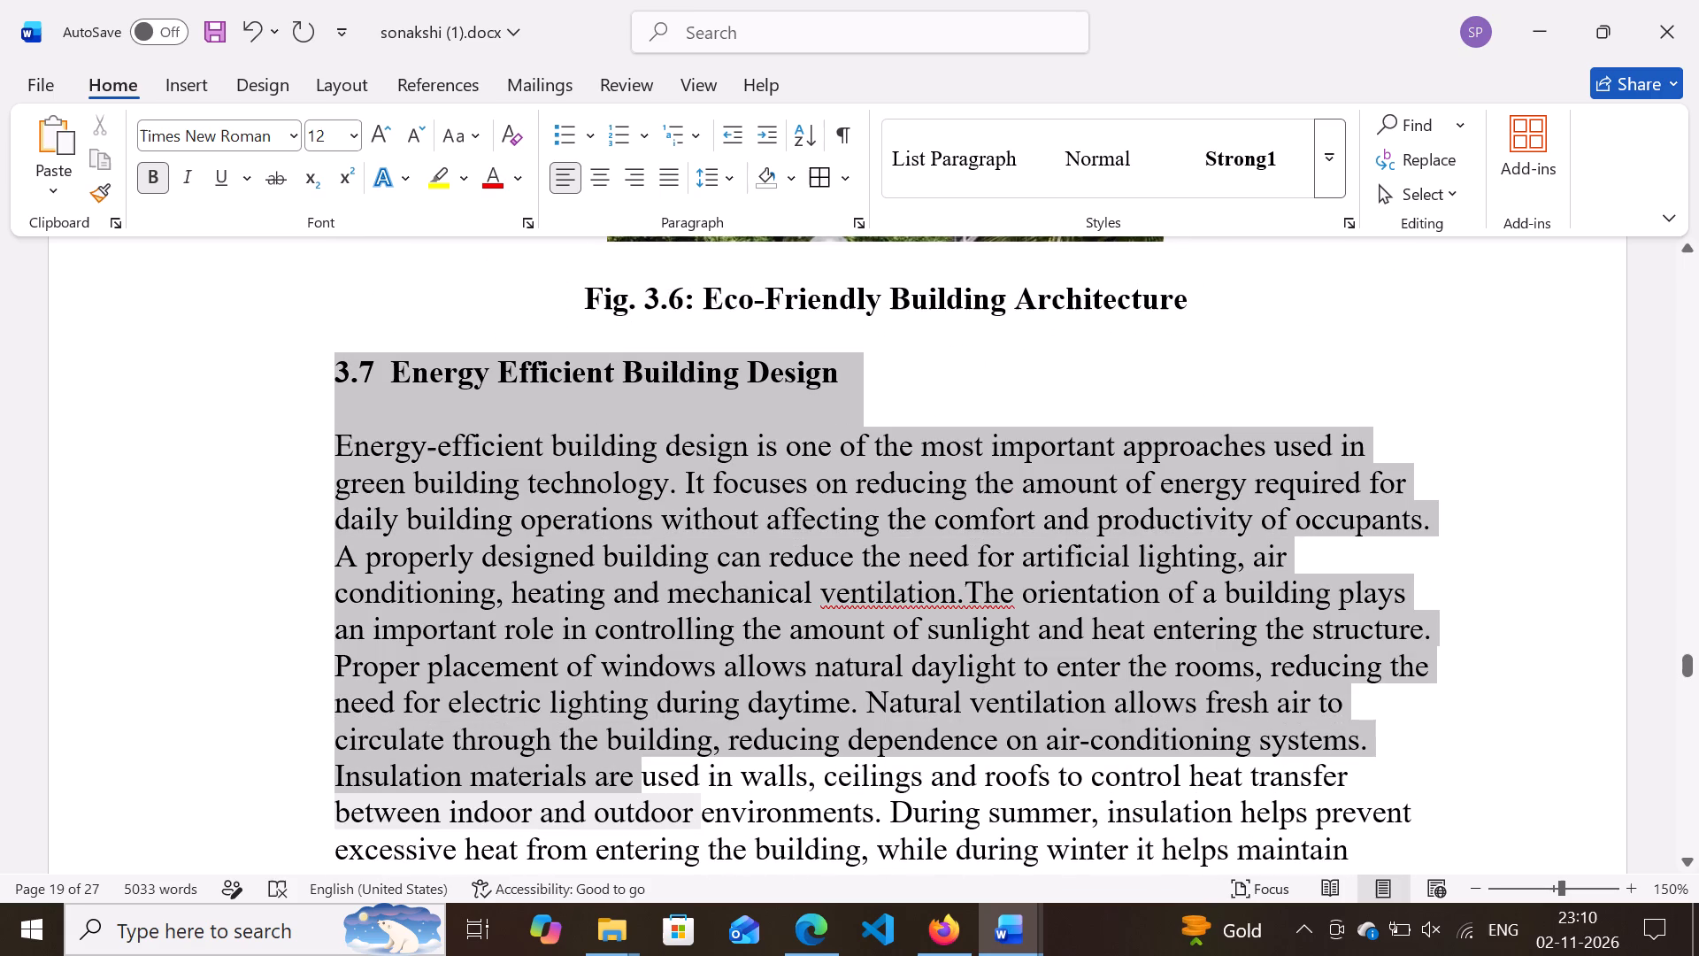
left_click_drag(622, 784, 623, 636)
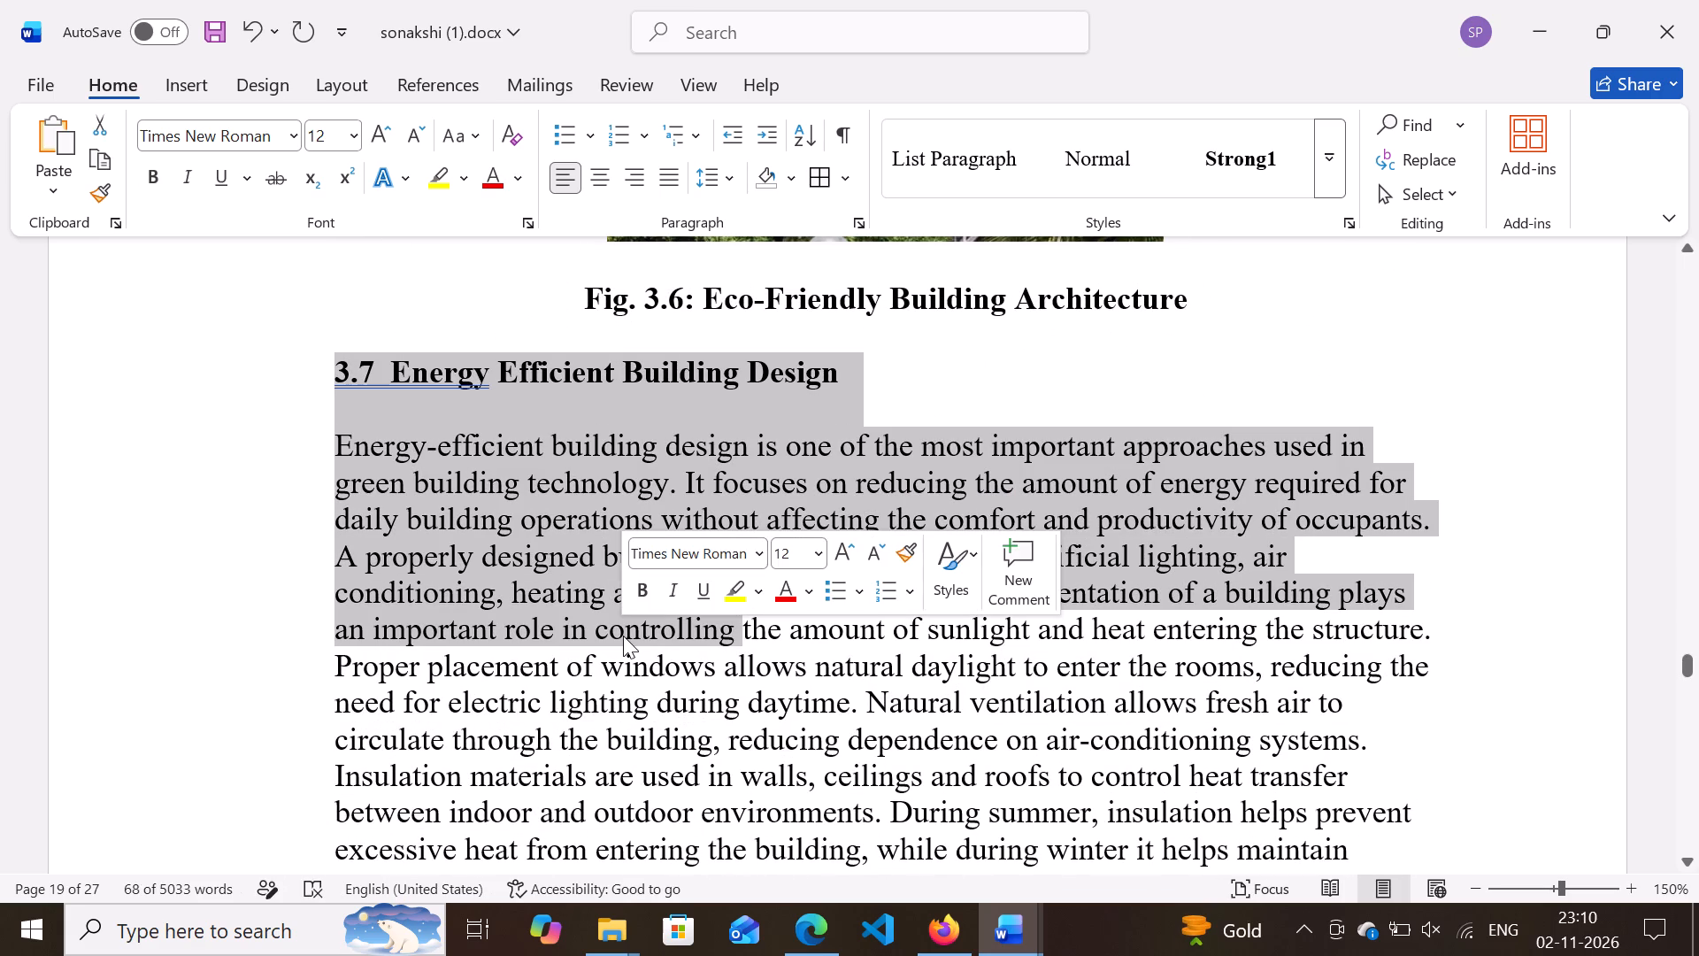
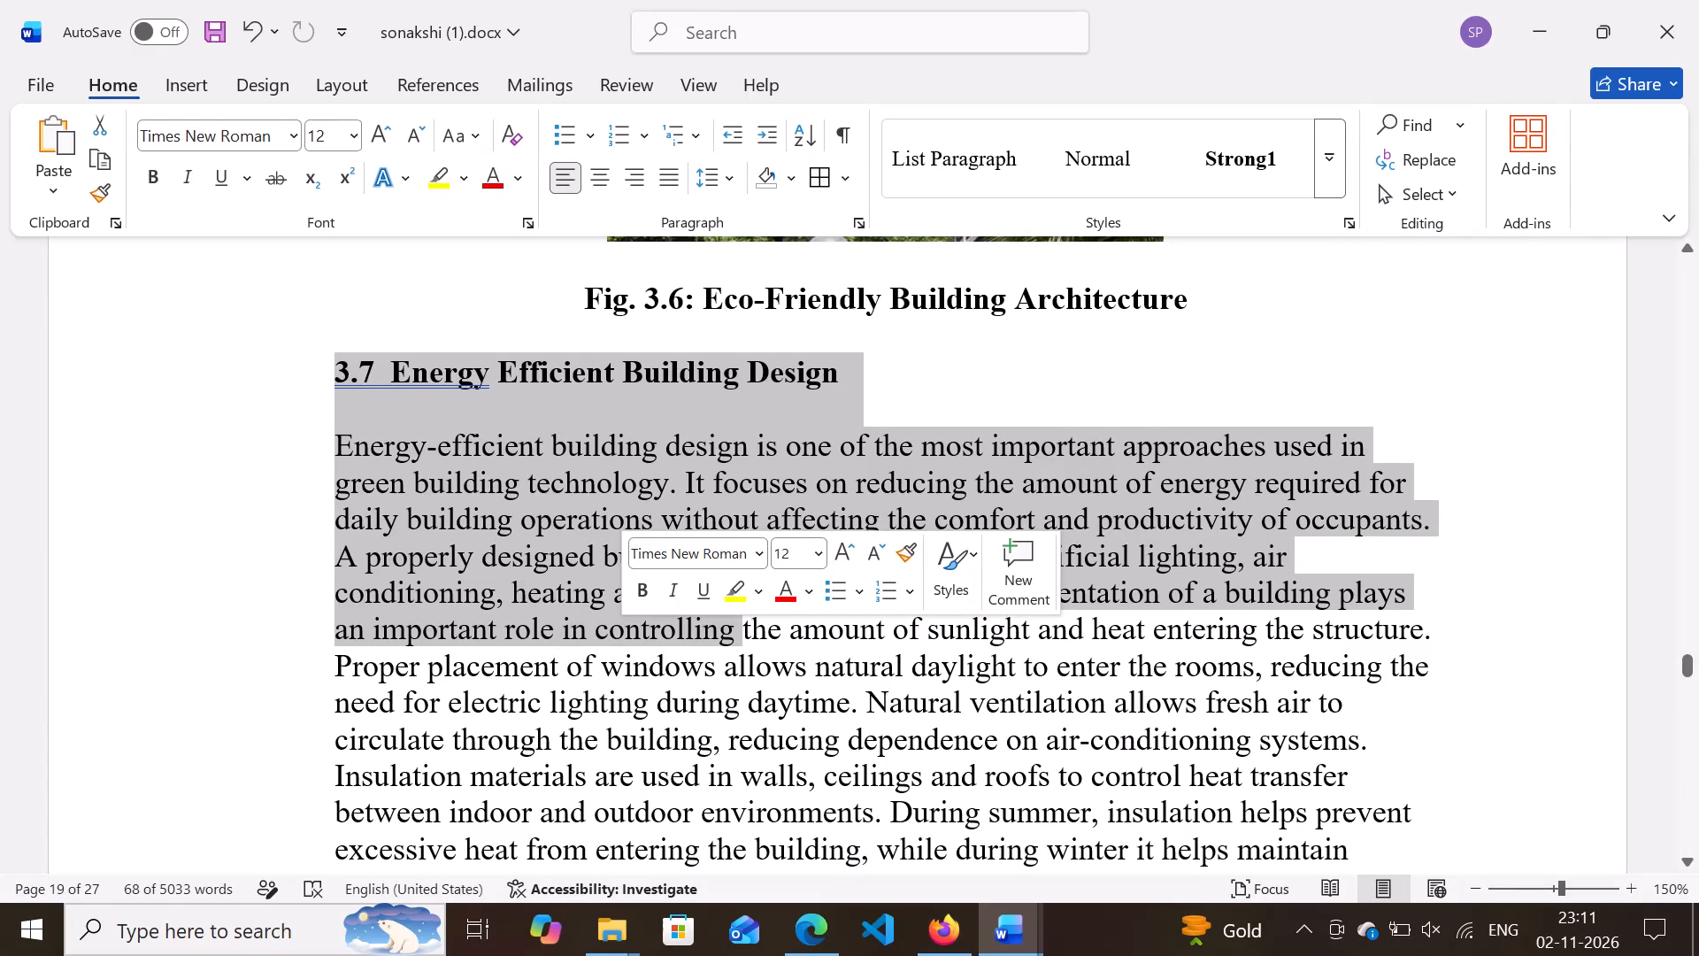
Justify the section 3.7 heading and its body paragraph and set their line spacing to 1.5.
left_click(327, 360)
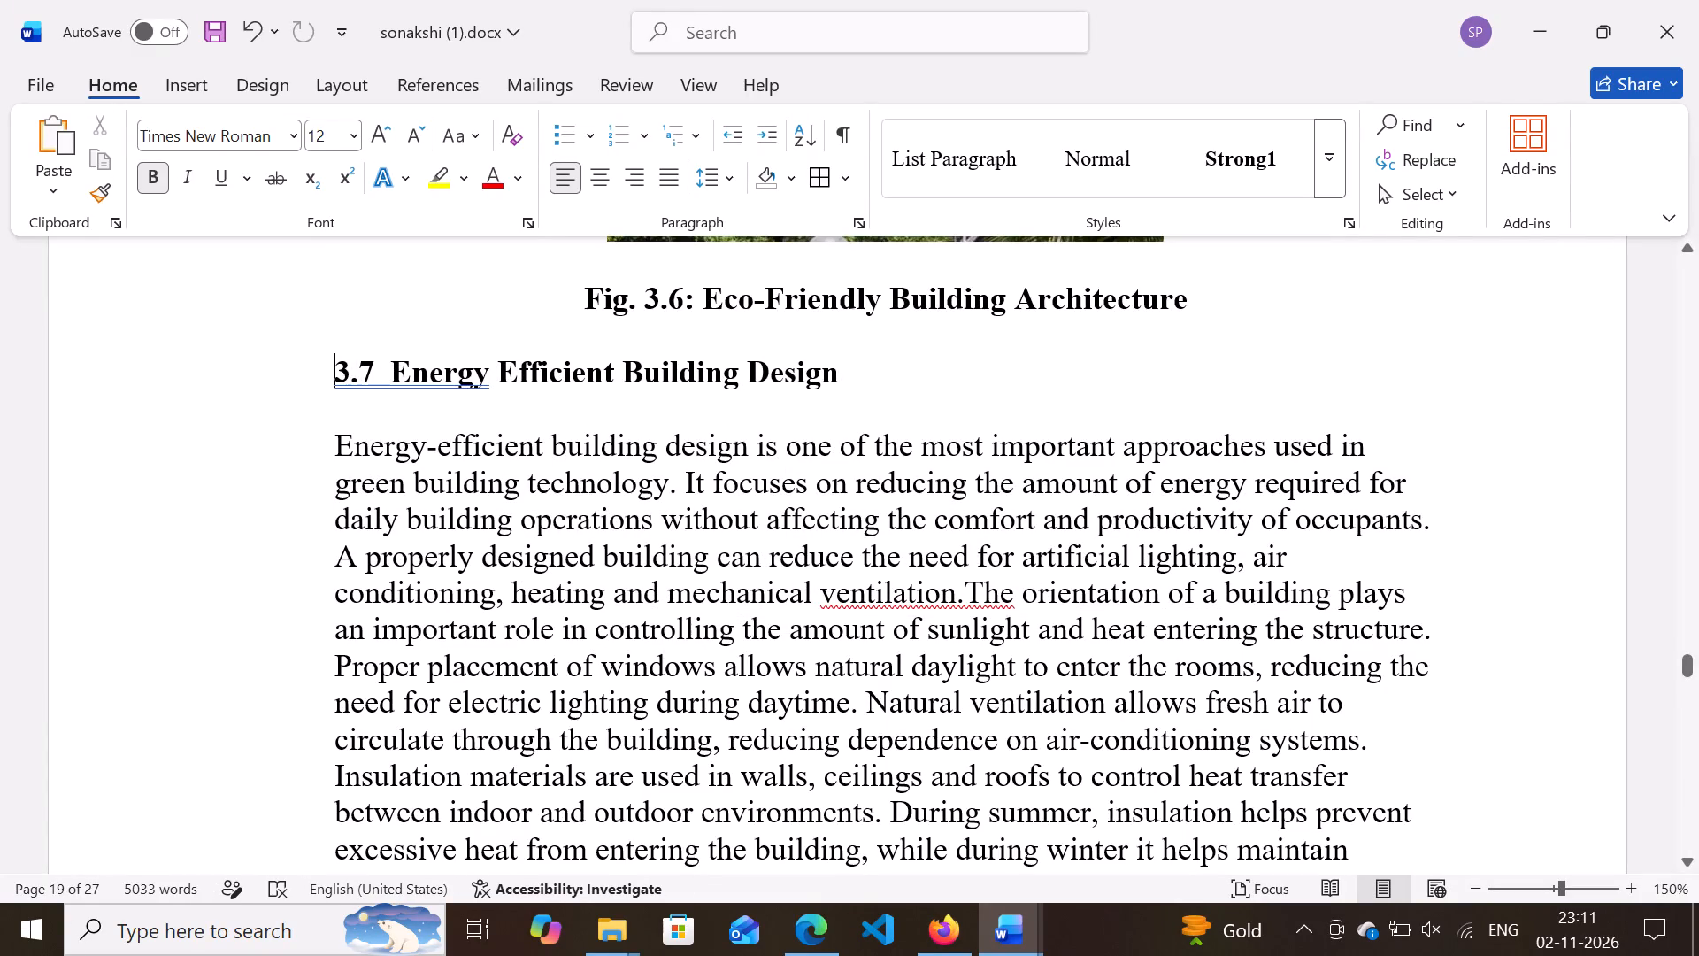
left_click_drag(338, 363, 1044, 937)
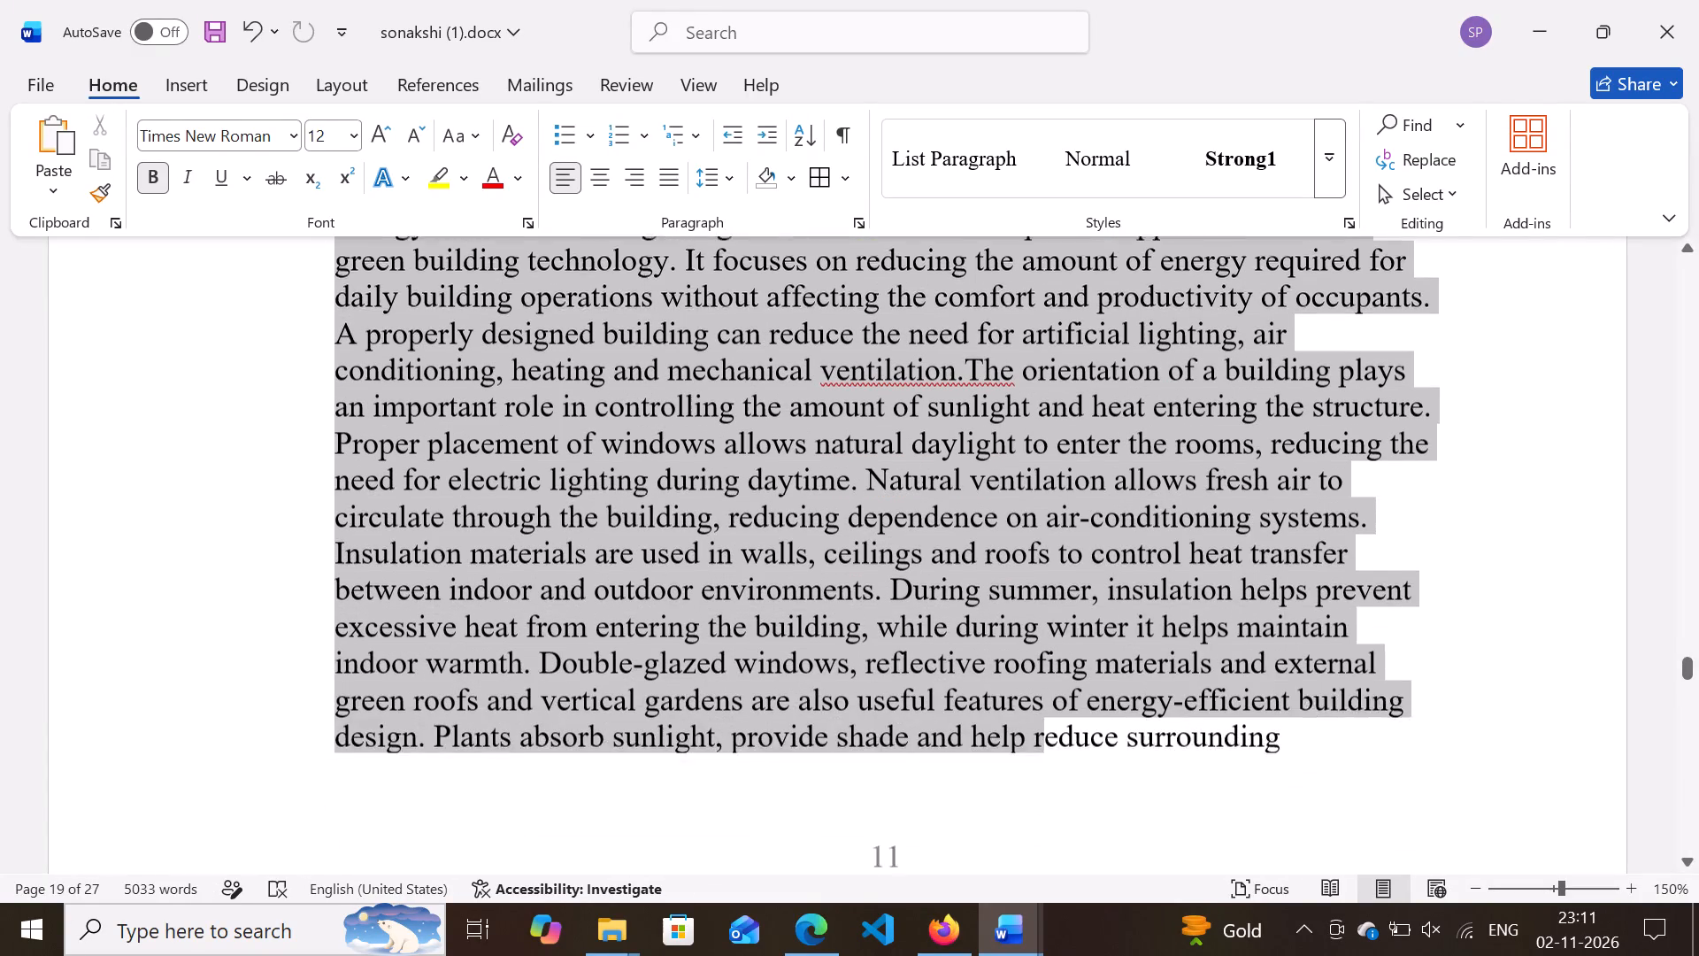
left_click_drag(1044, 937, 1045, 943)
scroll(1111, 785, "down", 1)
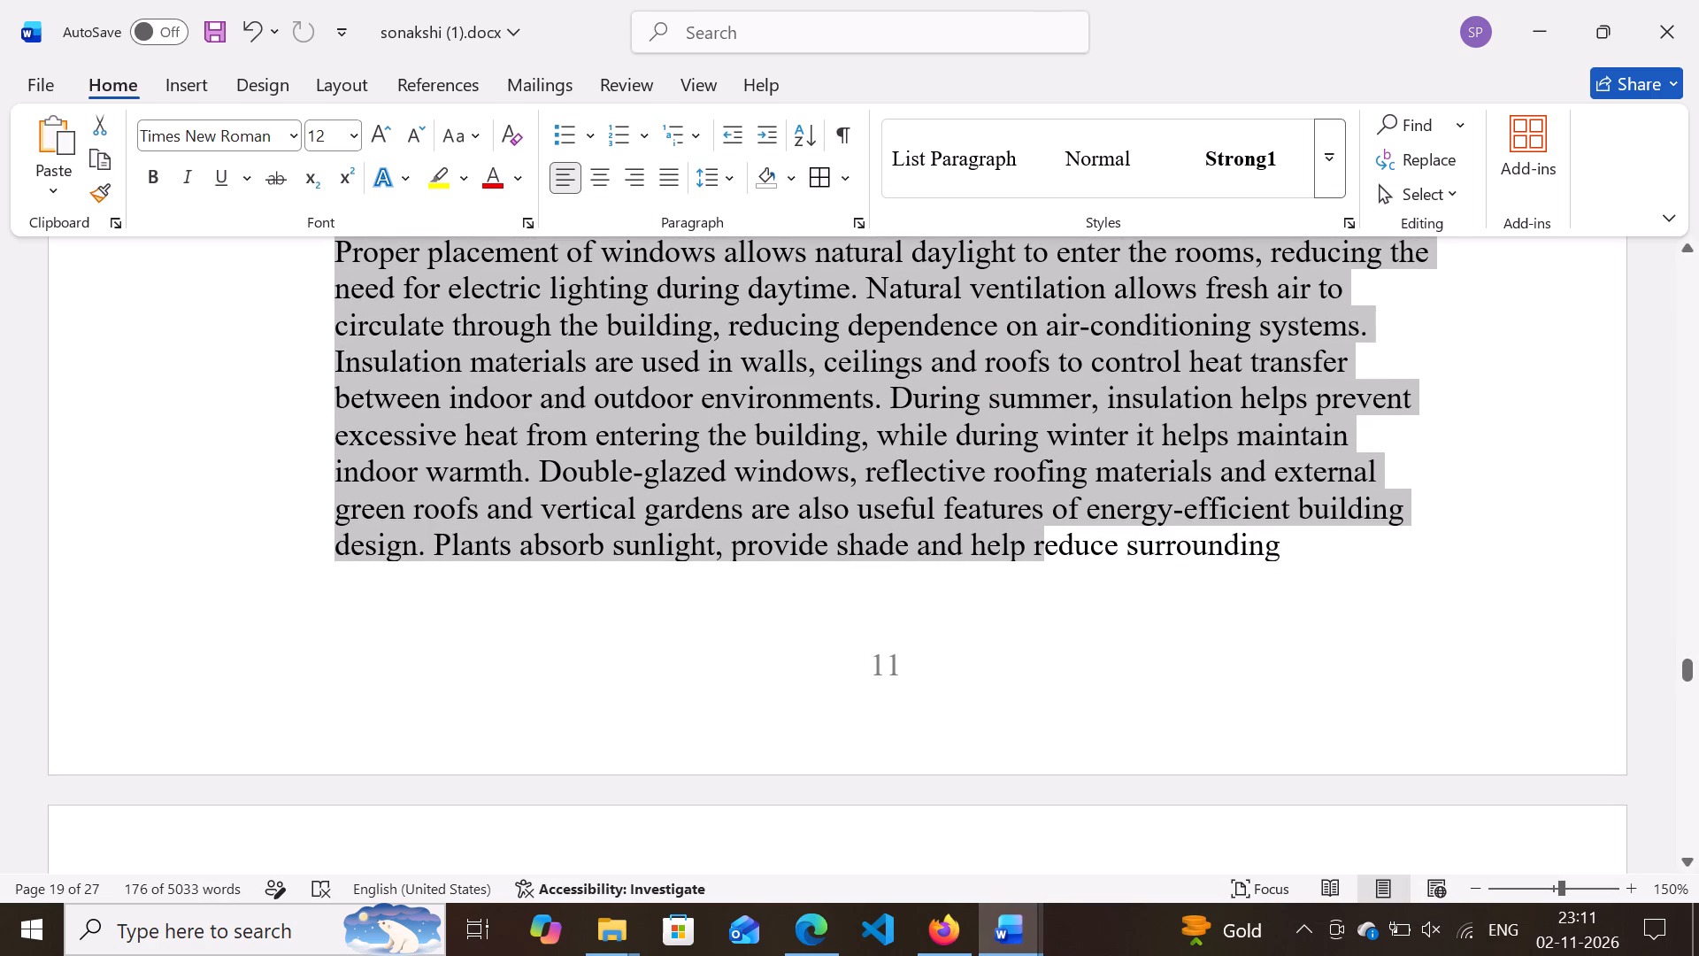
left_click(670, 179)
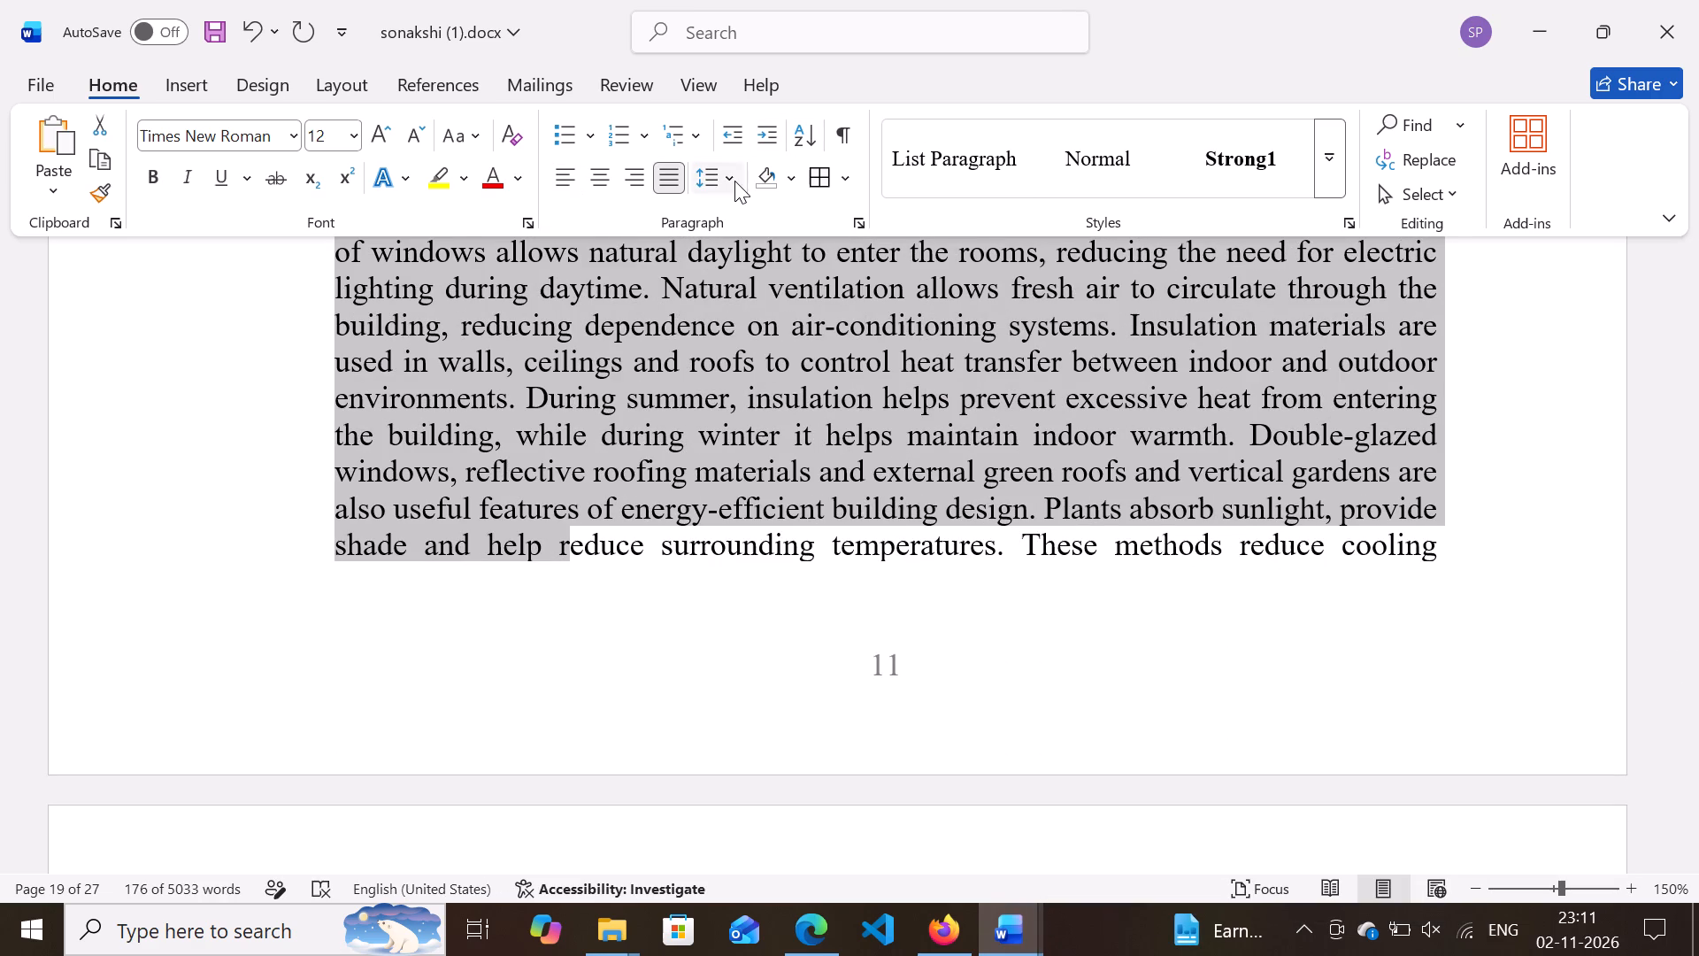
left_click(734, 181)
left_click(738, 289)
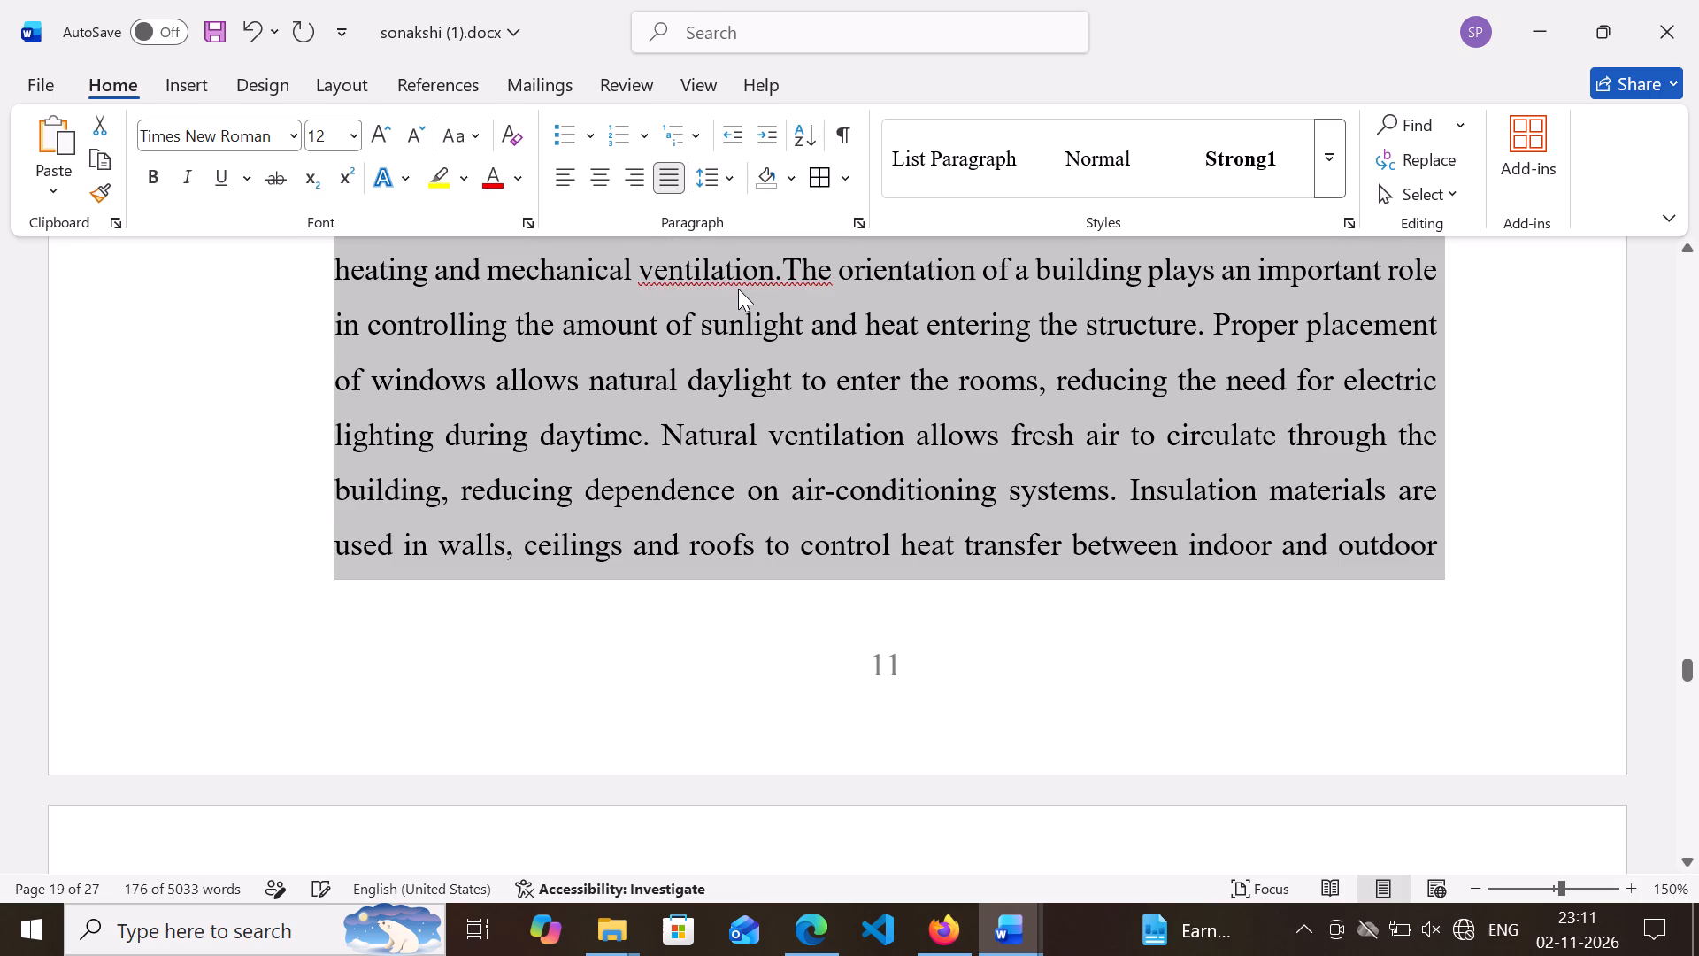
left_click(735, 474)
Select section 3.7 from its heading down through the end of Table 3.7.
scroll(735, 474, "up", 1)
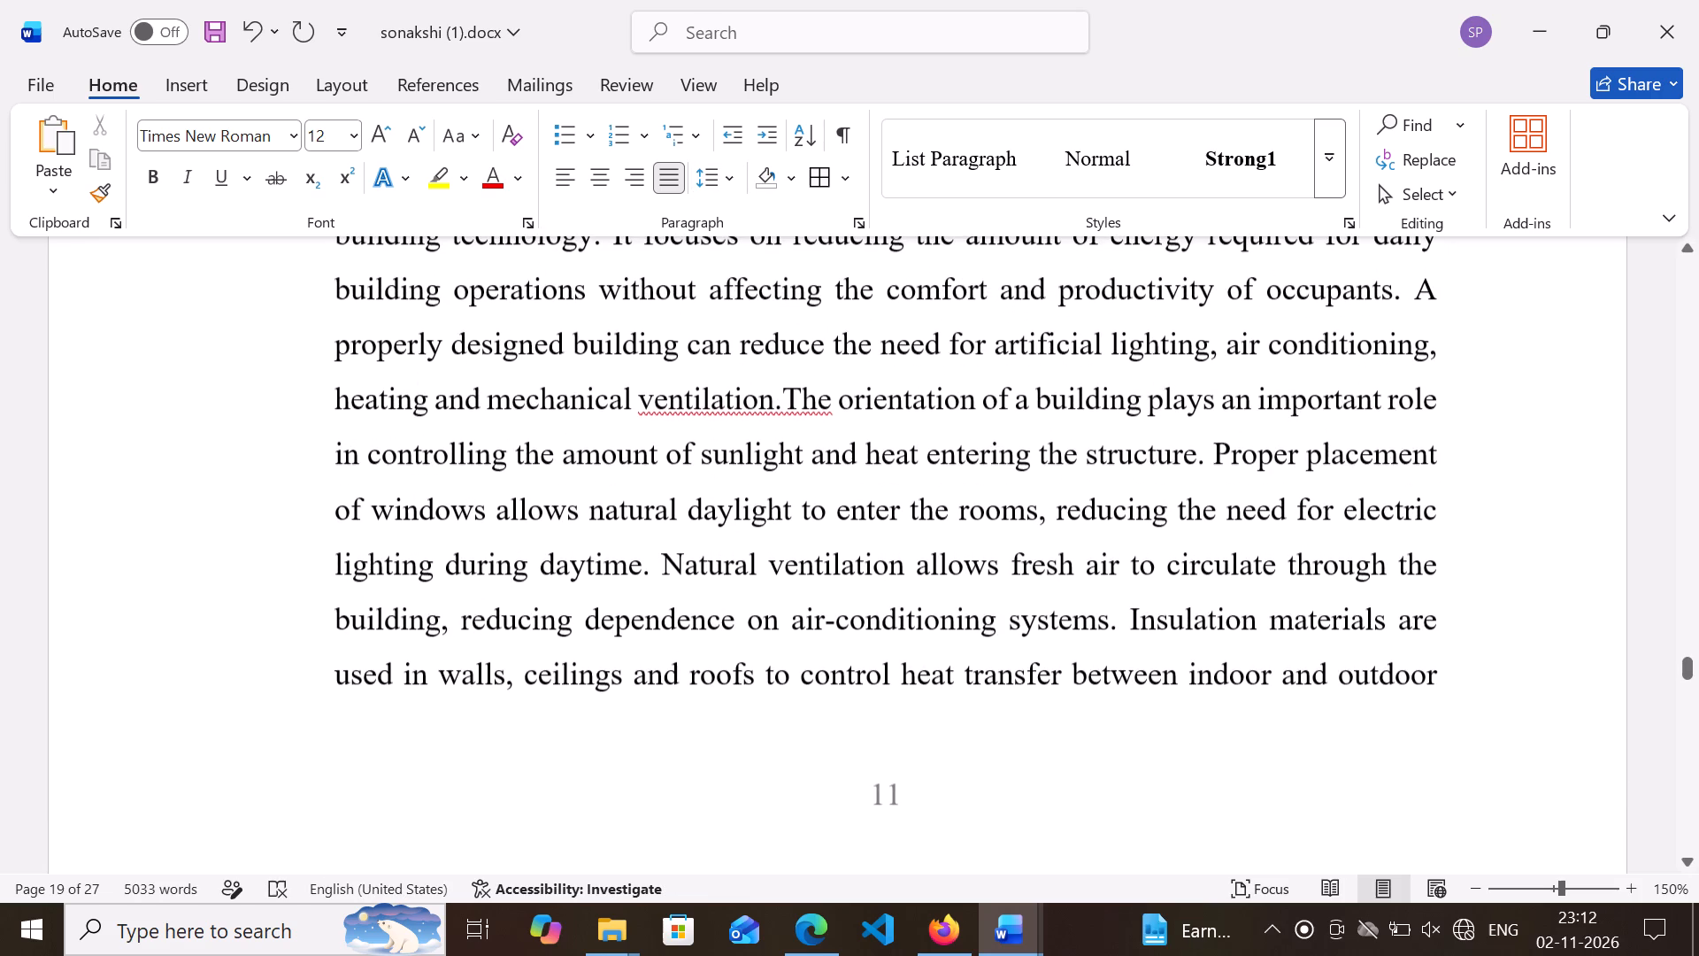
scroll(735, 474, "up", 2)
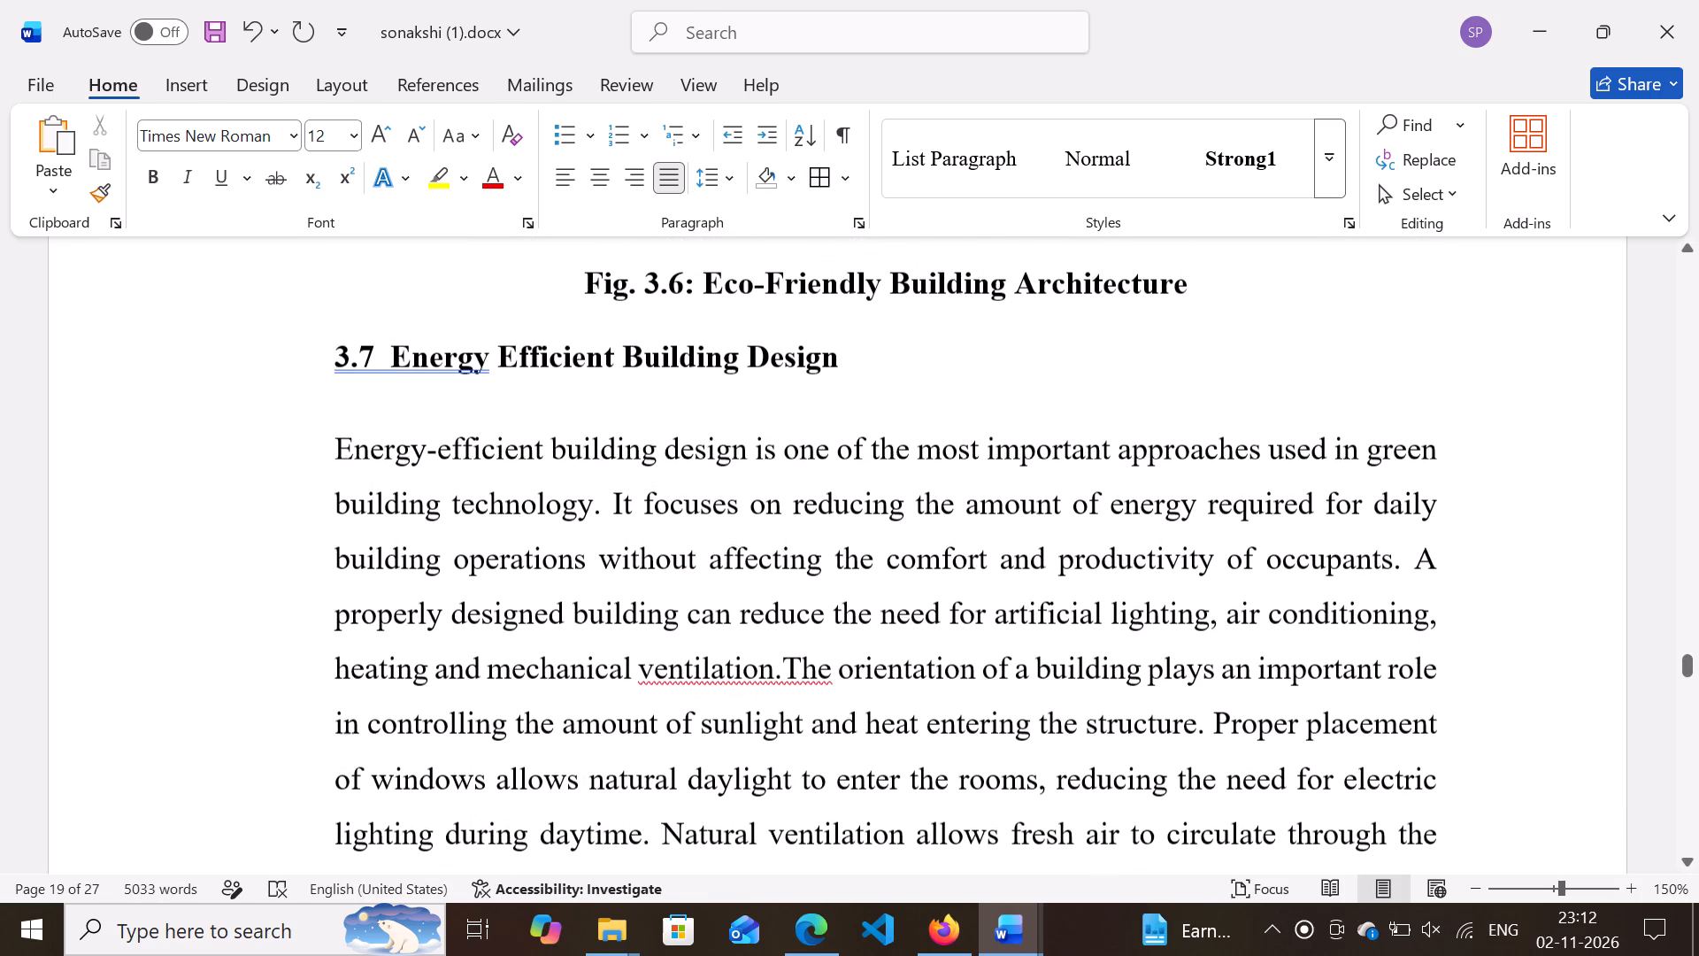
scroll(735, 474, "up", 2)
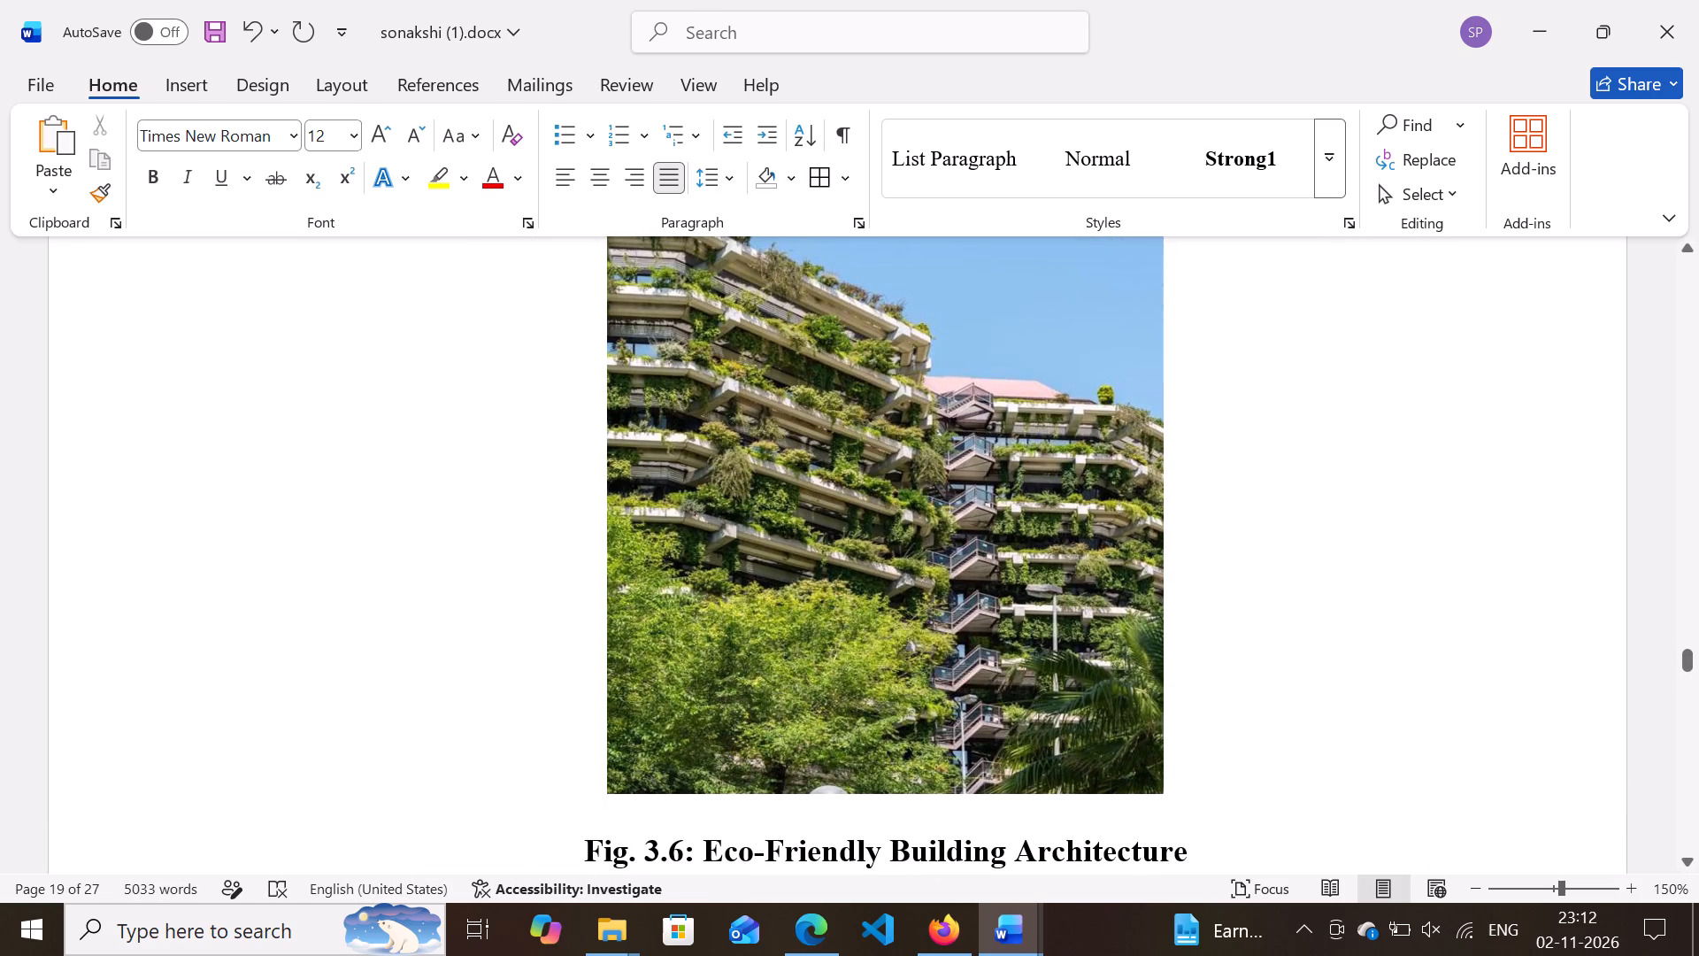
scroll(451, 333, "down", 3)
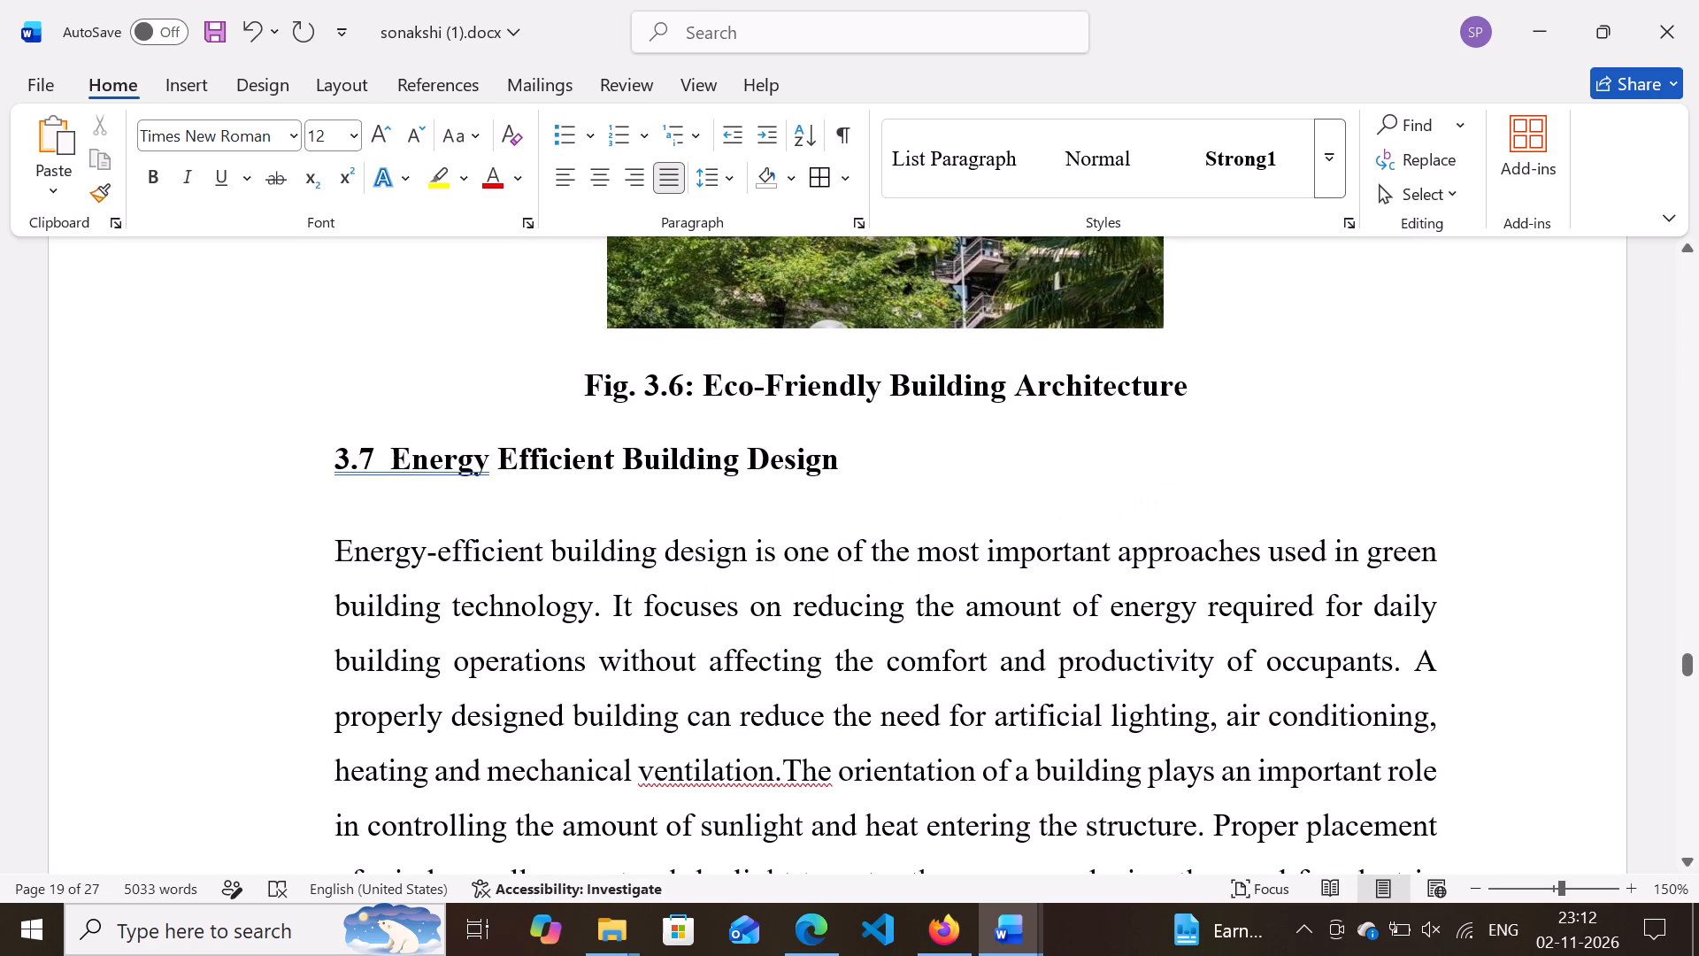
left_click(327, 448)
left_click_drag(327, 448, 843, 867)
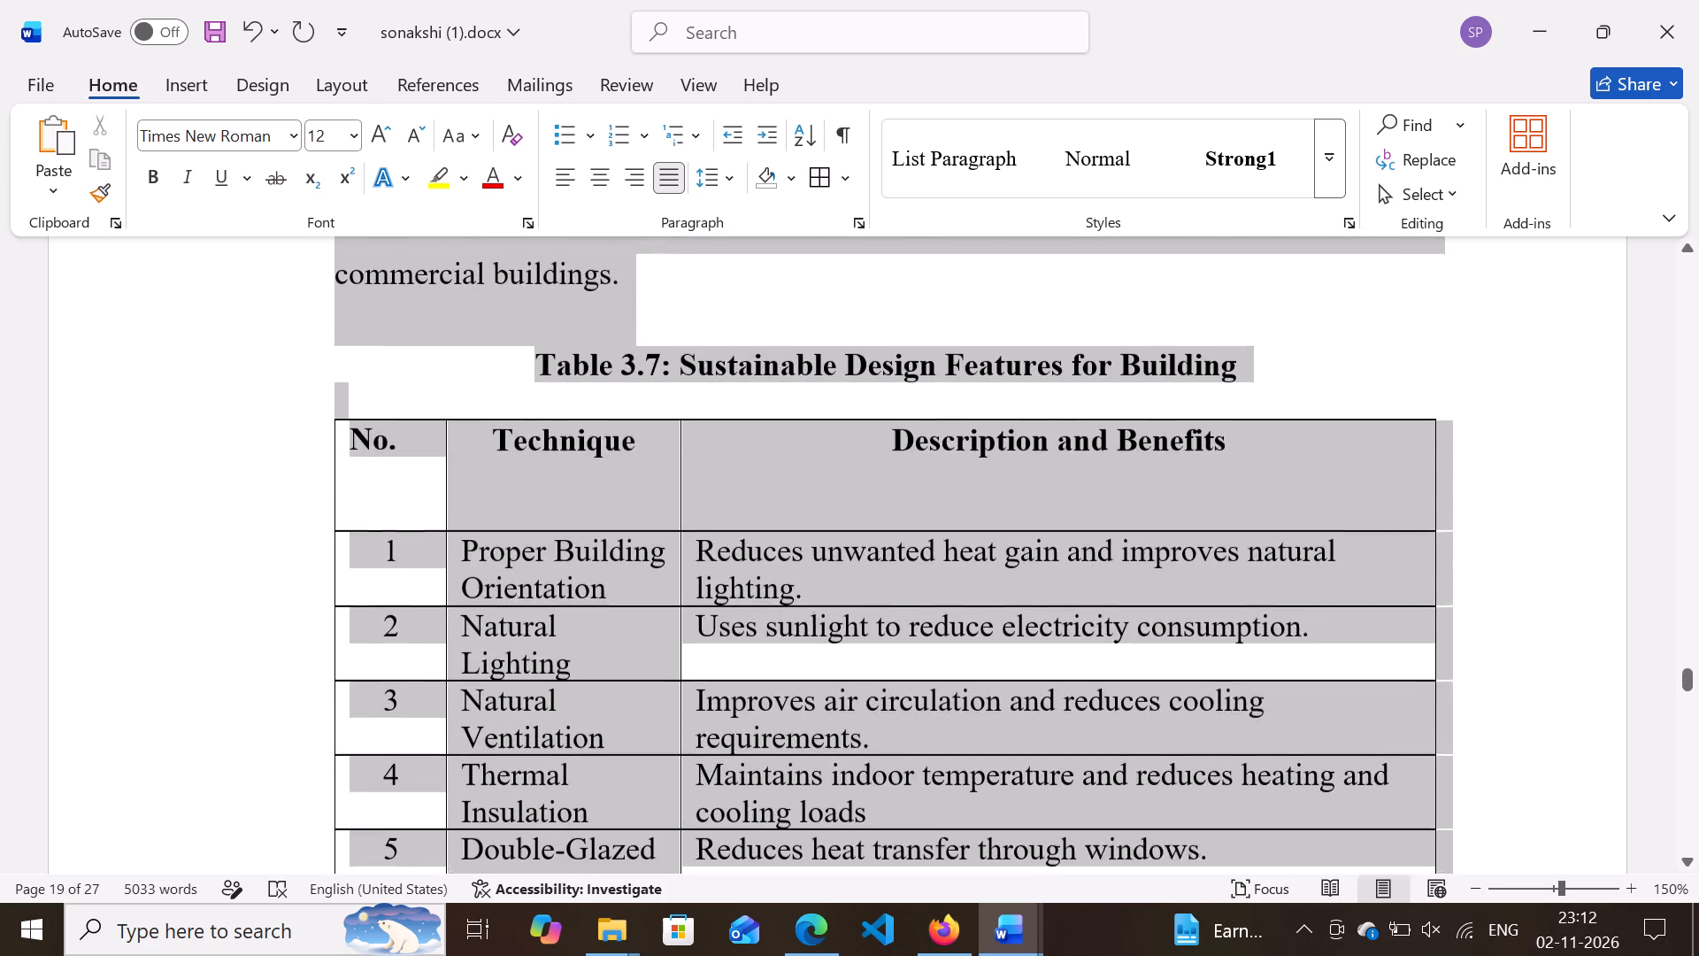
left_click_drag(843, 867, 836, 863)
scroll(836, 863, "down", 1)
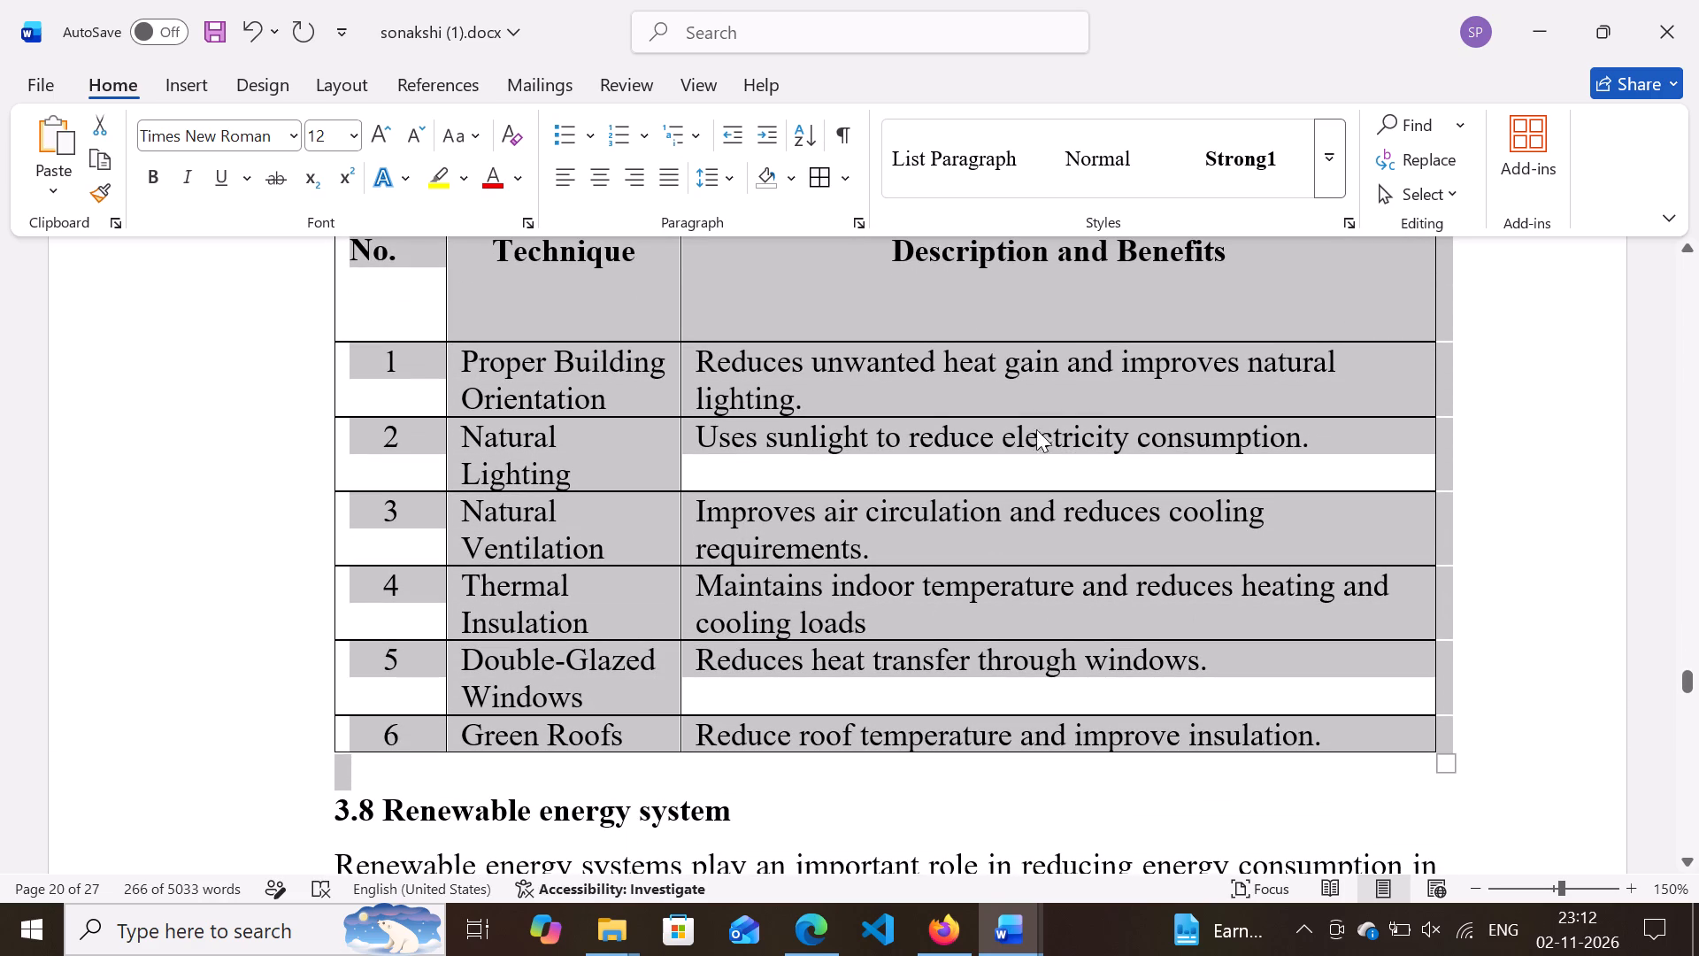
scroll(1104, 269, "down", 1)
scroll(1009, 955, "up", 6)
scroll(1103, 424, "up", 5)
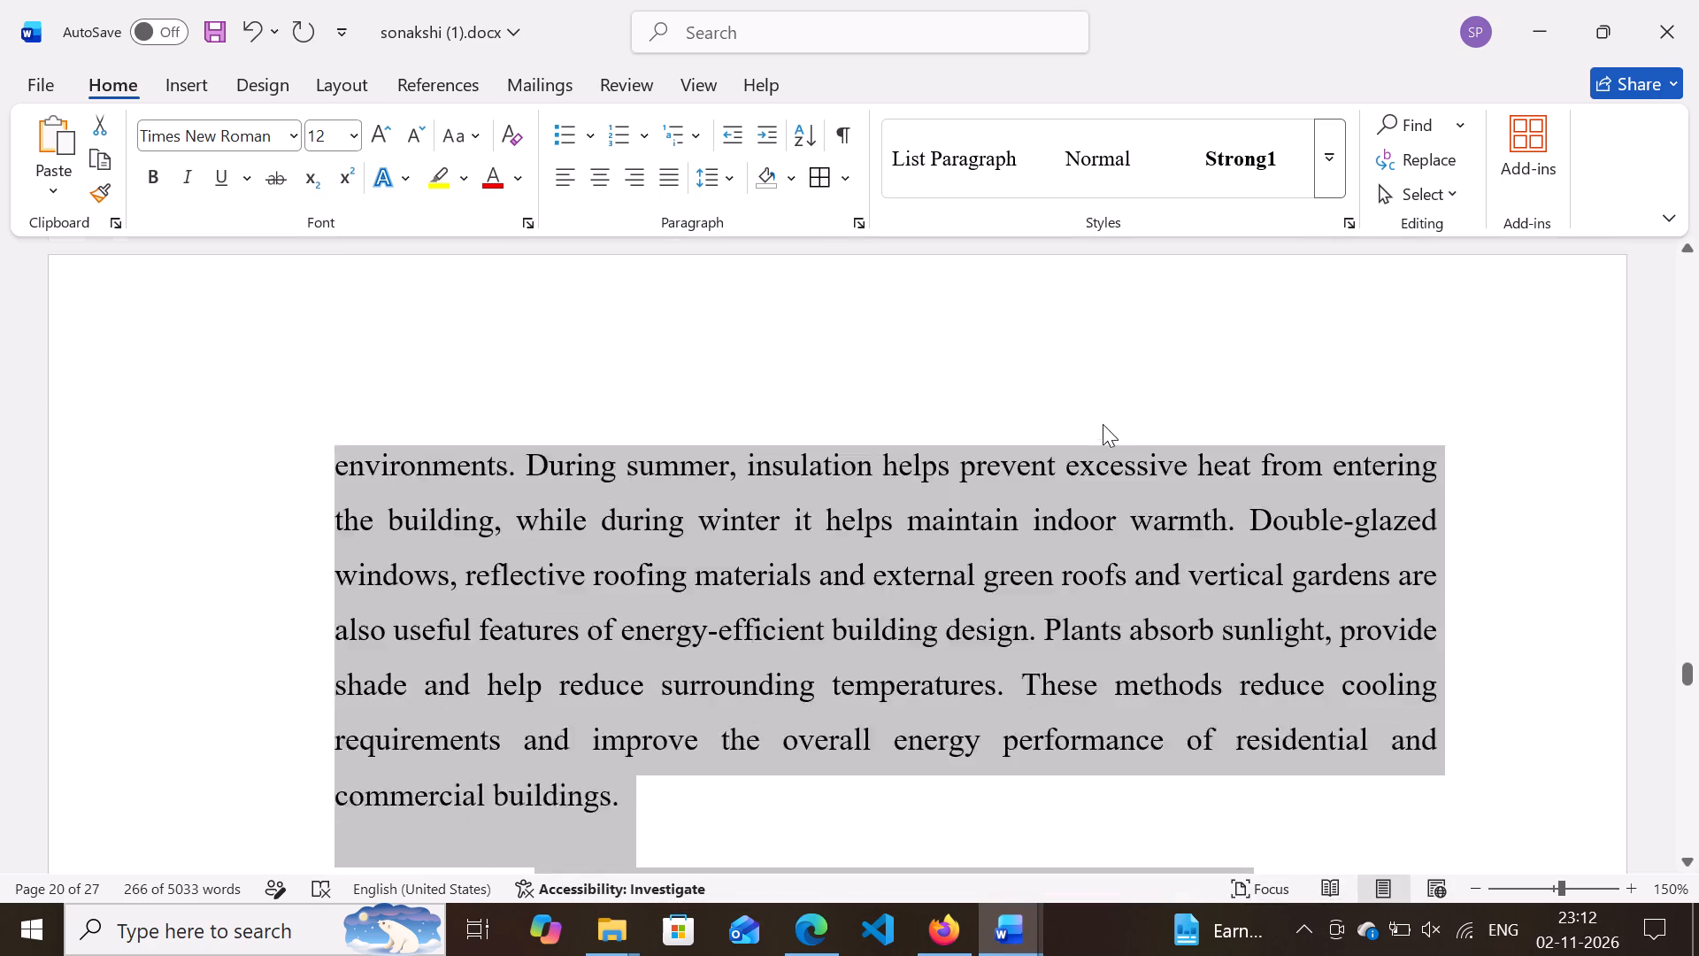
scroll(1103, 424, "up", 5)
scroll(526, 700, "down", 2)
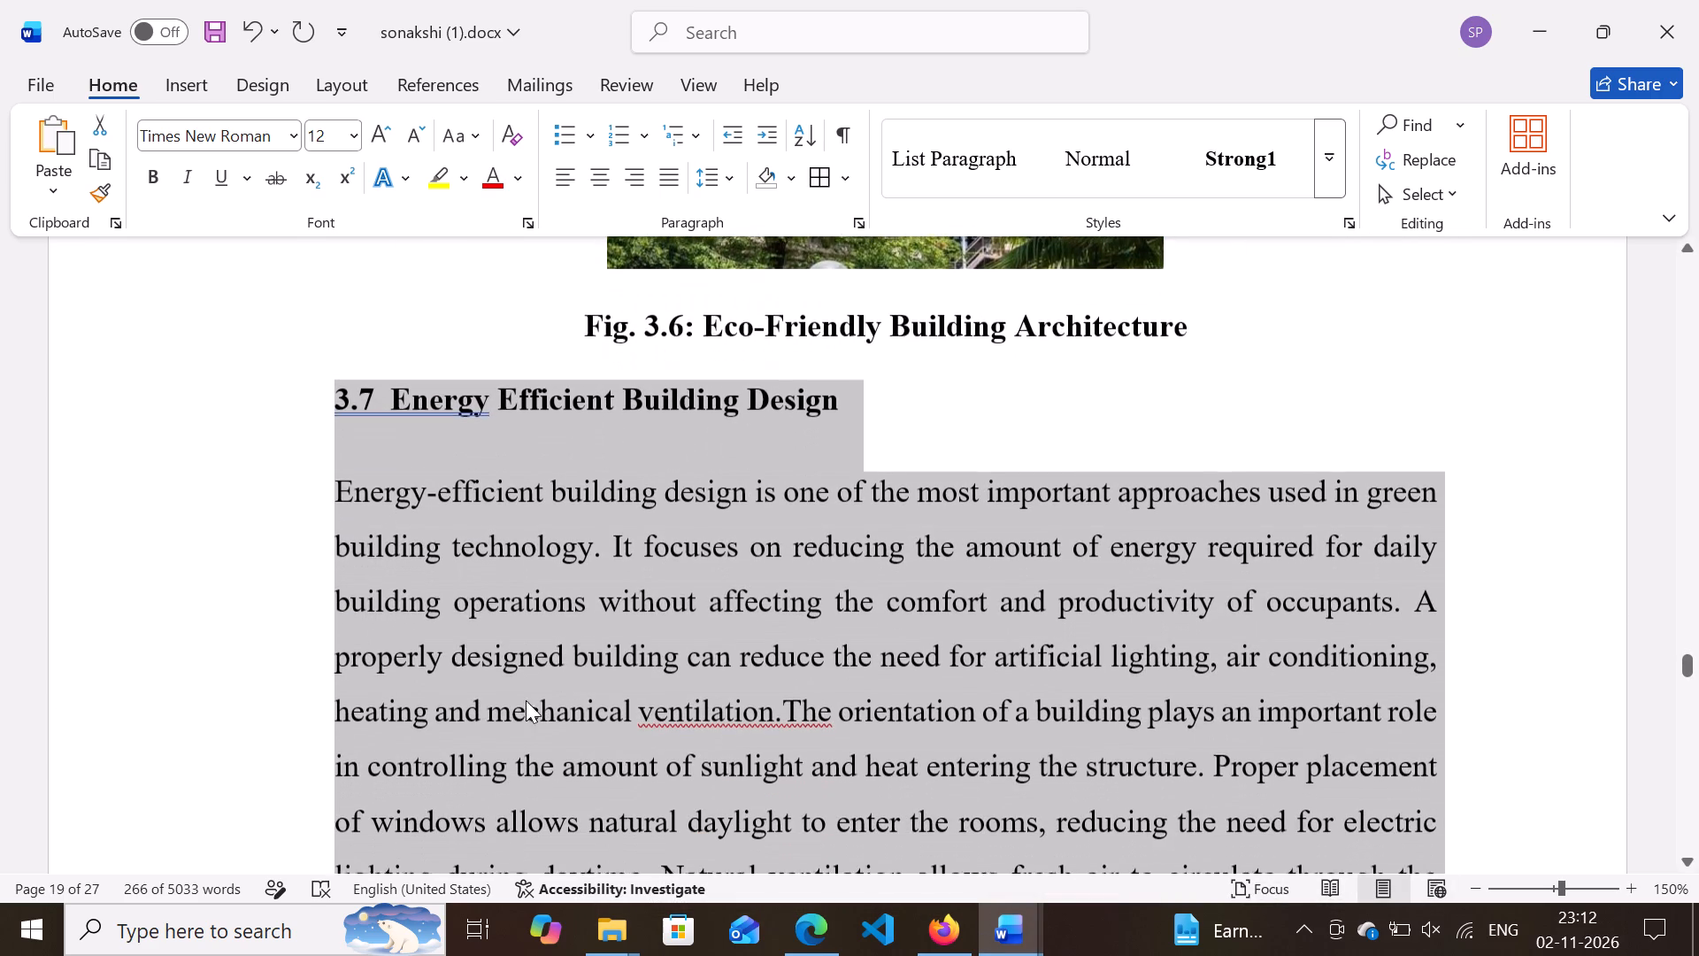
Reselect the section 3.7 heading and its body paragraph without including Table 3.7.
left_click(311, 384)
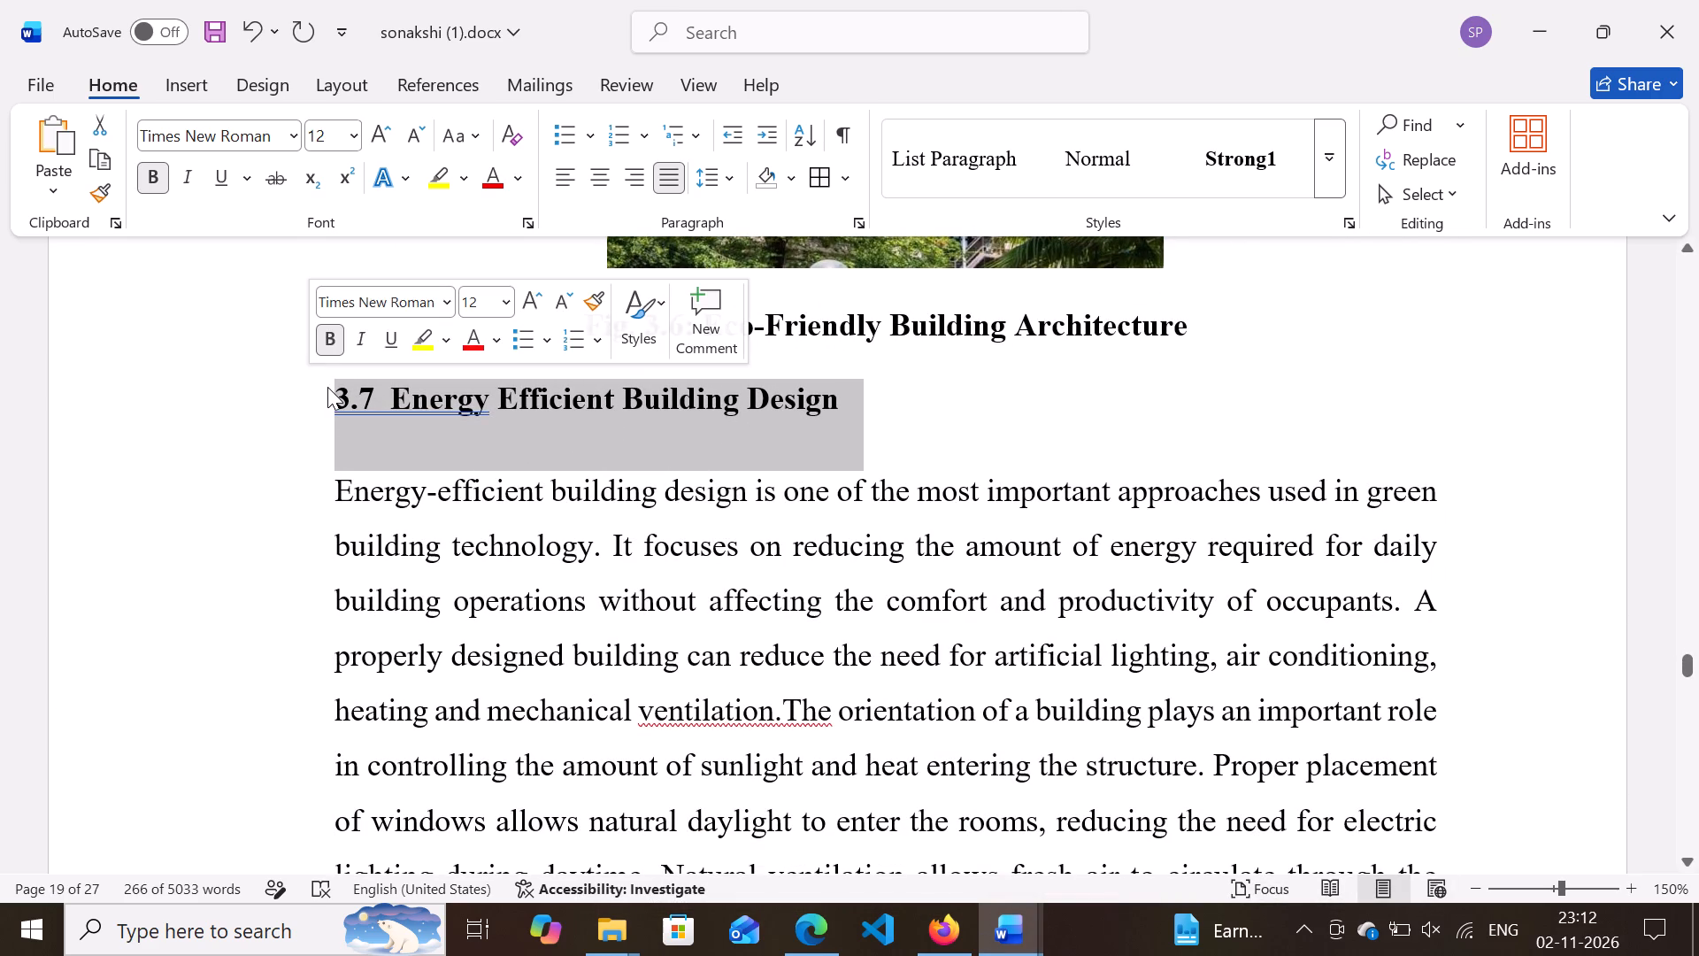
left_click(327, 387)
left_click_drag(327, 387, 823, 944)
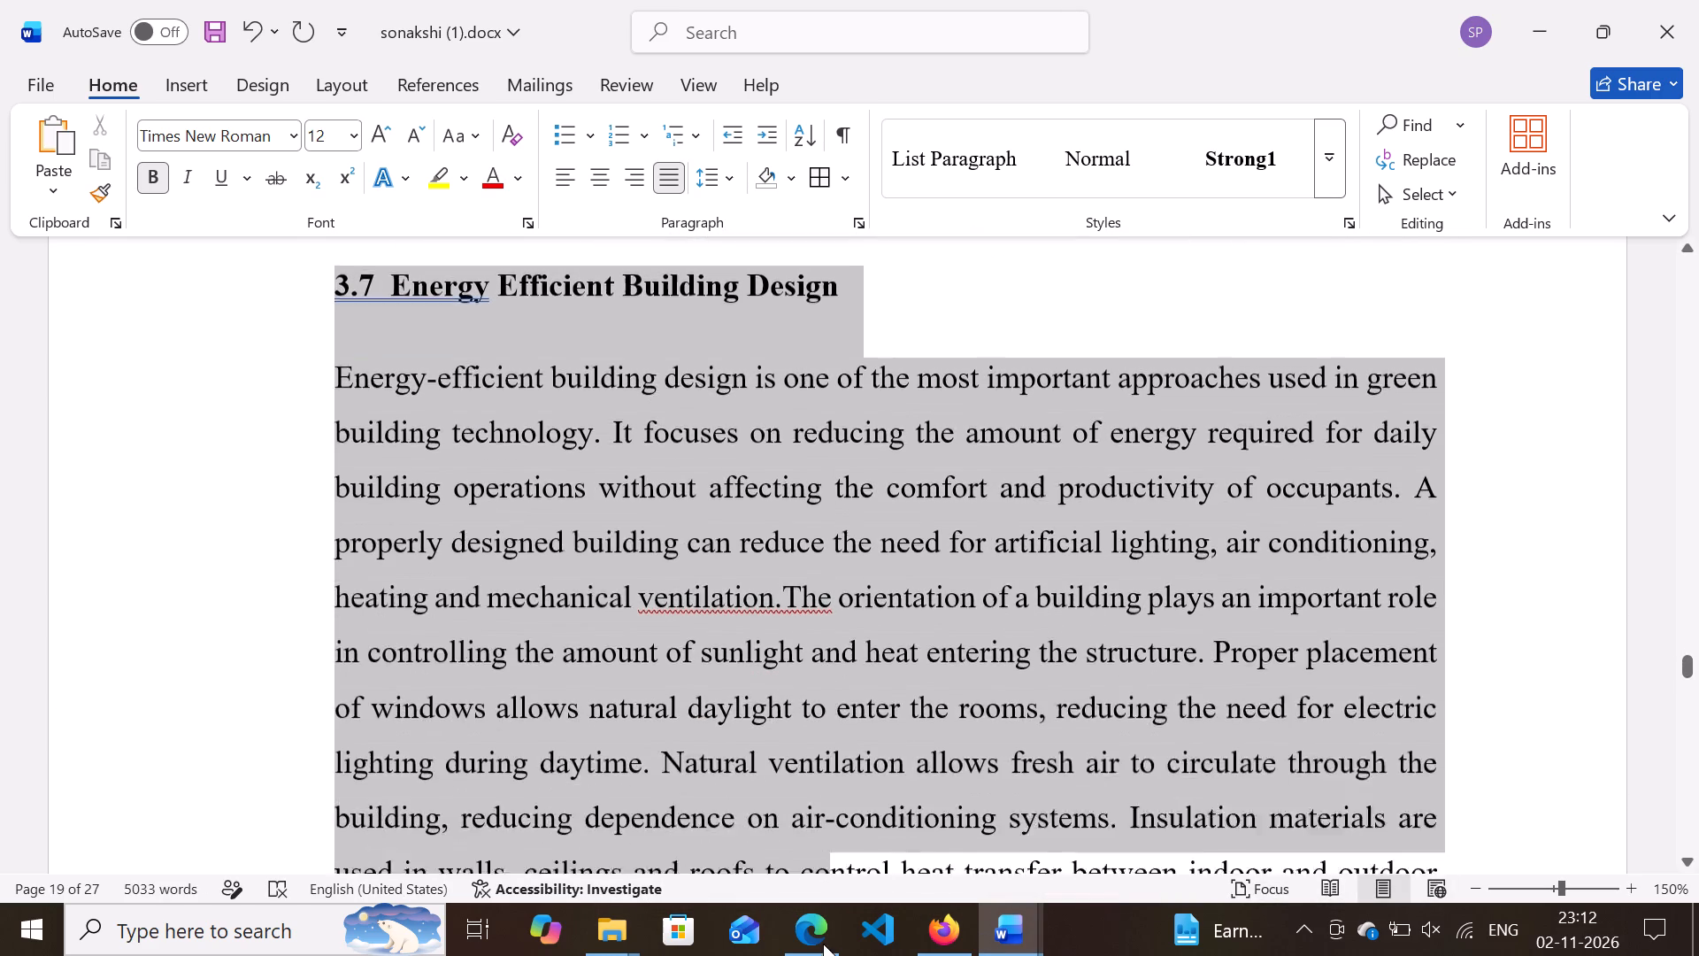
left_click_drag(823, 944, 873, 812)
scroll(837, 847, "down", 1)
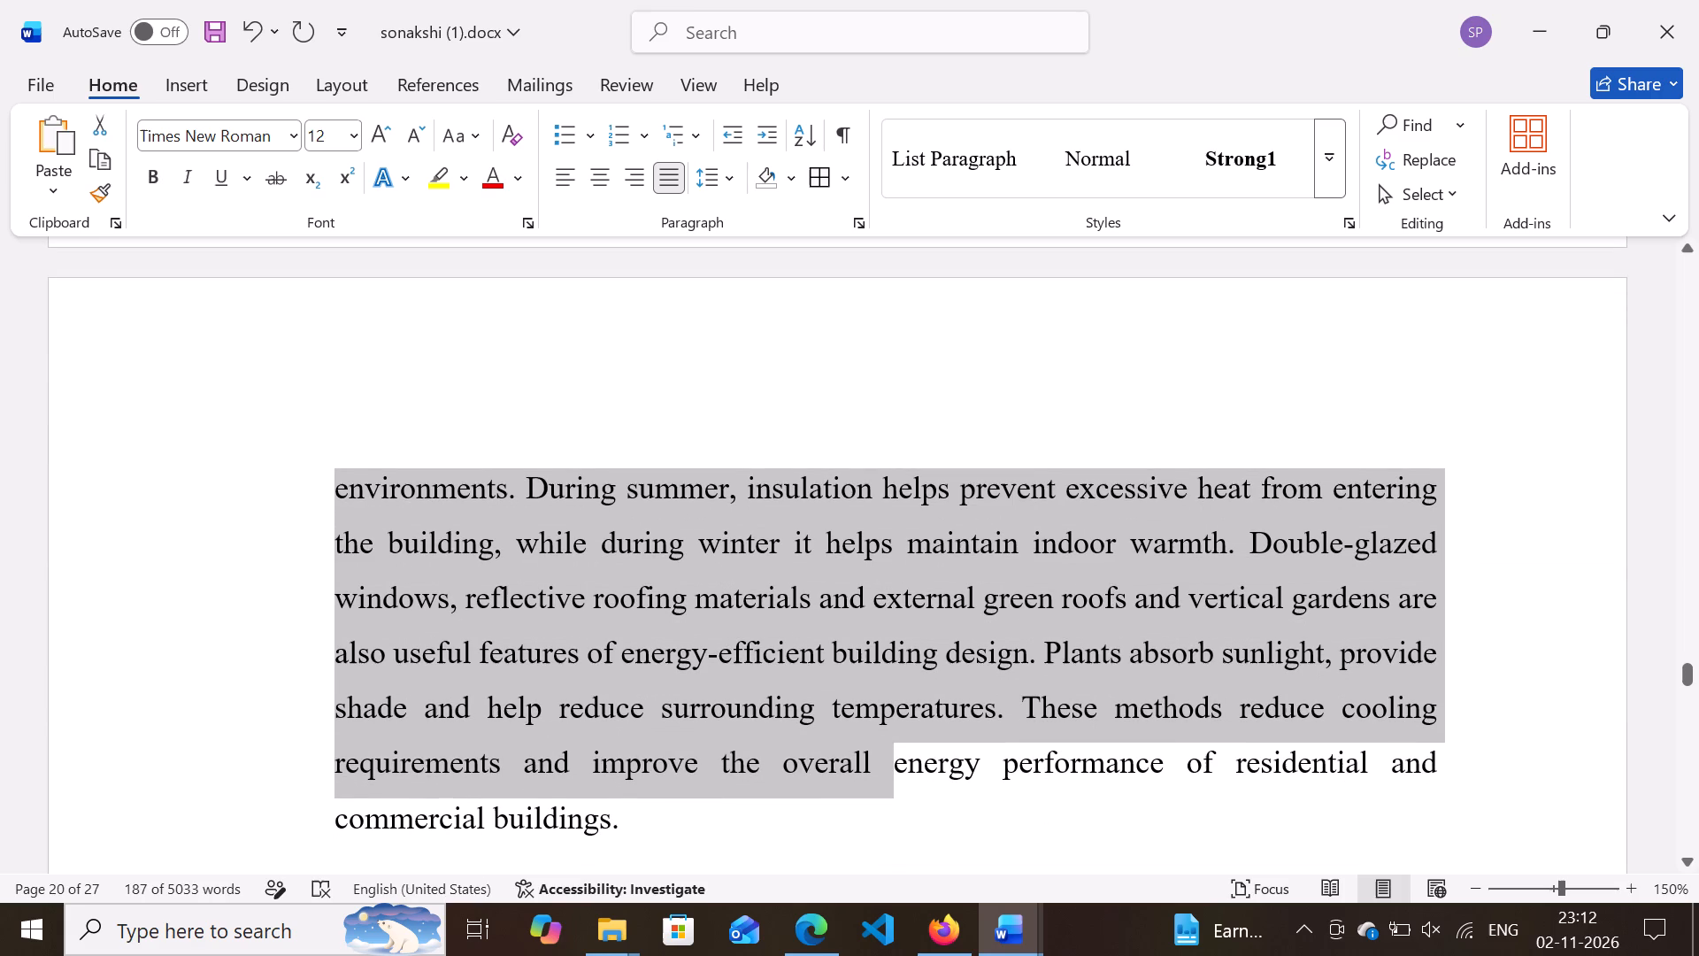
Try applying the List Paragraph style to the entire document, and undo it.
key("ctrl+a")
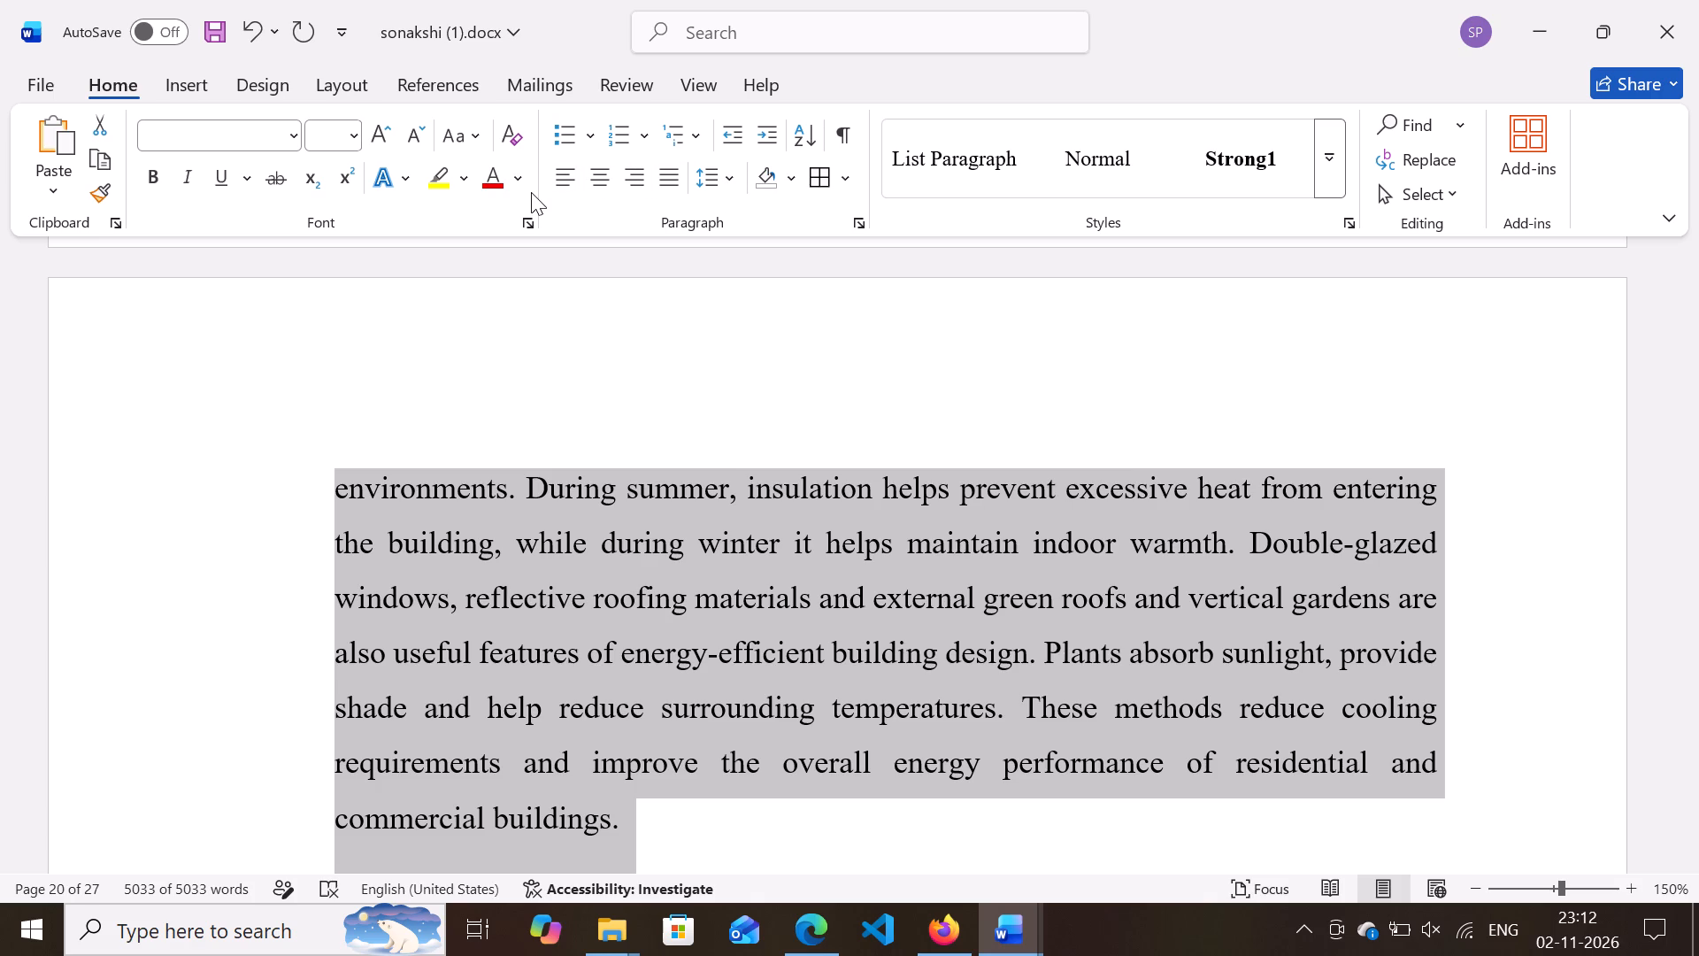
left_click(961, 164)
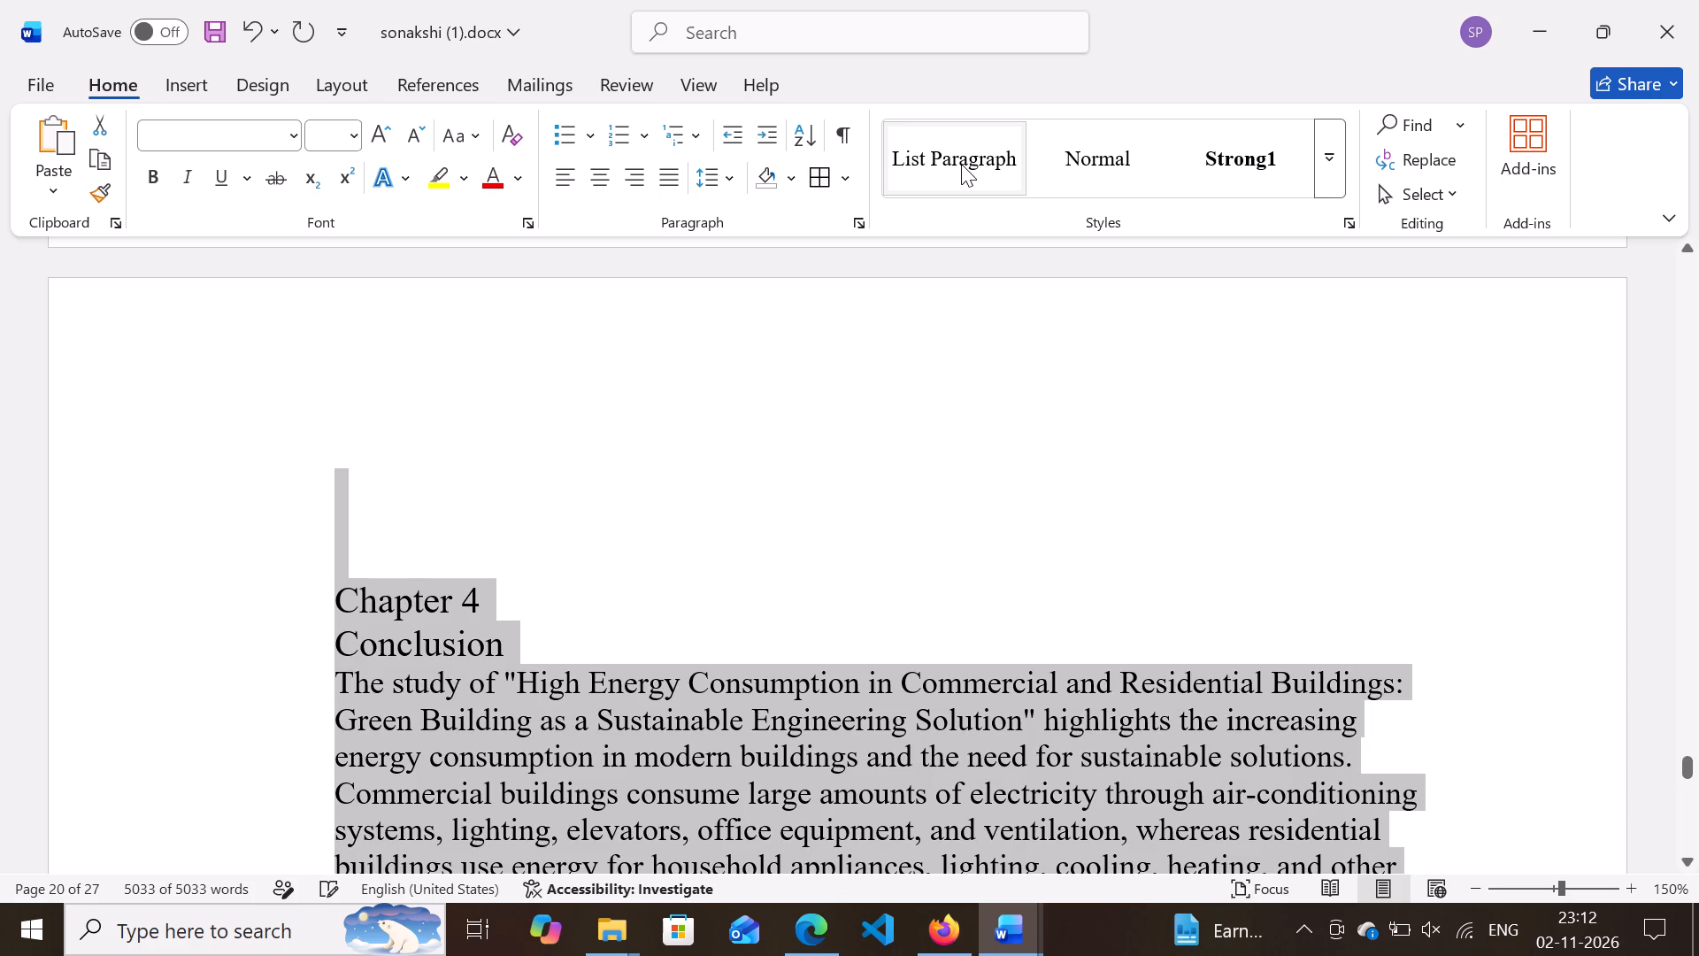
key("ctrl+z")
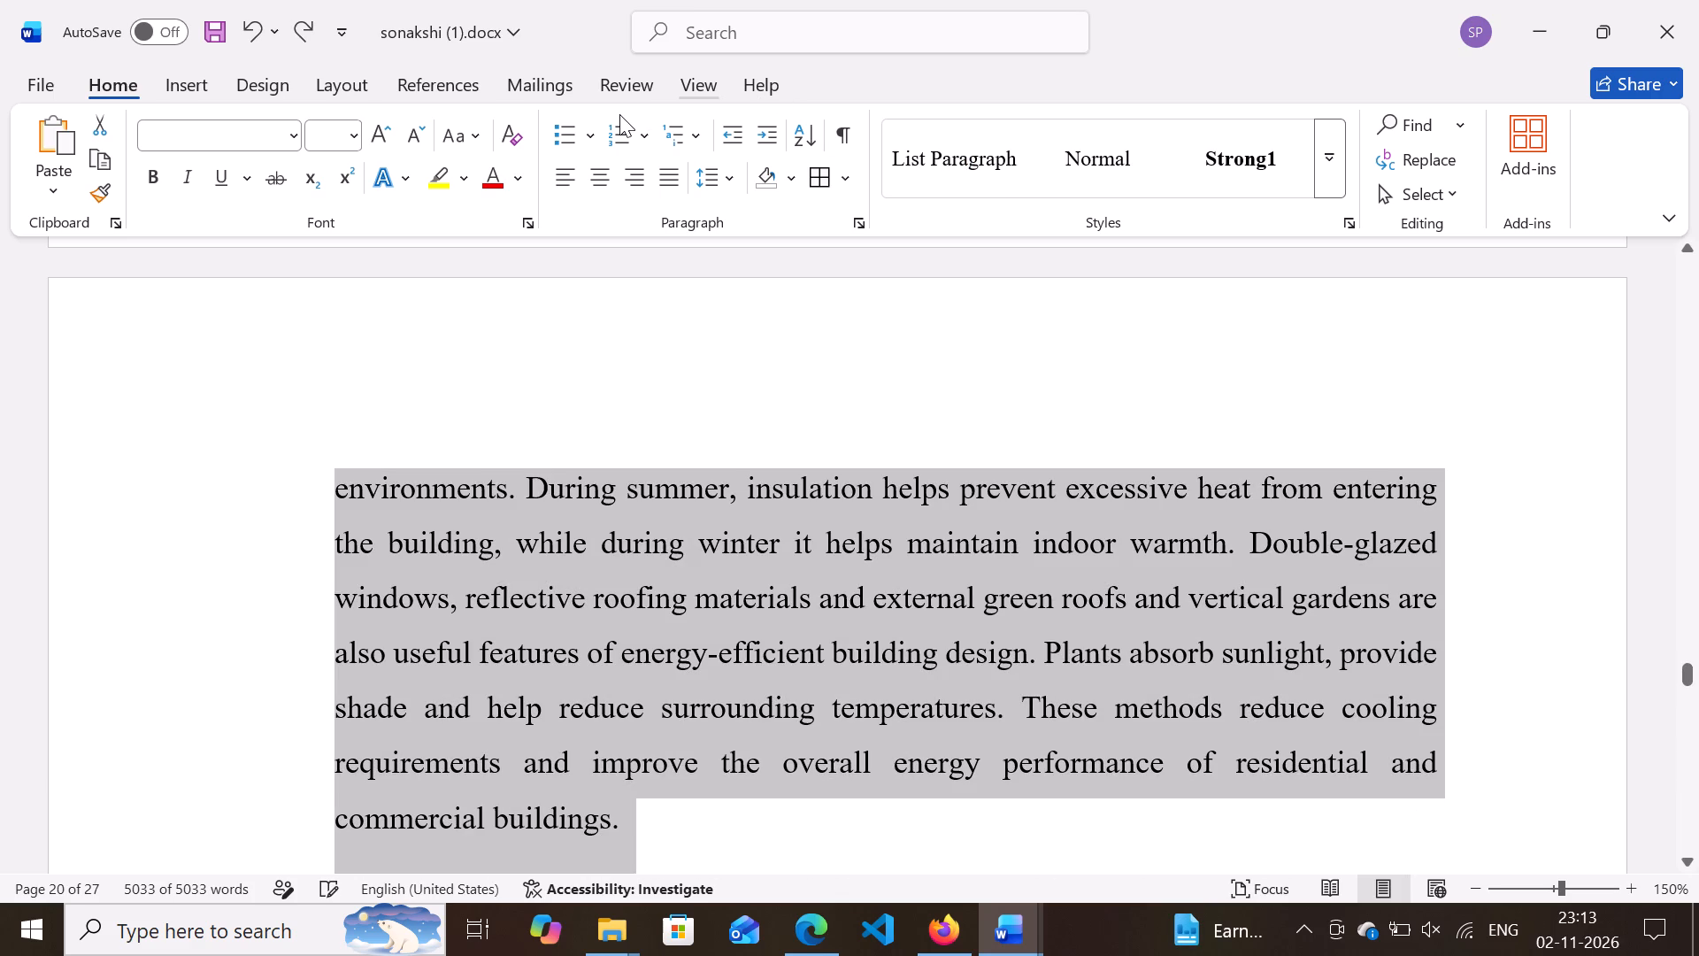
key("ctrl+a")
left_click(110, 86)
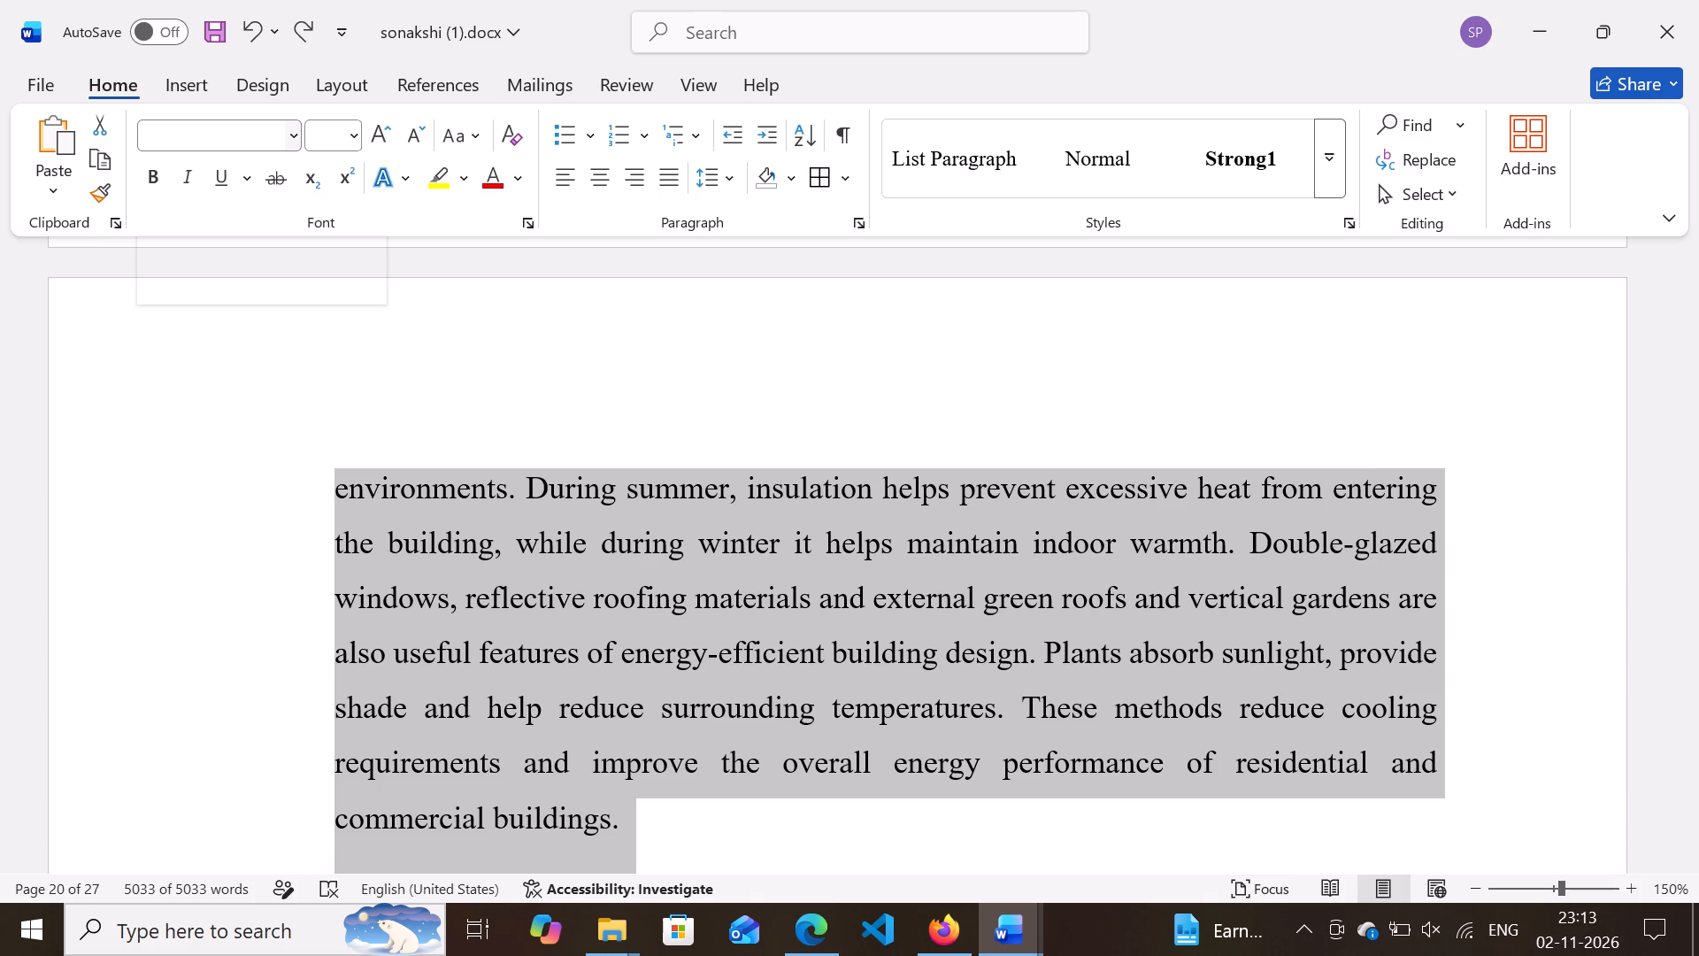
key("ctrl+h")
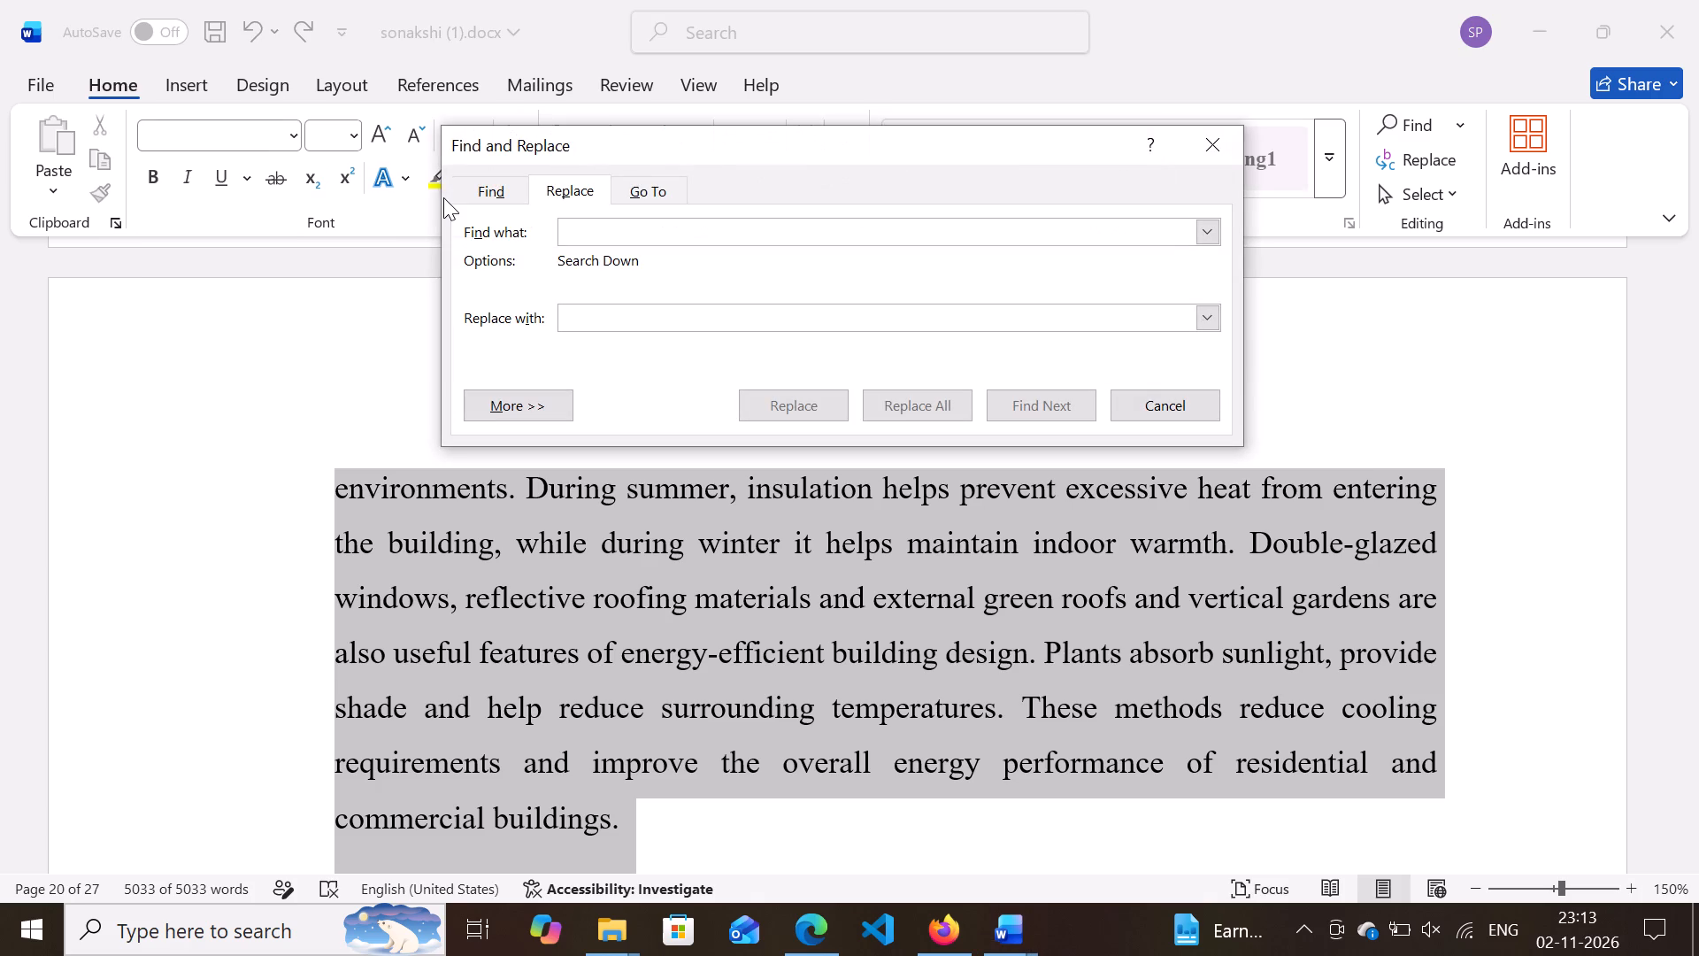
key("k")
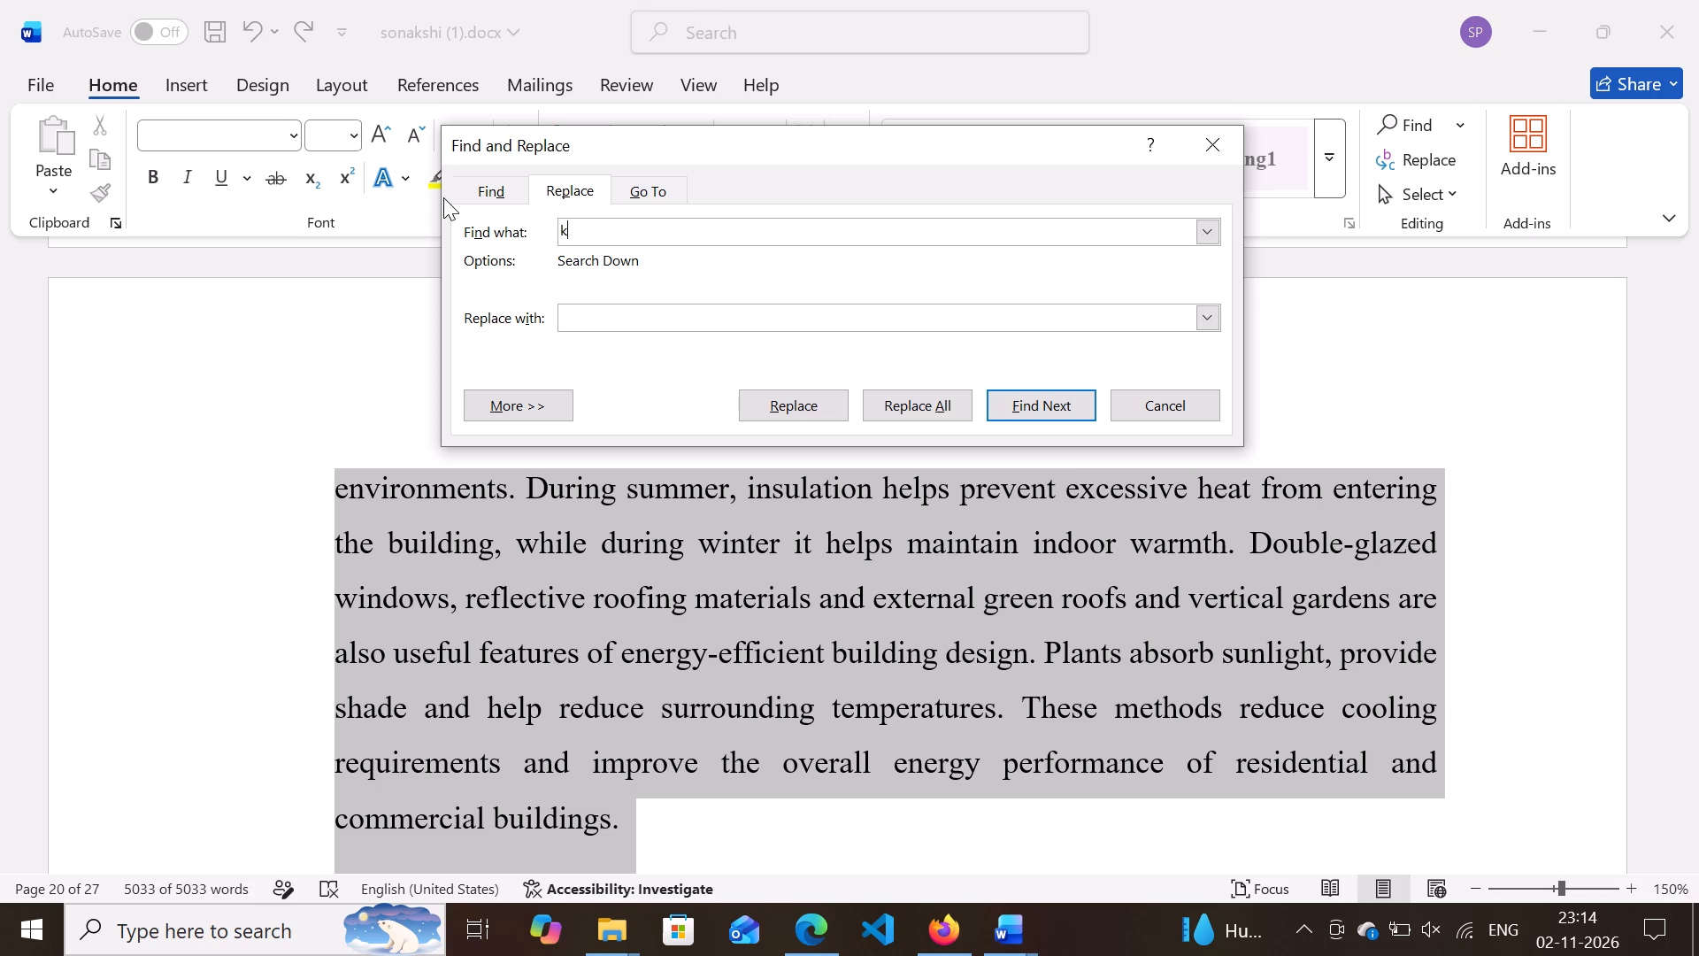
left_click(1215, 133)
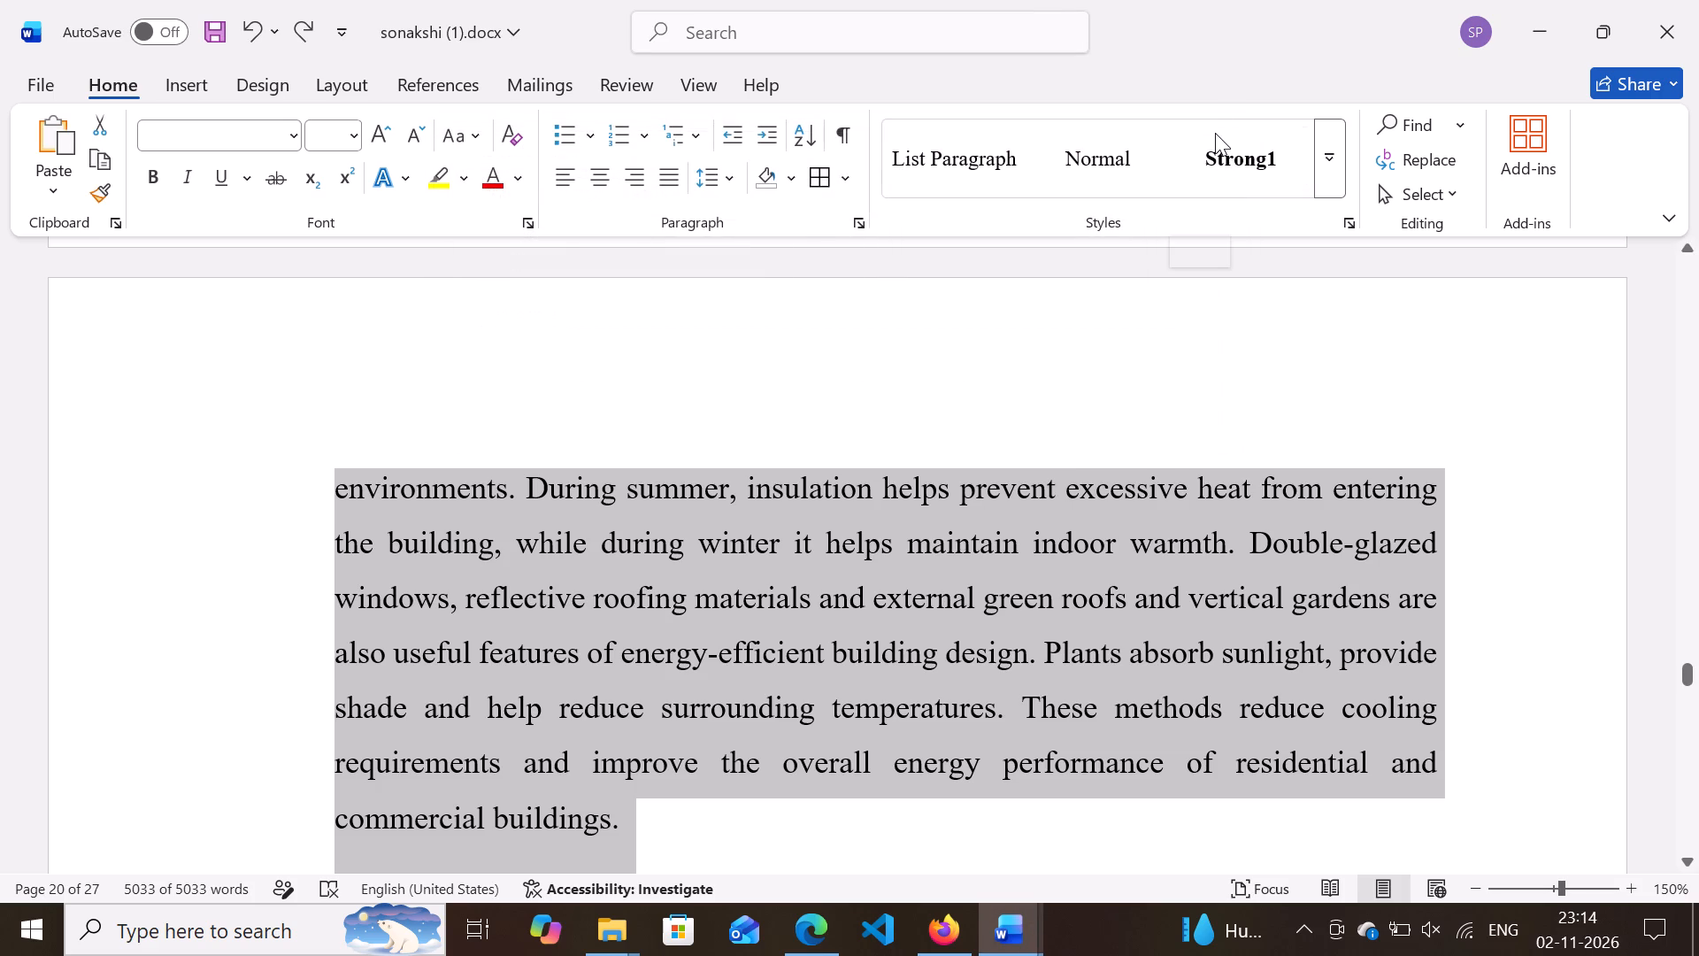
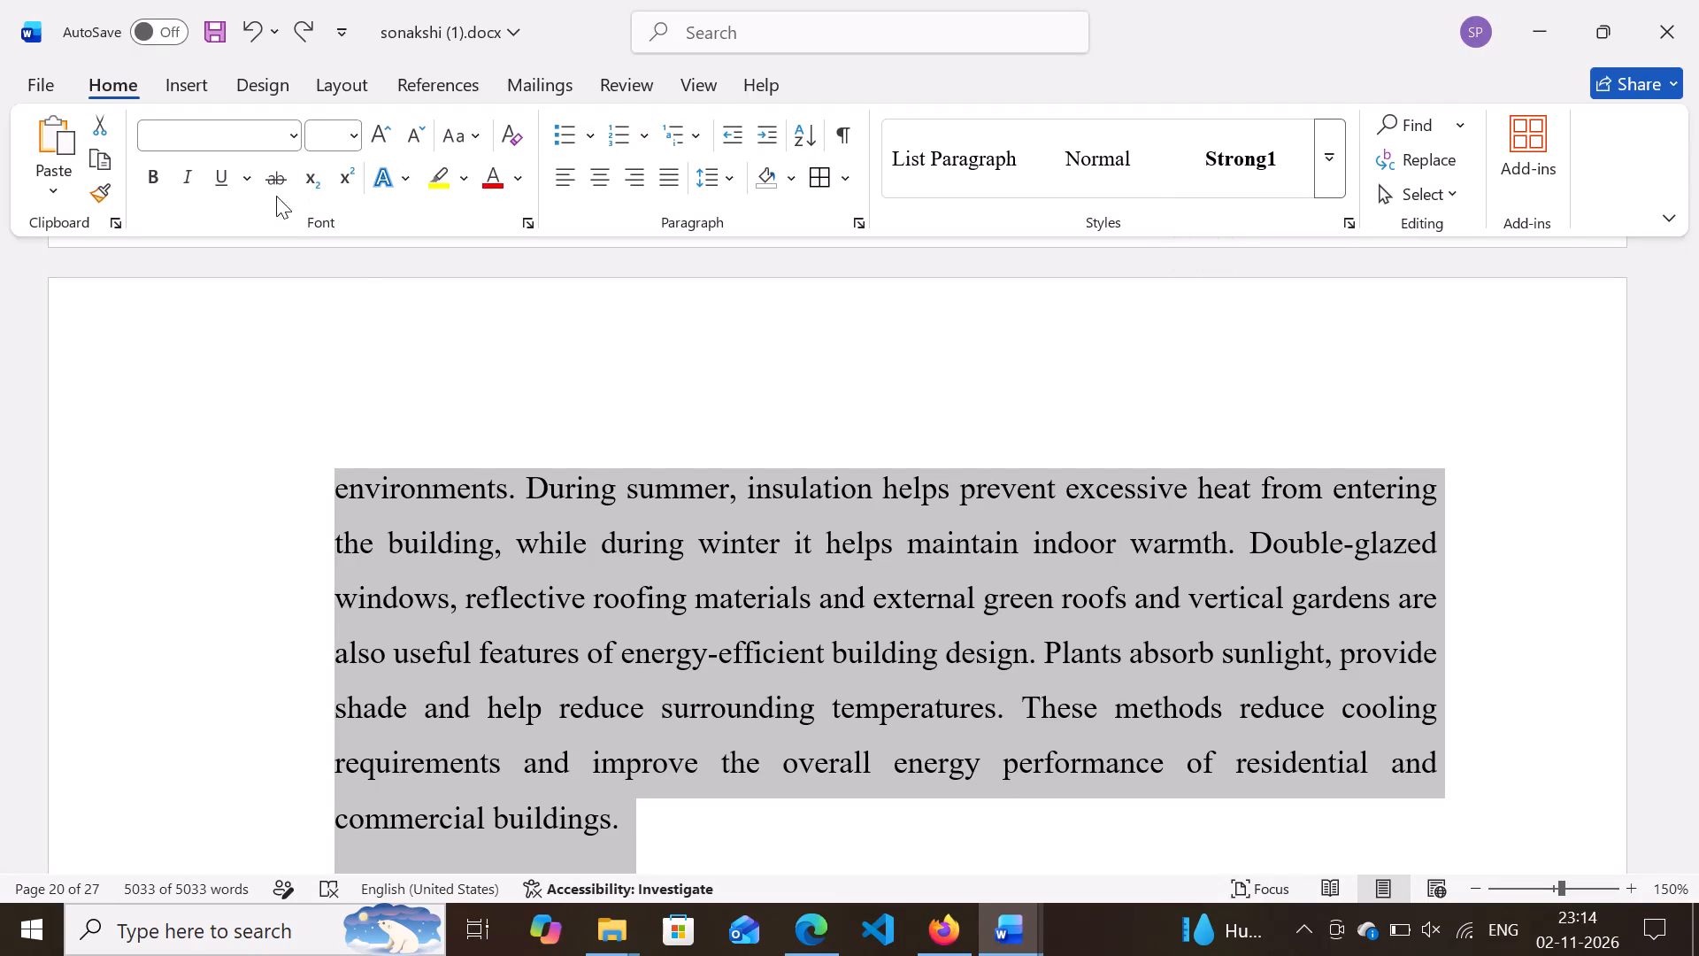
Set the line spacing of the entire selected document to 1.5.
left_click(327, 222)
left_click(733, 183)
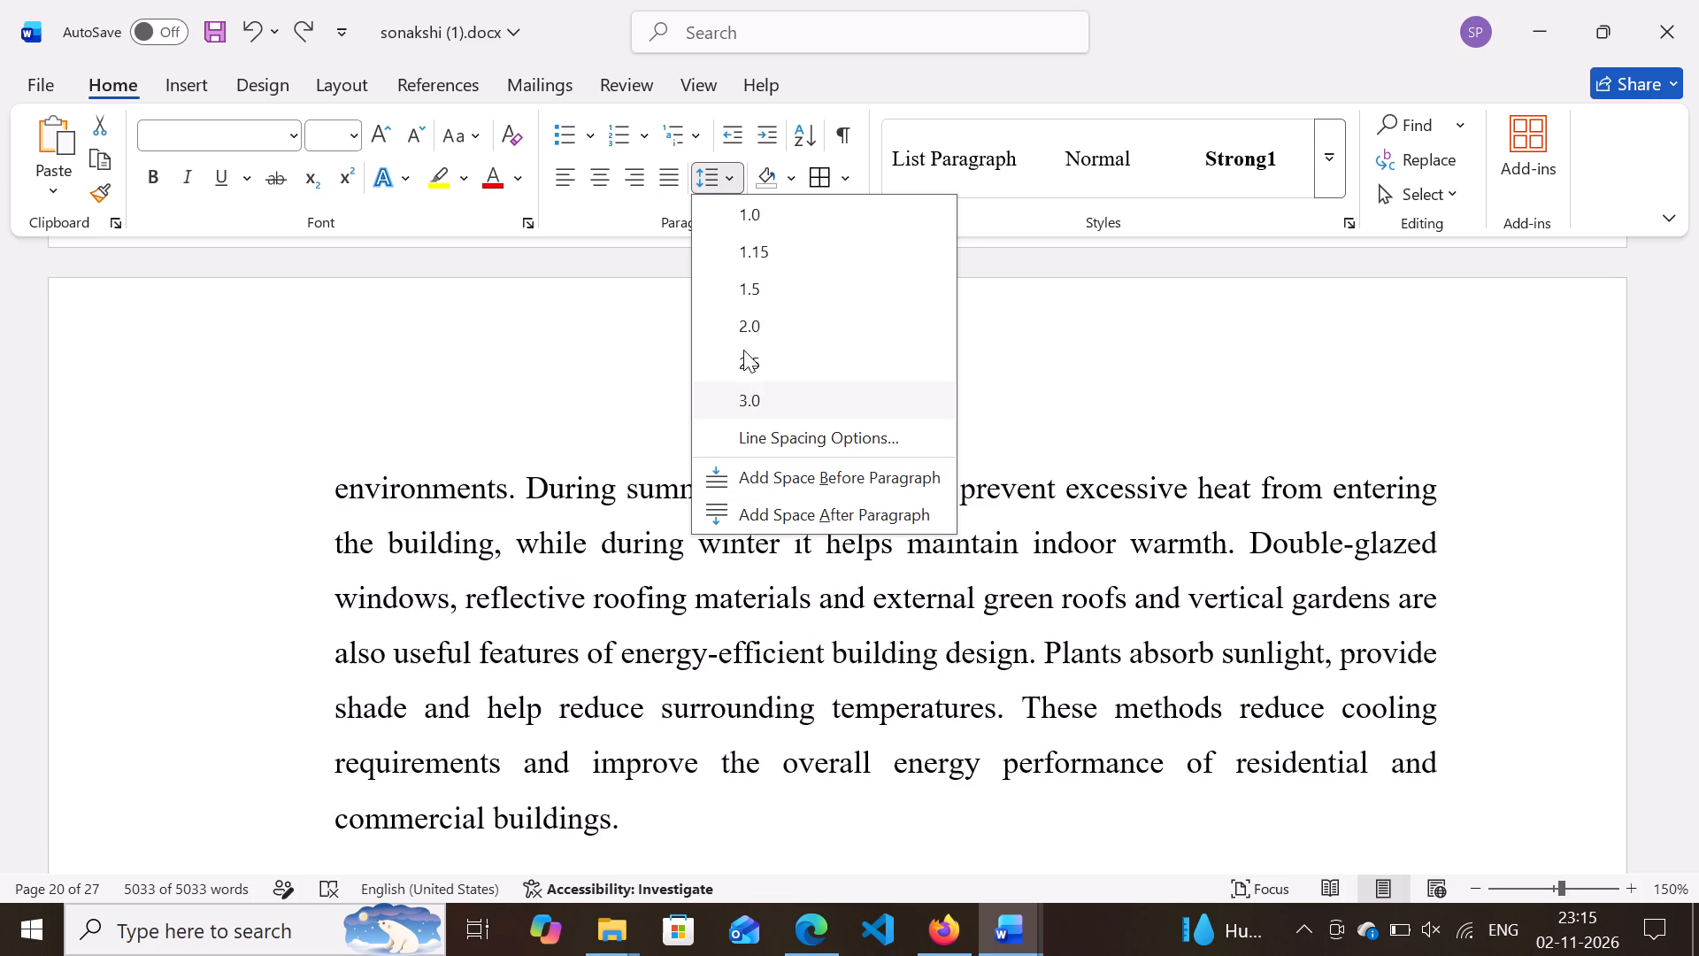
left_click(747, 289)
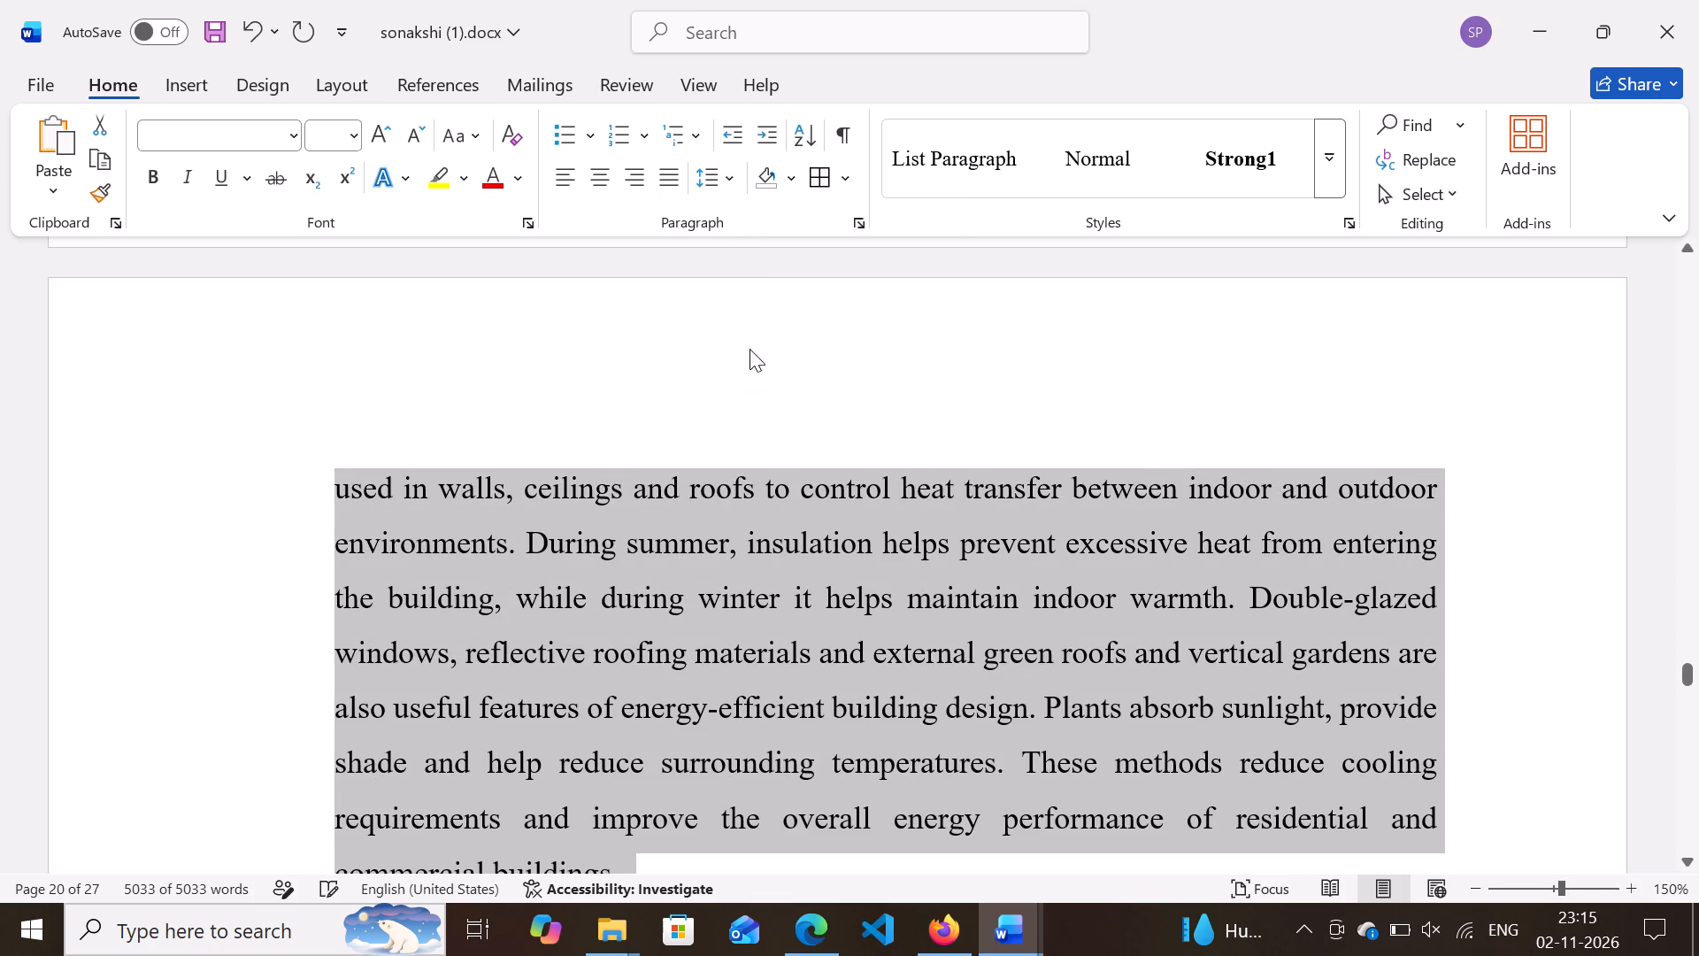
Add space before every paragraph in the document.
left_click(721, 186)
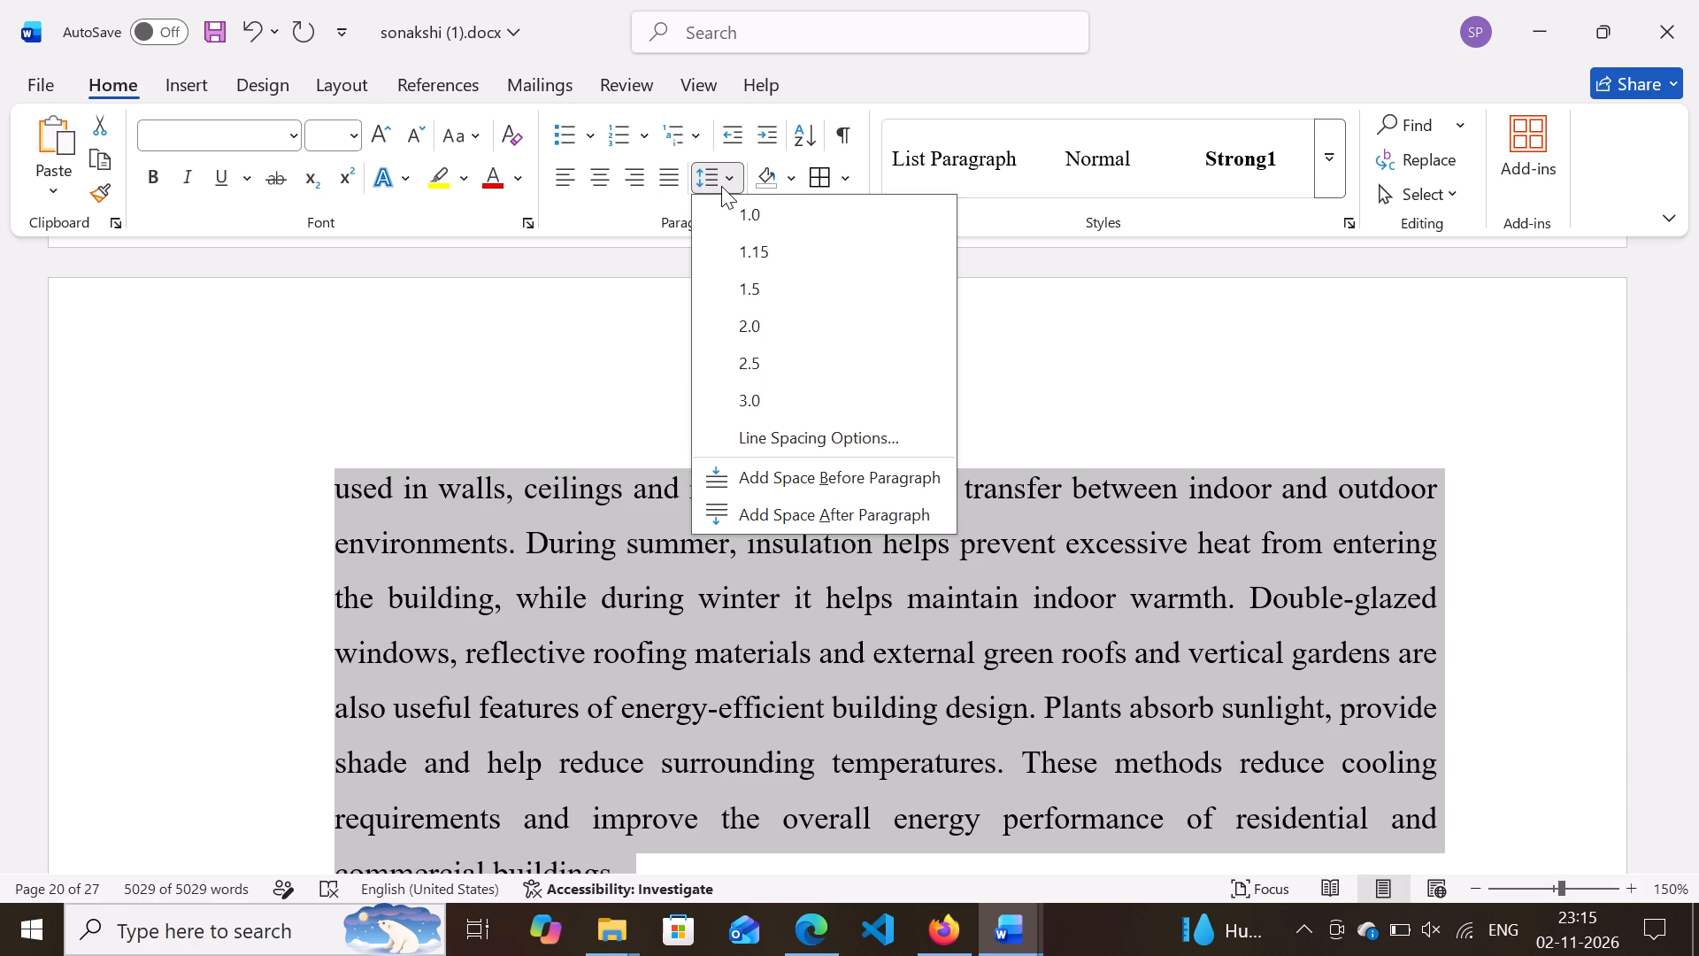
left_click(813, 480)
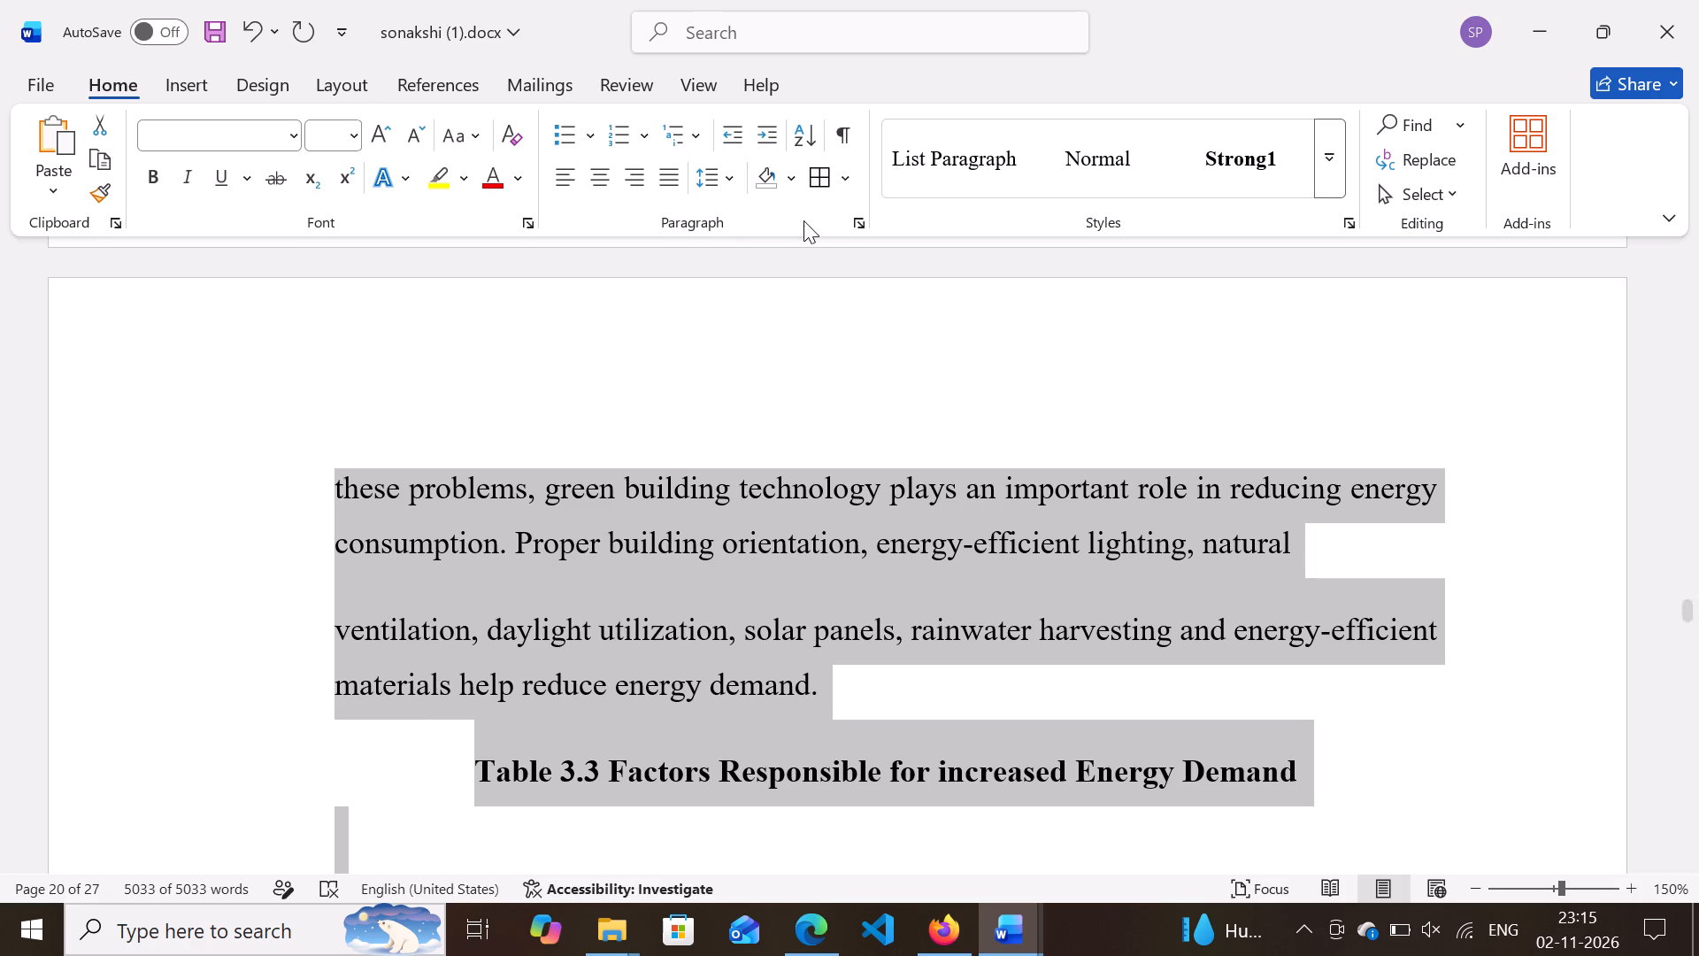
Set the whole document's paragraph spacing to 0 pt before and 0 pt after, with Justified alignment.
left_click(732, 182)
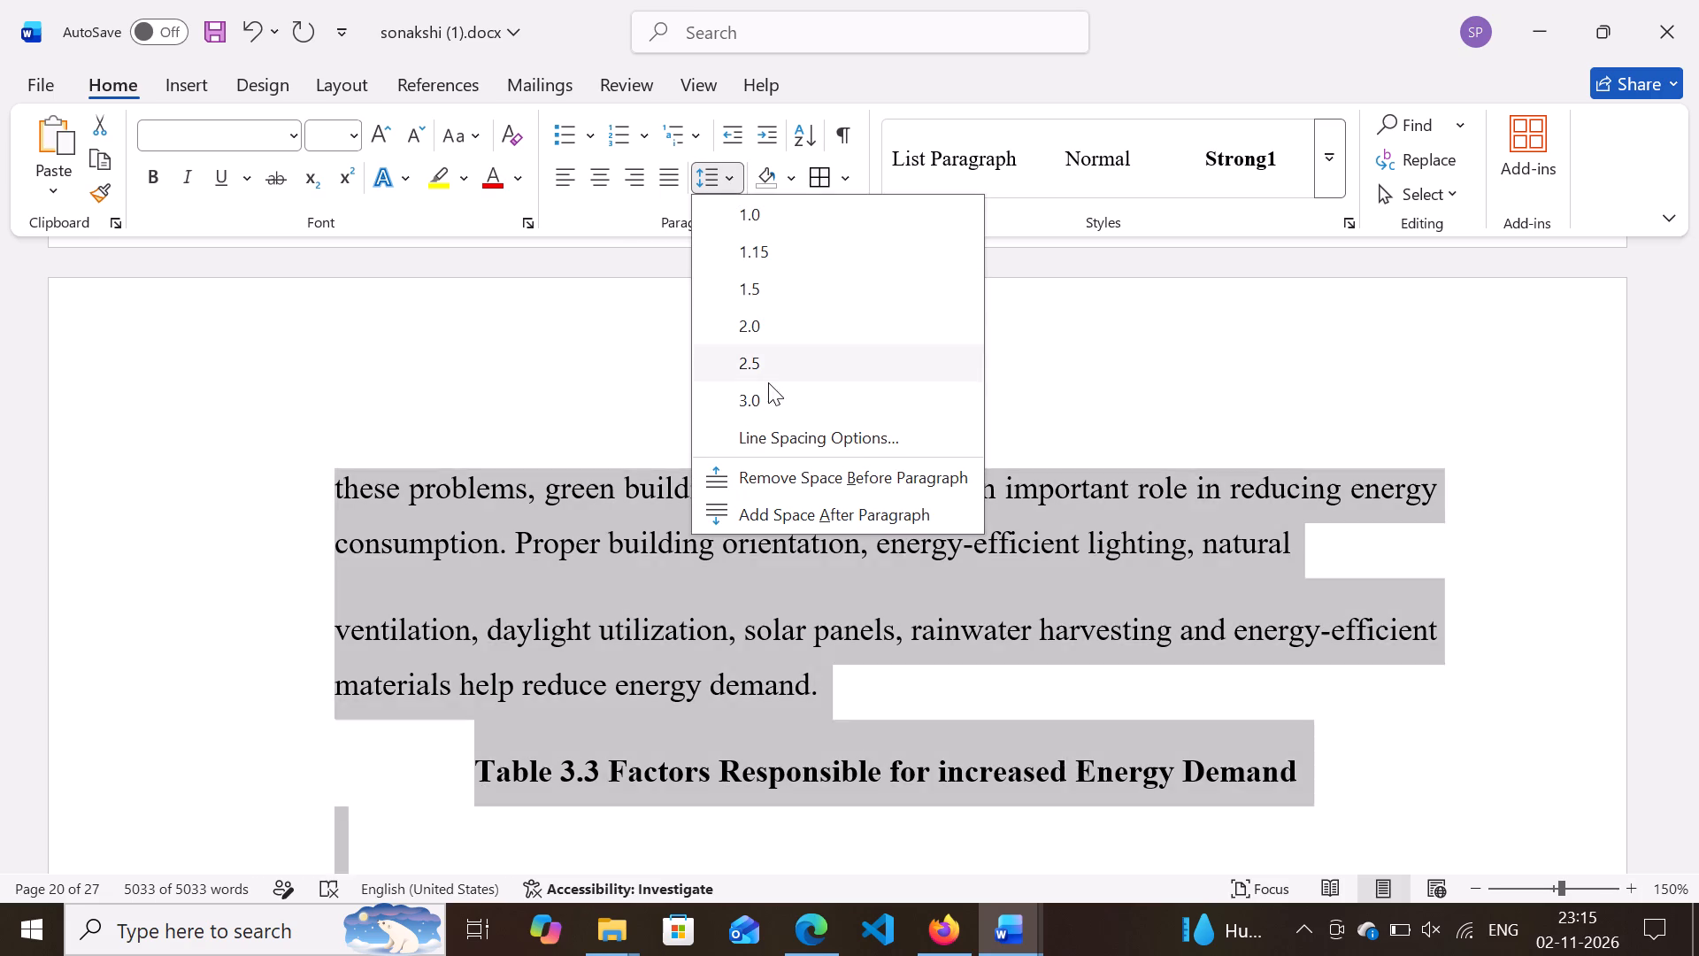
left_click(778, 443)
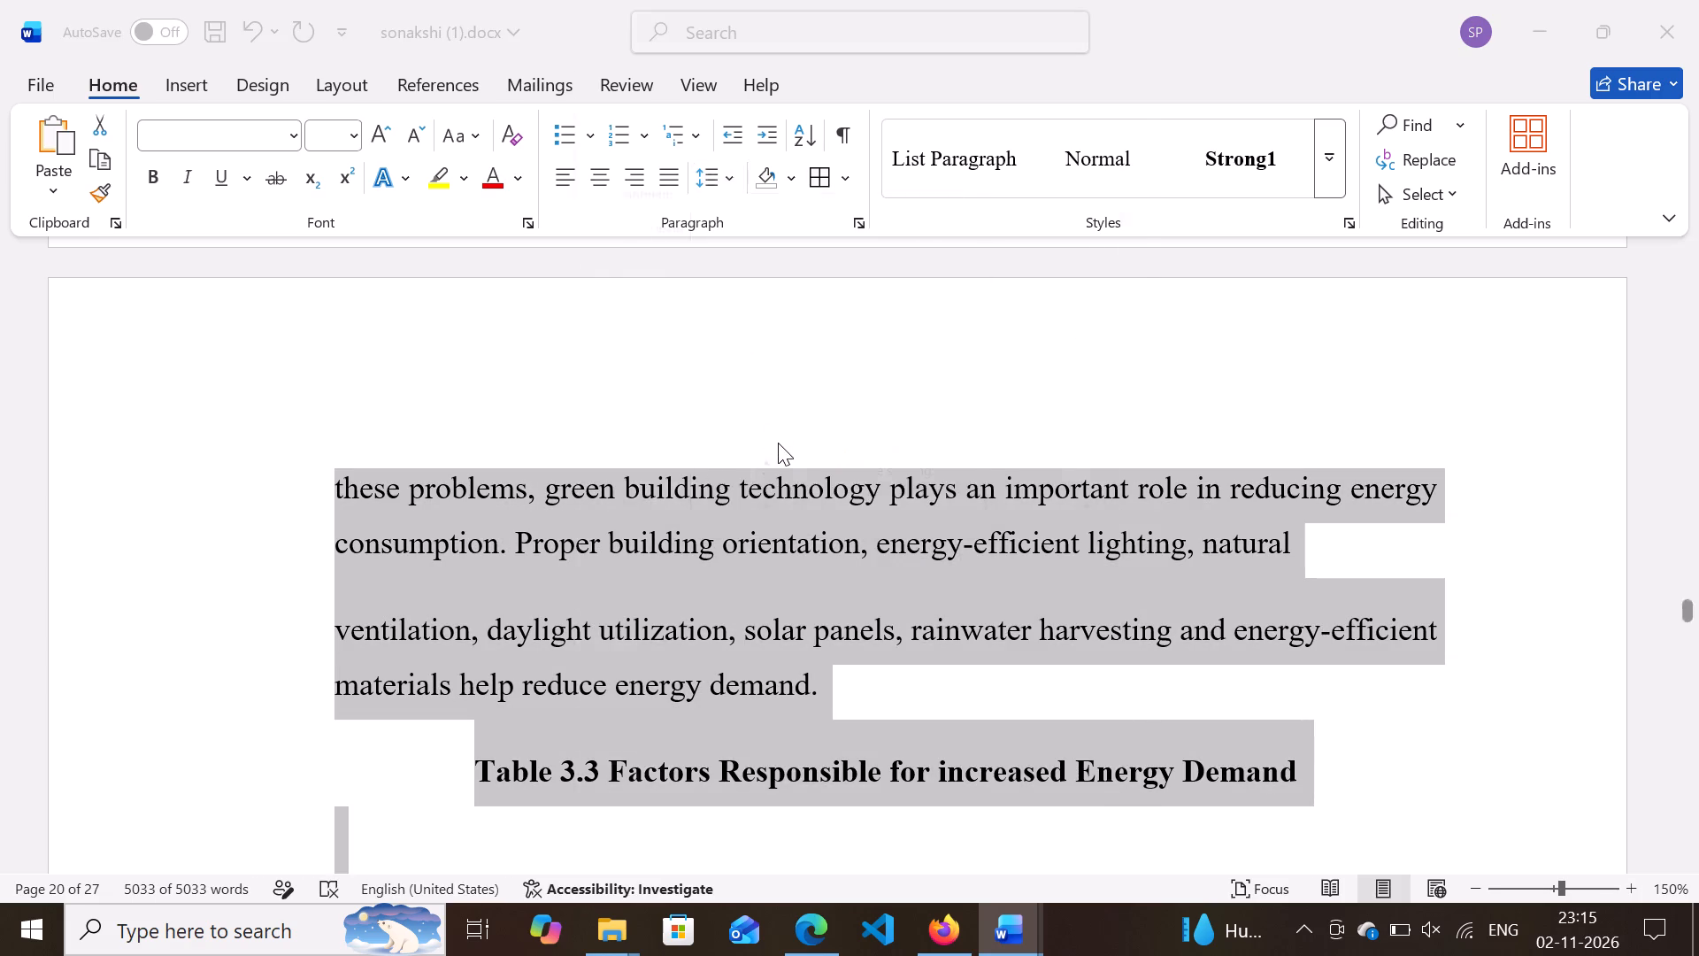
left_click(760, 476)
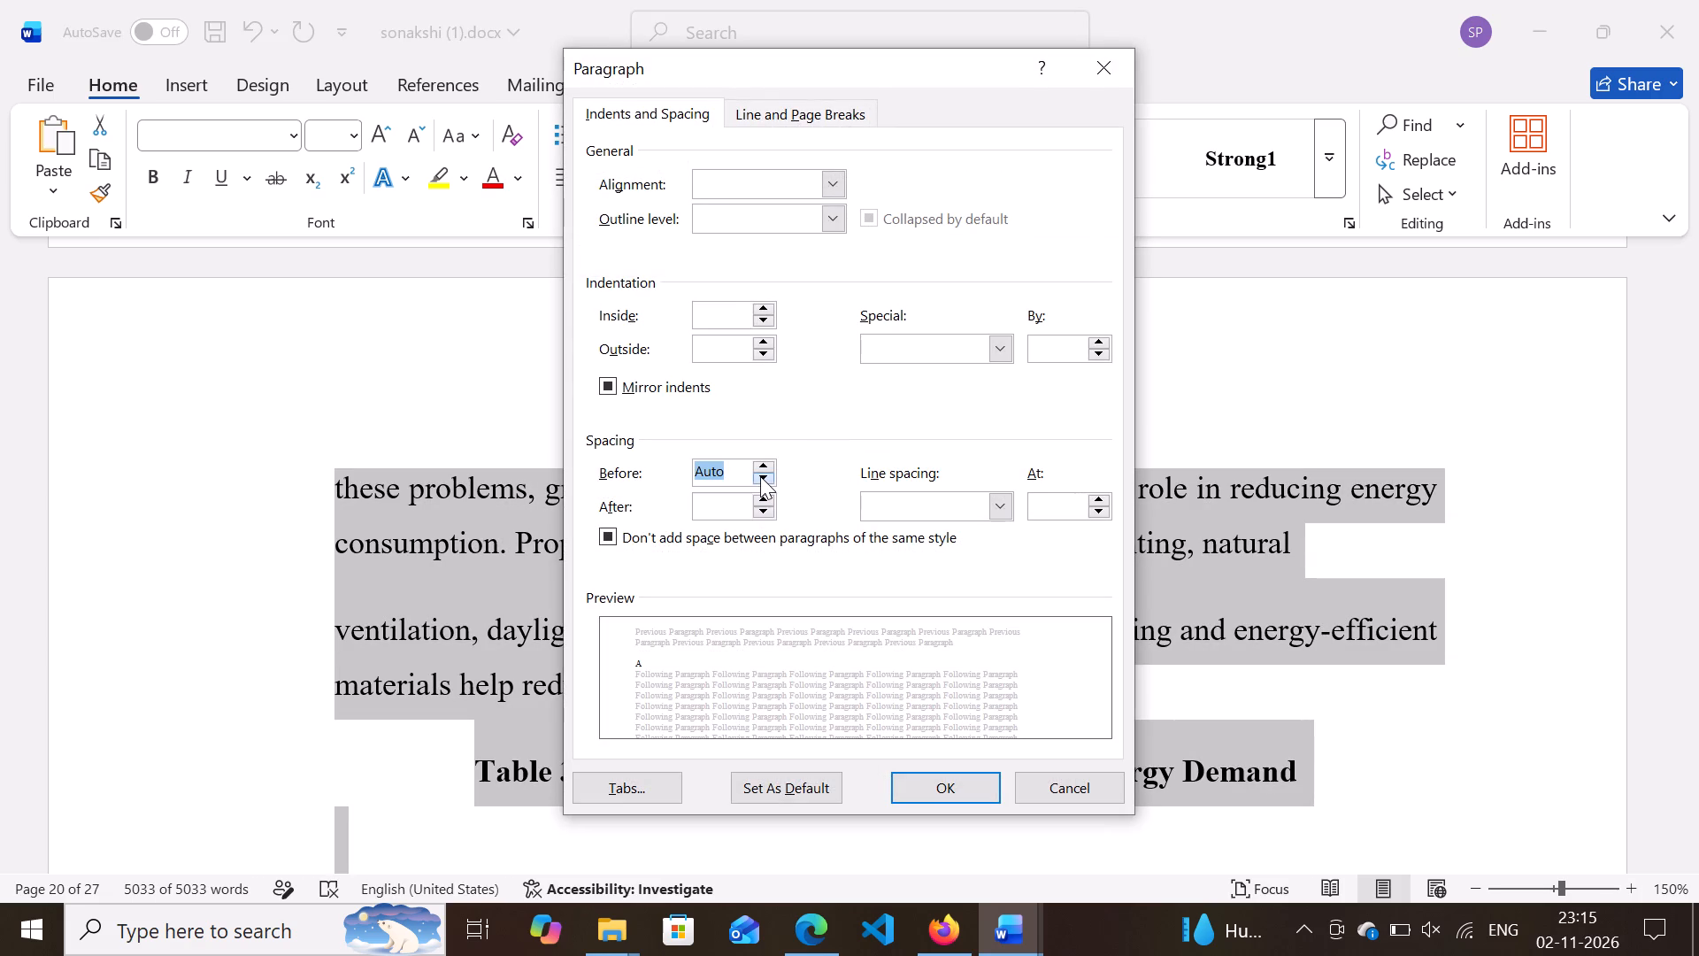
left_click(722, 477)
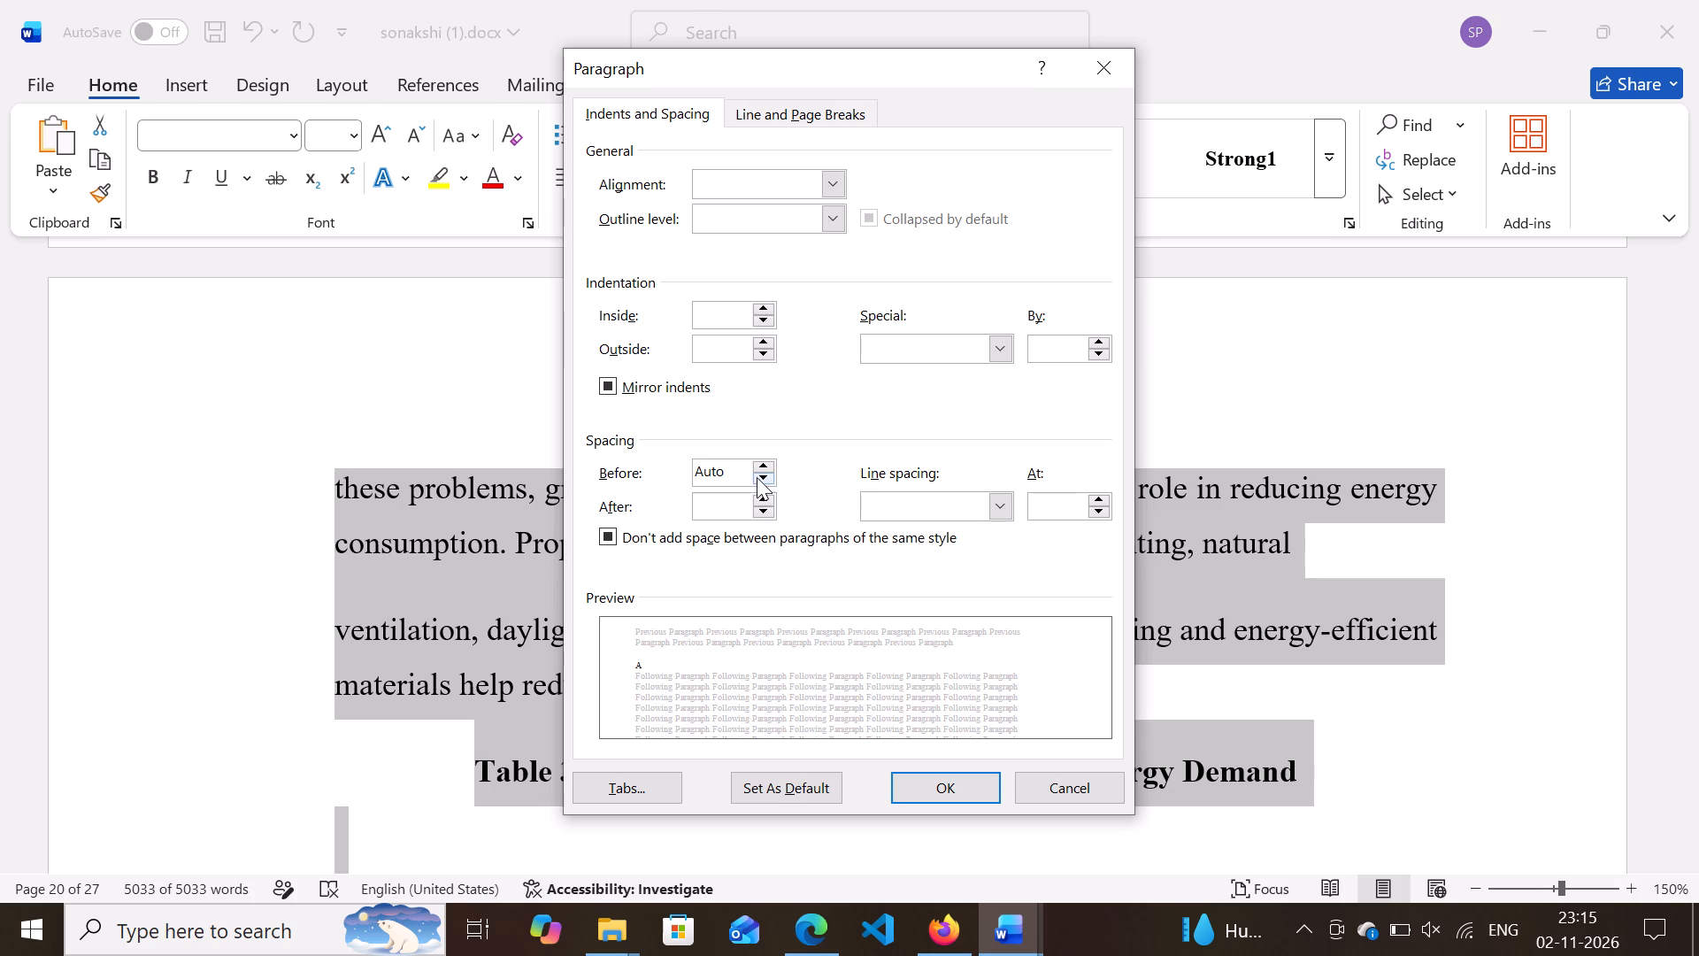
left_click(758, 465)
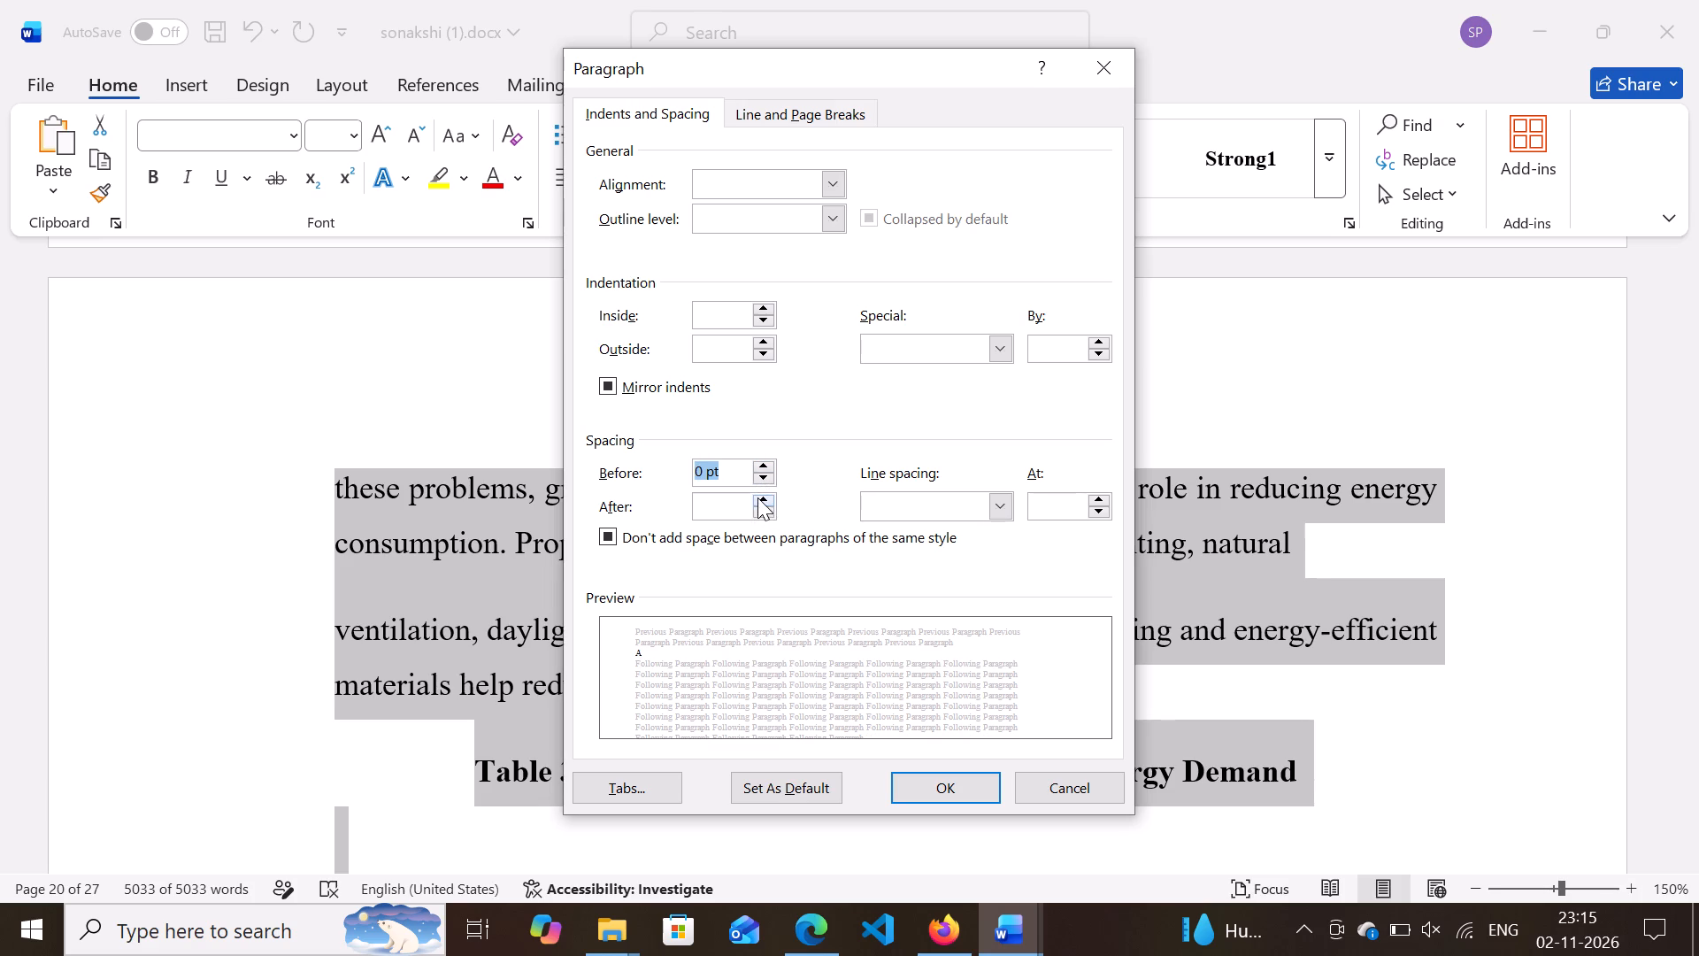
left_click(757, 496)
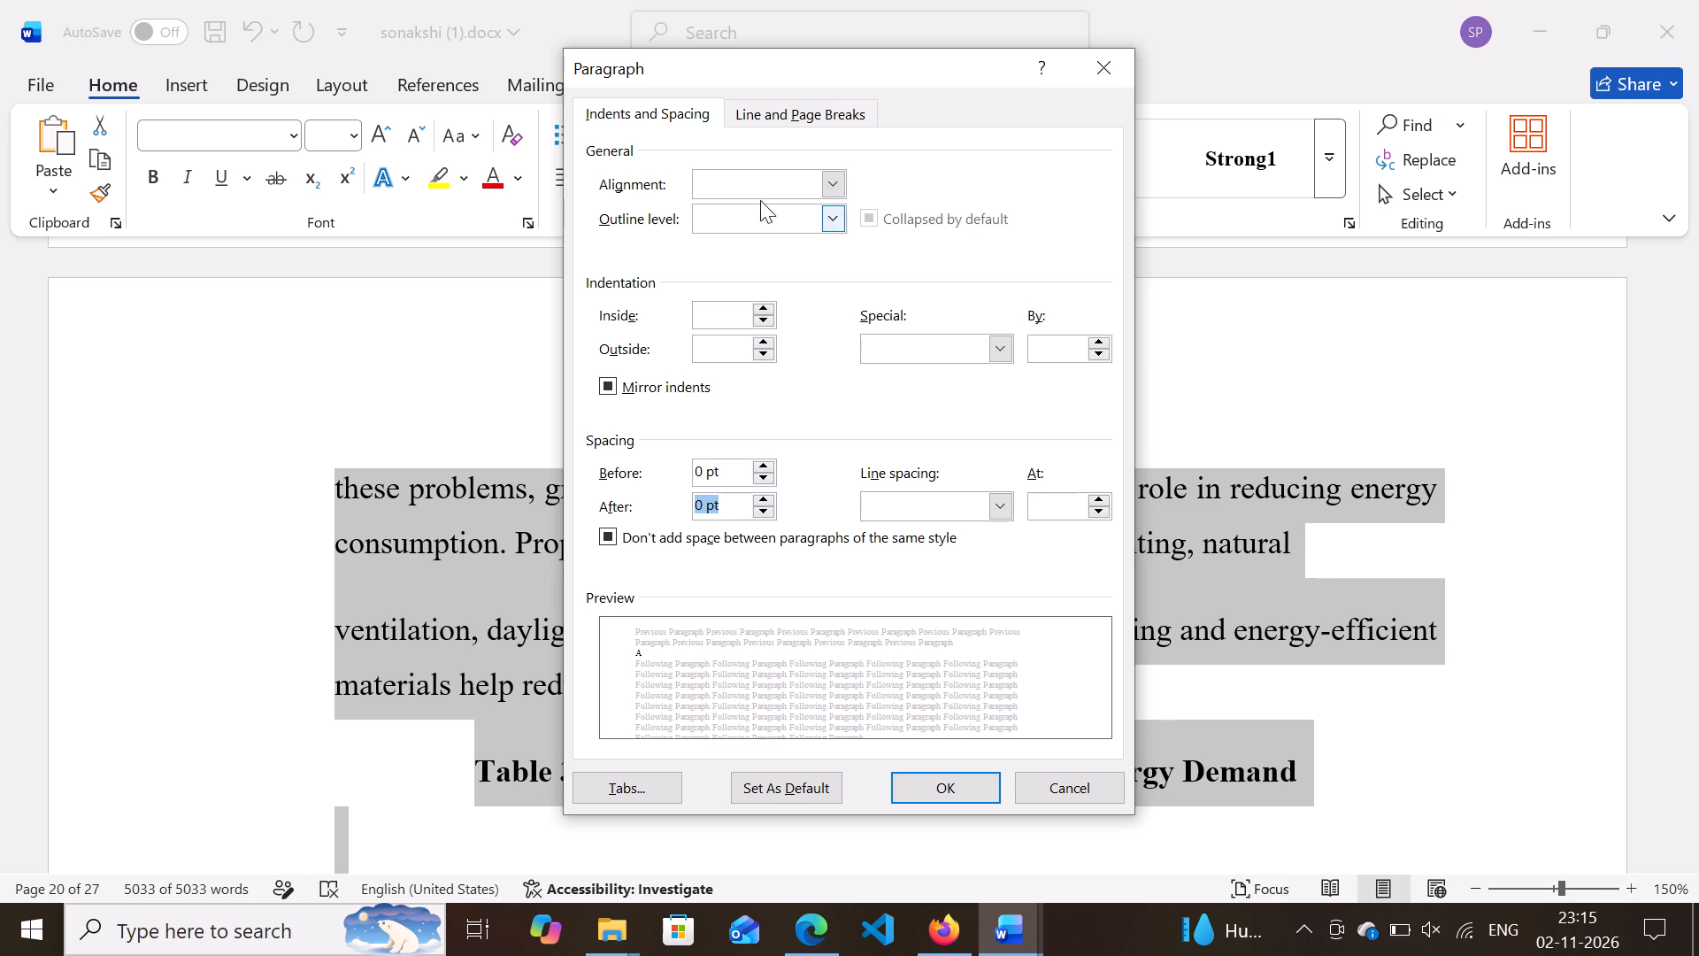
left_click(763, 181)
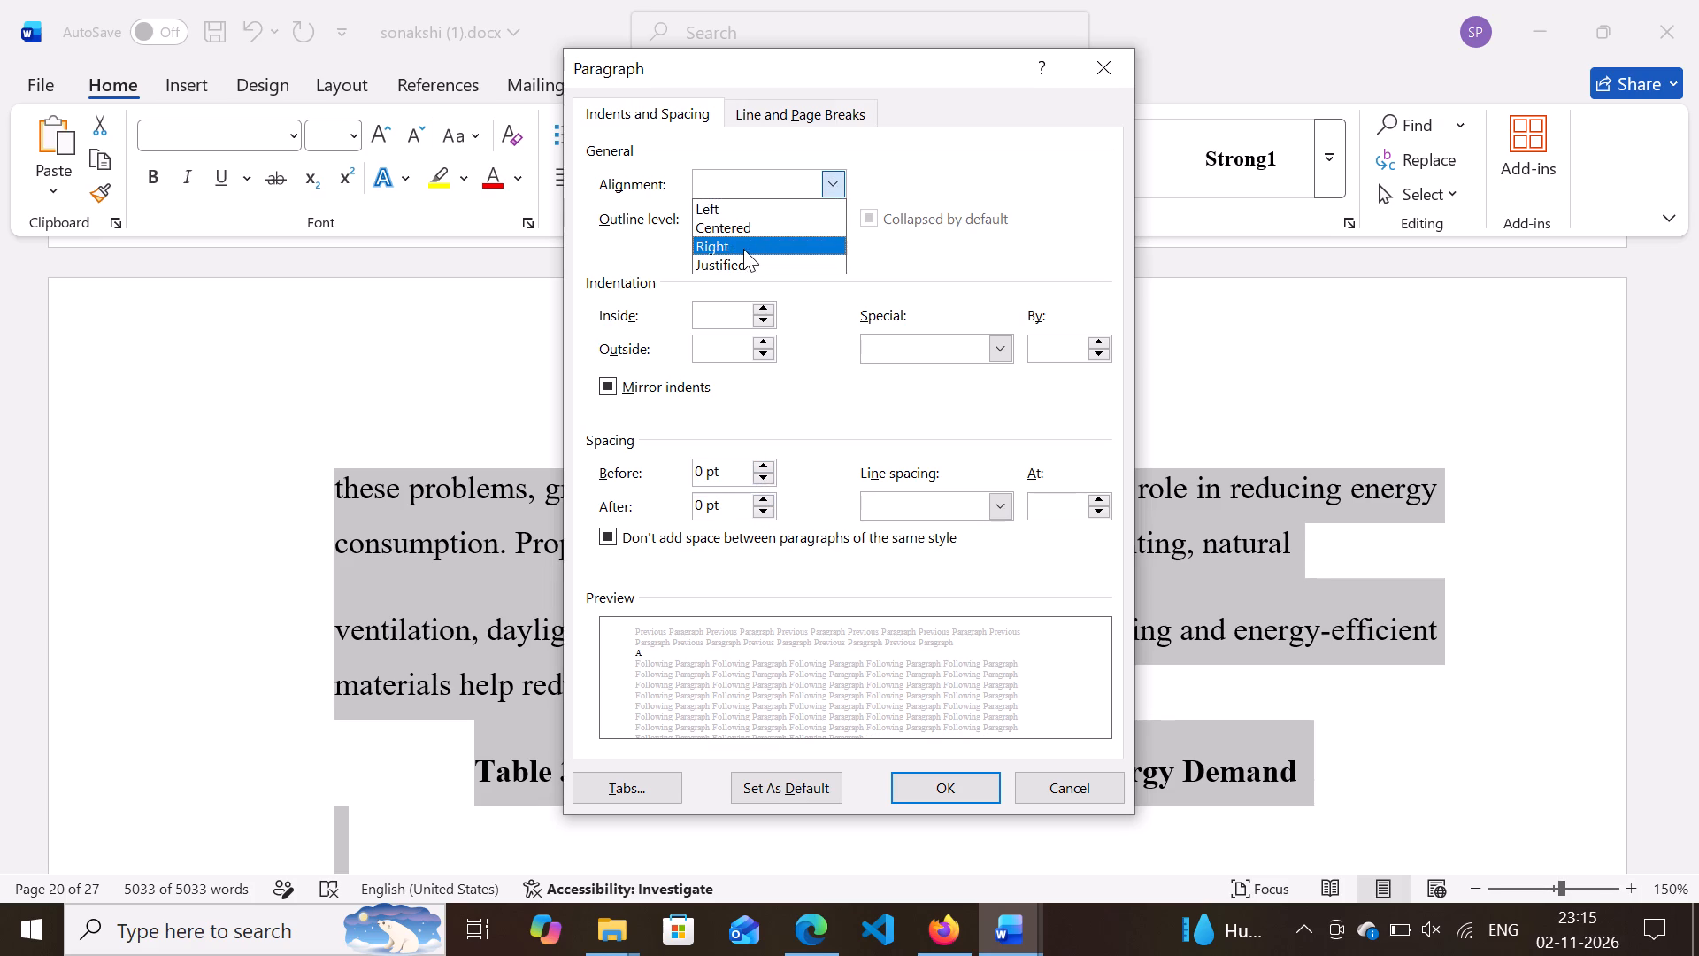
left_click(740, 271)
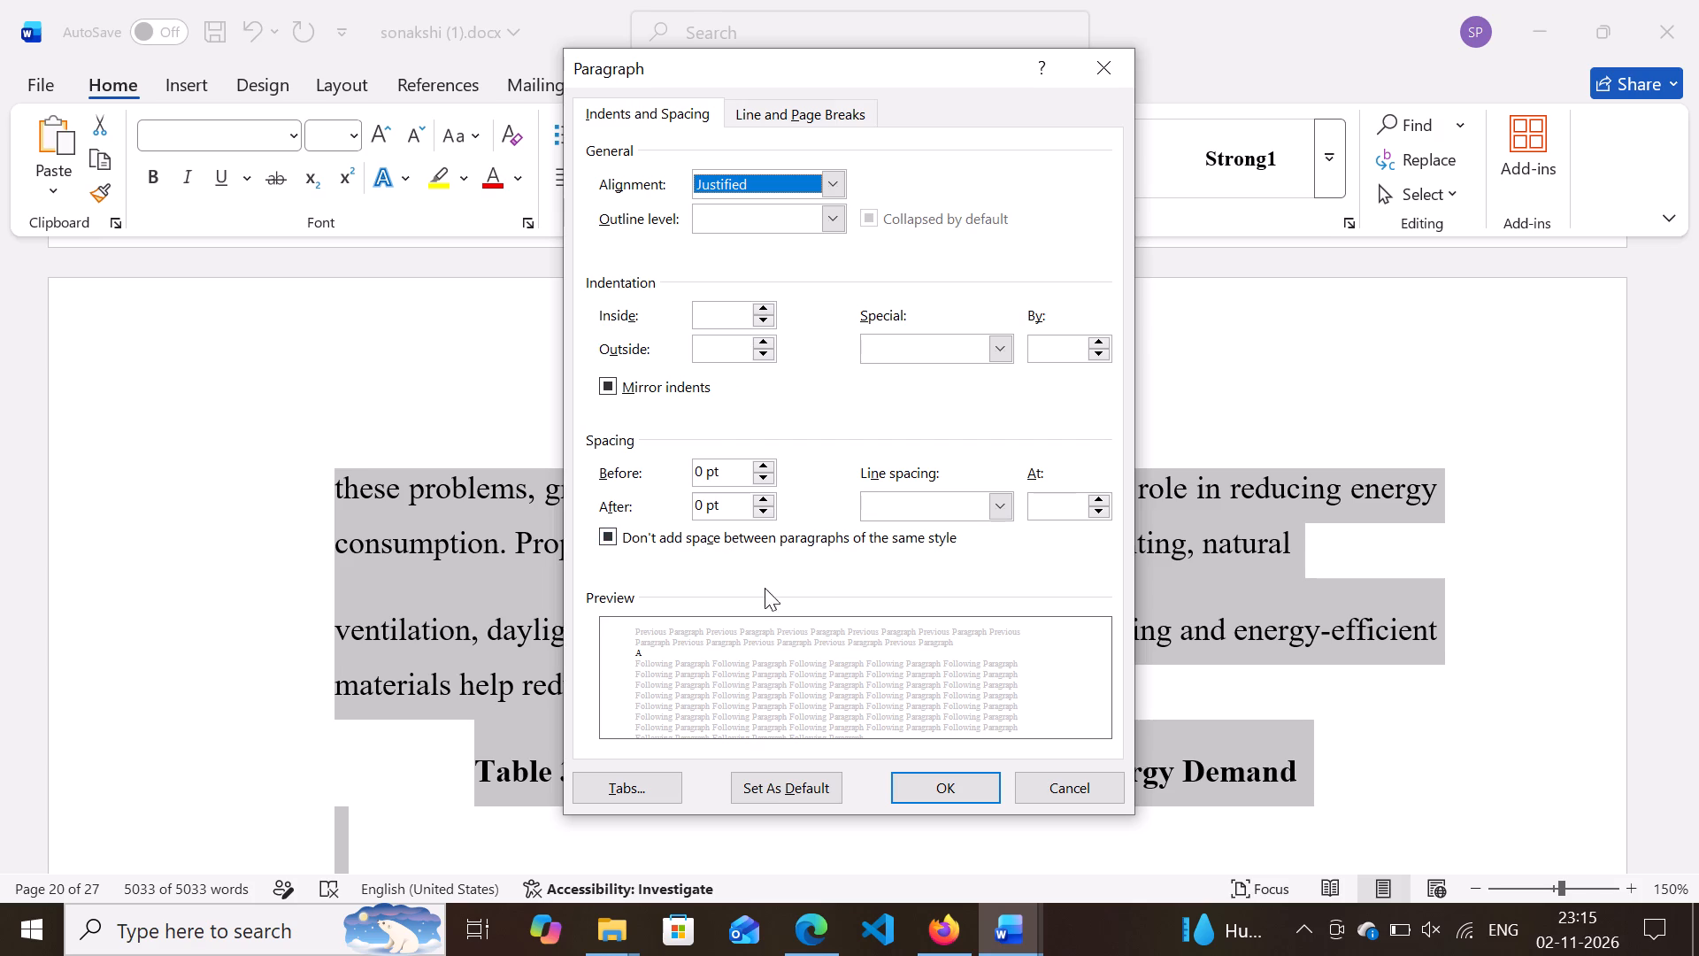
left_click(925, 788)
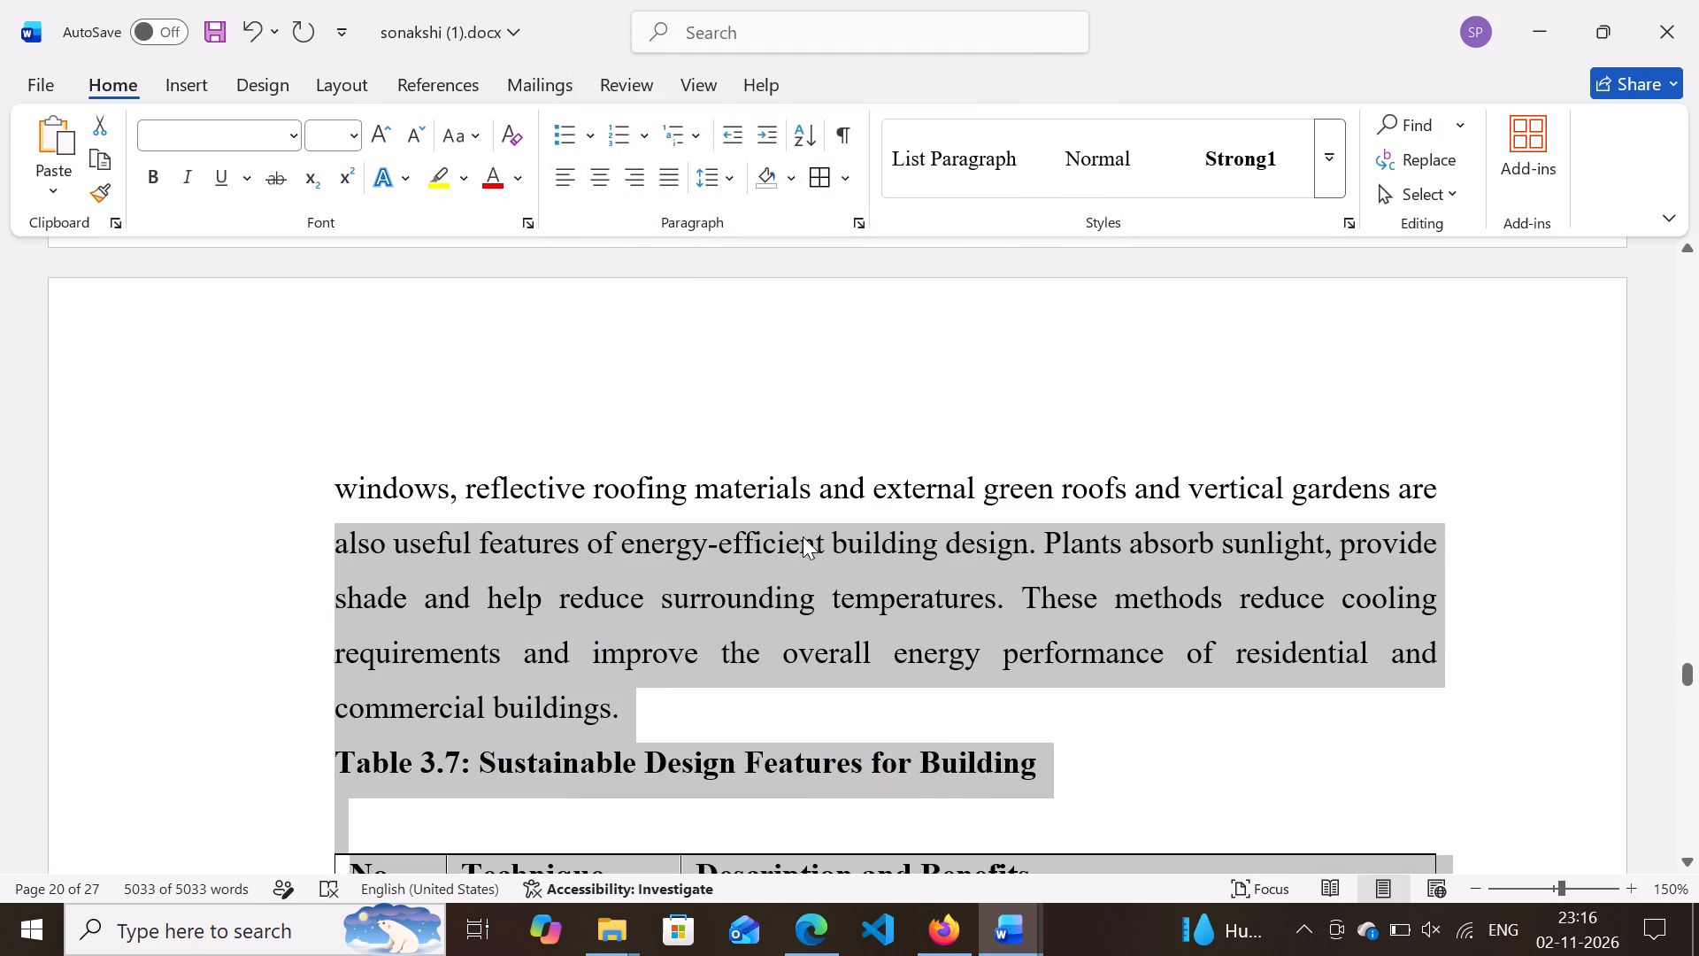
Review the reformatted text, figures and headings from section 3.7 back to the energy consumption sections early in Chapter 3.
left_click(851, 402)
scroll(851, 402, "up", 2)
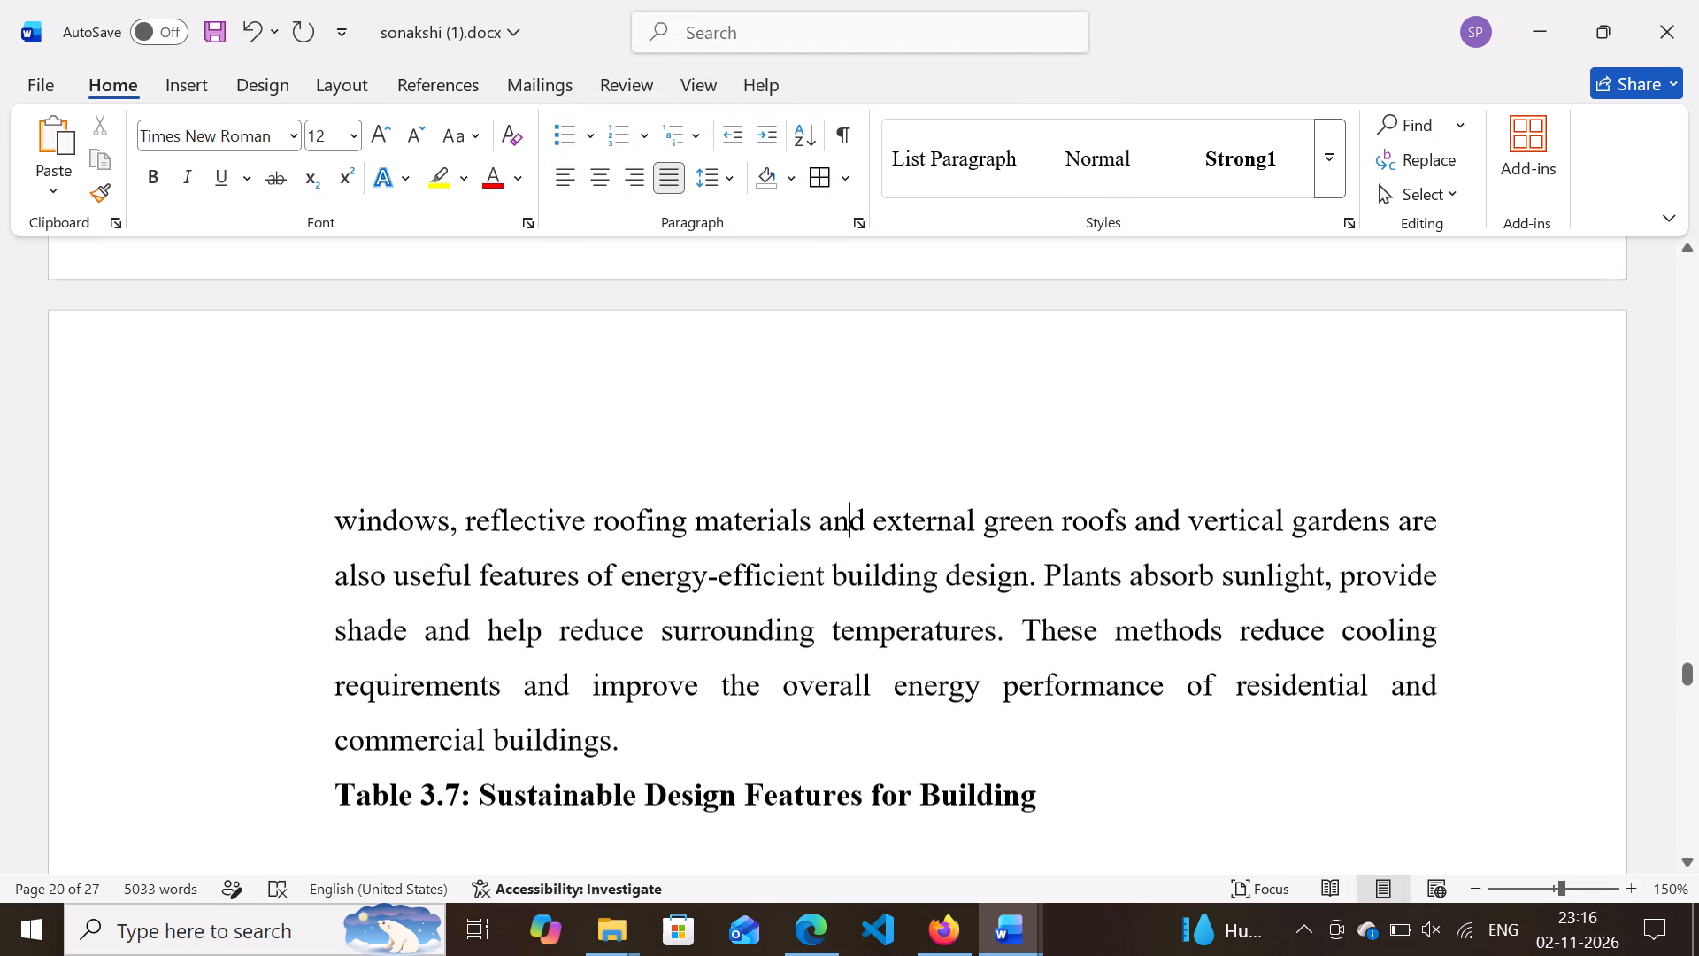
scroll(851, 402, "up", 8)
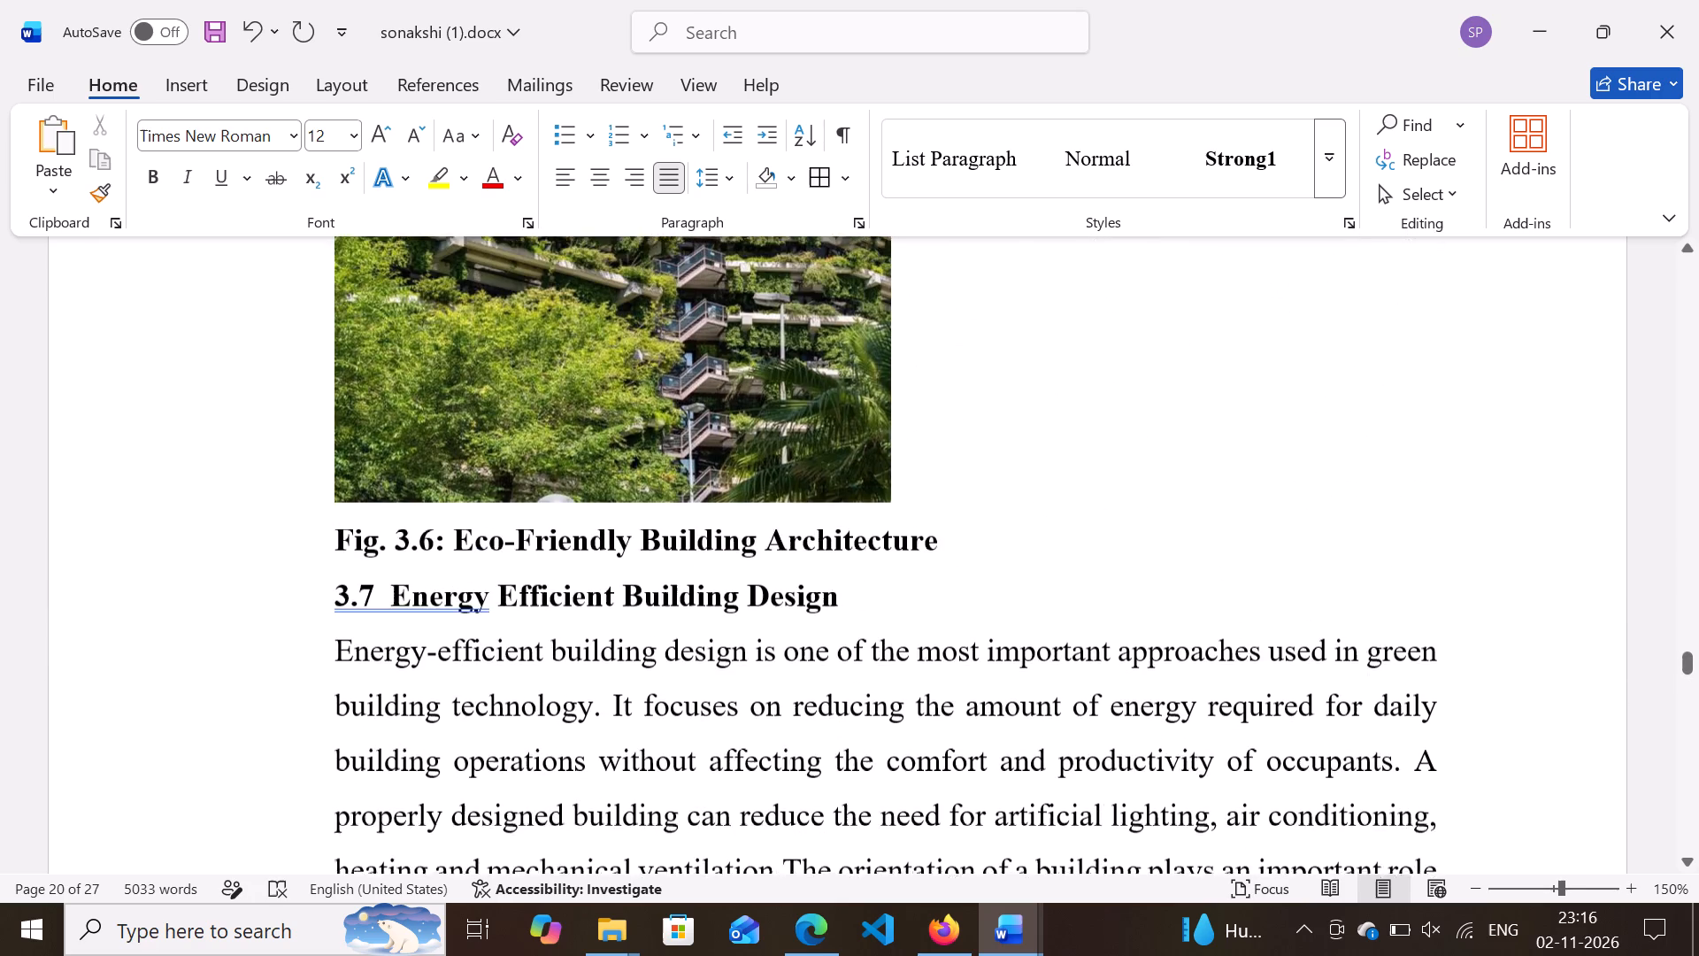
scroll(851, 402, "up", 3)
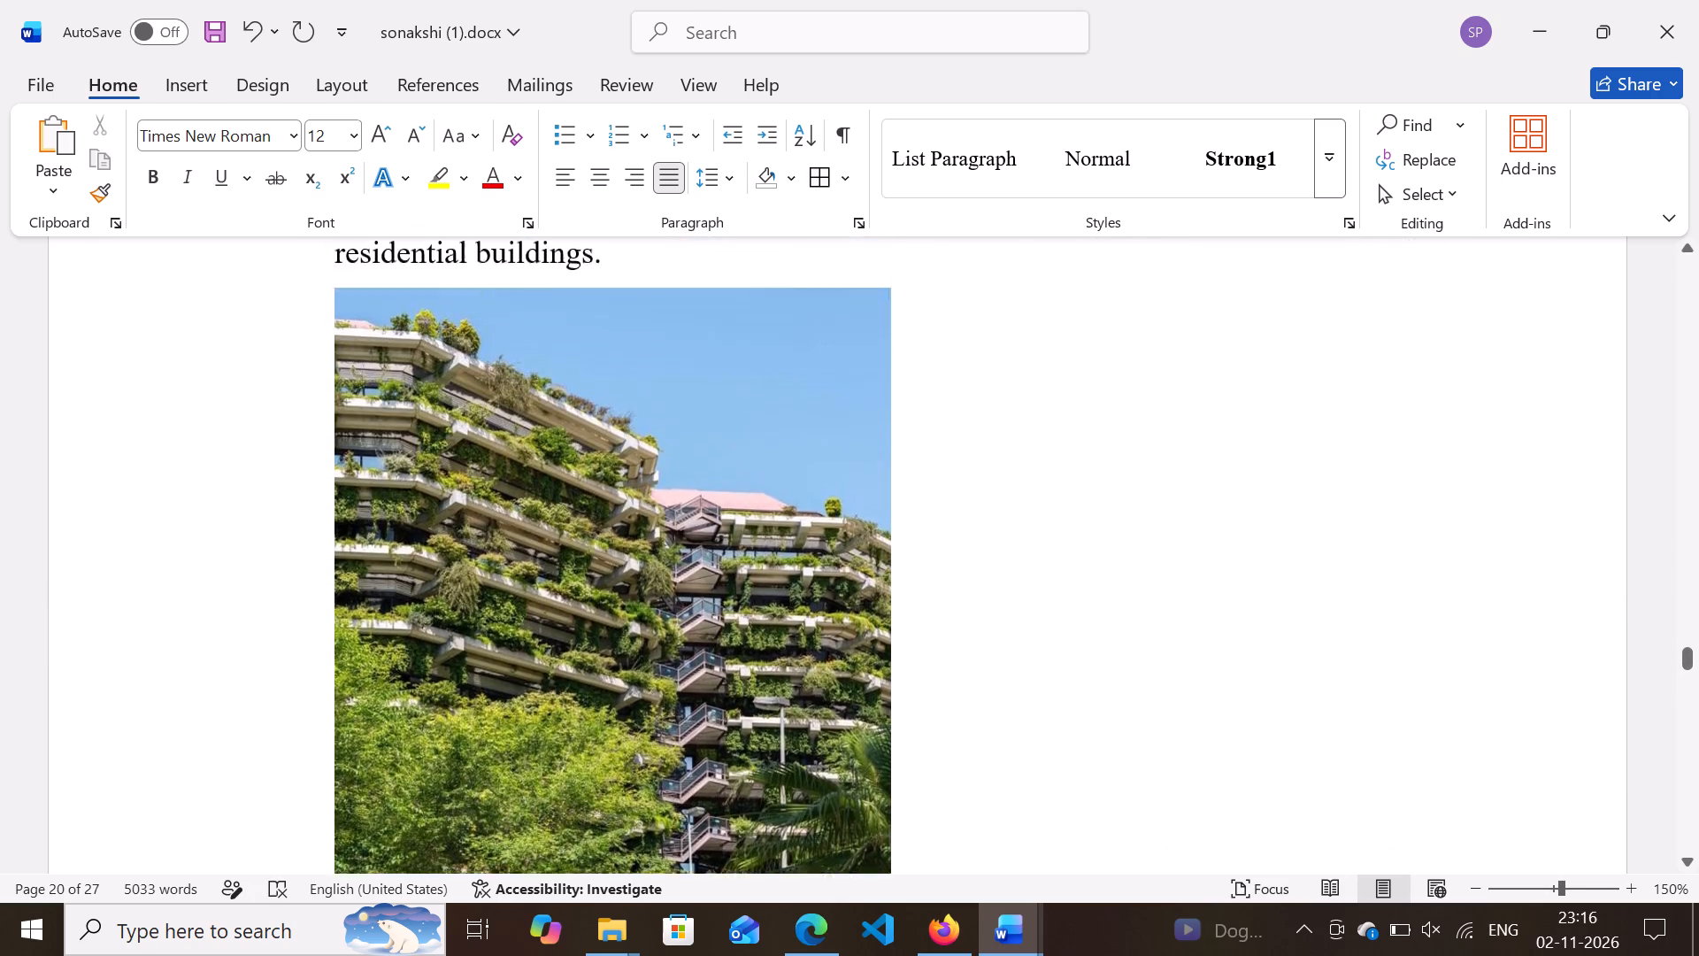
scroll(851, 402, "up", 7)
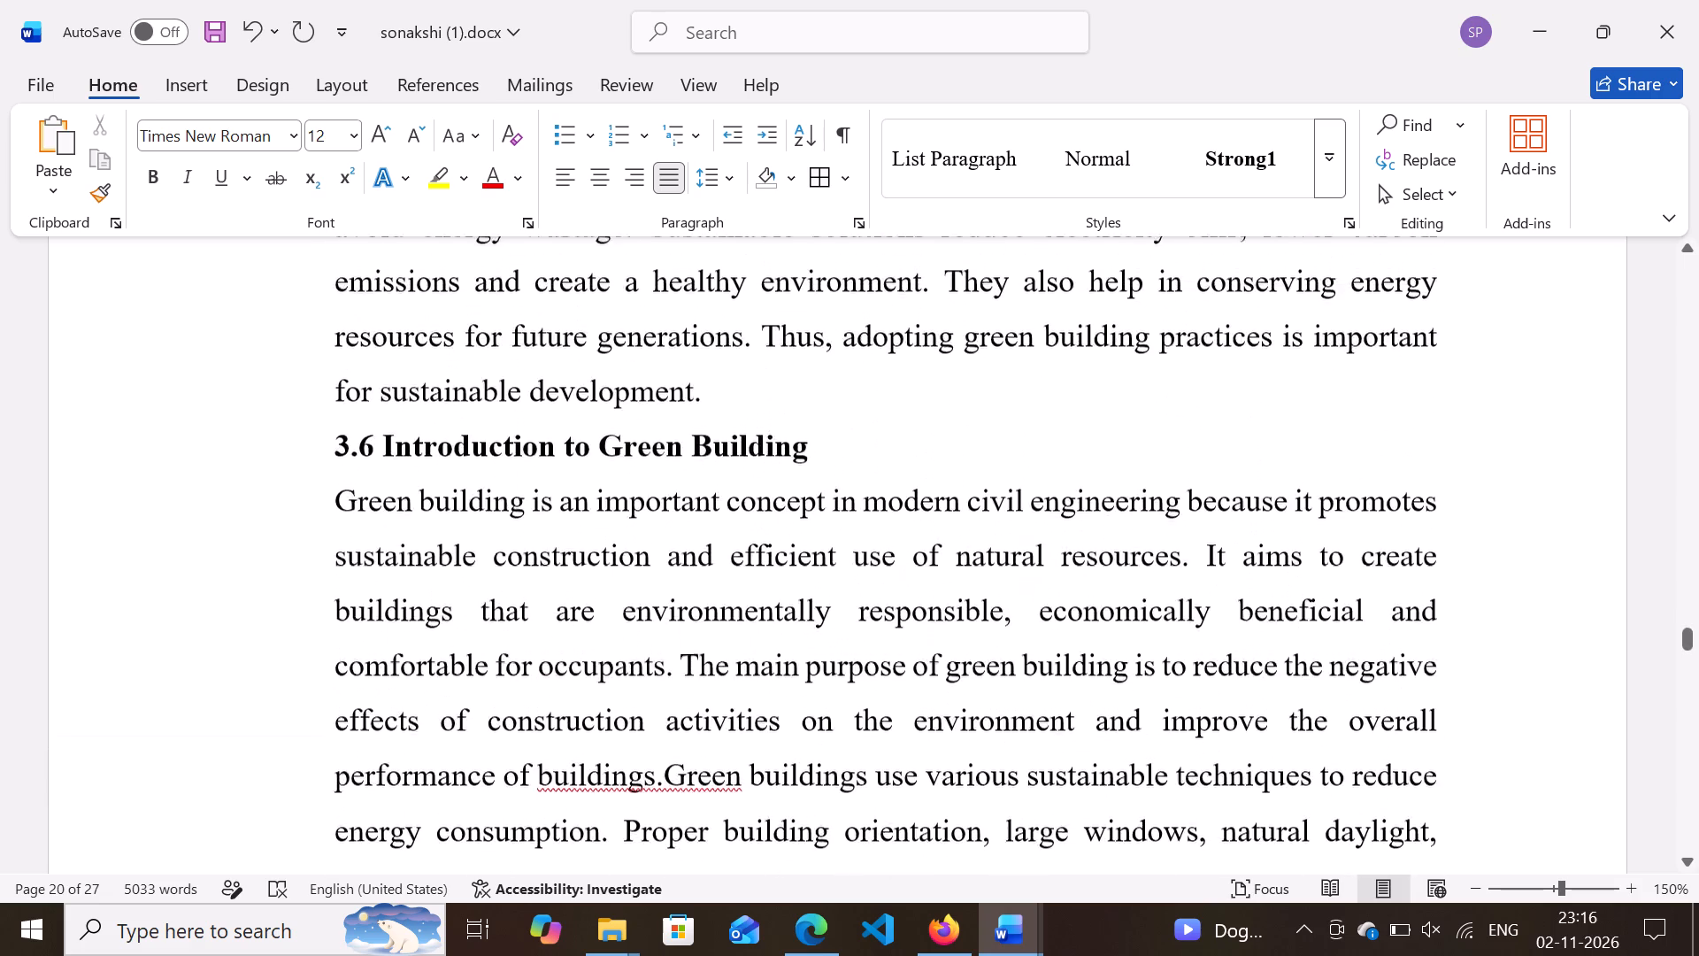
scroll(851, 402, "up", 9)
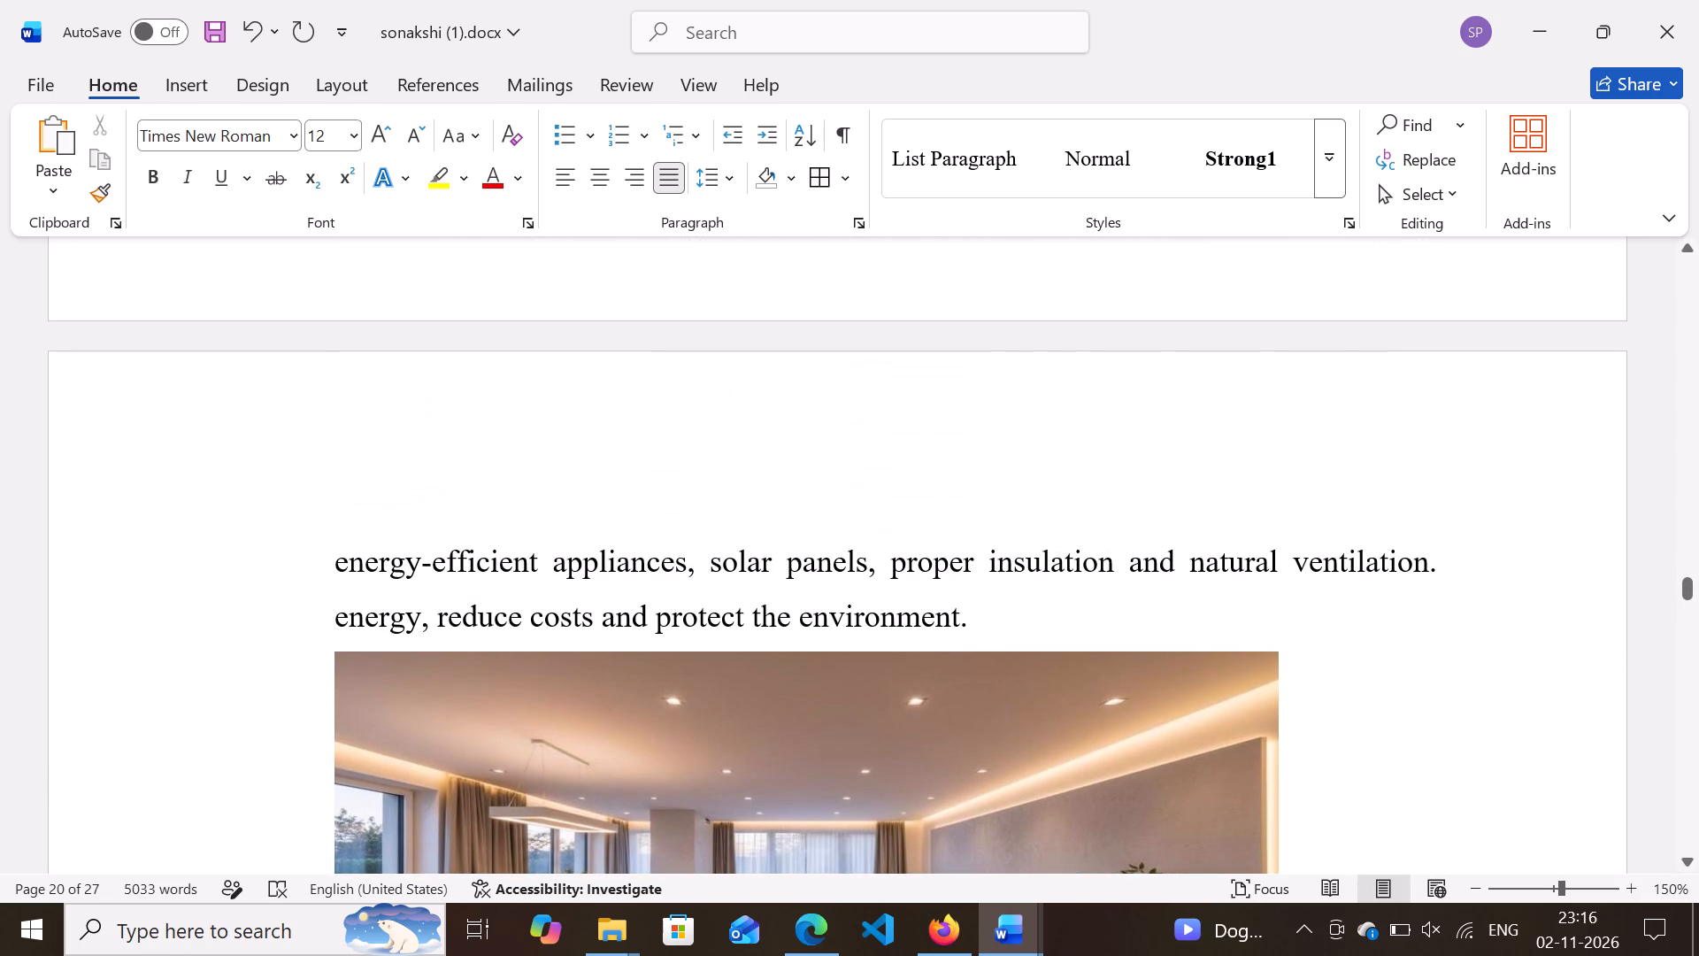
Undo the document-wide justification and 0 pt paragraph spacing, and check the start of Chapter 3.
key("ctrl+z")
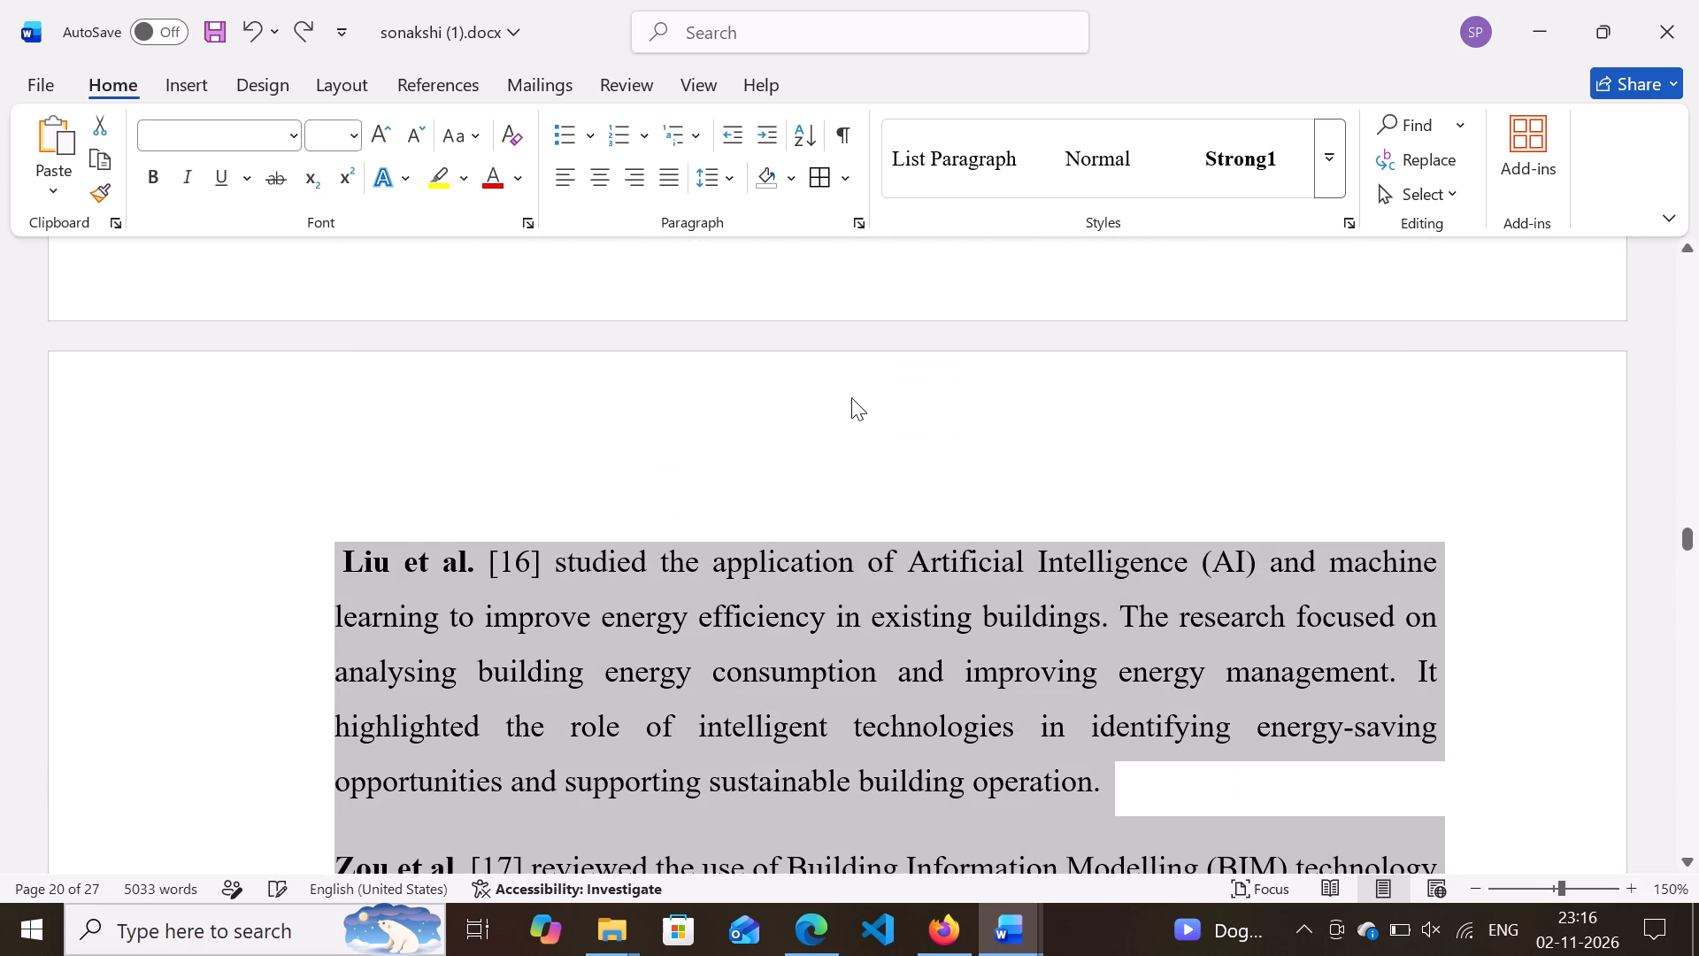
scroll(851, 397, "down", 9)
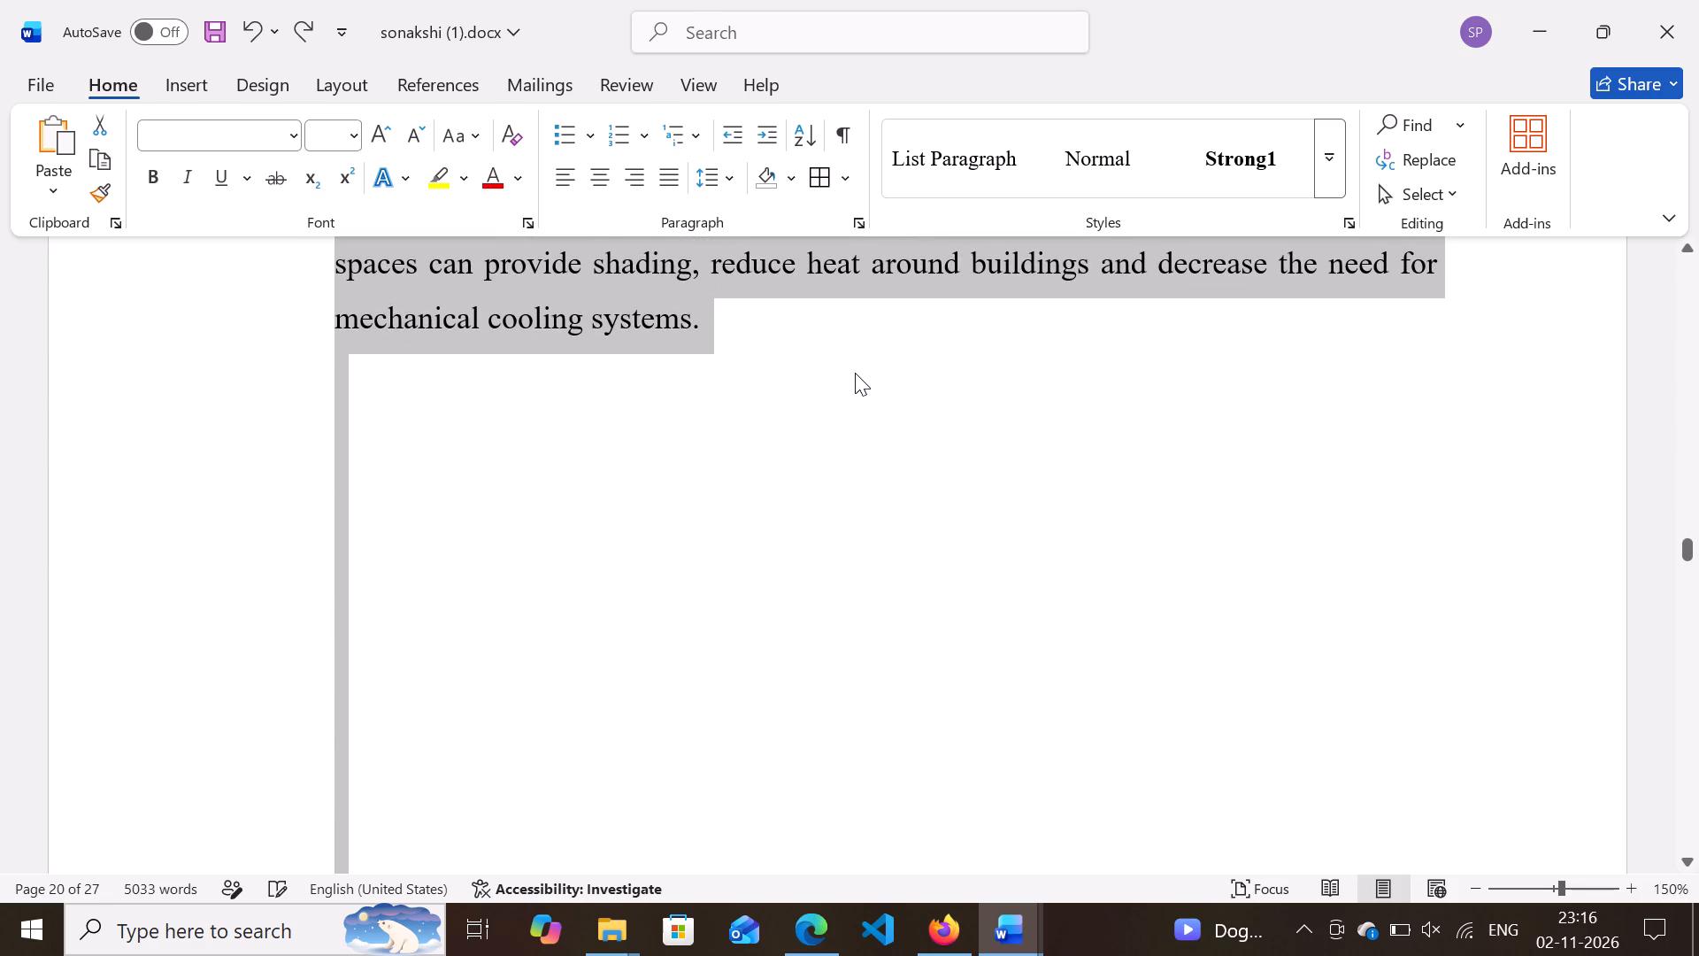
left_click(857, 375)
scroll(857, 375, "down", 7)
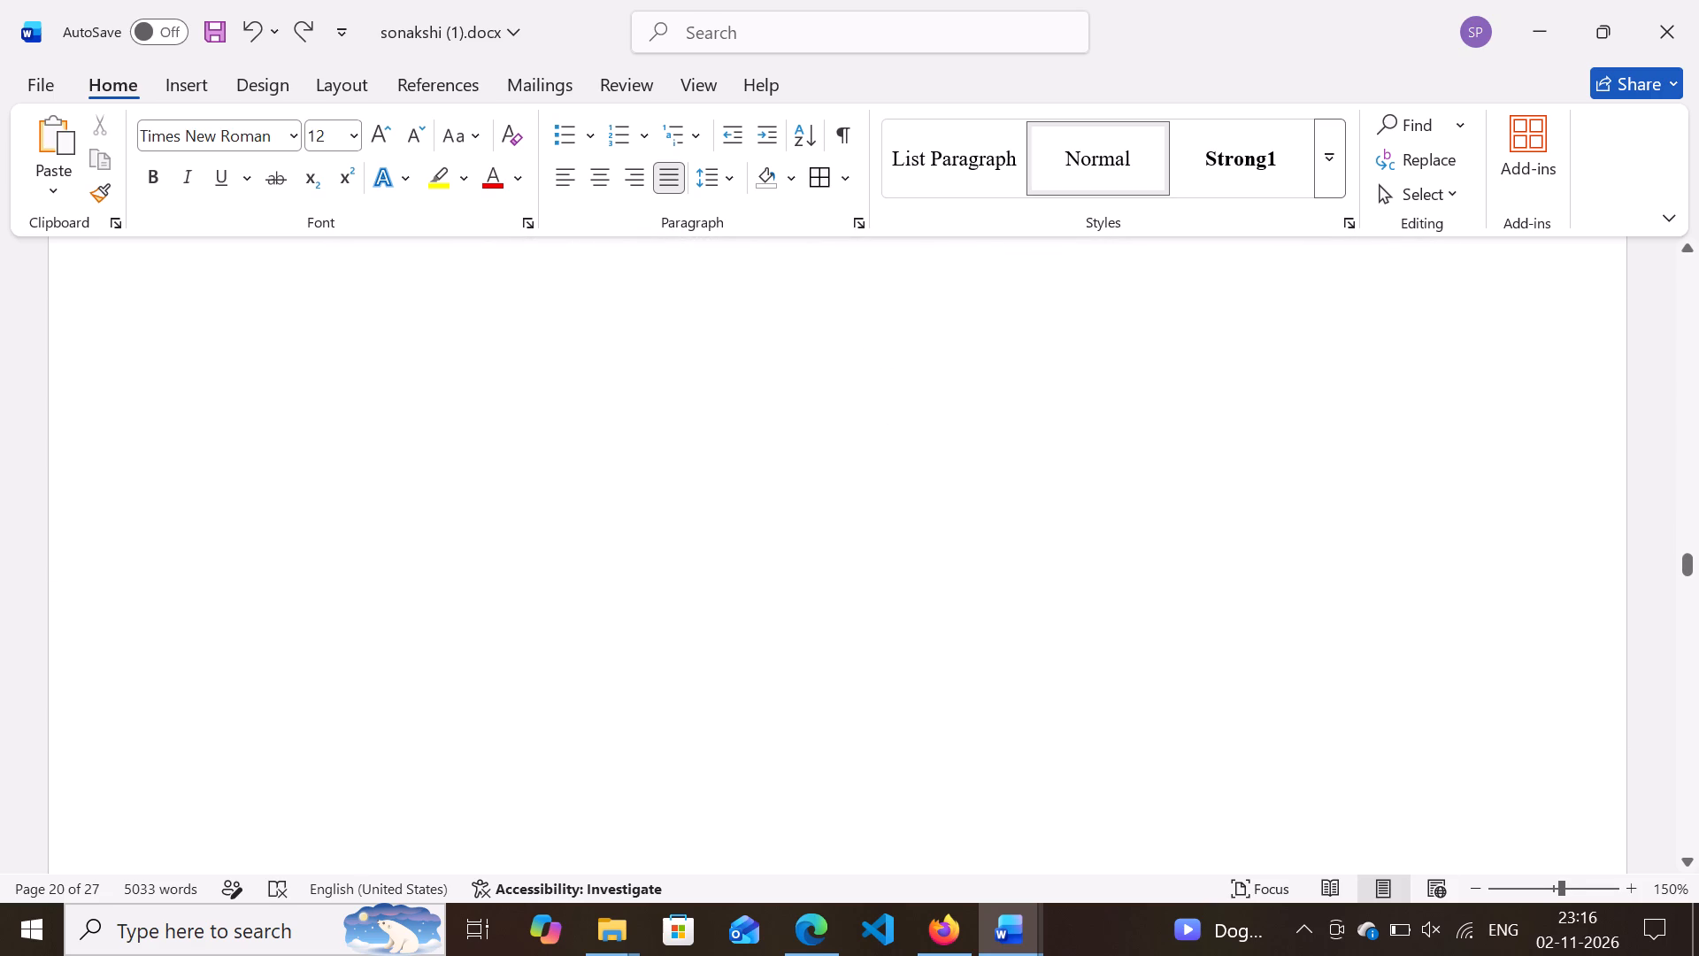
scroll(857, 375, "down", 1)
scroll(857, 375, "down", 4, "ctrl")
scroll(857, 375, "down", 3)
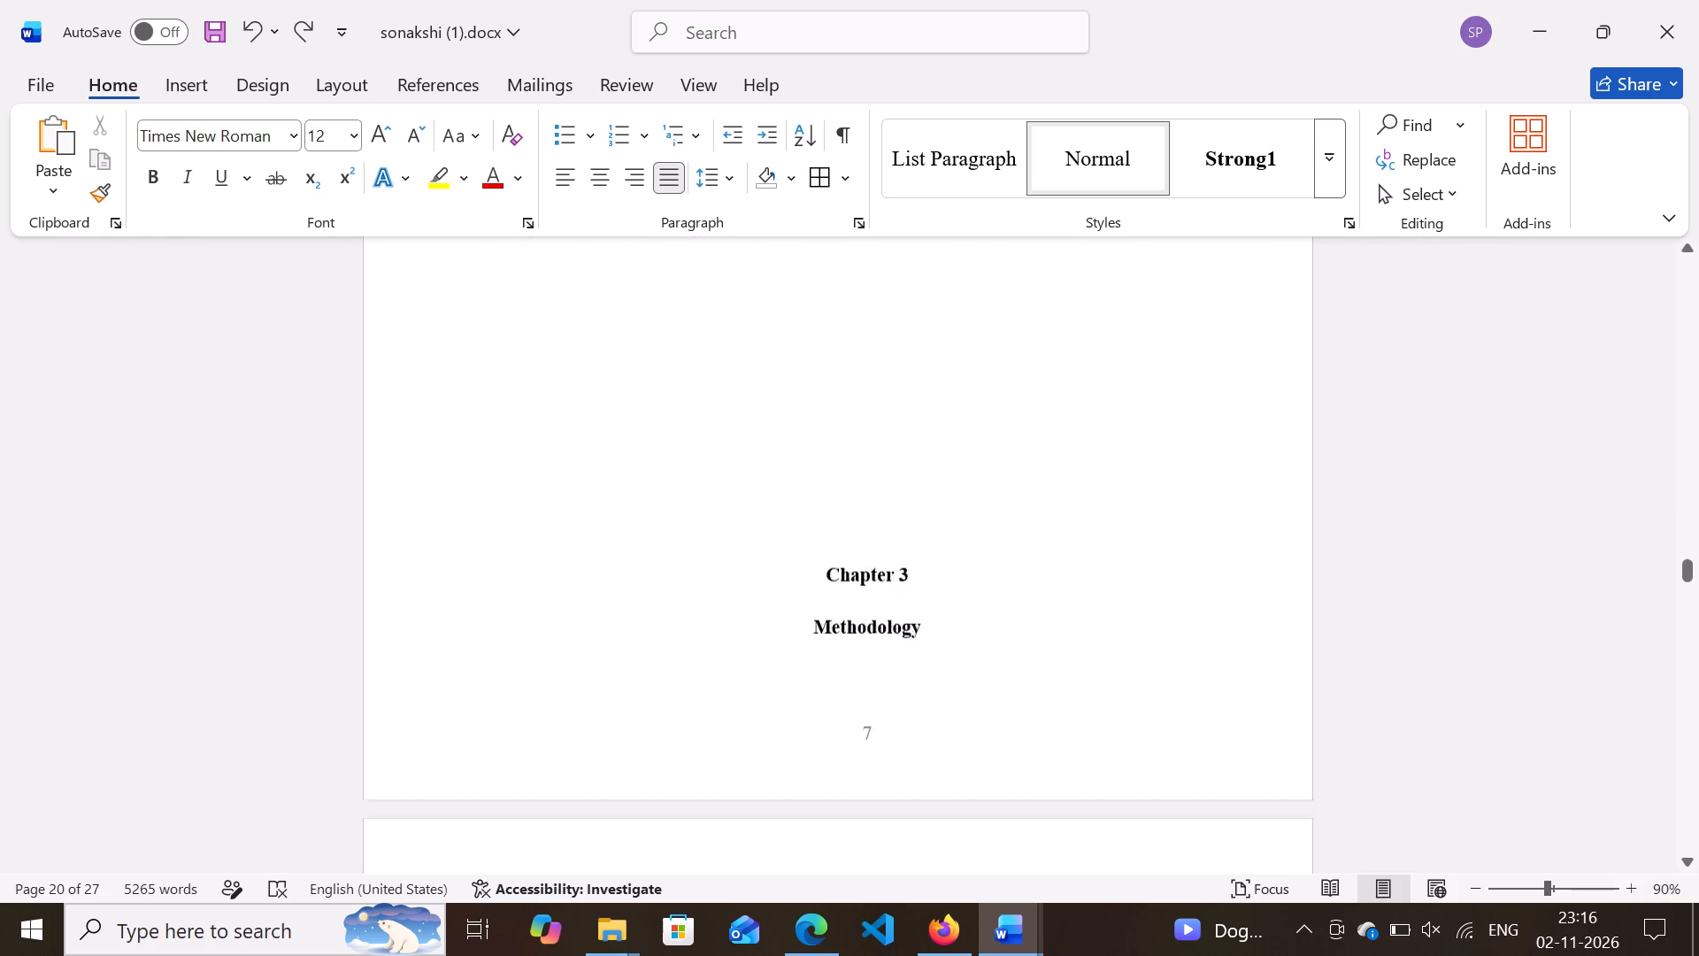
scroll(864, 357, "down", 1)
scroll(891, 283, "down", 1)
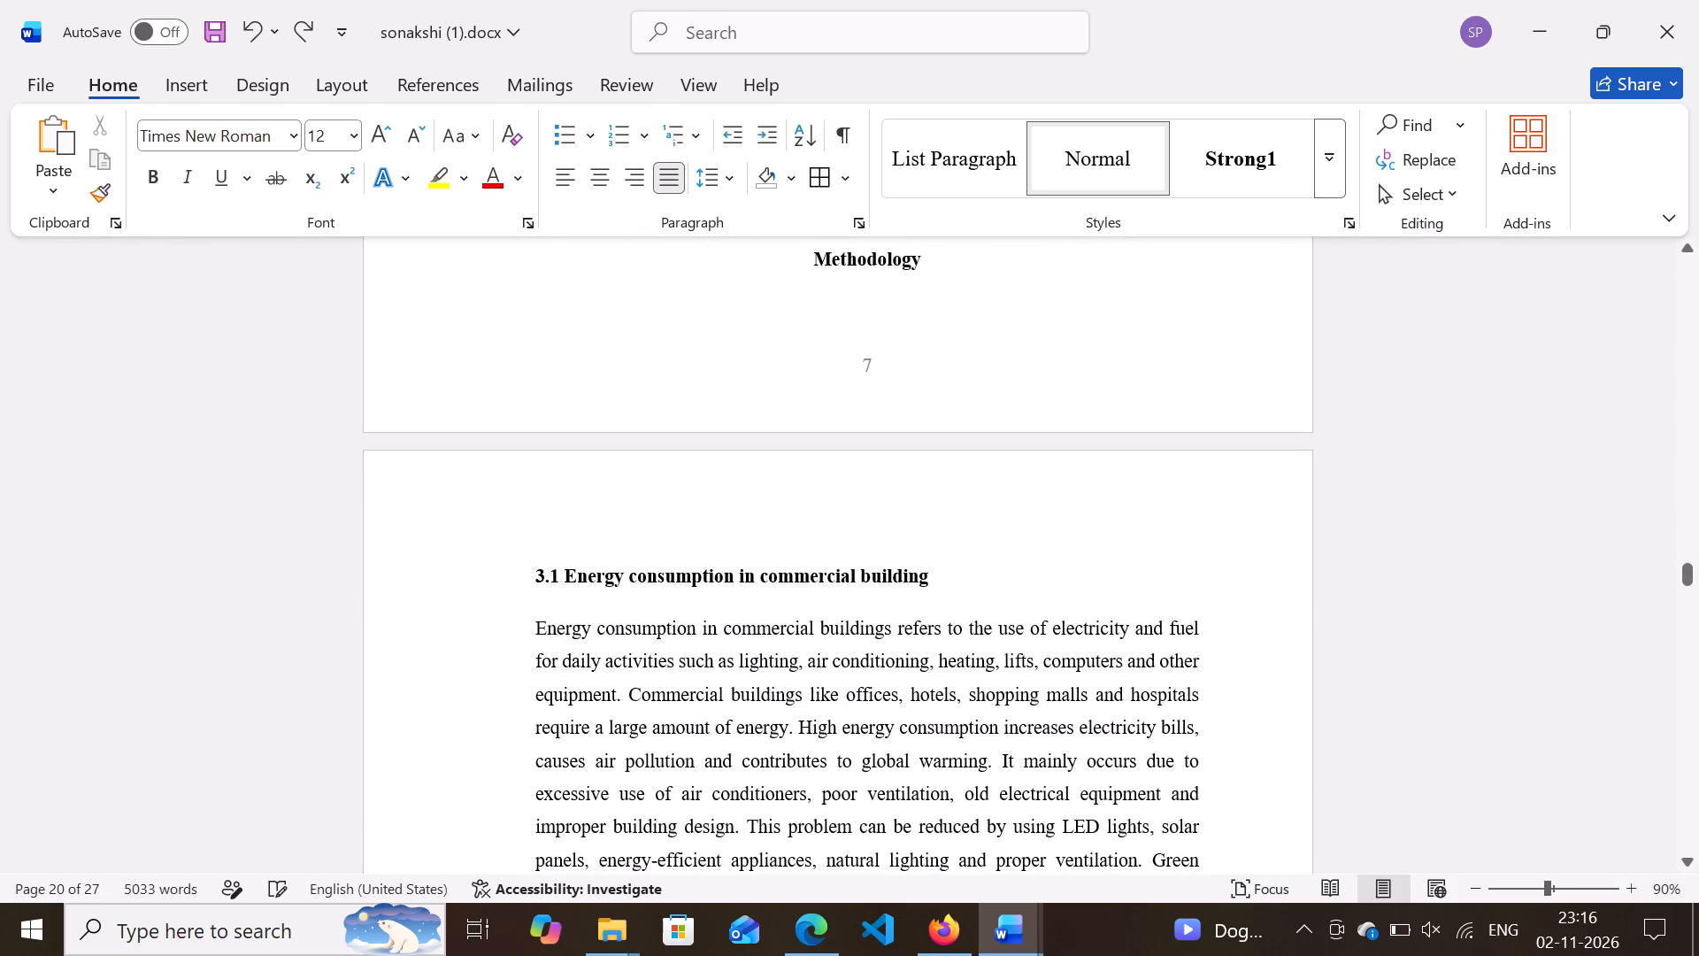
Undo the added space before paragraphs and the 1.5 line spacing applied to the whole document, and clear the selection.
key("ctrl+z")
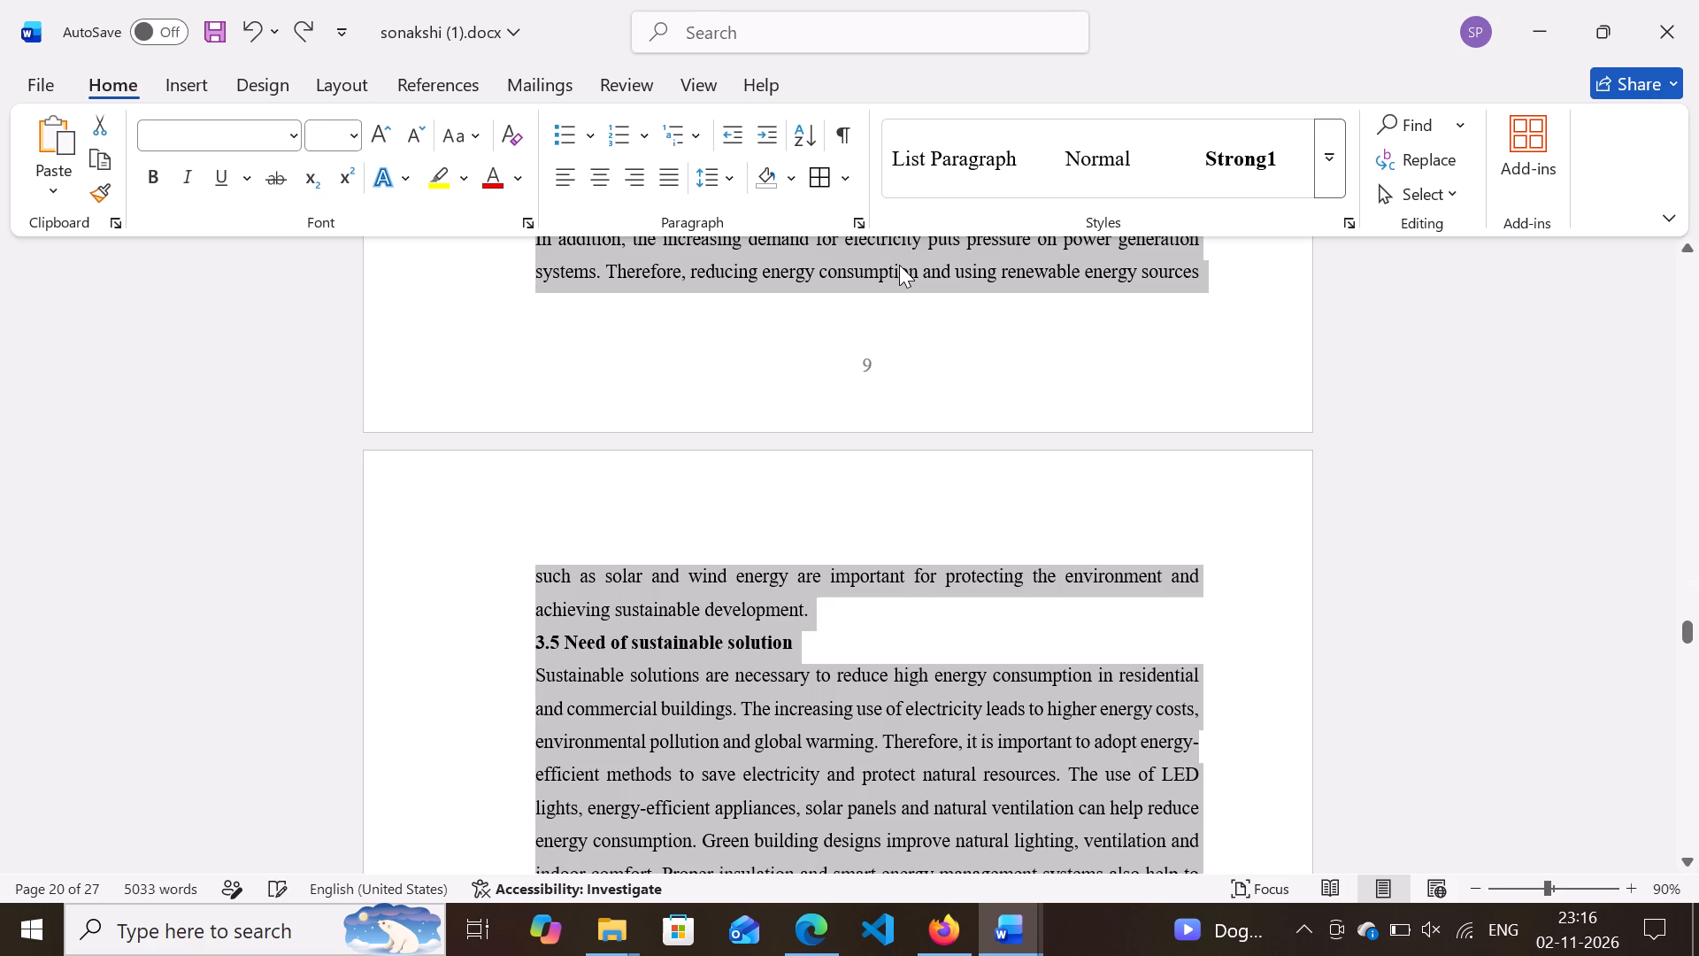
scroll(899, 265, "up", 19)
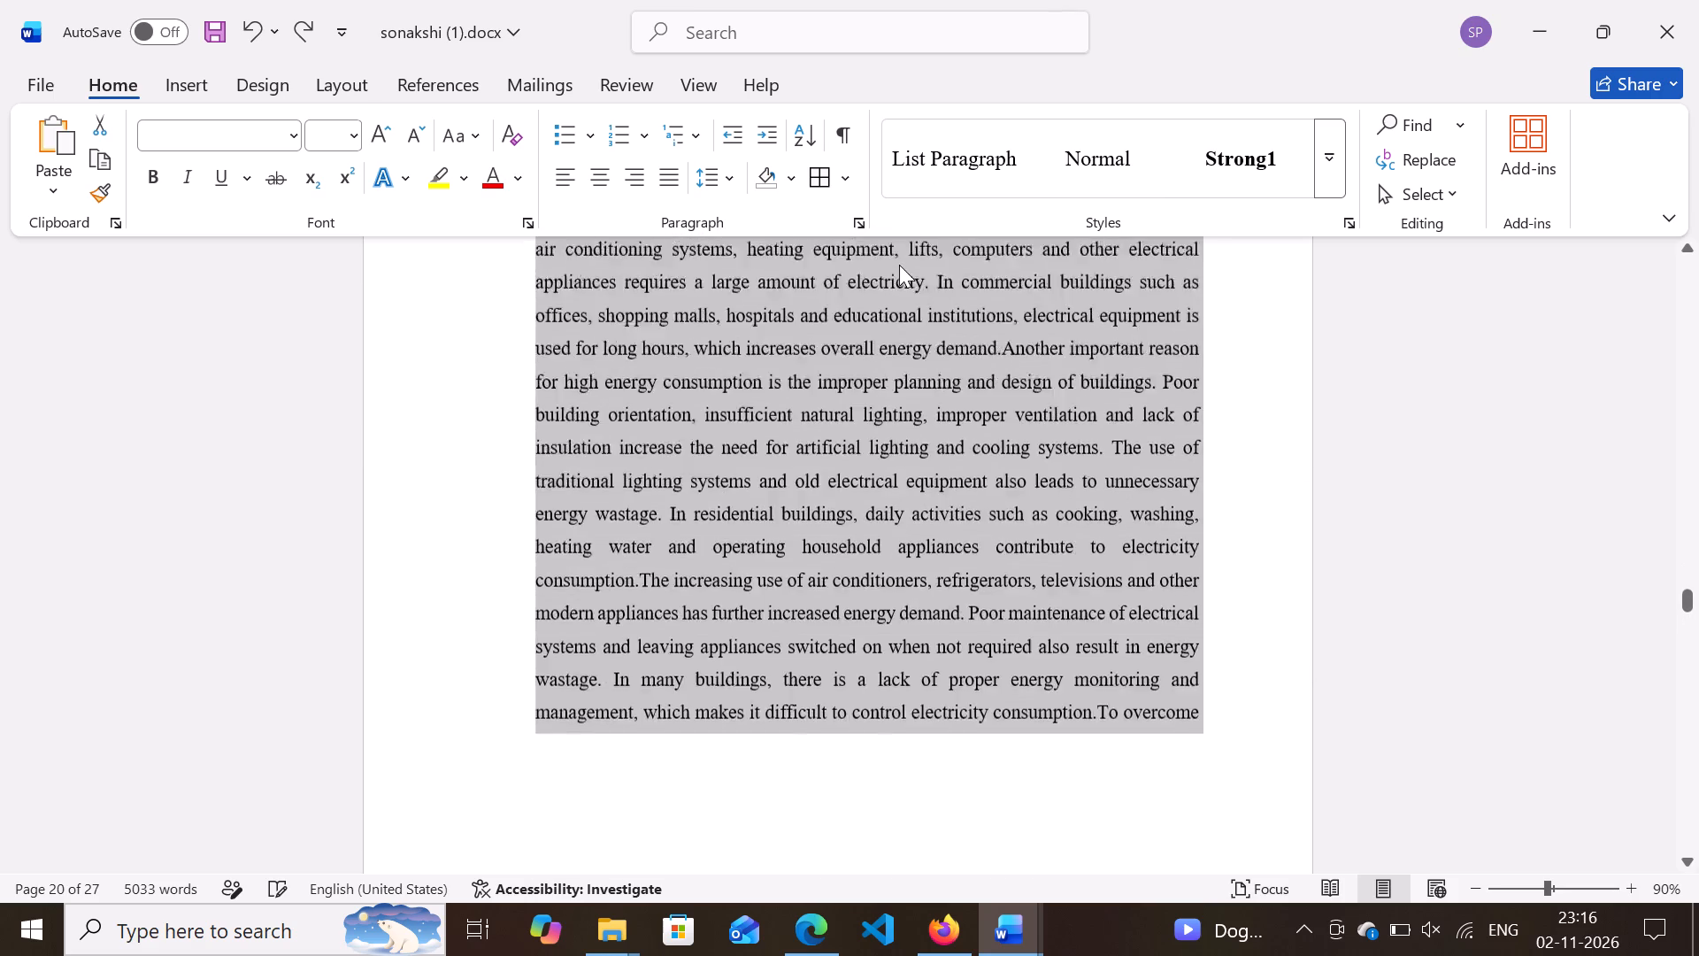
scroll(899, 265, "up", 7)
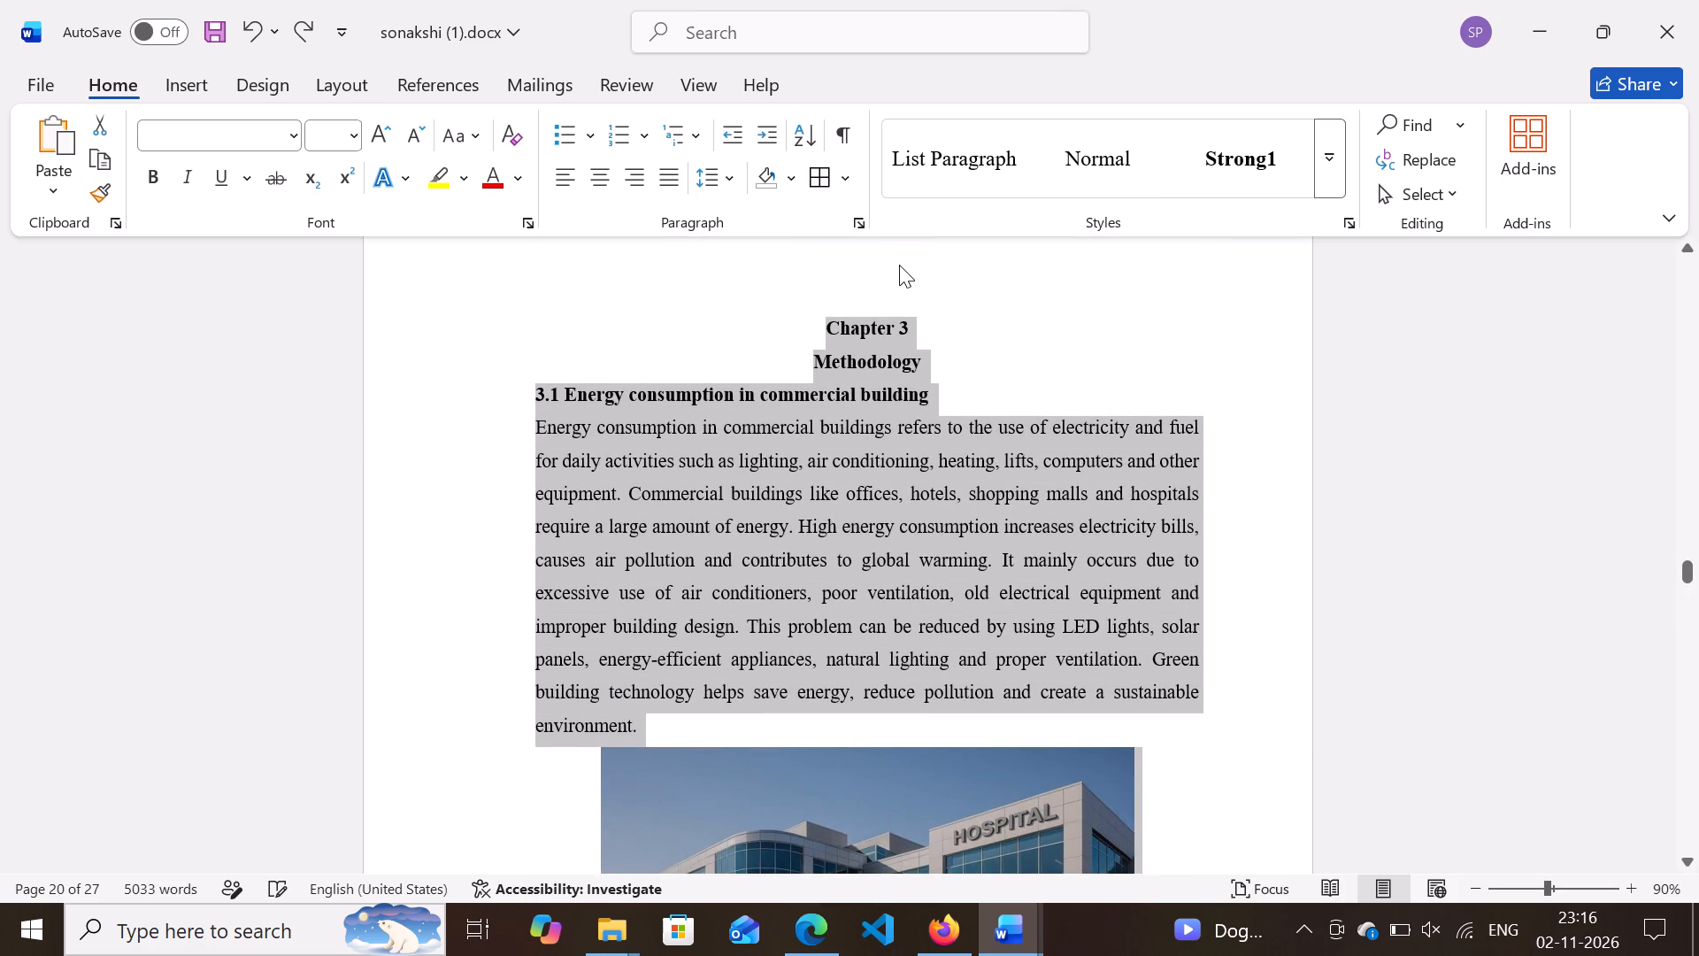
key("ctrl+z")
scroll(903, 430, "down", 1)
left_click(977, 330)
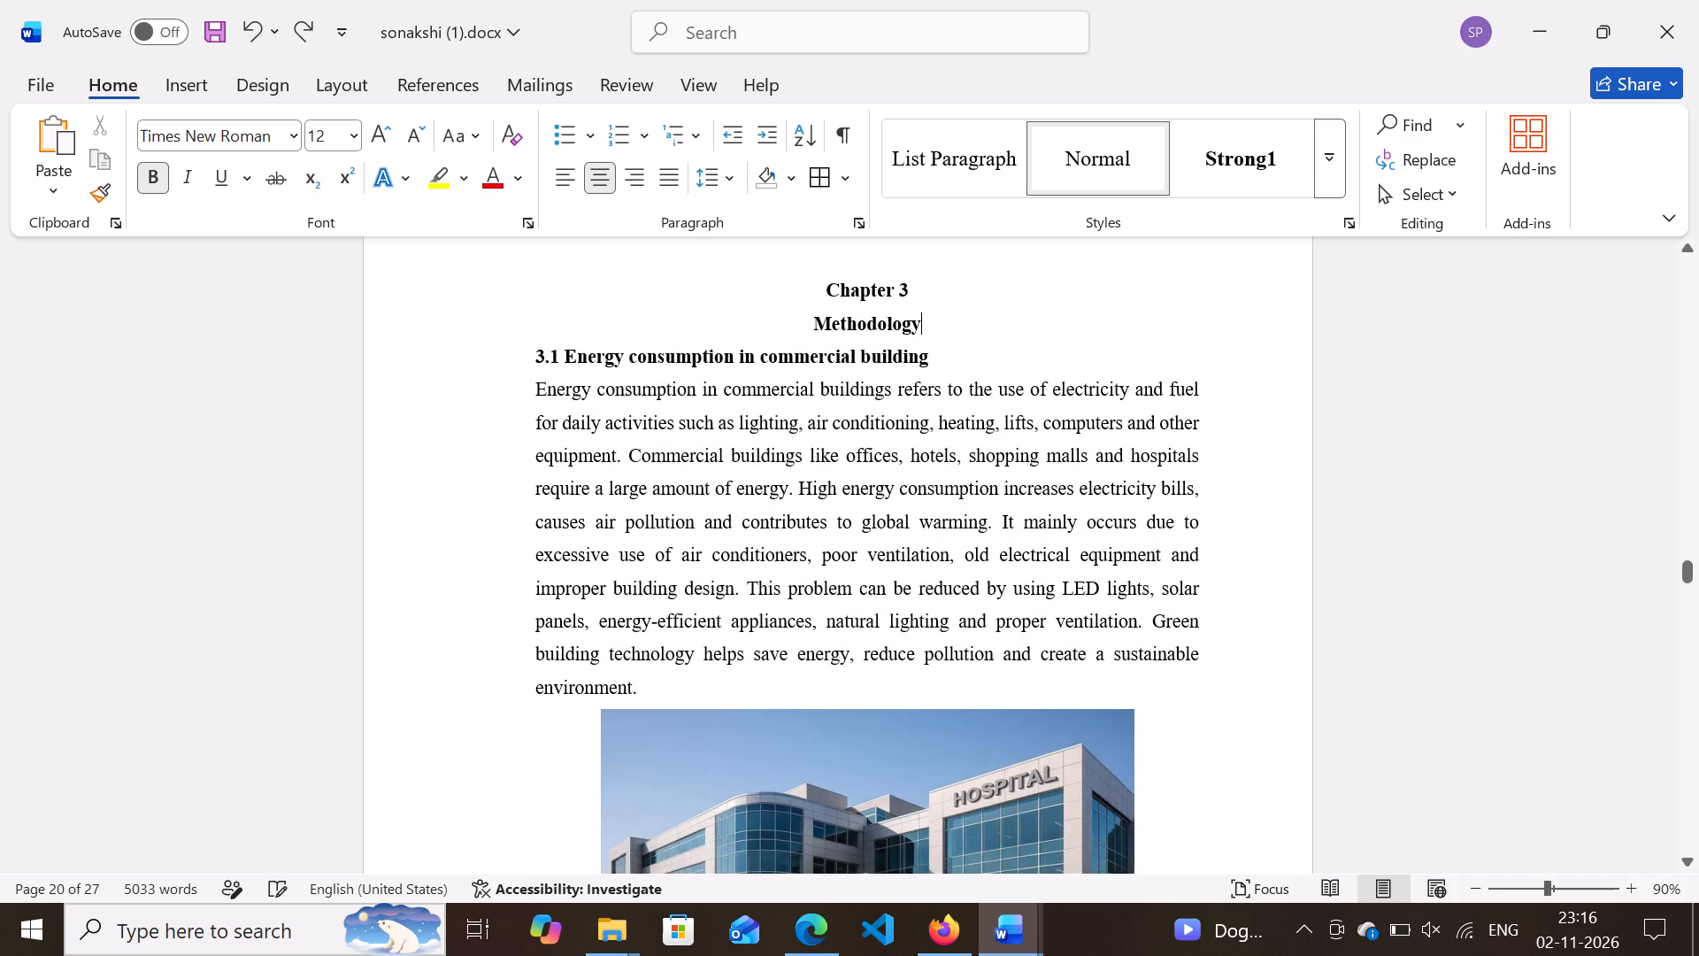
Review the Chapter 3 formatting from section 3.1 through to the section 3.7 heading and body.
scroll(977, 330, "down", 9)
scroll(1011, 231, "down", 1)
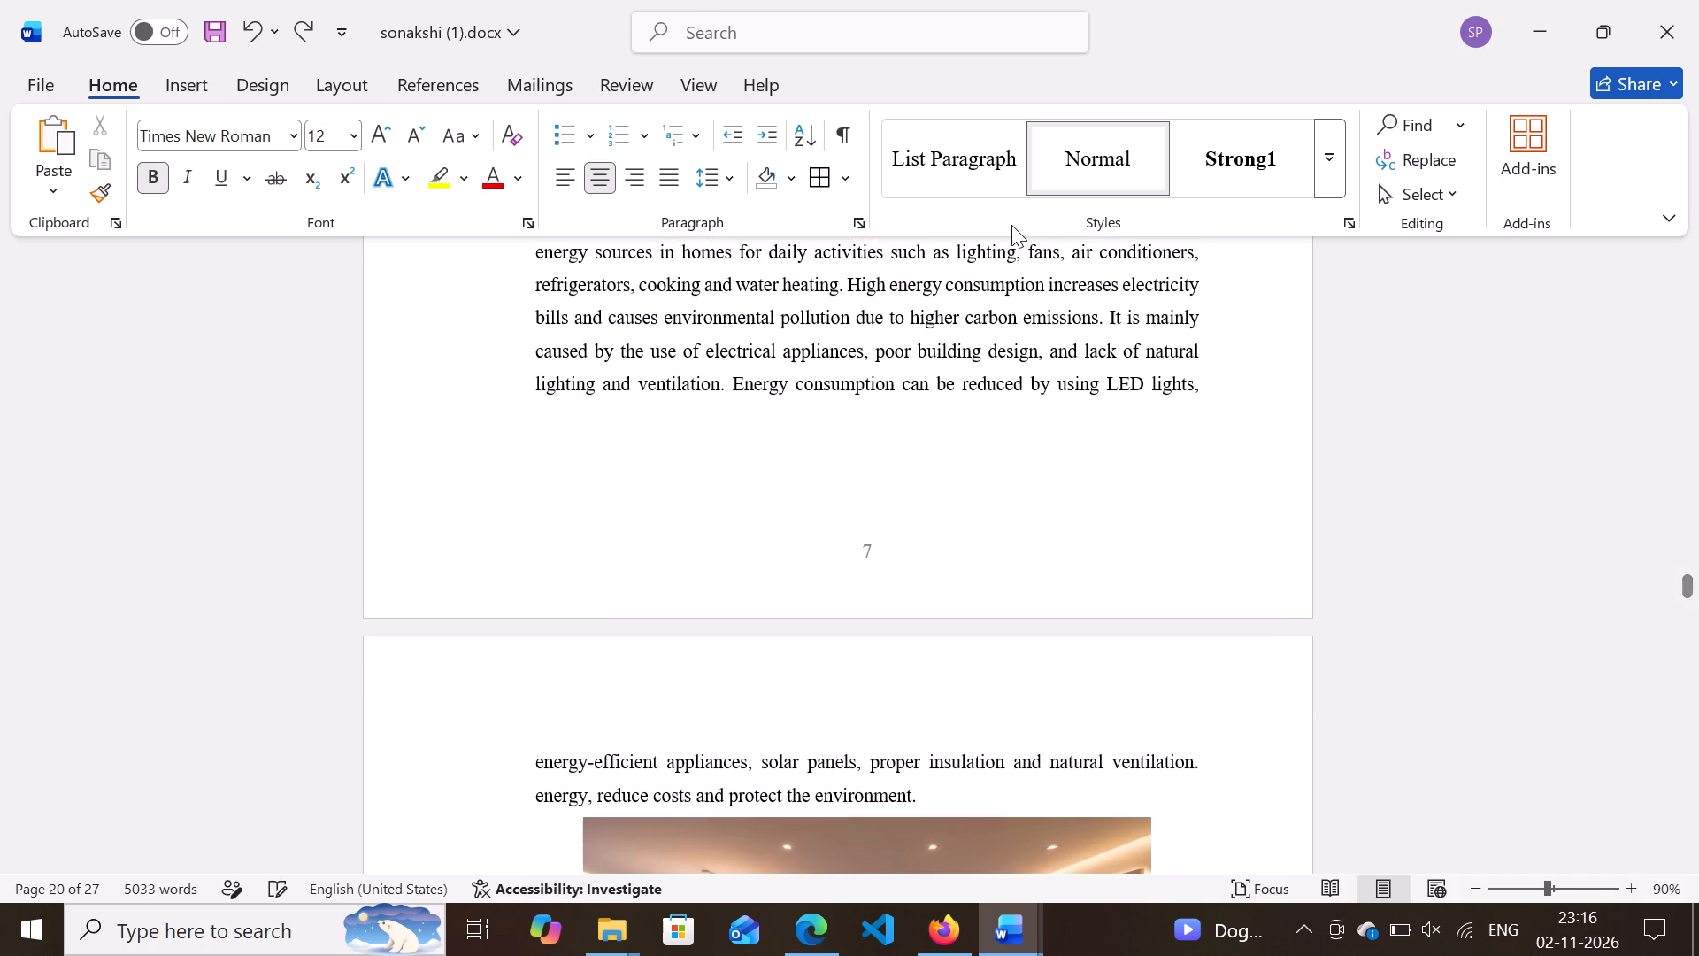
scroll(1011, 225, "down", 6)
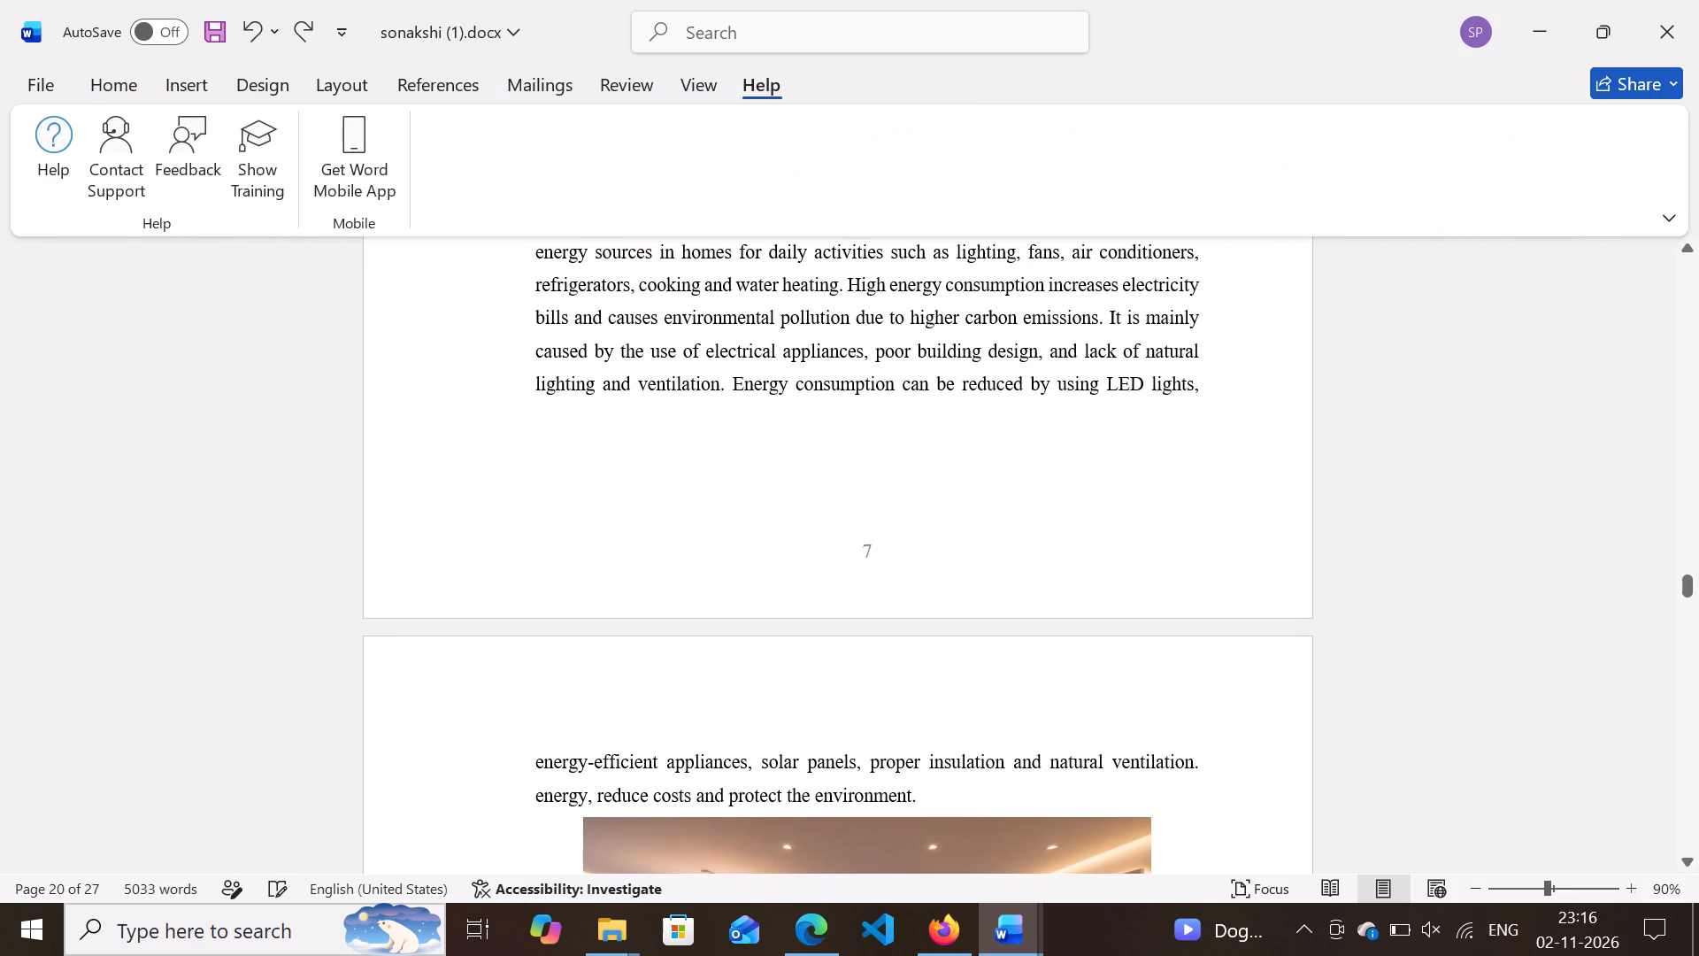
scroll(983, 450, "down", 18)
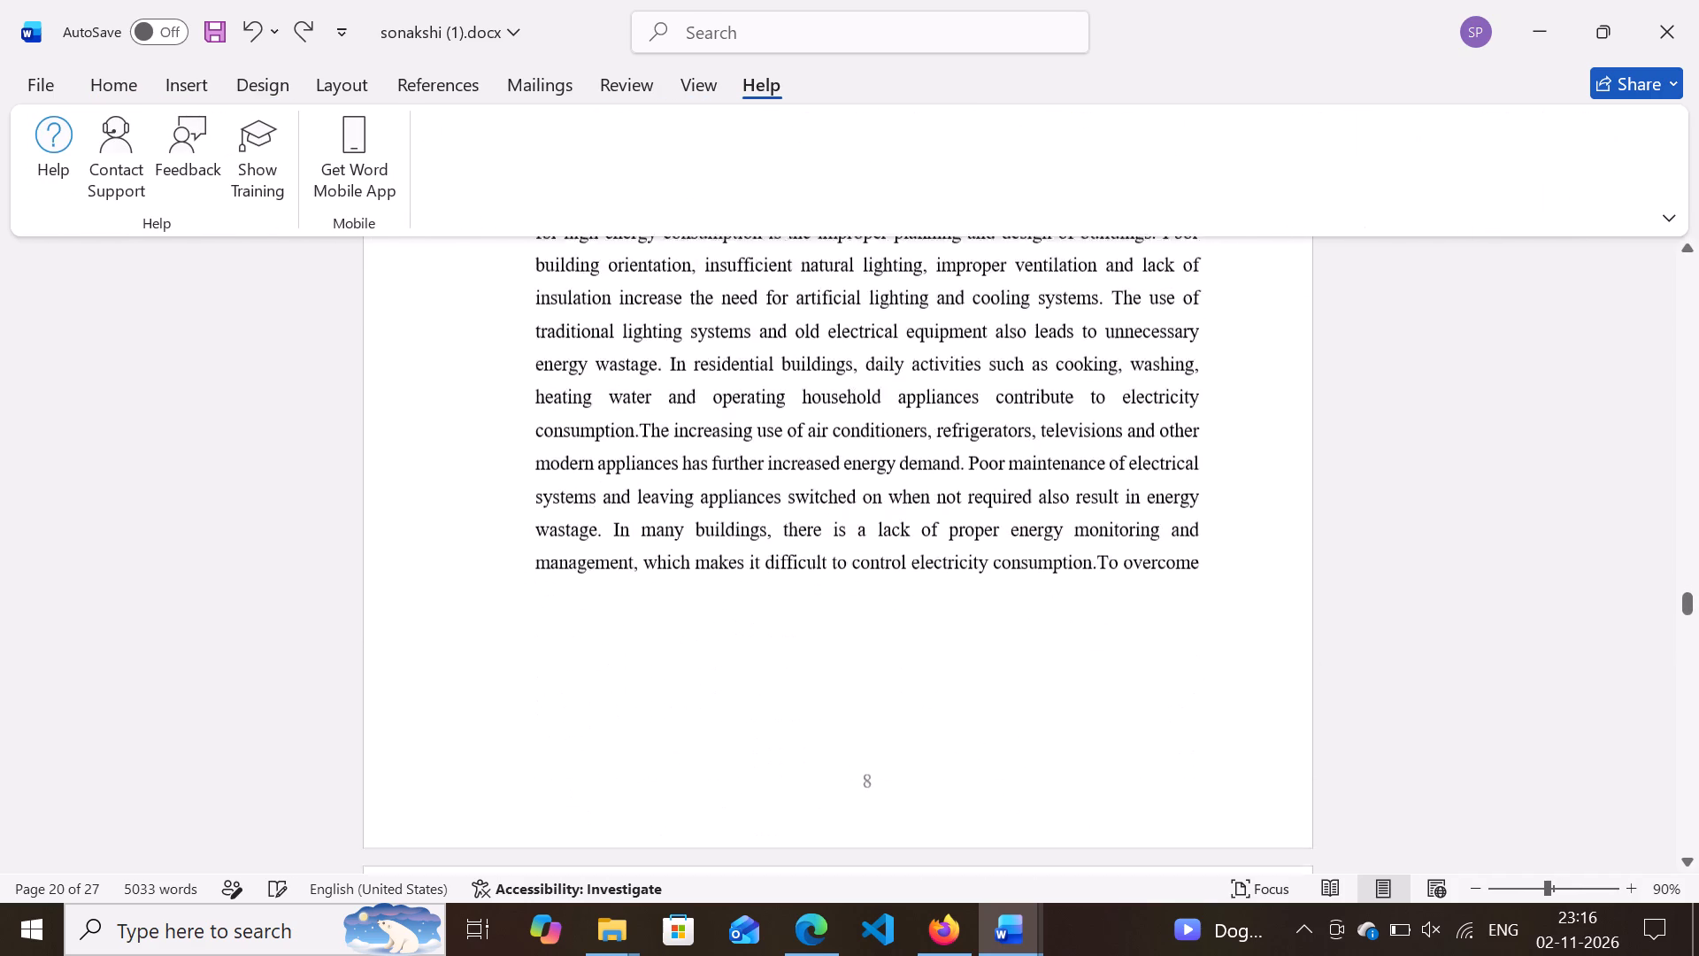
scroll(1016, 367, "down", 2)
scroll(1079, 230, "down", 4)
scroll(970, 639, "down", 4)
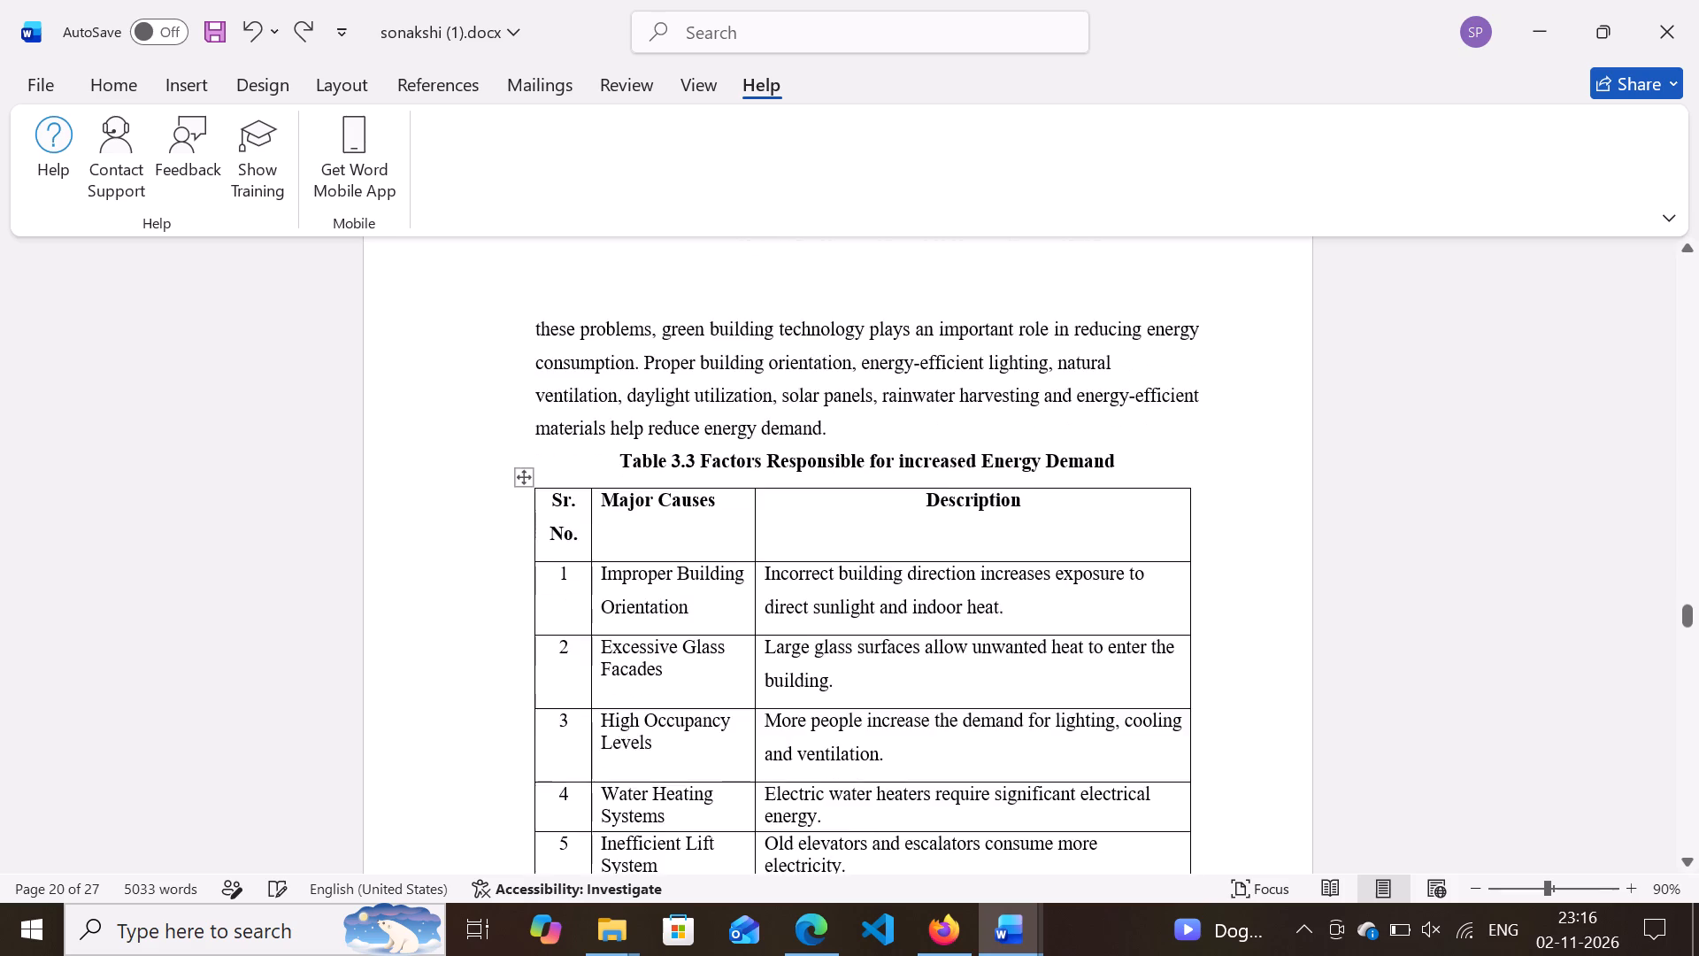
scroll(970, 639, "down", 12)
scroll(1049, 469, "down", 1)
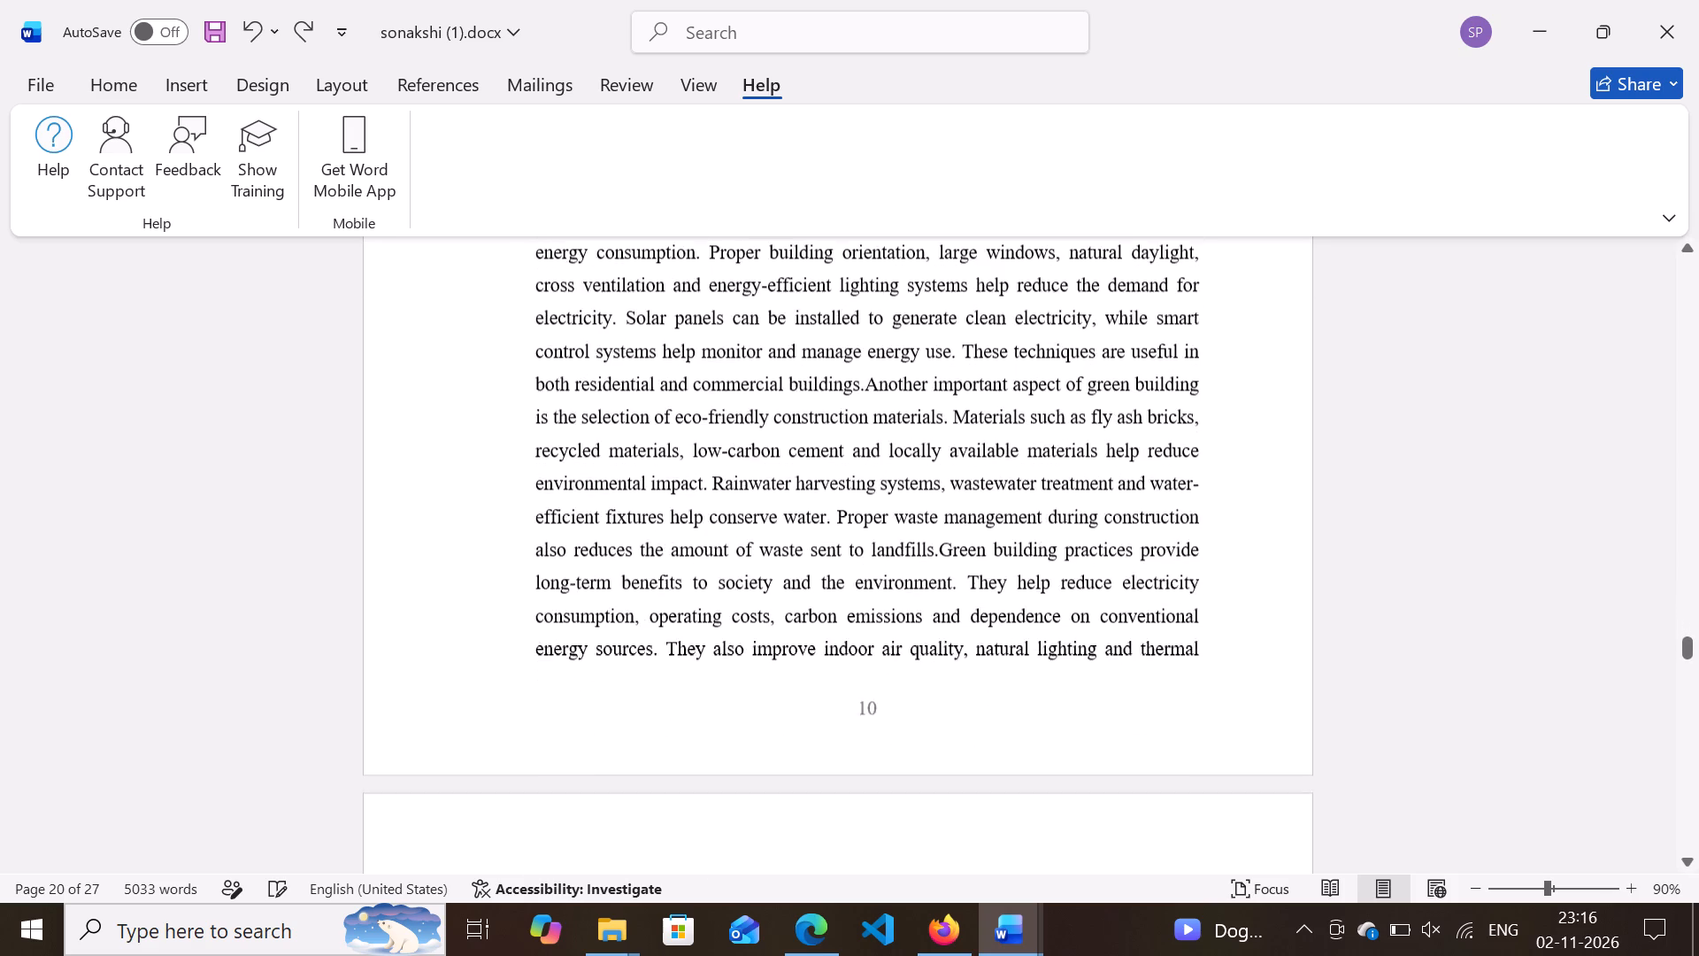
scroll(1049, 469, "down", 11)
scroll(1049, 469, "up", 5)
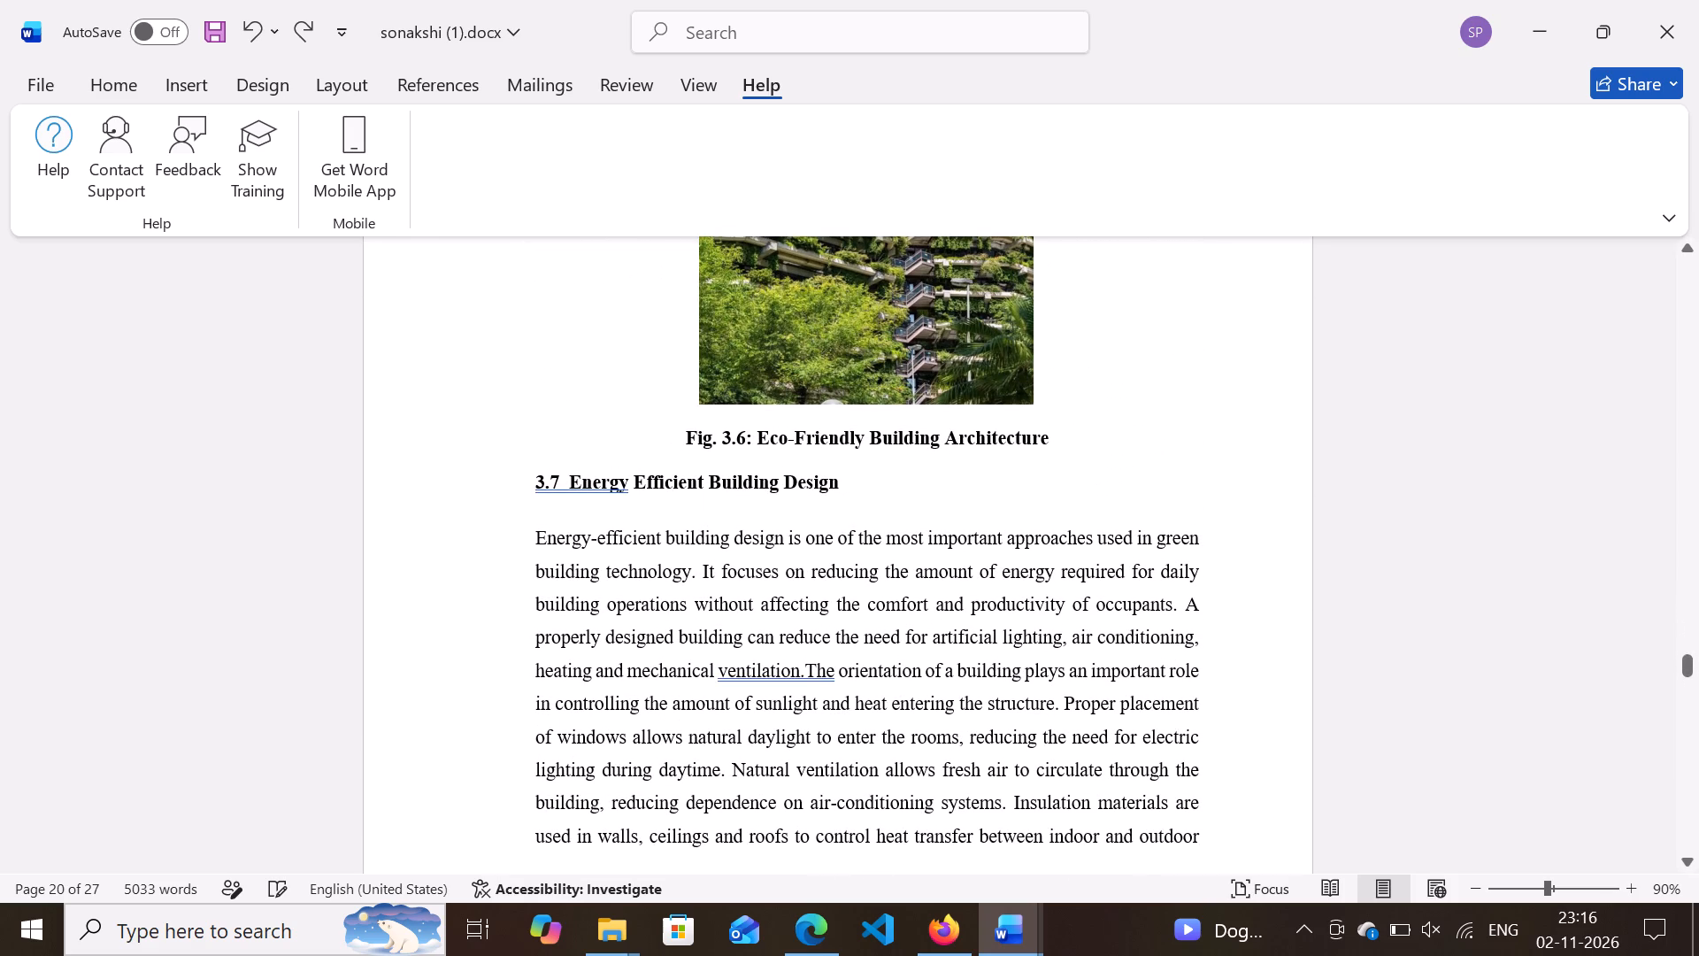
Set the paragraph spacing before and after to 0 pt for the section 3.7 heading and body text.
left_click_drag(532, 476, 896, 915)
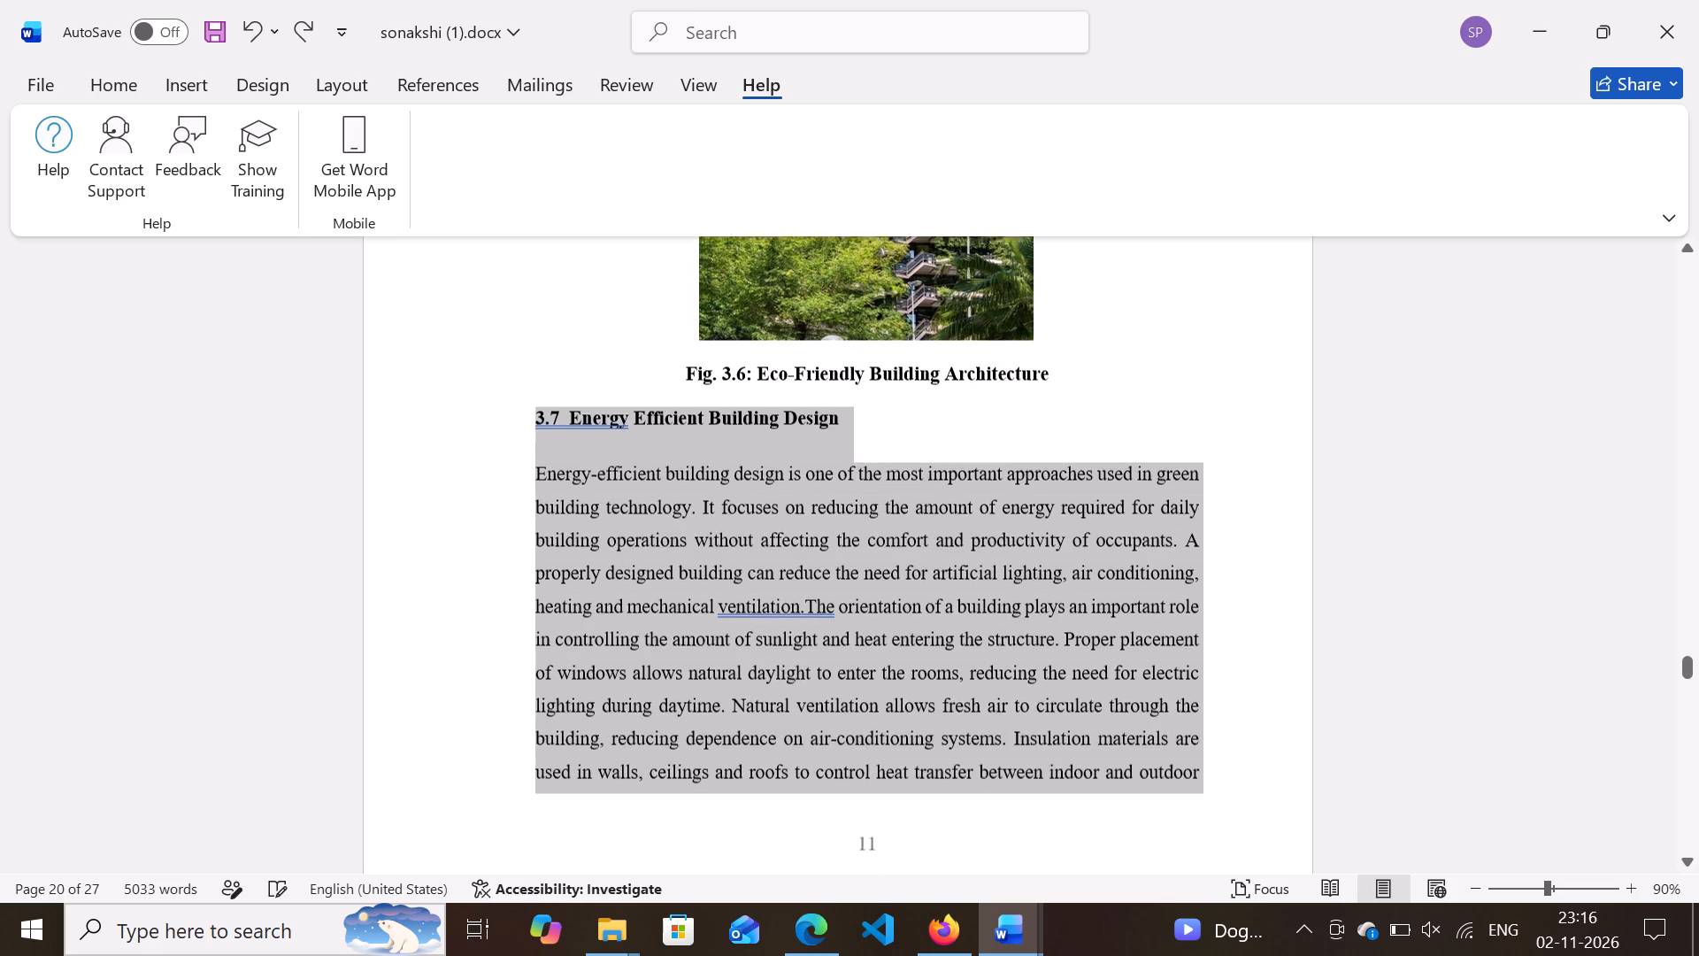
left_click_drag(896, 915, 857, 597)
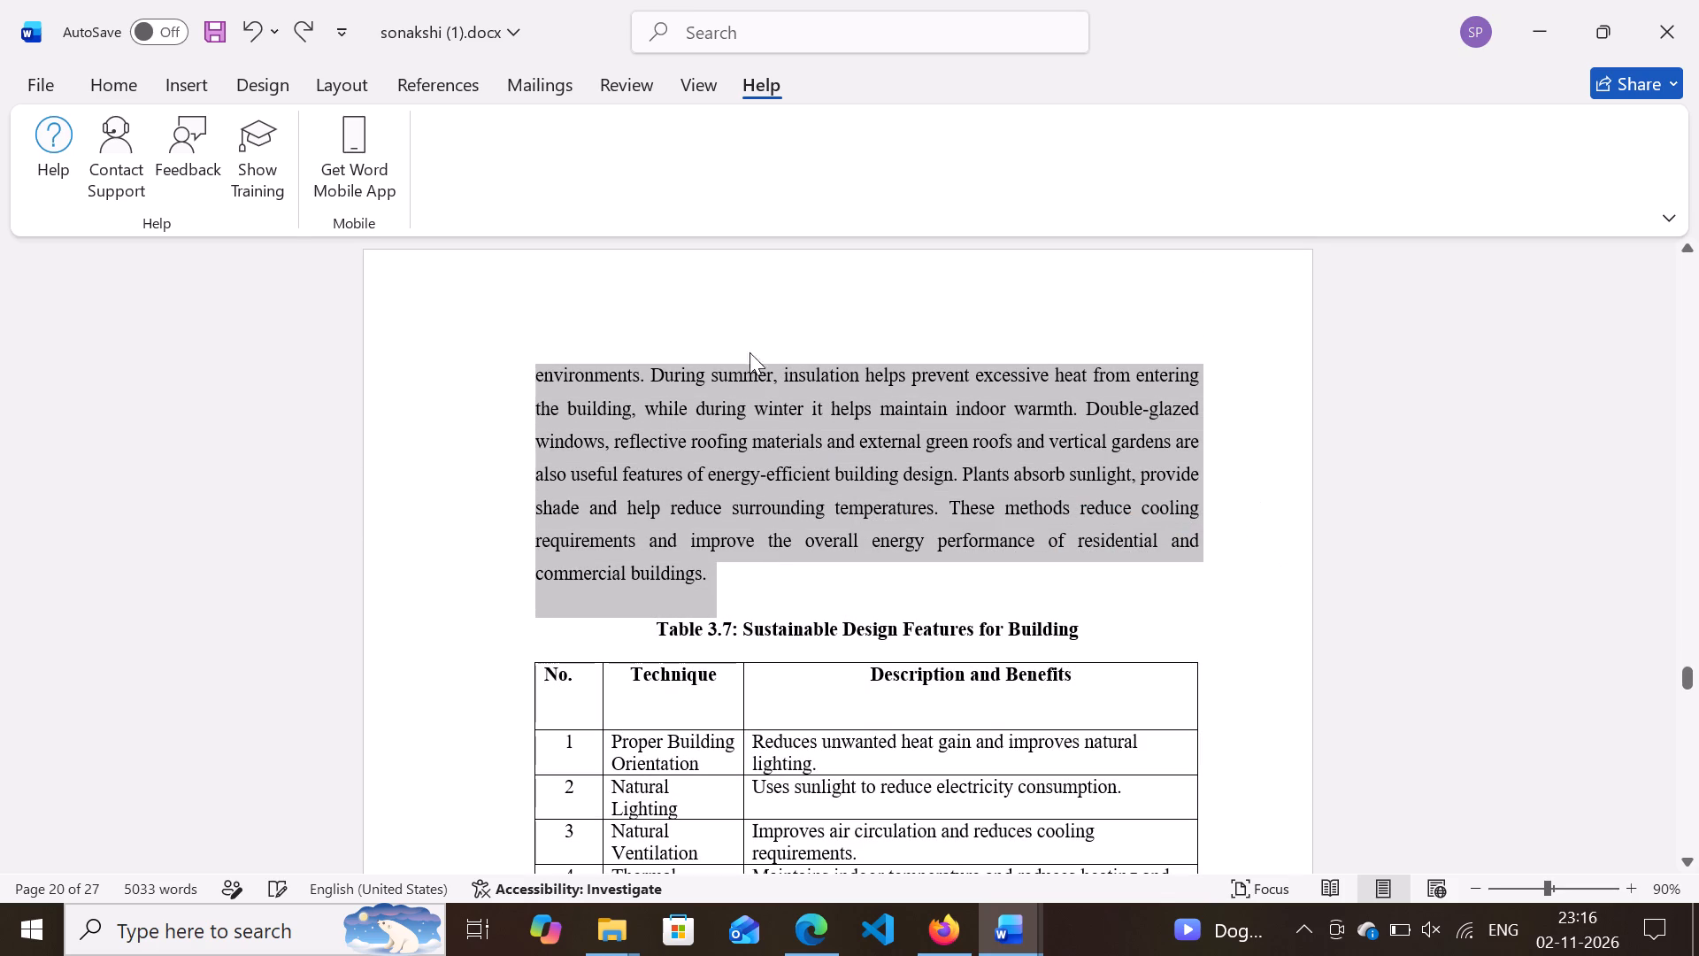
left_click(109, 86)
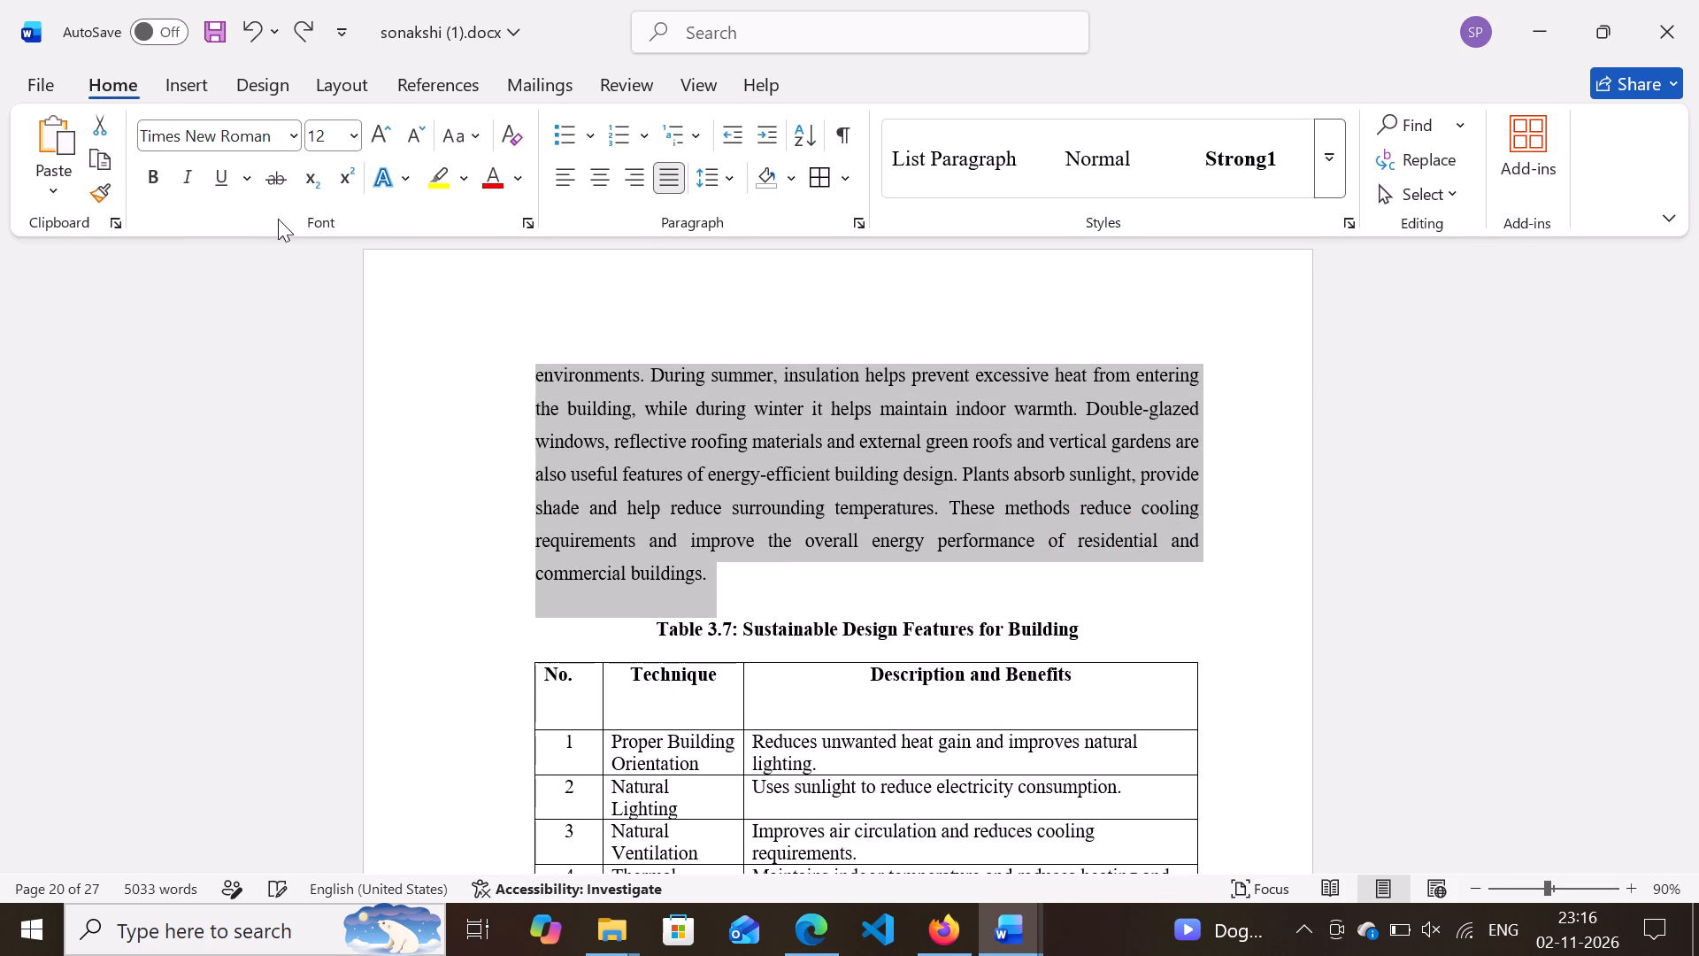
left_click(734, 182)
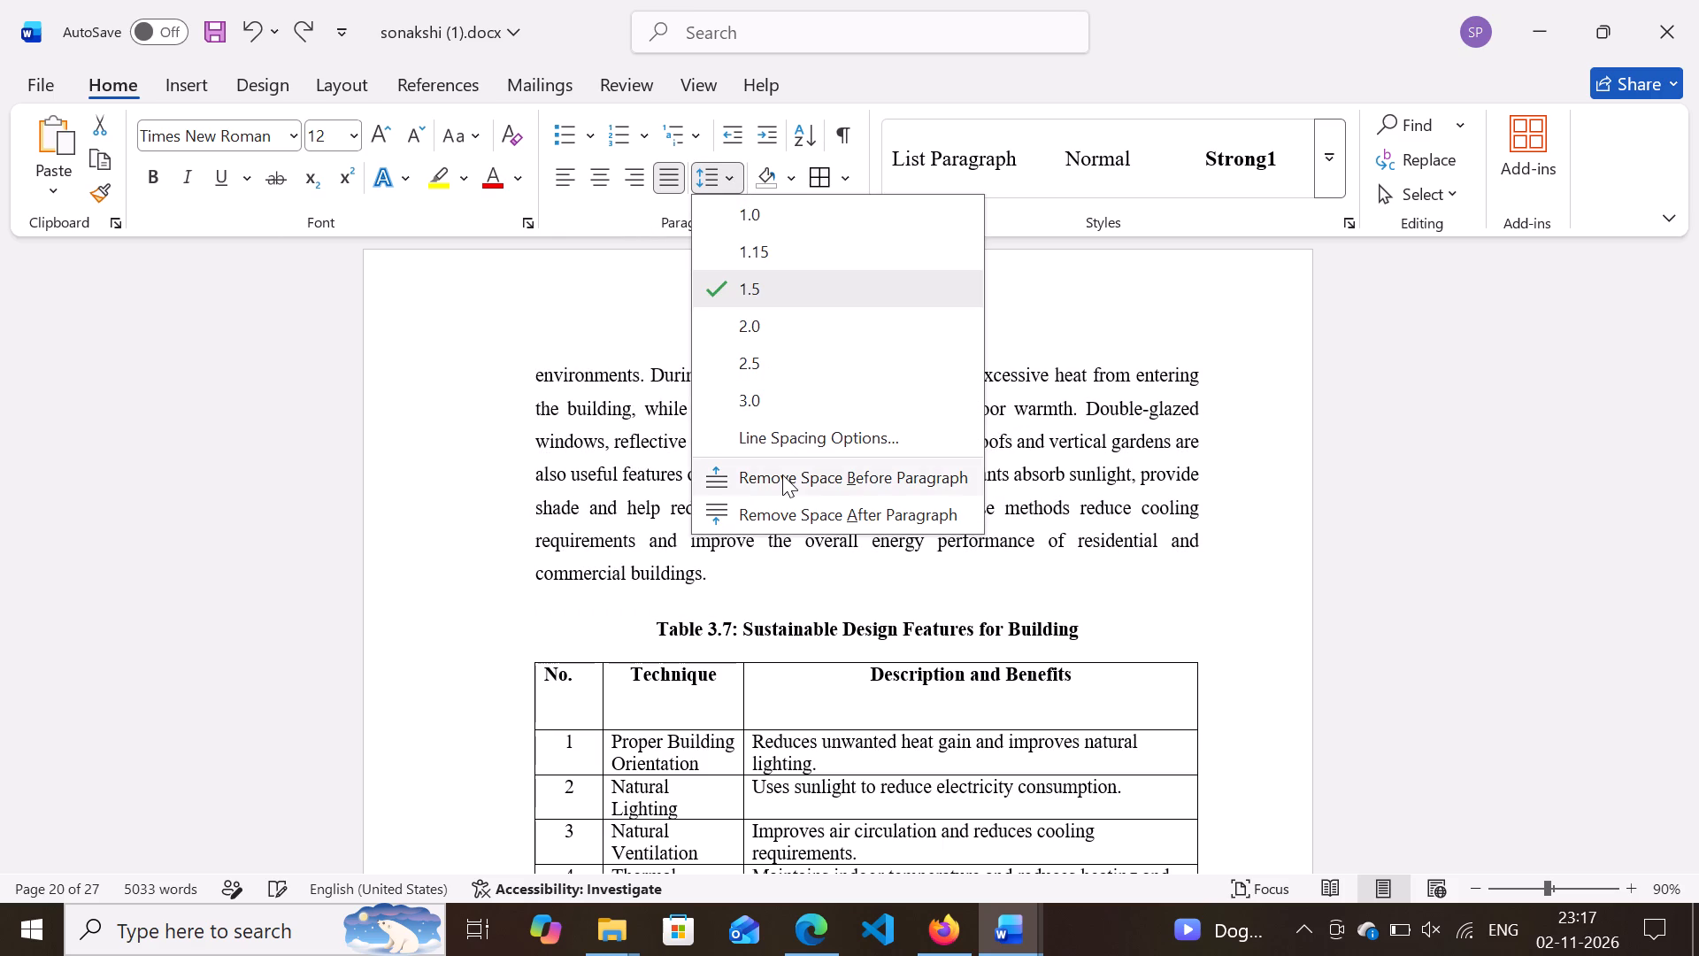
left_click(793, 428)
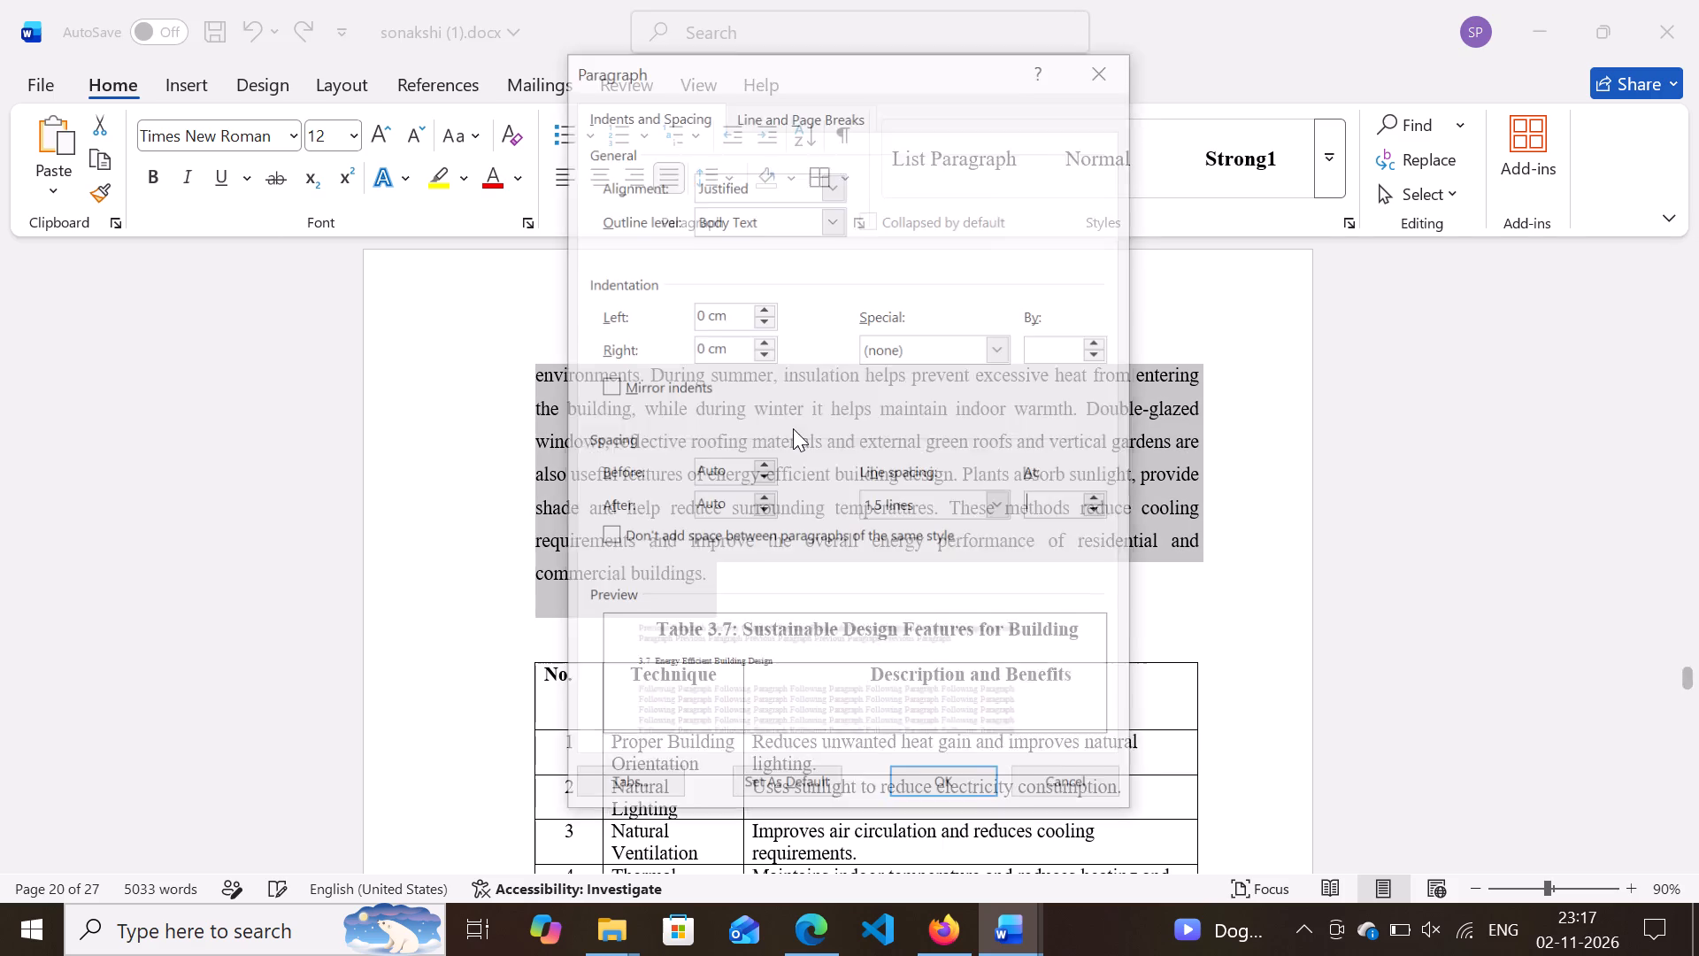
left_click(757, 466)
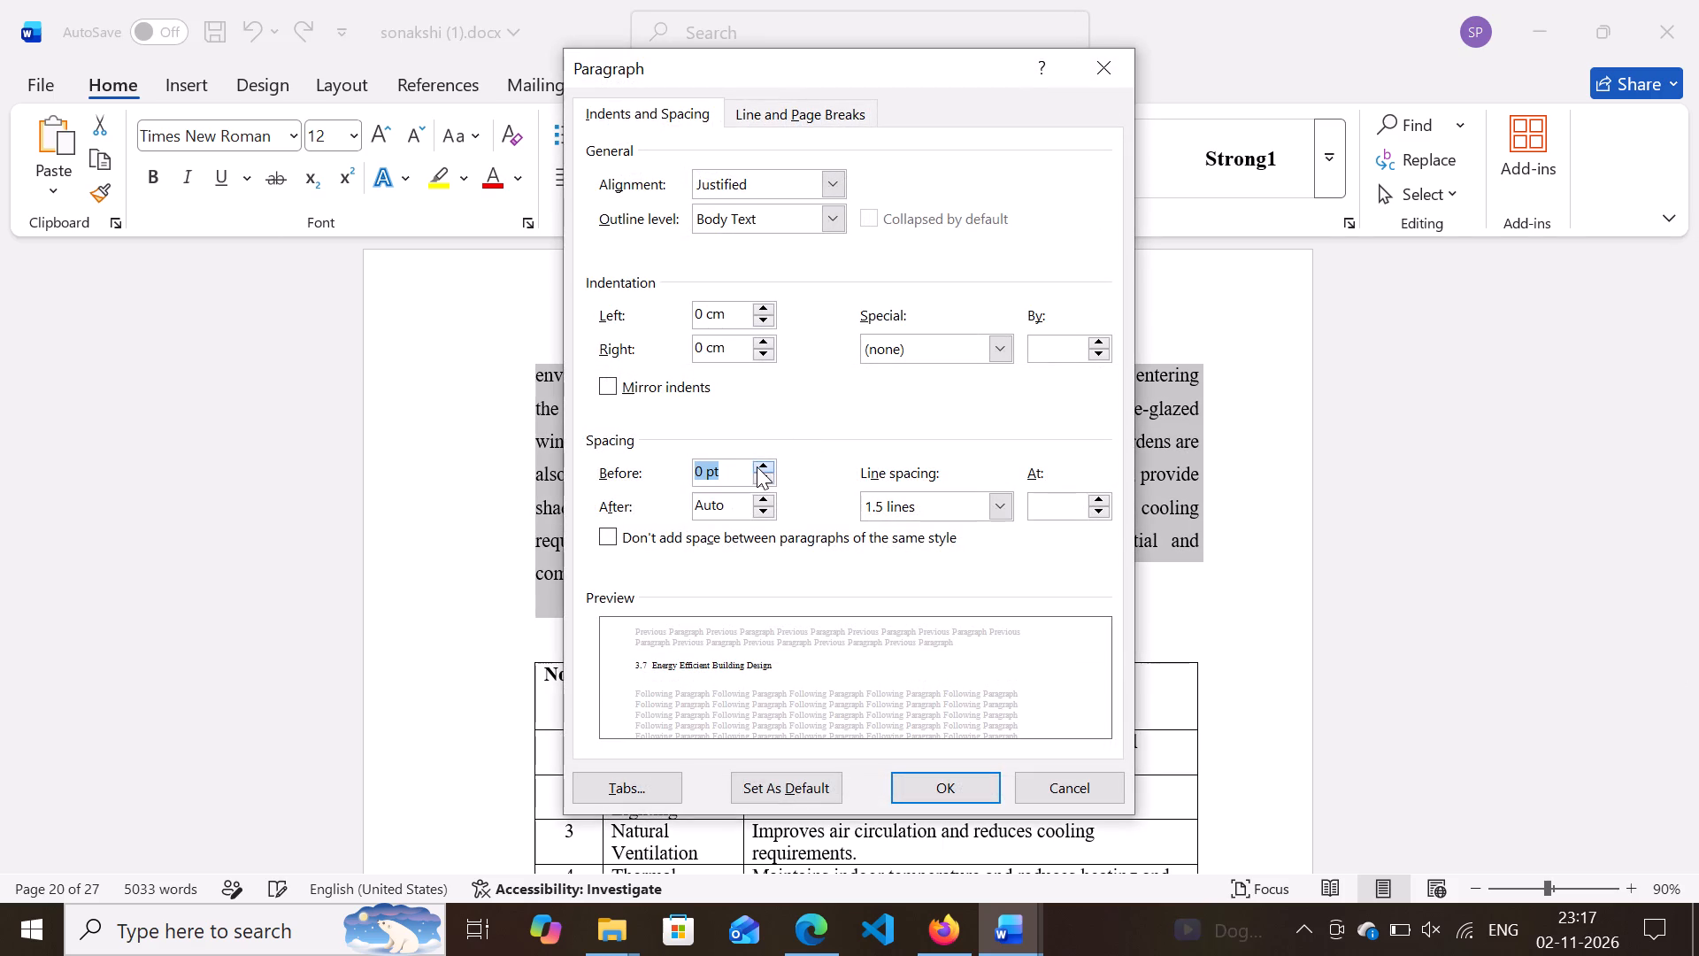
left_click(759, 493)
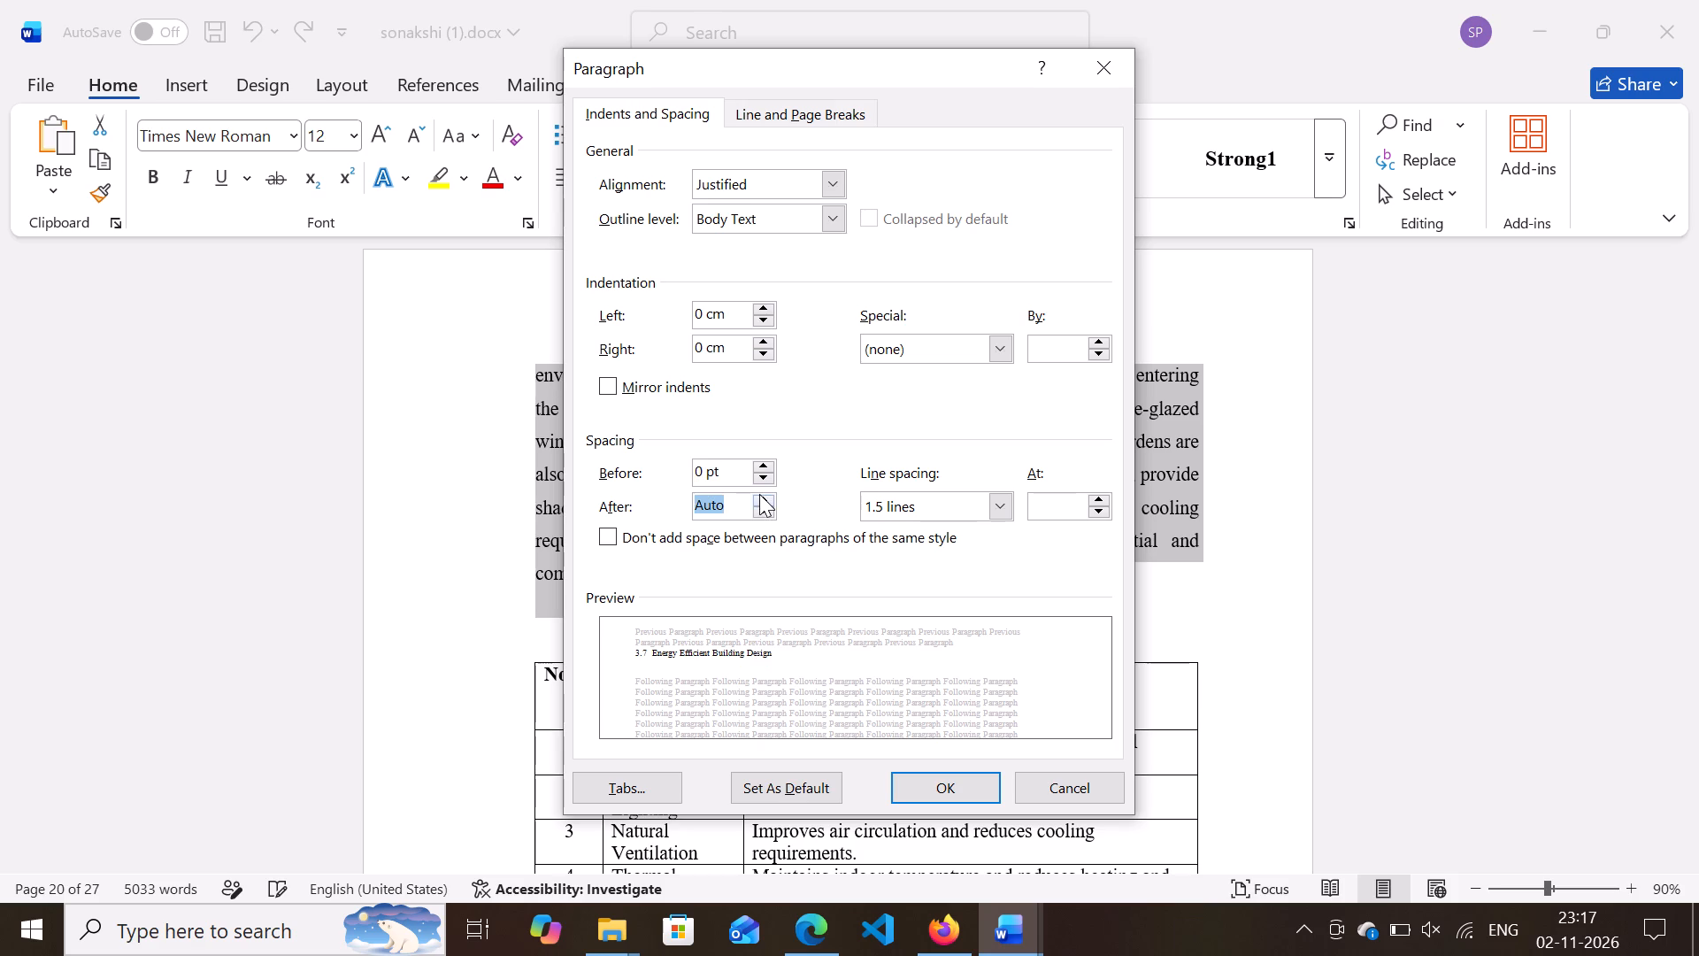
left_click(759, 497)
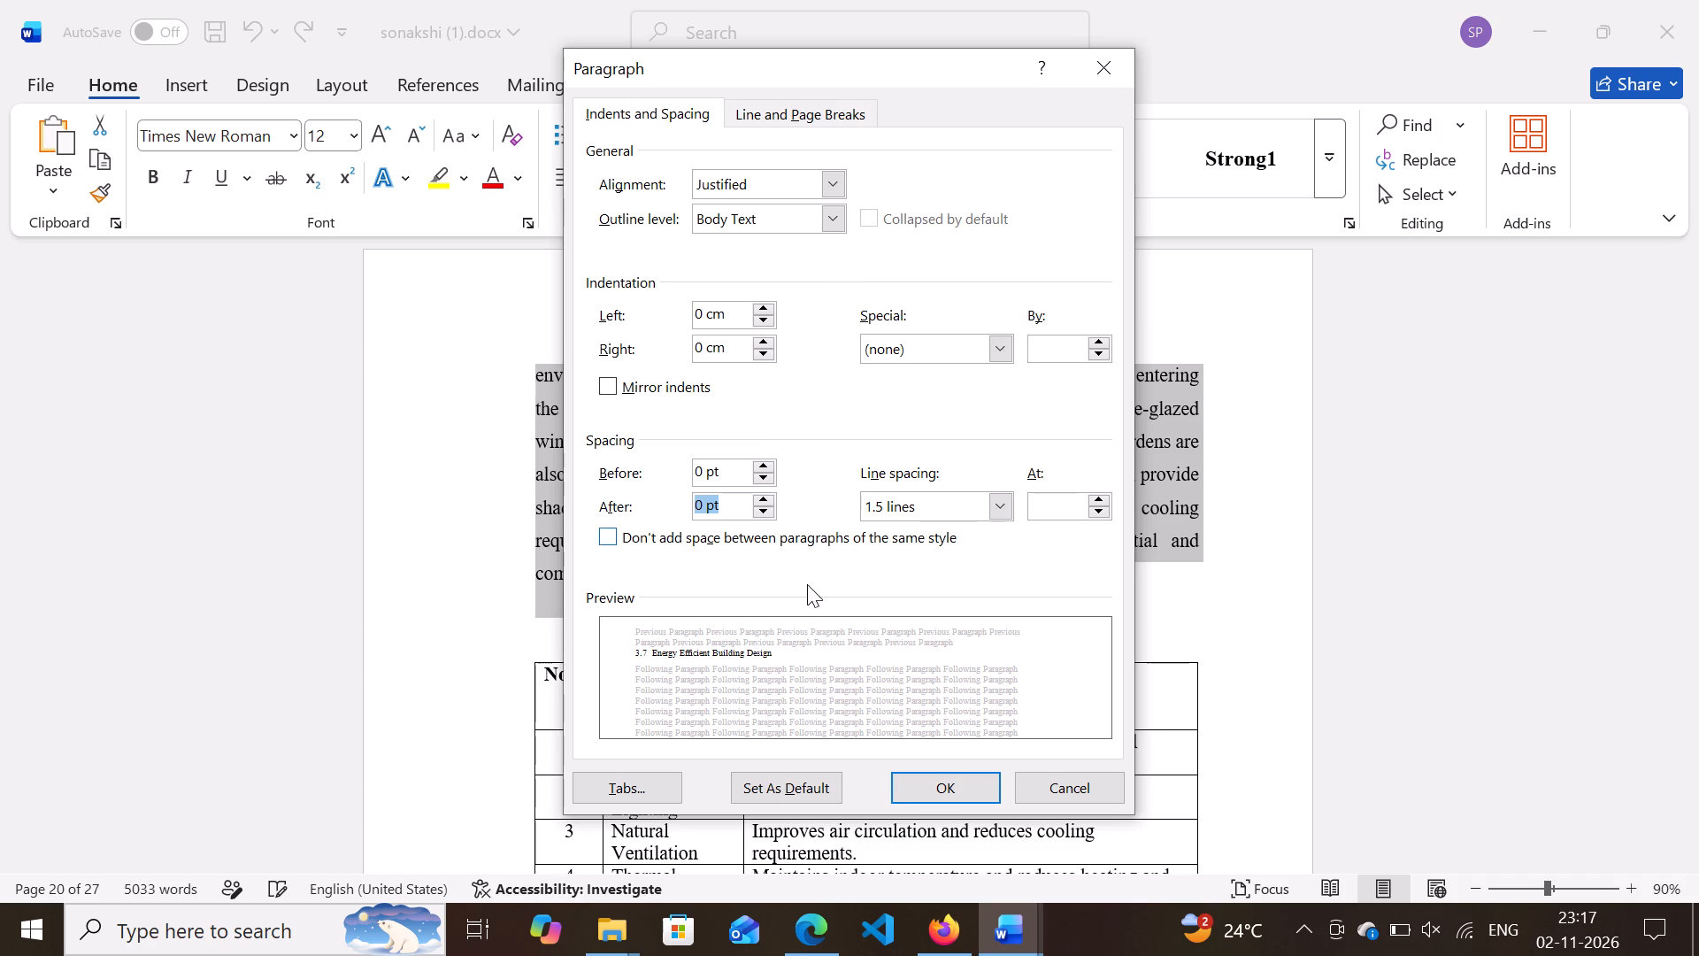
left_click(925, 787)
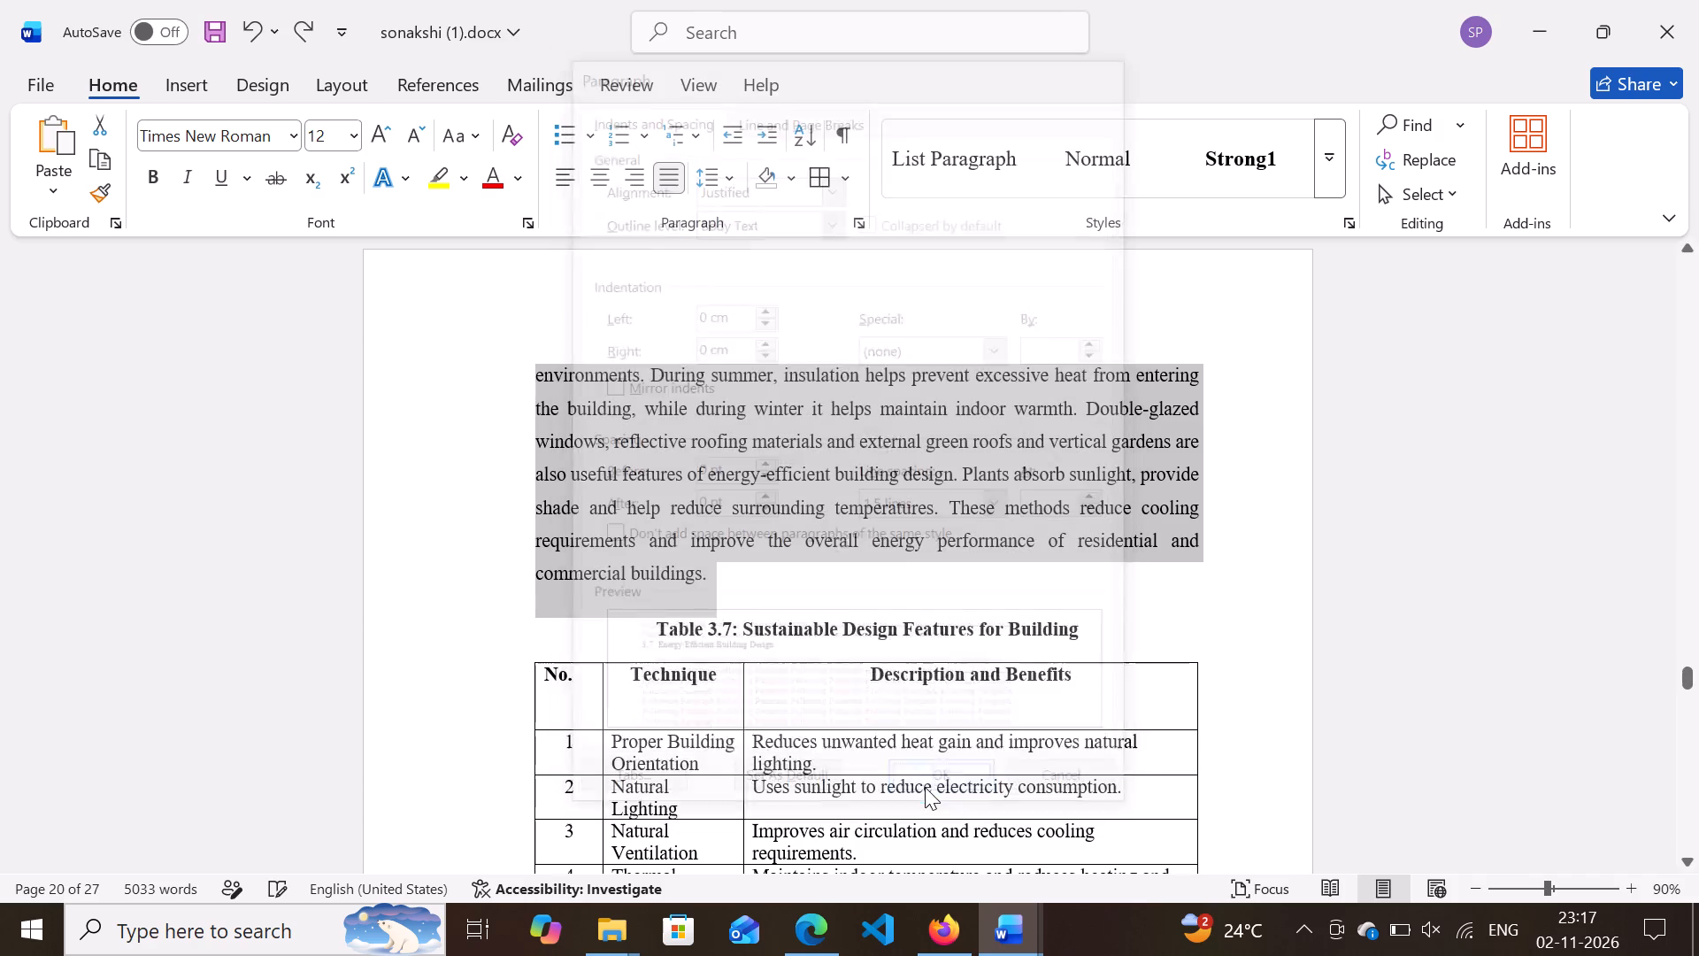
scroll(864, 445, "up", 2)
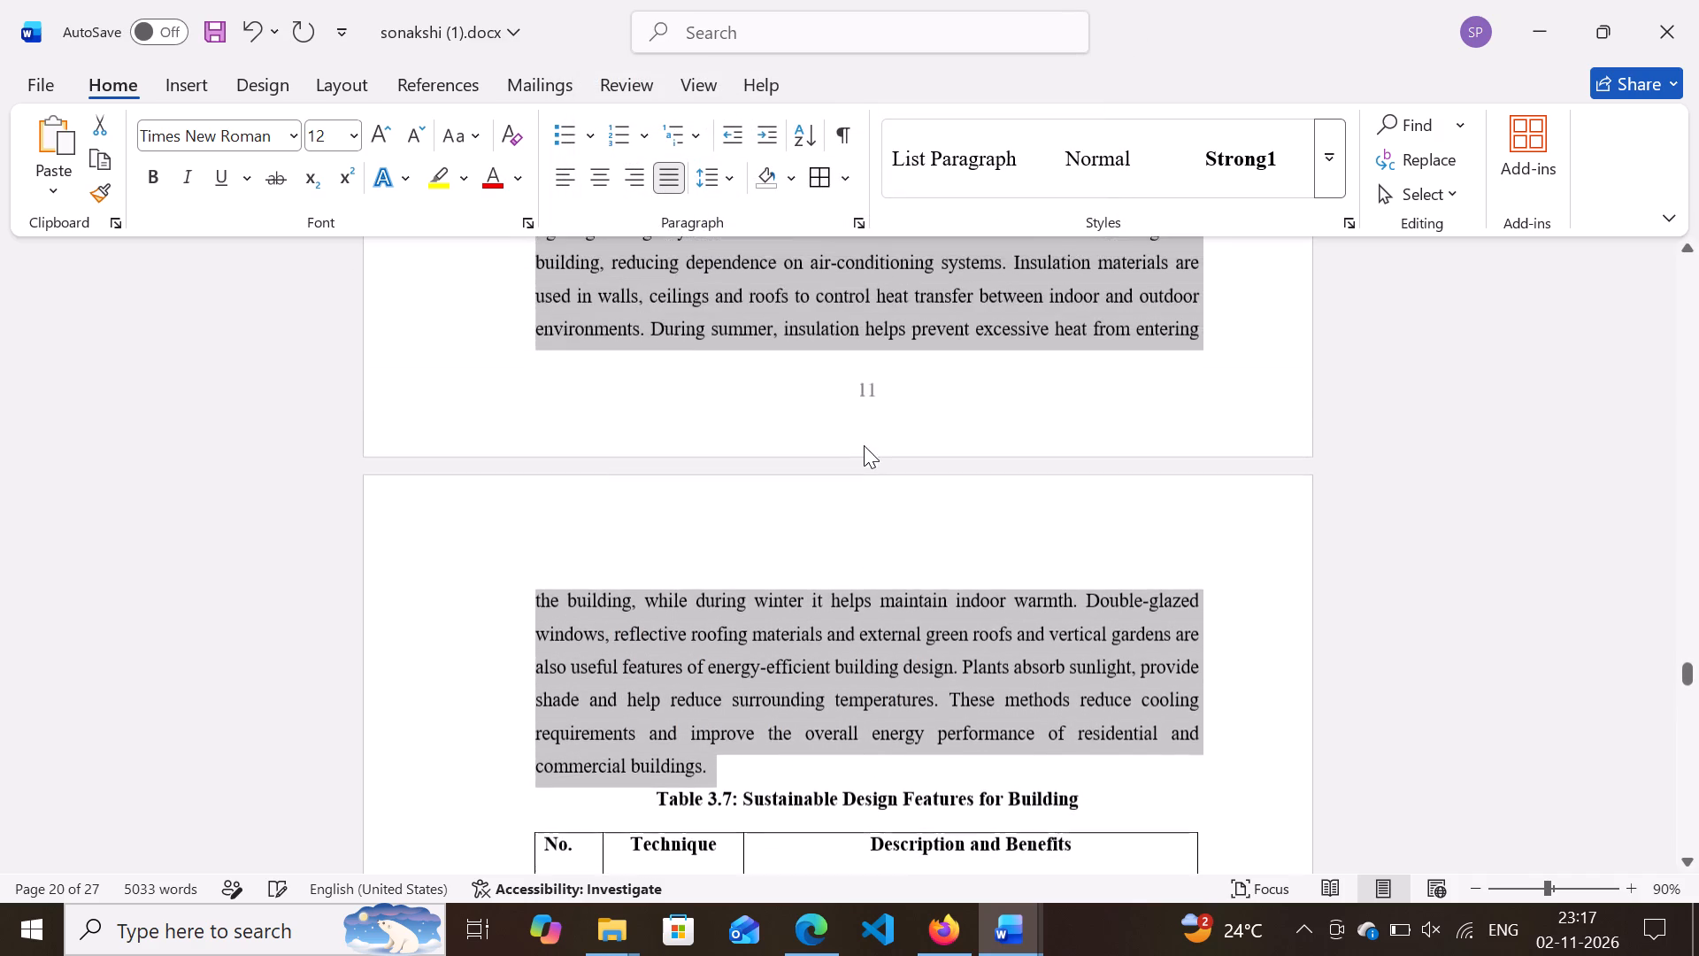
scroll(864, 445, "up", 4)
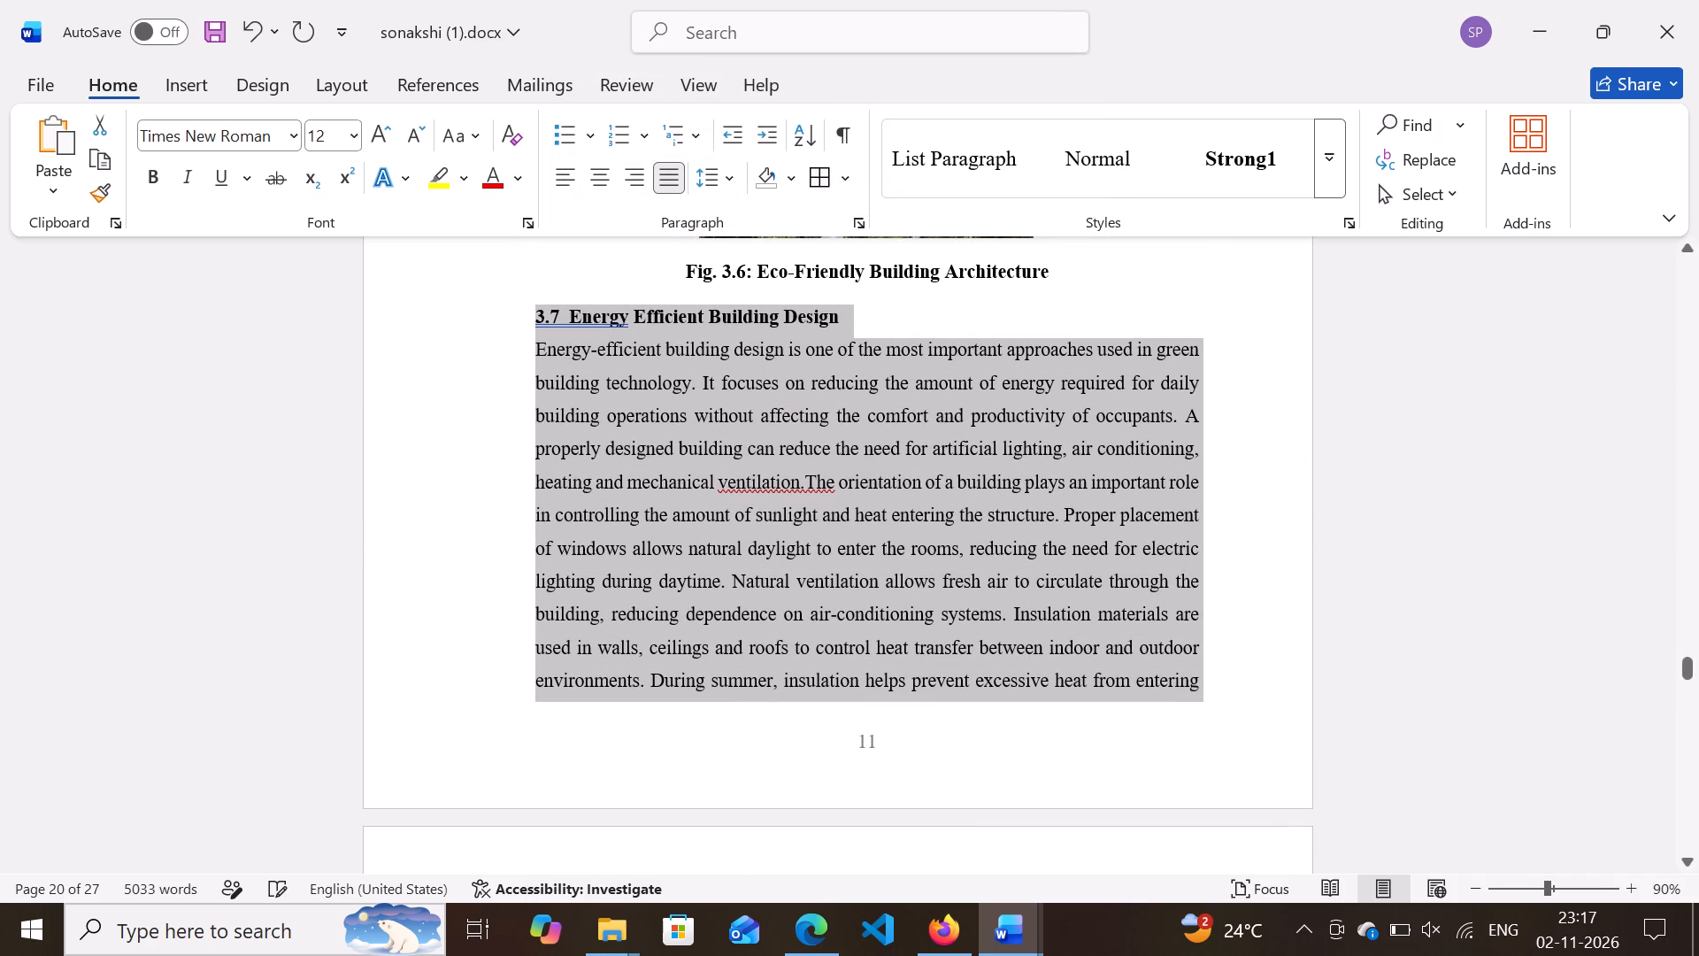
left_click(920, 278)
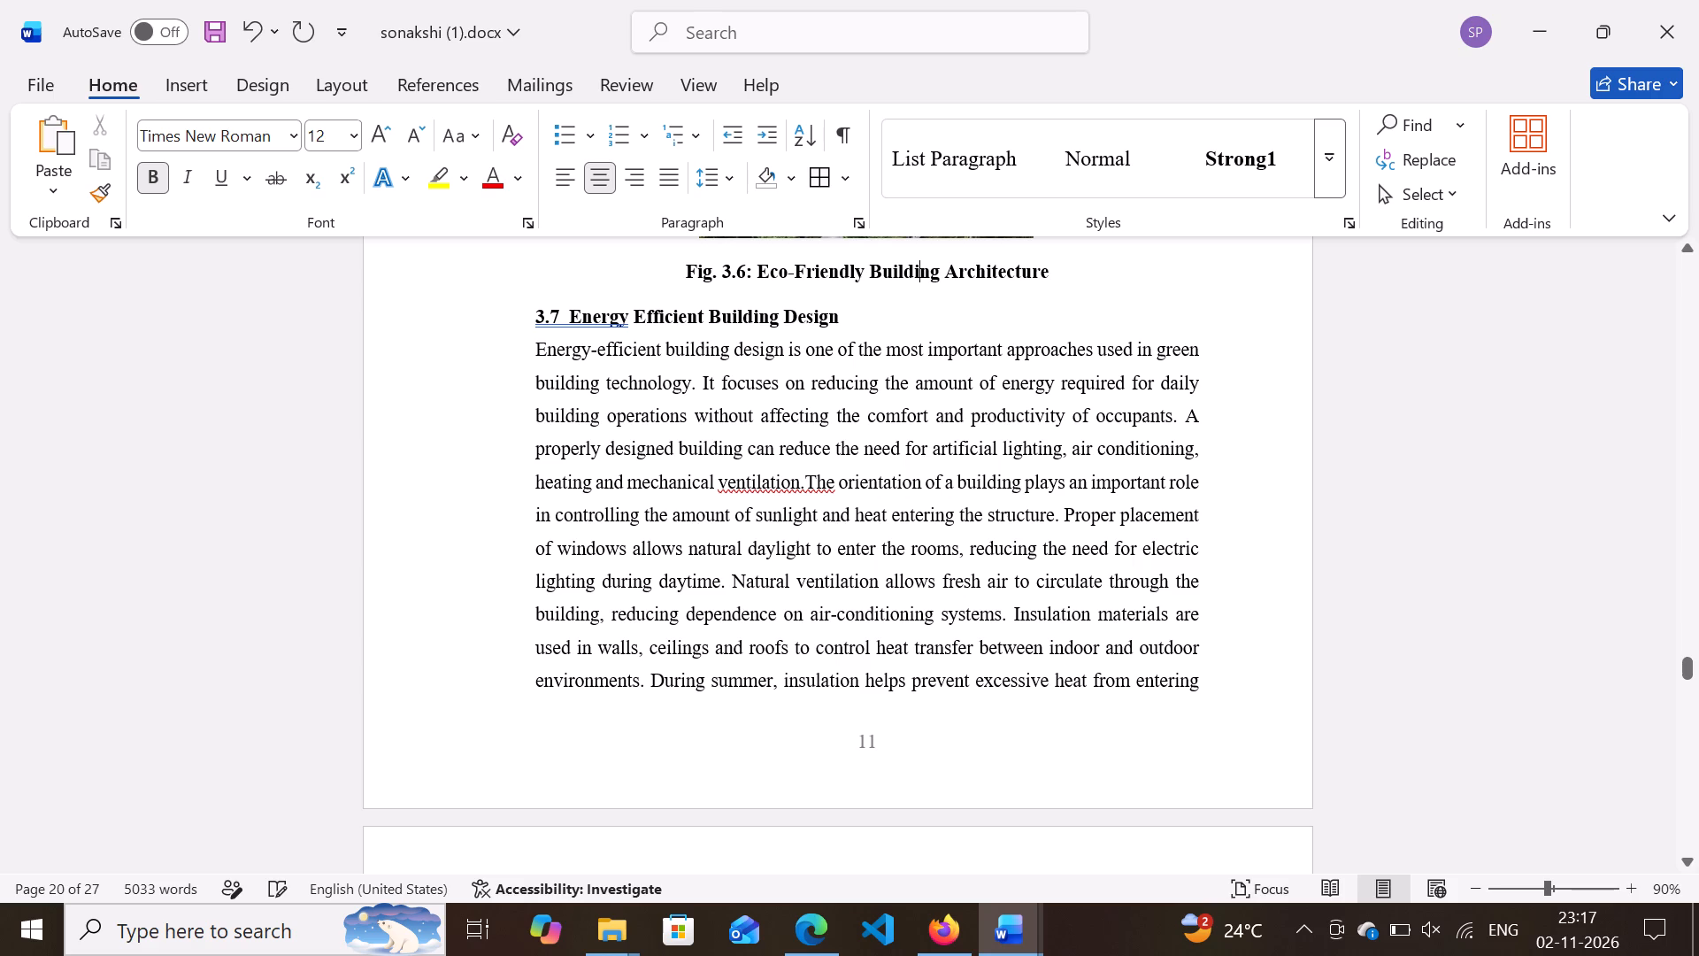
Apply 12 pt Times New Roman and 1.5 line spacing to the section 3.7 heading and body text.
left_click_drag(531, 317, 1042, 842)
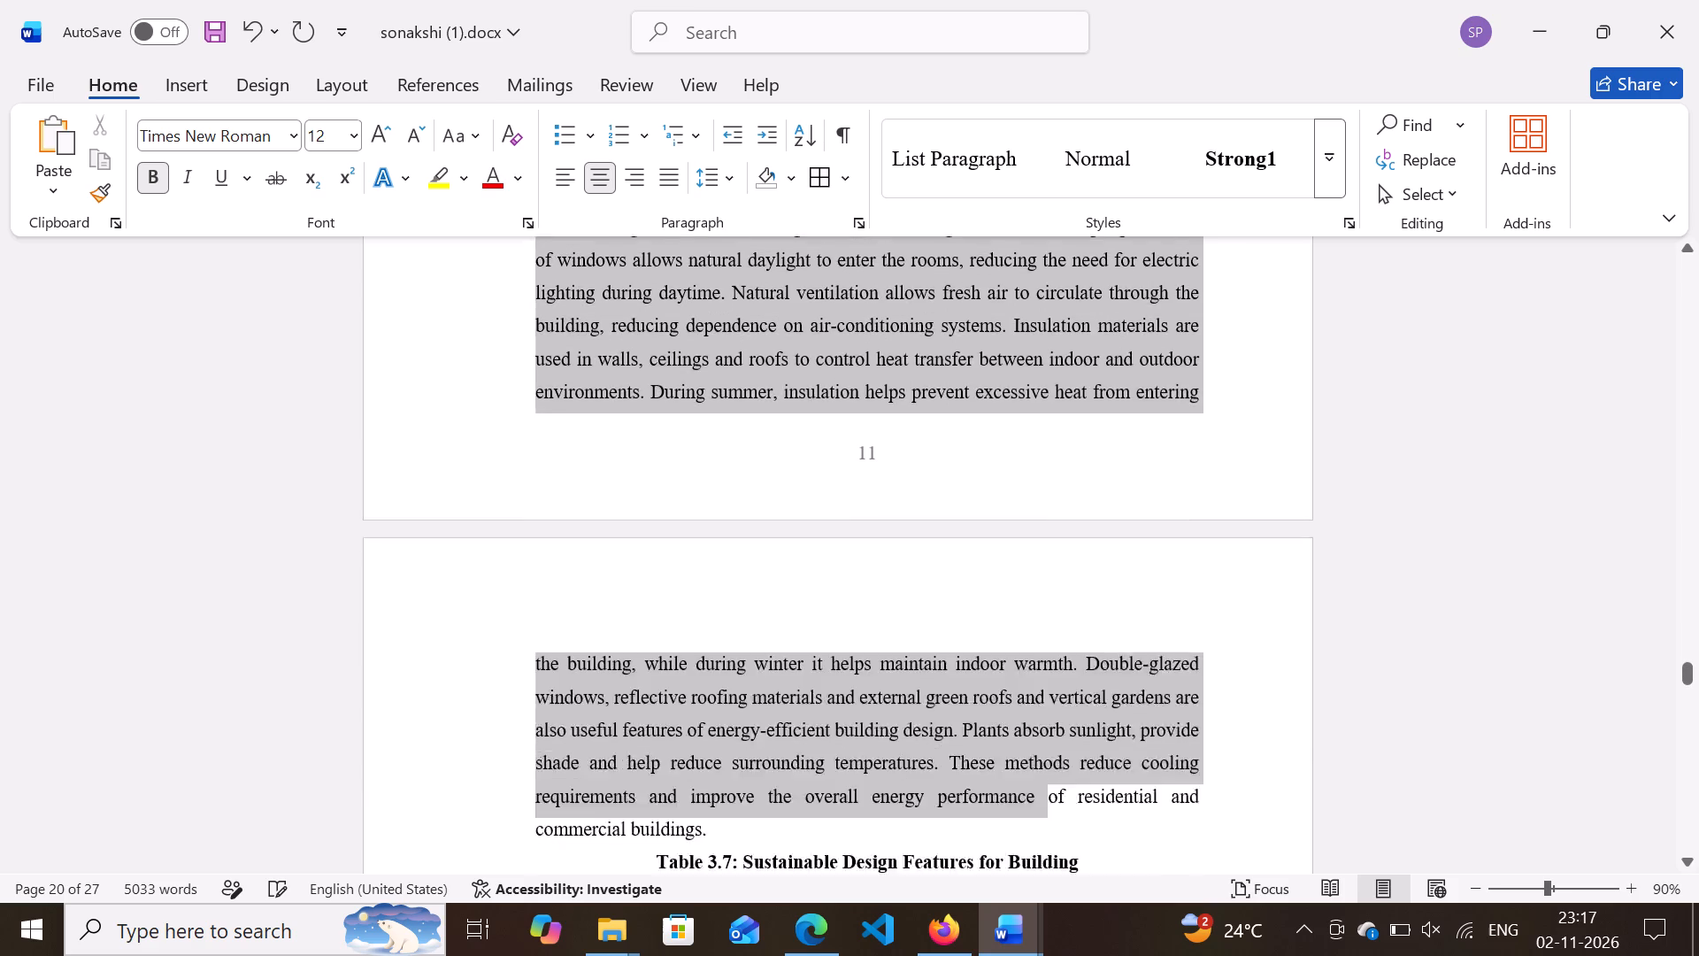
left_click_drag(1042, 842, 1280, 621)
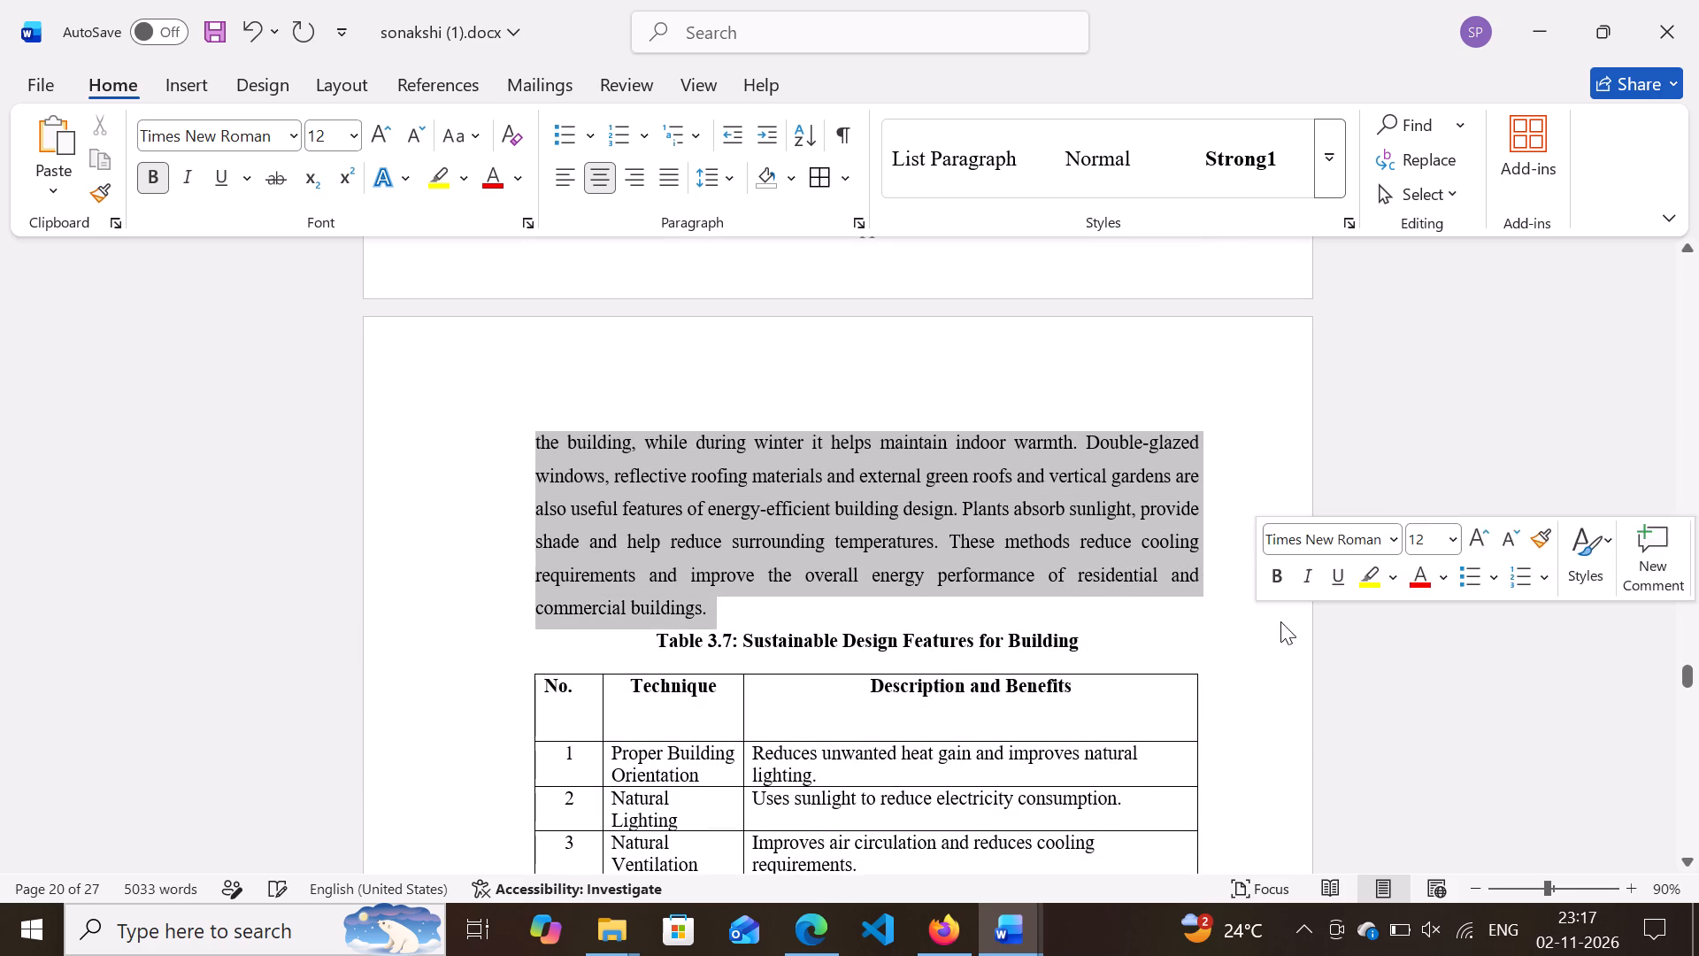
left_click(349, 146)
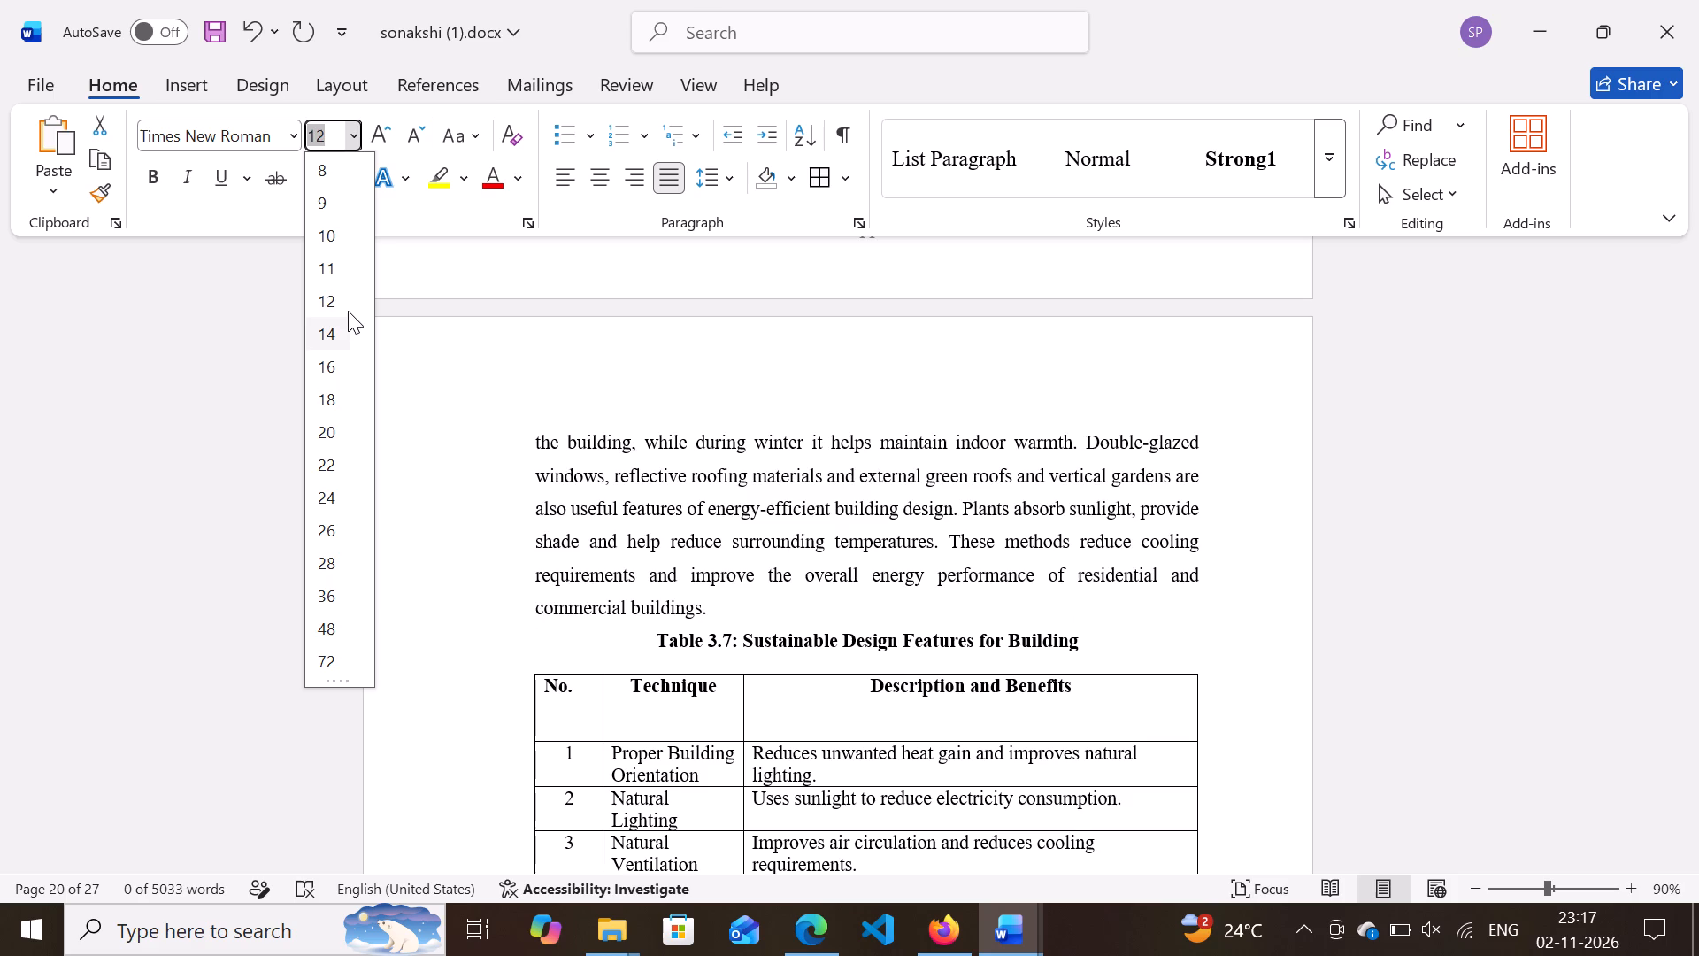
left_click(347, 303)
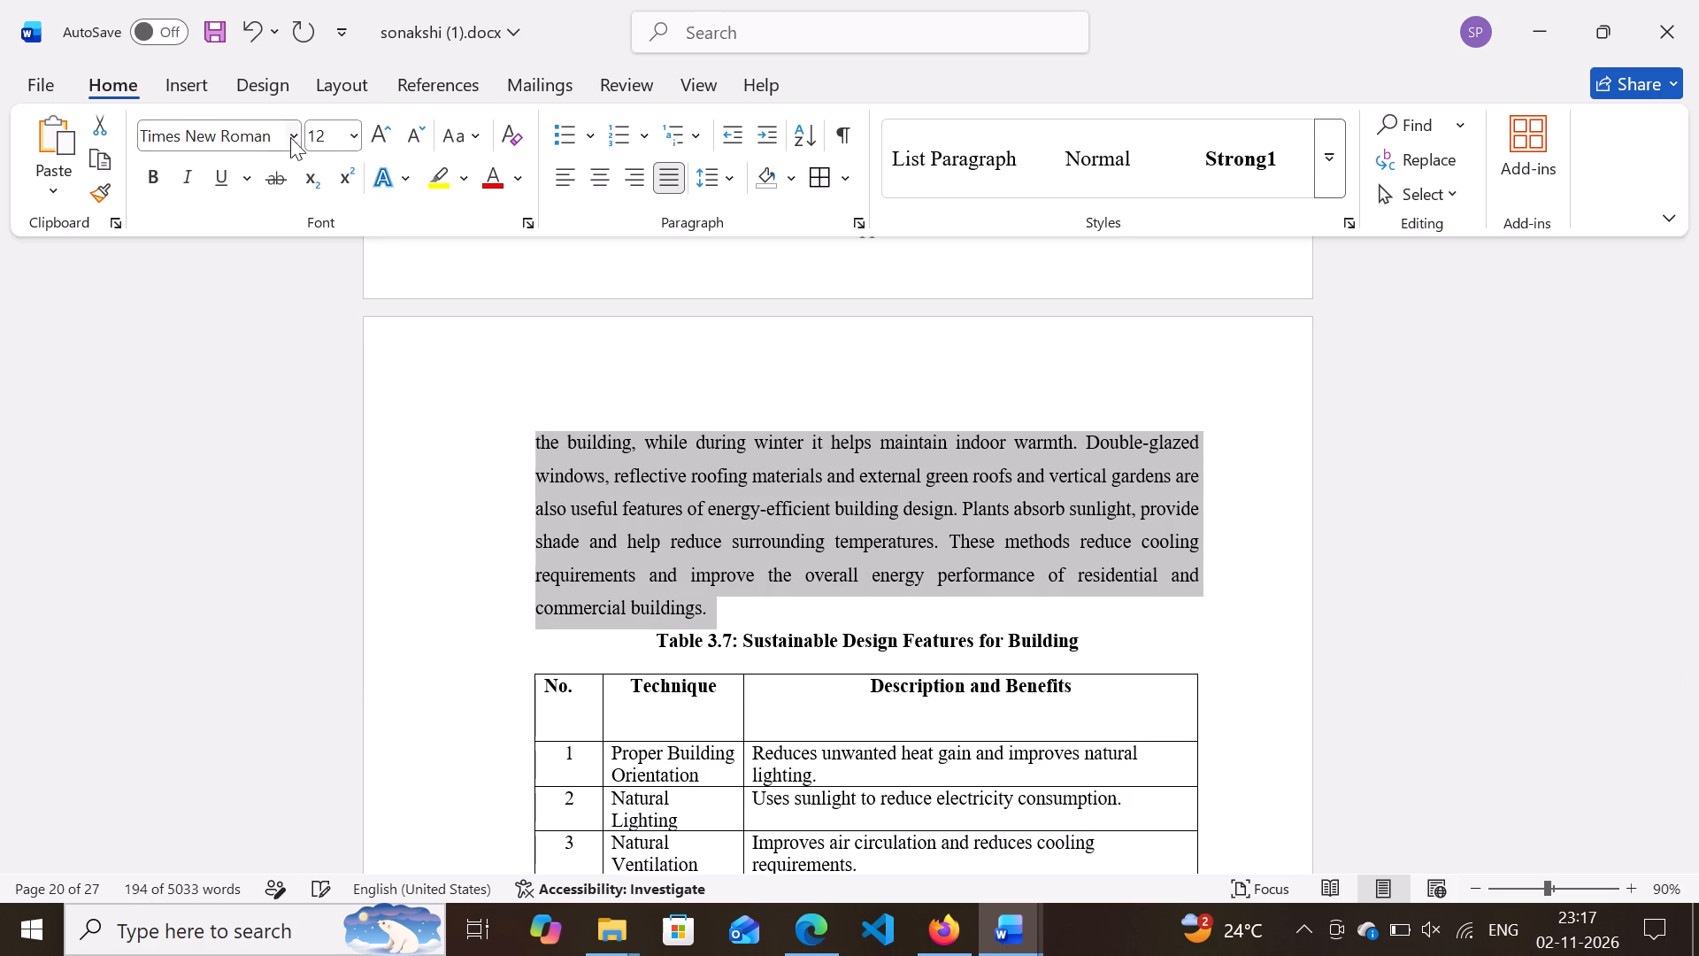
left_click(296, 131)
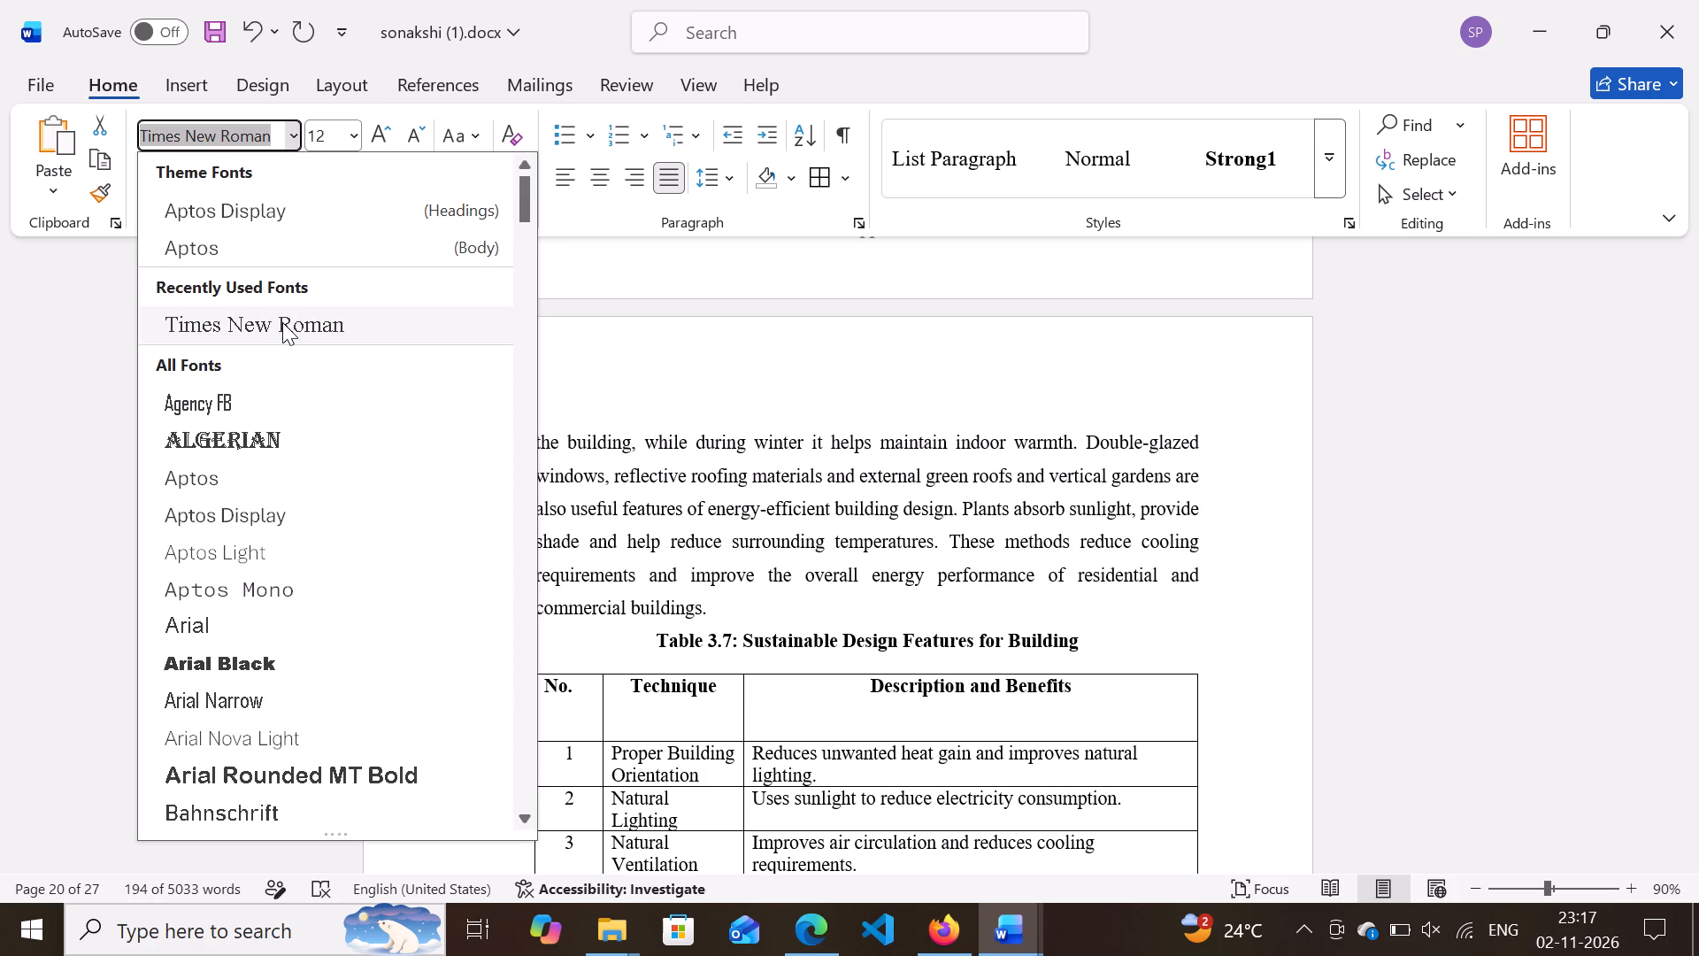
left_click(282, 322)
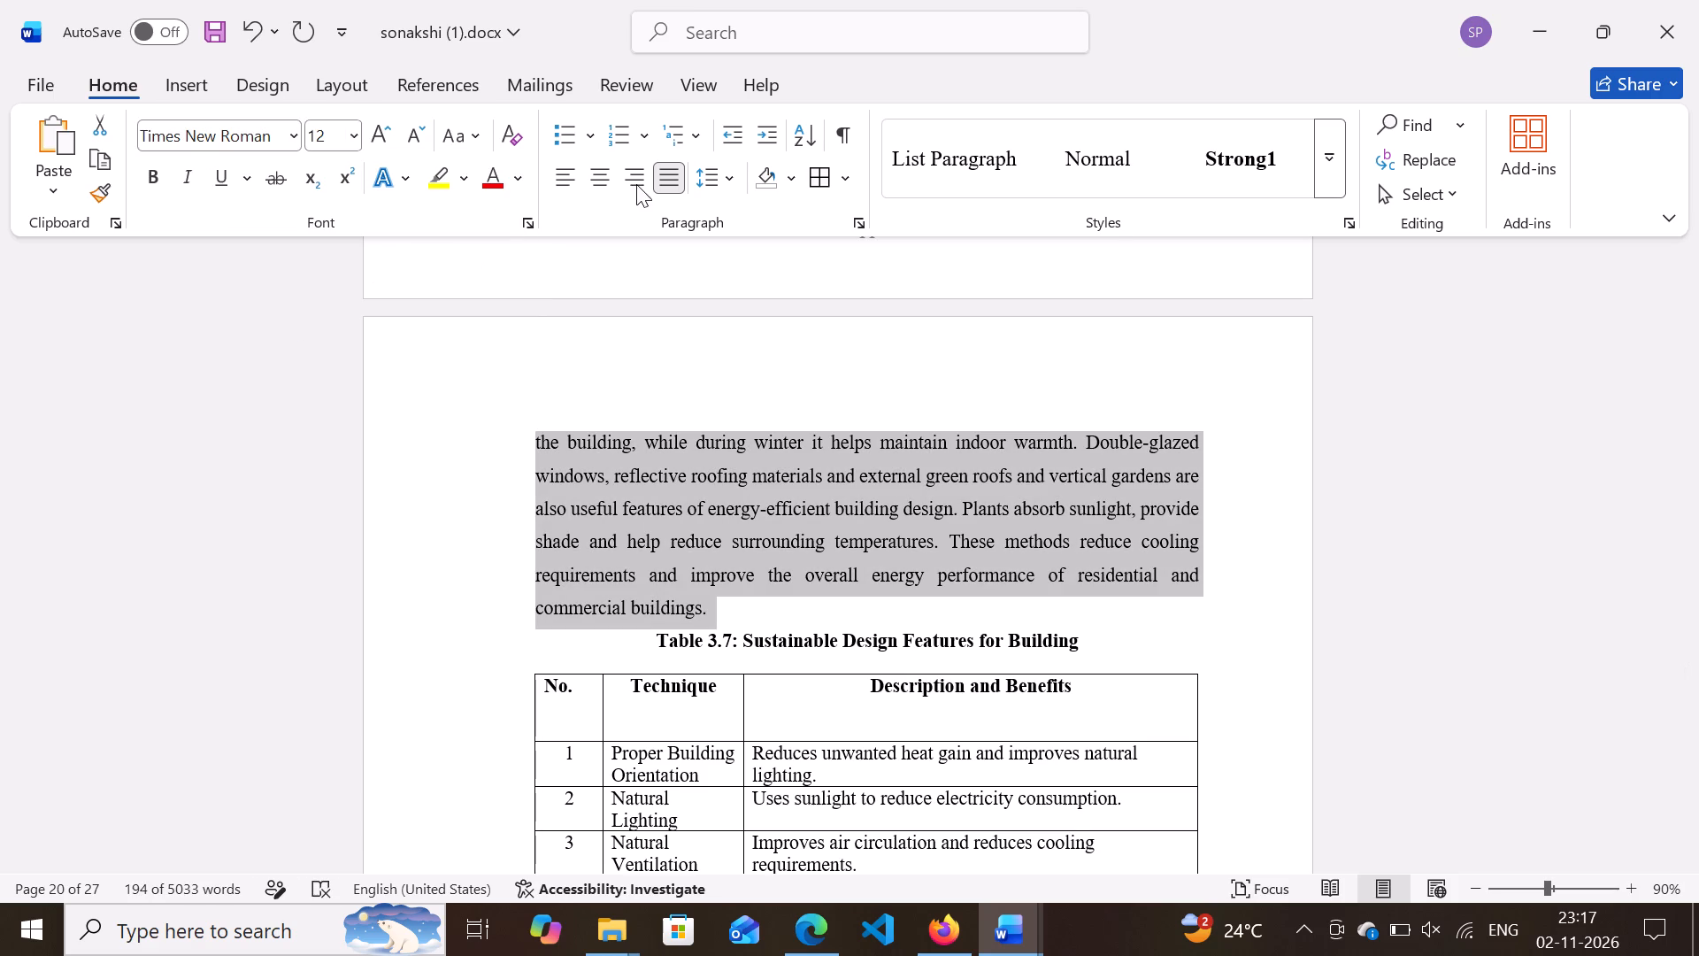
left_click(727, 180)
left_click(740, 285)
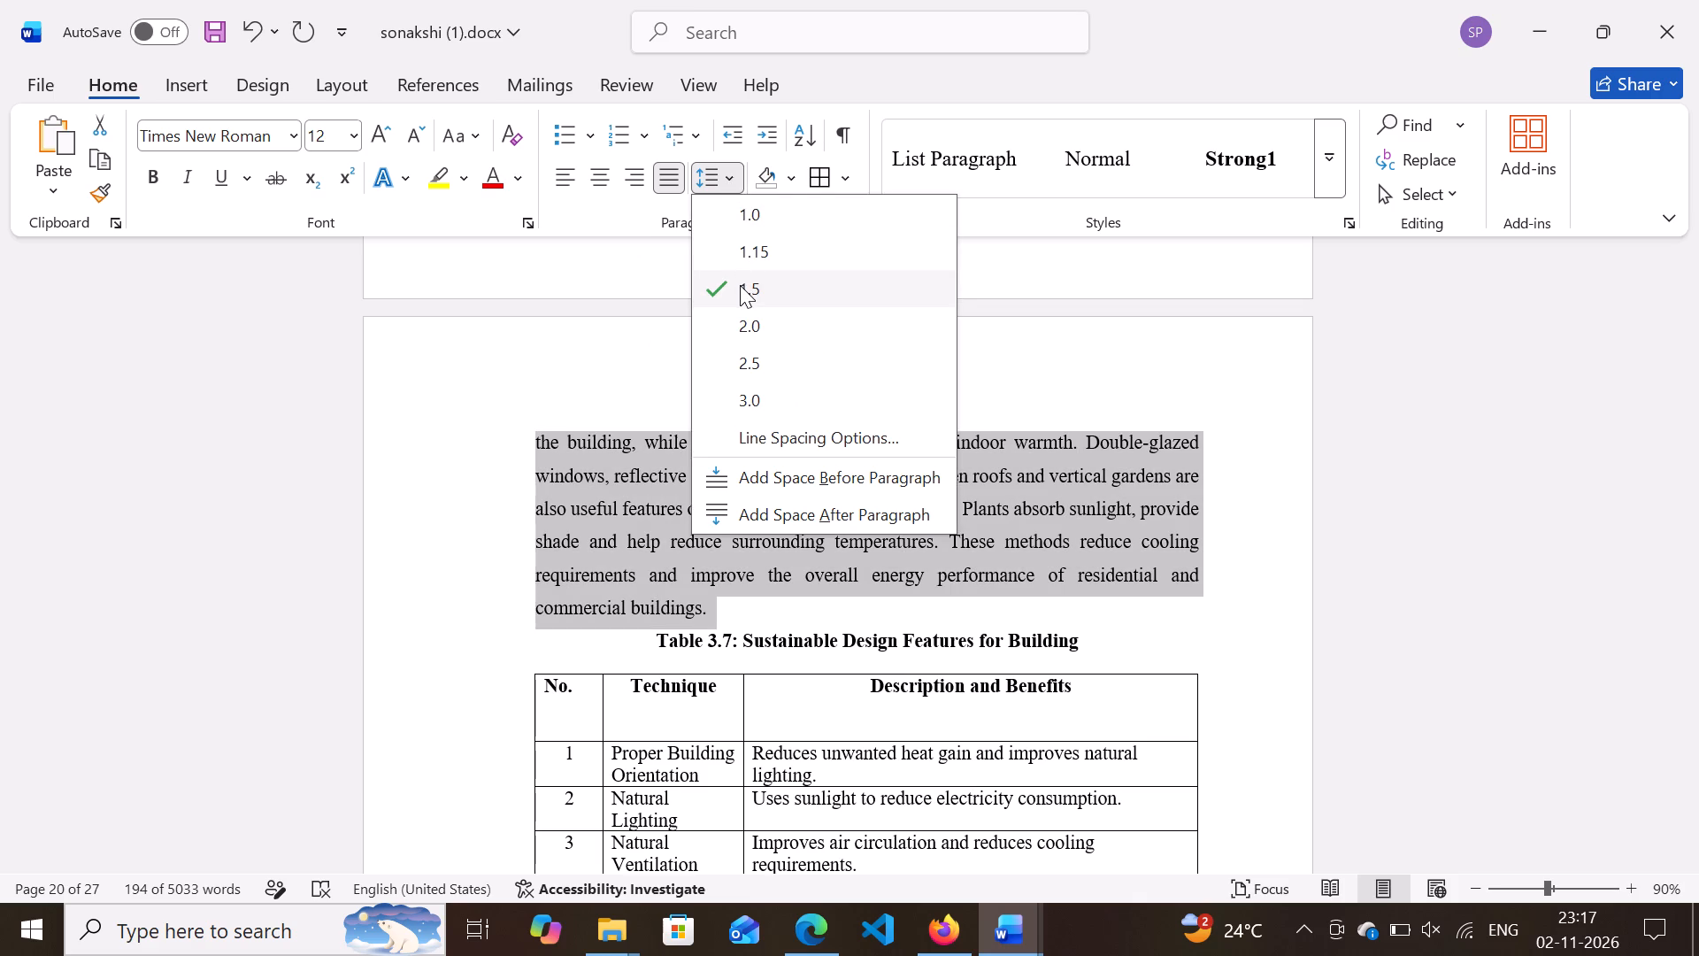
left_click(819, 491)
Review the formatting from section 3.7 back to the section 3.6 Introduction to Green Building heading for comparison.
scroll(819, 491, "up", 1)
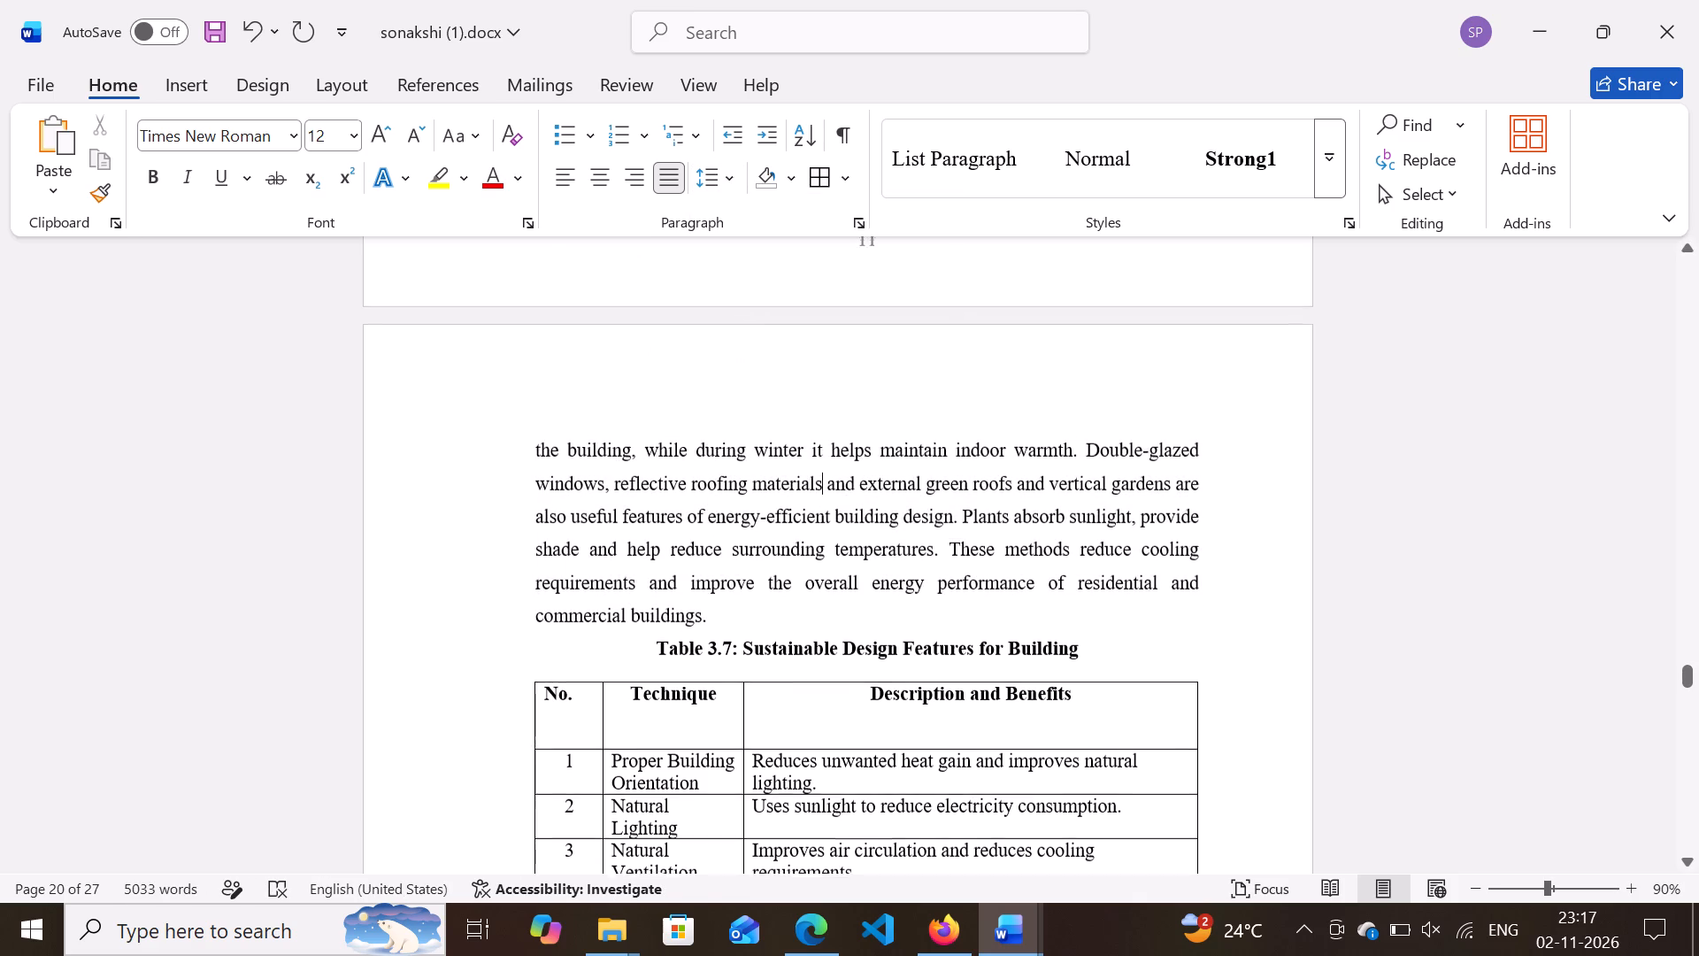
scroll(819, 491, "up", 9)
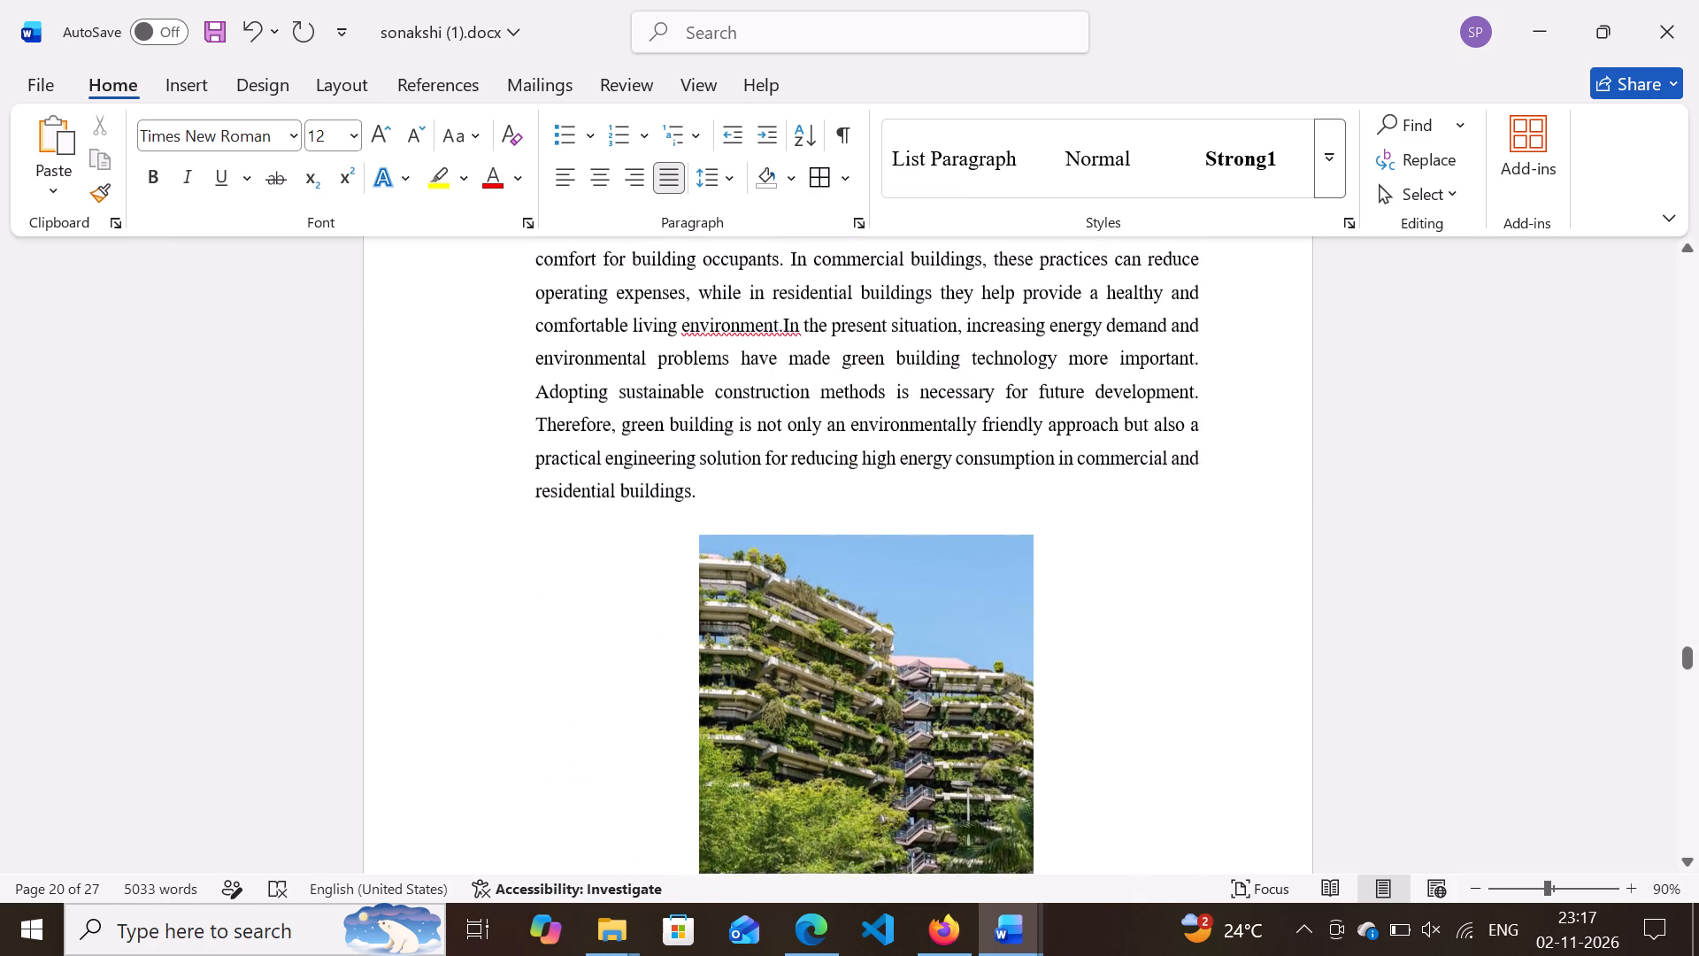
scroll(819, 491, "up", 7)
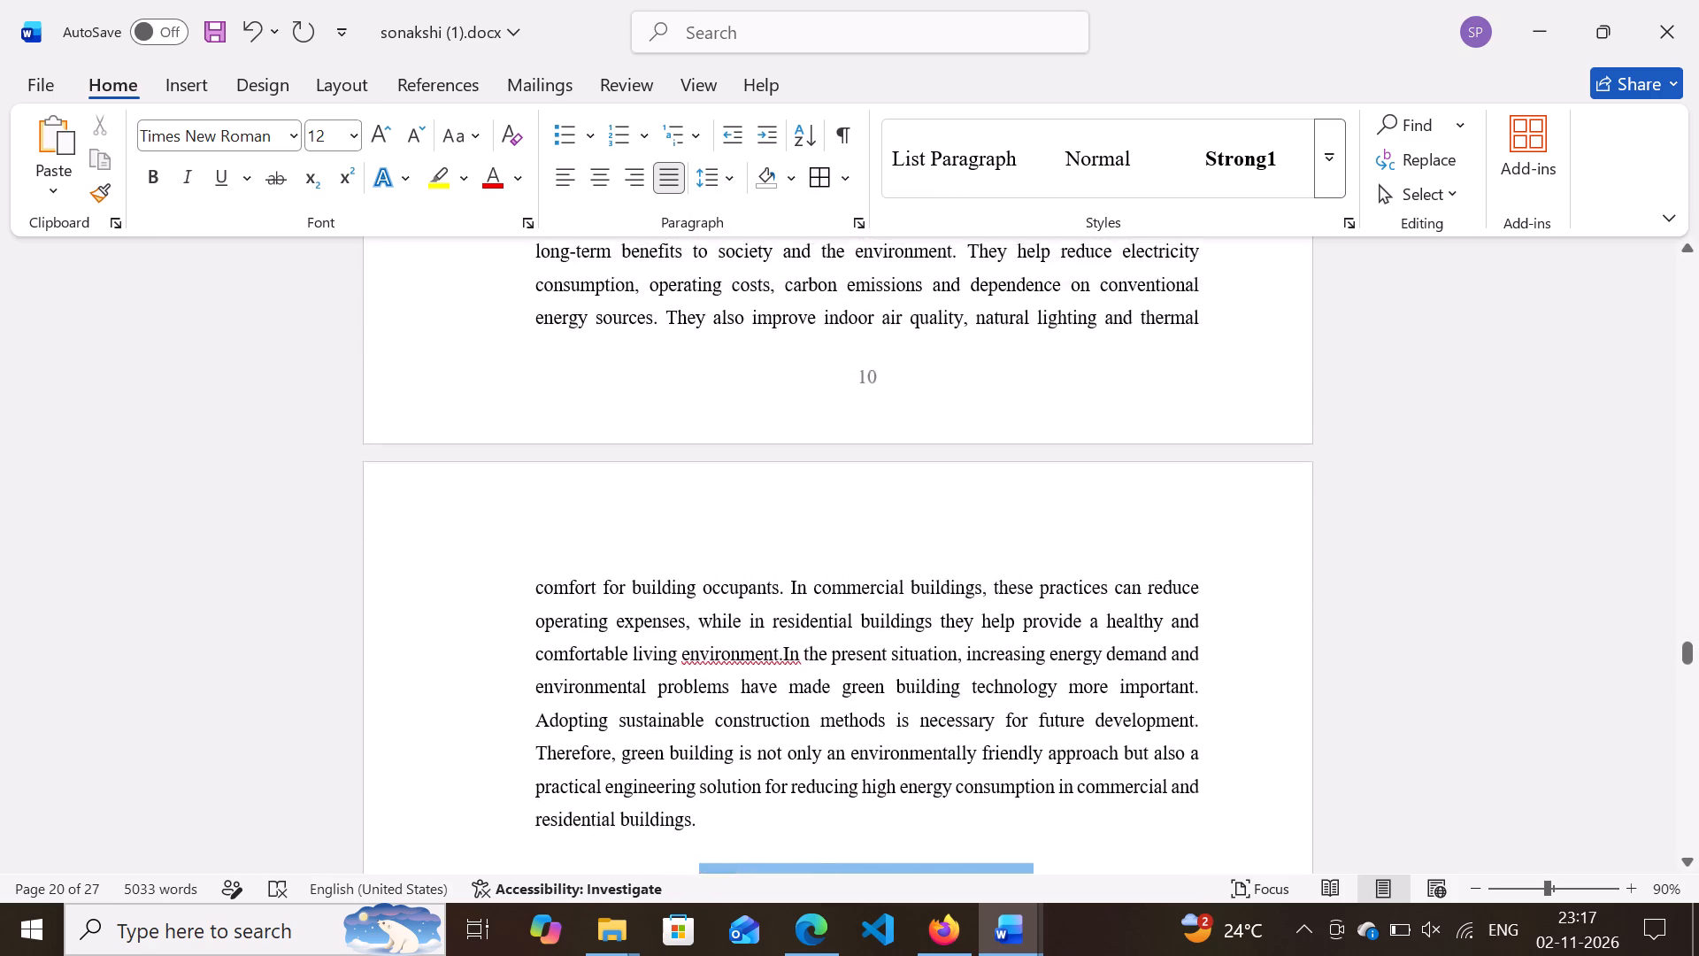
scroll(819, 491, "up", 6)
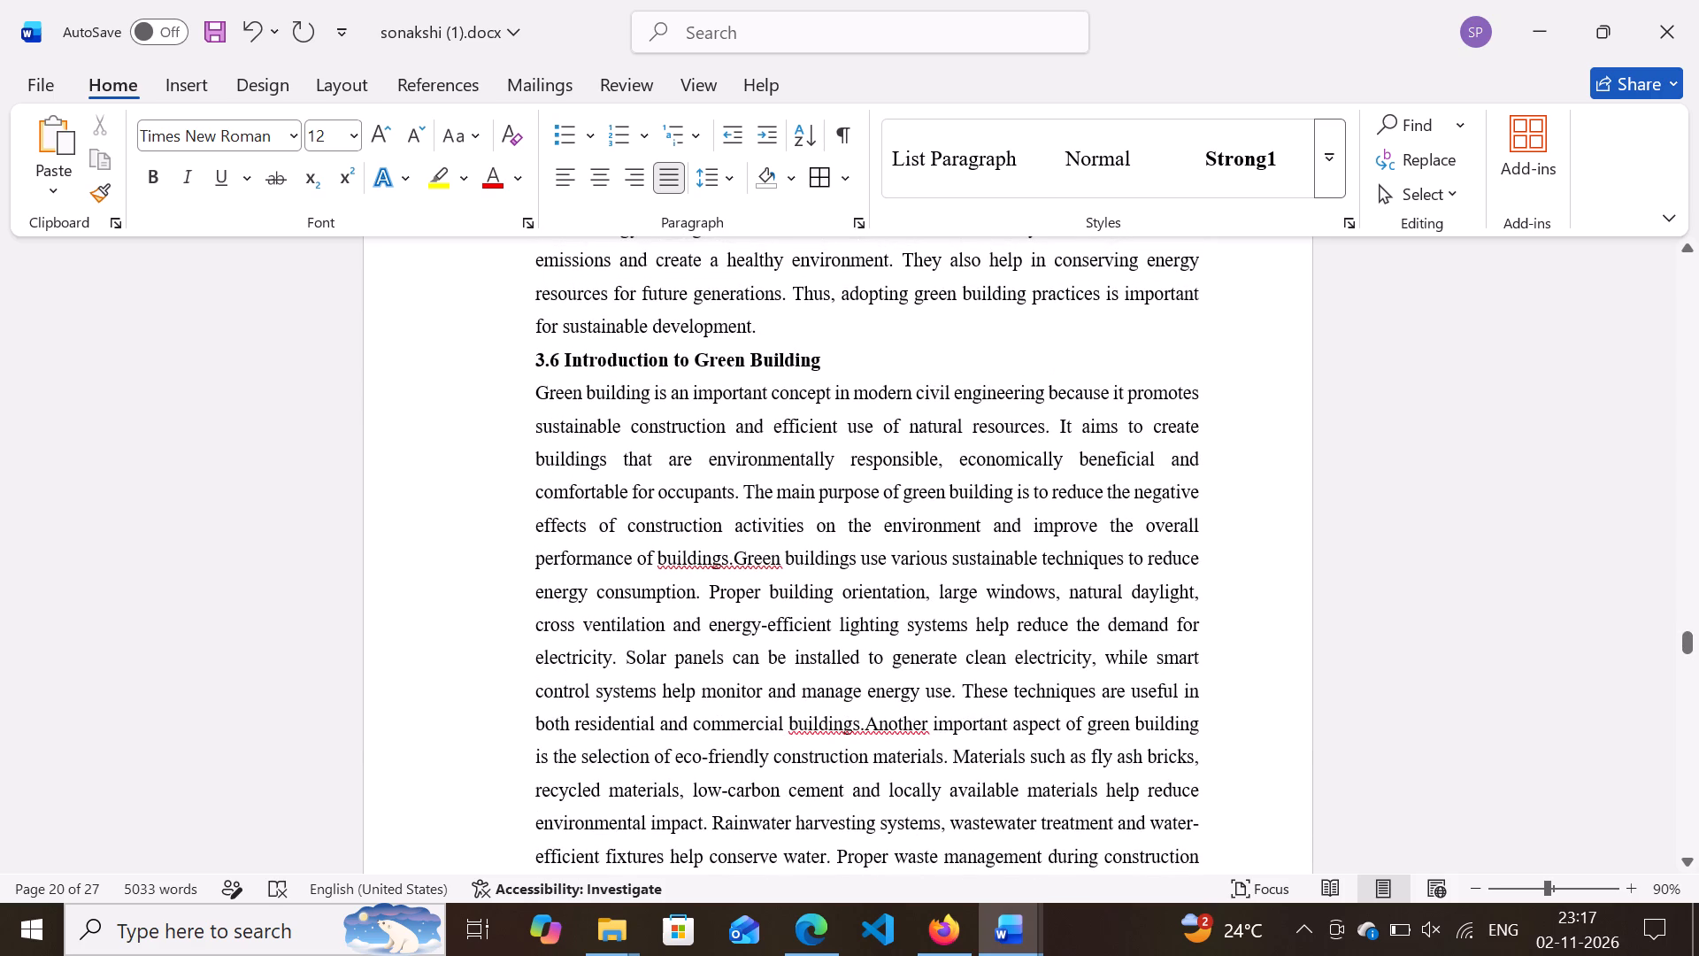
scroll(819, 491, "up", 1)
scroll(819, 491, "down", 1)
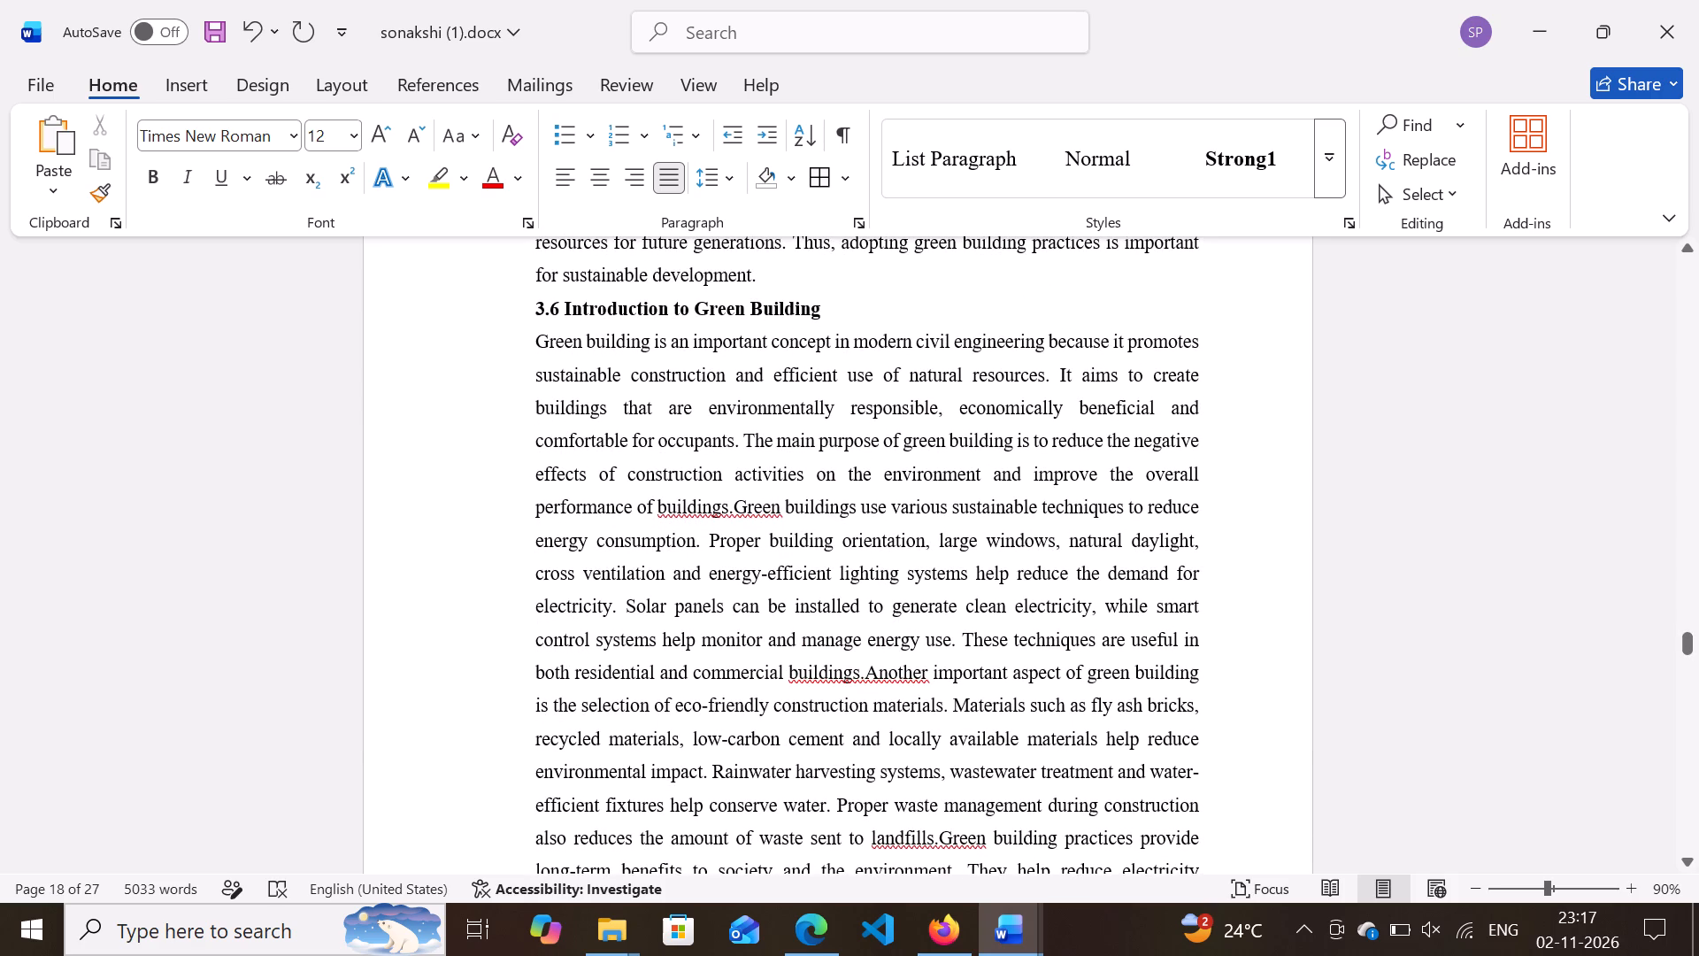
Reapply justified alignment and 1.5 line spacing to the section 3.6 heading and its body paragraph.
left_click_drag(528, 307, 870, 772)
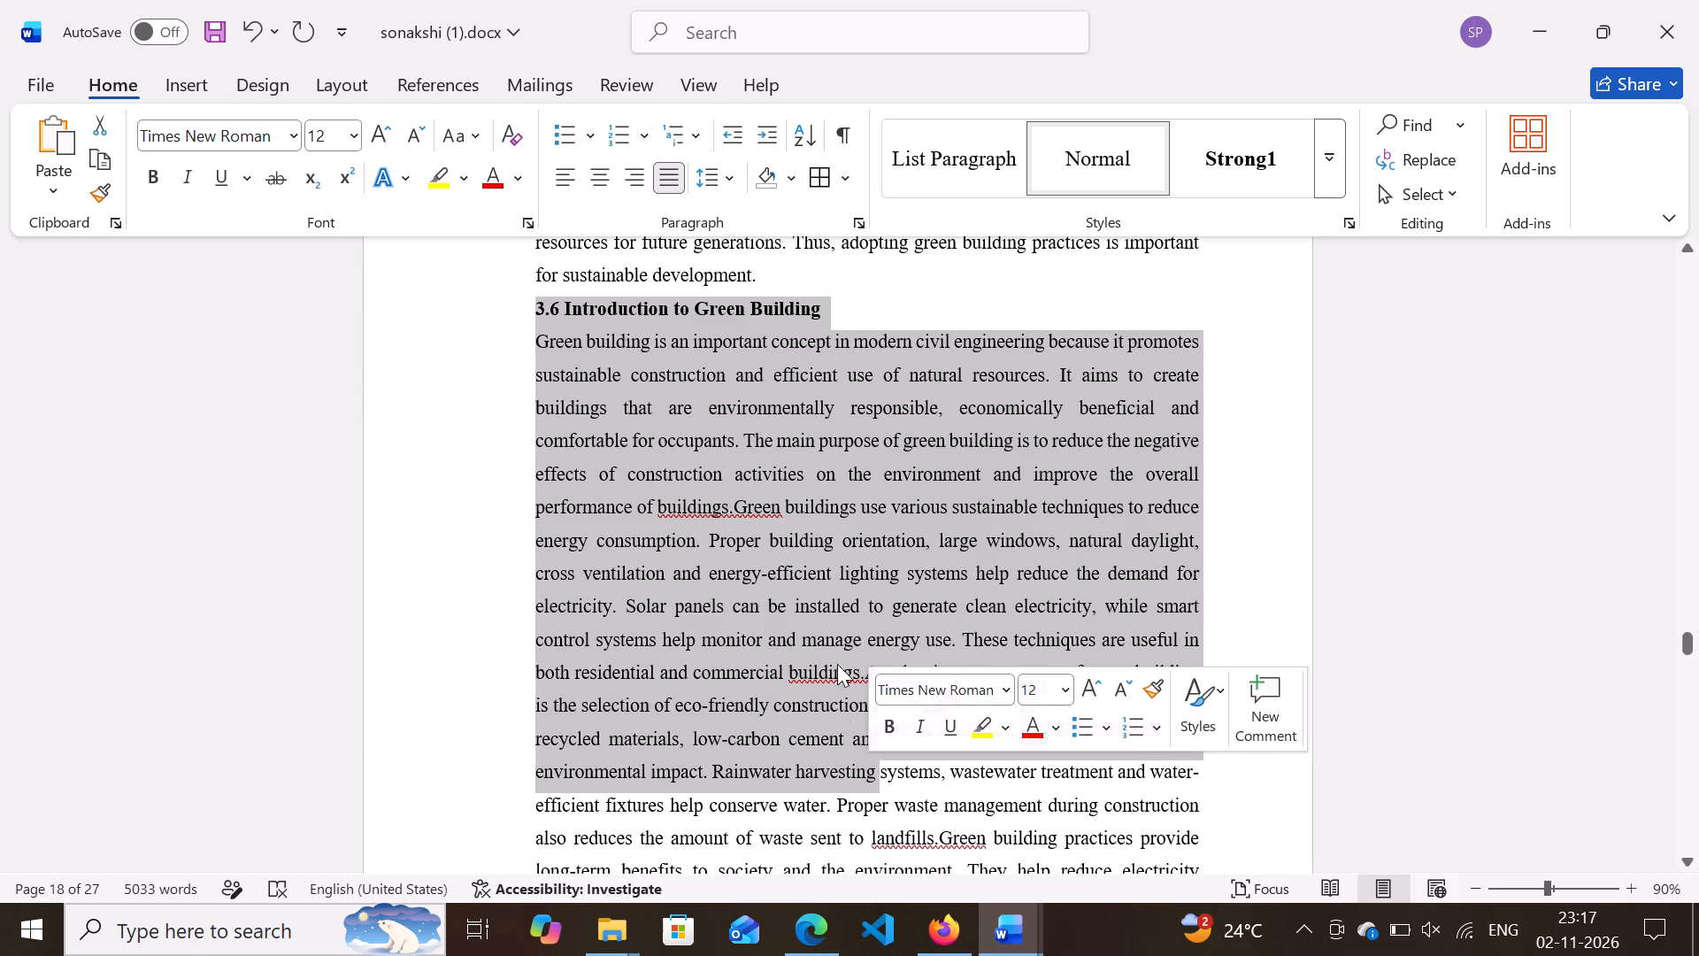
left_click(726, 194)
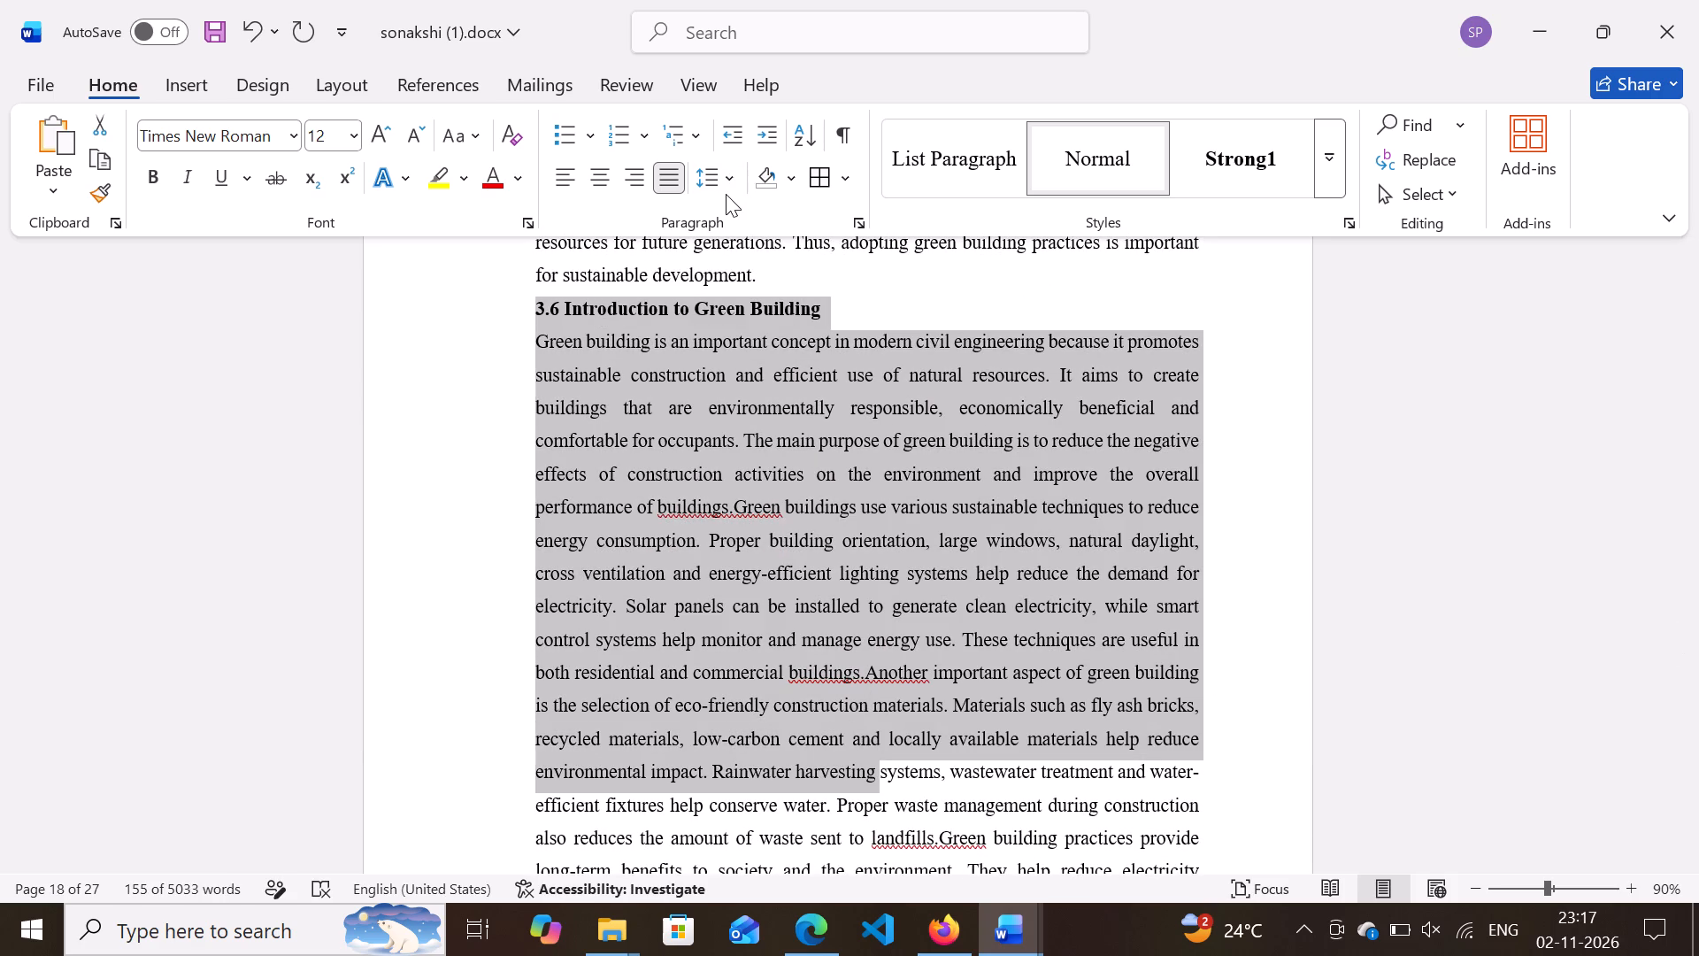
left_click(671, 191)
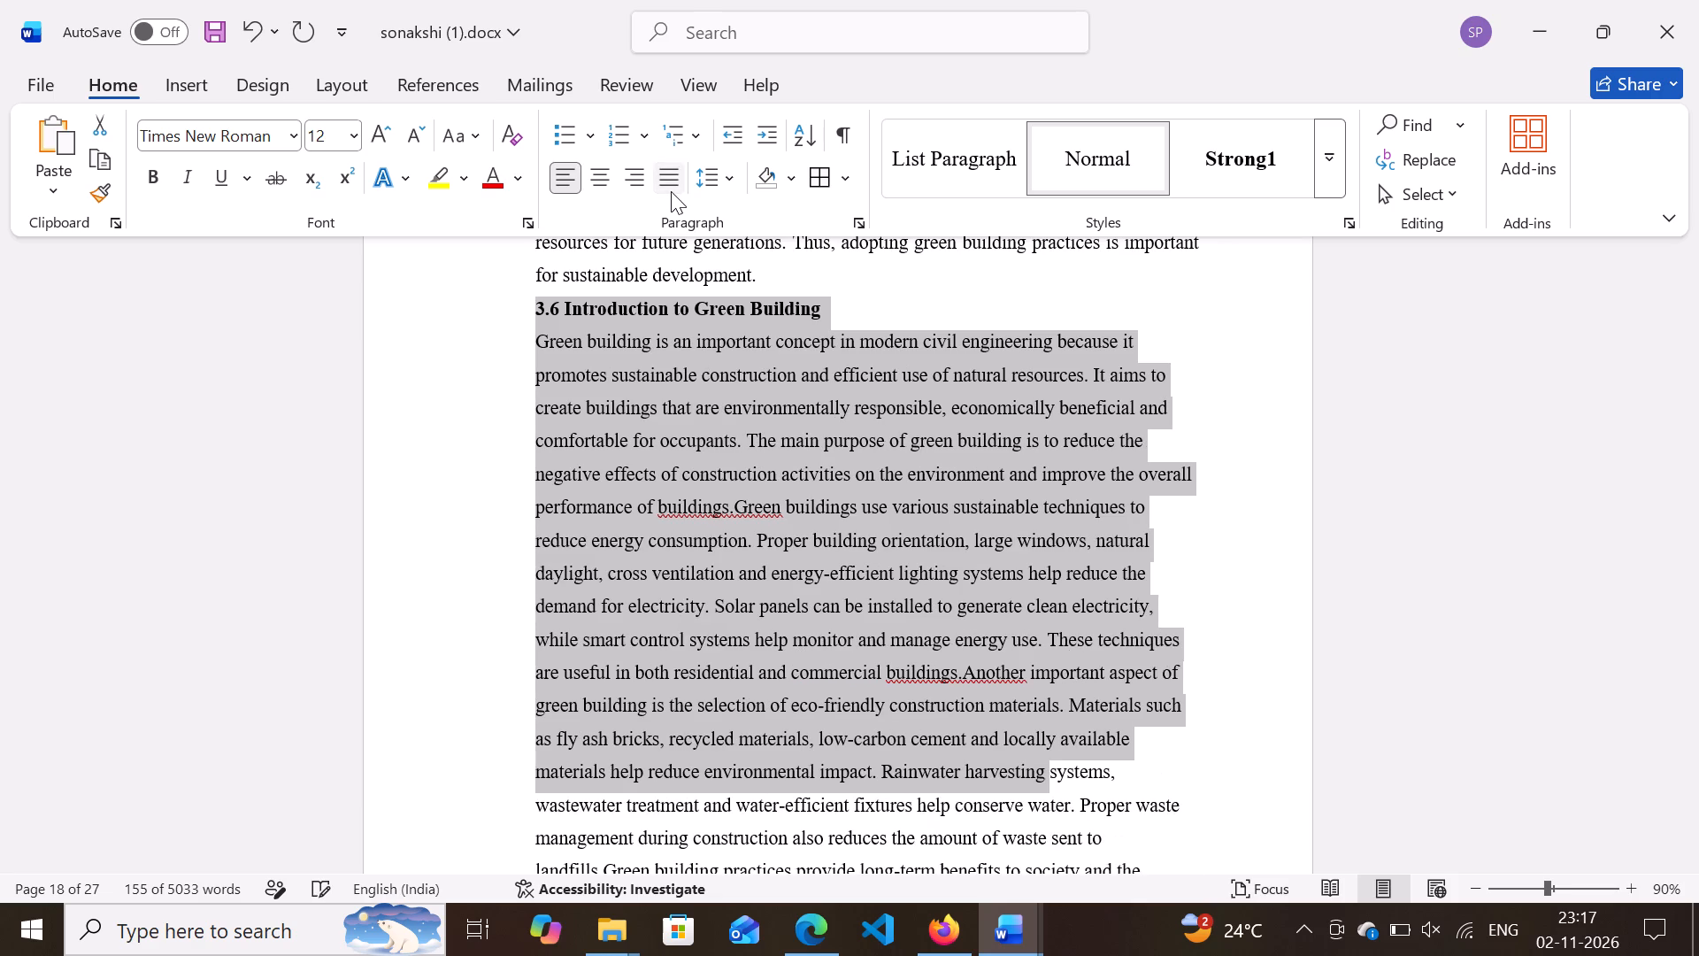
left_click(671, 191)
left_click(728, 177)
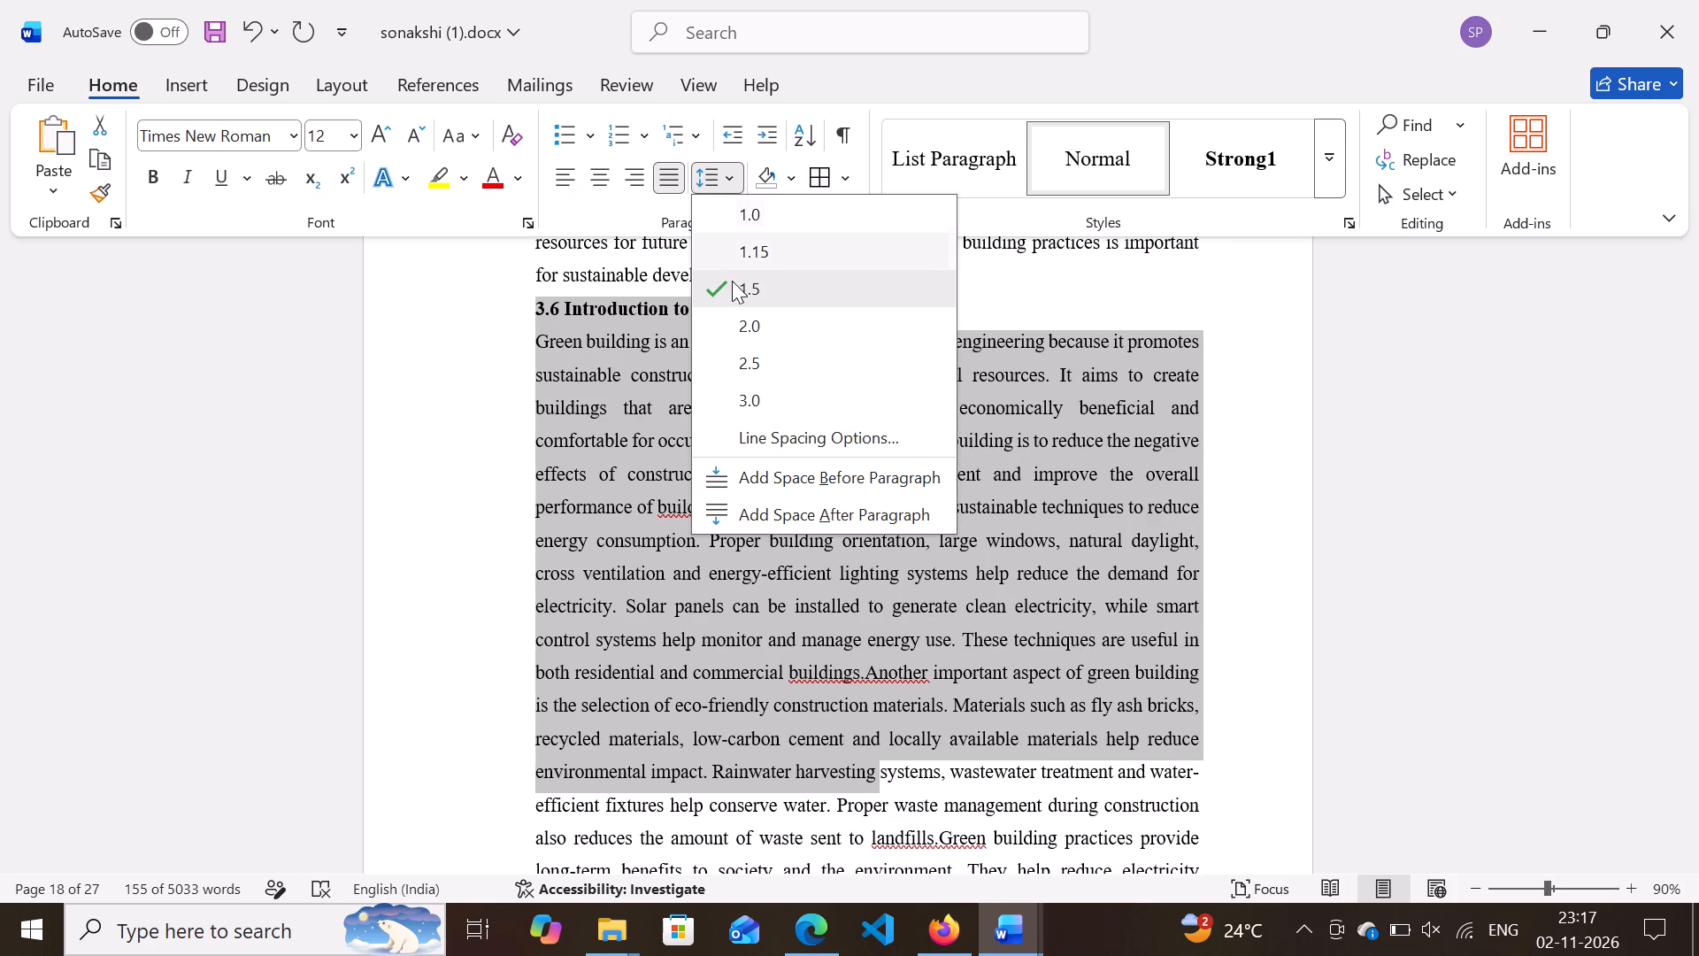
left_click(732, 287)
left_click(841, 479)
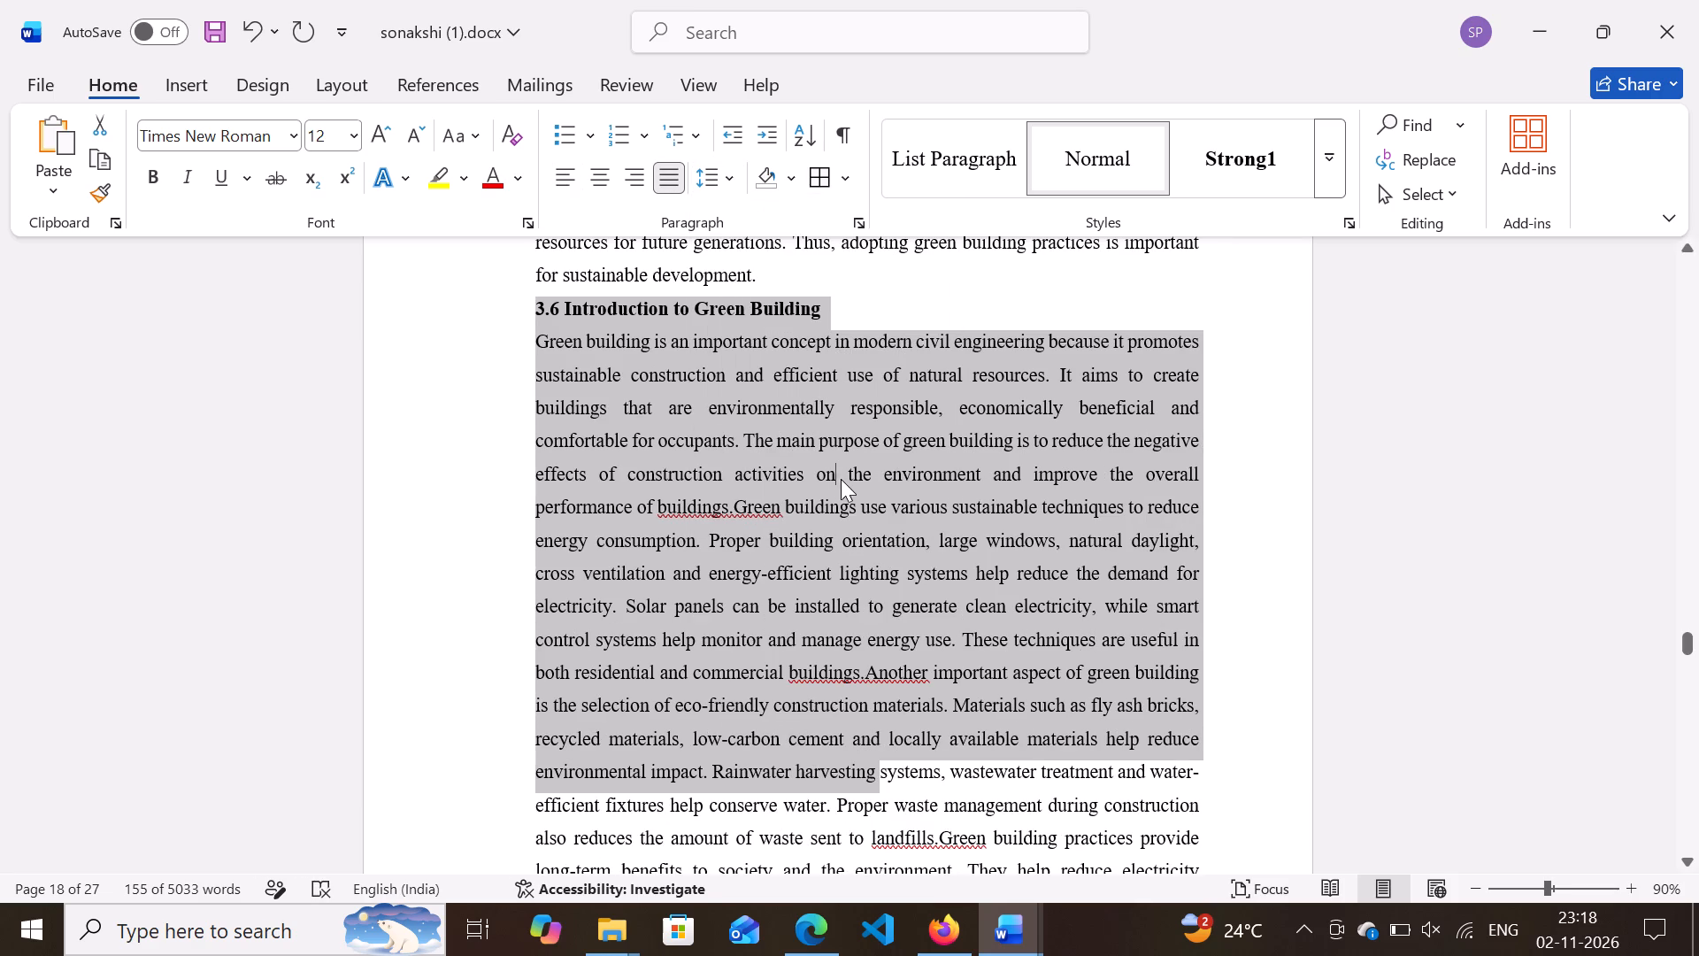
Review the formatting from section 3.6 through section 3.7 and down to Table 3.7.
scroll(841, 479, "down", 9)
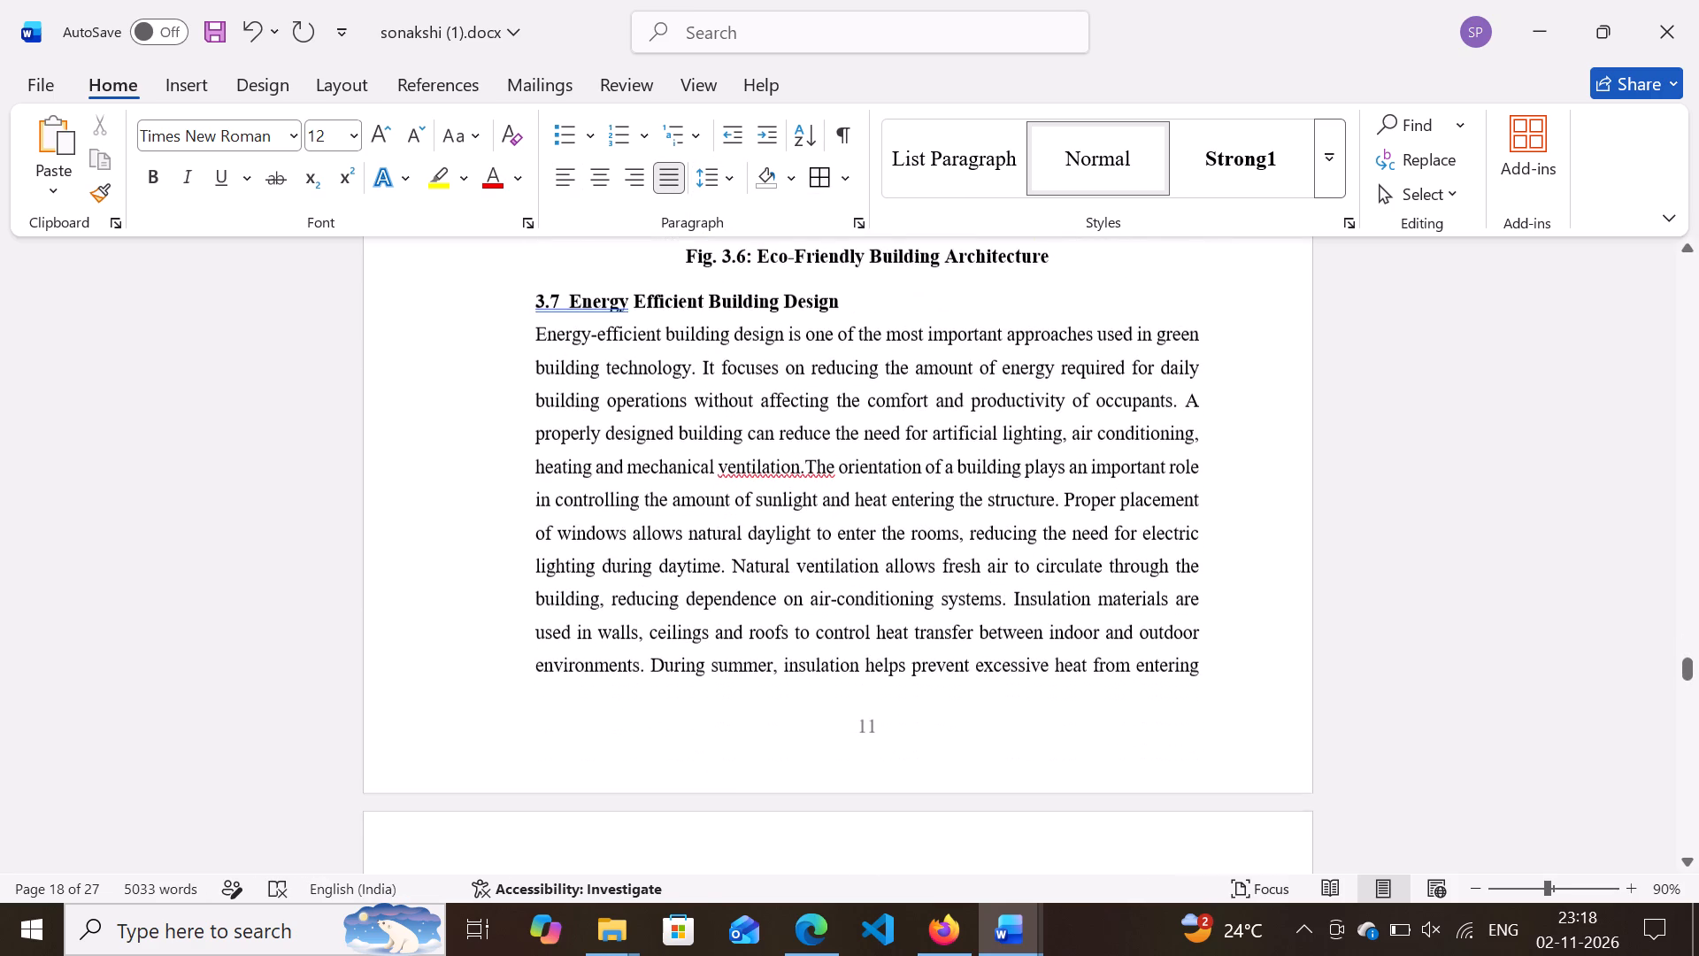
scroll(841, 479, "down", 3)
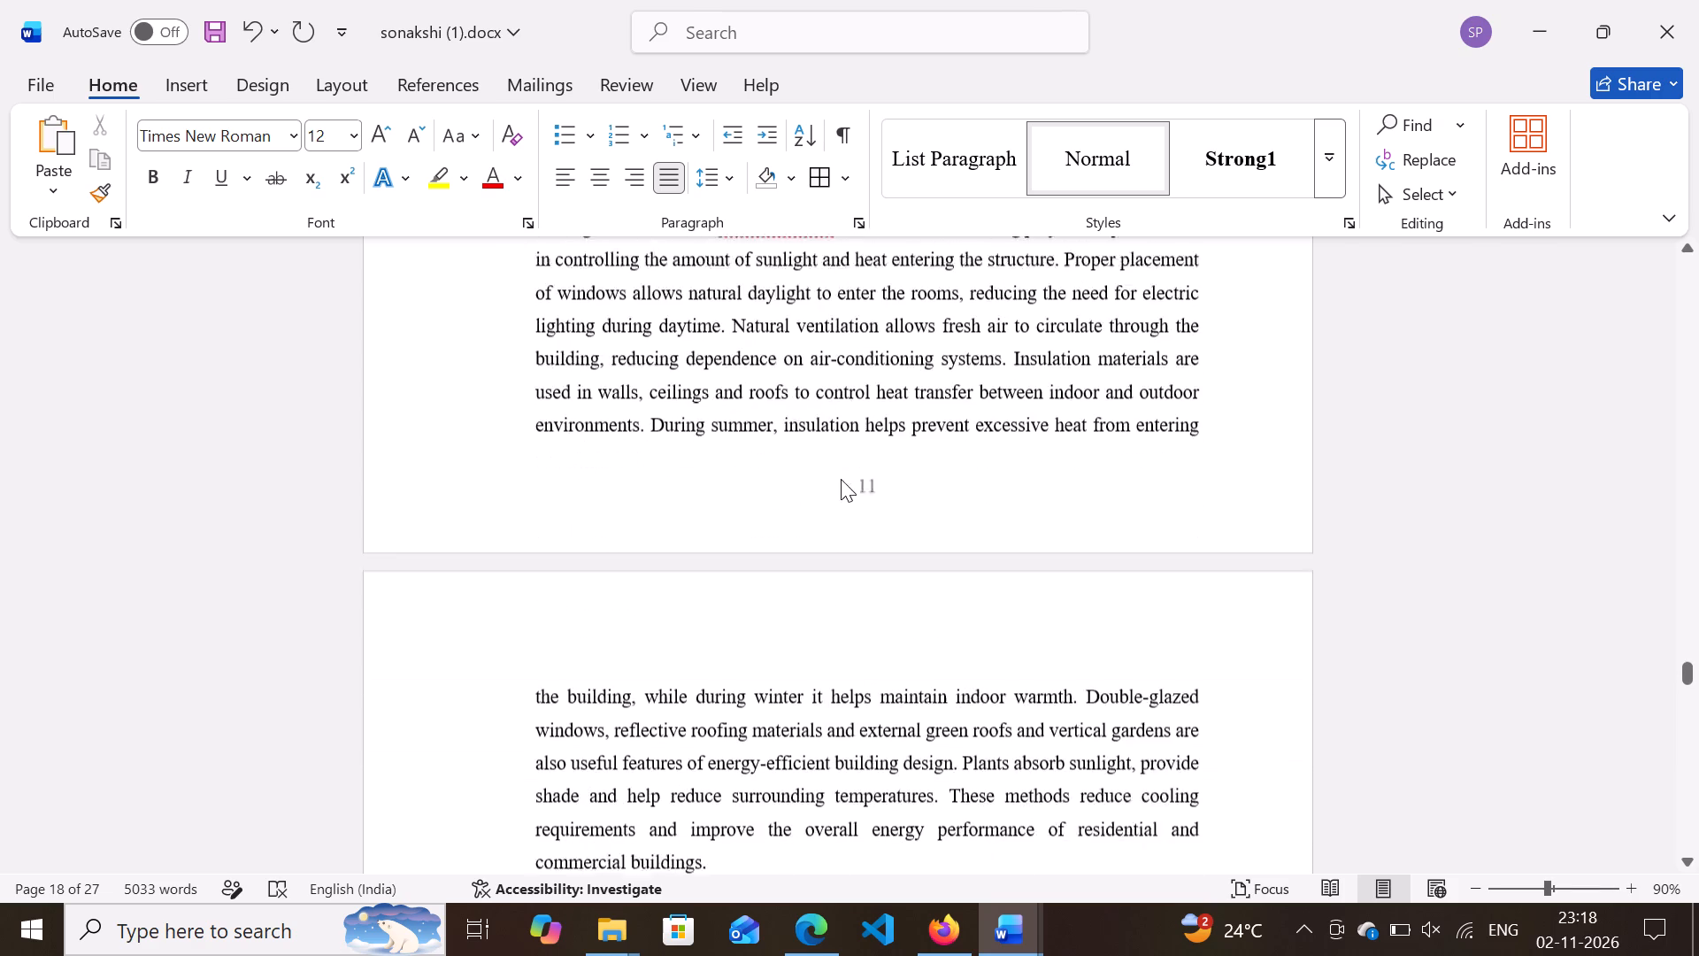
scroll(841, 479, "down", 5)
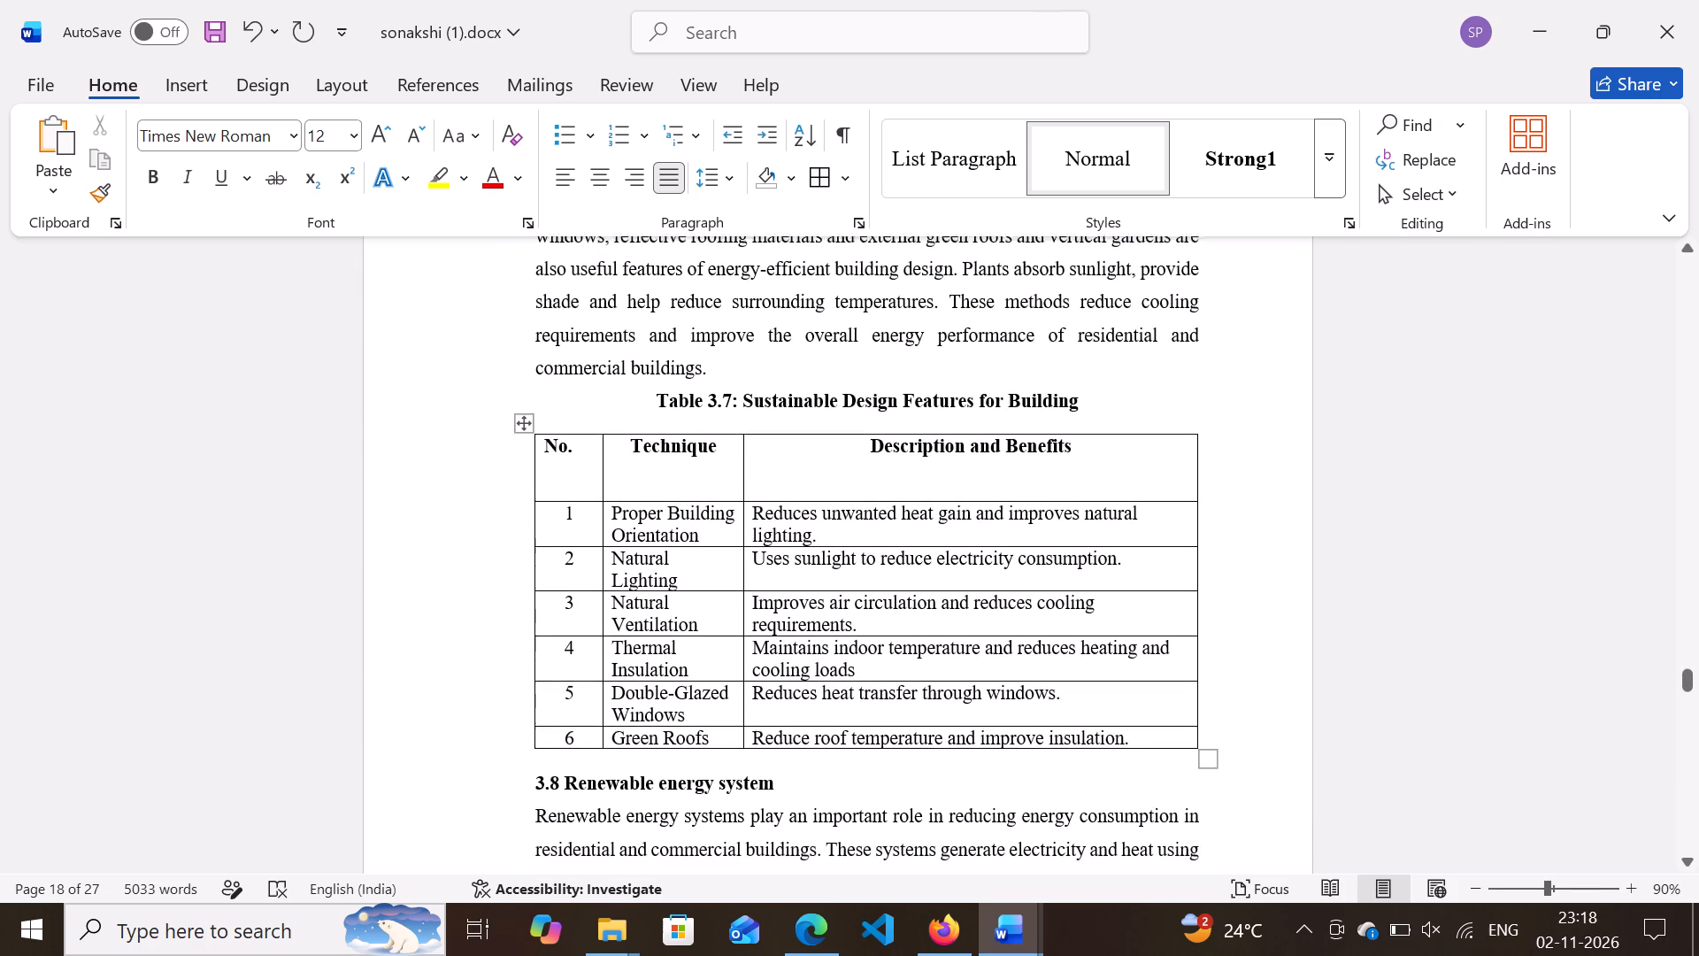
scroll(841, 479, "down", 1)
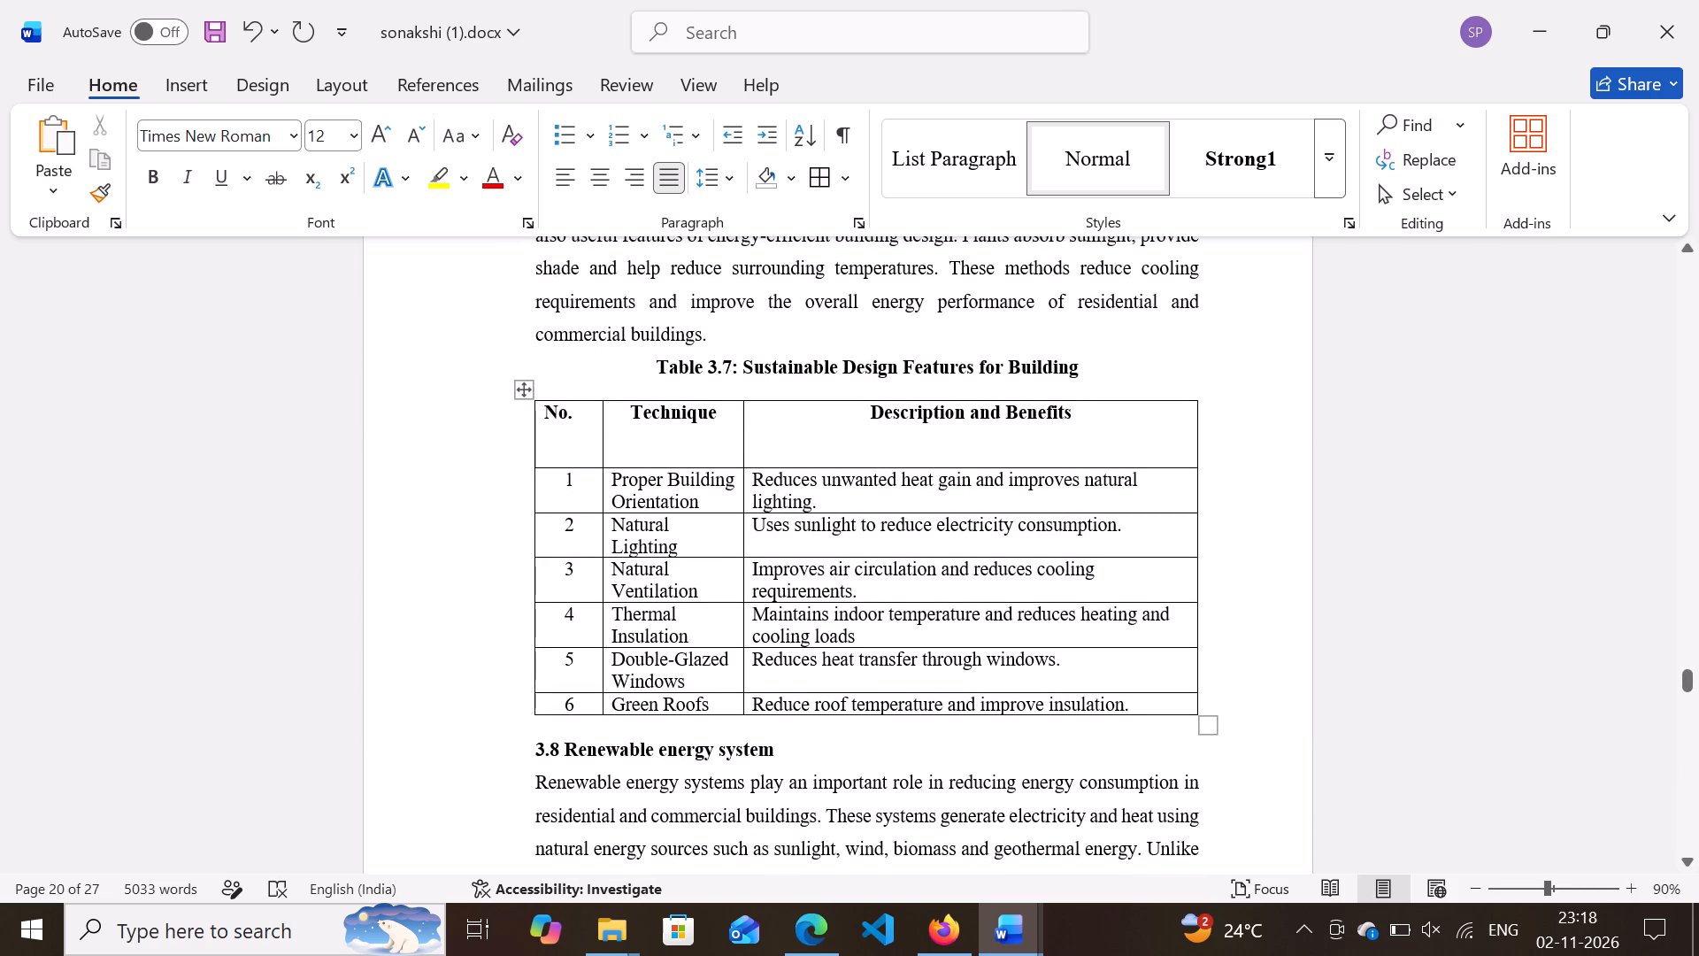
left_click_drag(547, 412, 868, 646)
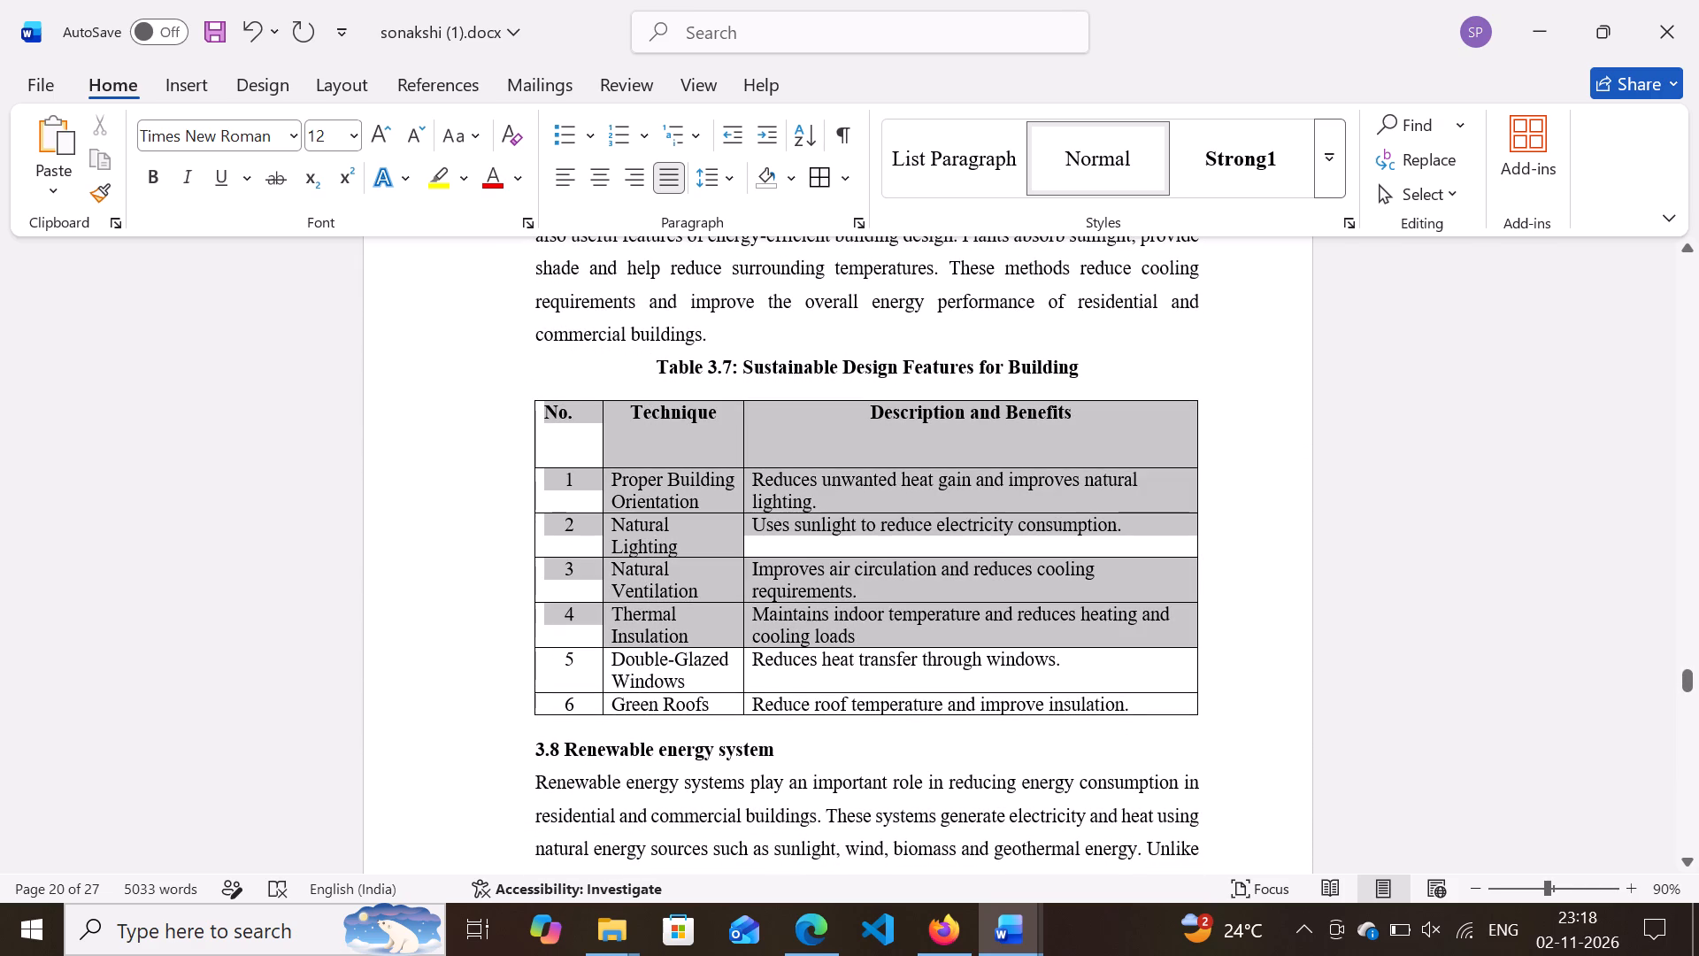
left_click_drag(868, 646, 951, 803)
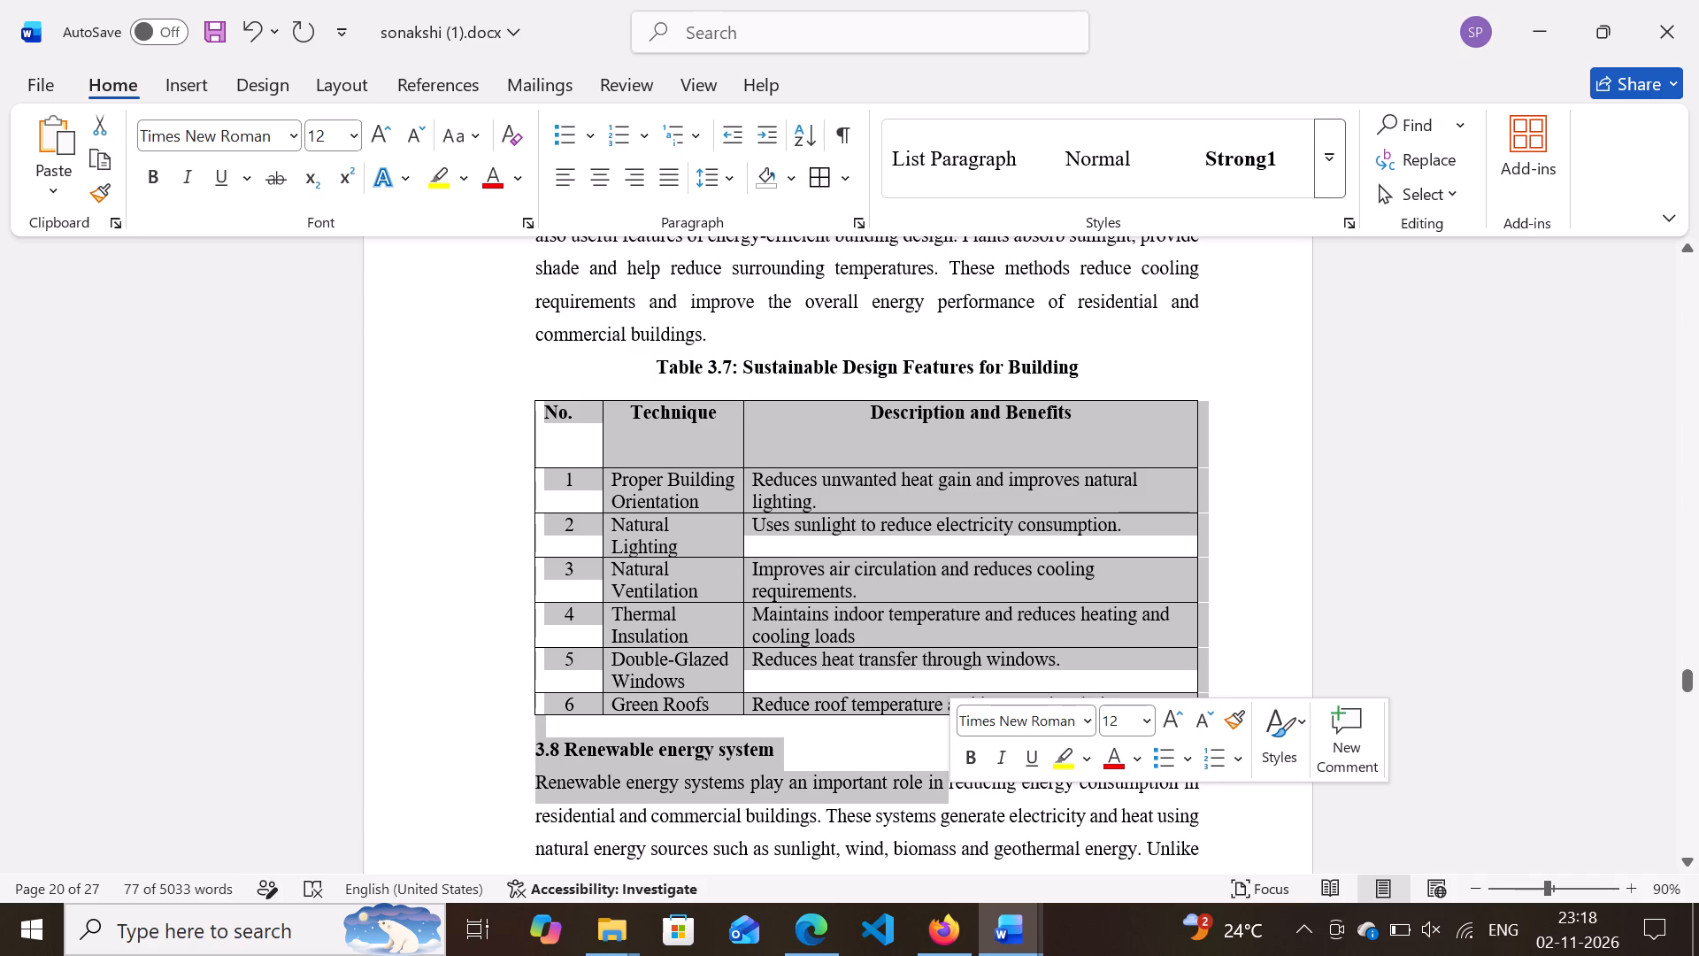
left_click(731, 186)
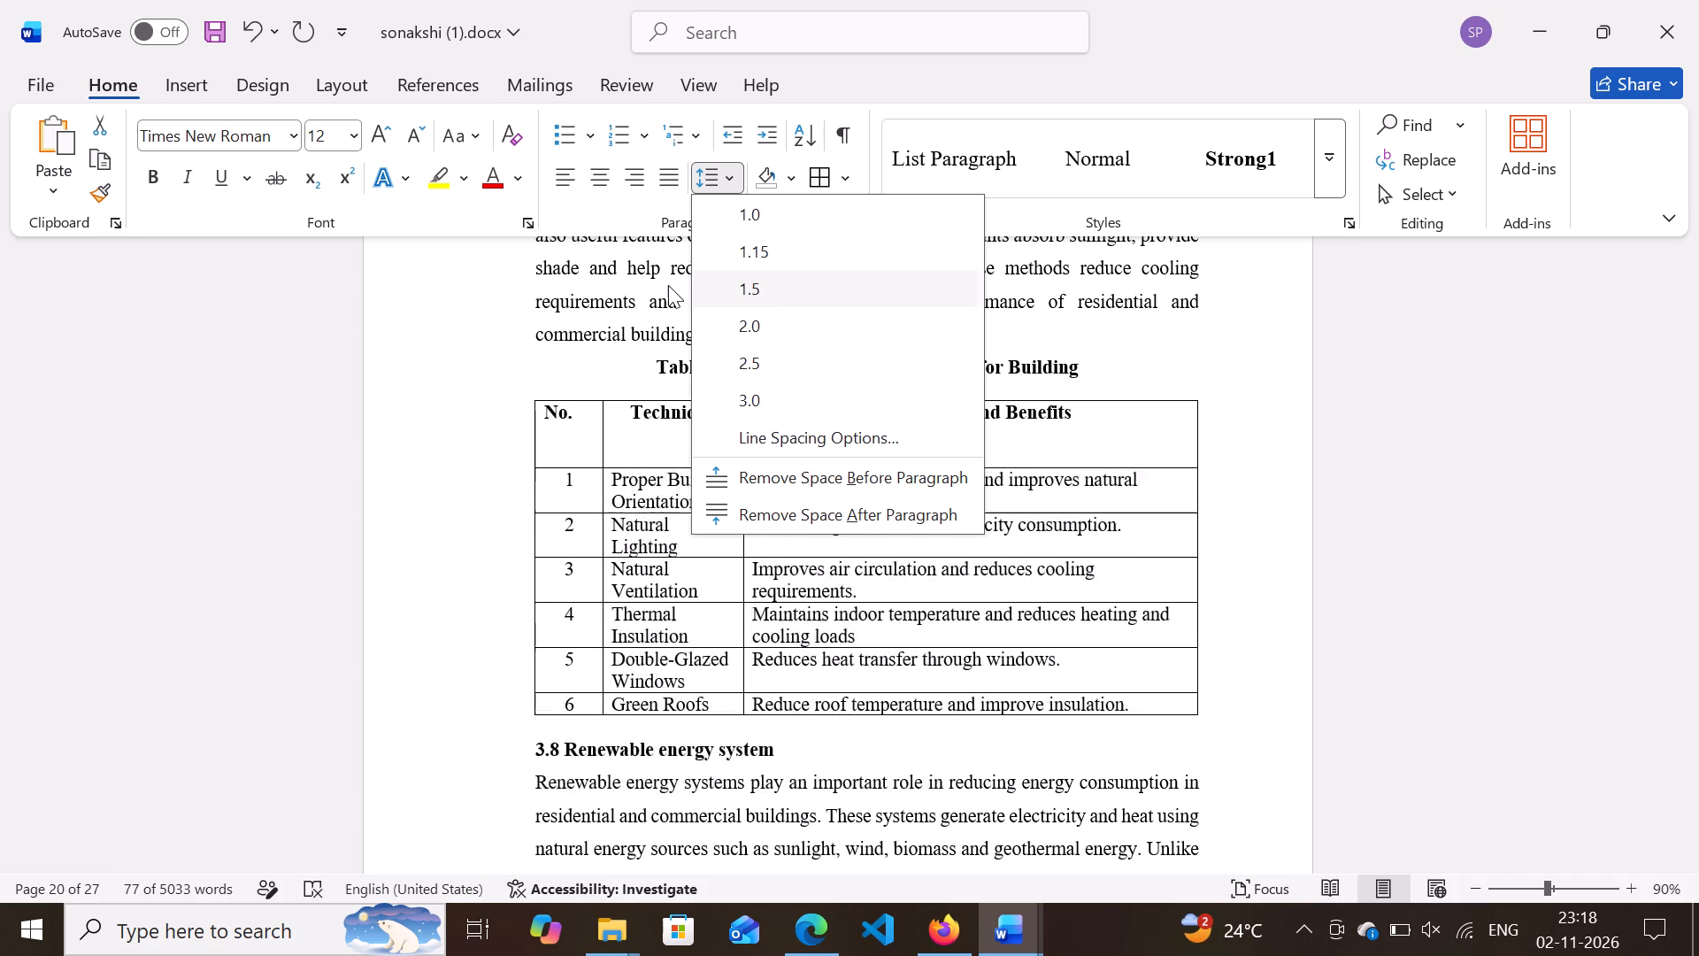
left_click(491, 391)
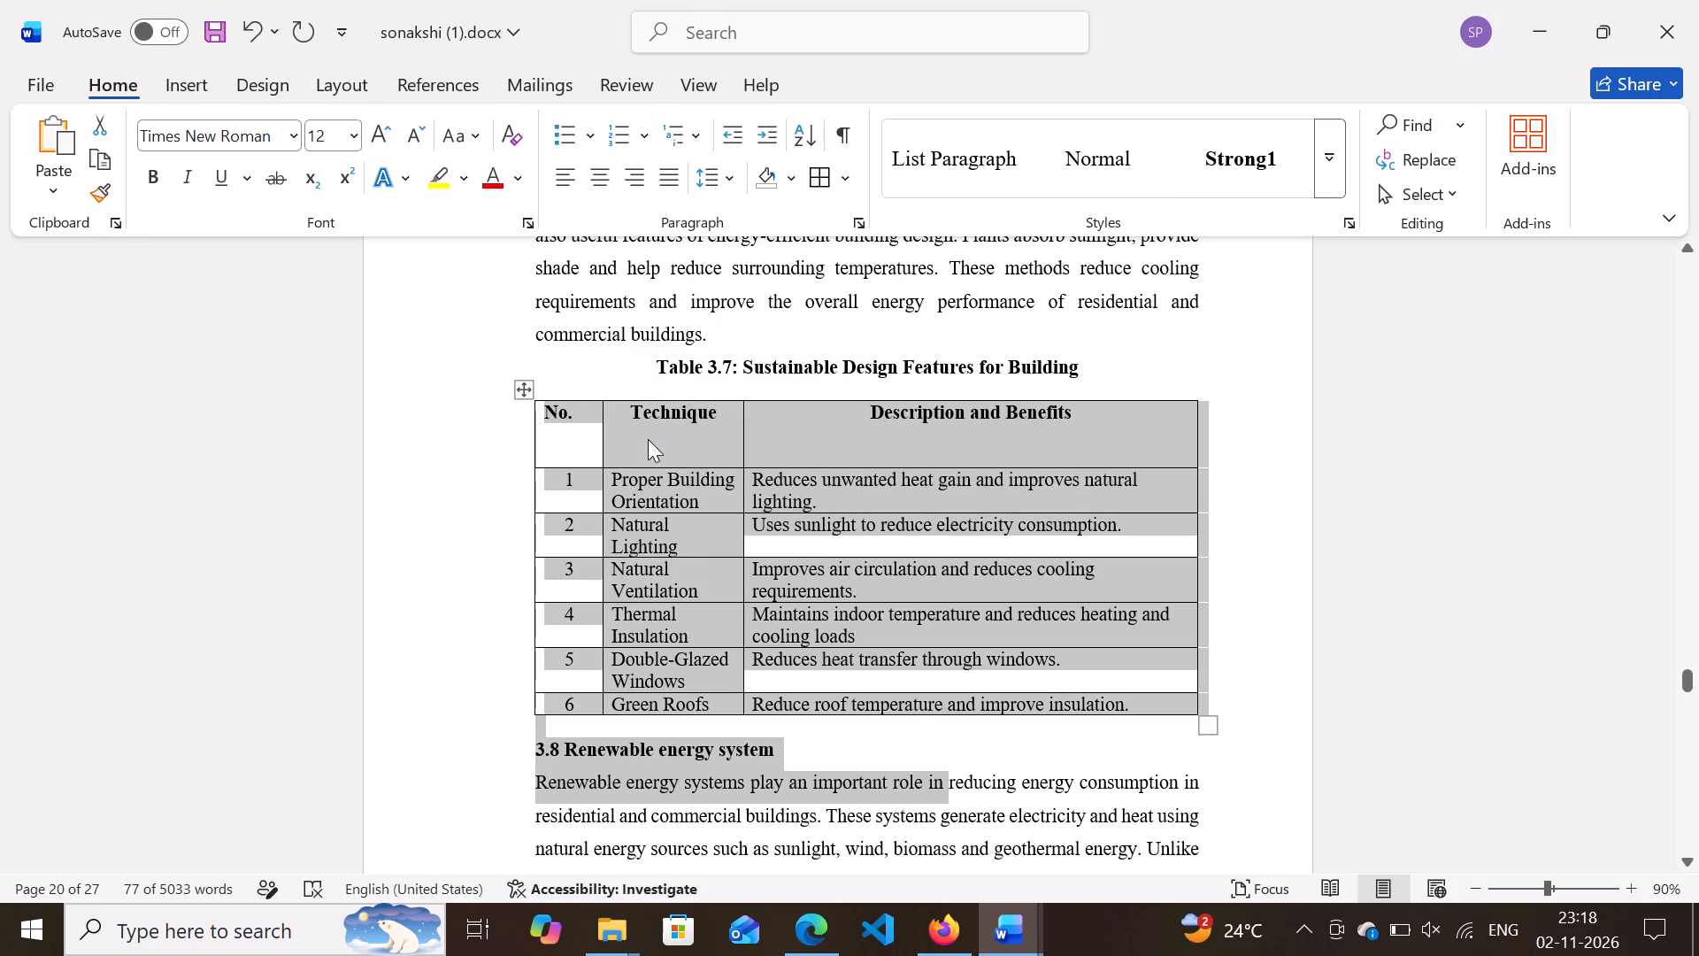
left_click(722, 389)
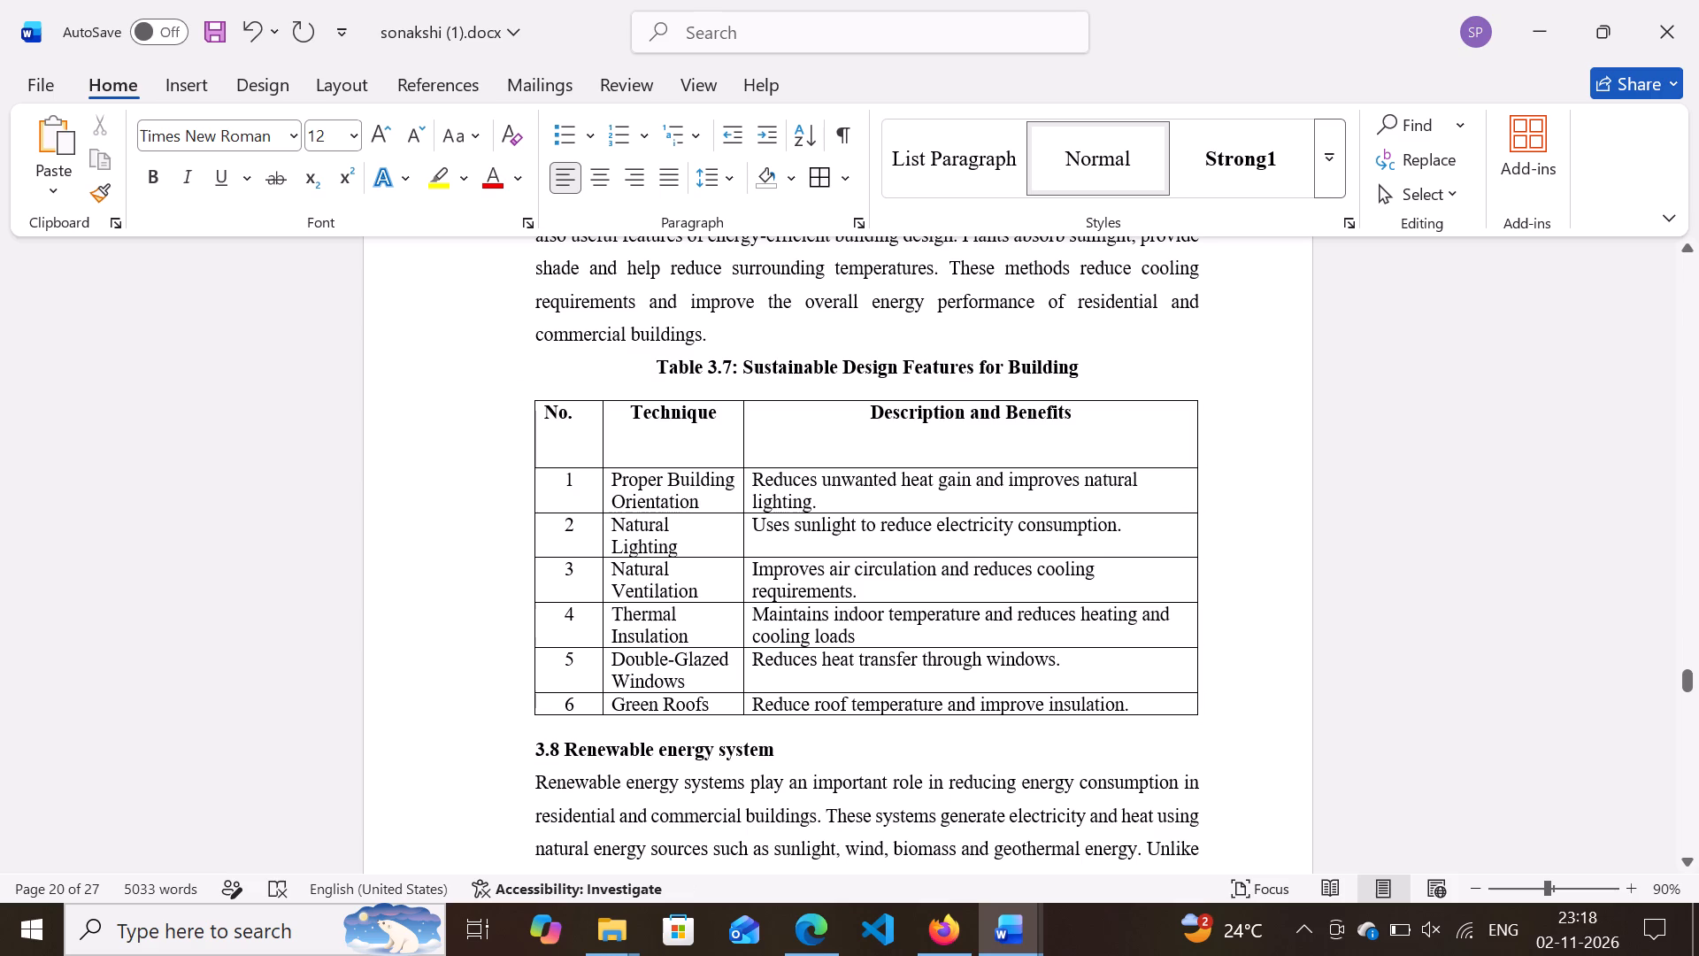
Apply 1.5 line spacing to the section 3.8 Renewable energy system heading and its introductory paragraph.
scroll(659, 382, "down", 1)
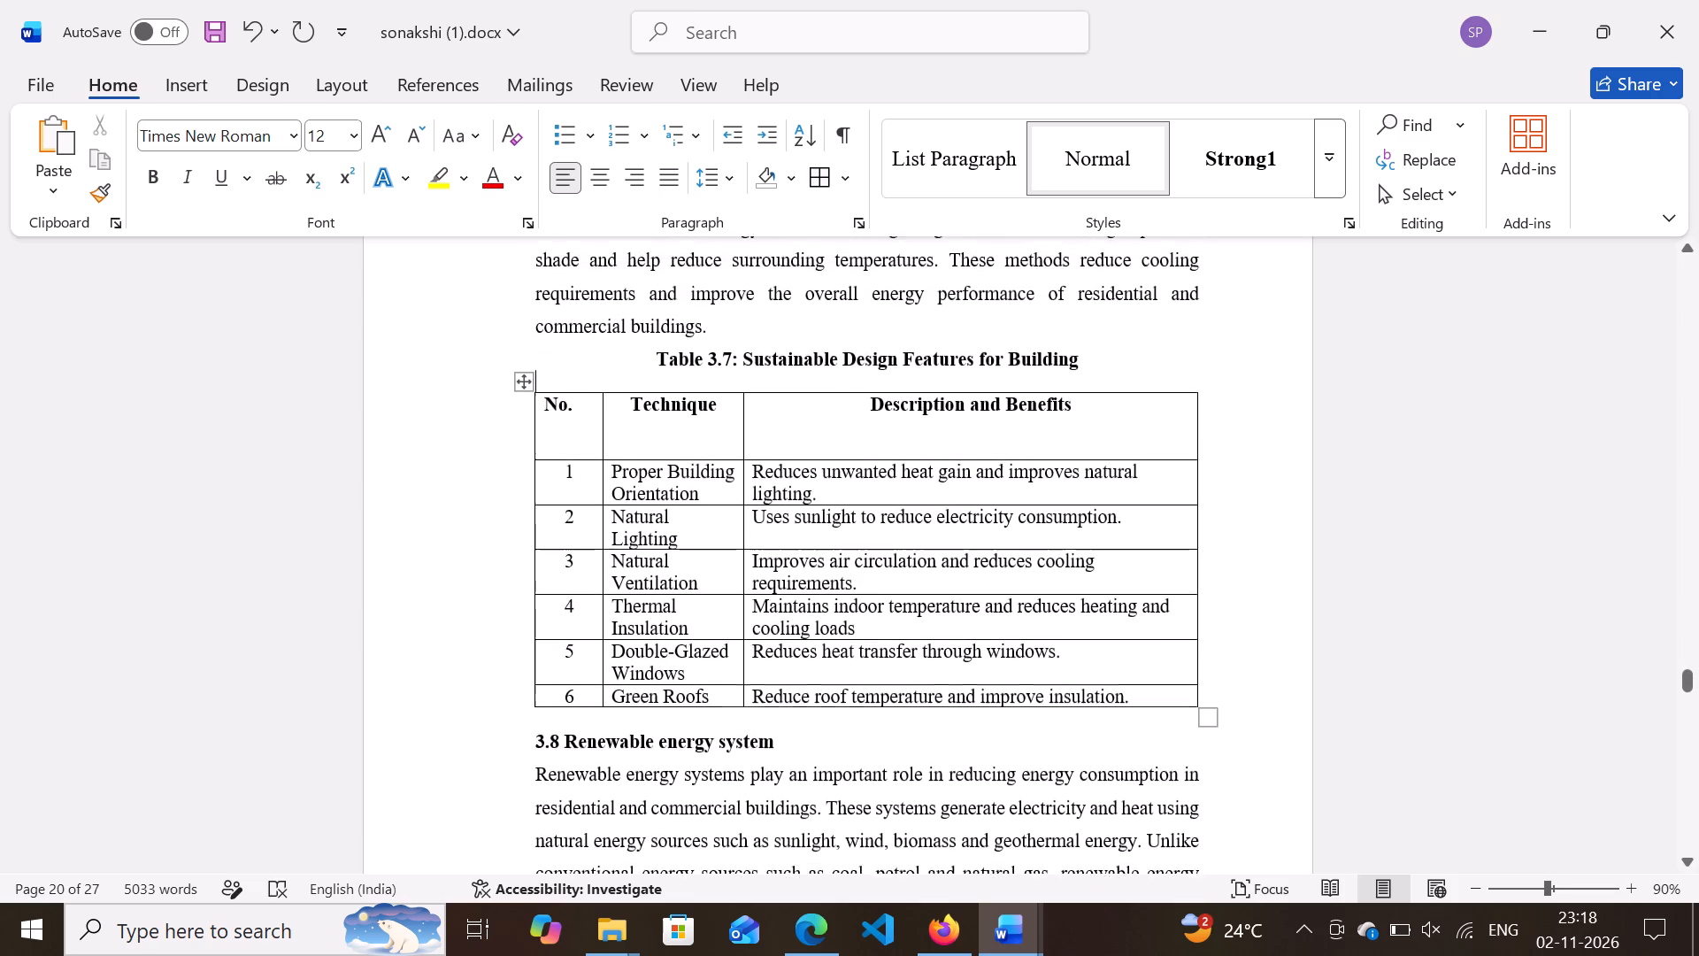
scroll(659, 382, "down", 4)
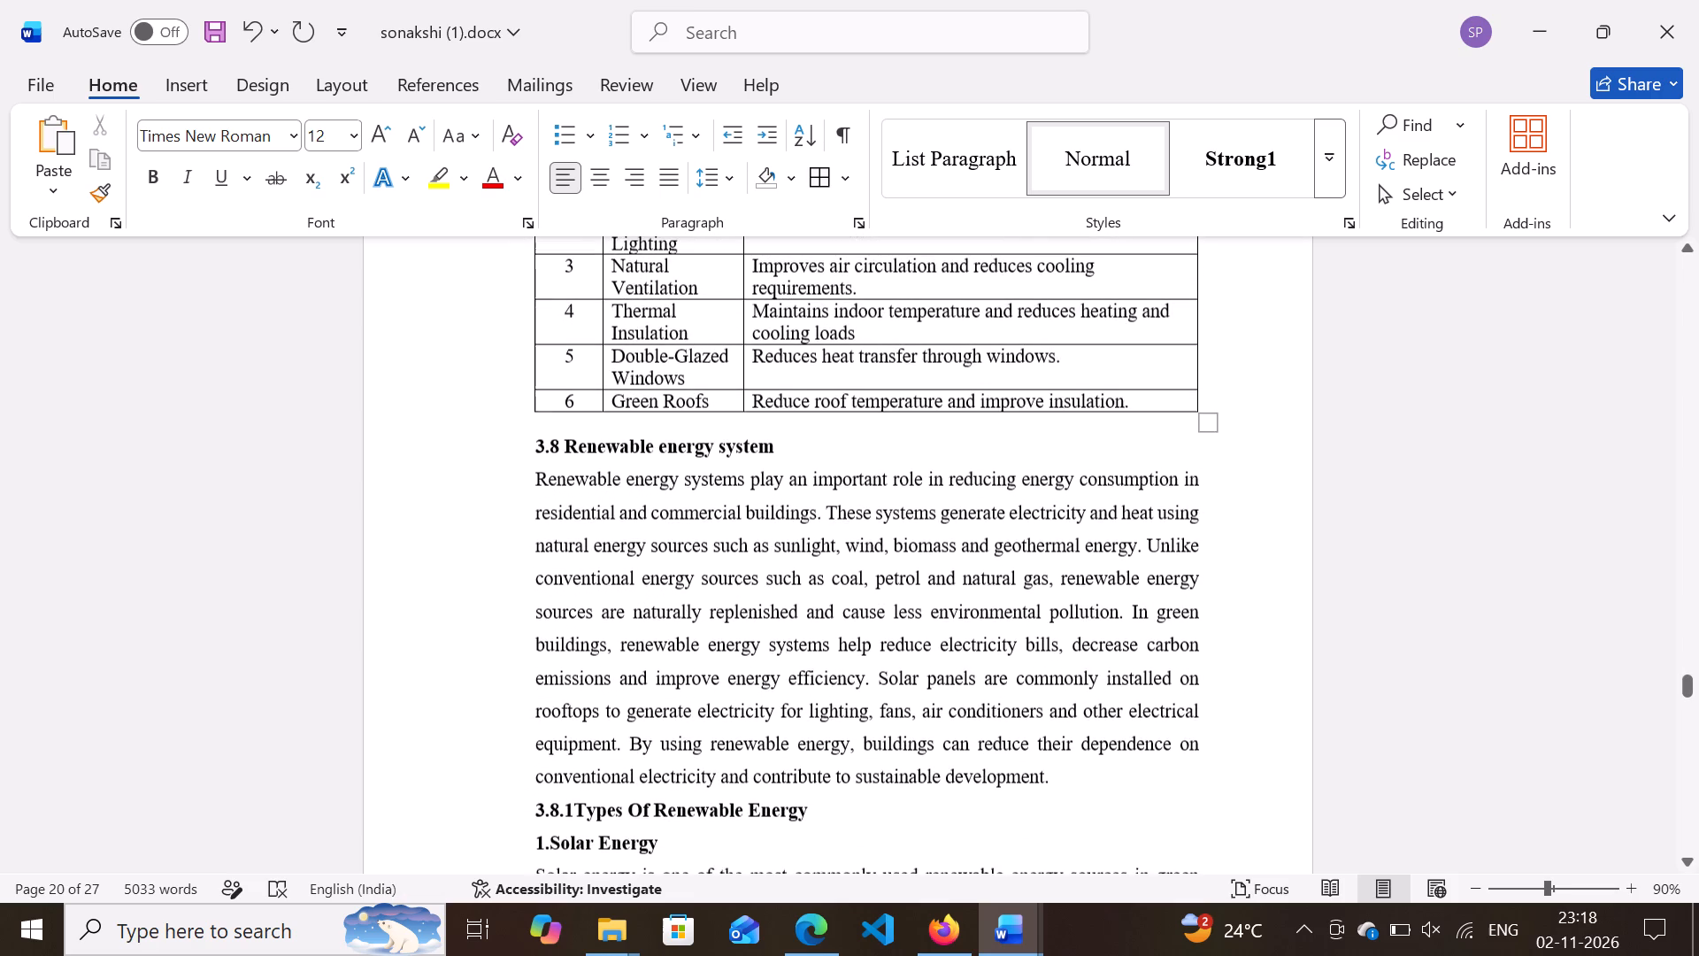
scroll(659, 382, "down", 1)
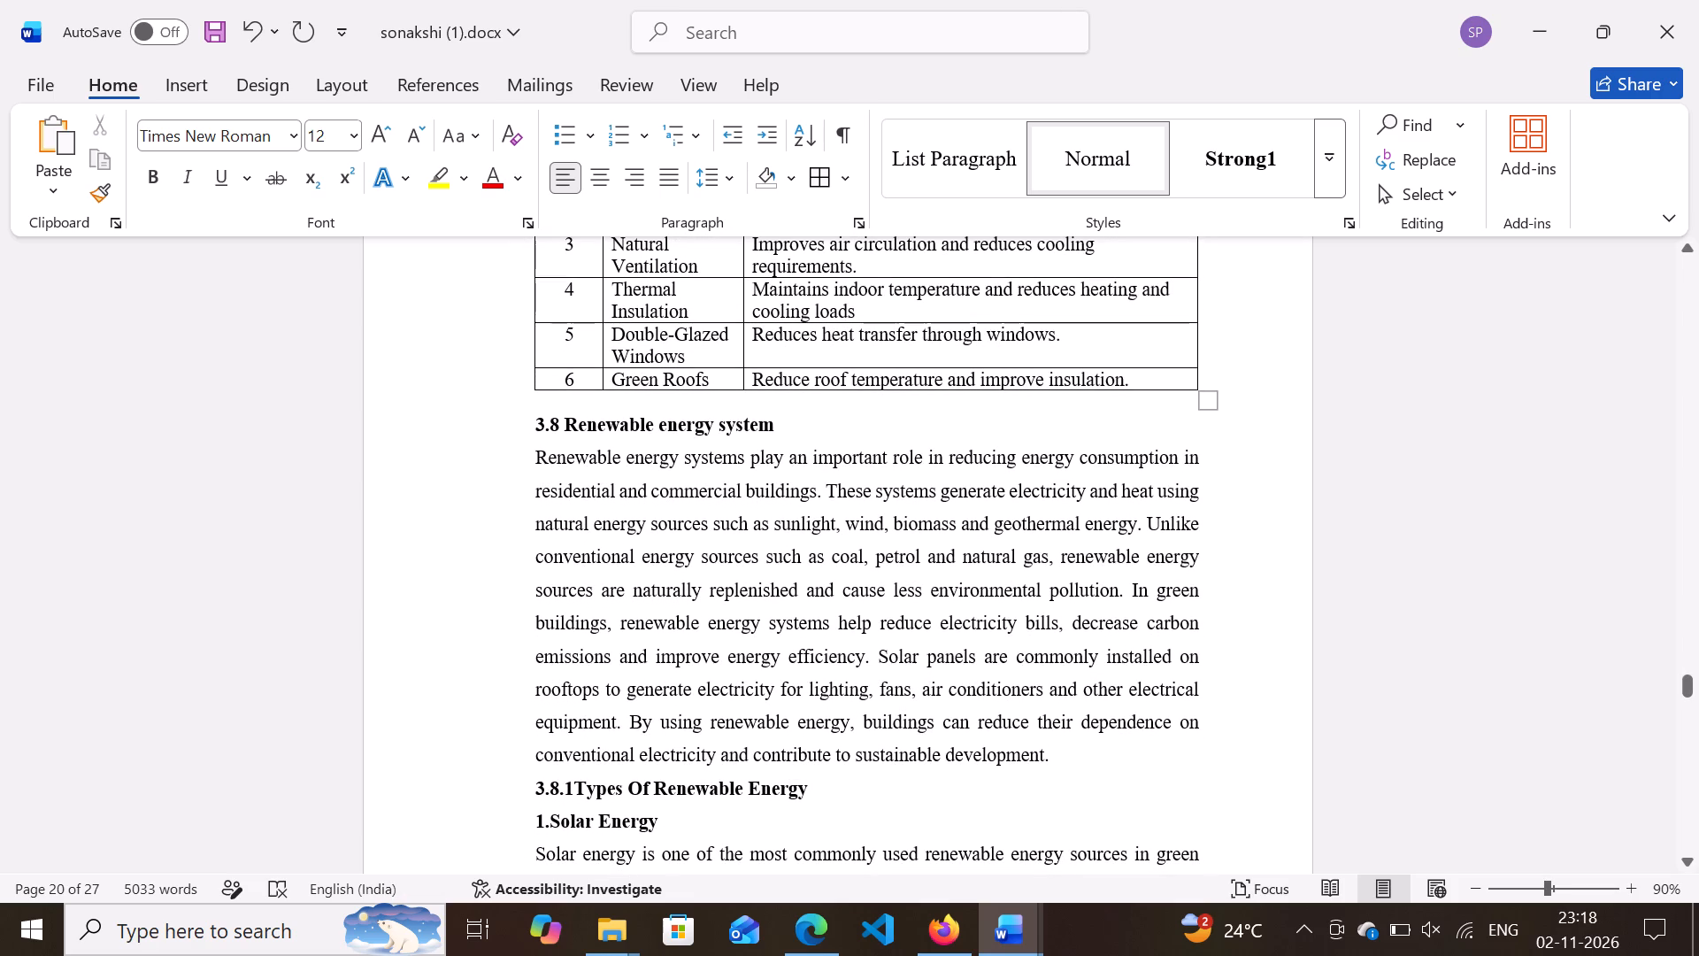
left_click_drag(524, 423, 898, 694)
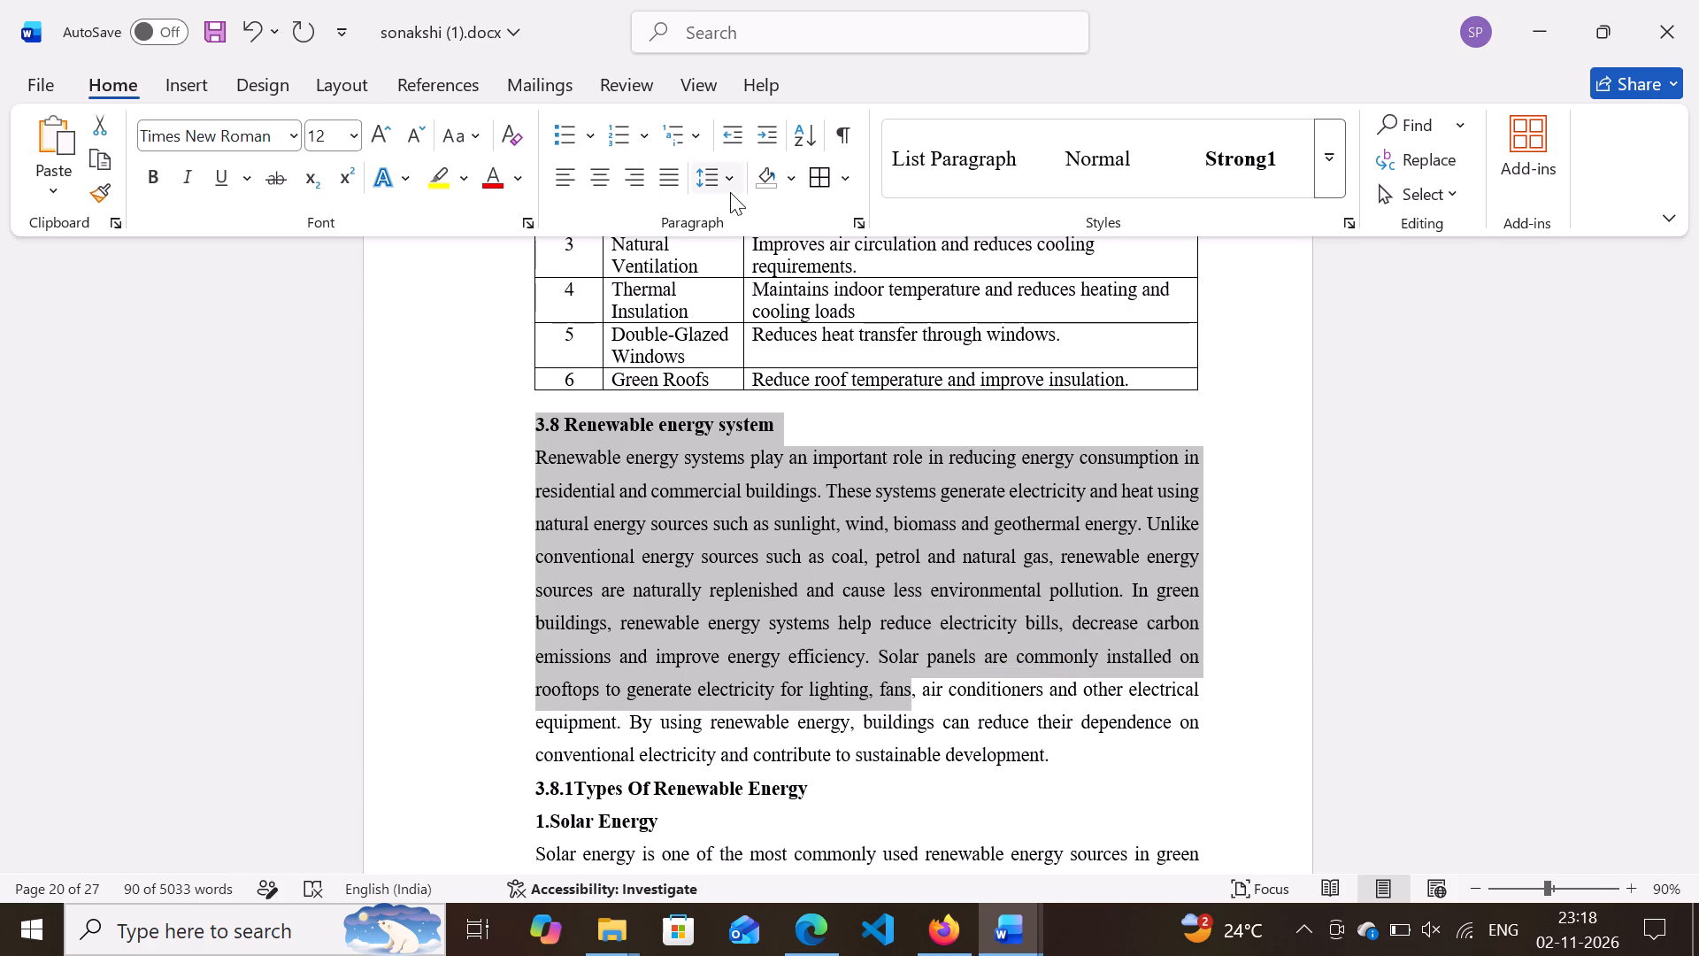
left_click(730, 192)
left_click(743, 289)
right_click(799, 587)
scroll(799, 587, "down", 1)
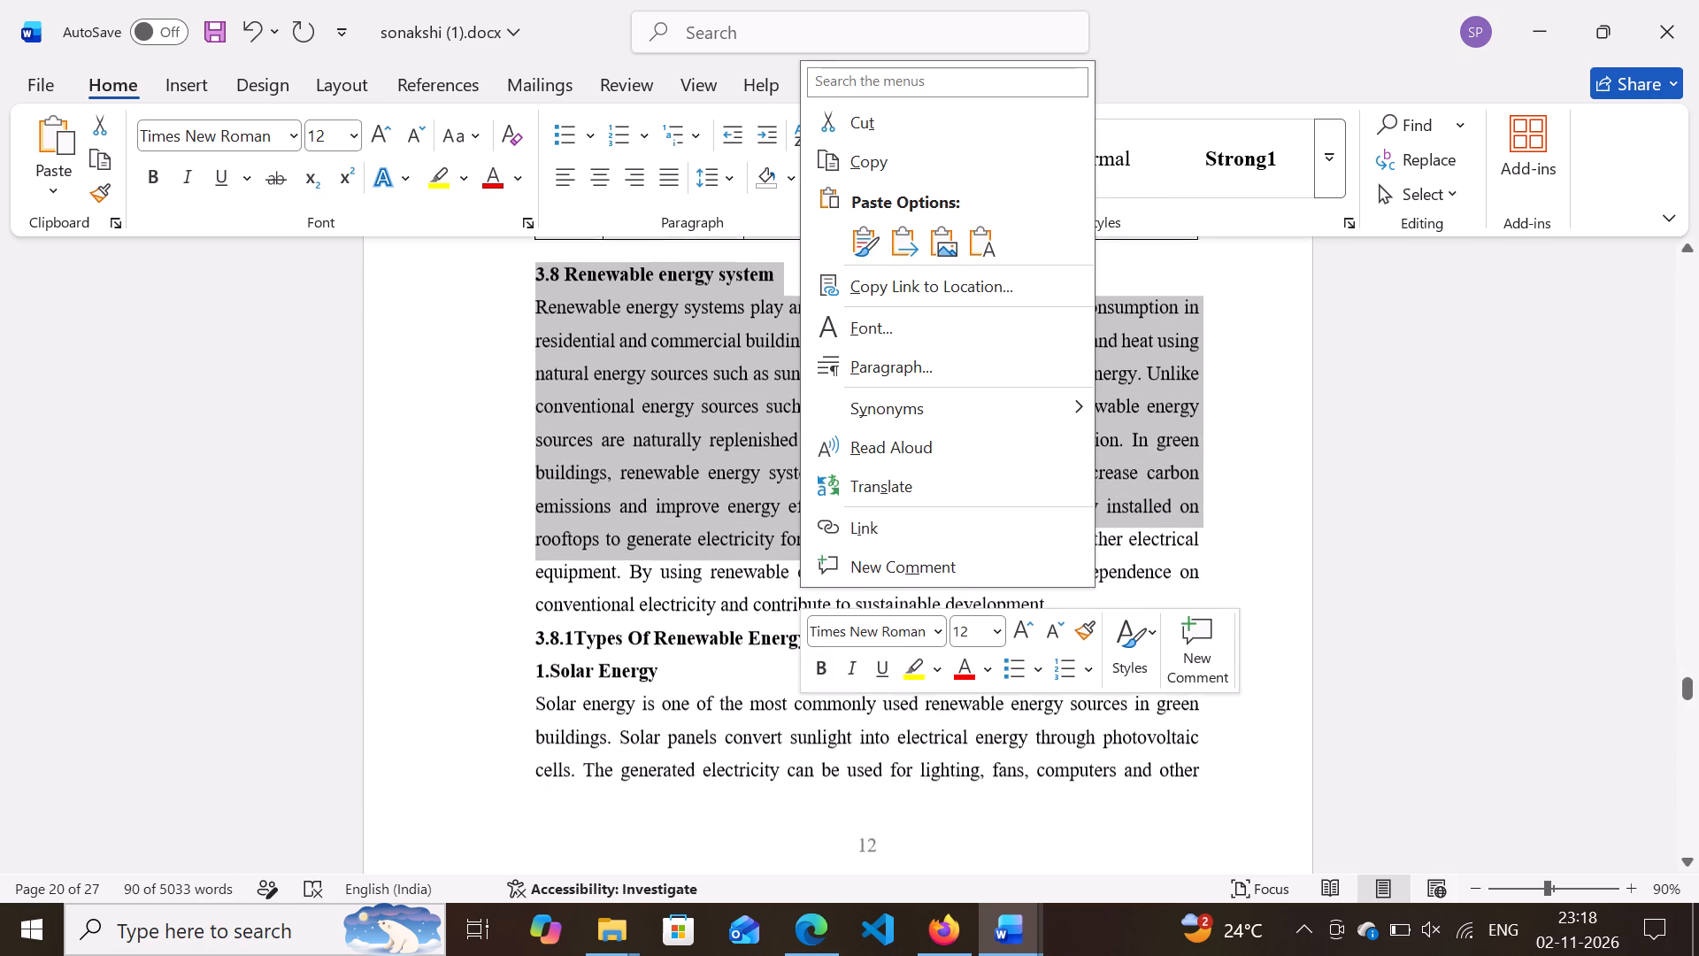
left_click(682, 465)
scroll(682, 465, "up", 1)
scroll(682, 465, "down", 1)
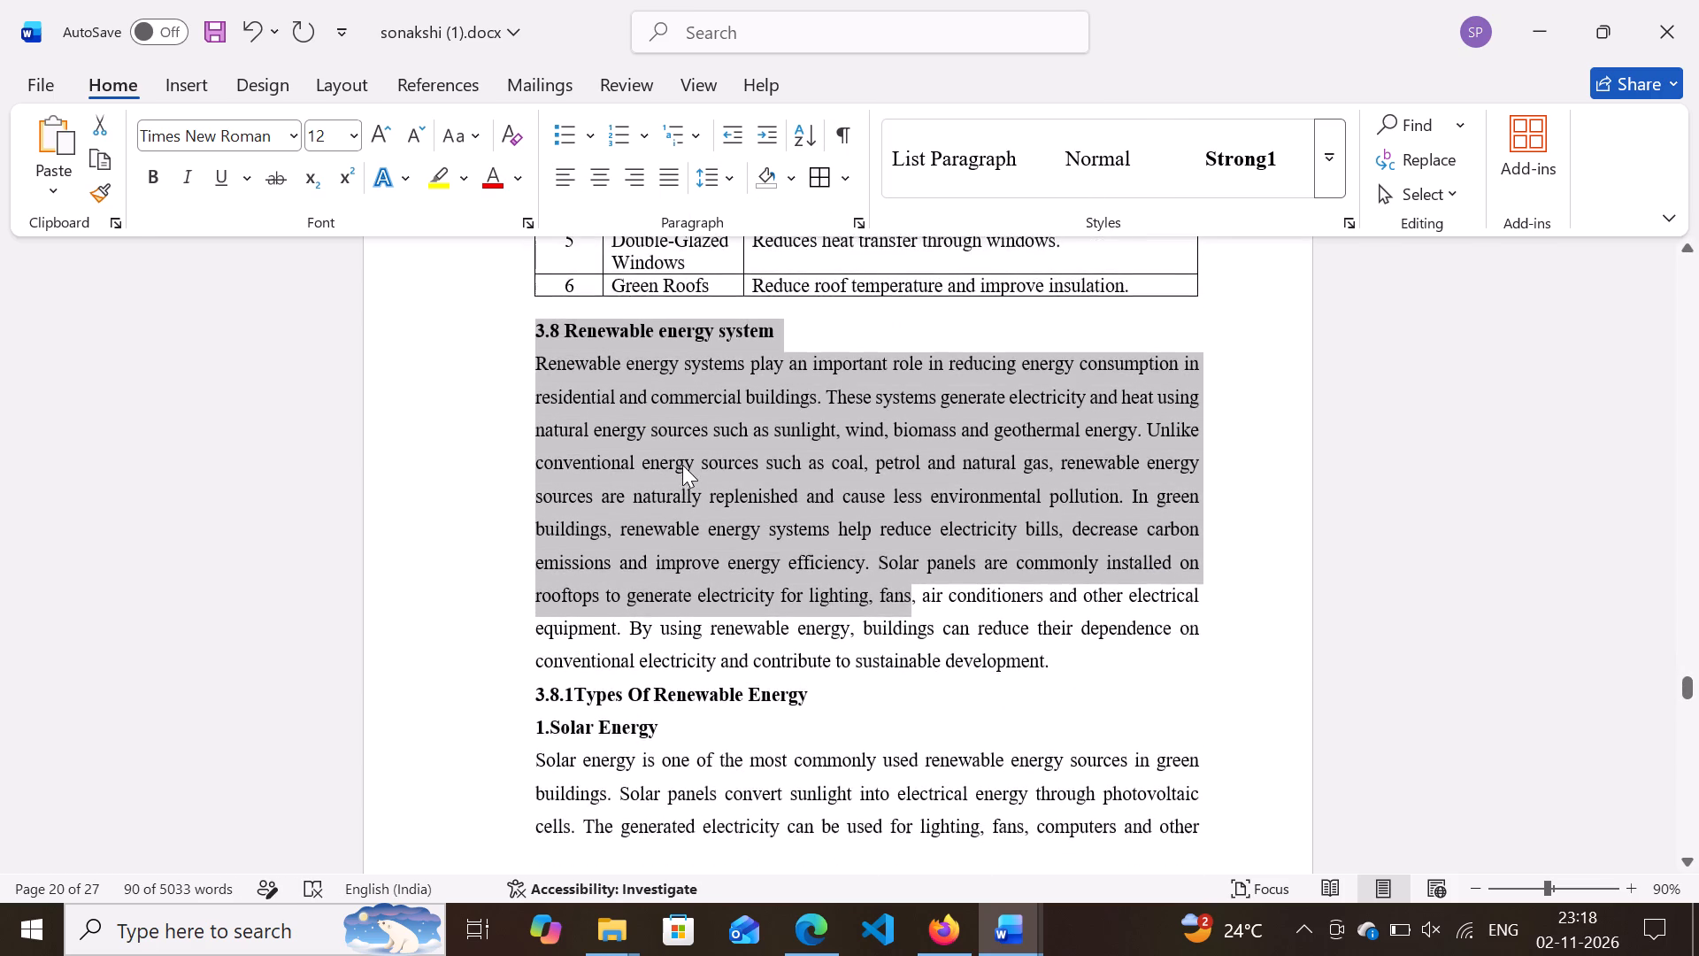
Insert a space between the number 3.8.1 and the heading text Types Of Renewable Energy.
scroll(682, 465, "down", 1)
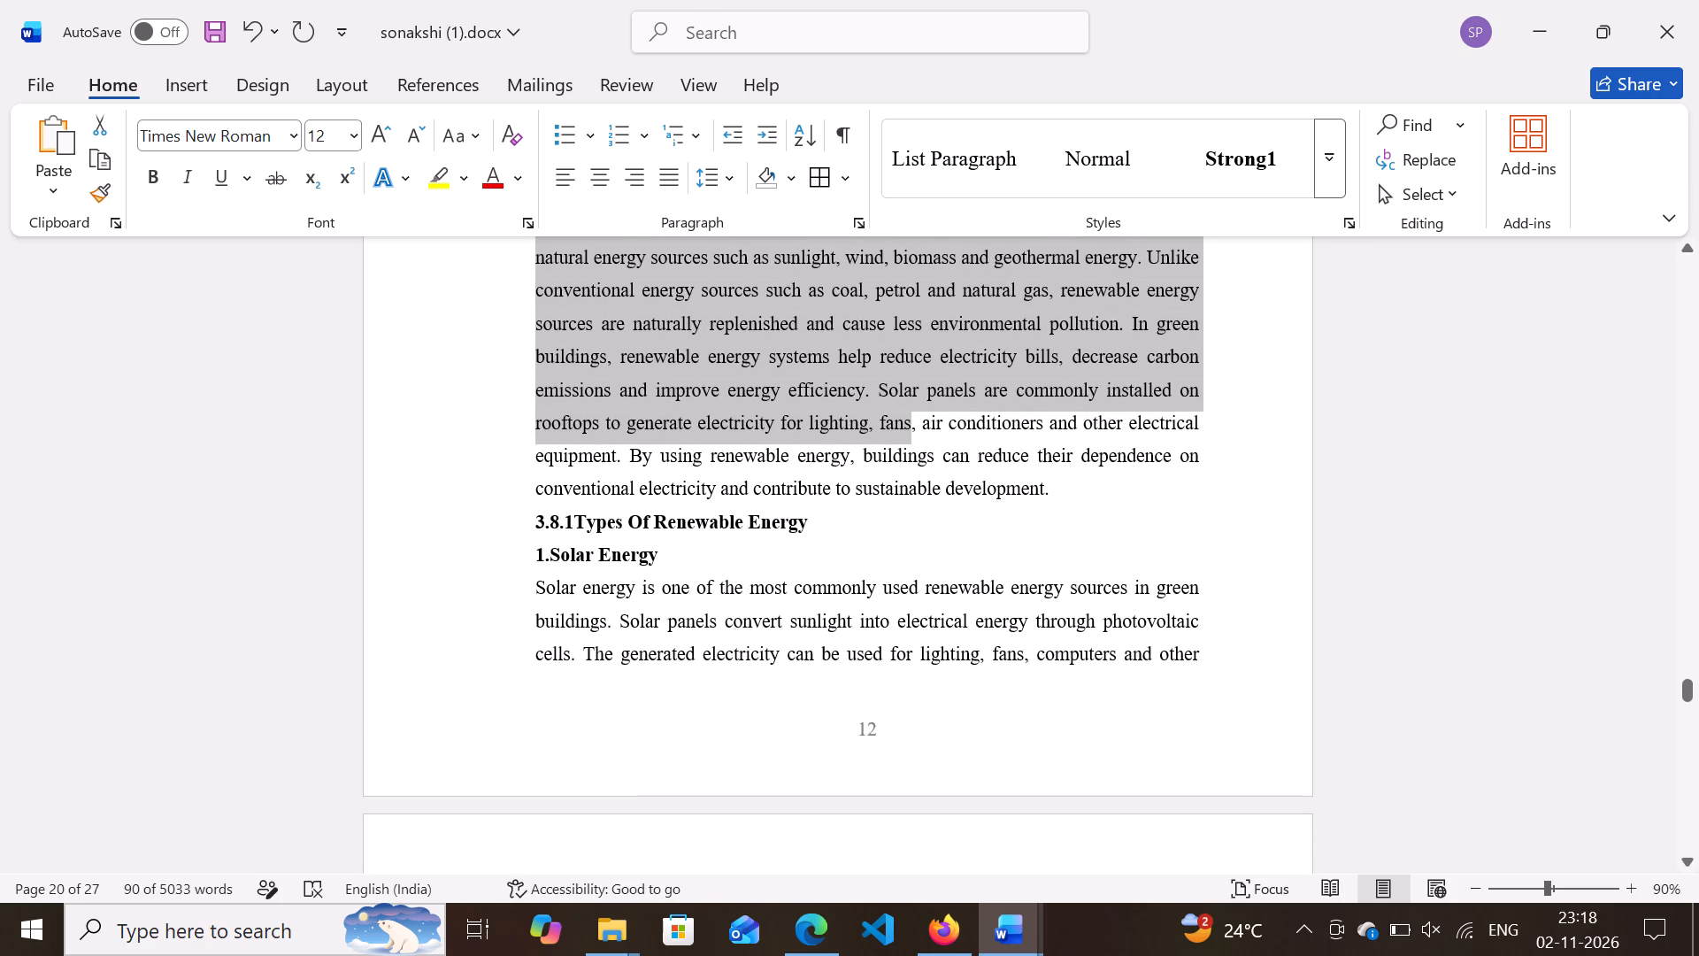
left_click(573, 520)
key("space")
Review the layout of section 3.8.1, including its figures and captions, from Solar Energy to Biomass Energy.
scroll(573, 520, "right", 1)
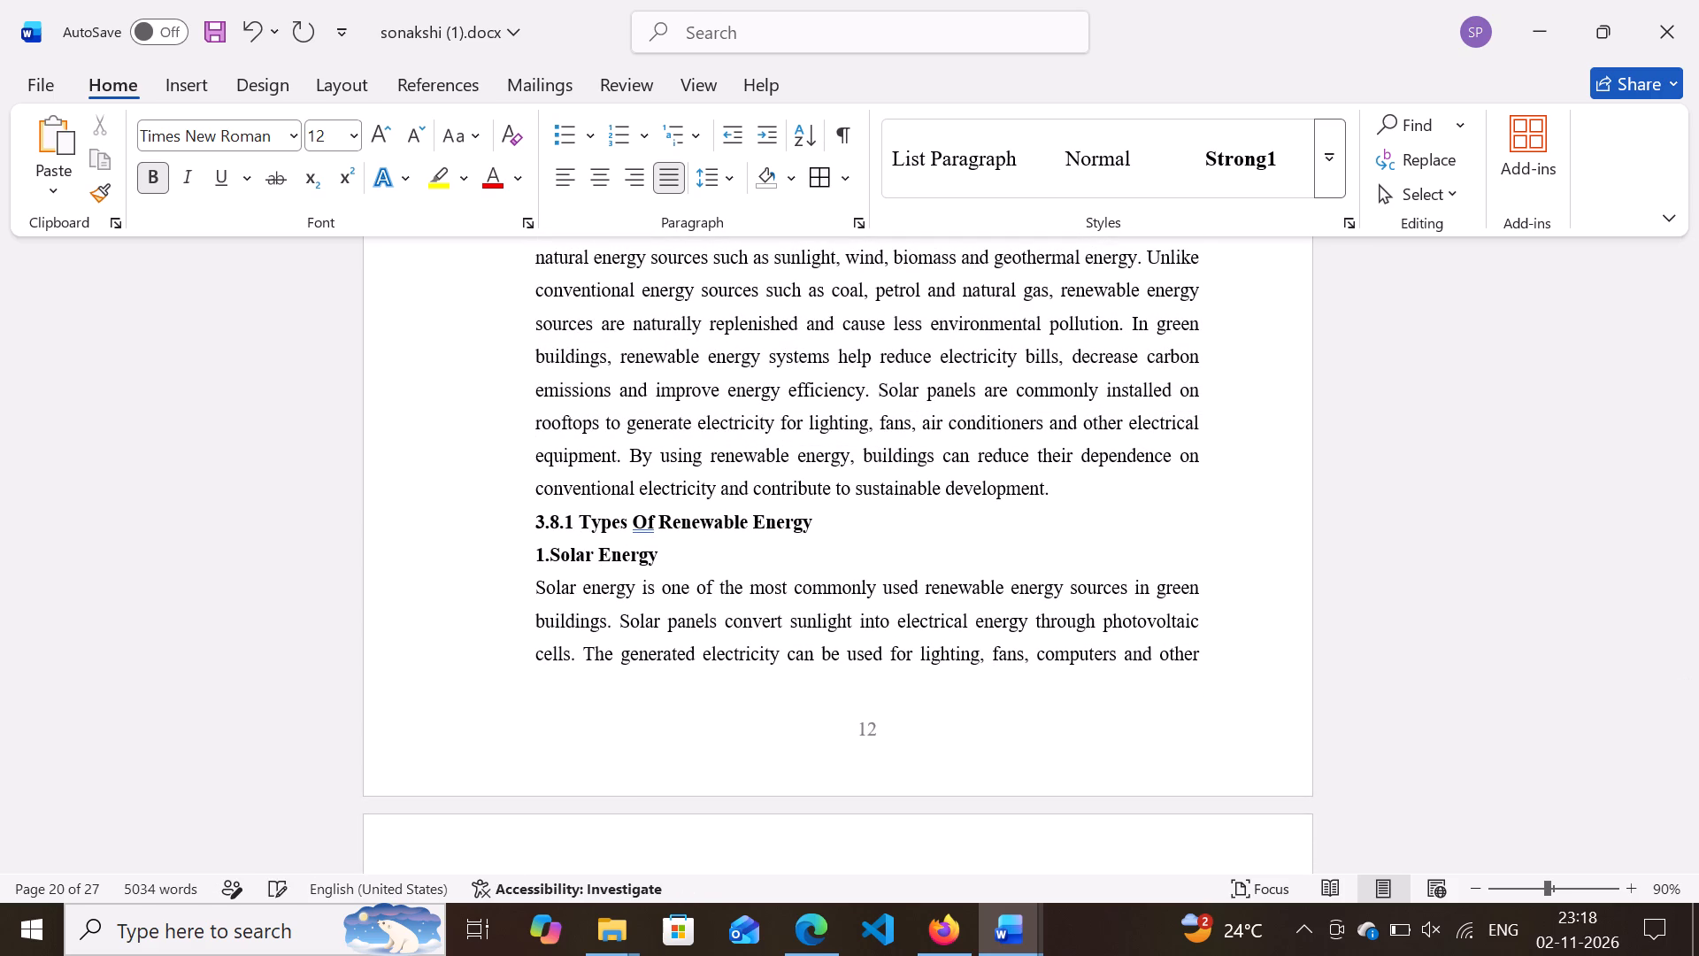
scroll(573, 520, "right", 1)
scroll(573, 520, "down", 4)
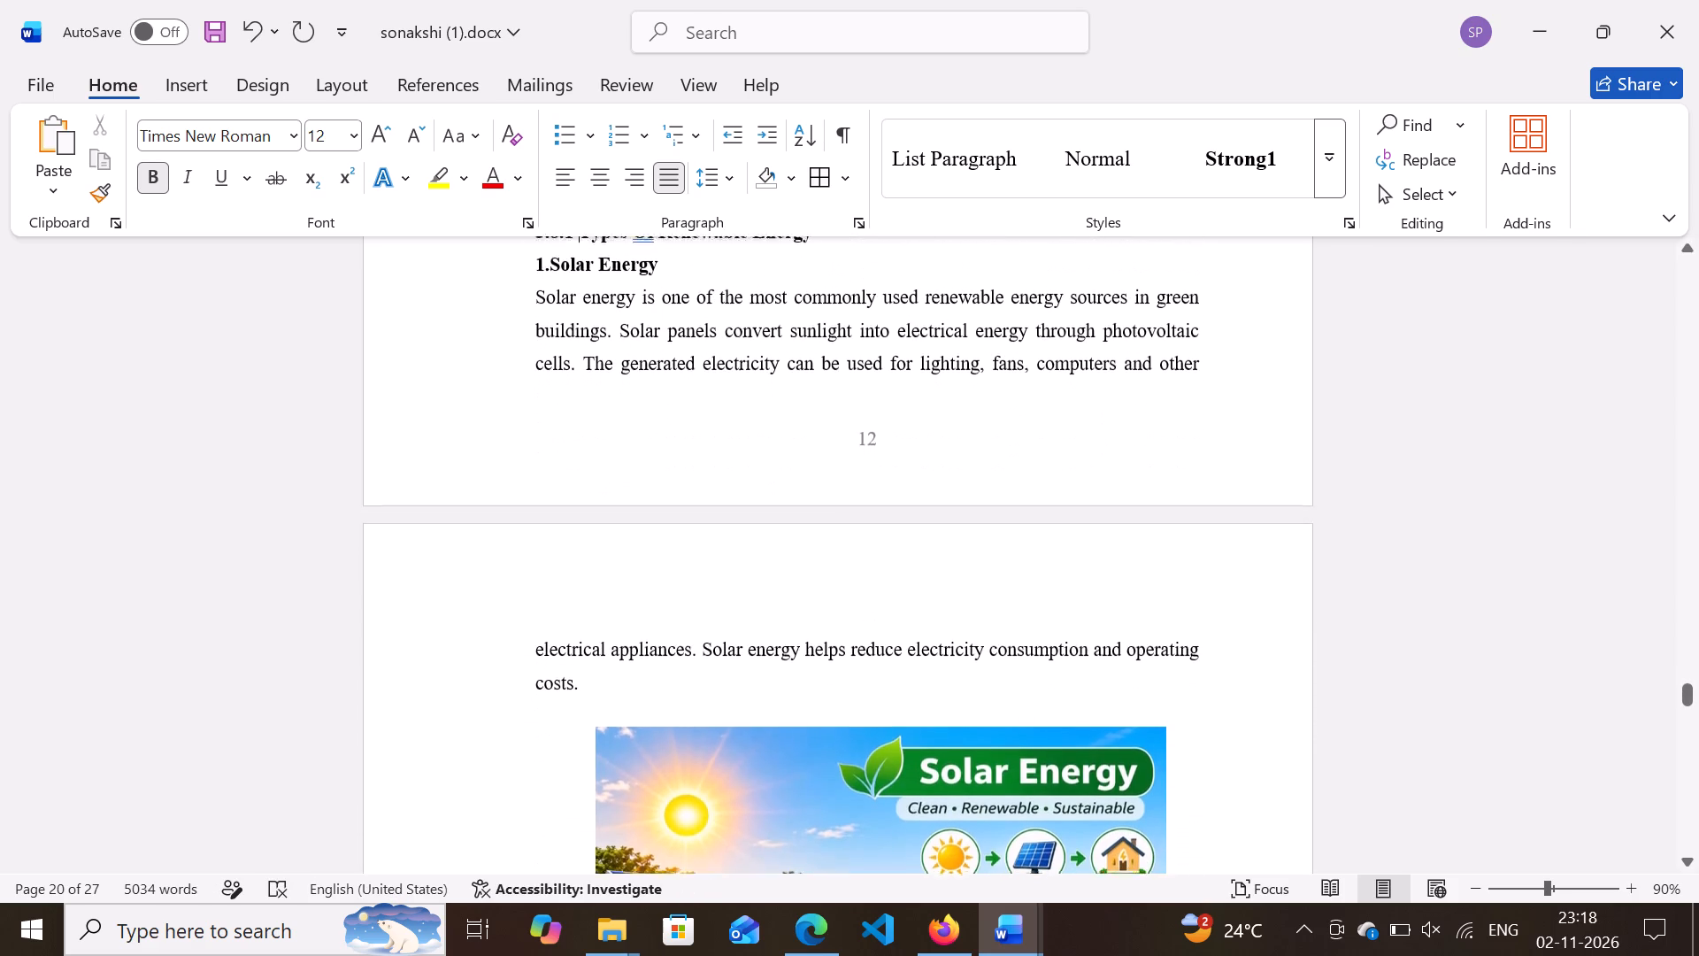
scroll(573, 520, "down", 5)
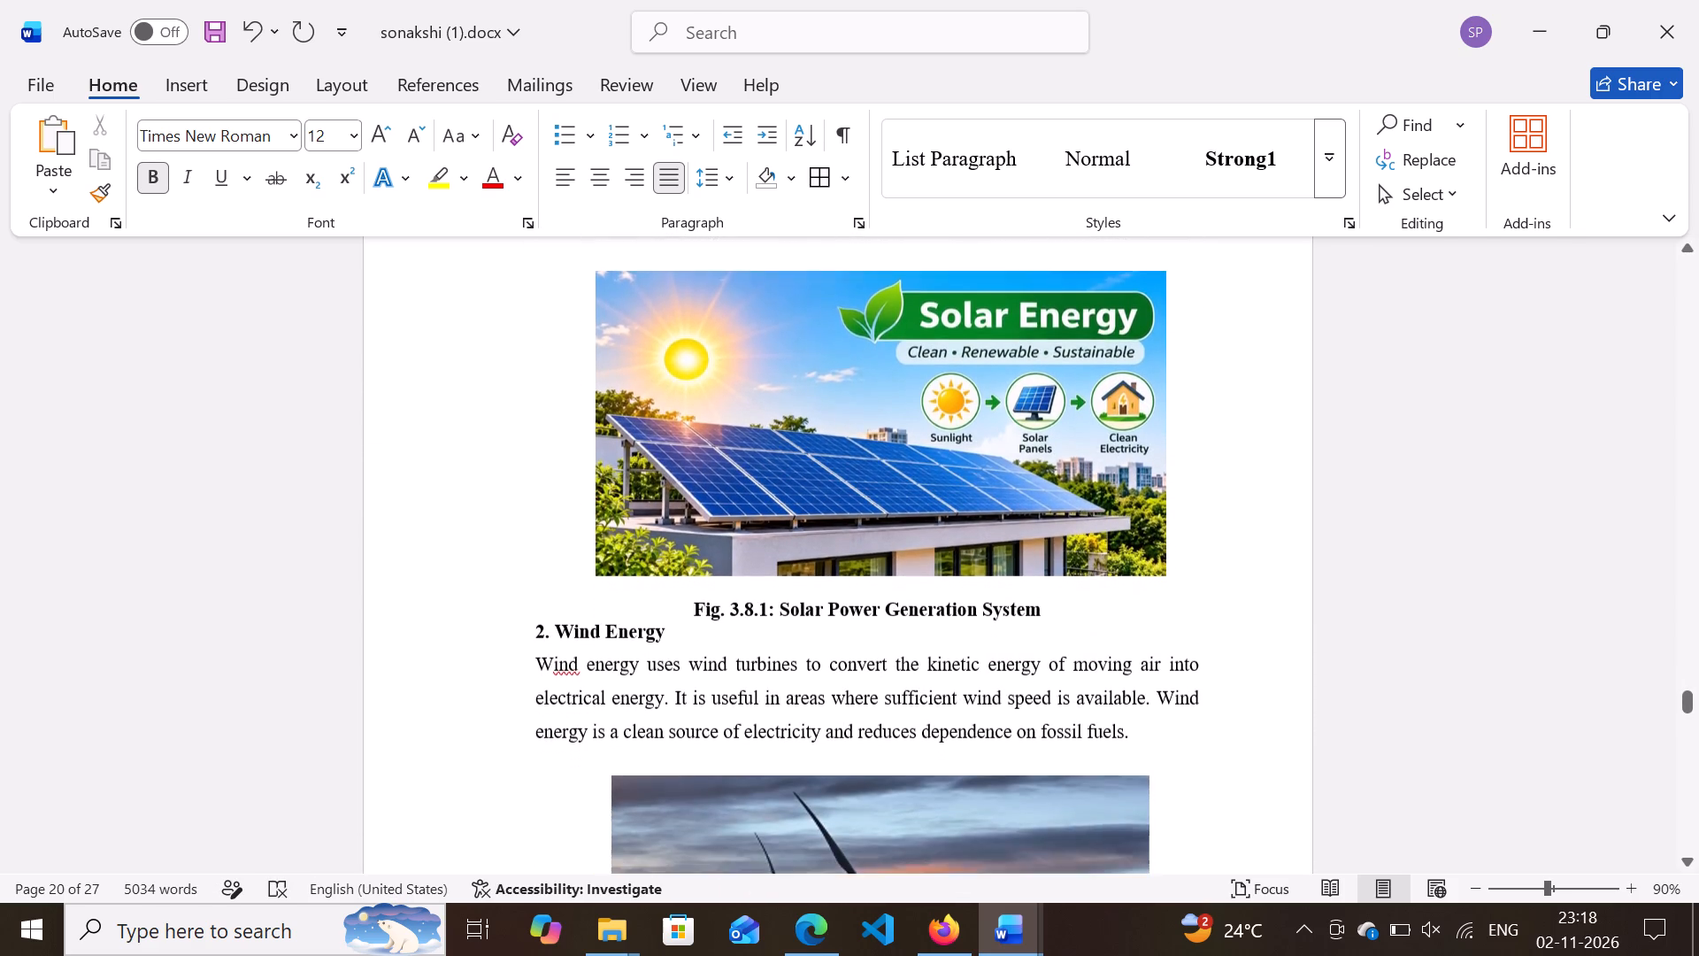
scroll(573, 520, "down", 2)
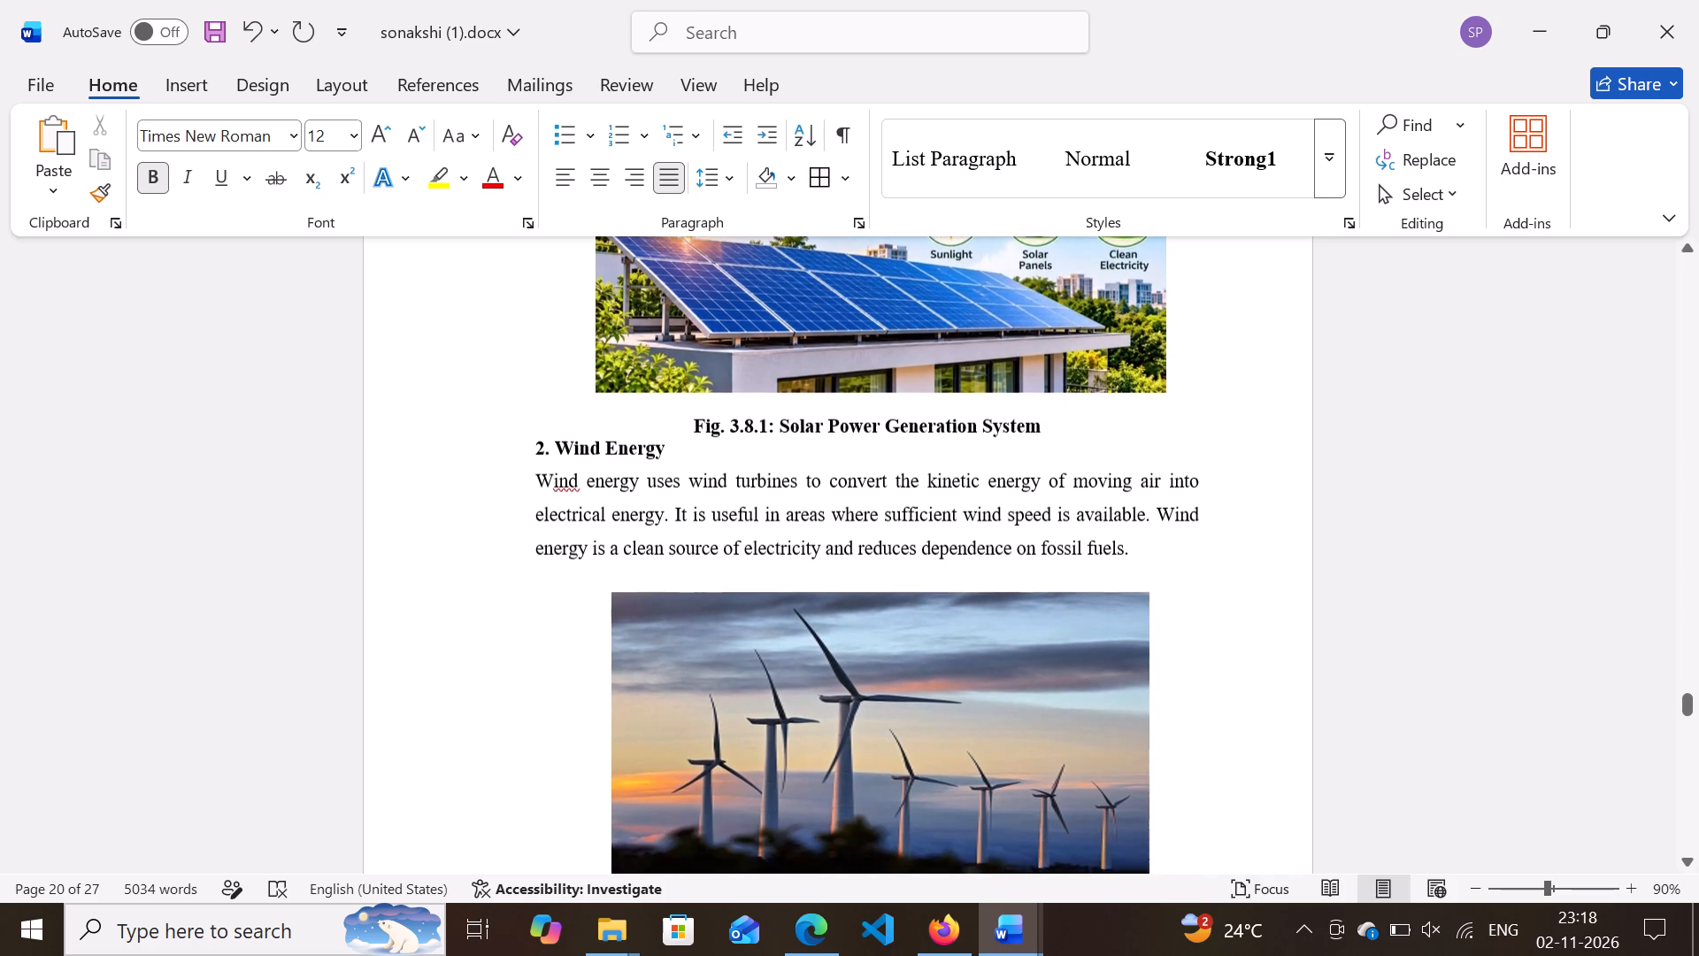
scroll(573, 520, "down", 3)
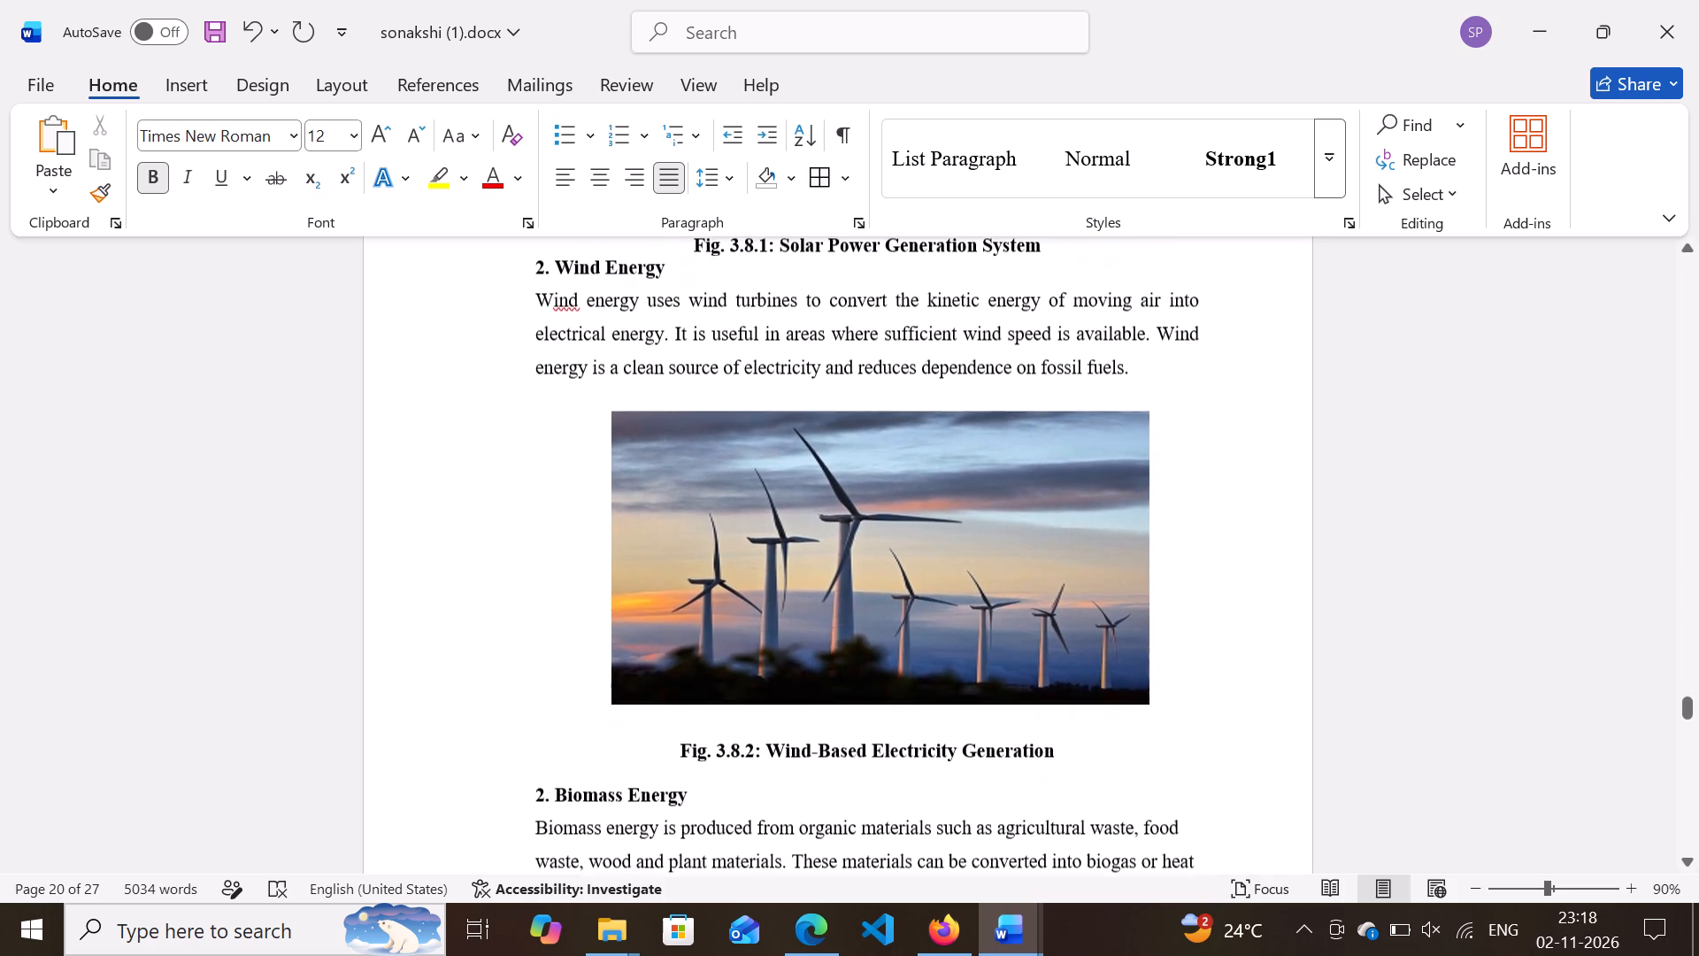
scroll(573, 520, "down", 4)
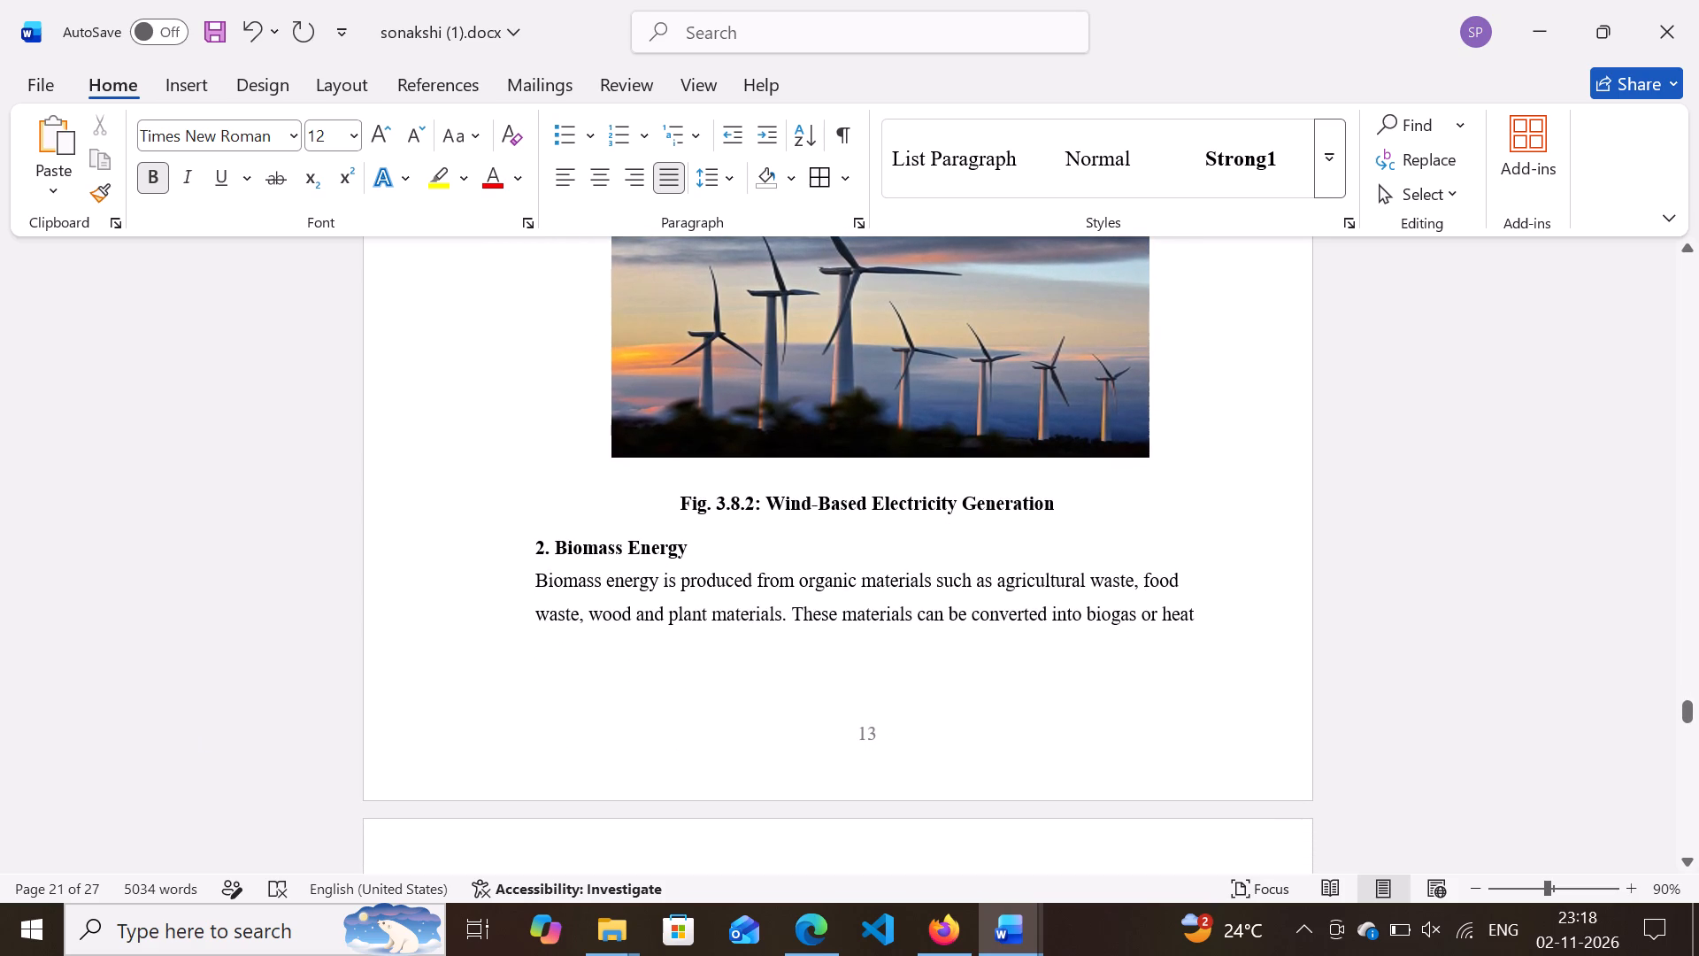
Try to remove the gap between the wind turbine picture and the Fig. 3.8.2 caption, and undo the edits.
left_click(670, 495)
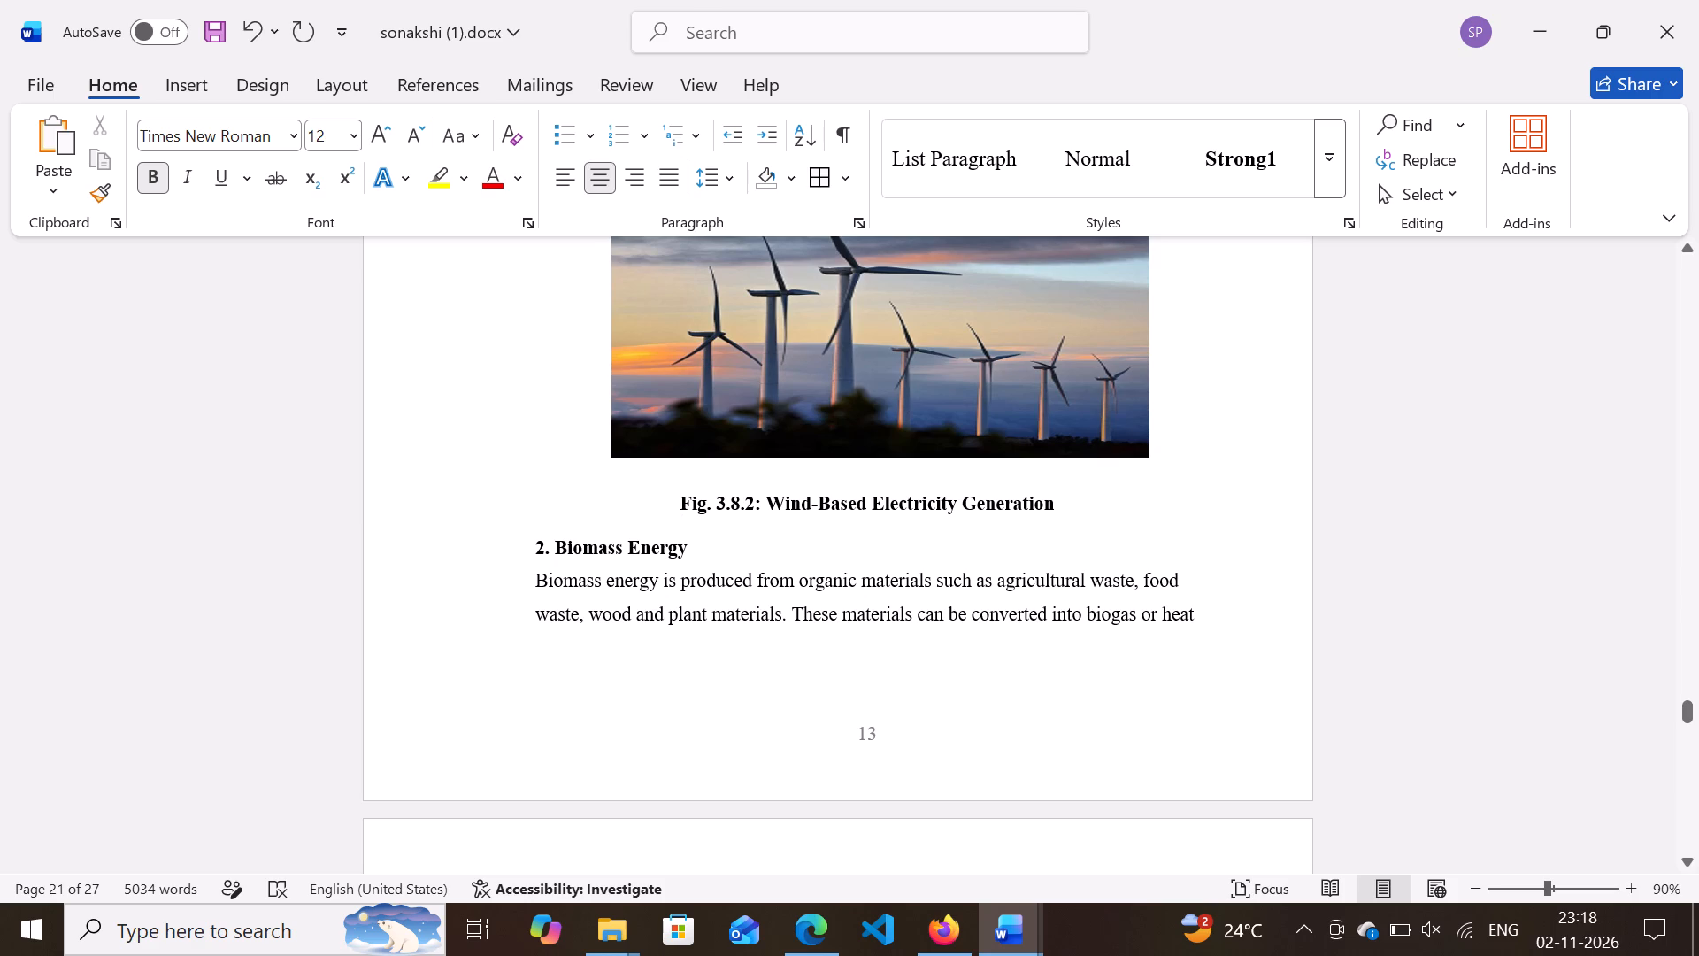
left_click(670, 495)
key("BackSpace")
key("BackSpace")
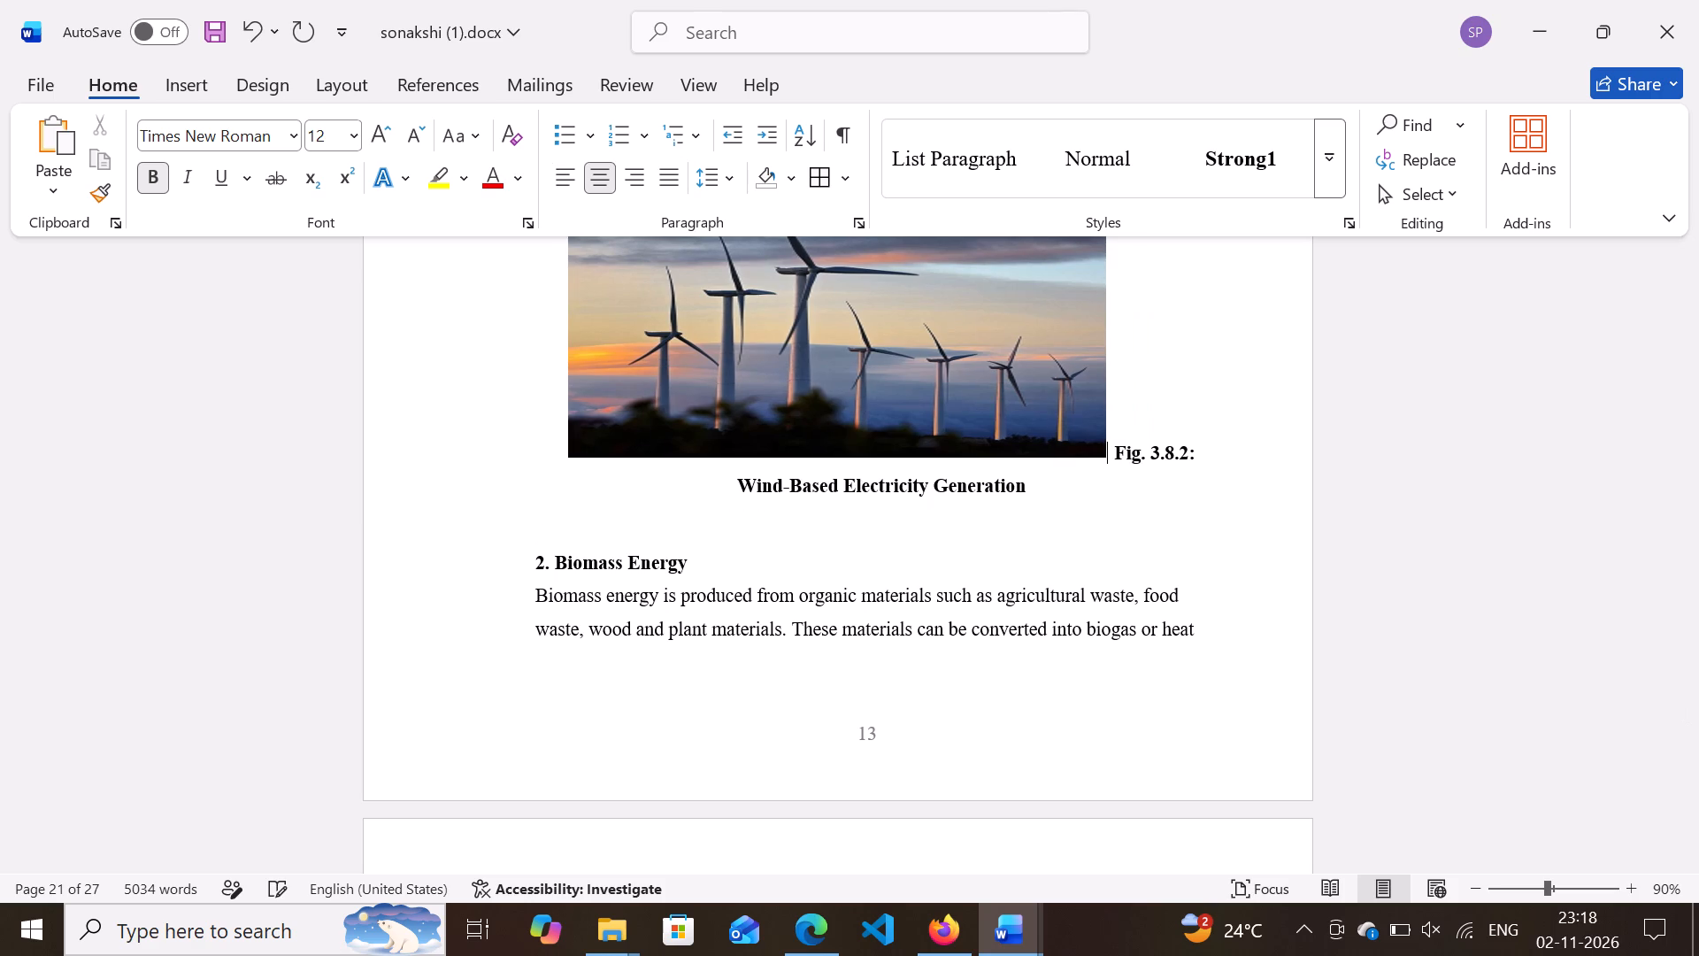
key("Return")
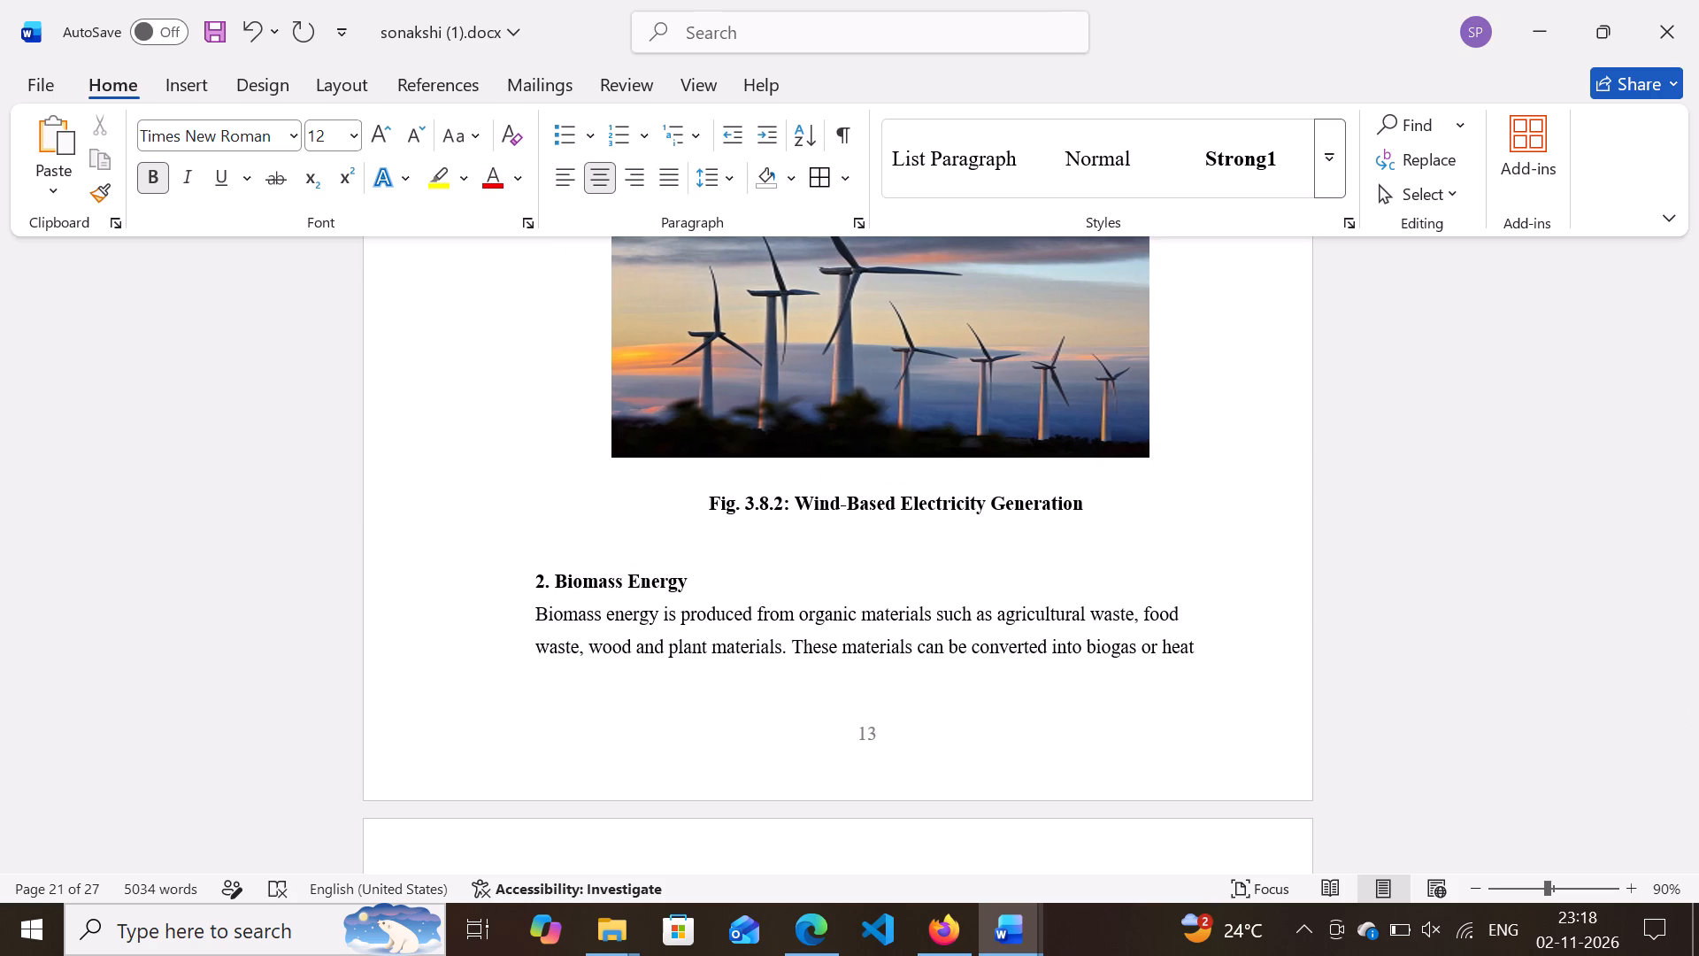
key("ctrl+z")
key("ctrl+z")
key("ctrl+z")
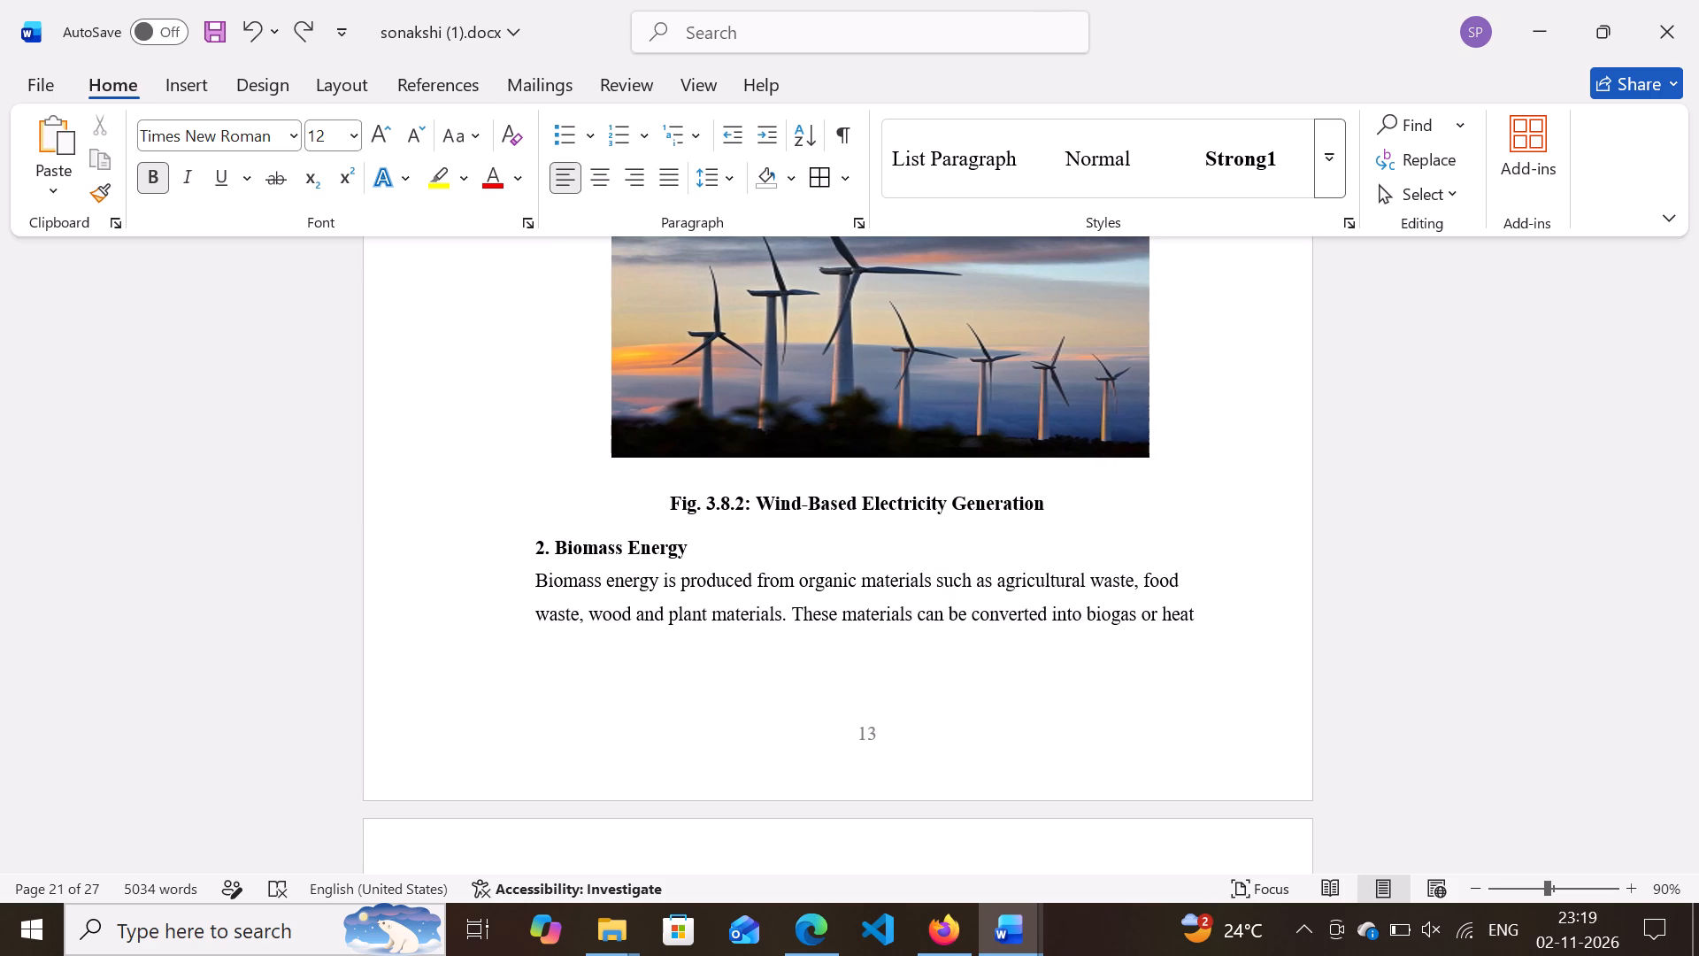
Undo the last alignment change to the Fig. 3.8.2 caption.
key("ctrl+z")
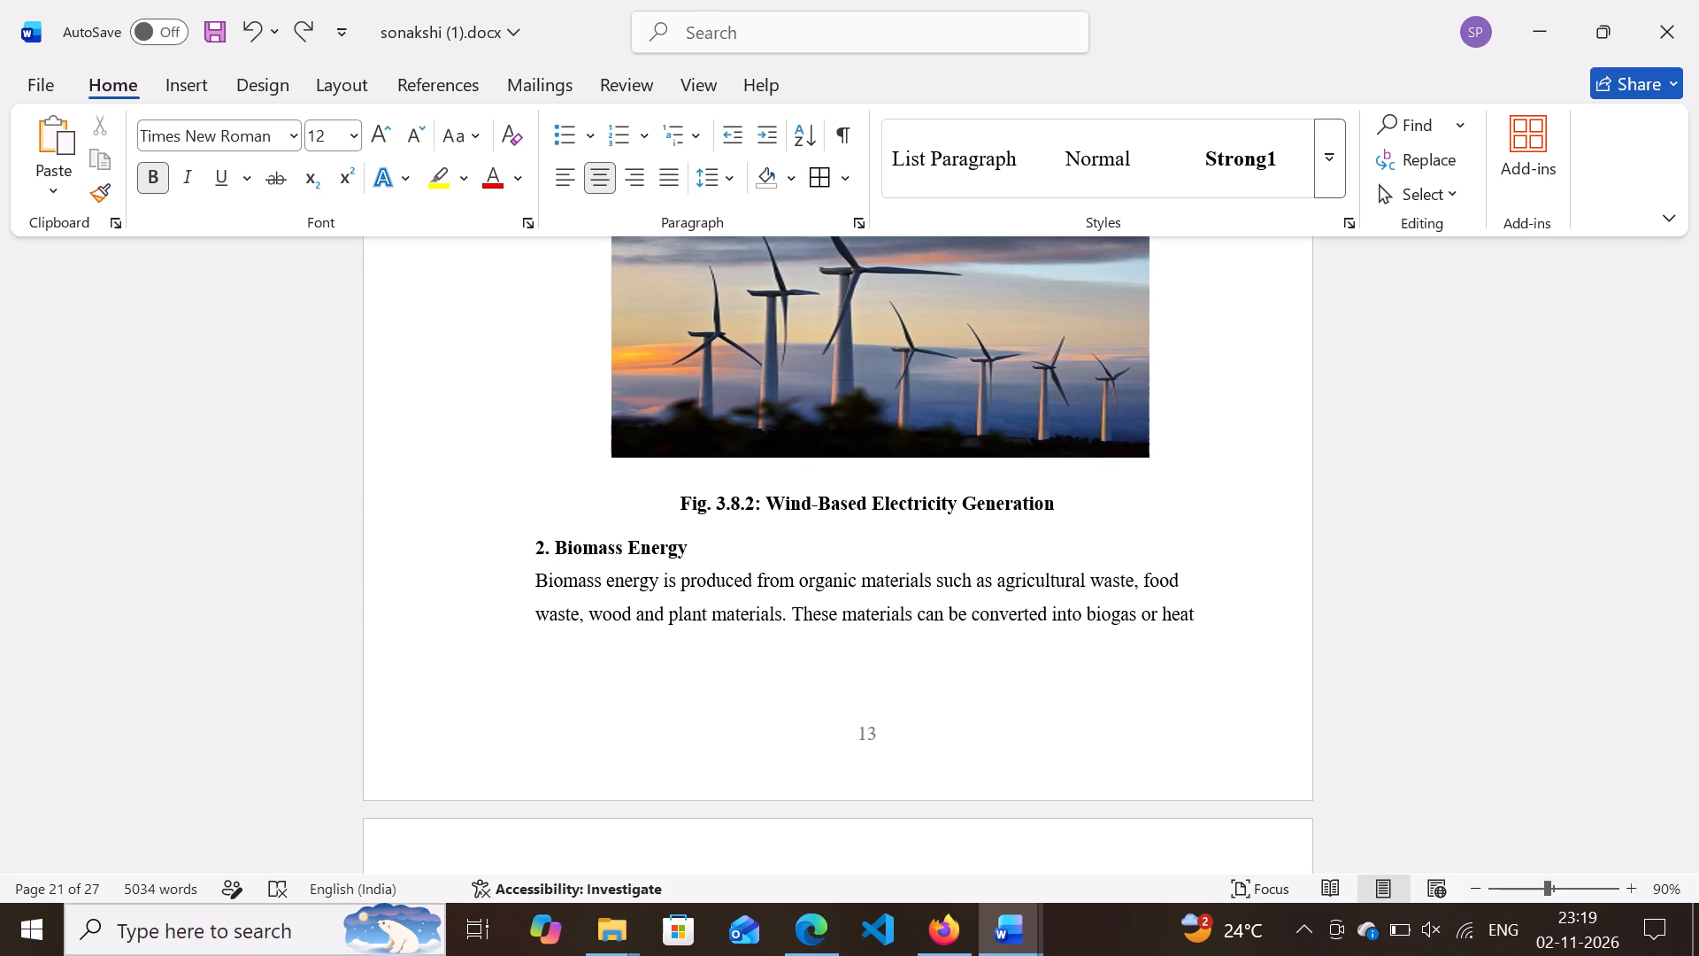
Review the layout from the Biomass Energy section through section 3.9 and Table 3.9 to the Chapter 4 Conclusion.
scroll(706, 487, "down", 5)
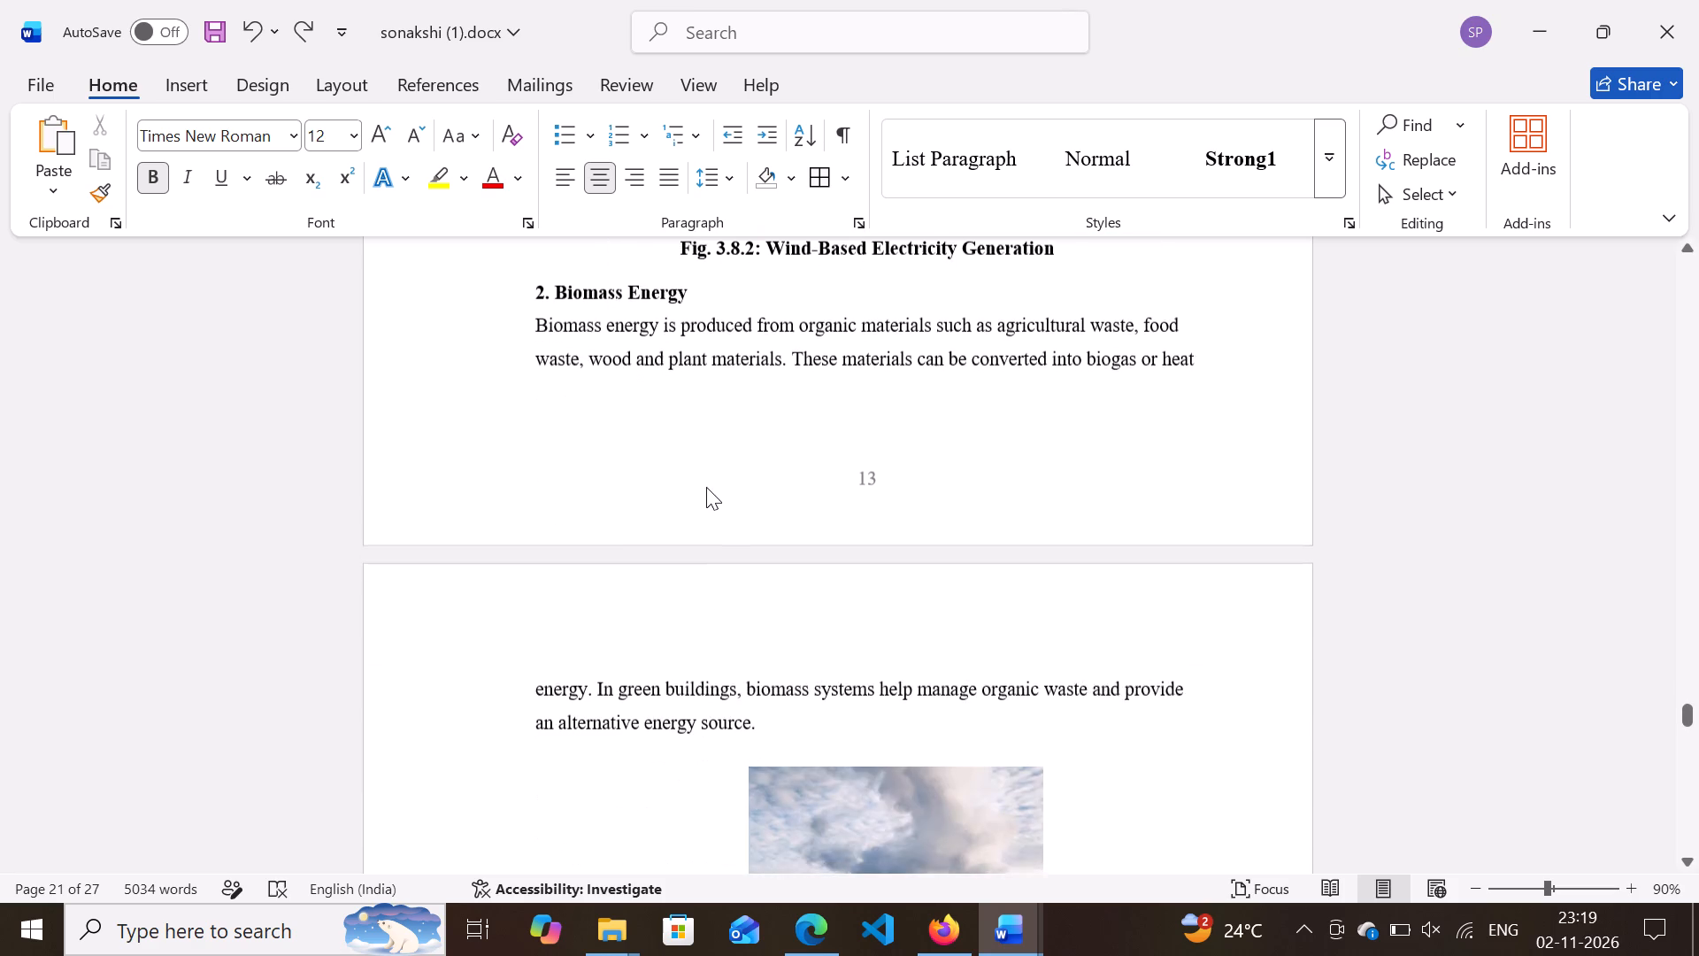
scroll(706, 487, "down", 8)
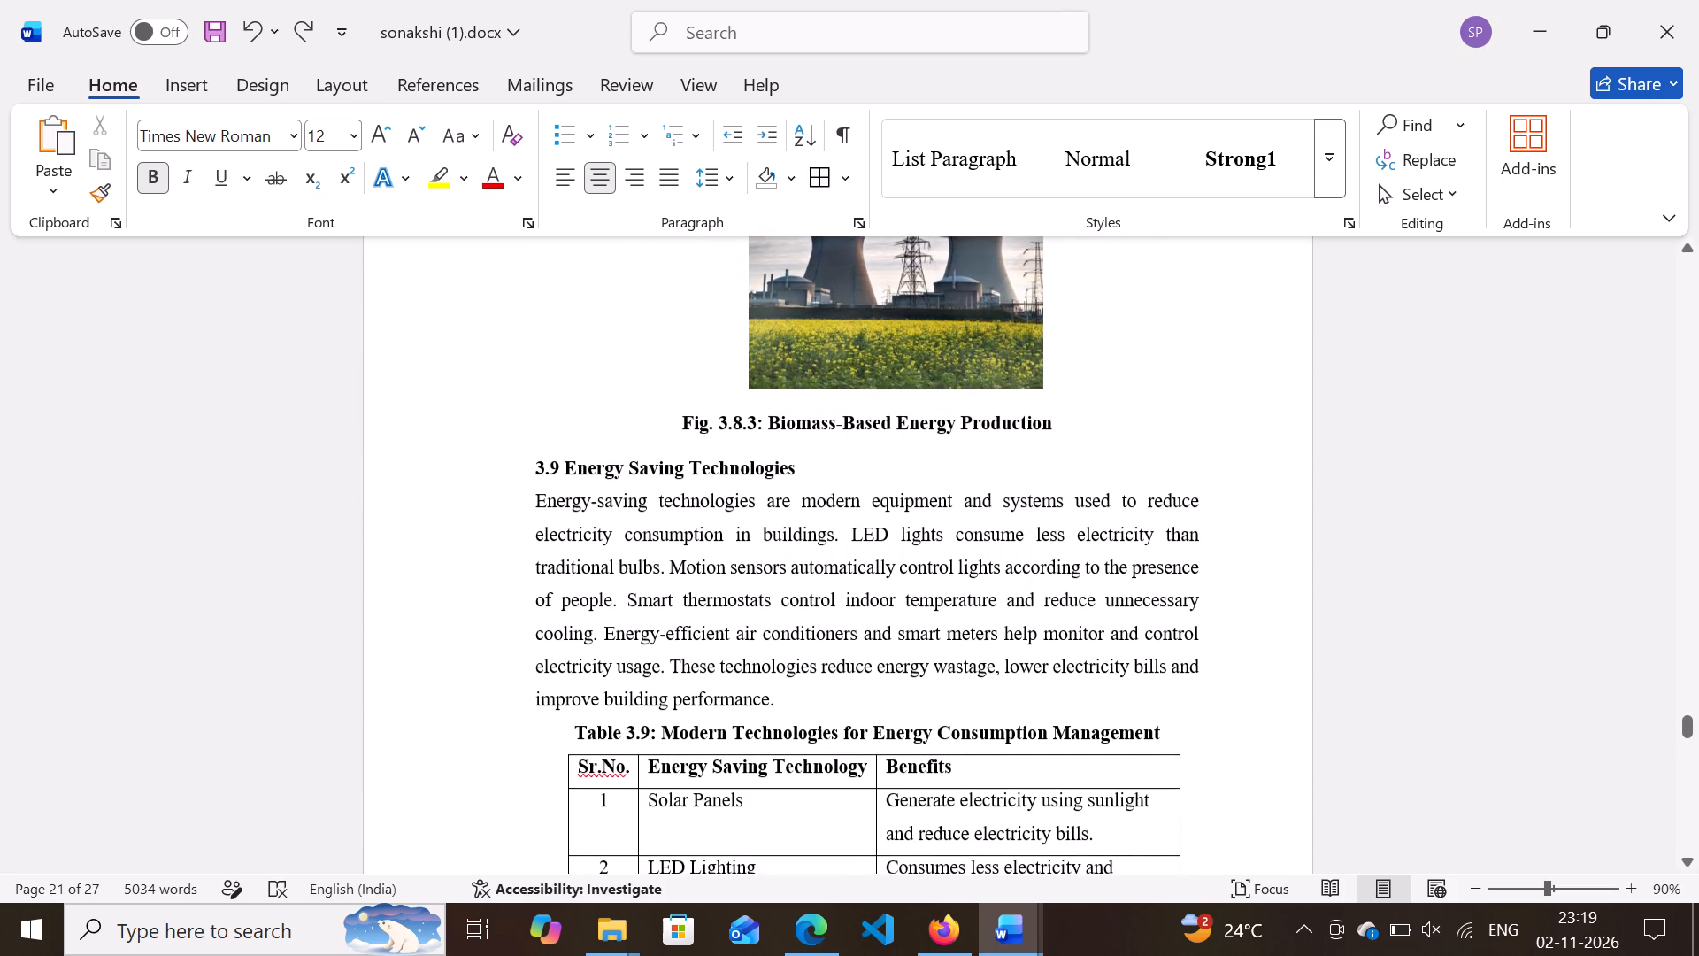
scroll(706, 487, "down", 4)
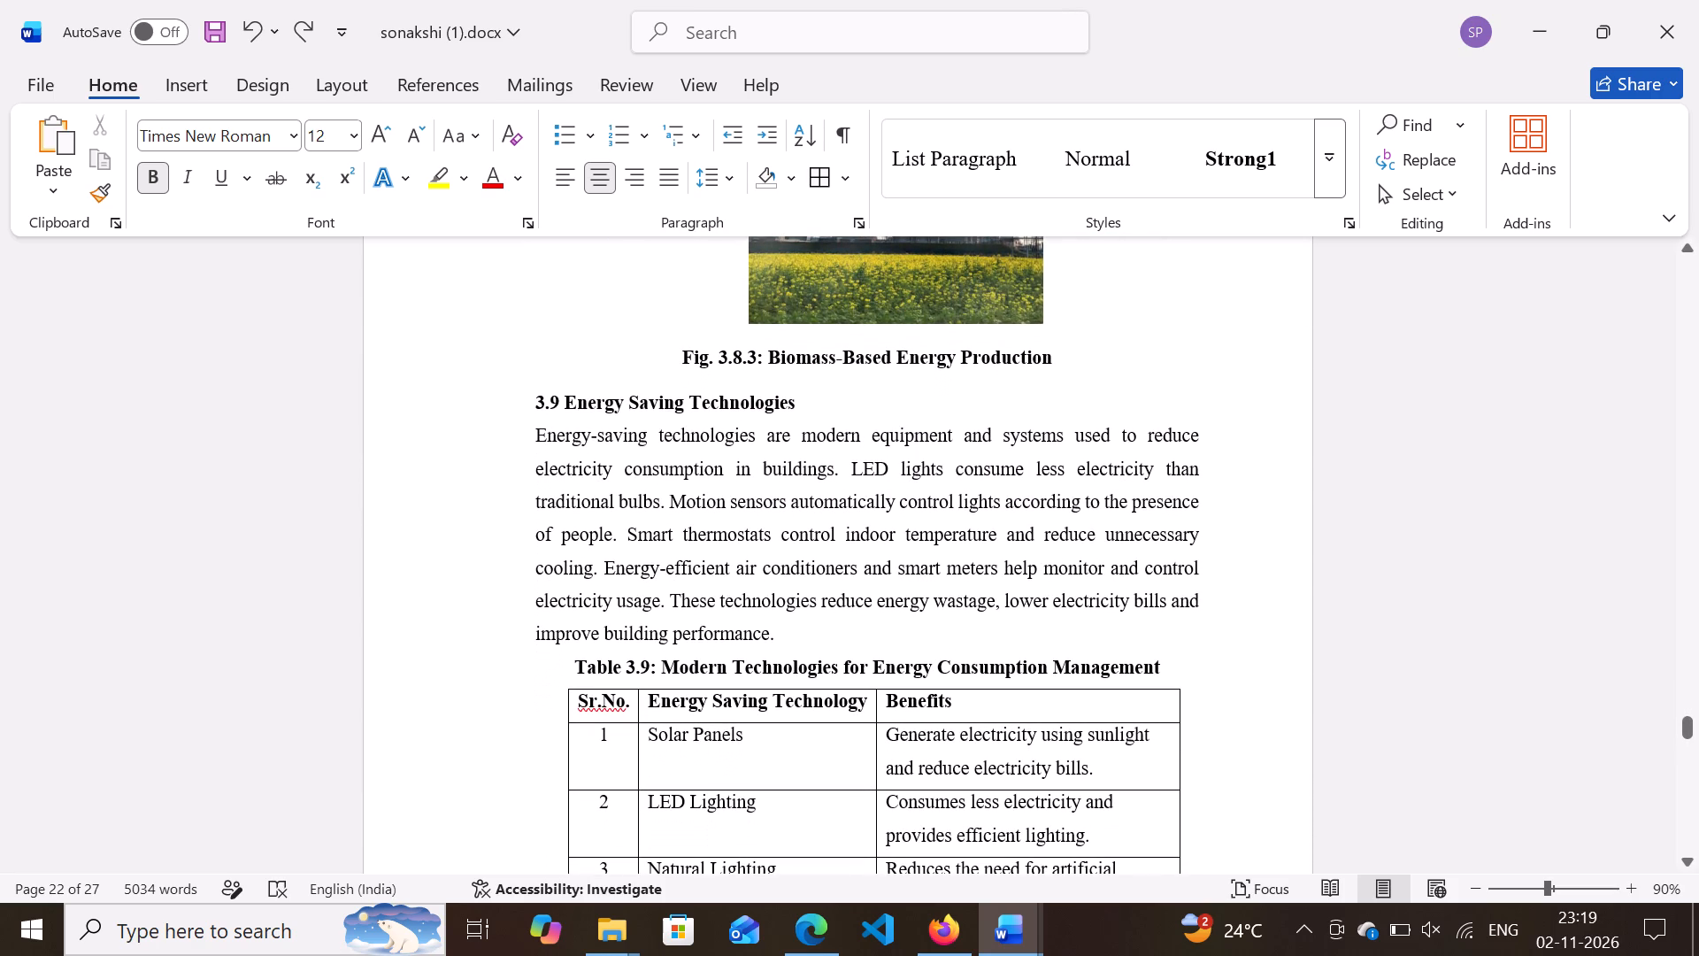
scroll(706, 487, "down", 3)
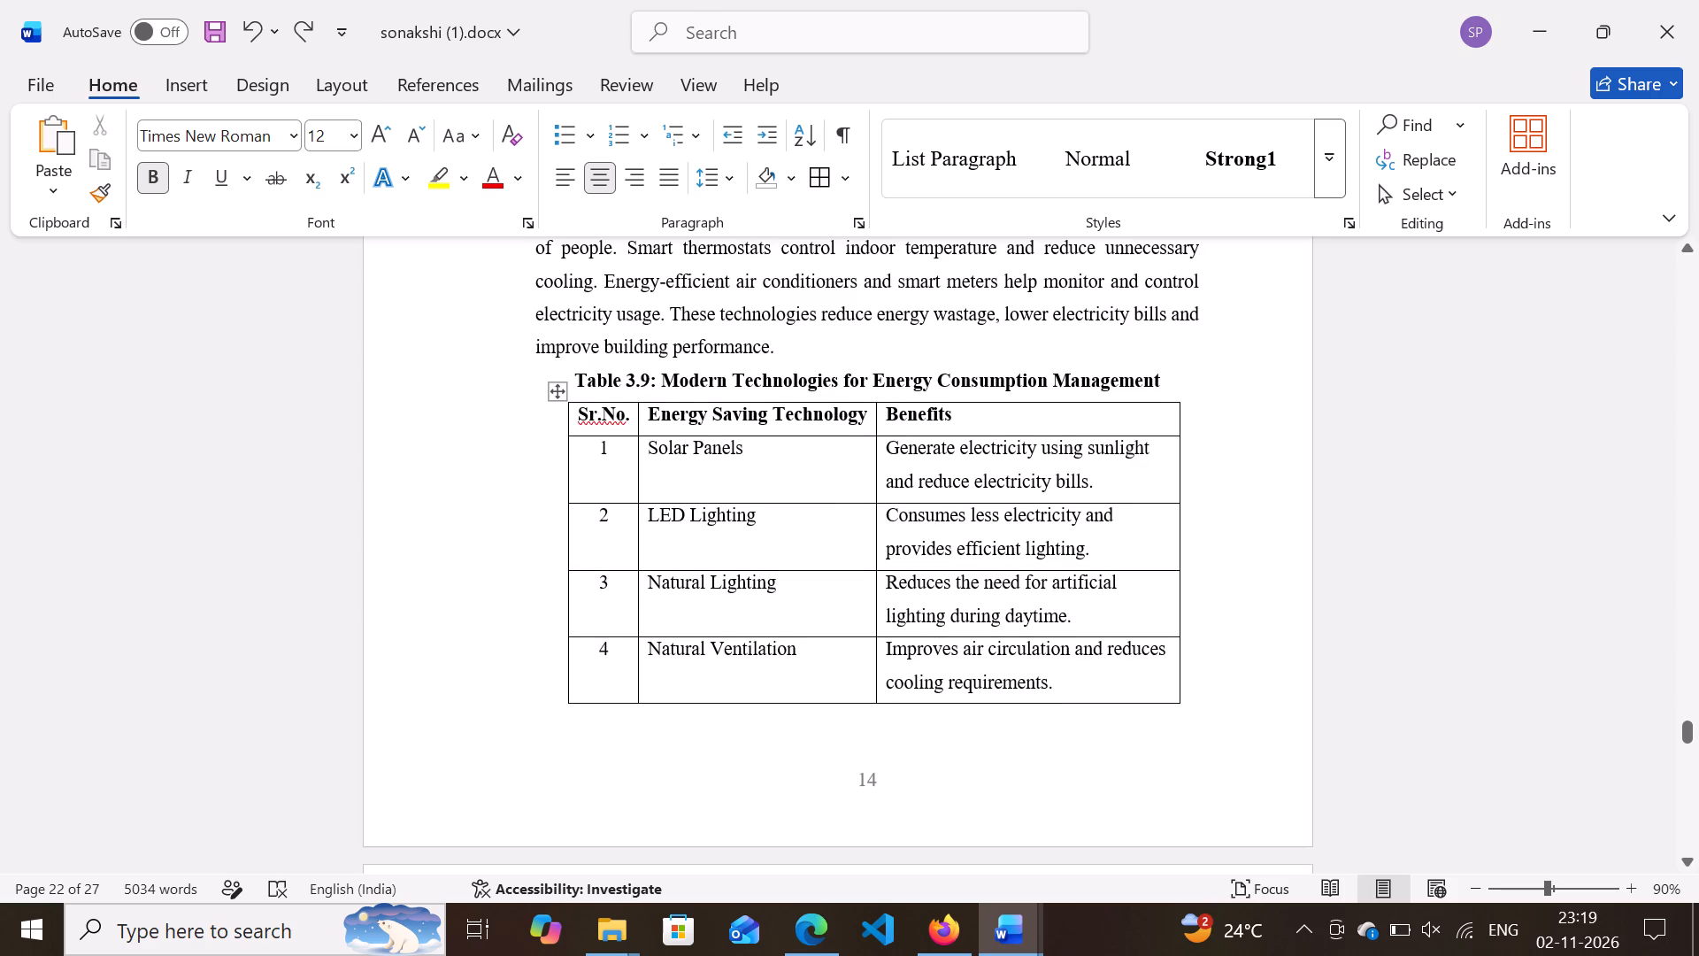
scroll(706, 487, "down", 20)
scroll(706, 487, "down", 1)
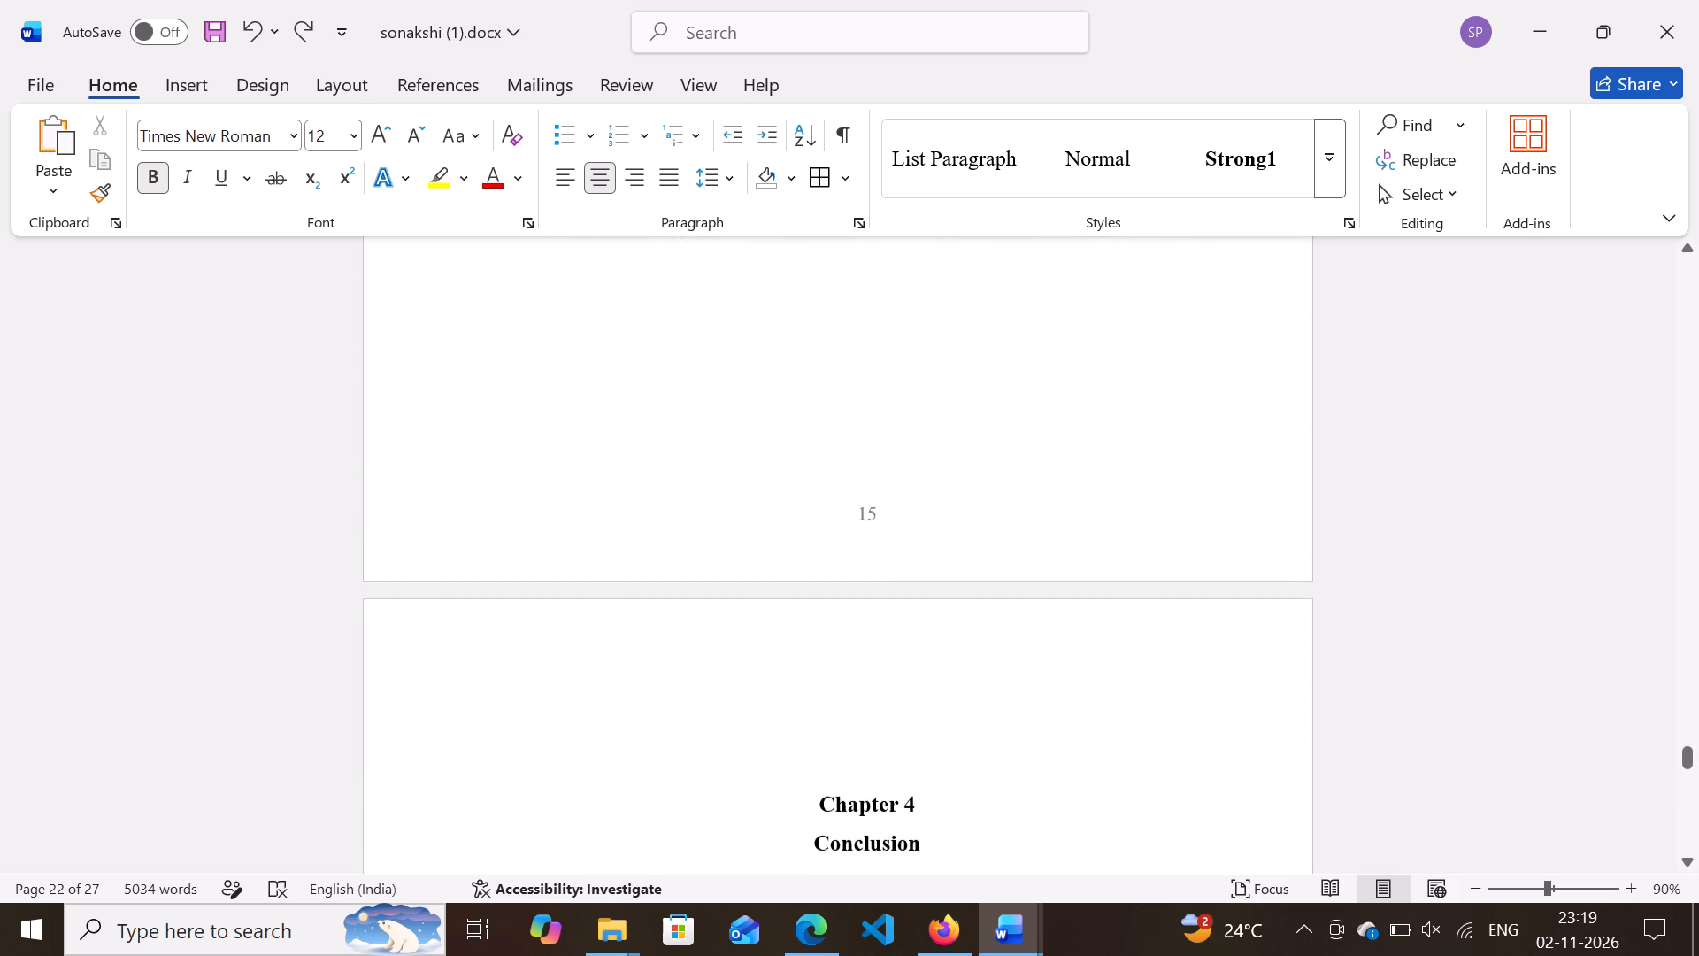
scroll(706, 487, "down", 5)
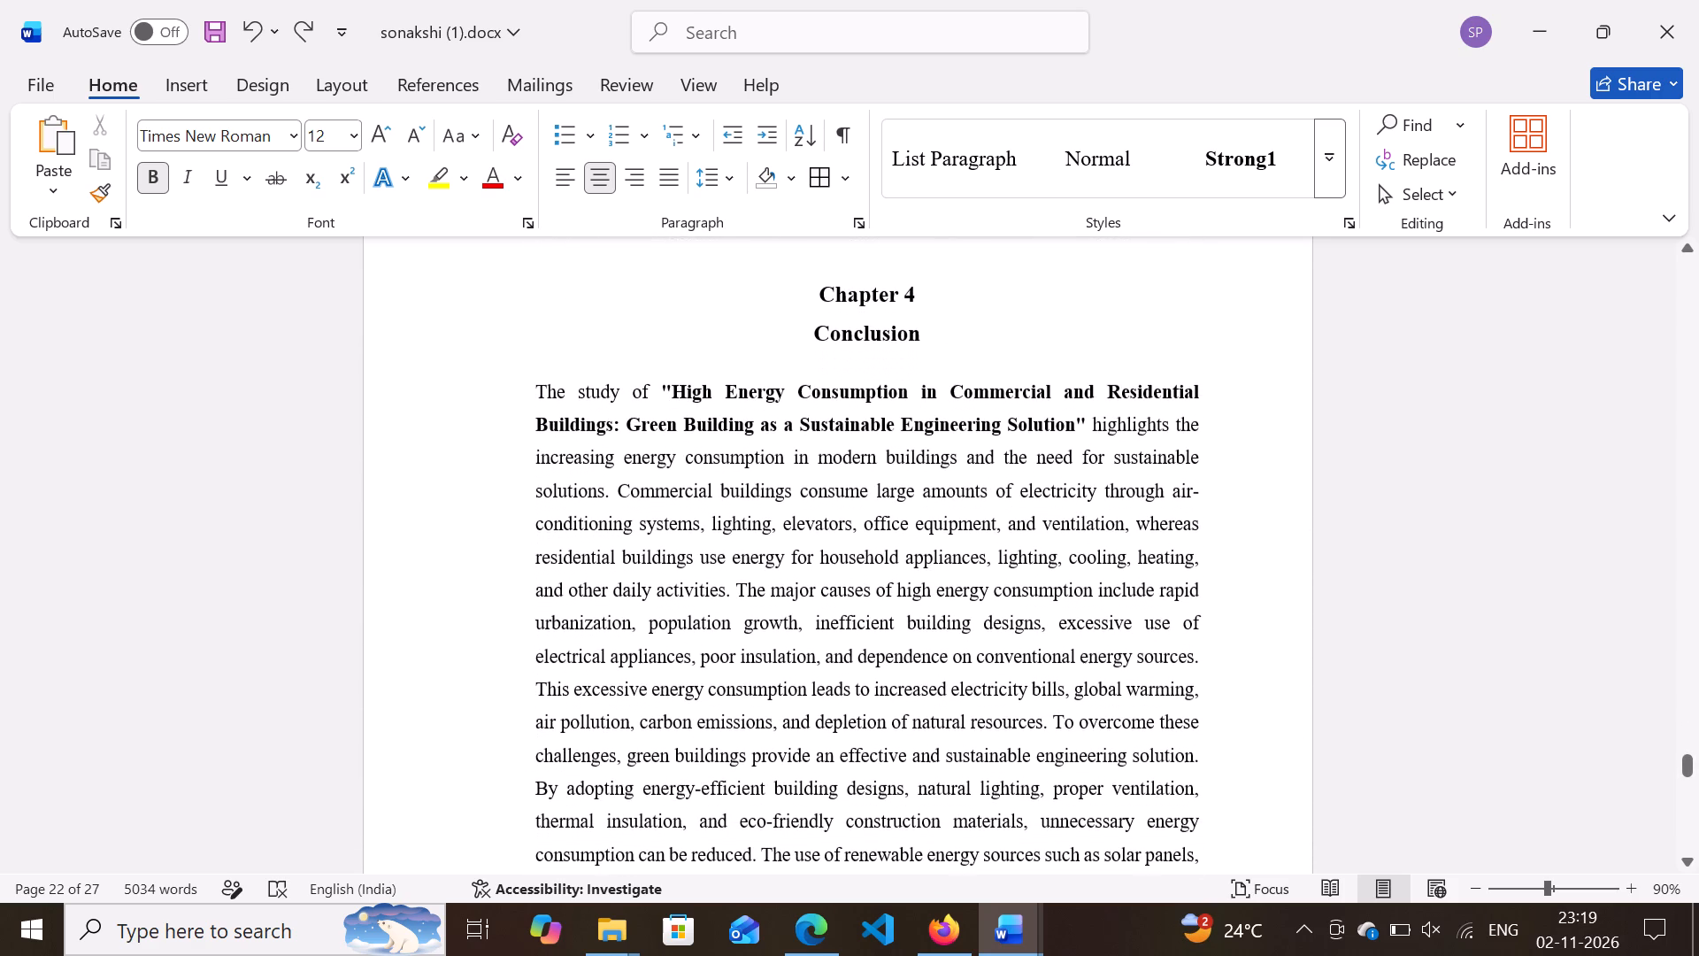
scroll(706, 487, "down", 2)
scroll(706, 487, "up", 1)
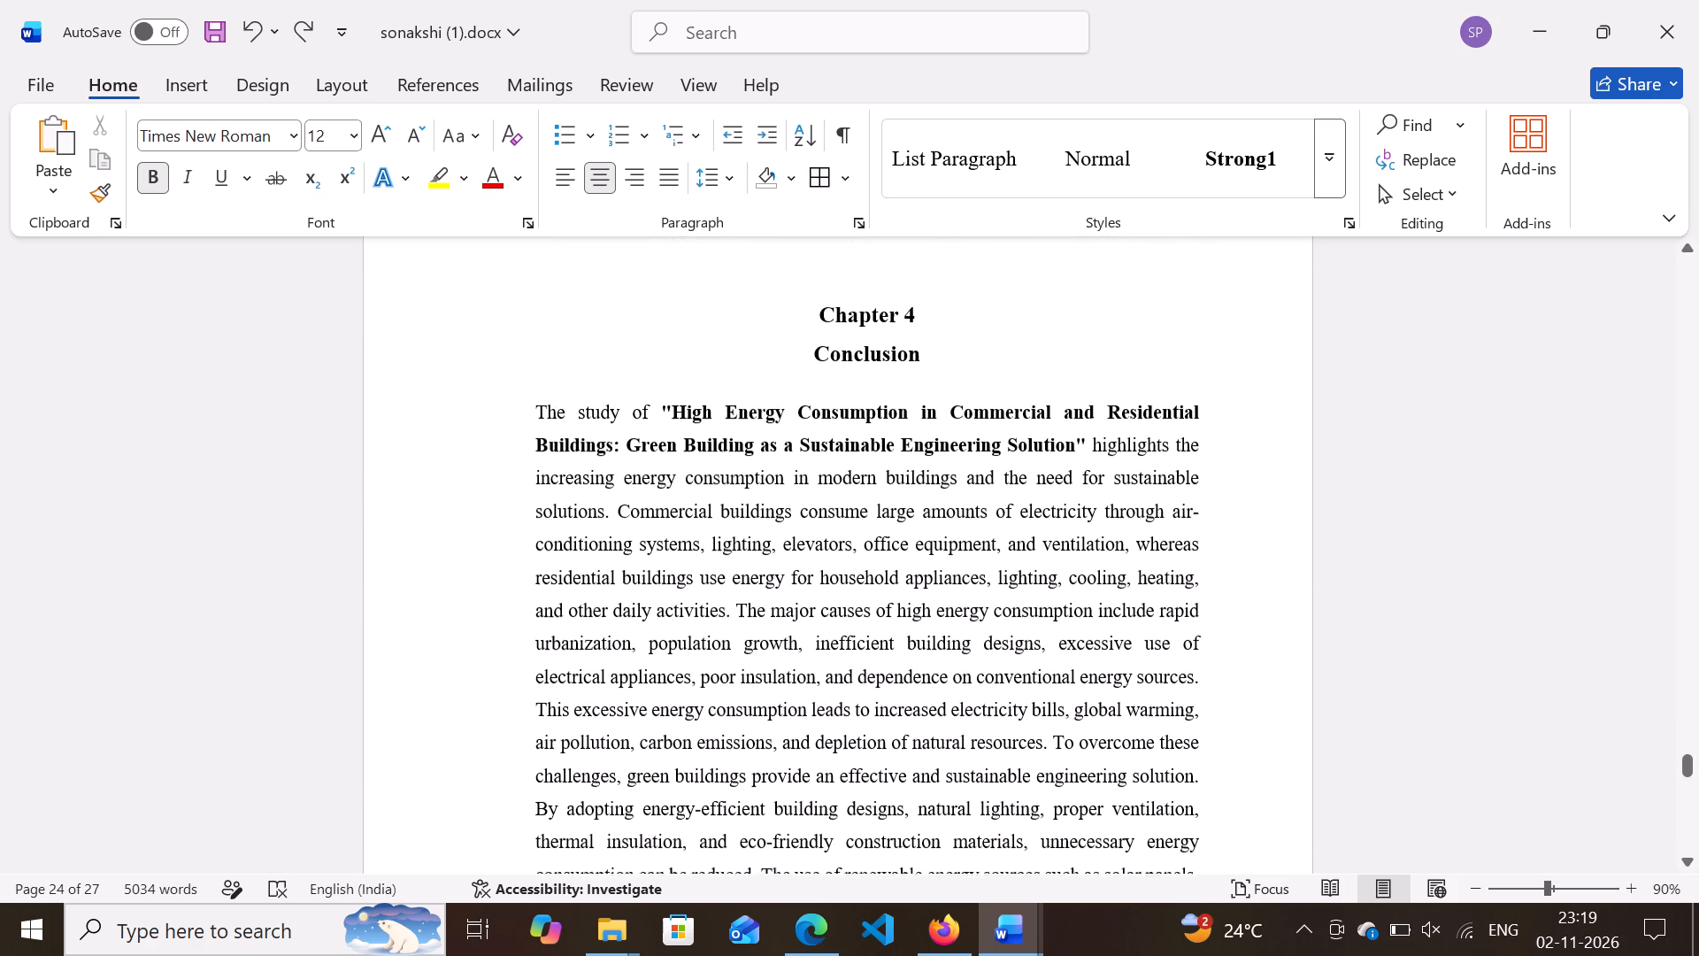
scroll(706, 487, "up", 1)
scroll(706, 487, "down", 1)
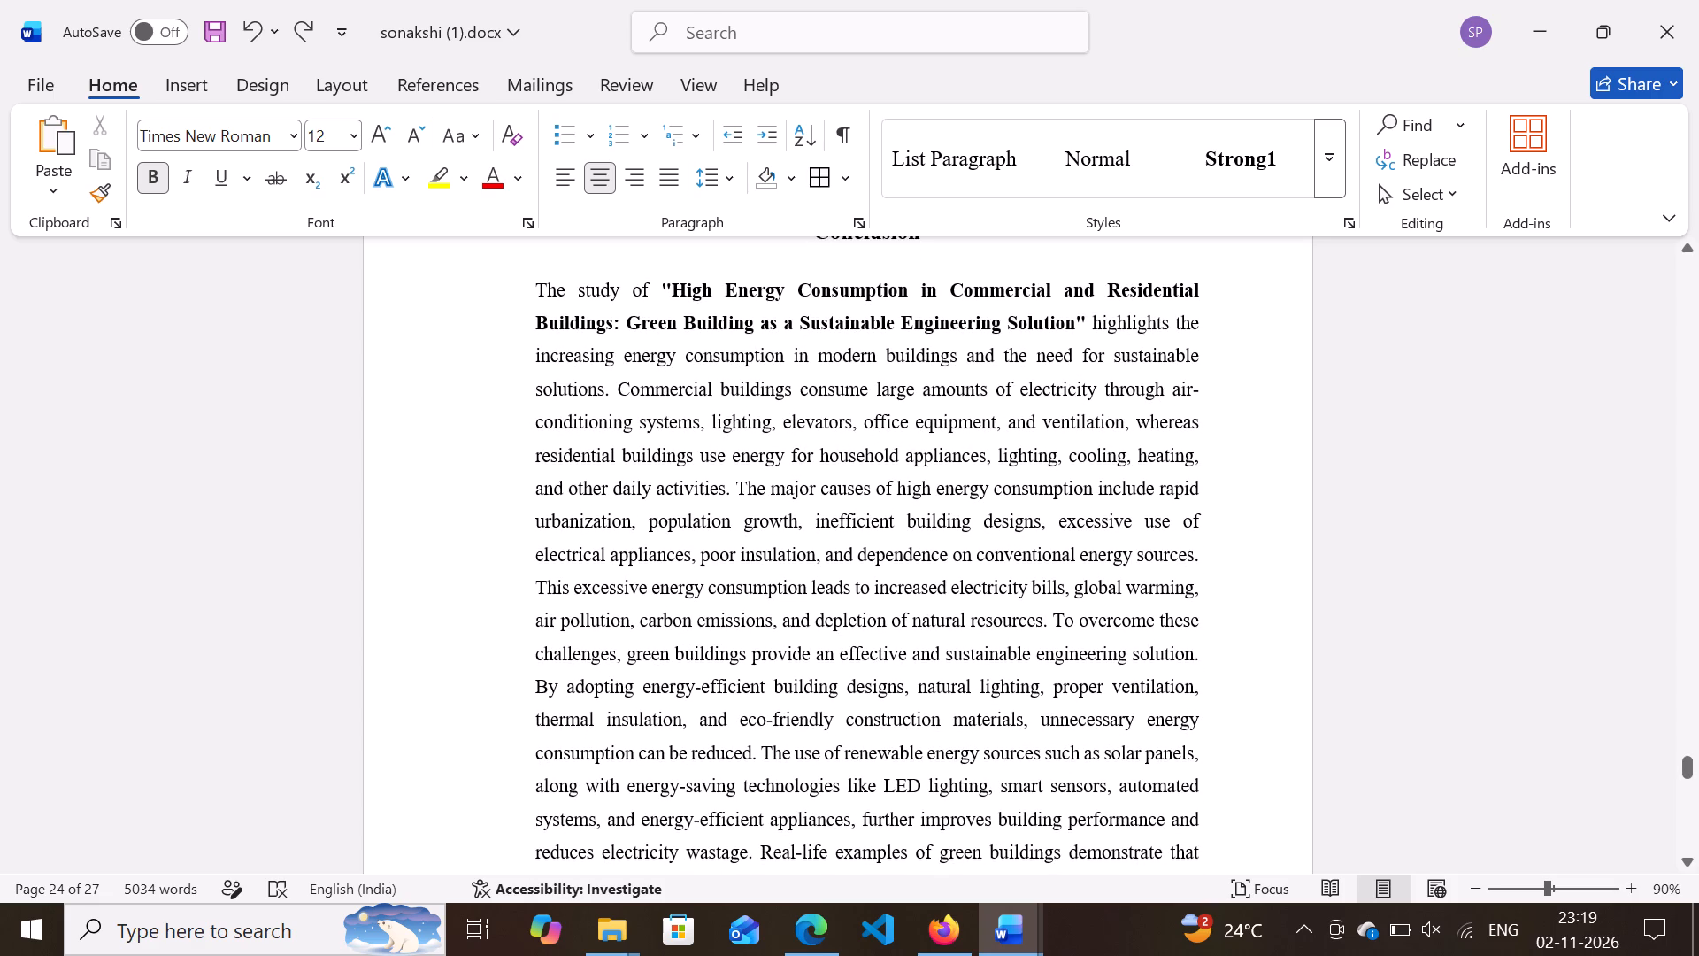
Switch to the WhatsApp chat in the Edge browser.
left_click(826, 936)
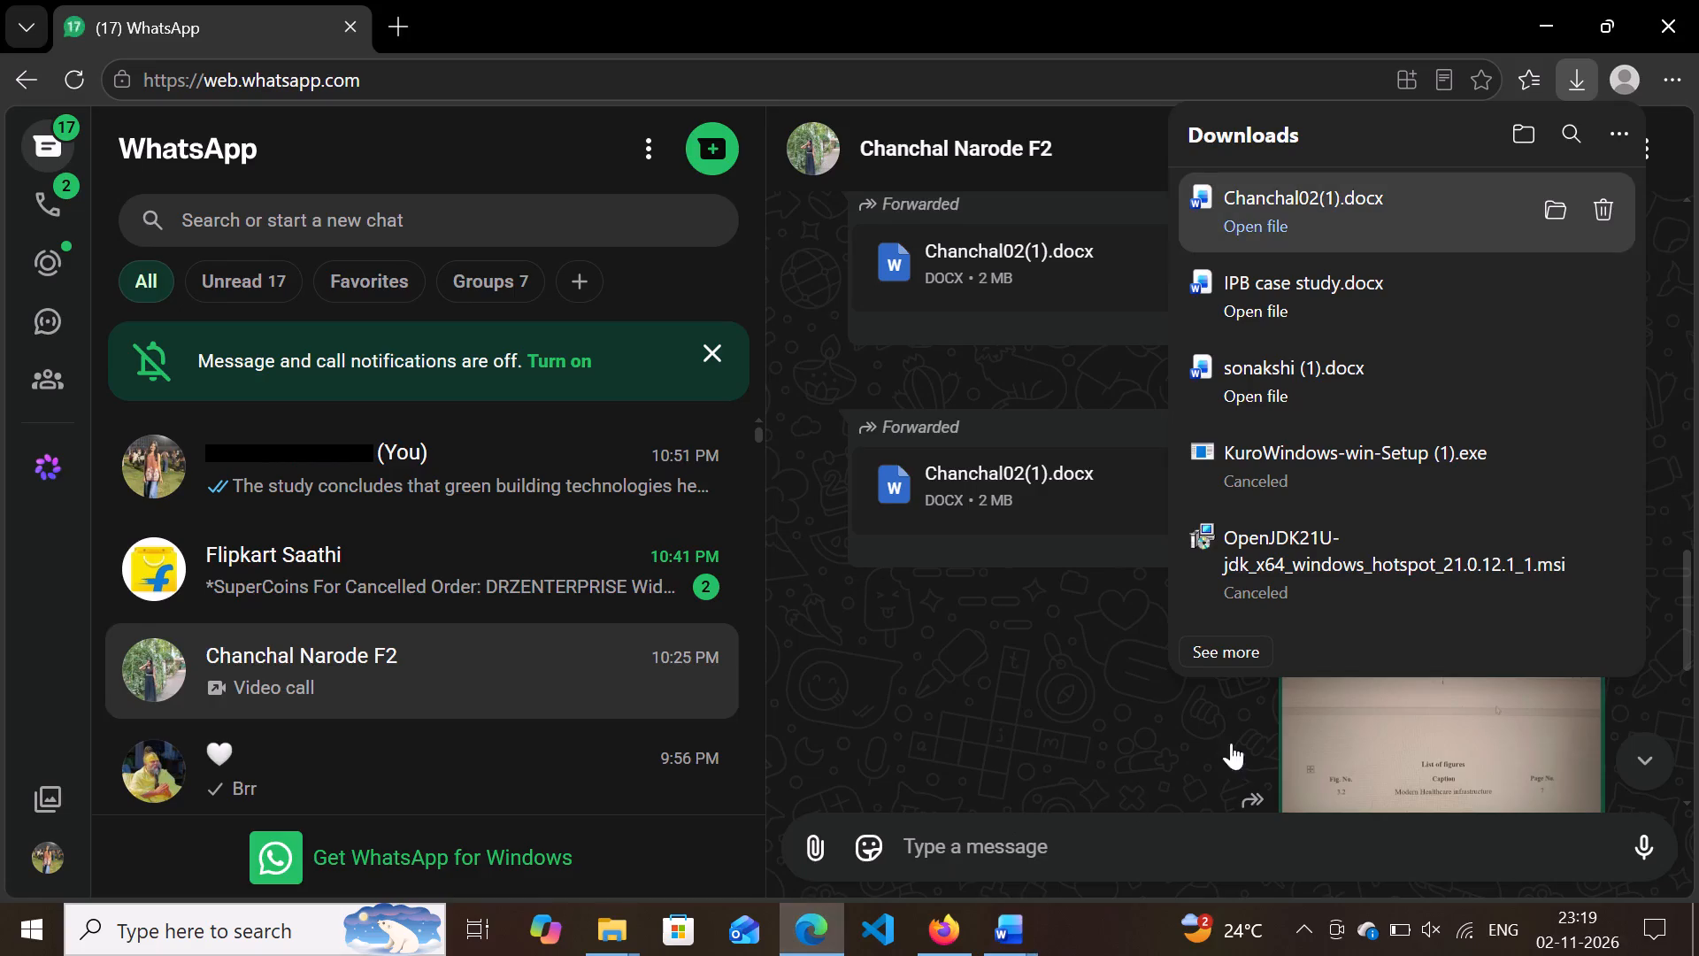
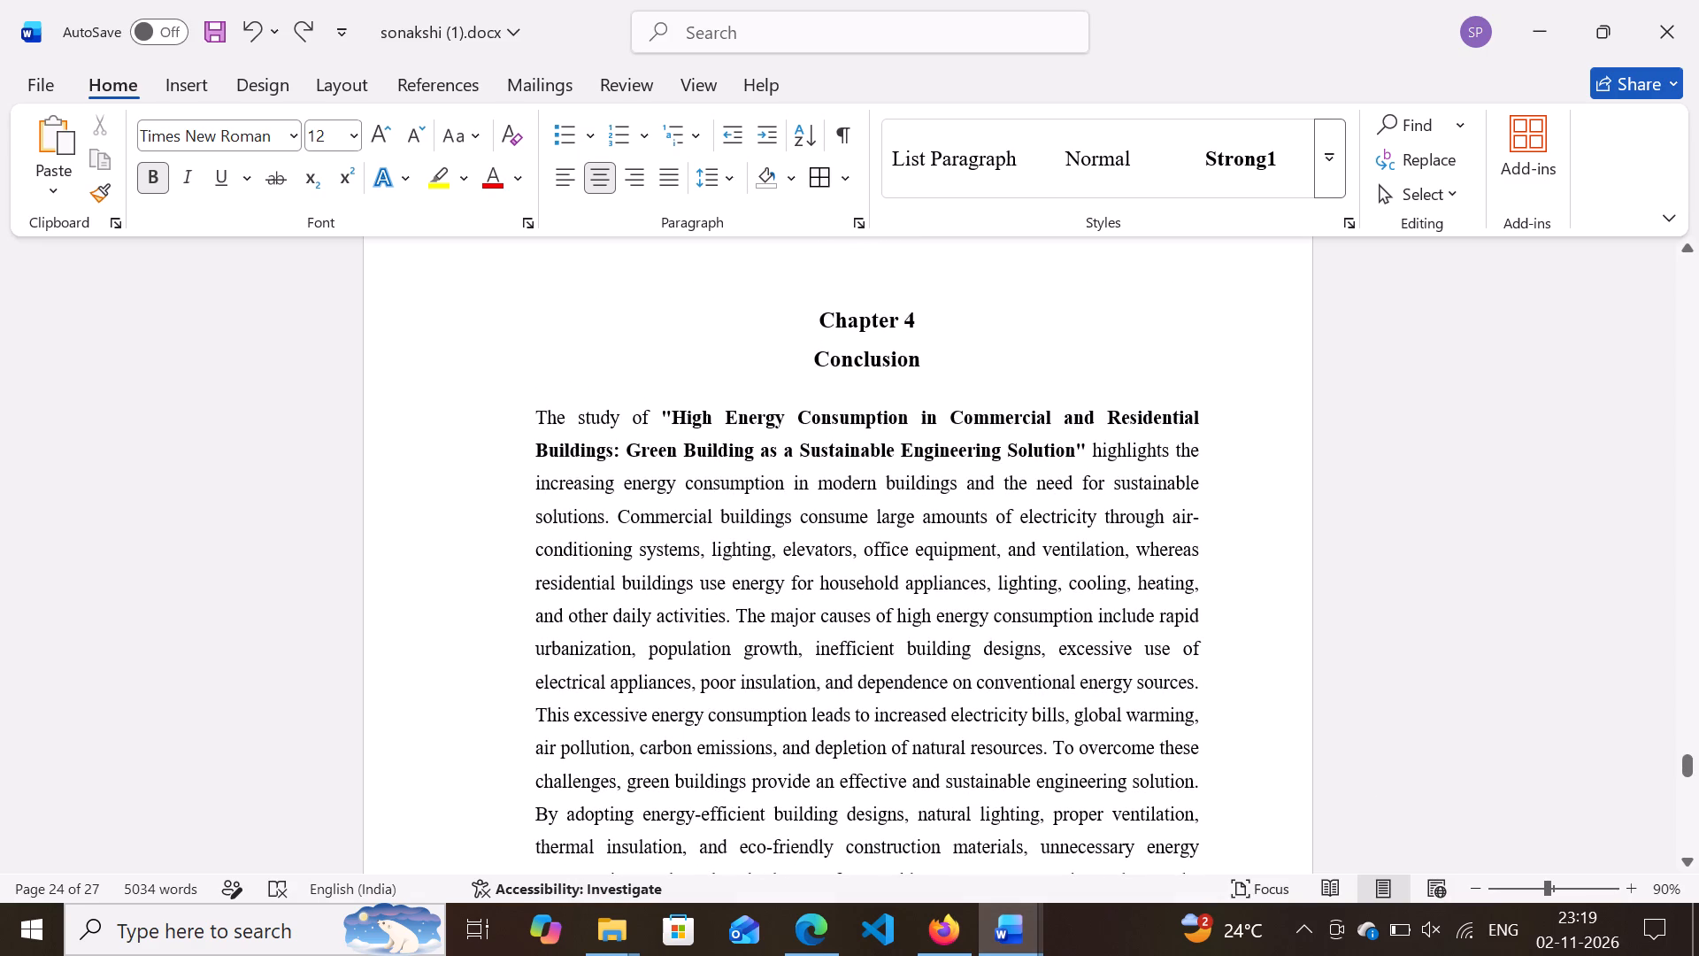
Delete the Chapter 4 Conclusion body text from "The study of" through "a healthier and more sustainable fu" in its last sentence.
left_click_drag(535, 410, 969, 827)
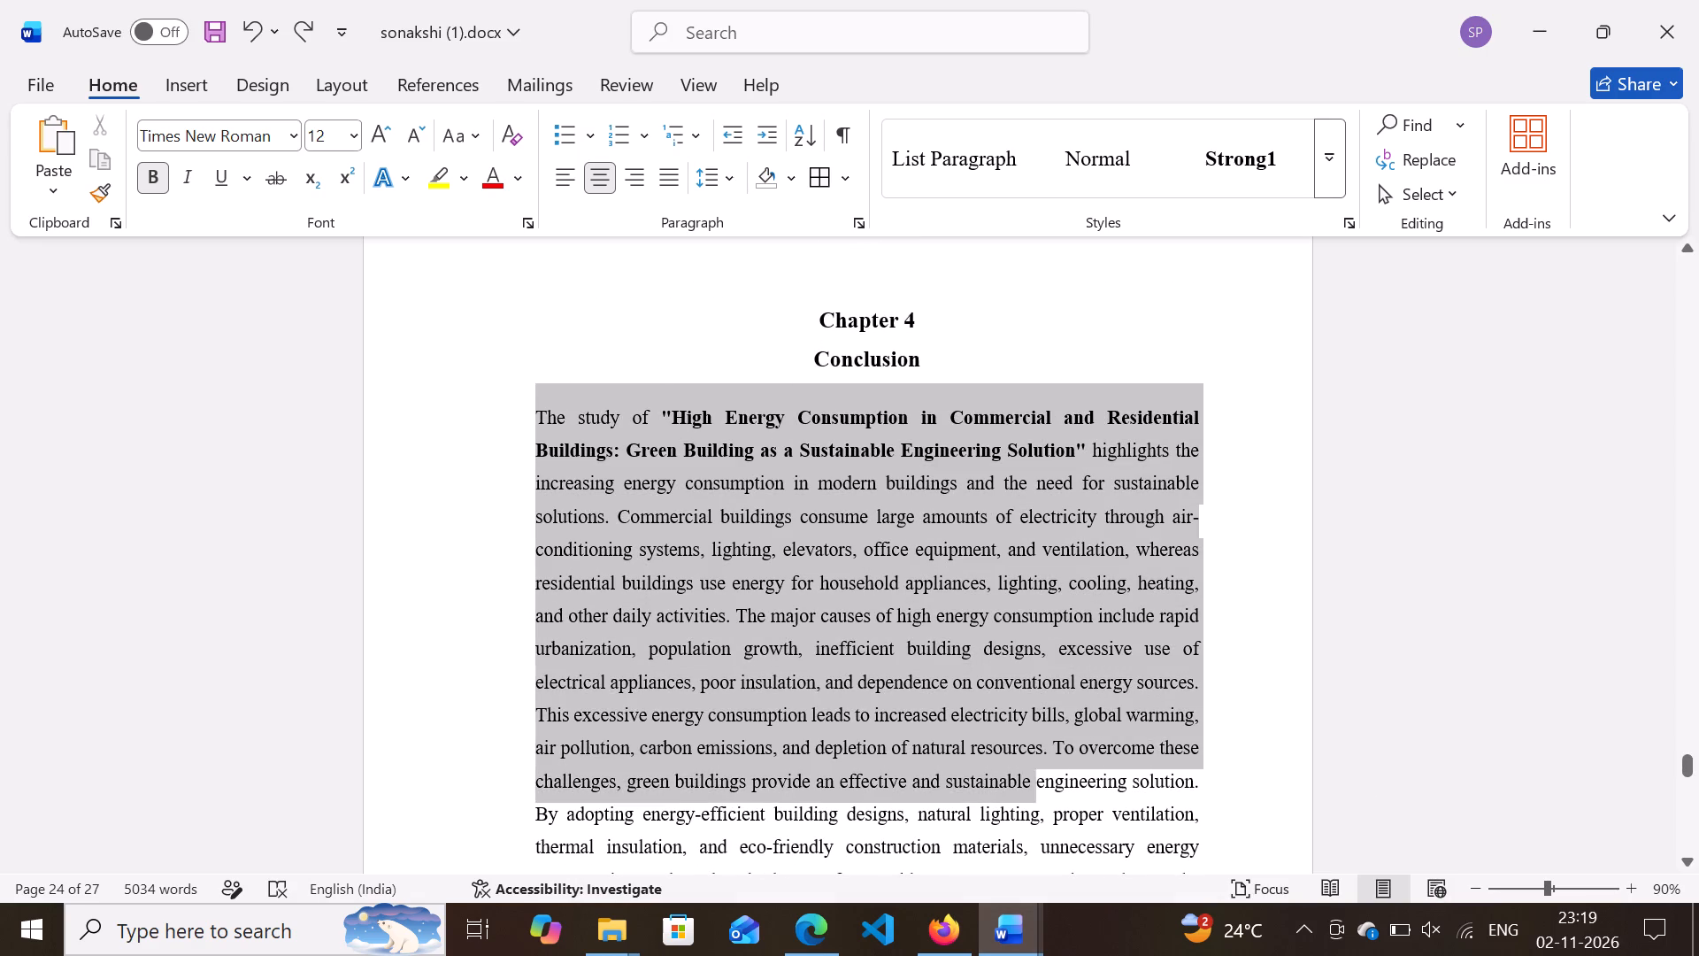
left_click_drag(969, 827, 978, 777)
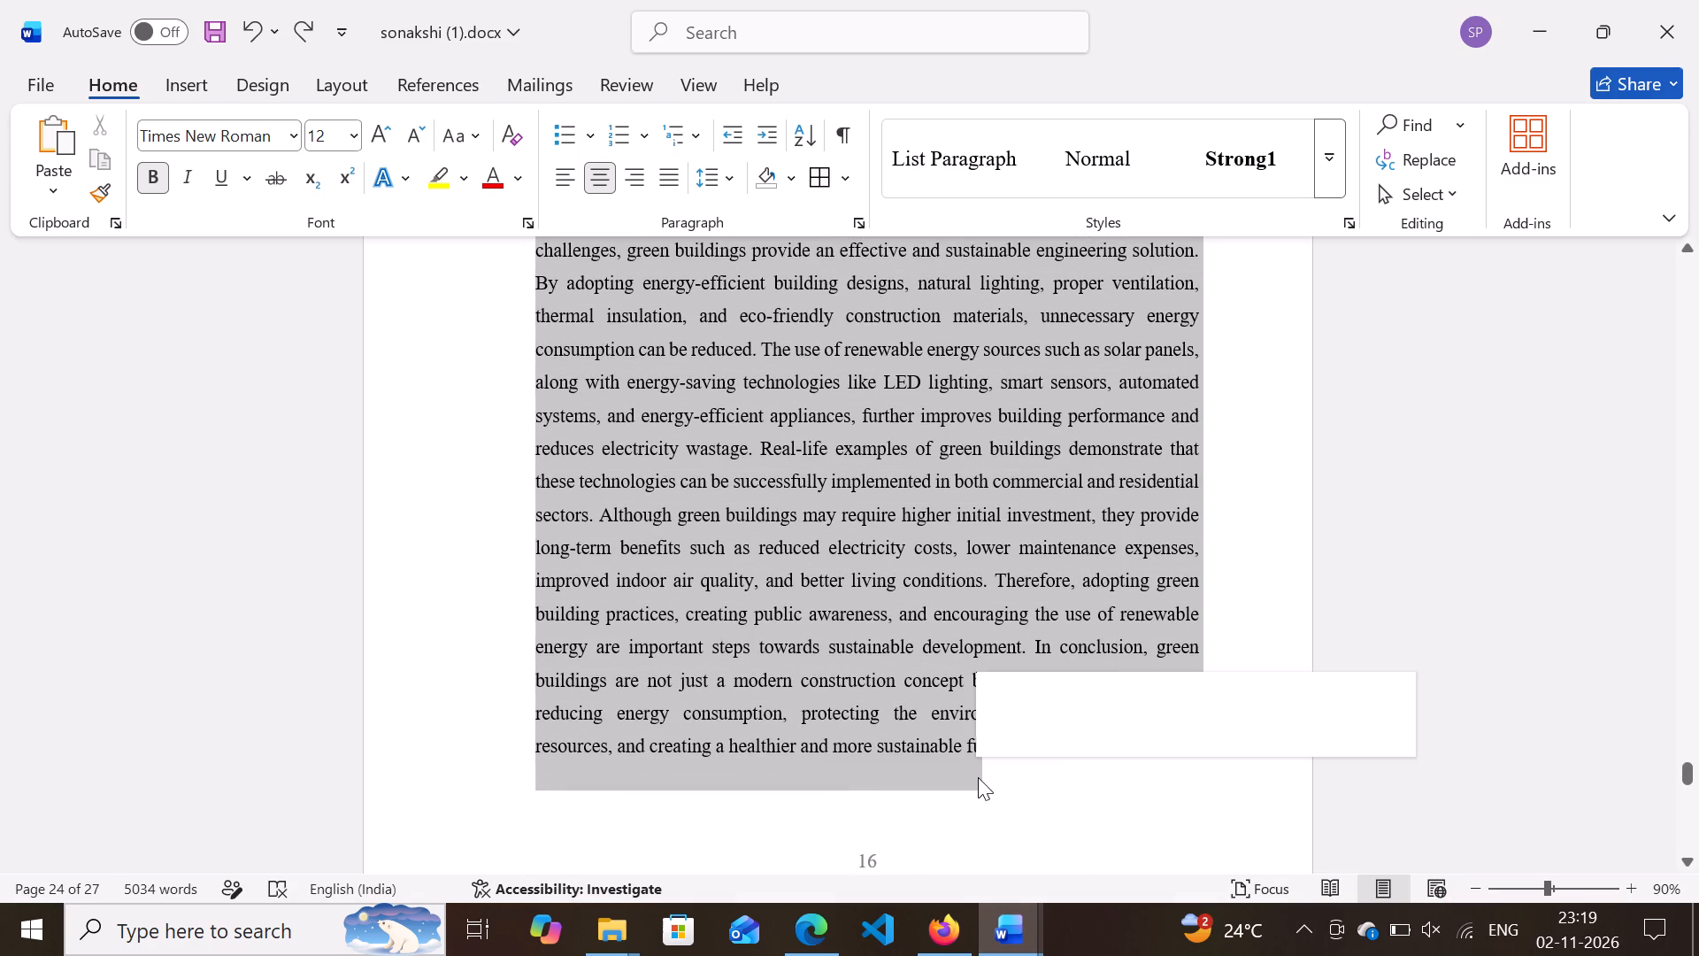
key("Delete")
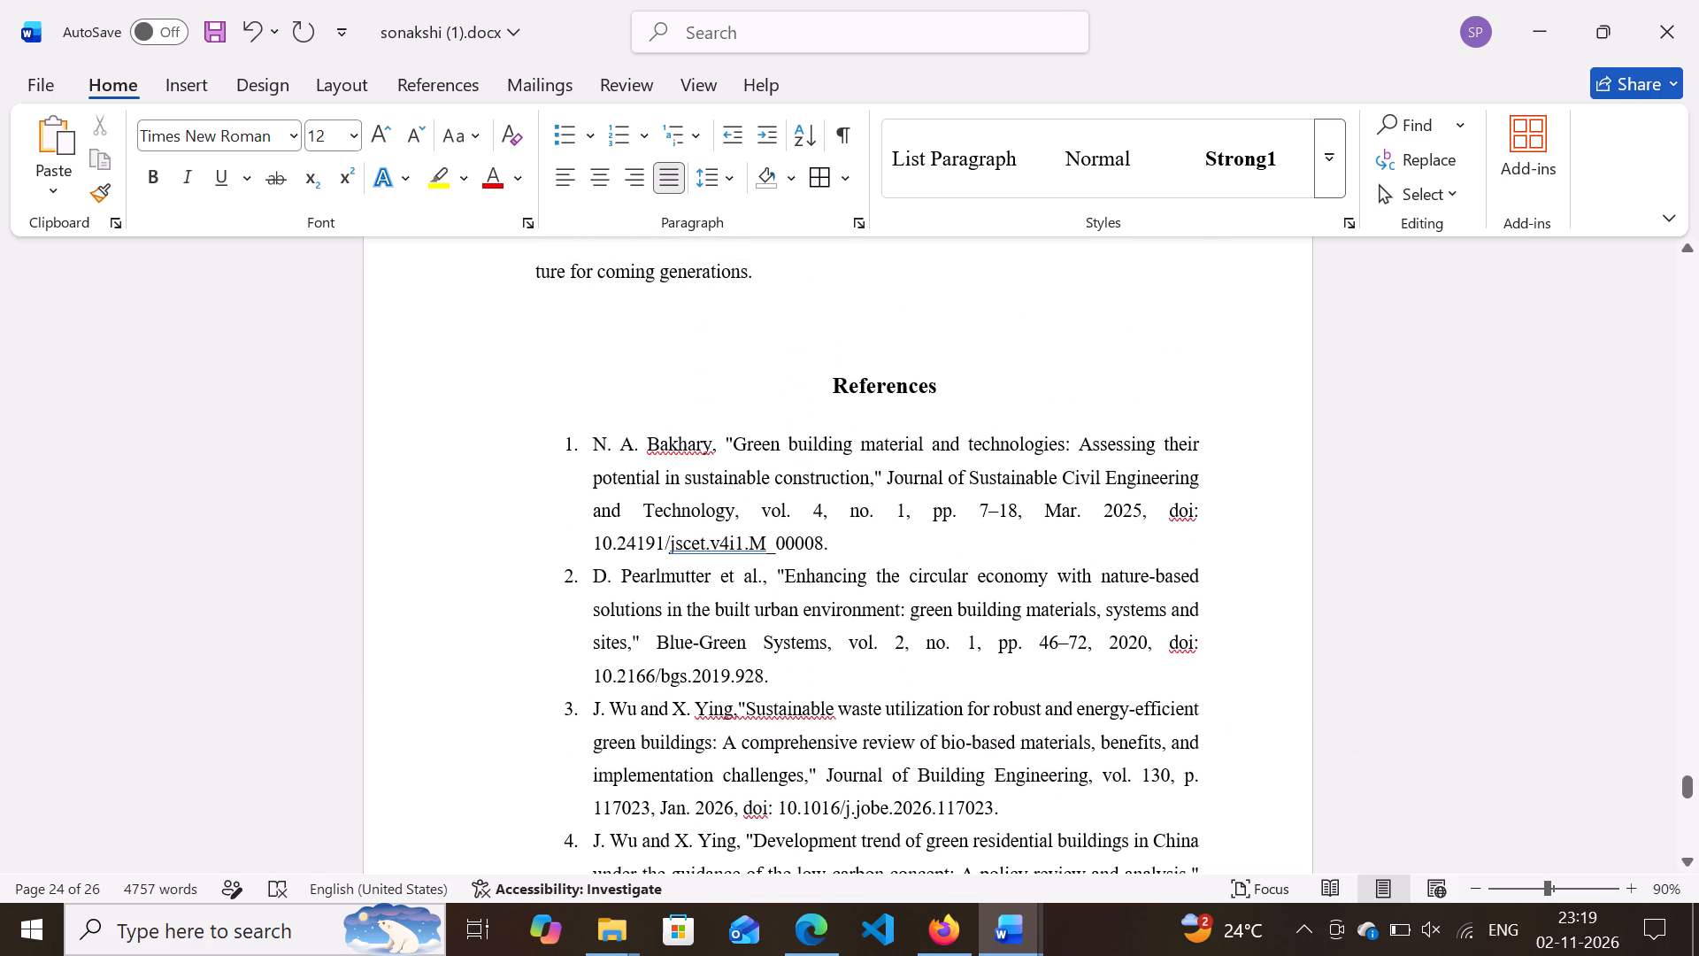
Replace the leftover line "ture for coming generations." under the Chapter 4 Conclusion heading with the copied conclusion text.
scroll(958, 747, "up", 1)
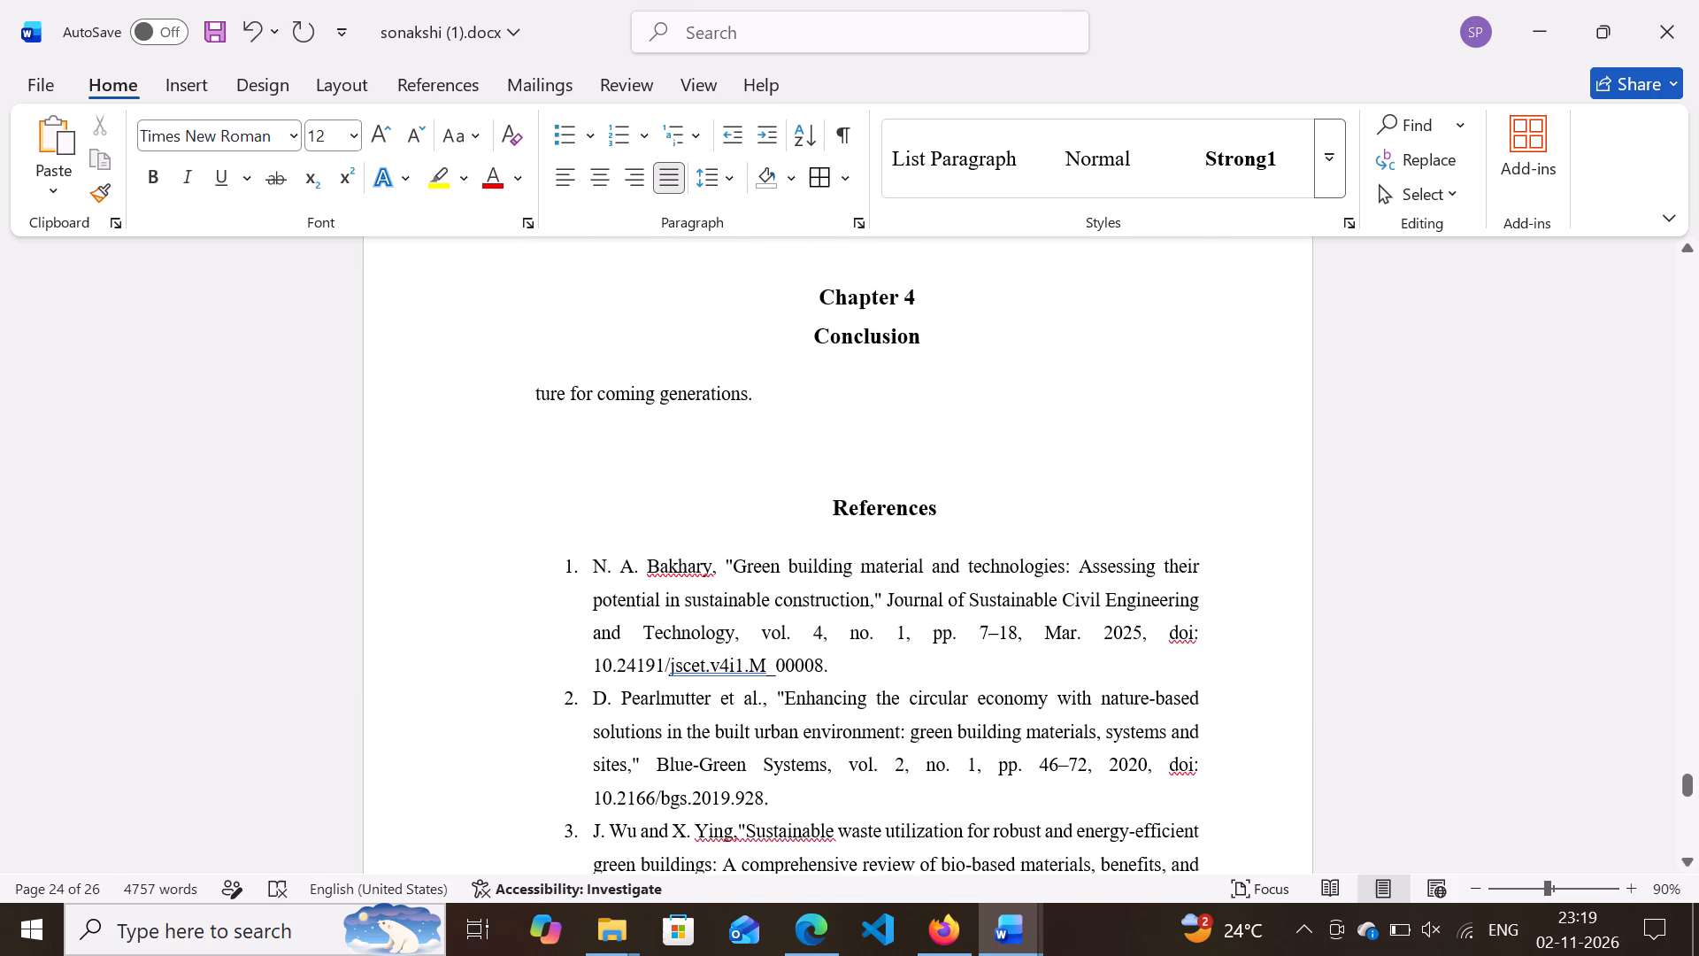
left_click_drag(760, 389, 500, 379)
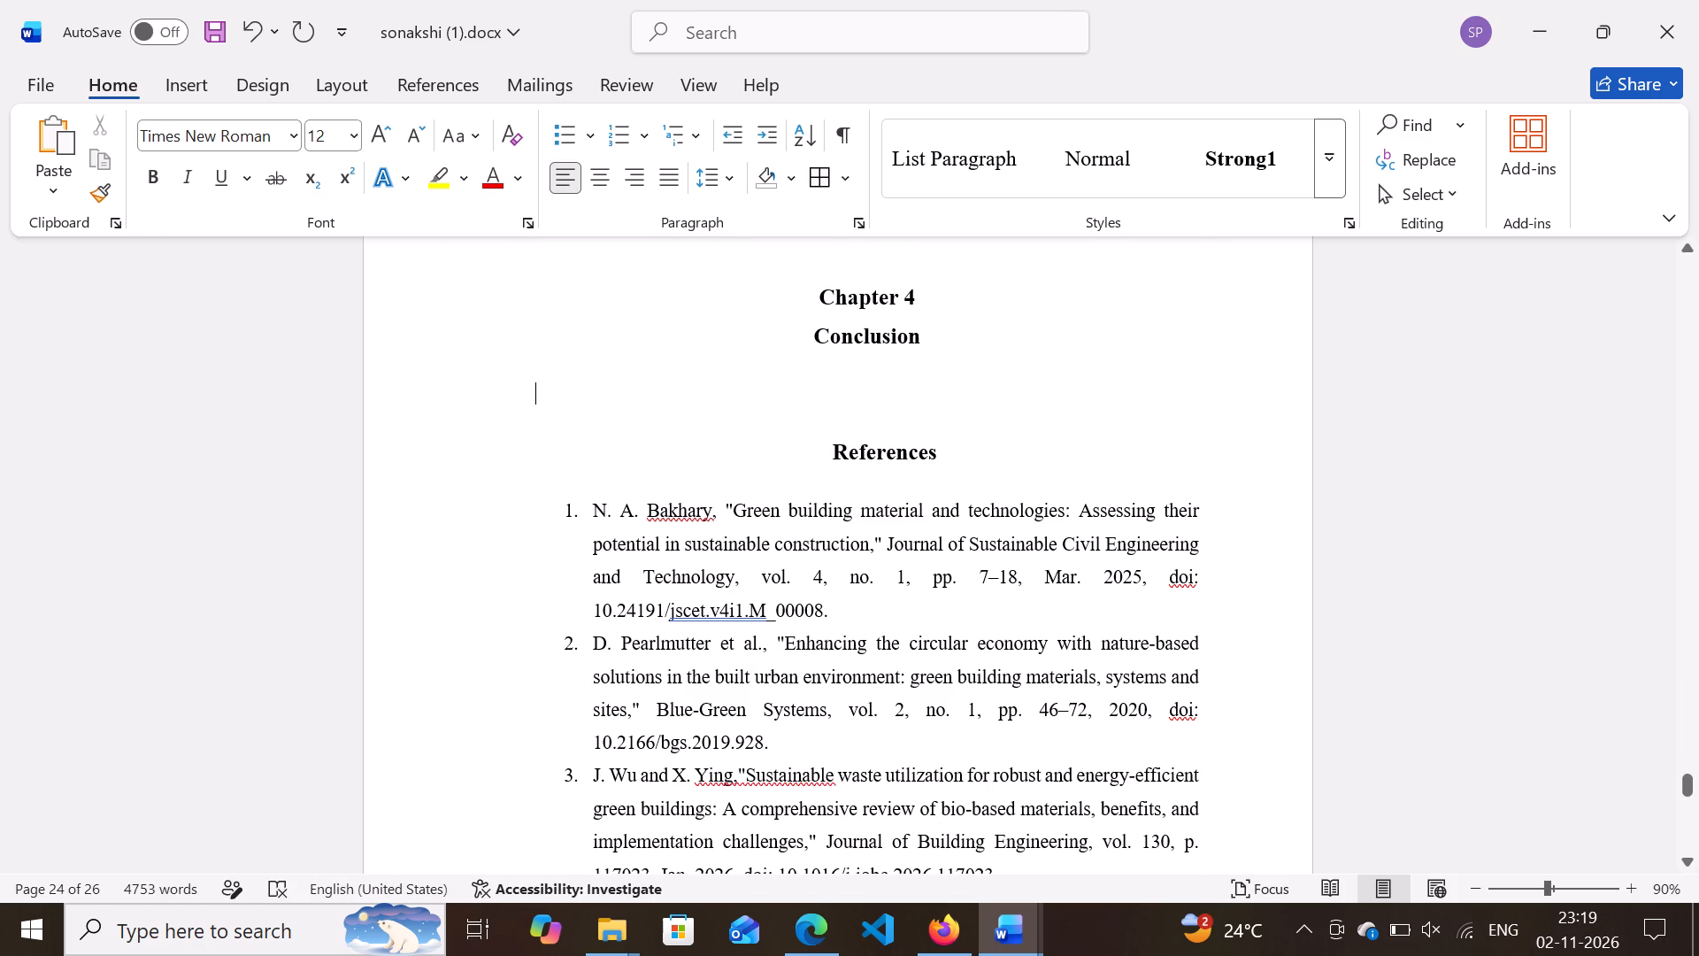
key("ctrl+v")
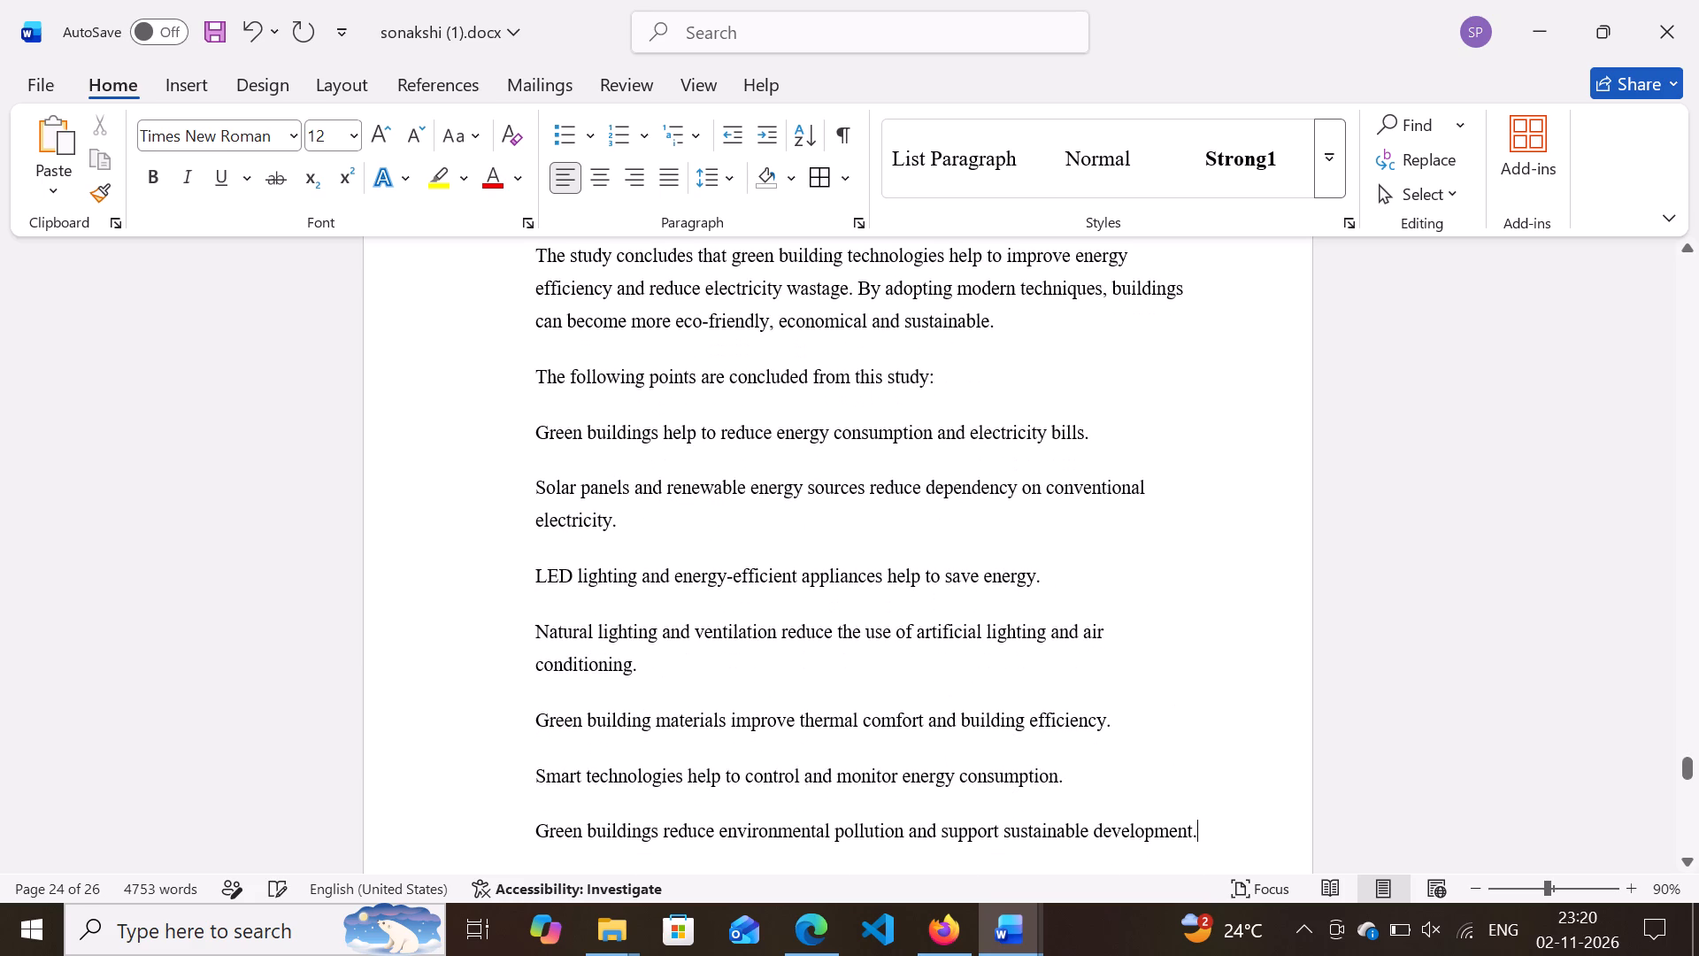
scroll(796, 375, "up", 1)
scroll(796, 375, "down", 1)
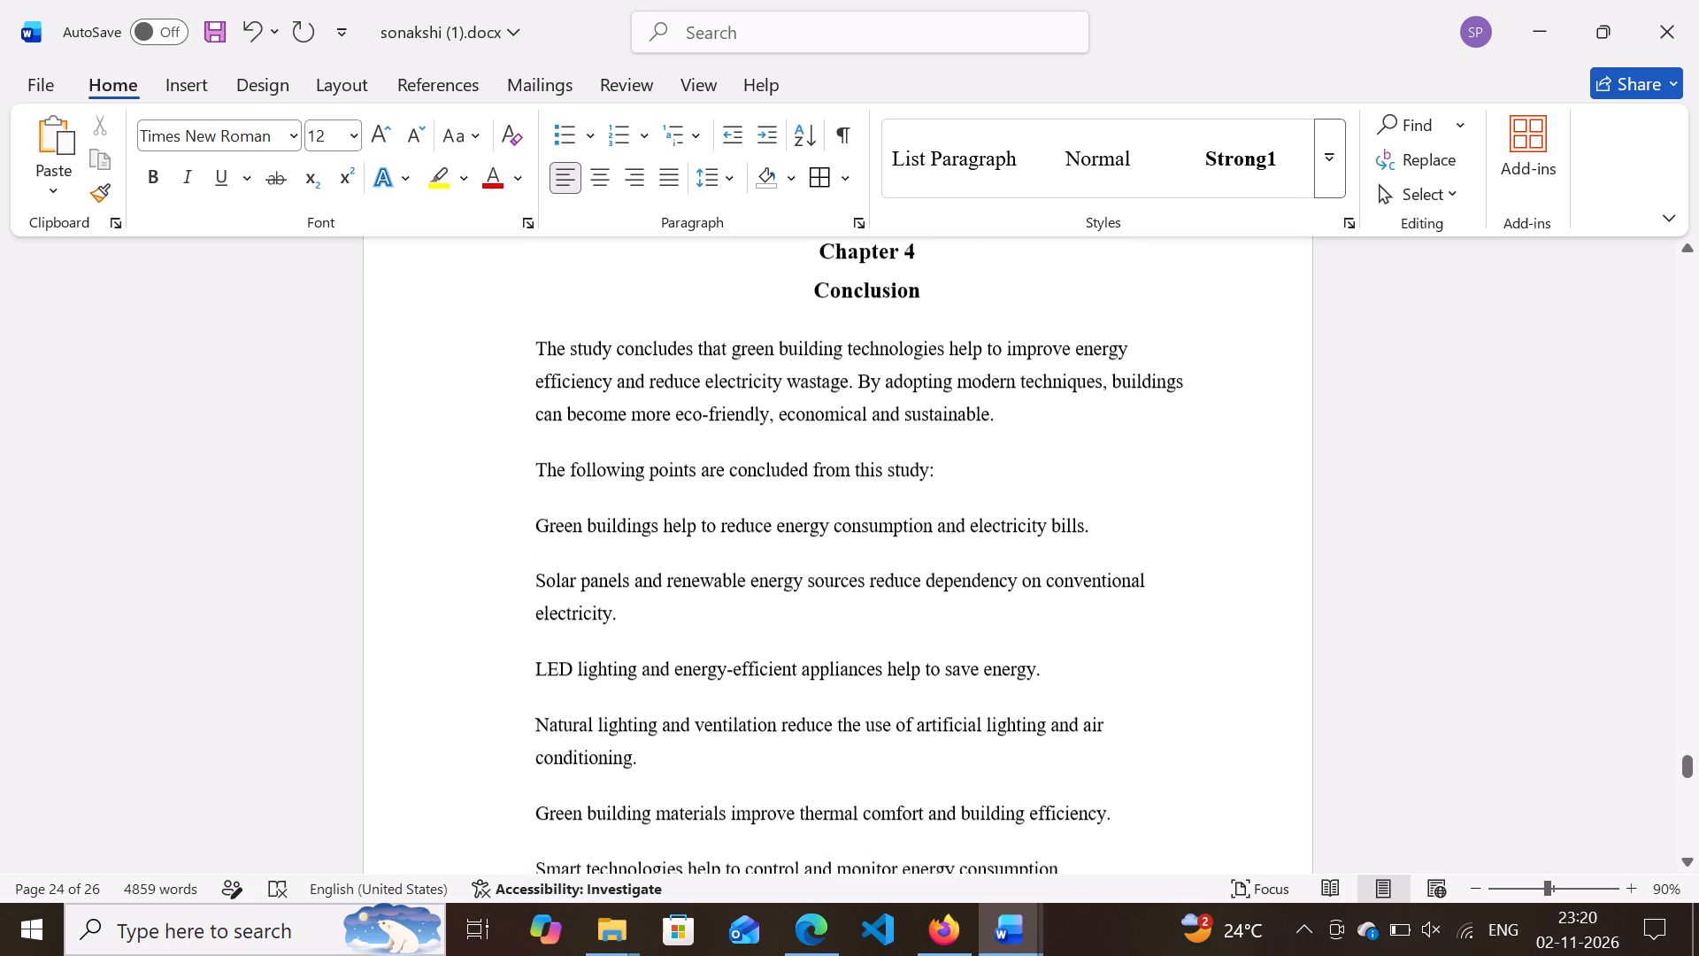
scroll(796, 375, "down", 1)
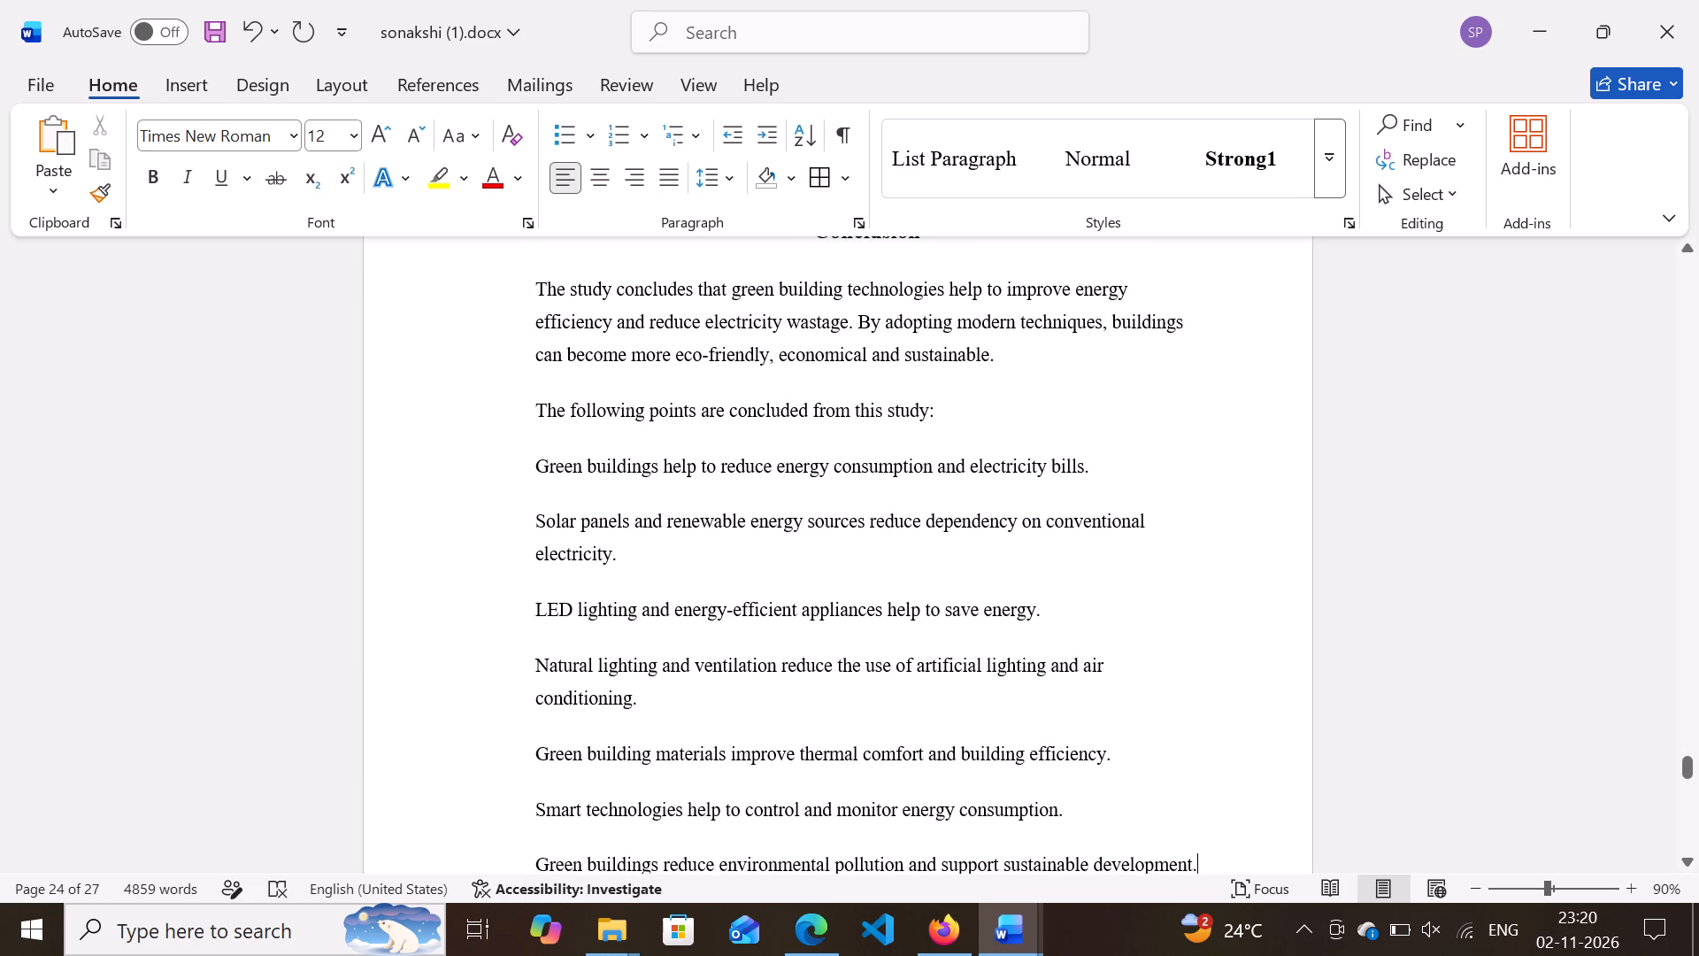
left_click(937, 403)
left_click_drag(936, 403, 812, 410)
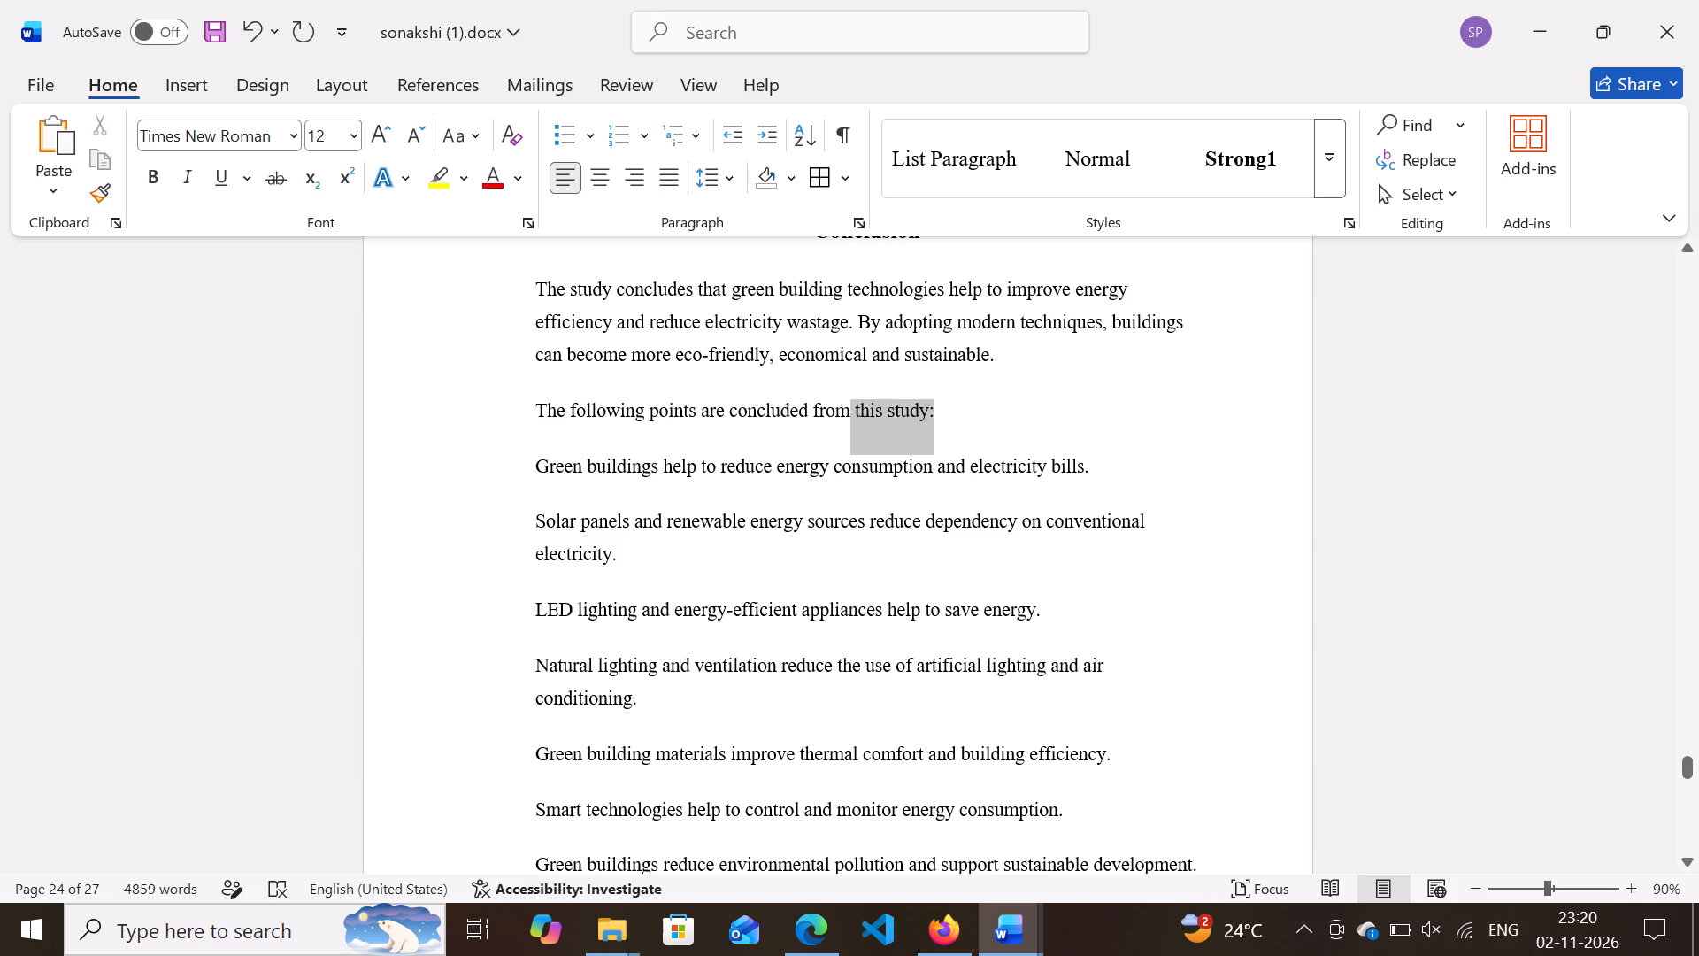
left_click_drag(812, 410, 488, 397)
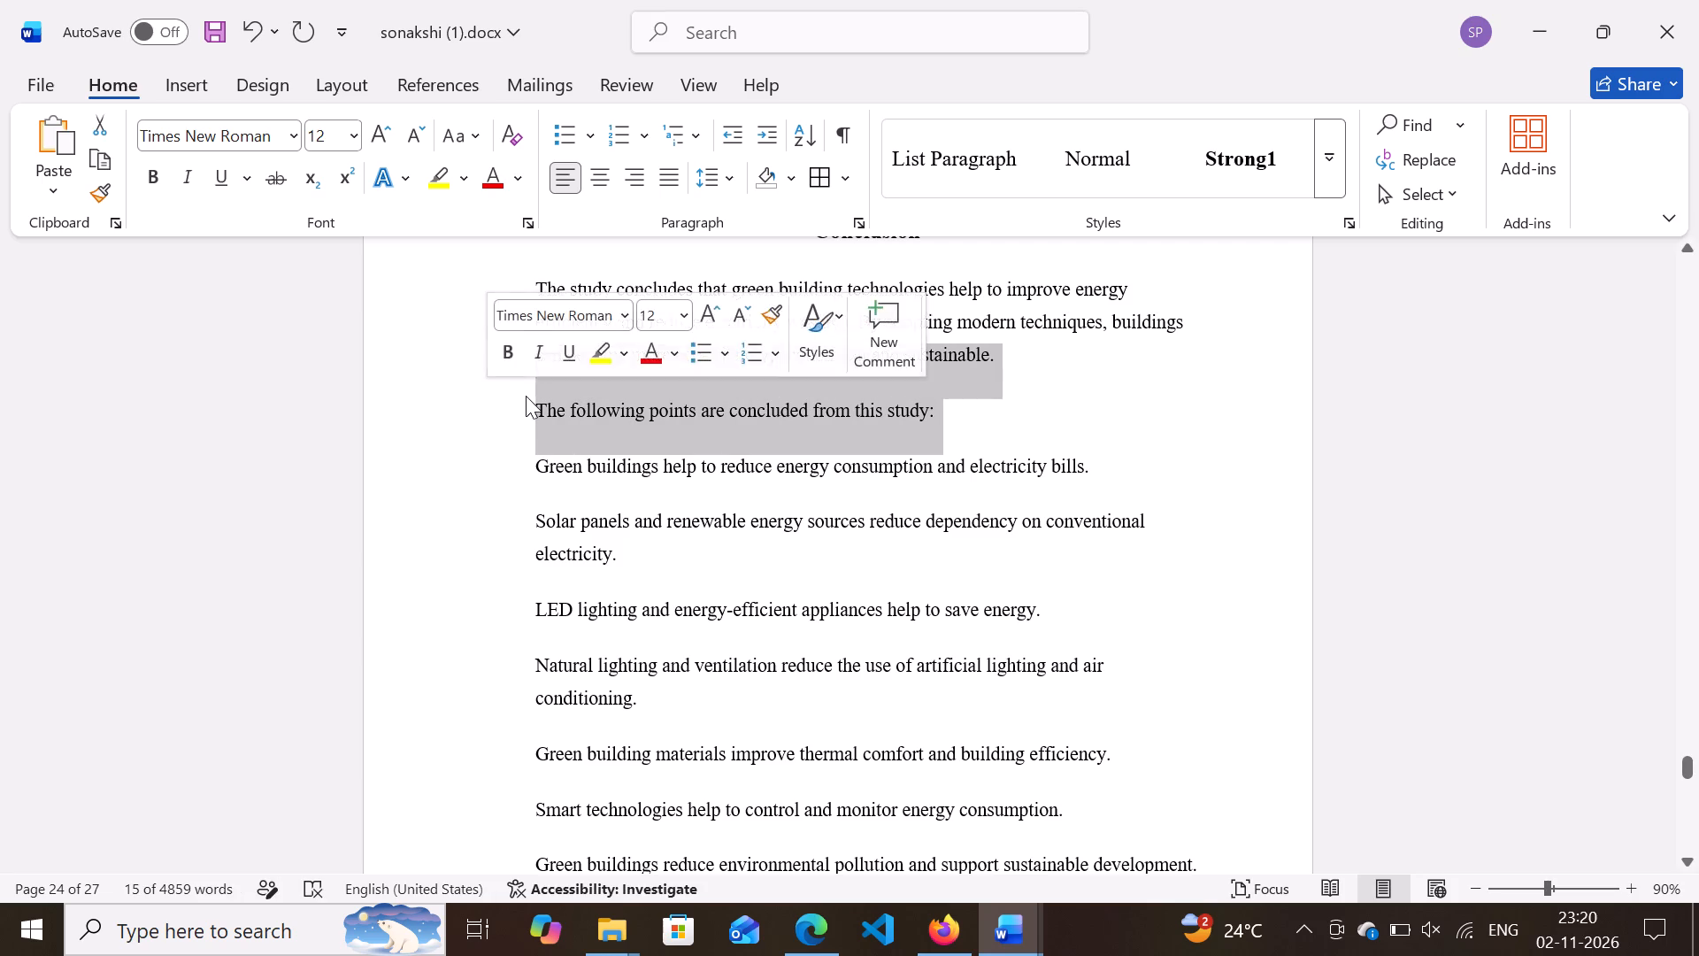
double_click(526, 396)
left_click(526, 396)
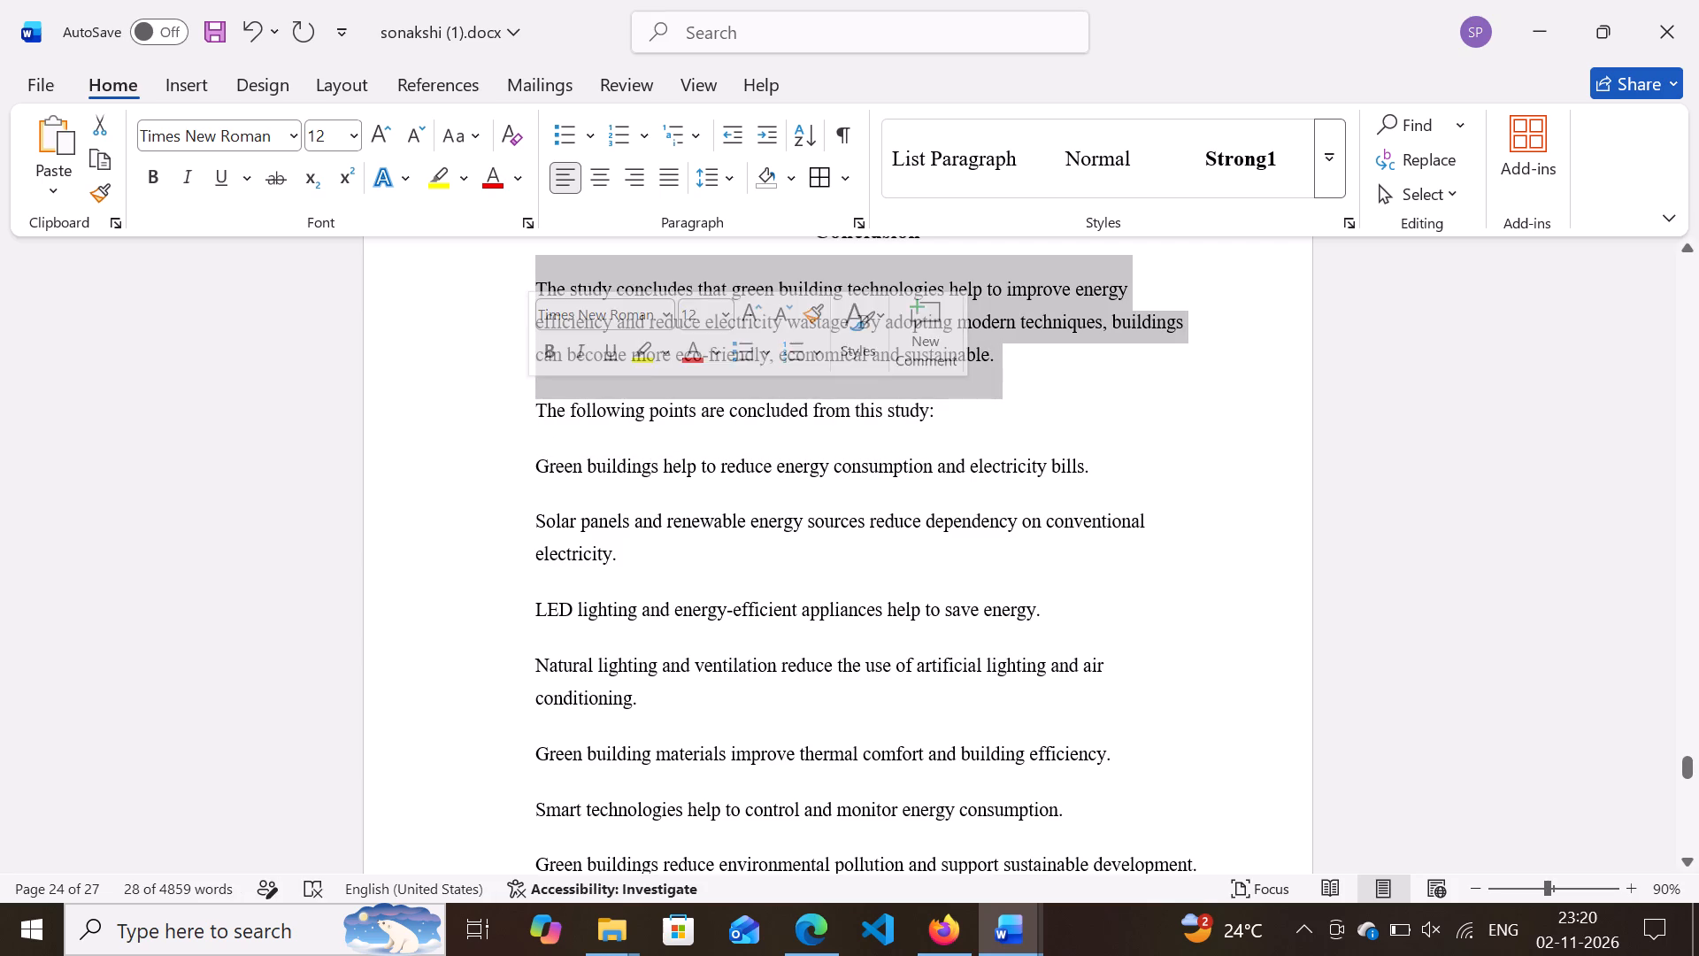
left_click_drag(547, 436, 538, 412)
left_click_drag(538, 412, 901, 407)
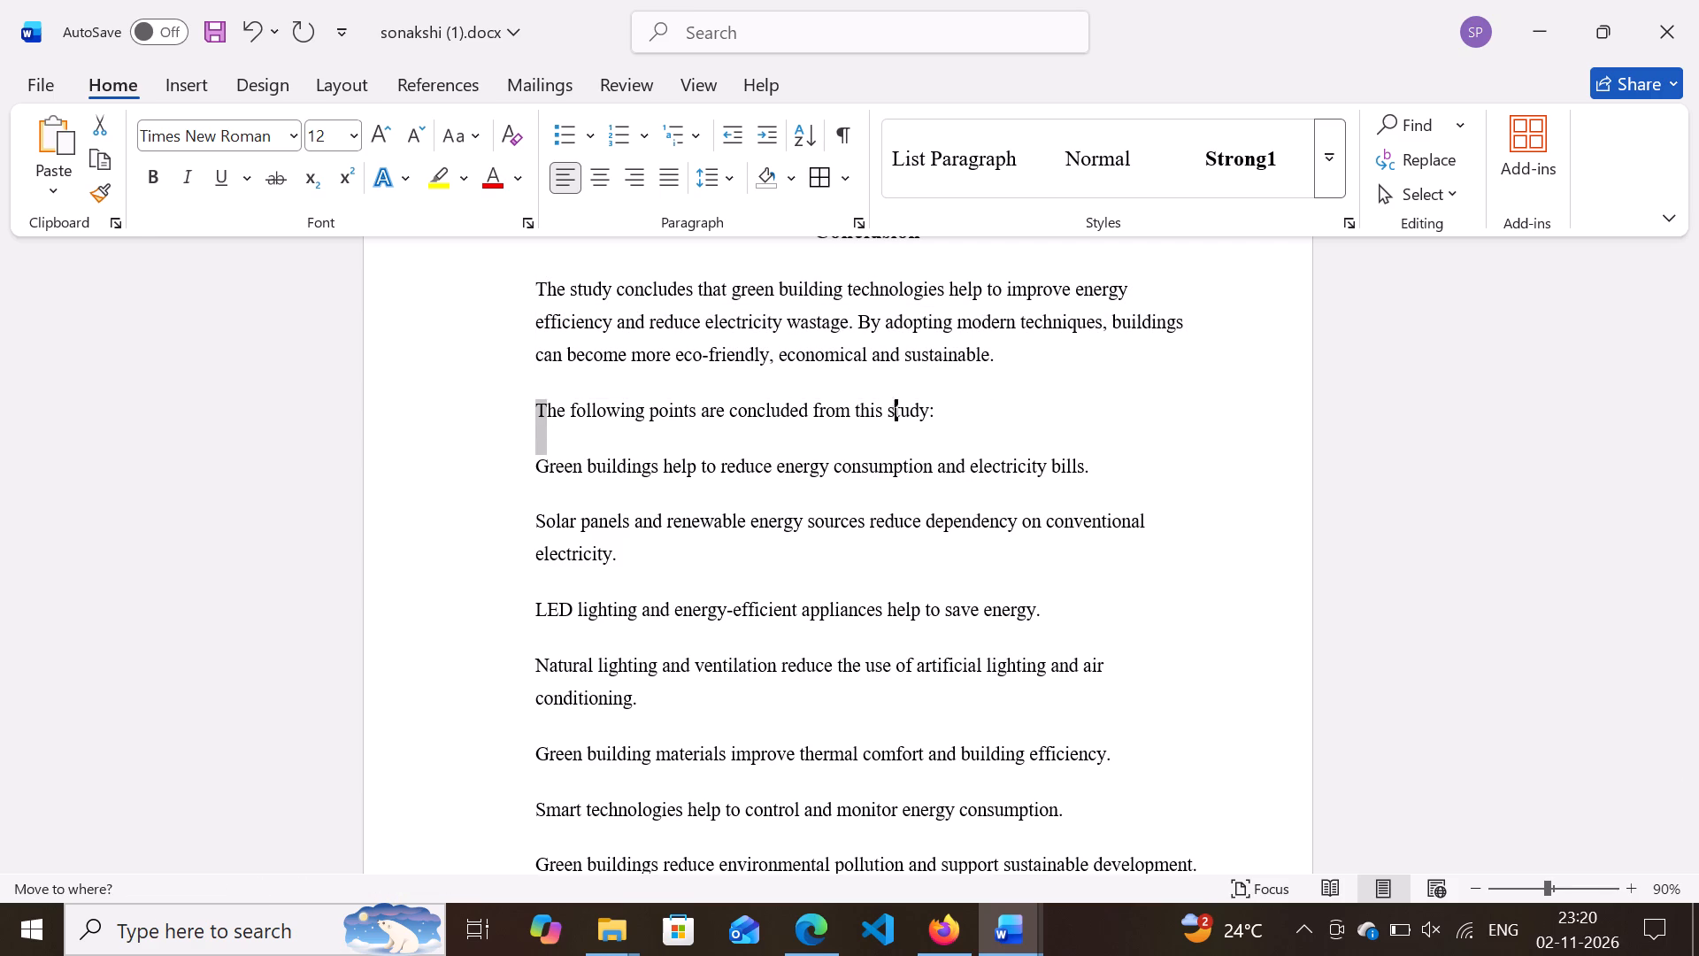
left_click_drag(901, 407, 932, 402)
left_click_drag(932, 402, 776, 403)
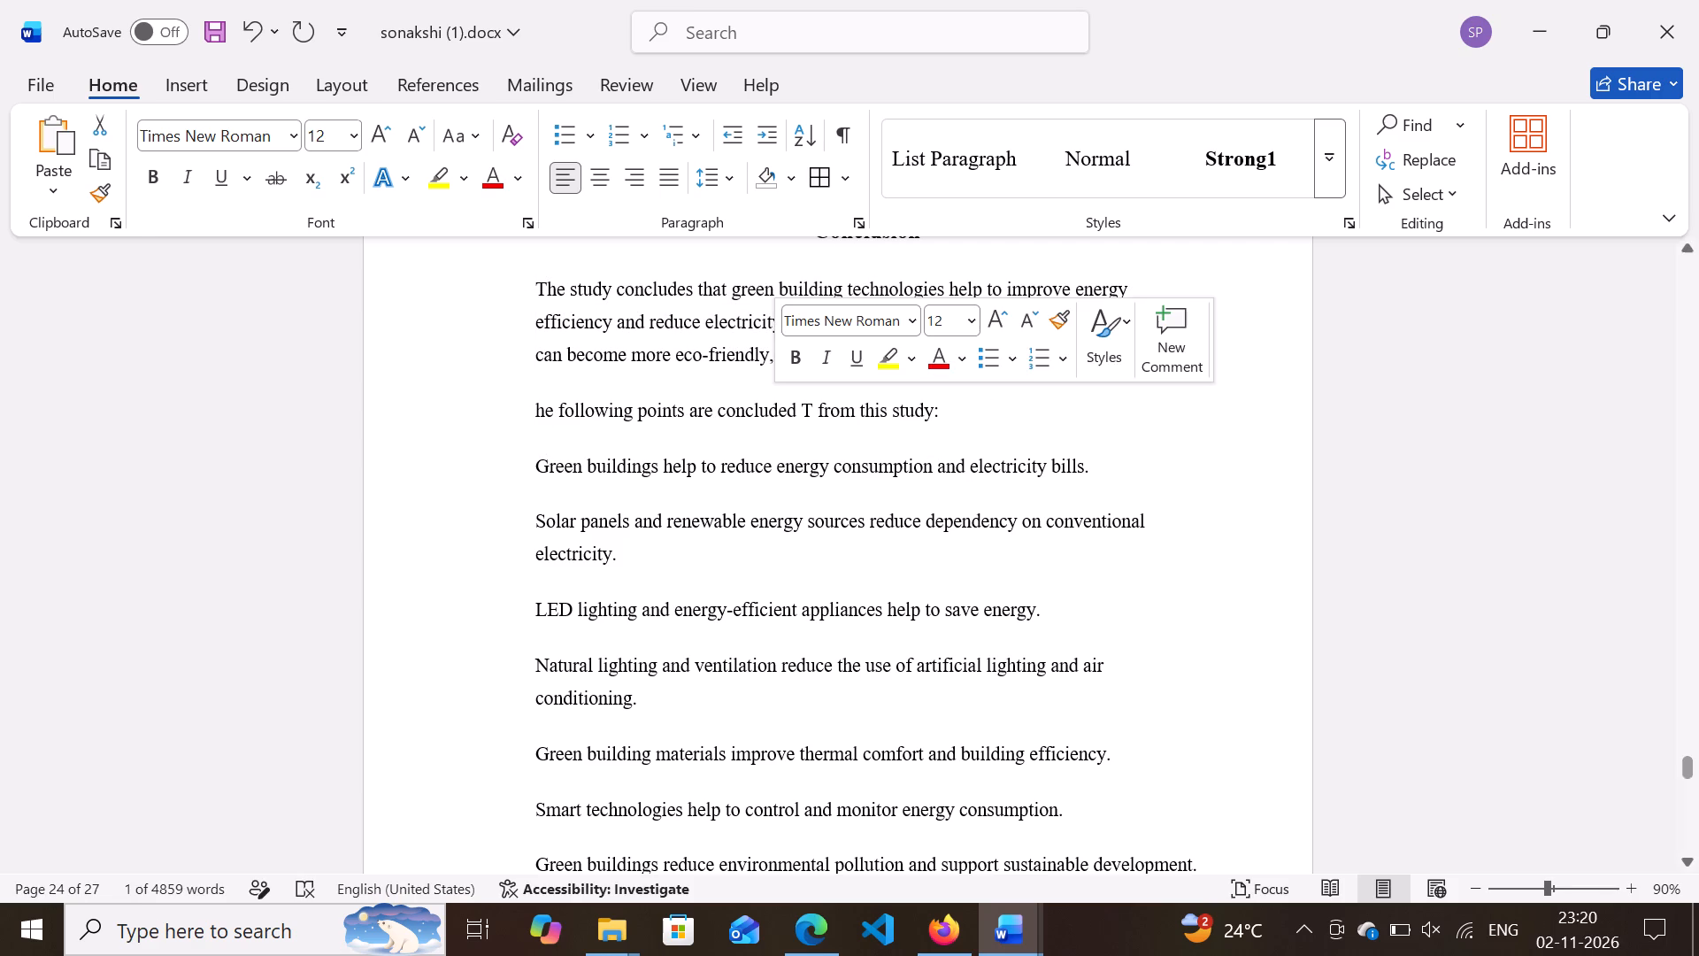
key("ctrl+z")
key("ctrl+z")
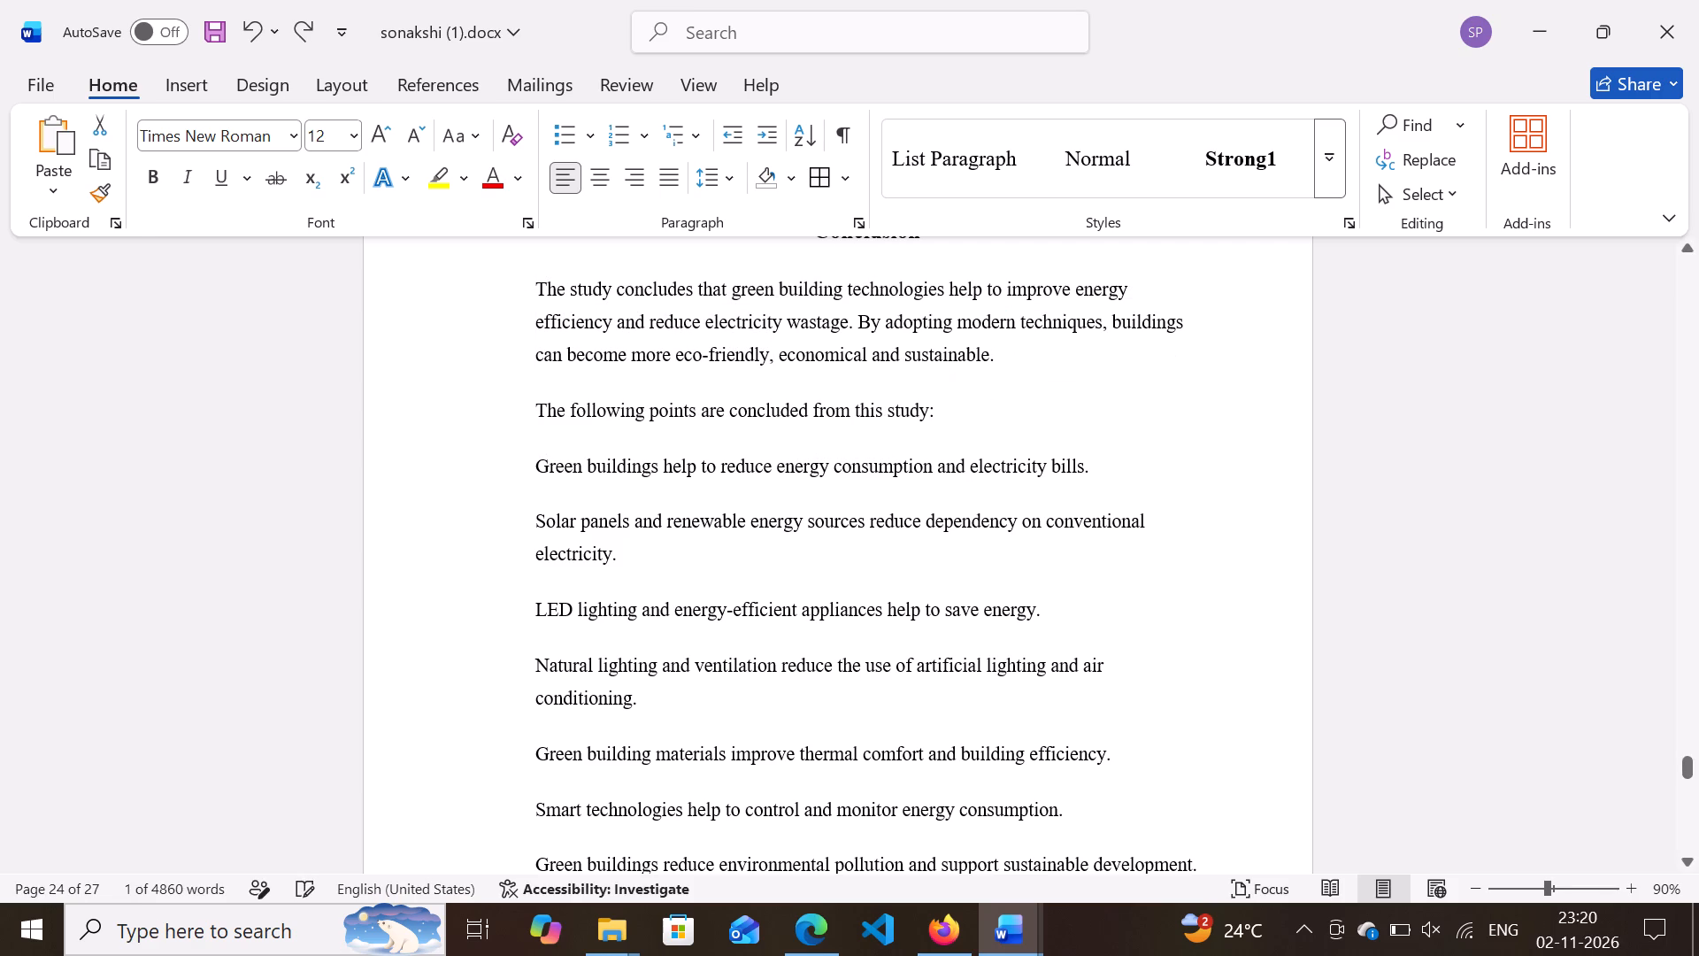
Delete the line "The following points are concluded from this study:" including its colon and the empty paragraph it leaves.
left_click_drag(929, 405, 480, 356)
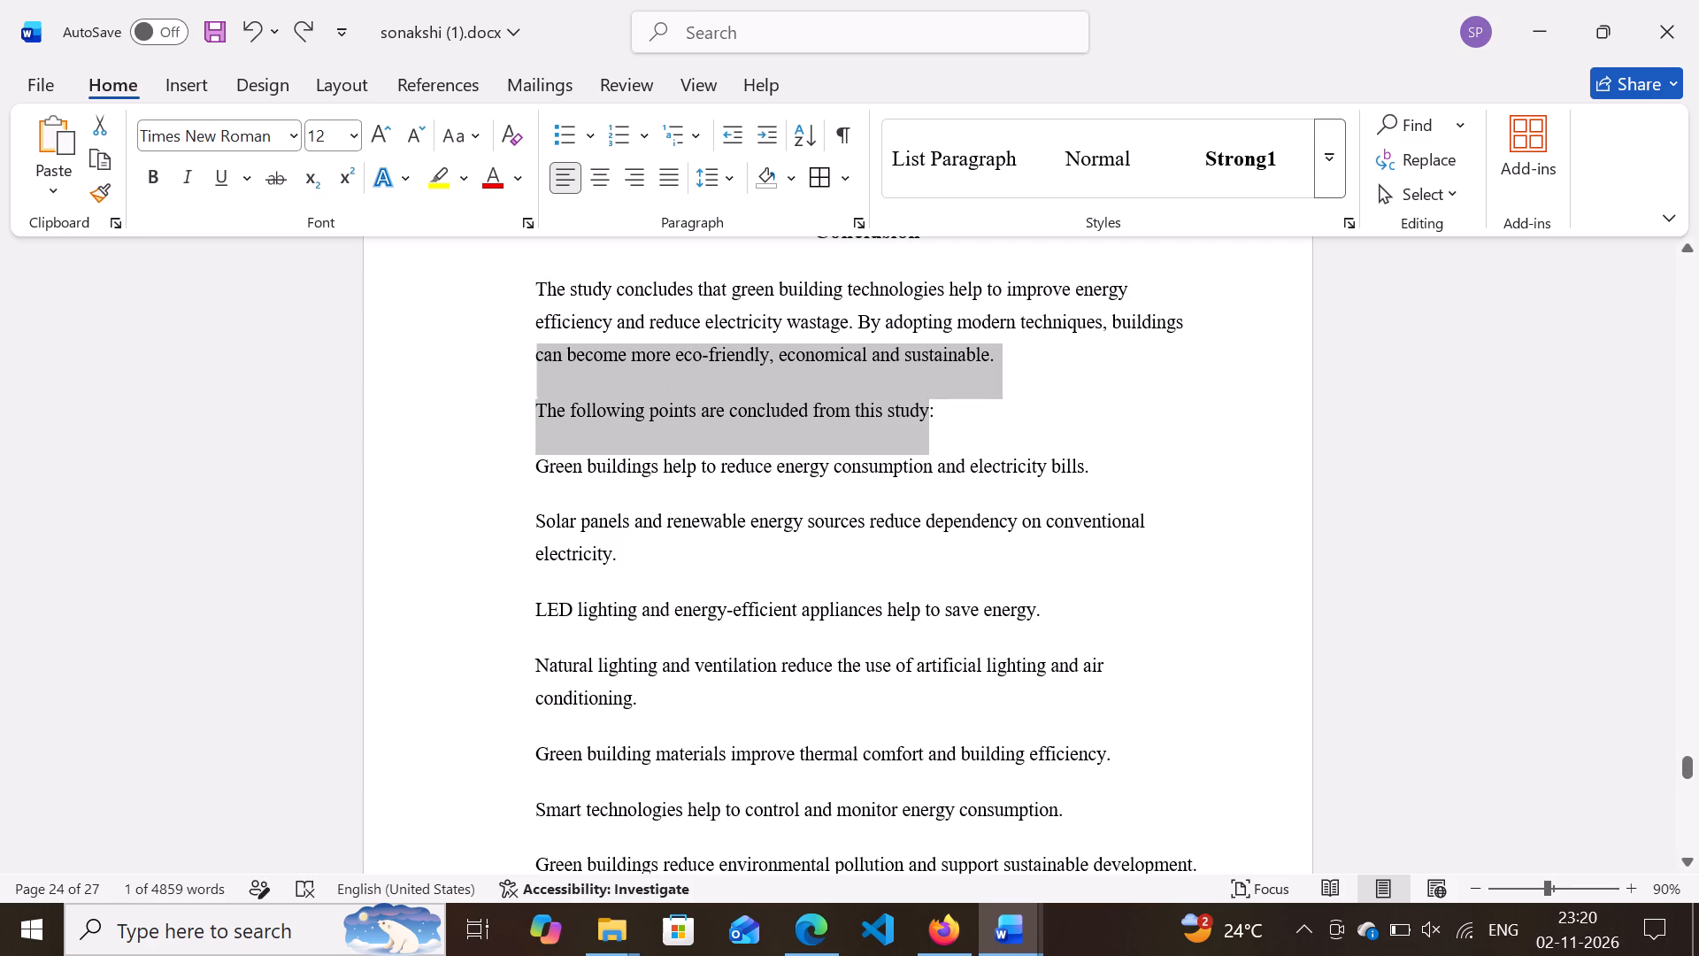
left_click_drag(480, 356, 463, 431)
key("Delete")
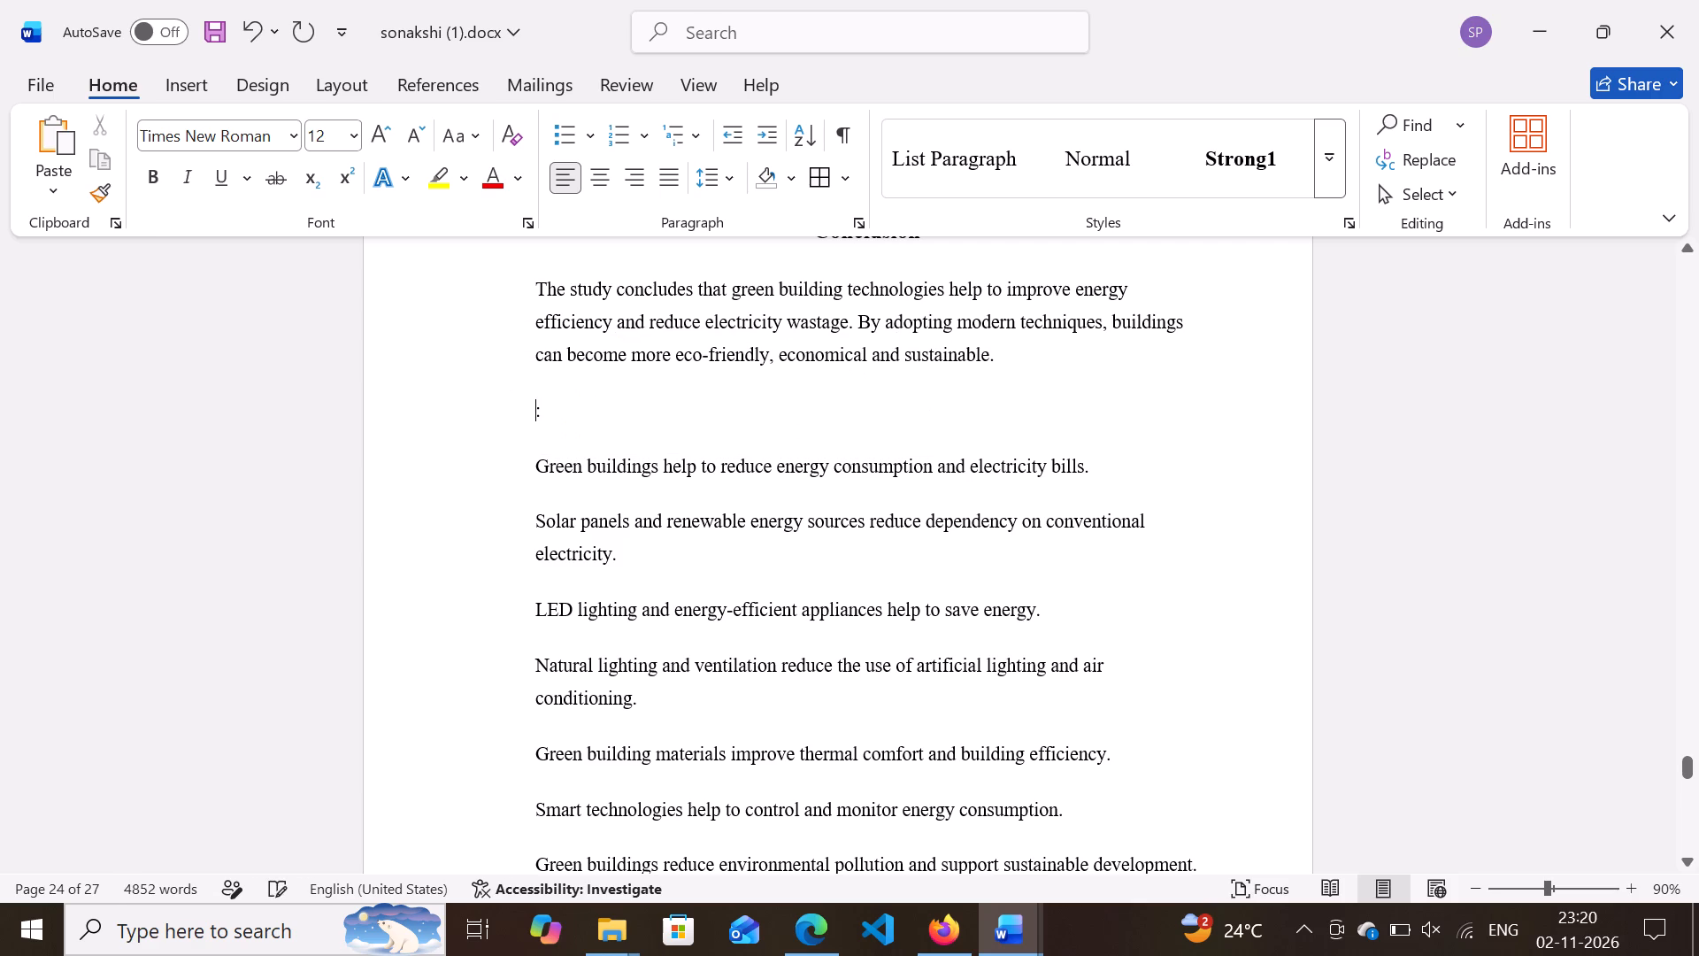
left_click(559, 402)
key("BackSpace")
key("BackSpace")
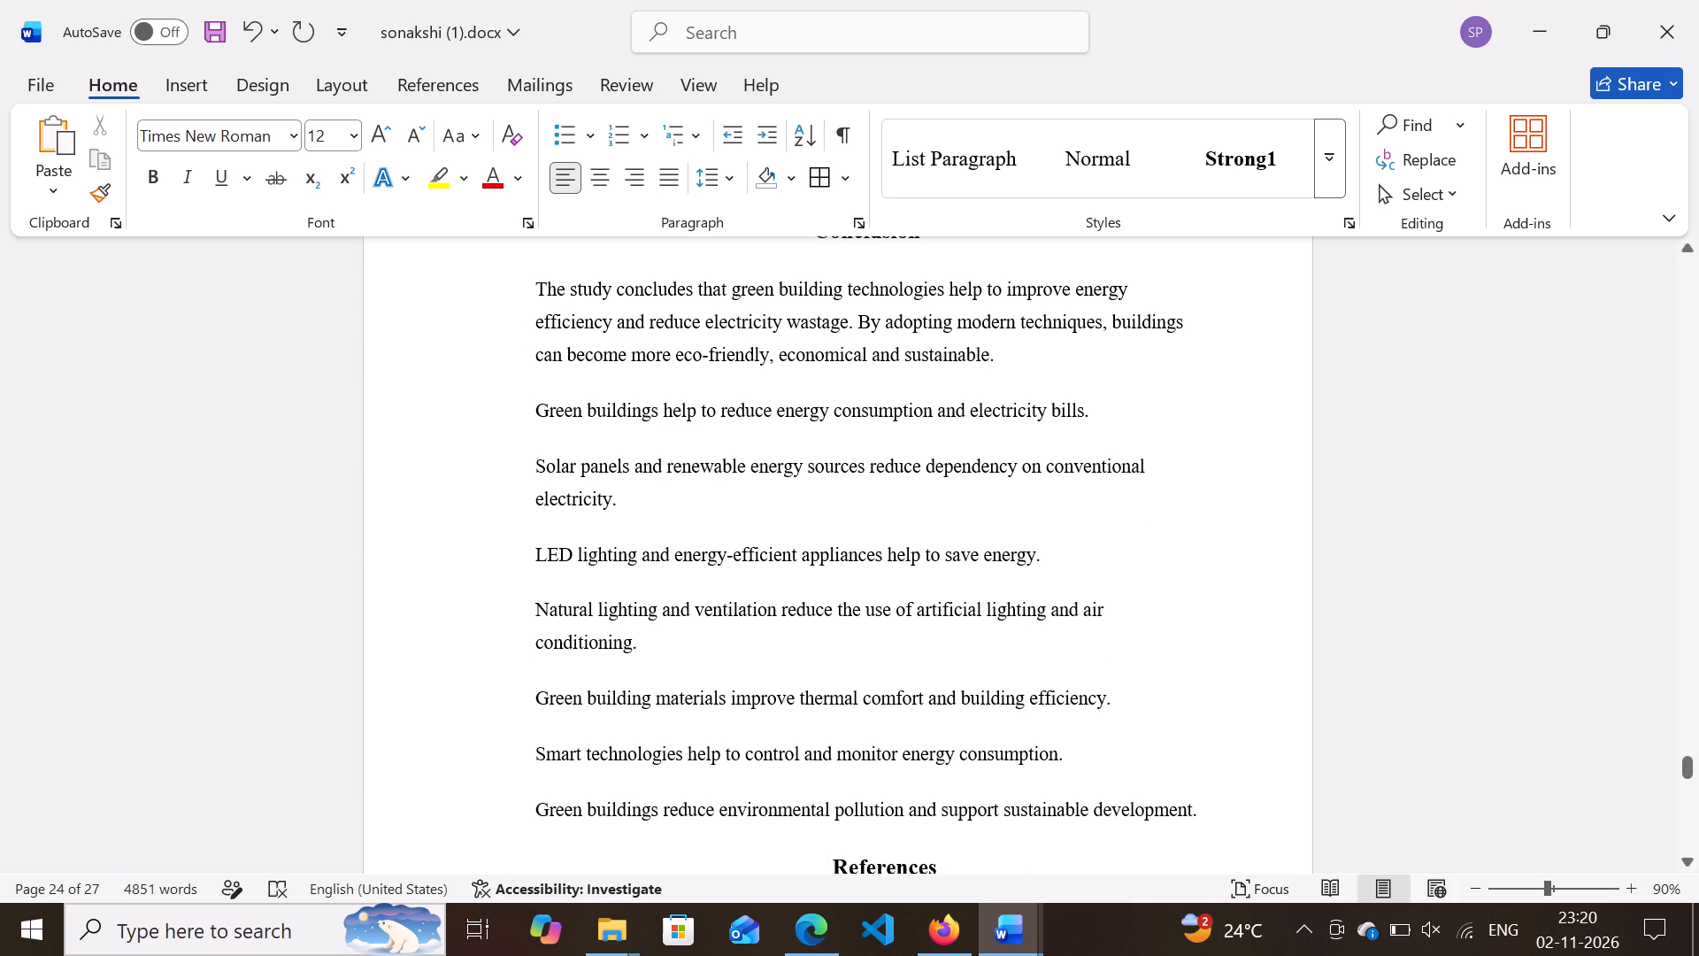
Number the first three conclusion points 1 to 3, from reduced energy consumption through LED lighting, as an automatic numbered list.
left_click(533, 405)
scroll(651, 416, "up", 1)
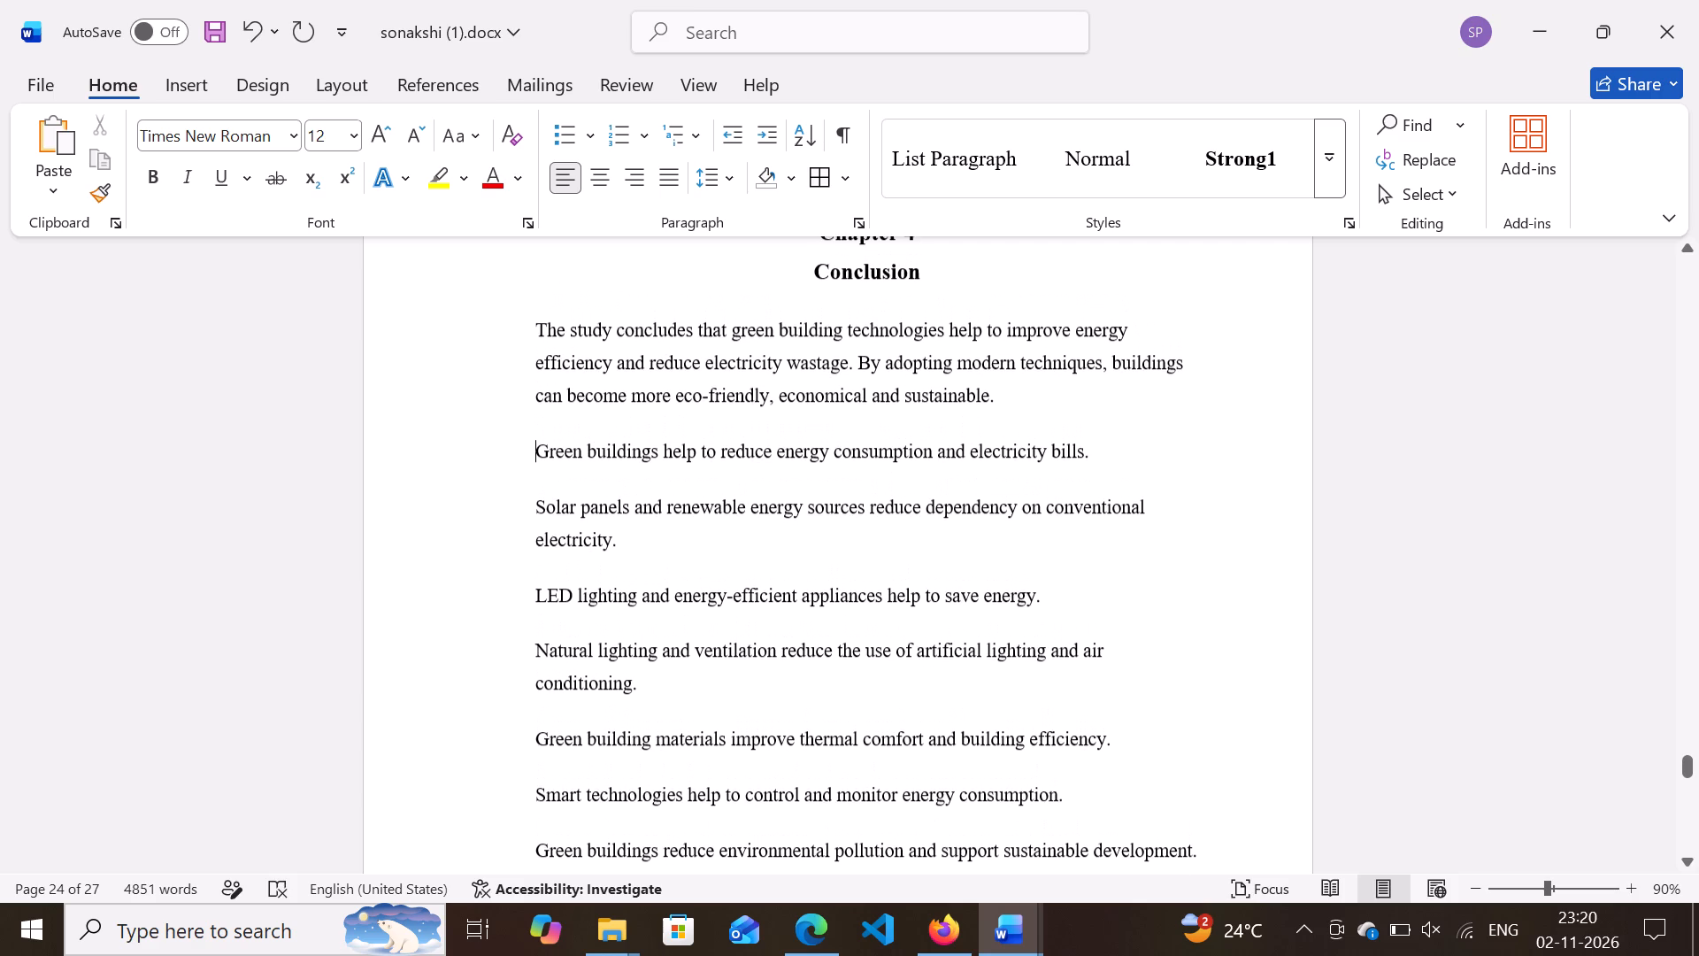
scroll(651, 416, "up", 2)
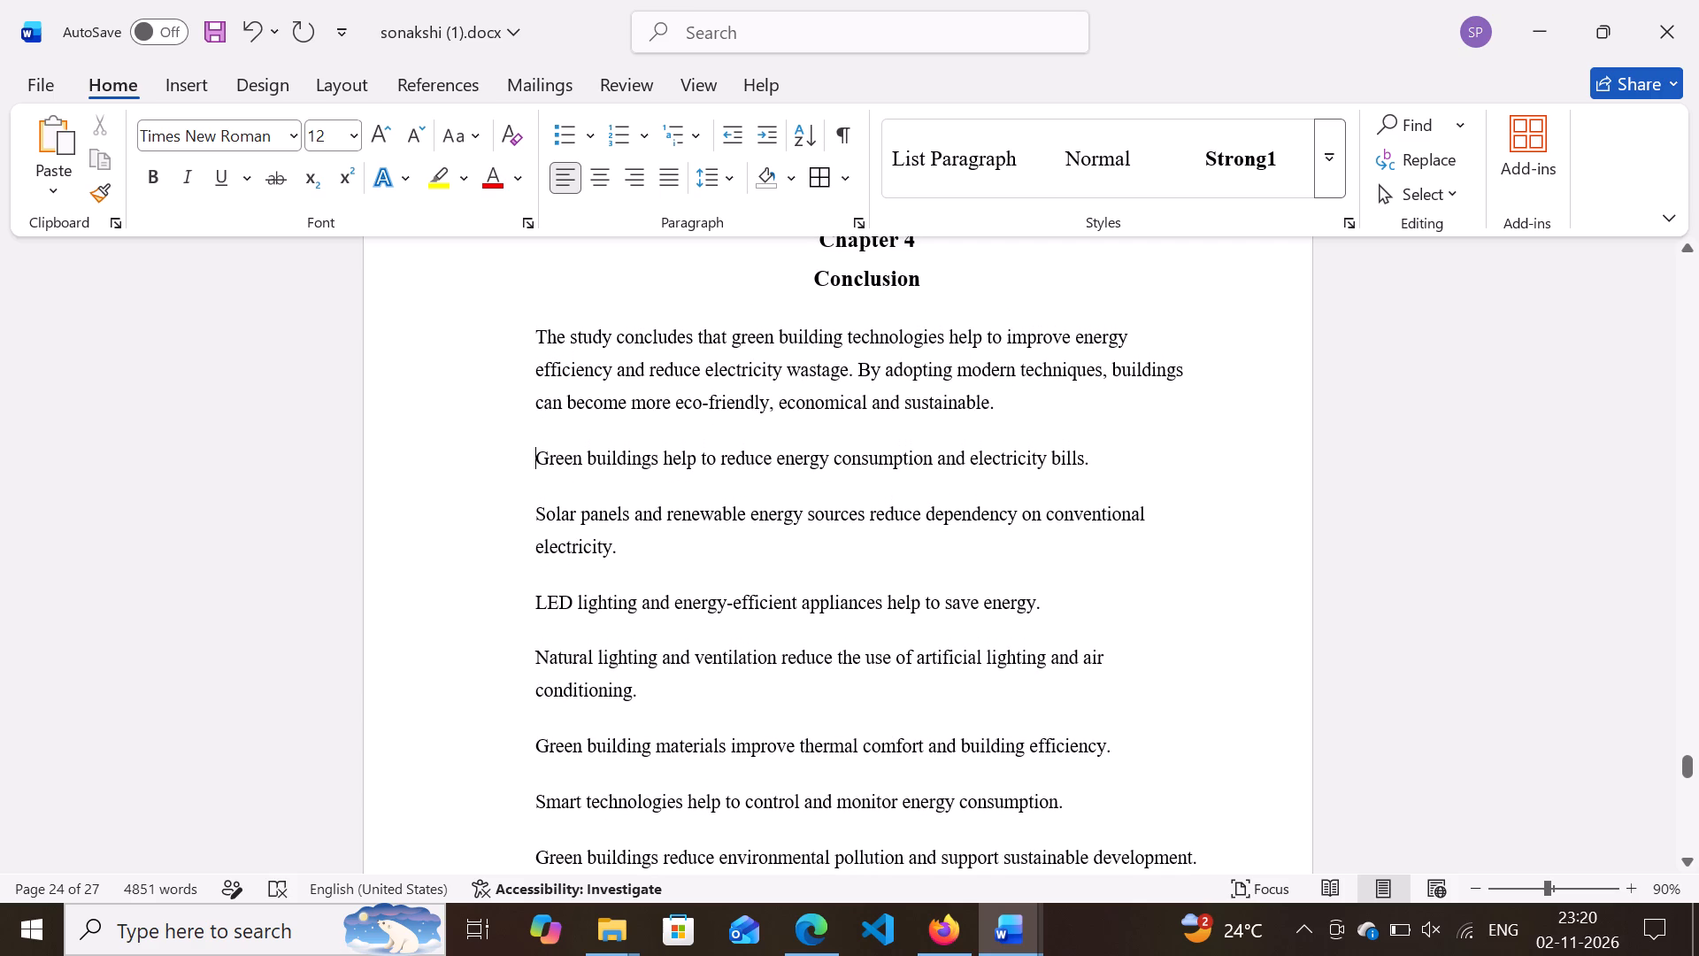
left_click(533, 451)
key("1")
key("period")
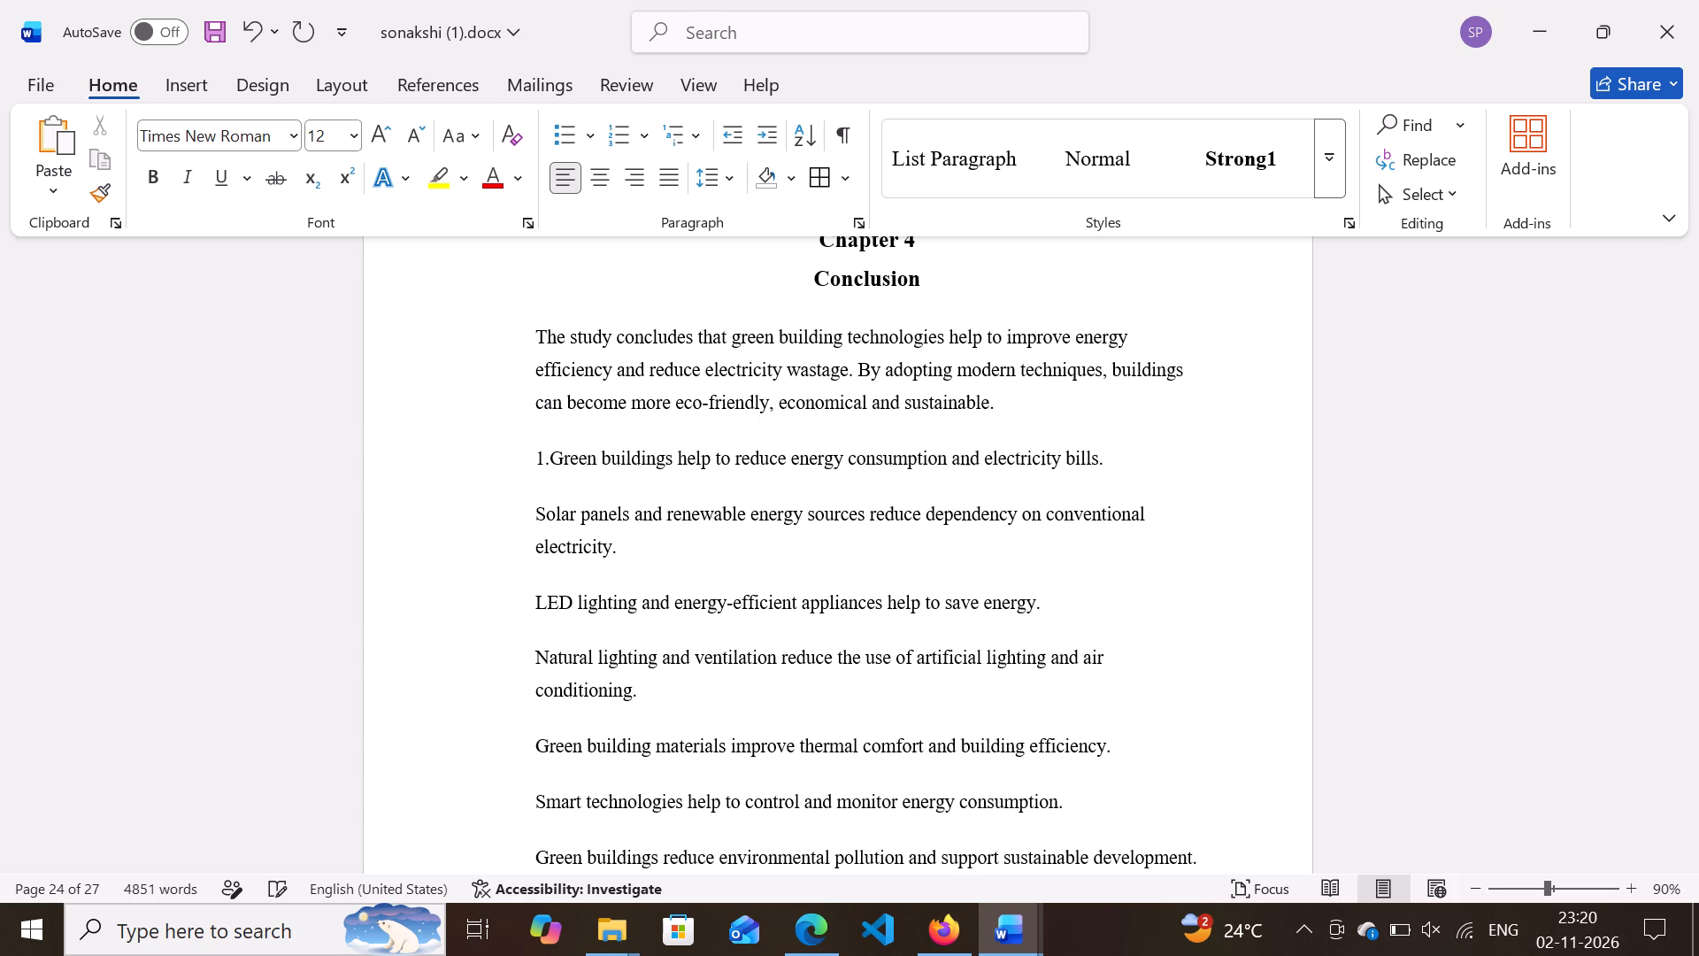
key("space")
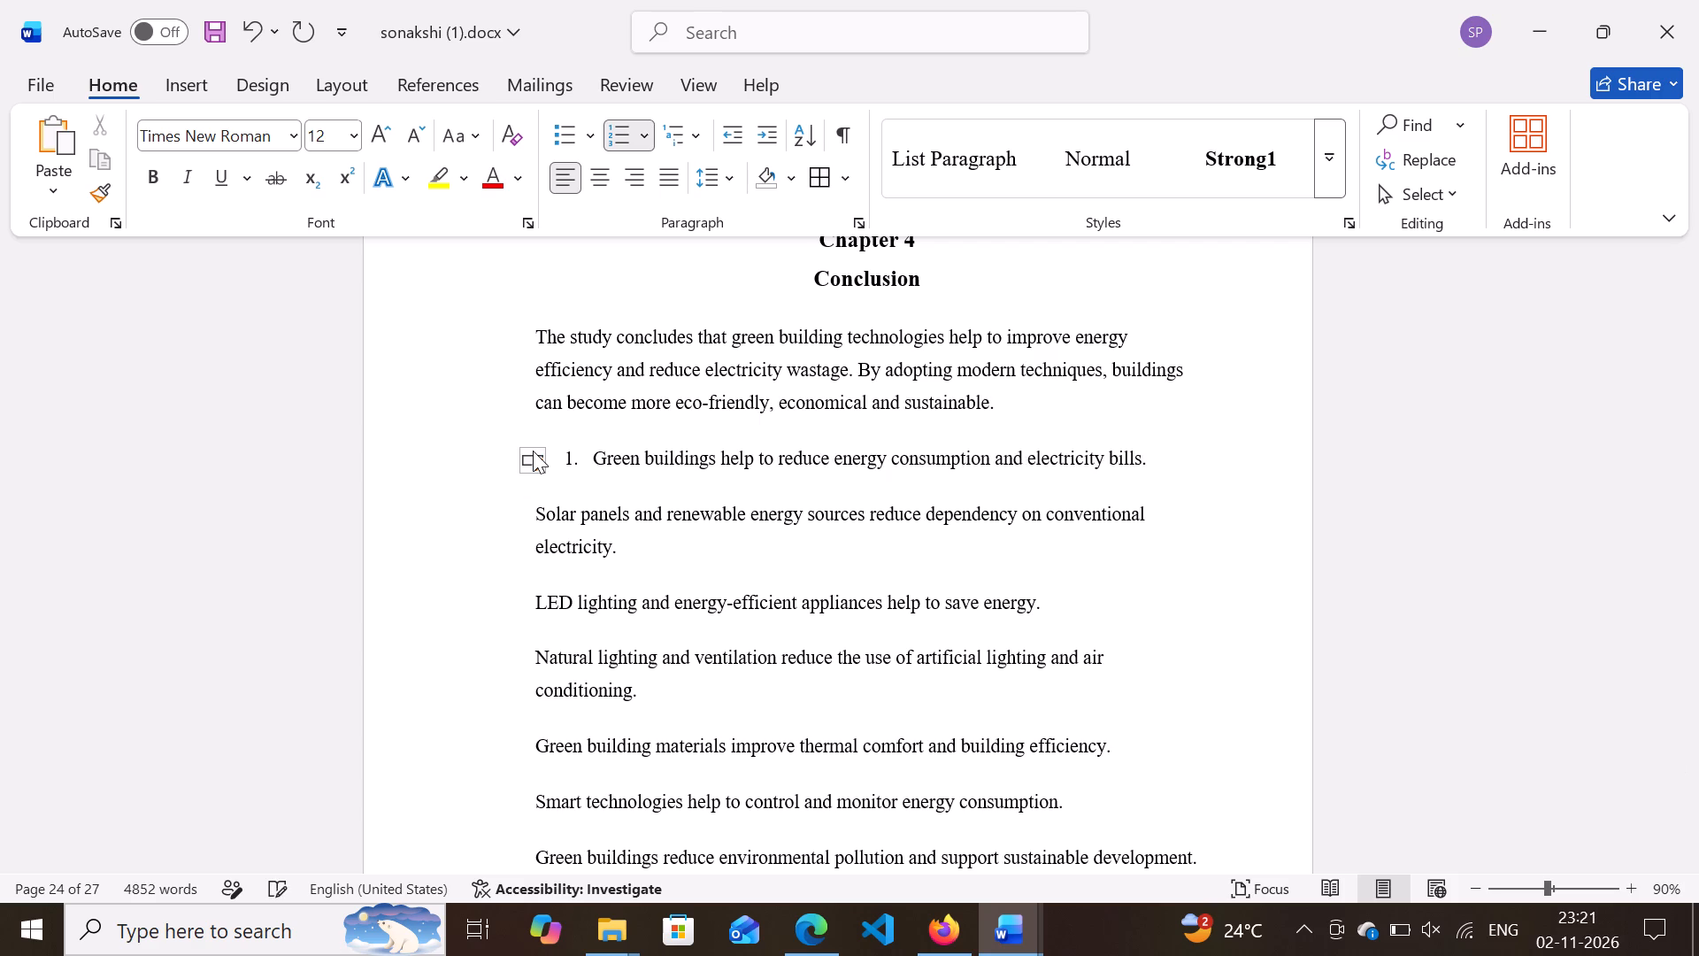
left_click(527, 509)
type("2.")
key("space")
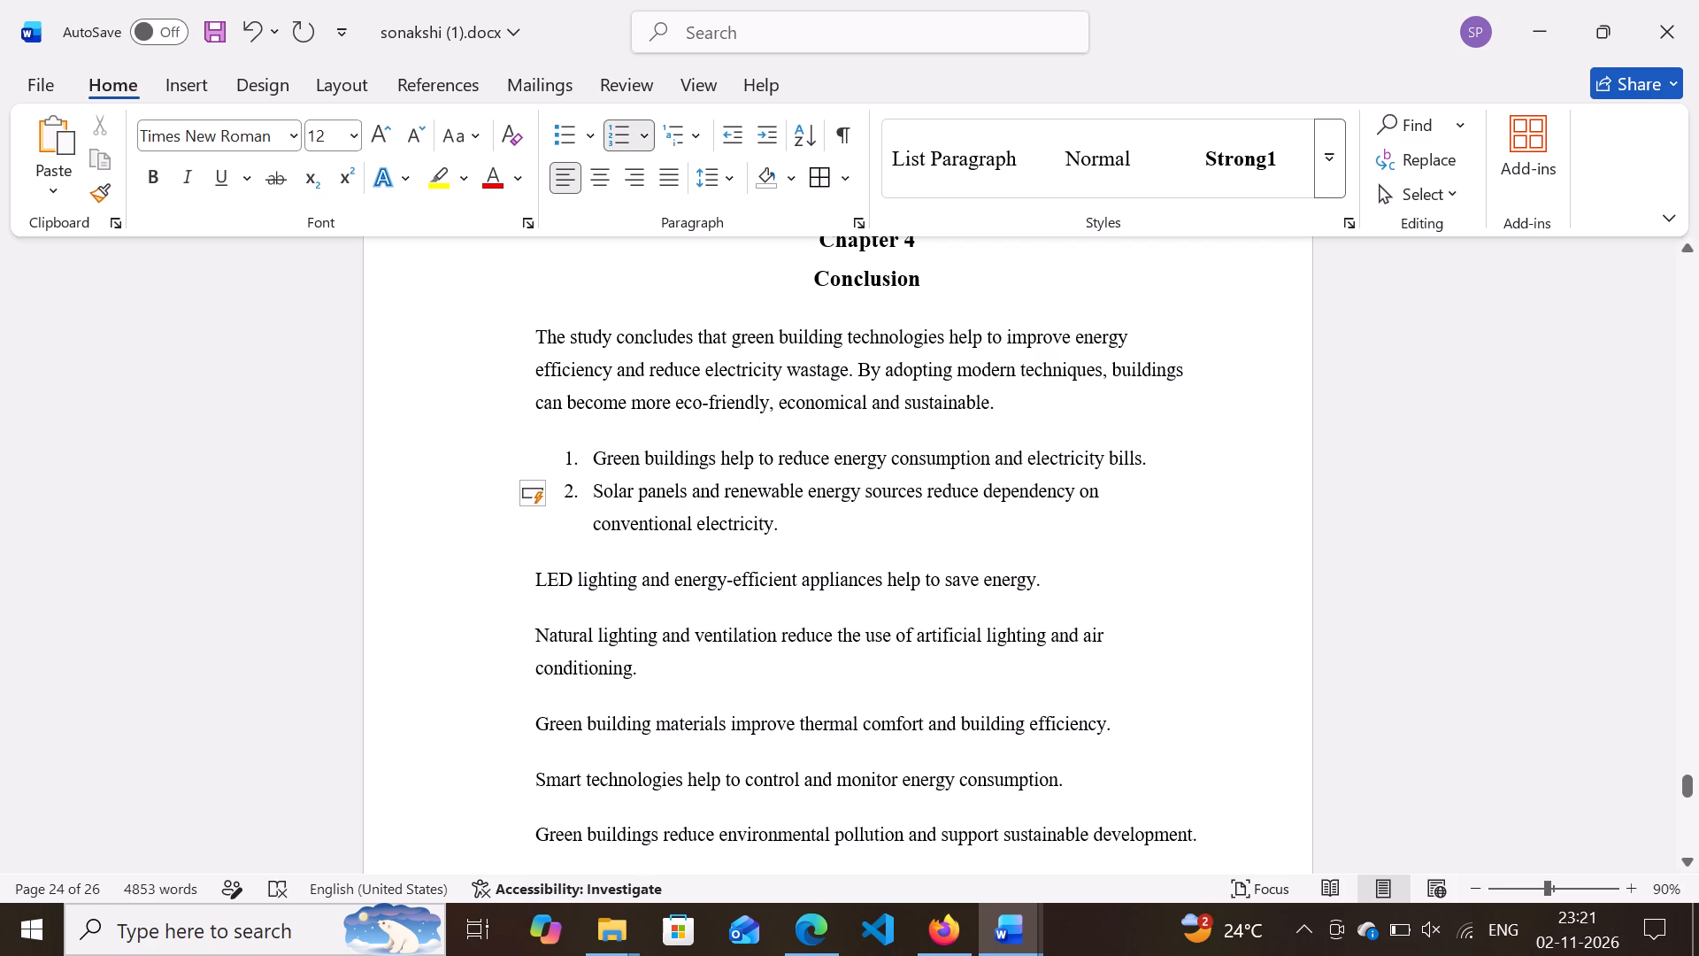
left_click(527, 587)
type("3.")
key("space")
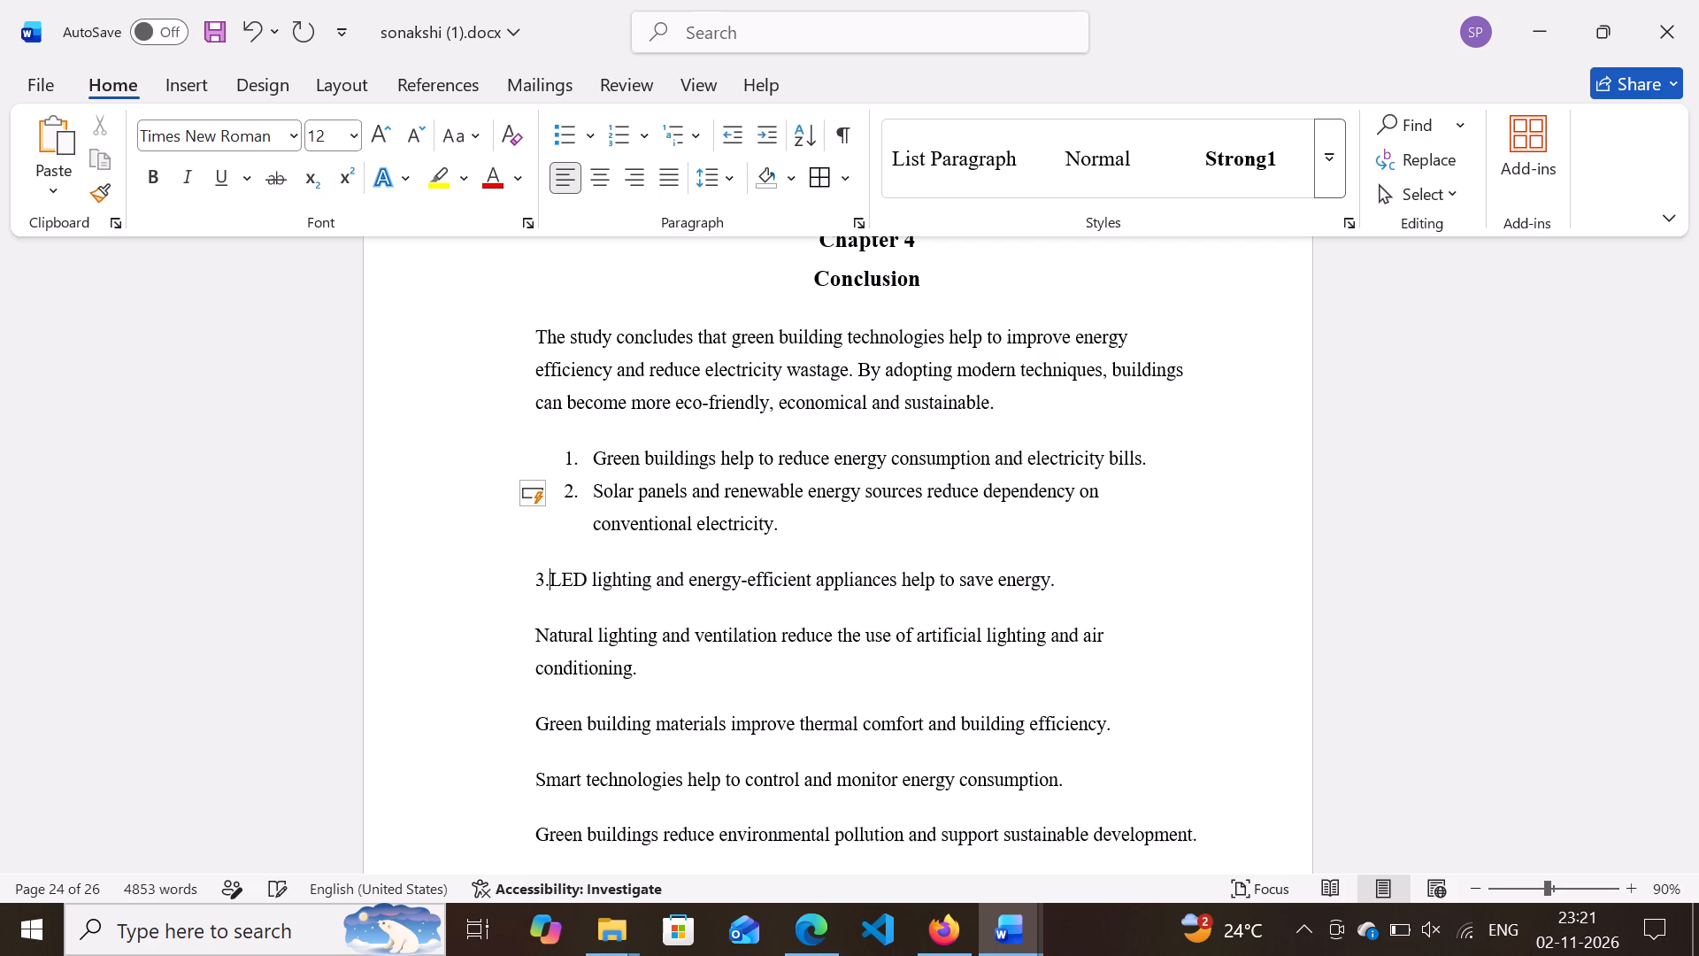
Continue the numbered list with 4 to 7 for the remaining conclusion points, from natural lighting through environmental pollution.
left_click(527, 607)
type("4.")
key("space")
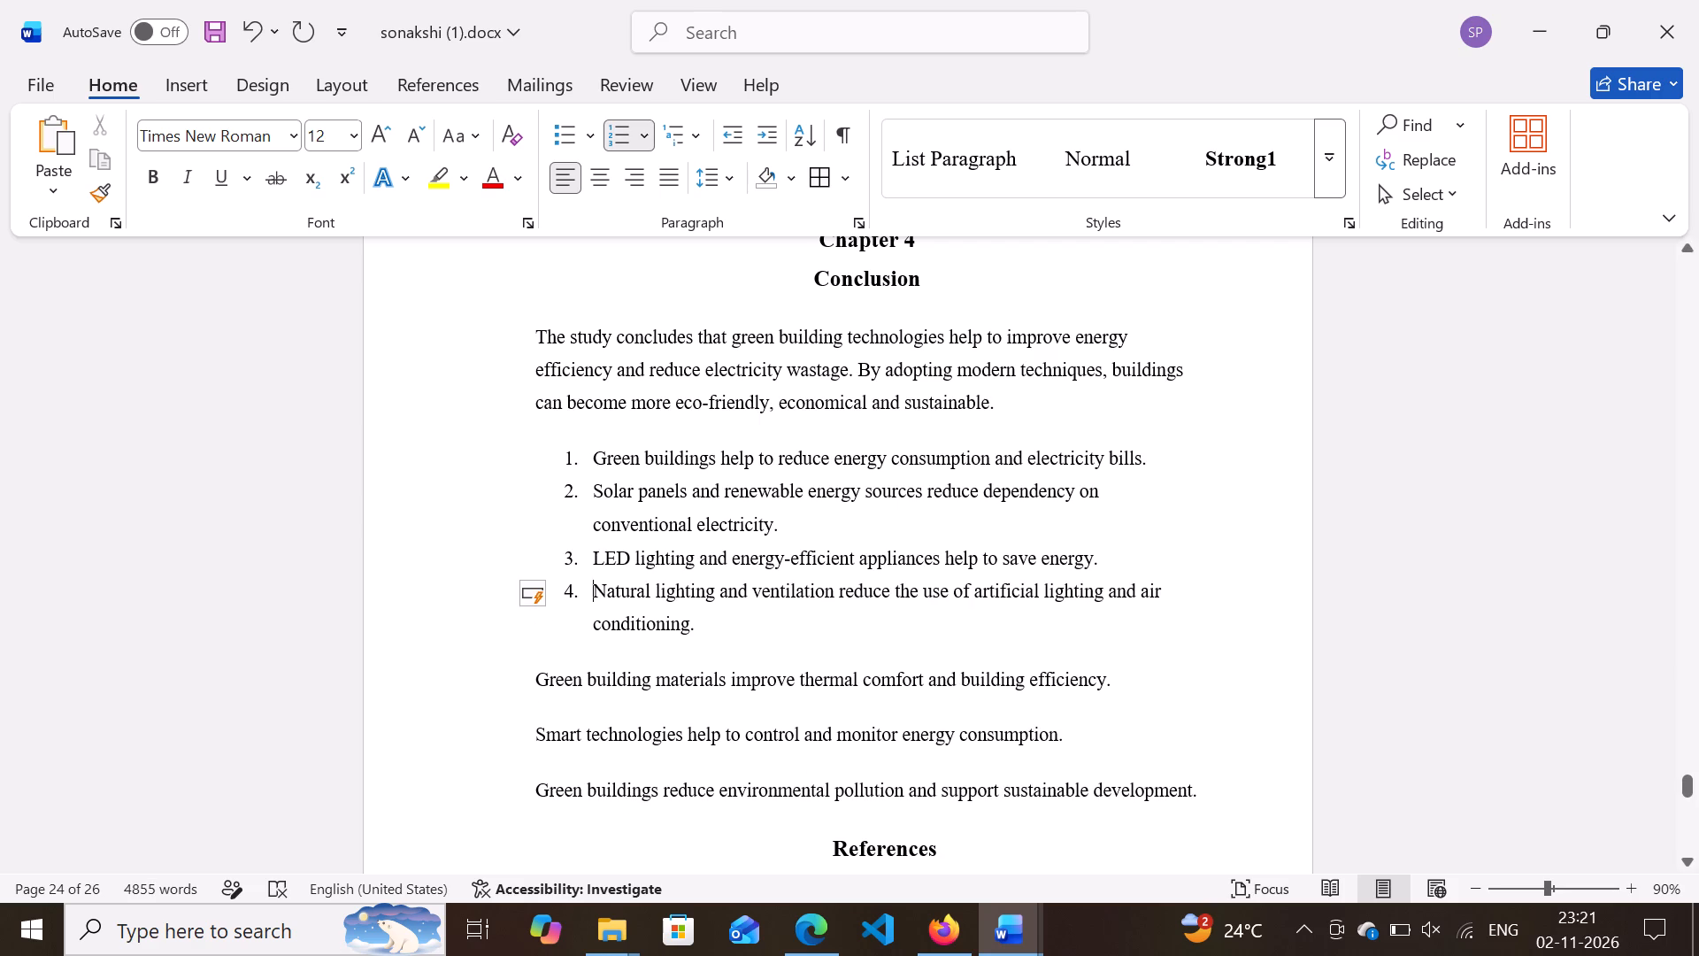
left_click(521, 686)
type("5.")
key("space")
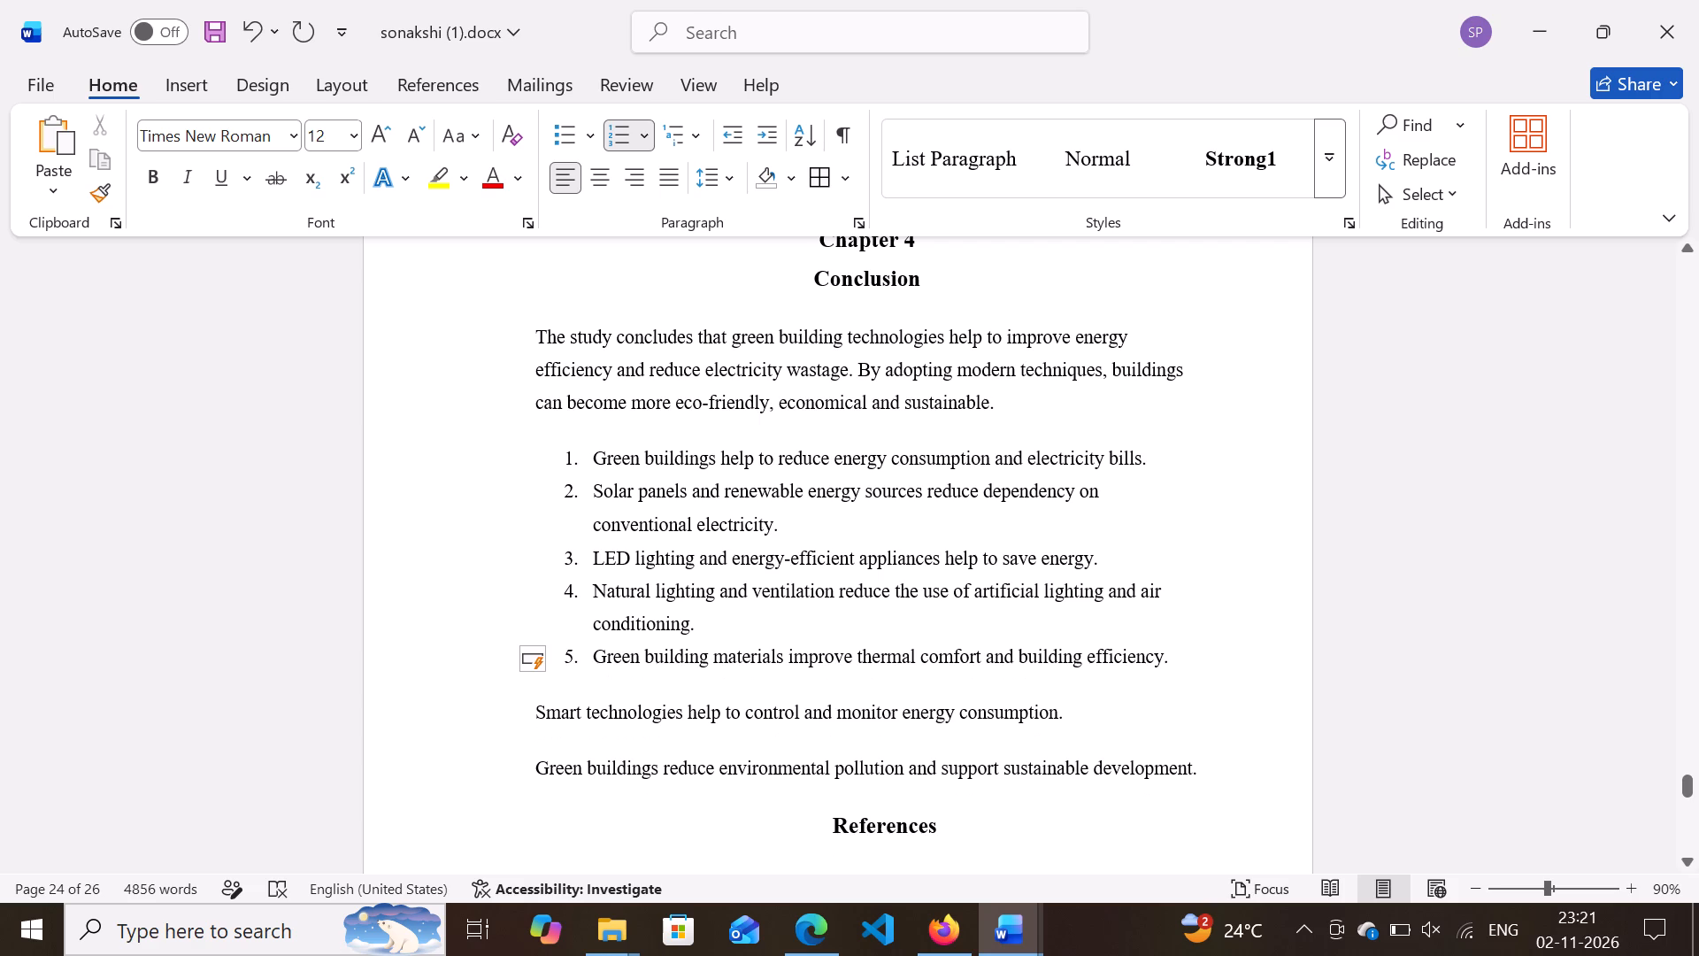
left_click(530, 713)
type("6.")
key("space")
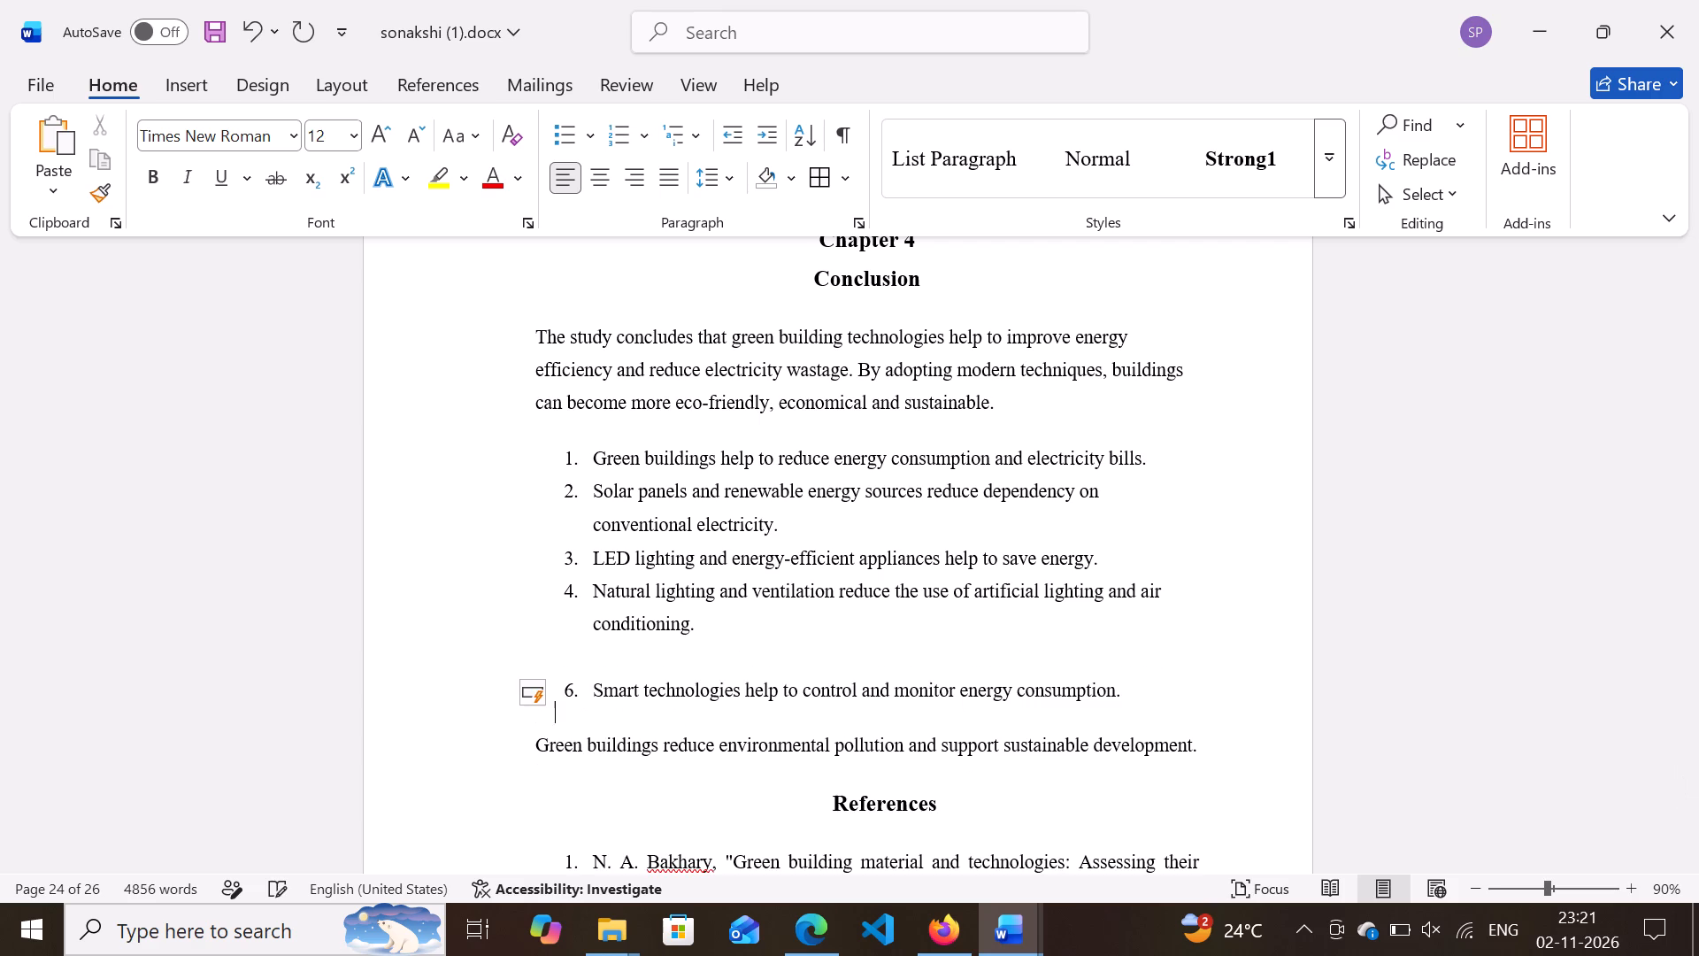
left_click(532, 742)
type("7.")
key("space")
Add blank paragraphs after the seventh conclusion point to push the References heading onto the following page.
scroll(532, 742, "down", 1)
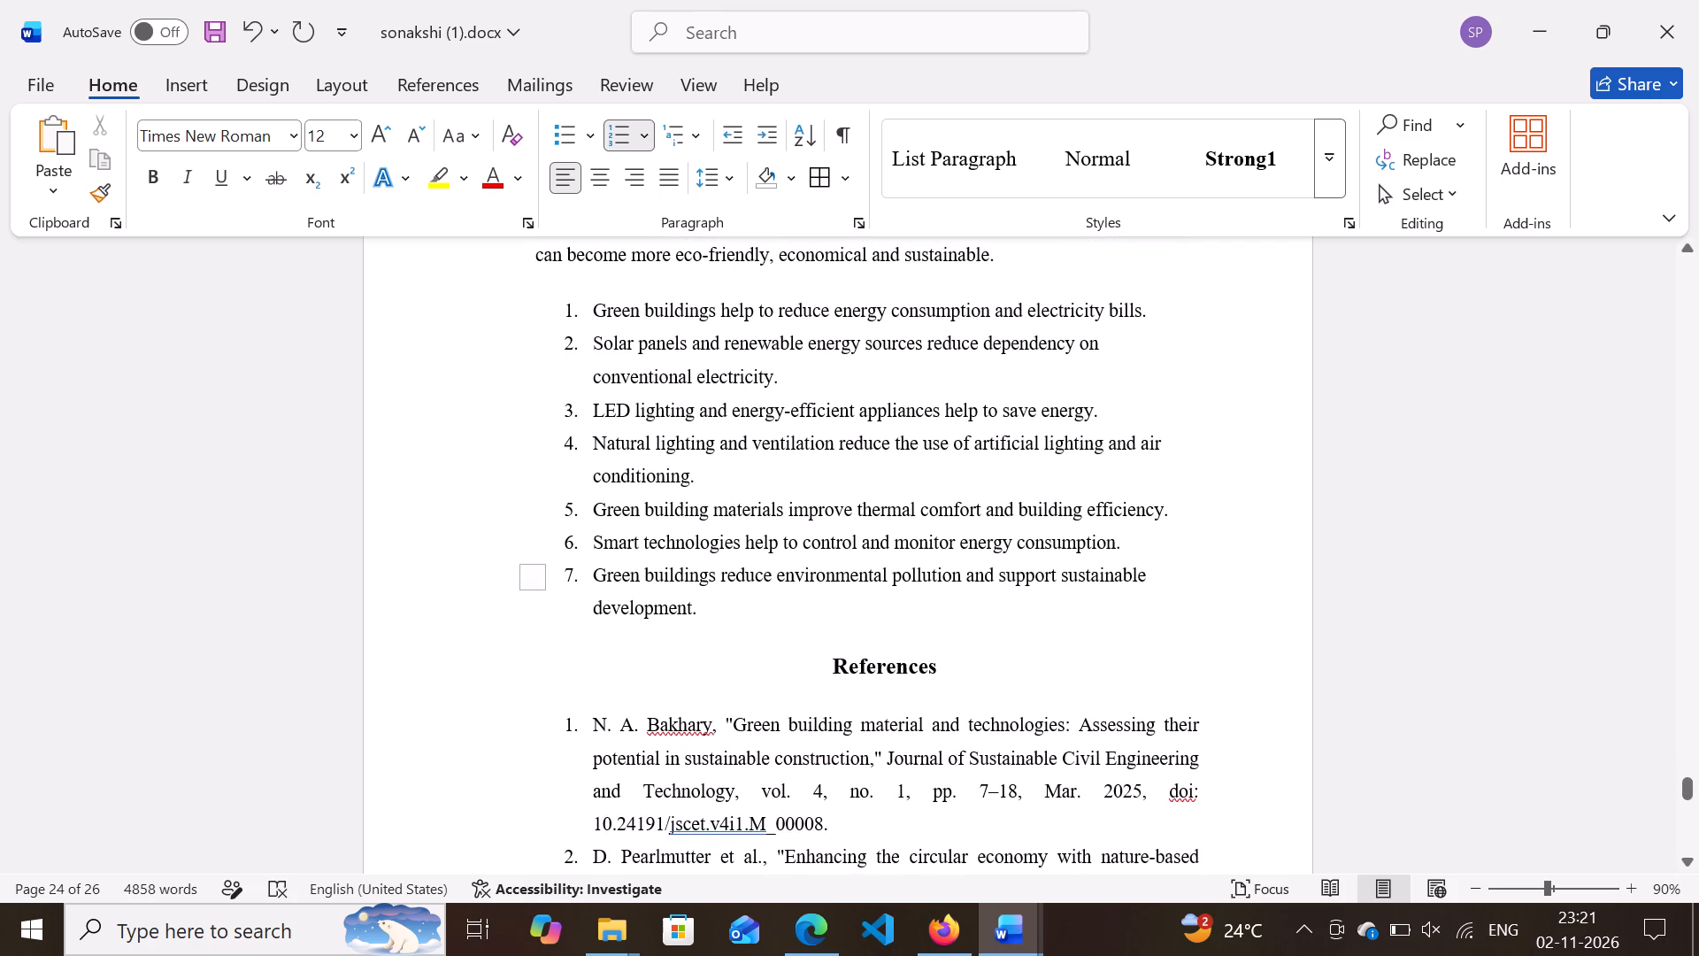
scroll(532, 742, "down", 1)
left_click(717, 603)
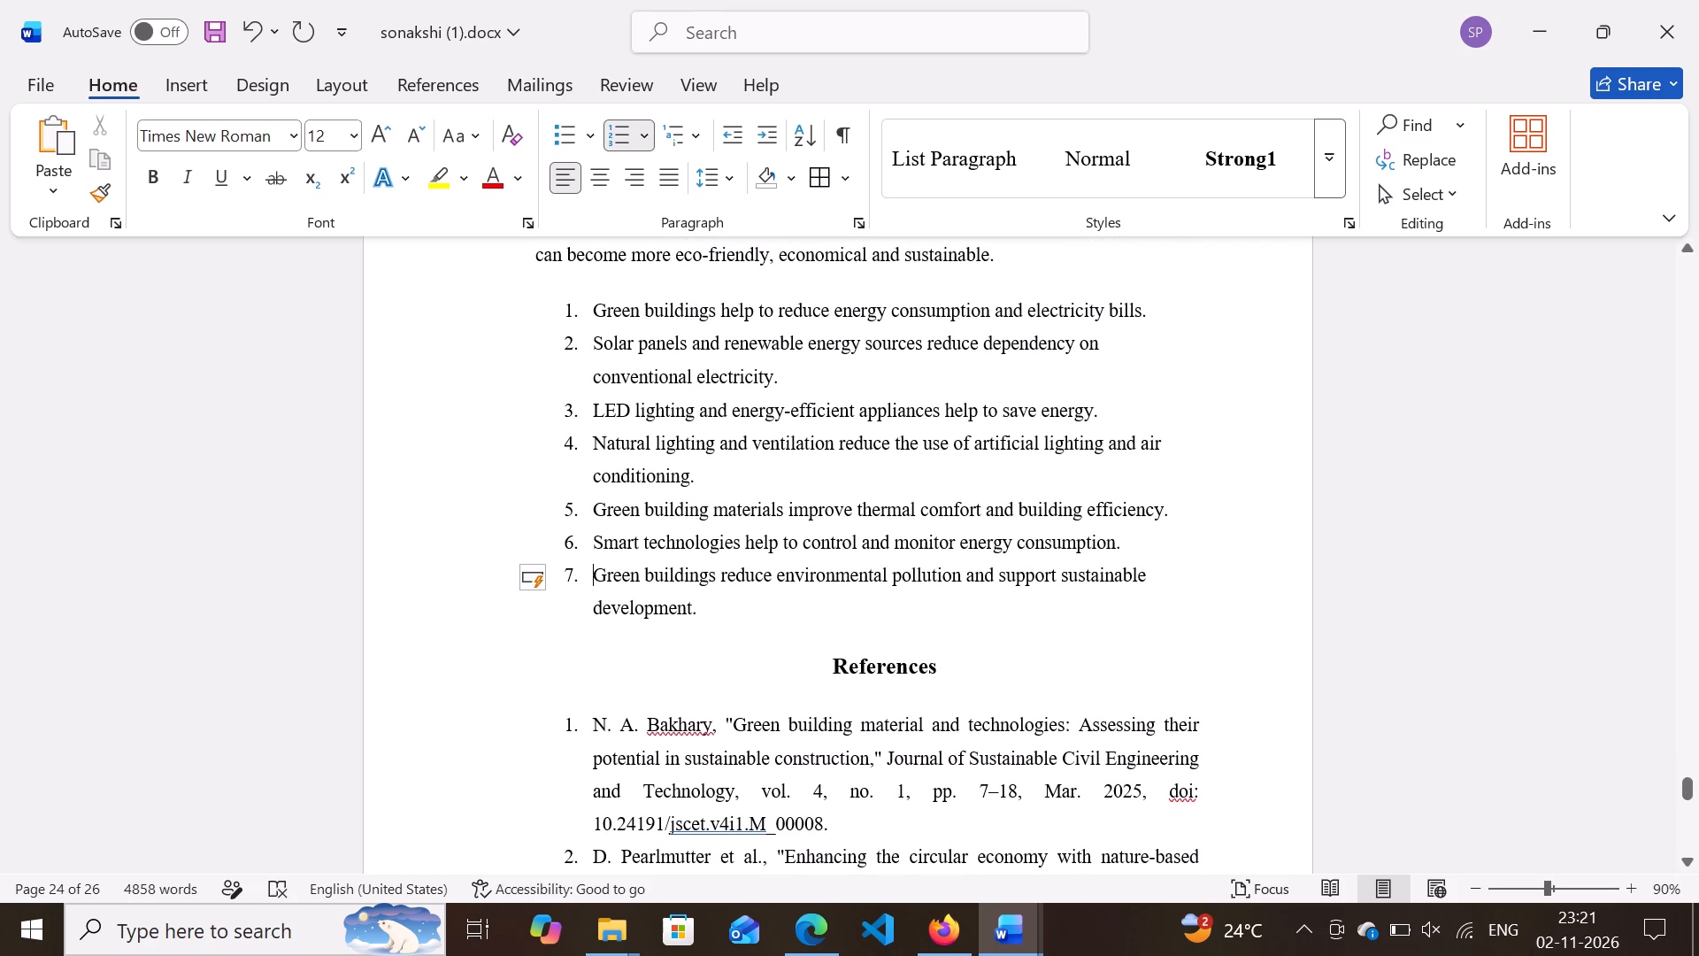
key("Return")
key("Return")
key("Return")
key("Return")
key("Return")
key("Return")
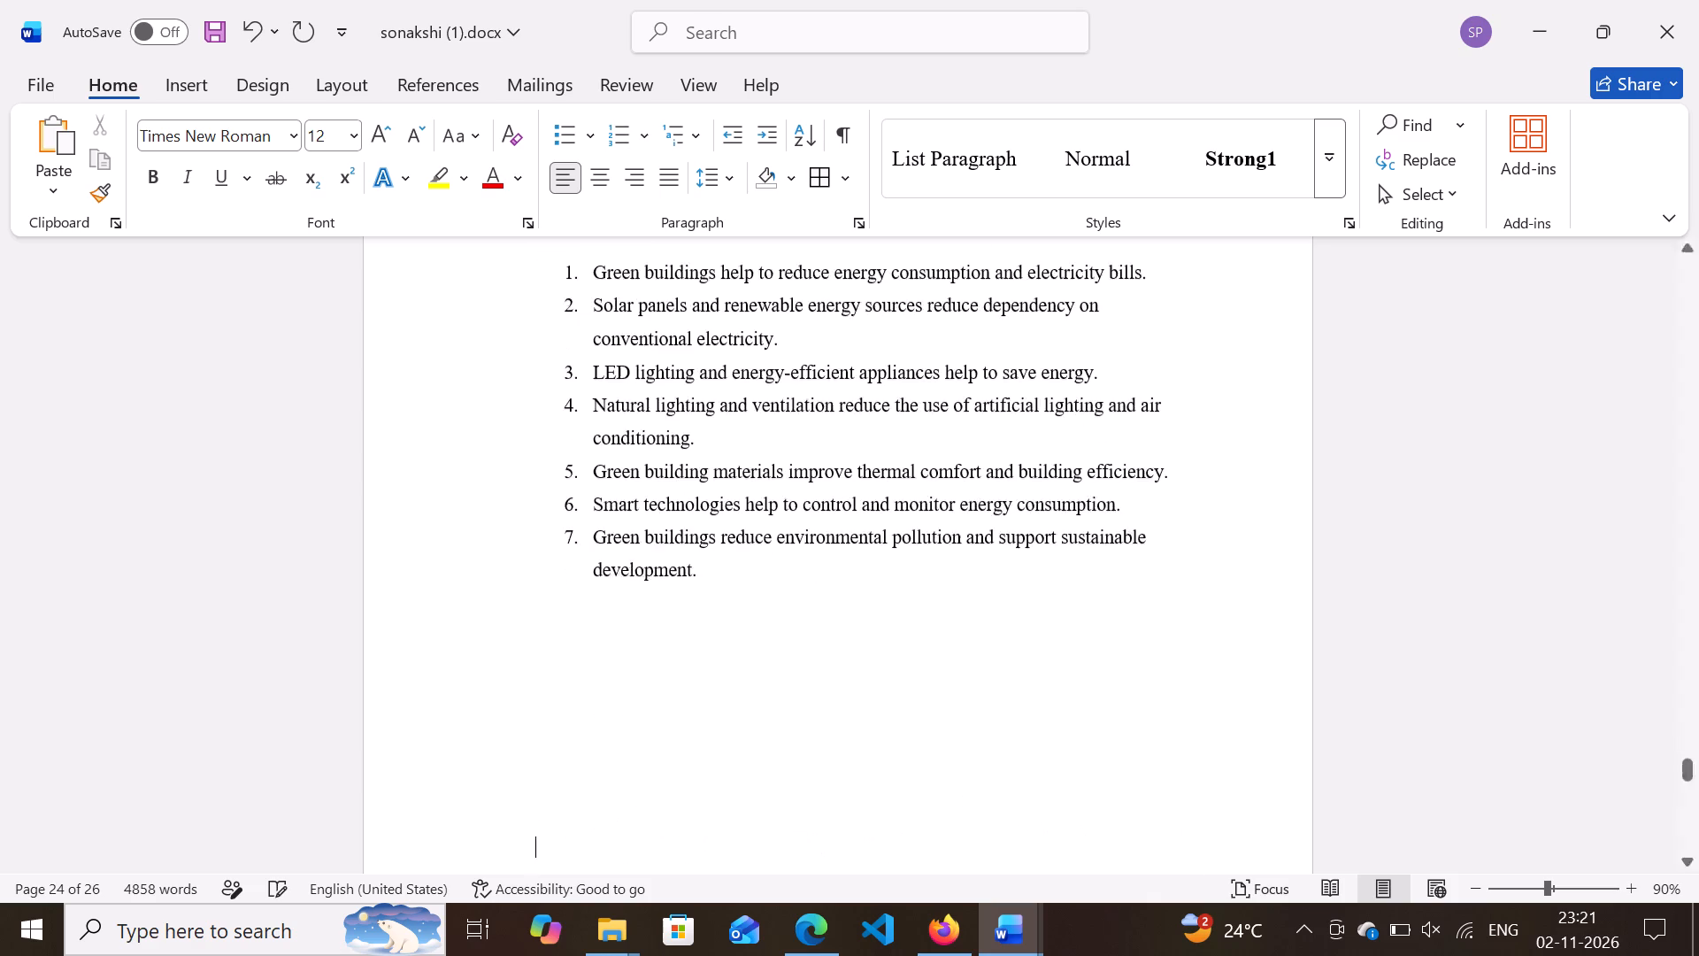
key("Return")
key("Return")
scroll(717, 603, "down", 3)
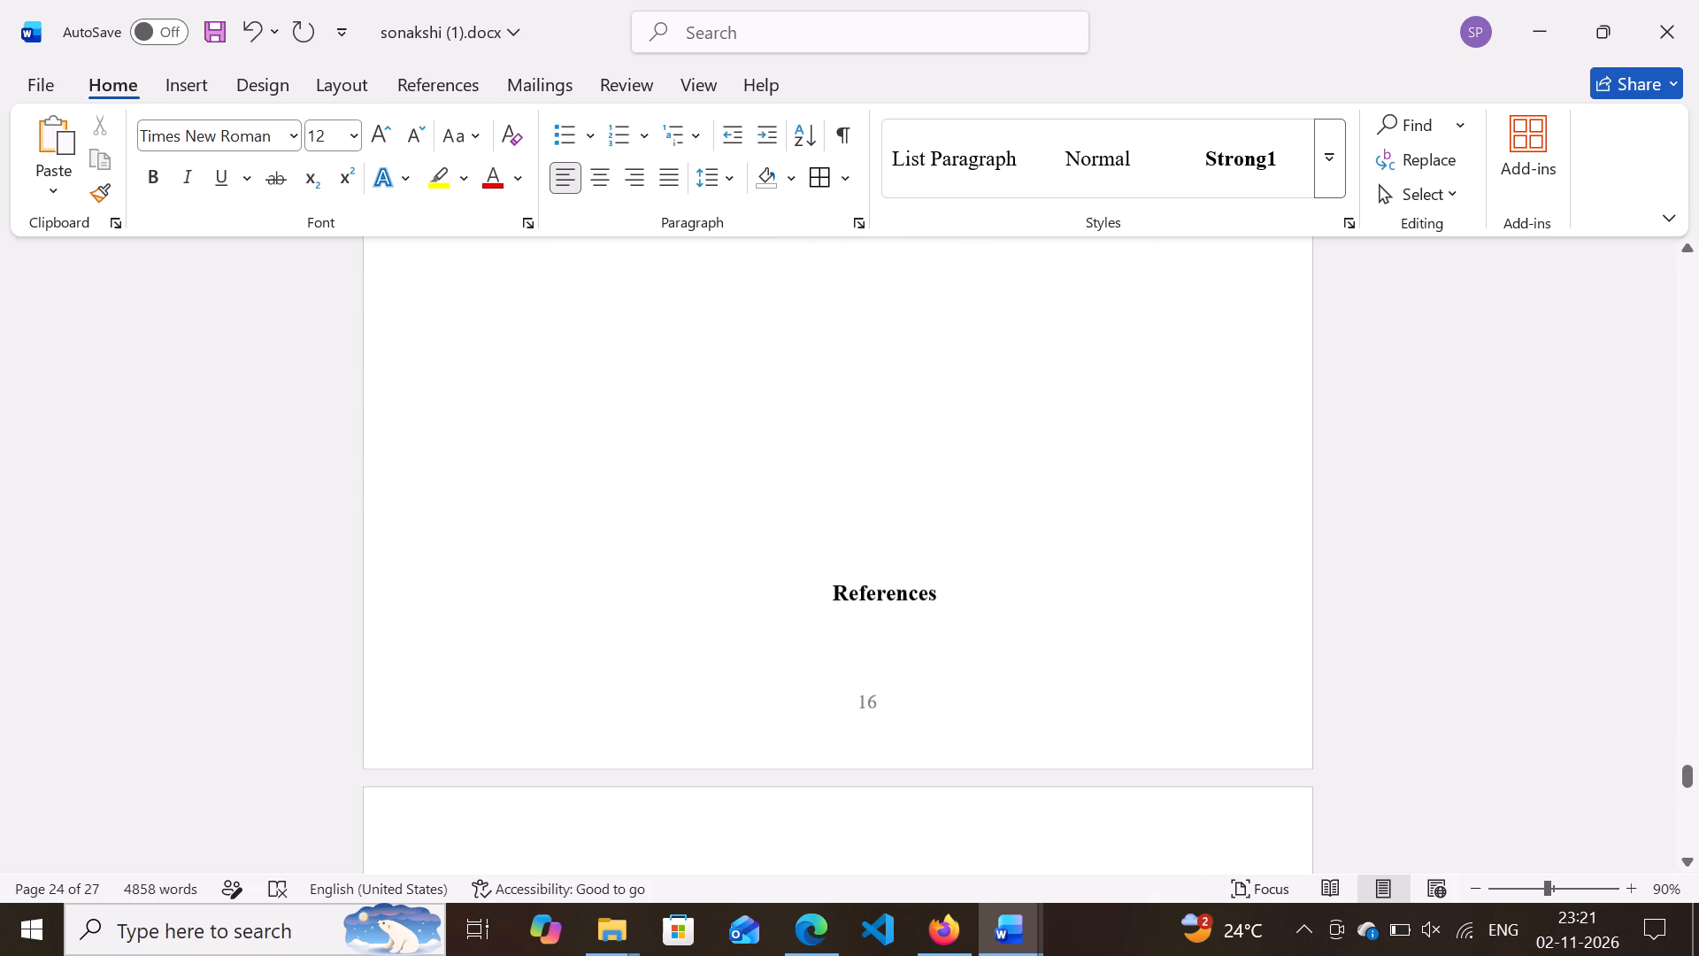
key("Return")
Justify the Chapter 4 conclusion paragraph and its seven numbered points and apply 1.5 line spacing to them.
scroll(717, 603, "up", 4)
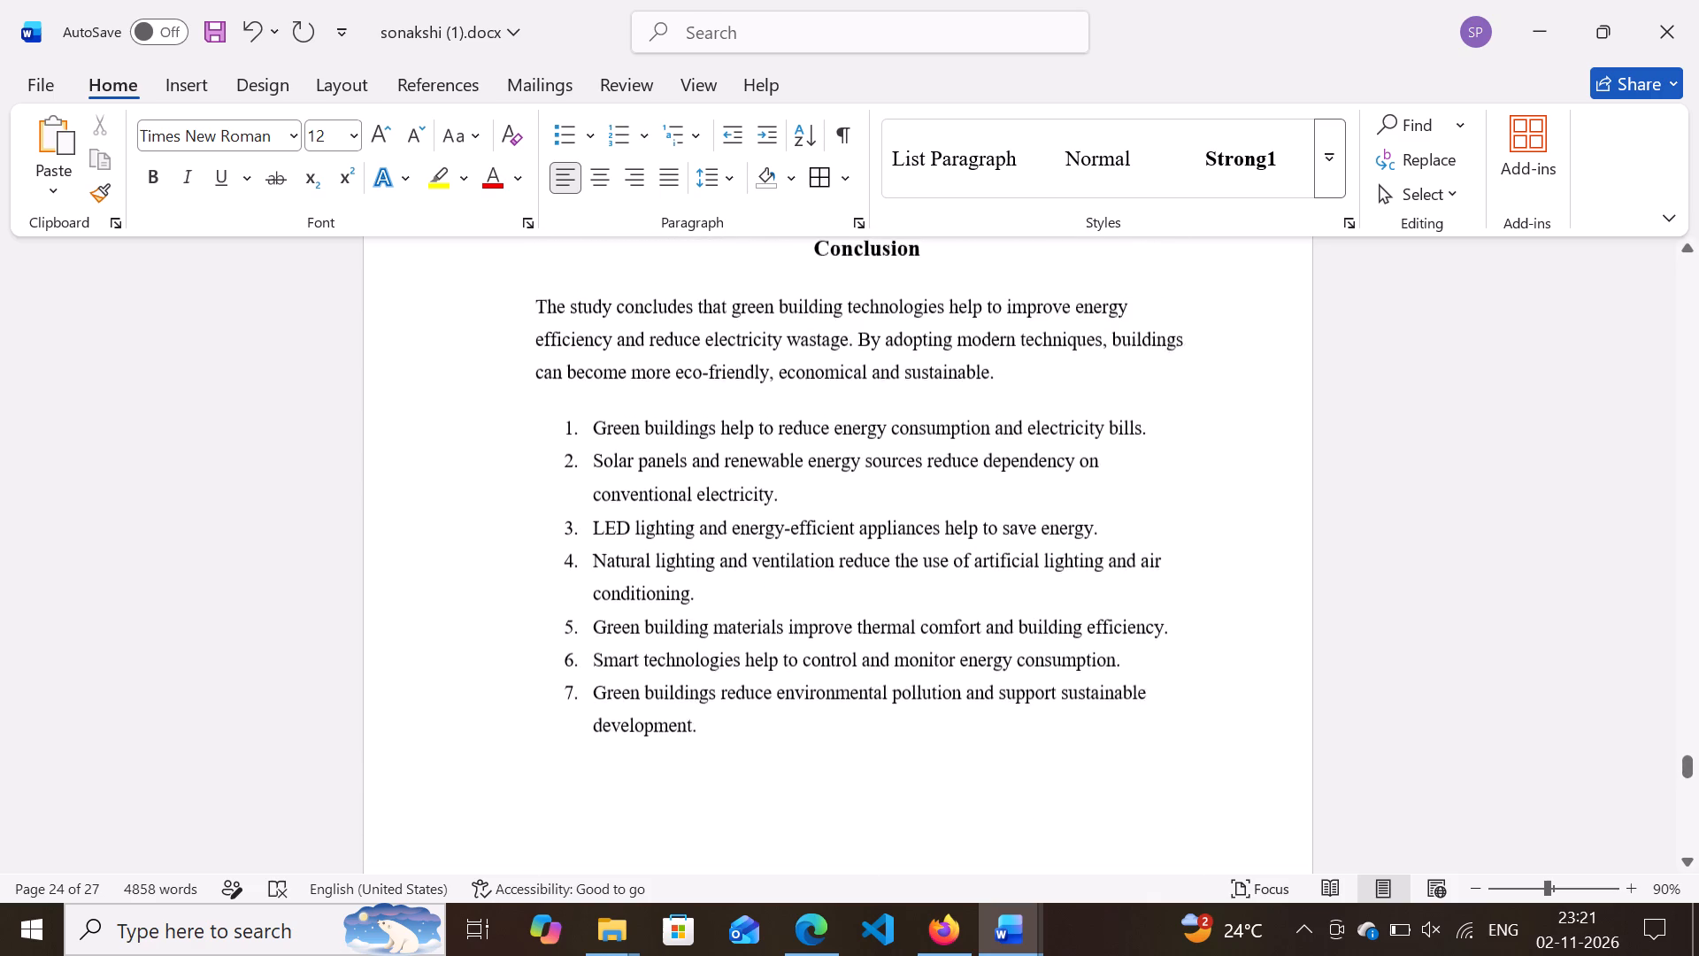
scroll(717, 603, "up", 2)
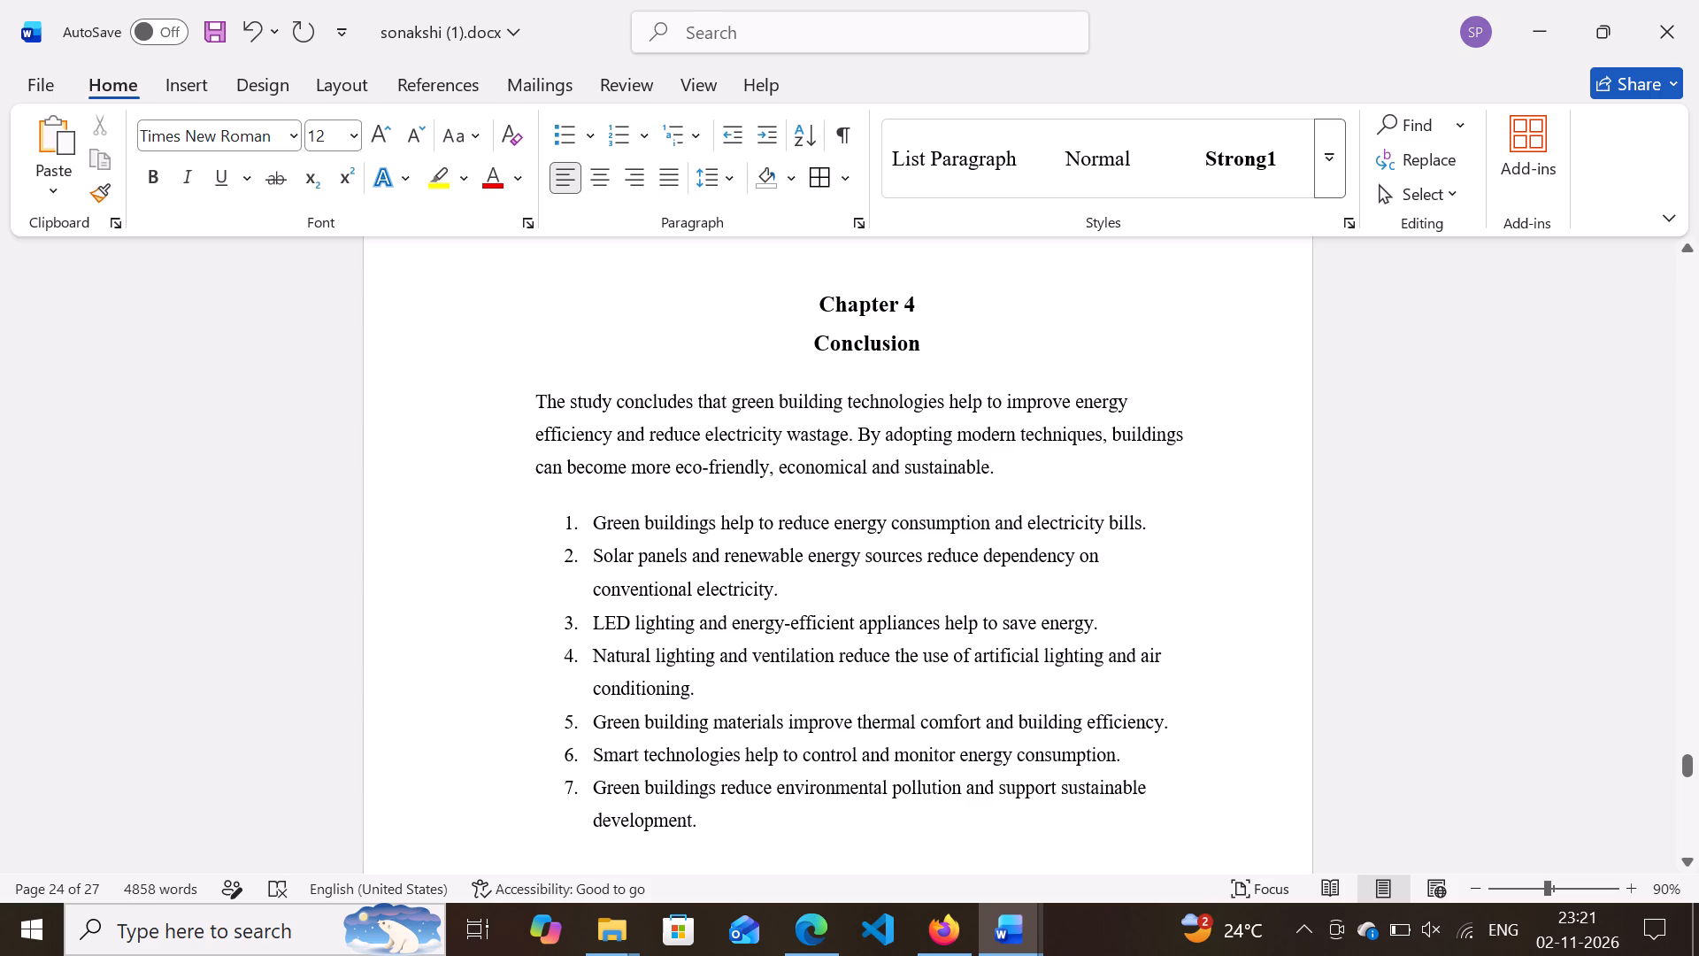
left_click_drag(537, 401, 1103, 813)
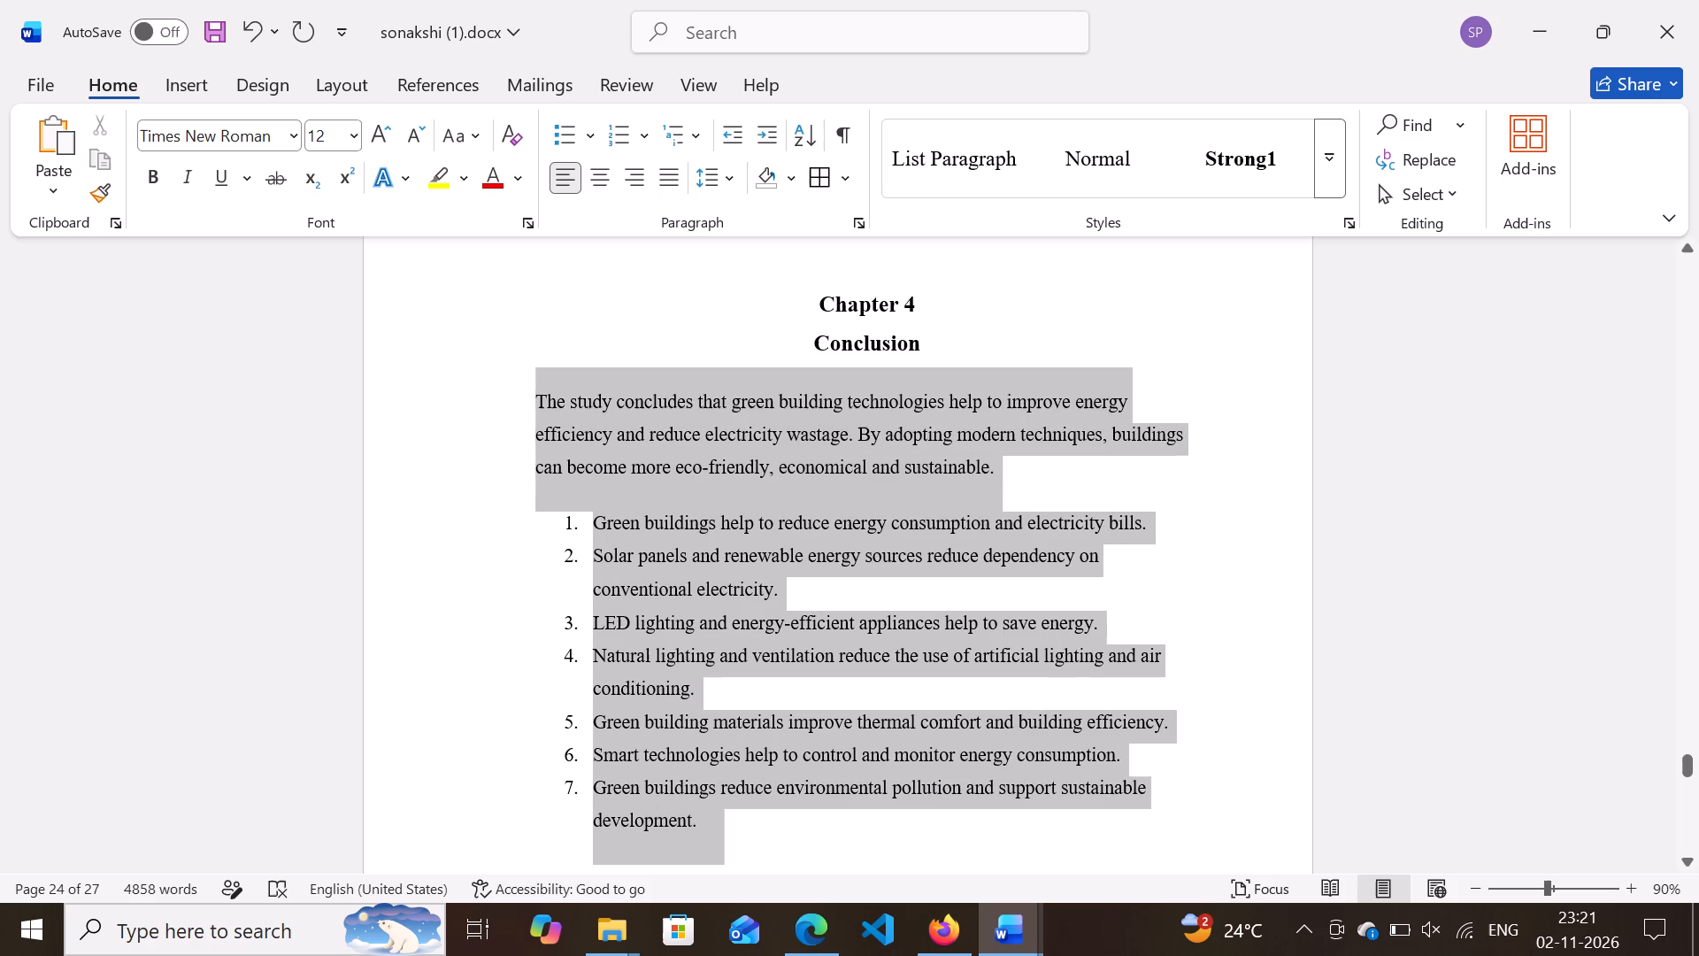
left_click_drag(1103, 813, 1161, 808)
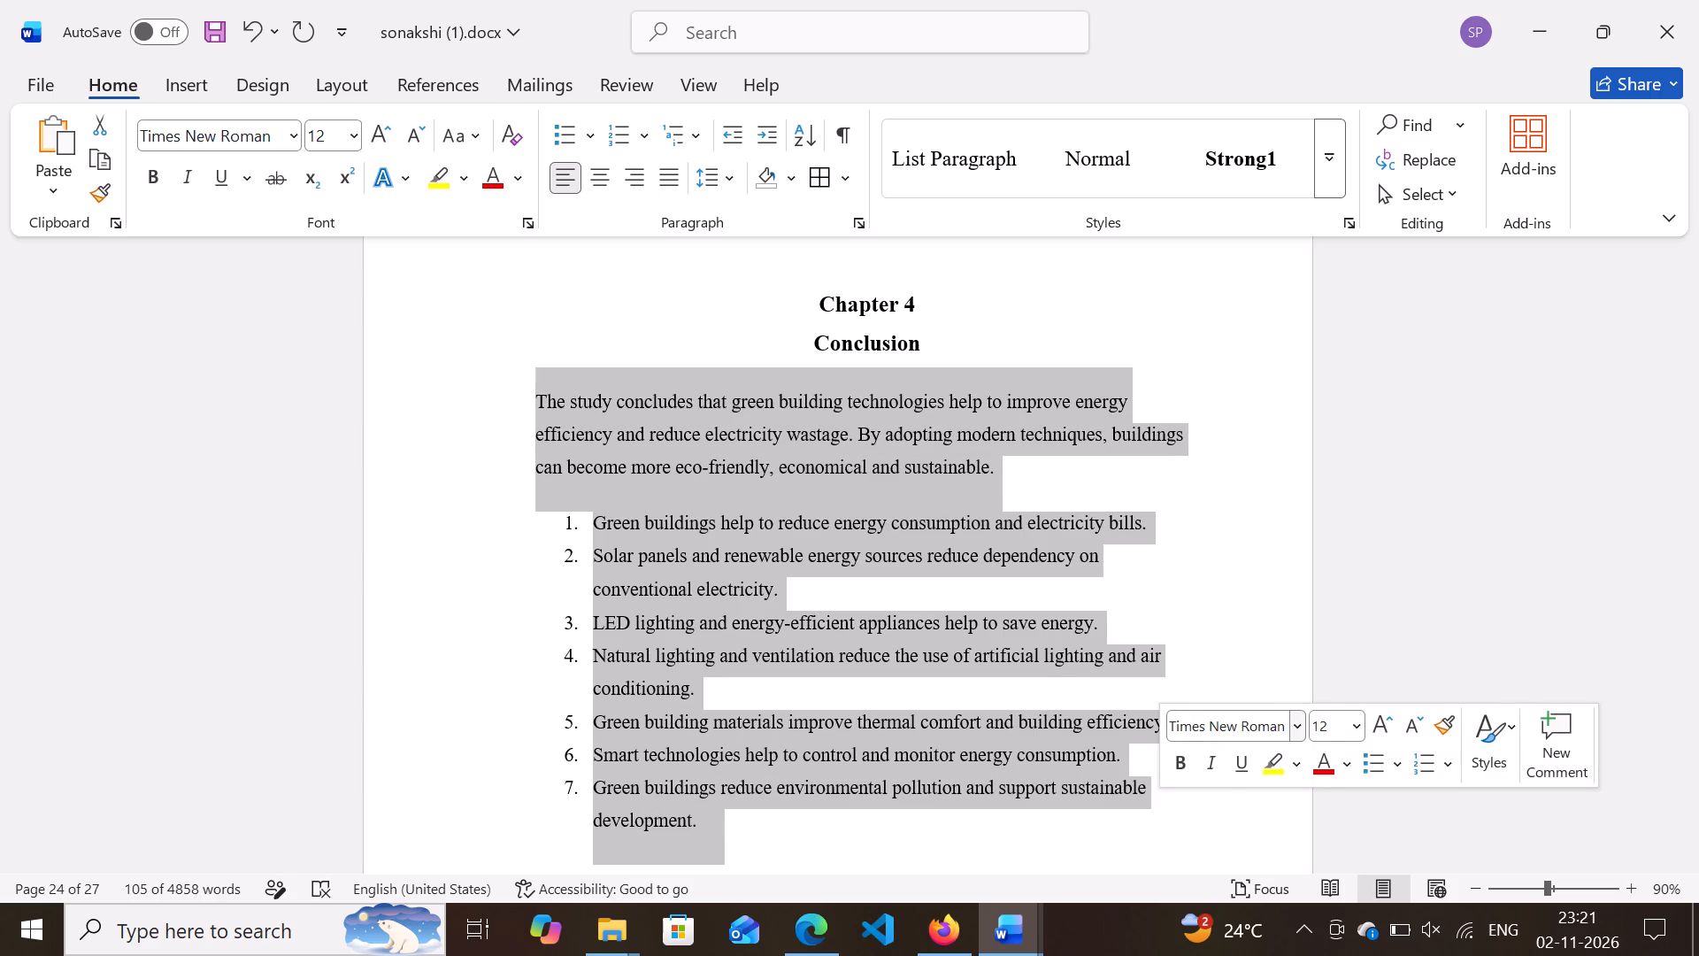
left_click(661, 183)
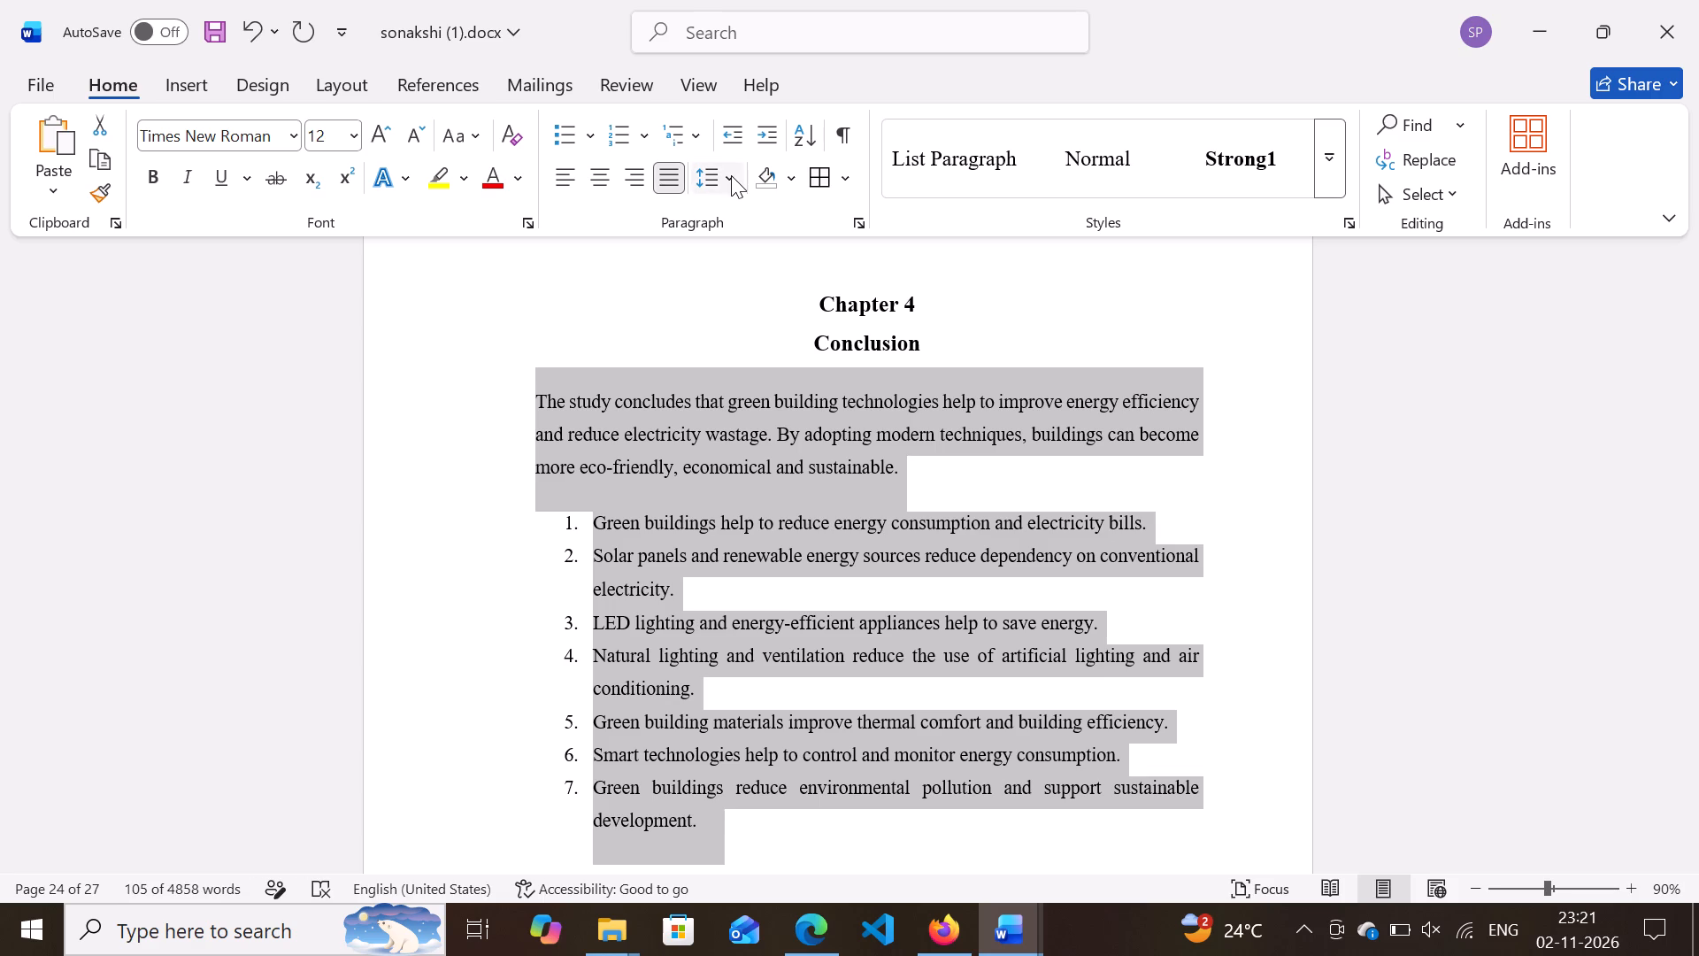
left_click(731, 175)
left_click(750, 287)
left_click(827, 601)
Apply 1.5 line spacing to the entire numbered list under the References heading.
scroll(827, 601, "down", 7)
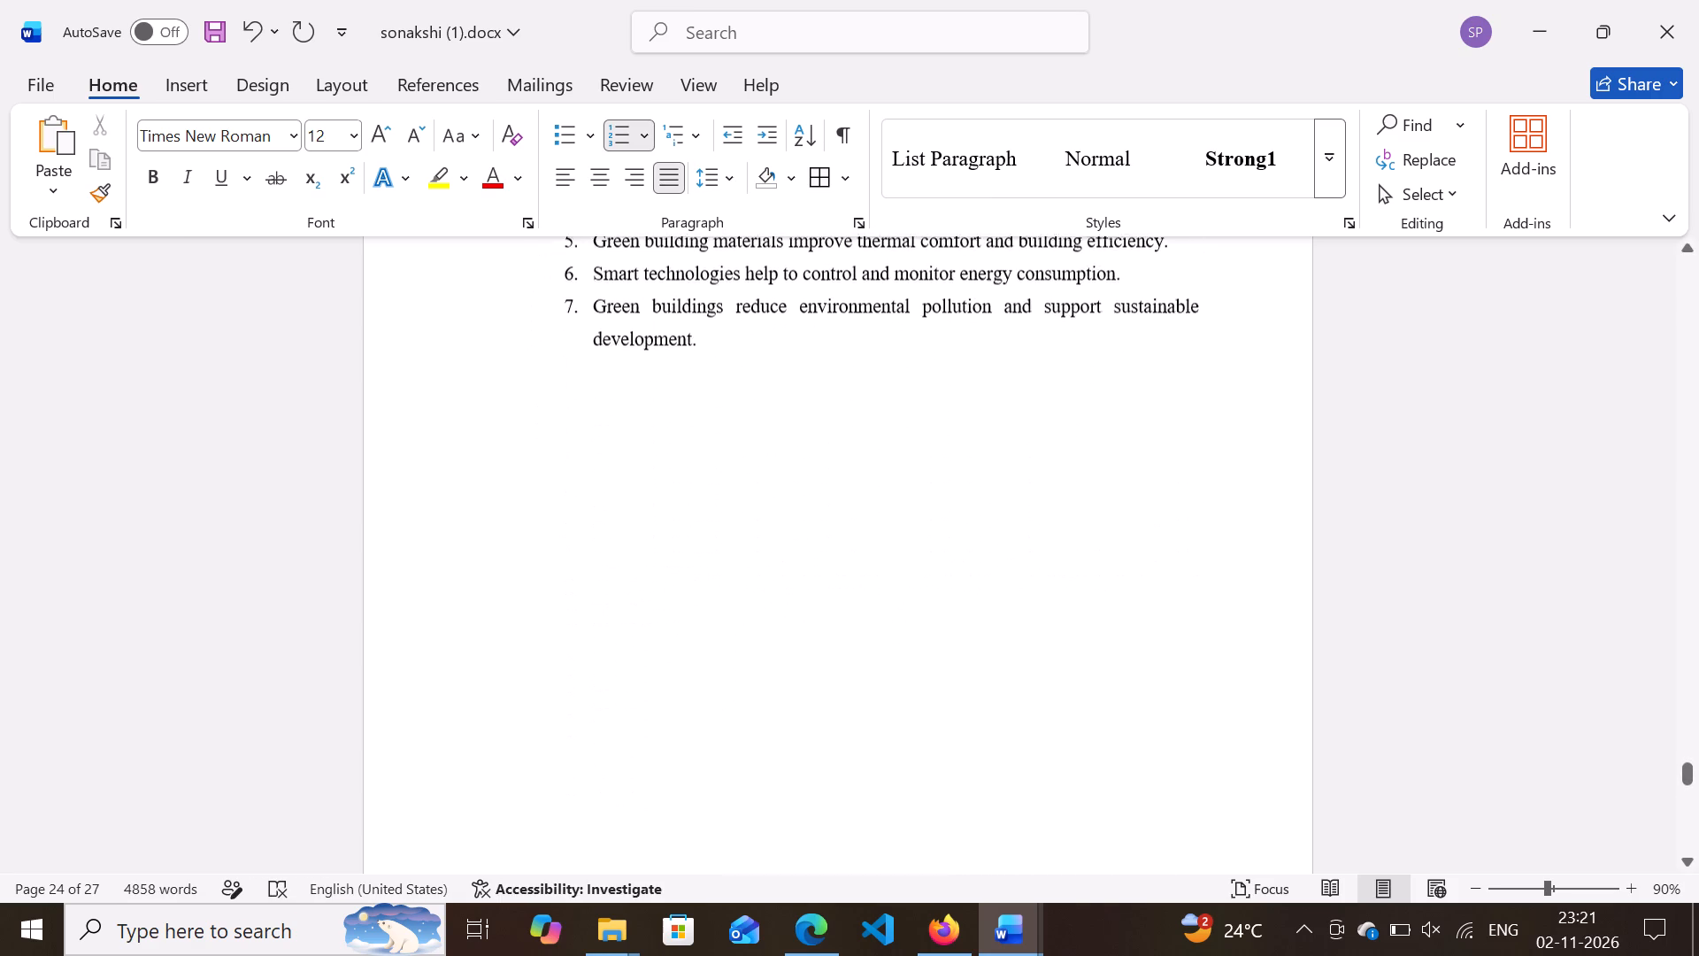
scroll(827, 601, "down", 5)
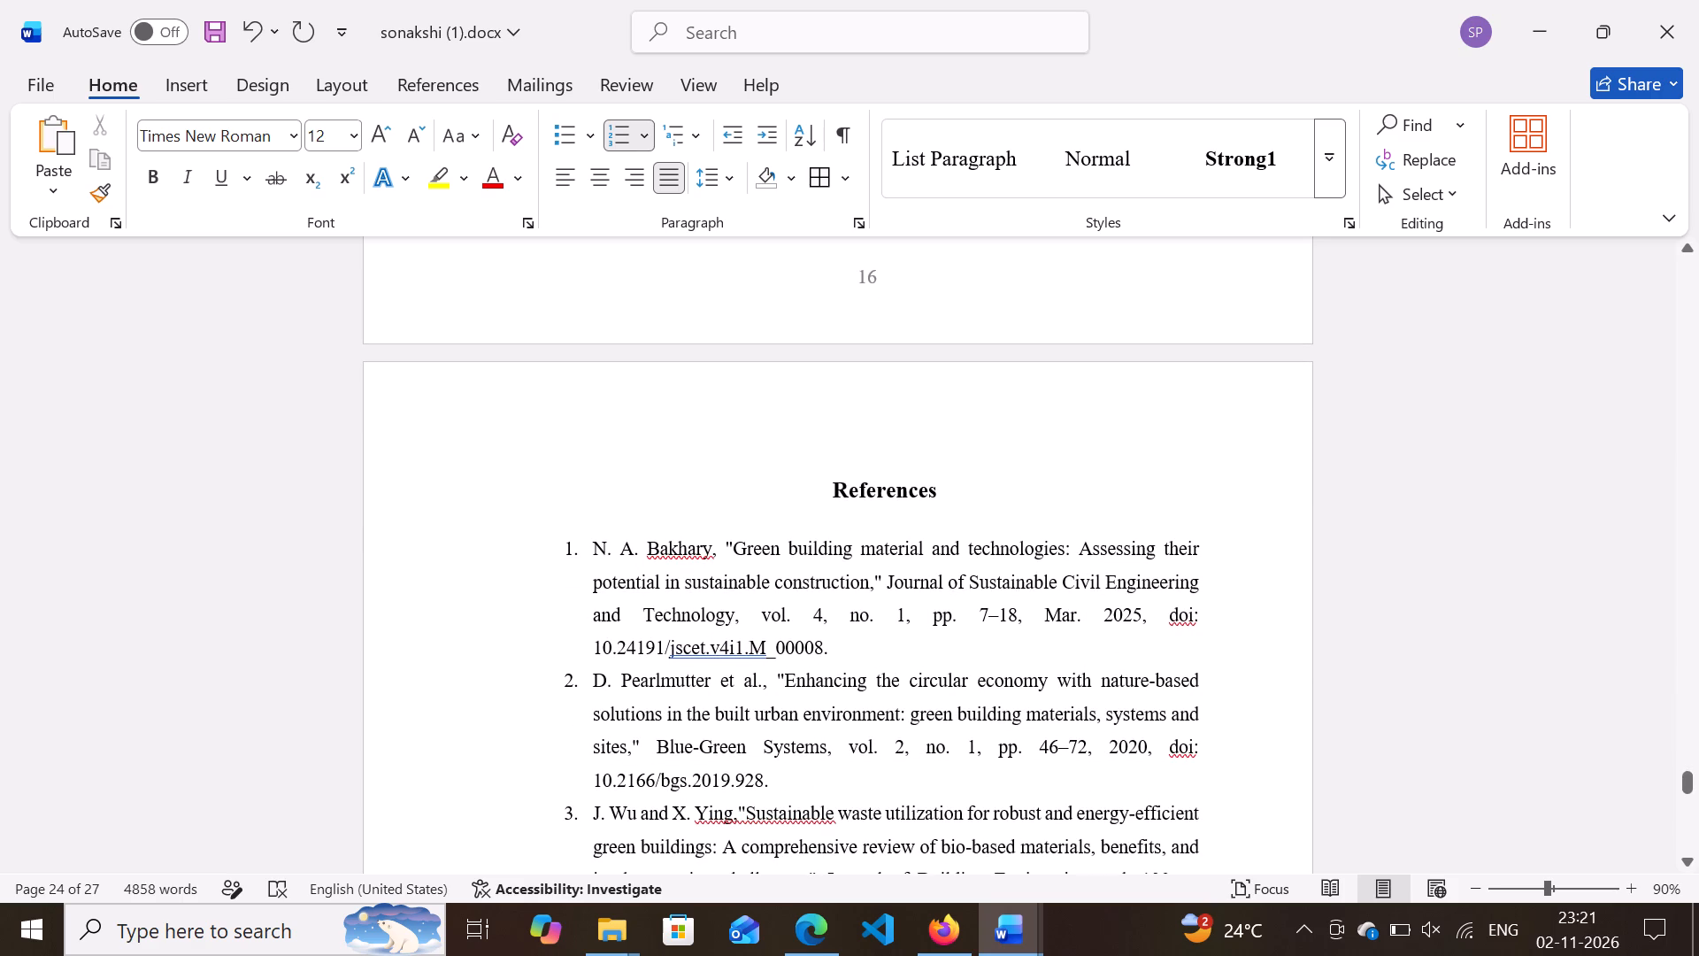
left_click_drag(584, 545, 1009, 863)
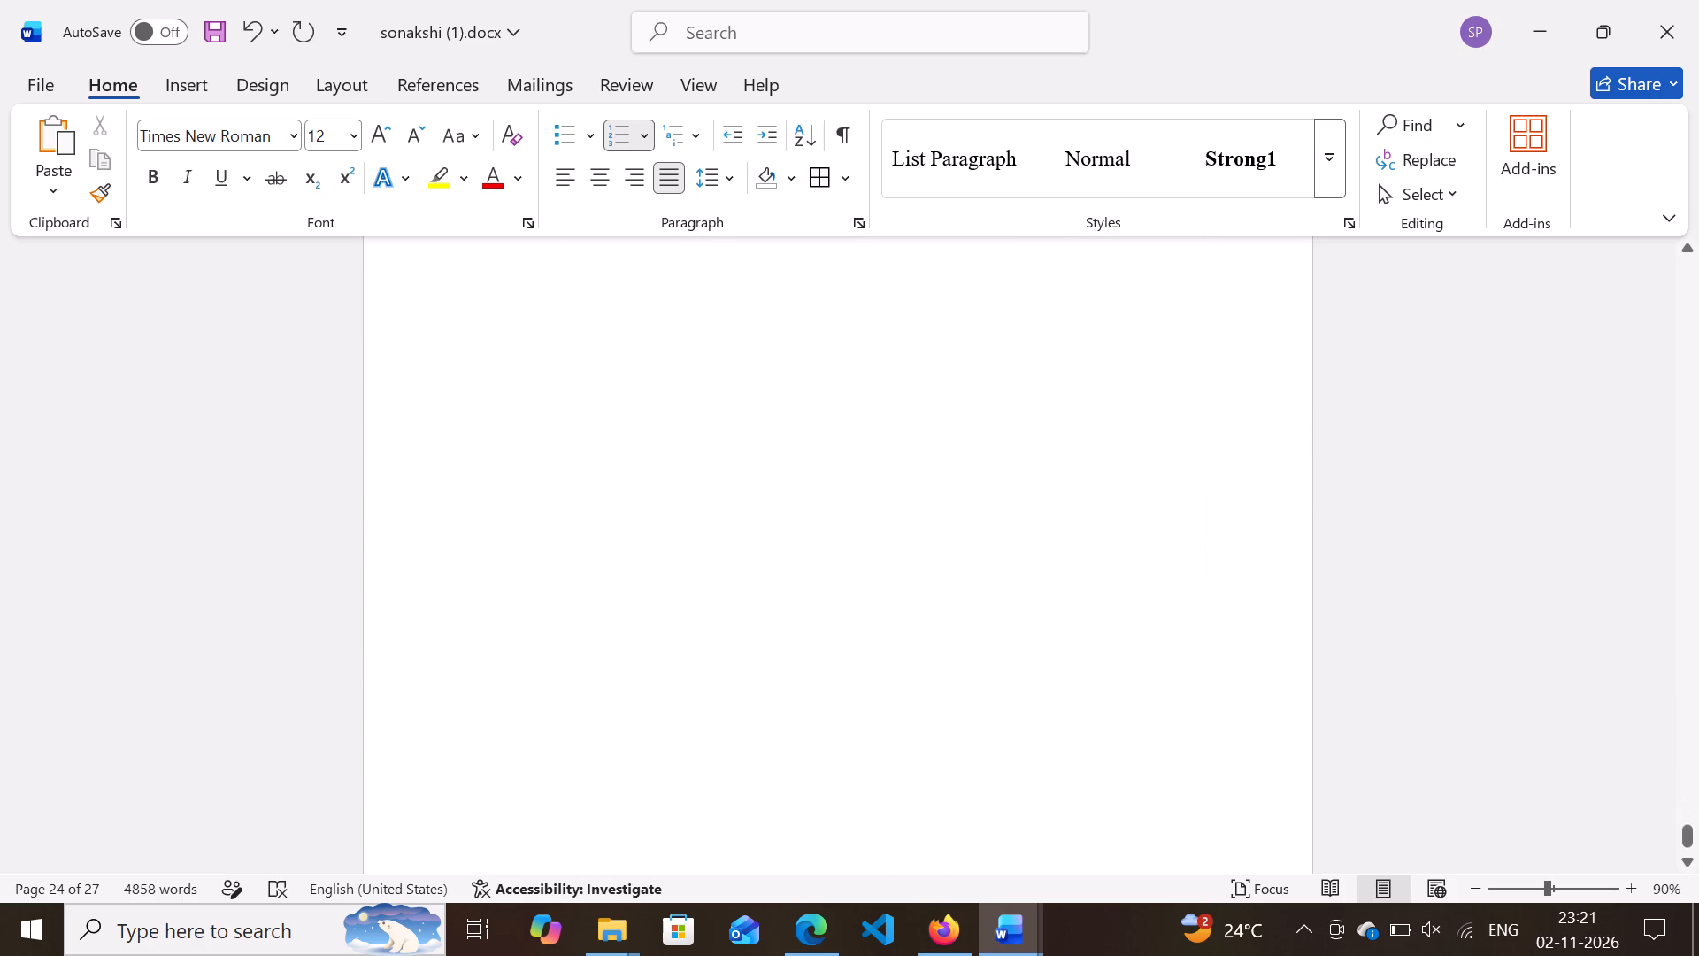
left_click_drag(1009, 863, 1017, 645)
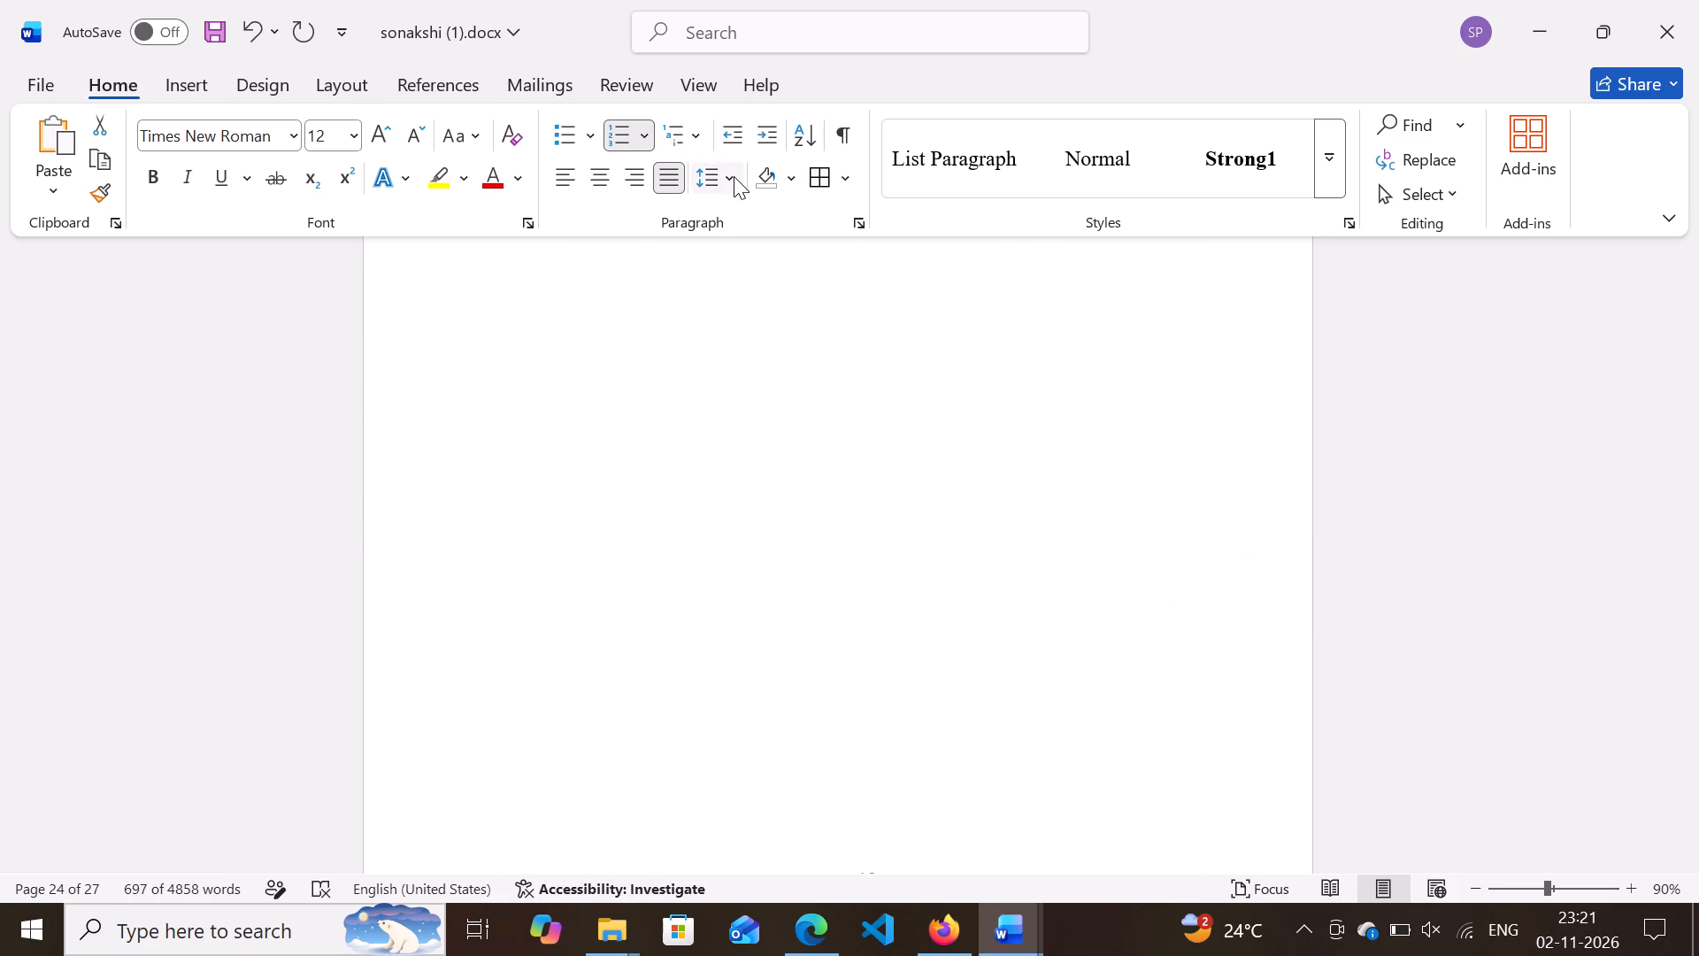
left_click(734, 176)
left_click(754, 289)
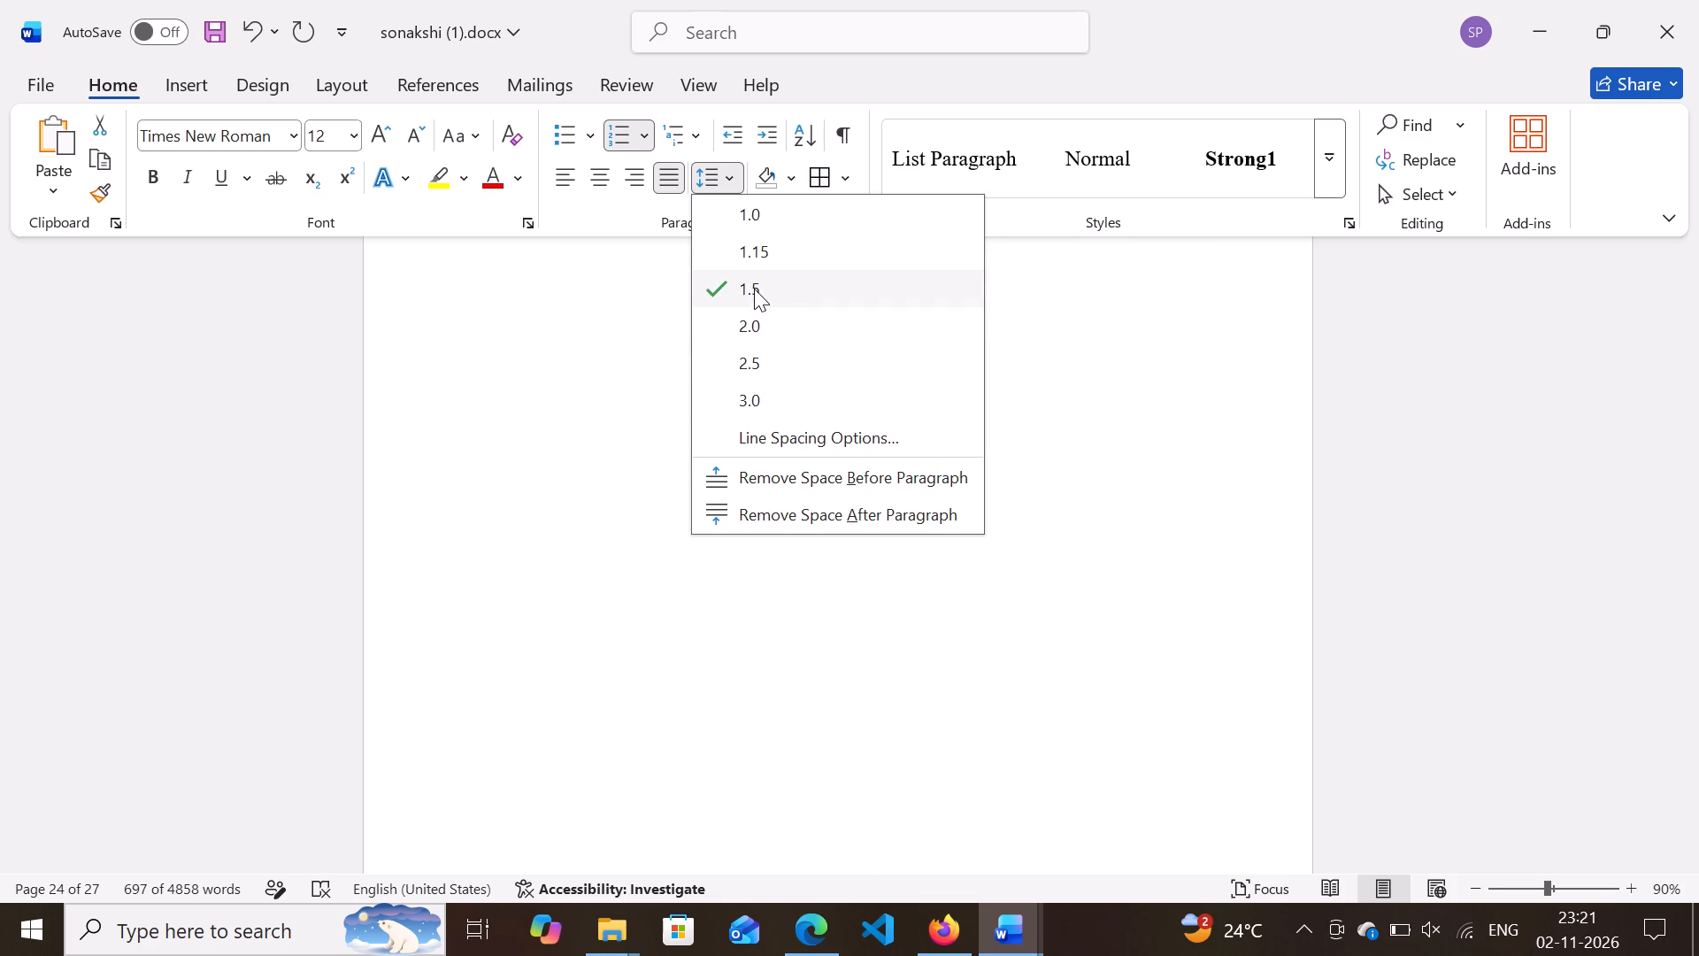
left_click(830, 576)
Review the Chapter 3 pages, including the Energy Saving Technologies section with Table 3.9 and the earlier sections.
scroll(830, 576, "up", 15)
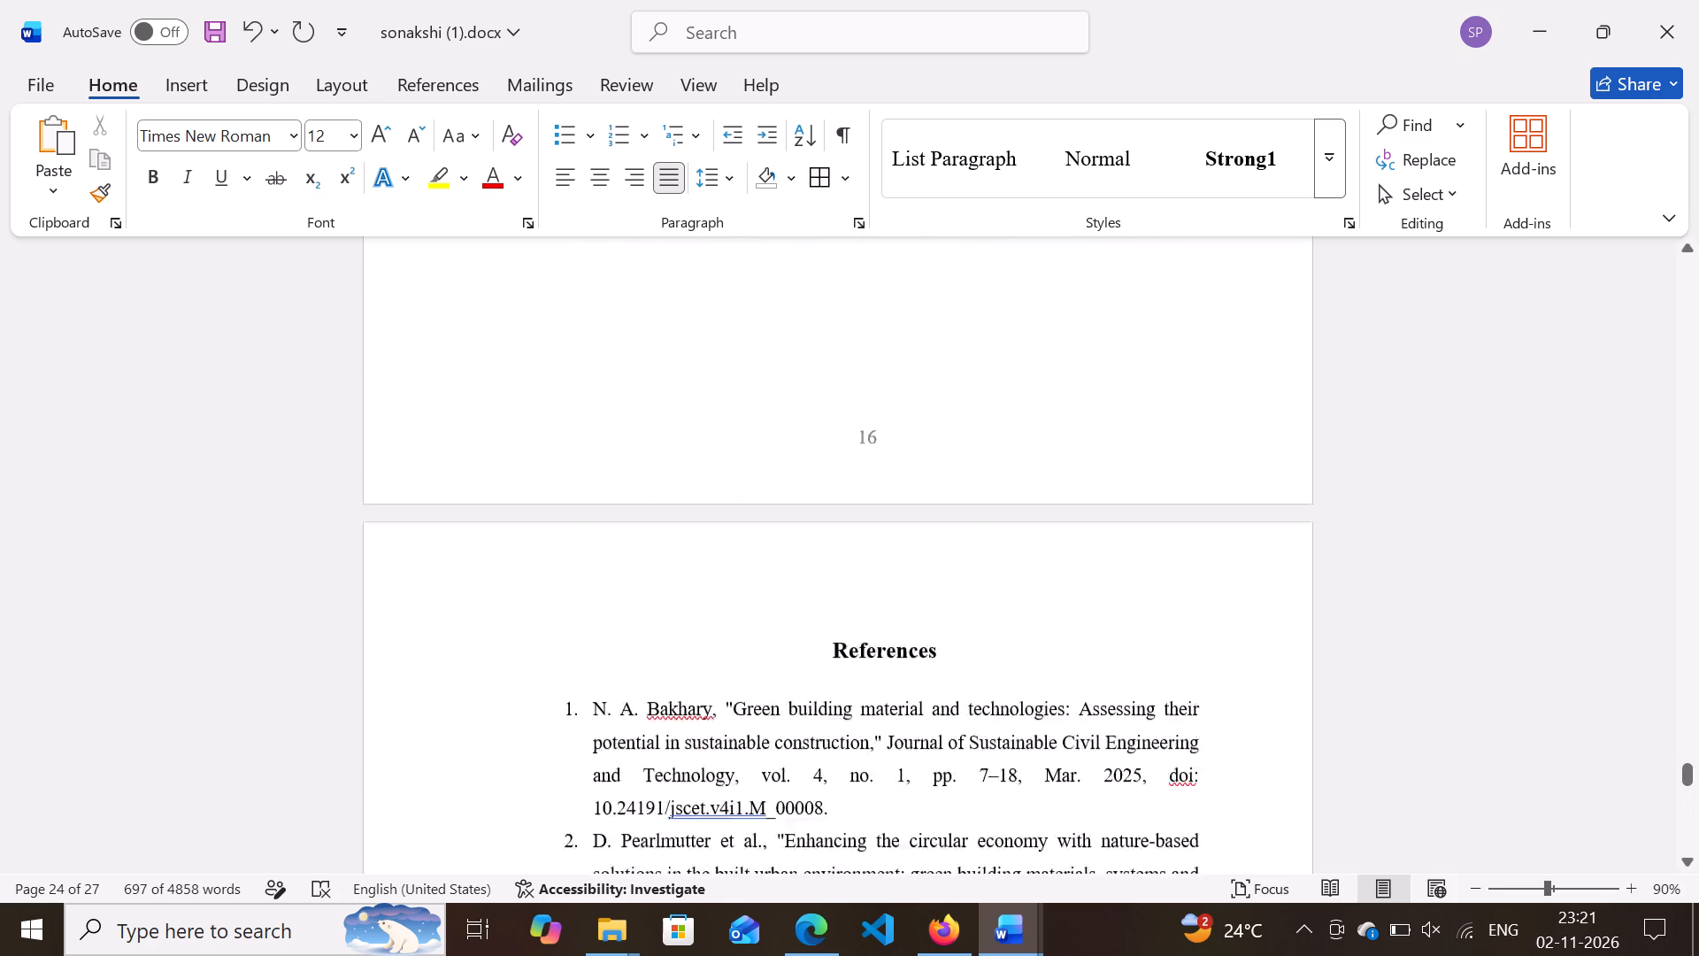
scroll(830, 576, "up", 10)
scroll(830, 576, "down", 1)
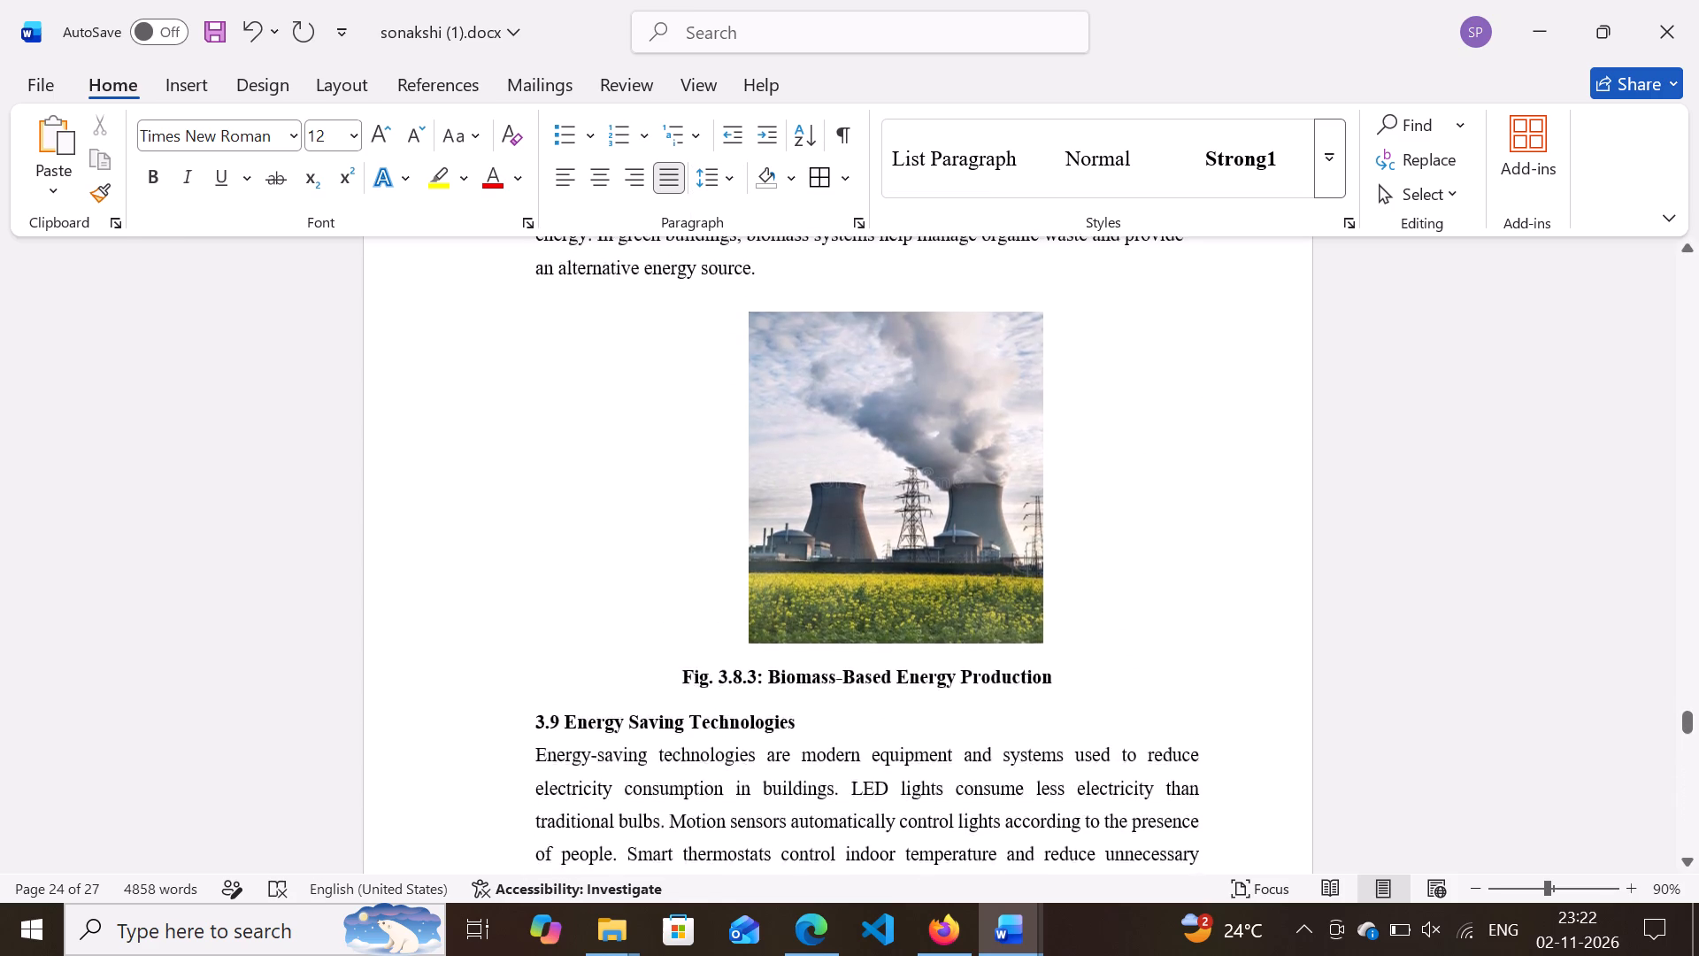
scroll(830, 576, "down", 2)
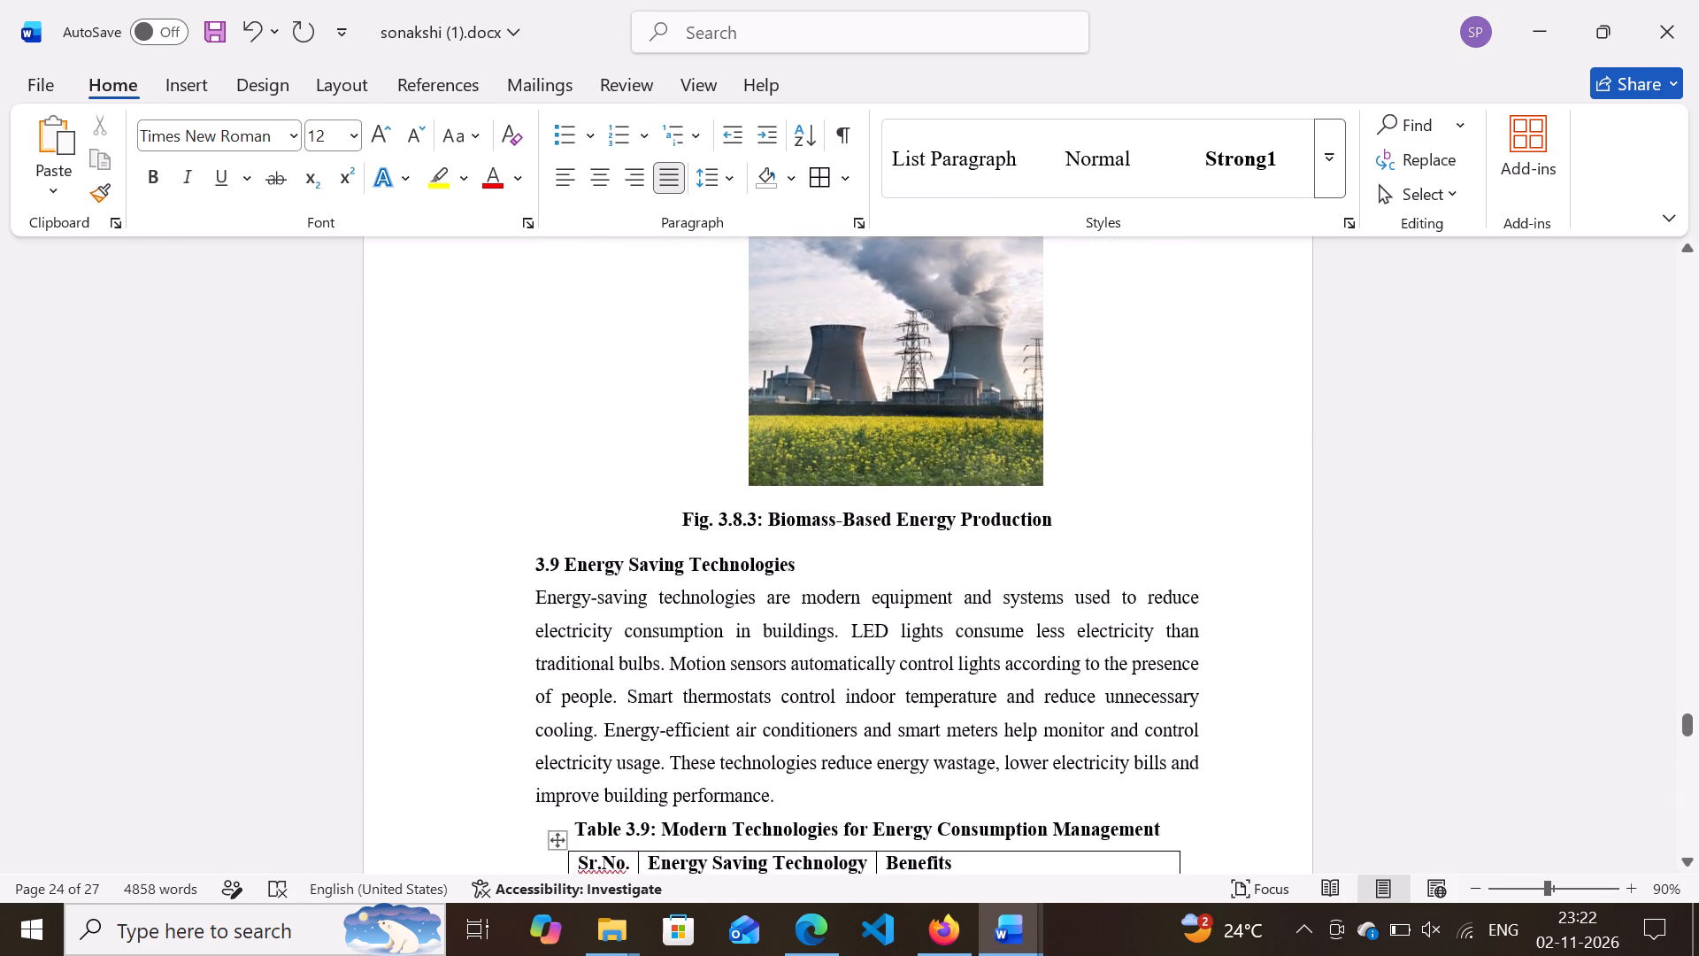
scroll(830, 576, "down", 2)
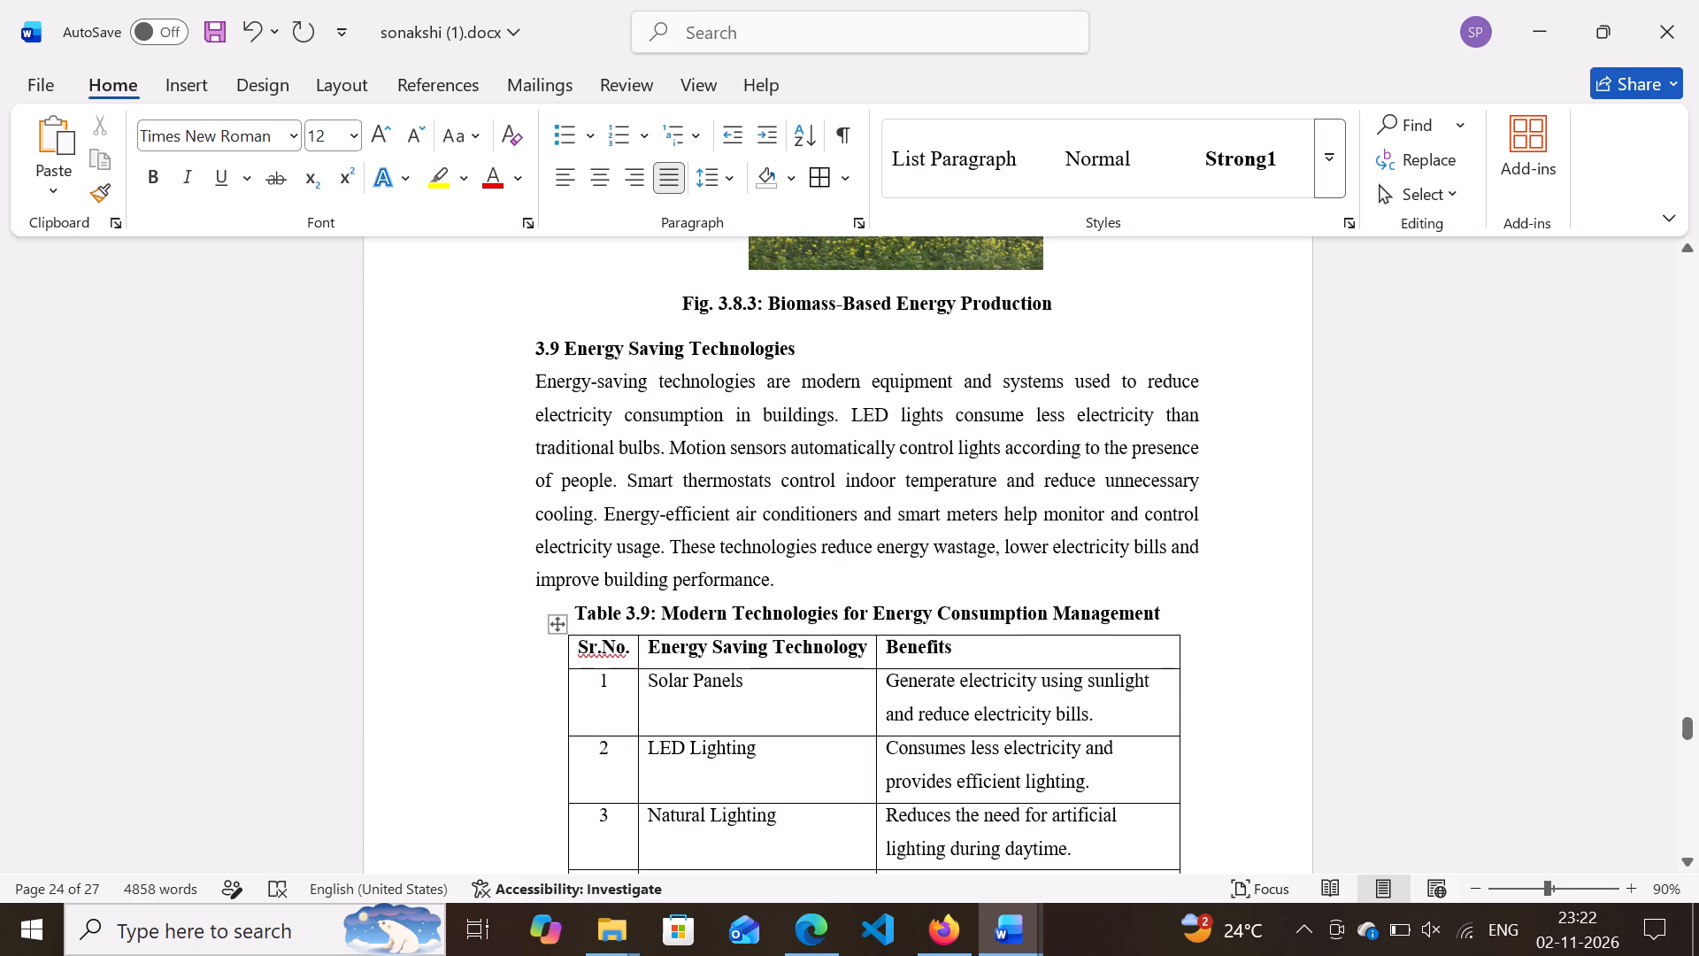
scroll(830, 576, "down", 5)
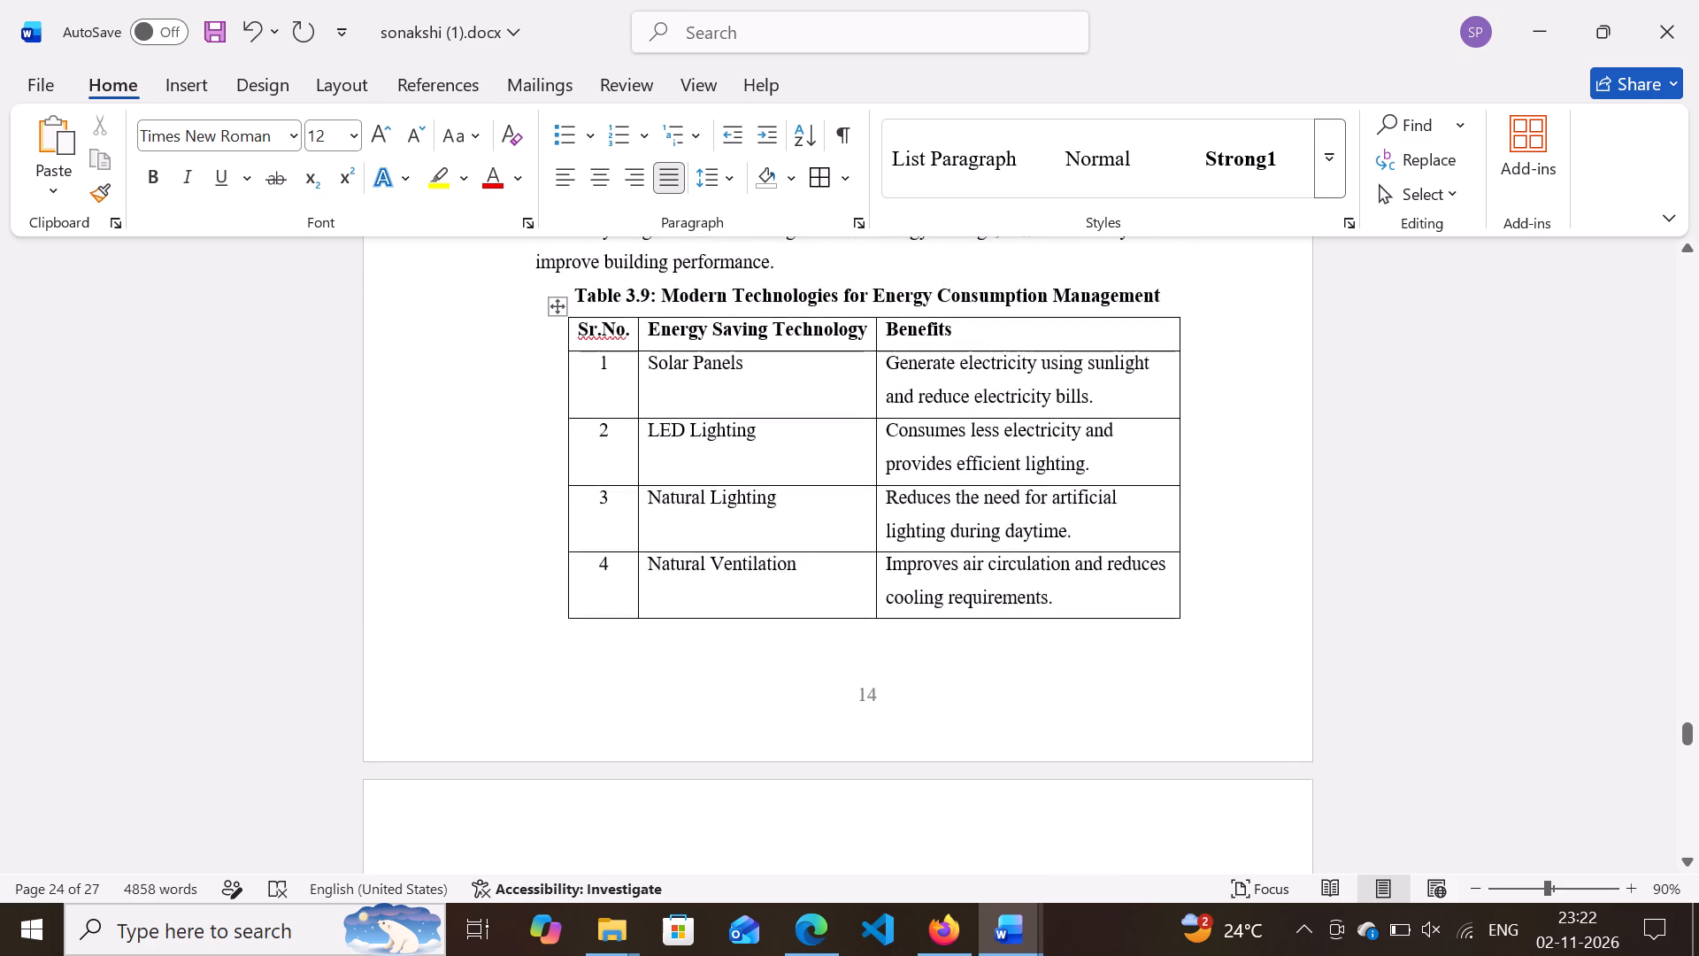
scroll(830, 576, "up", 17)
scroll(830, 576, "up", 16)
scroll(830, 576, "up", 8)
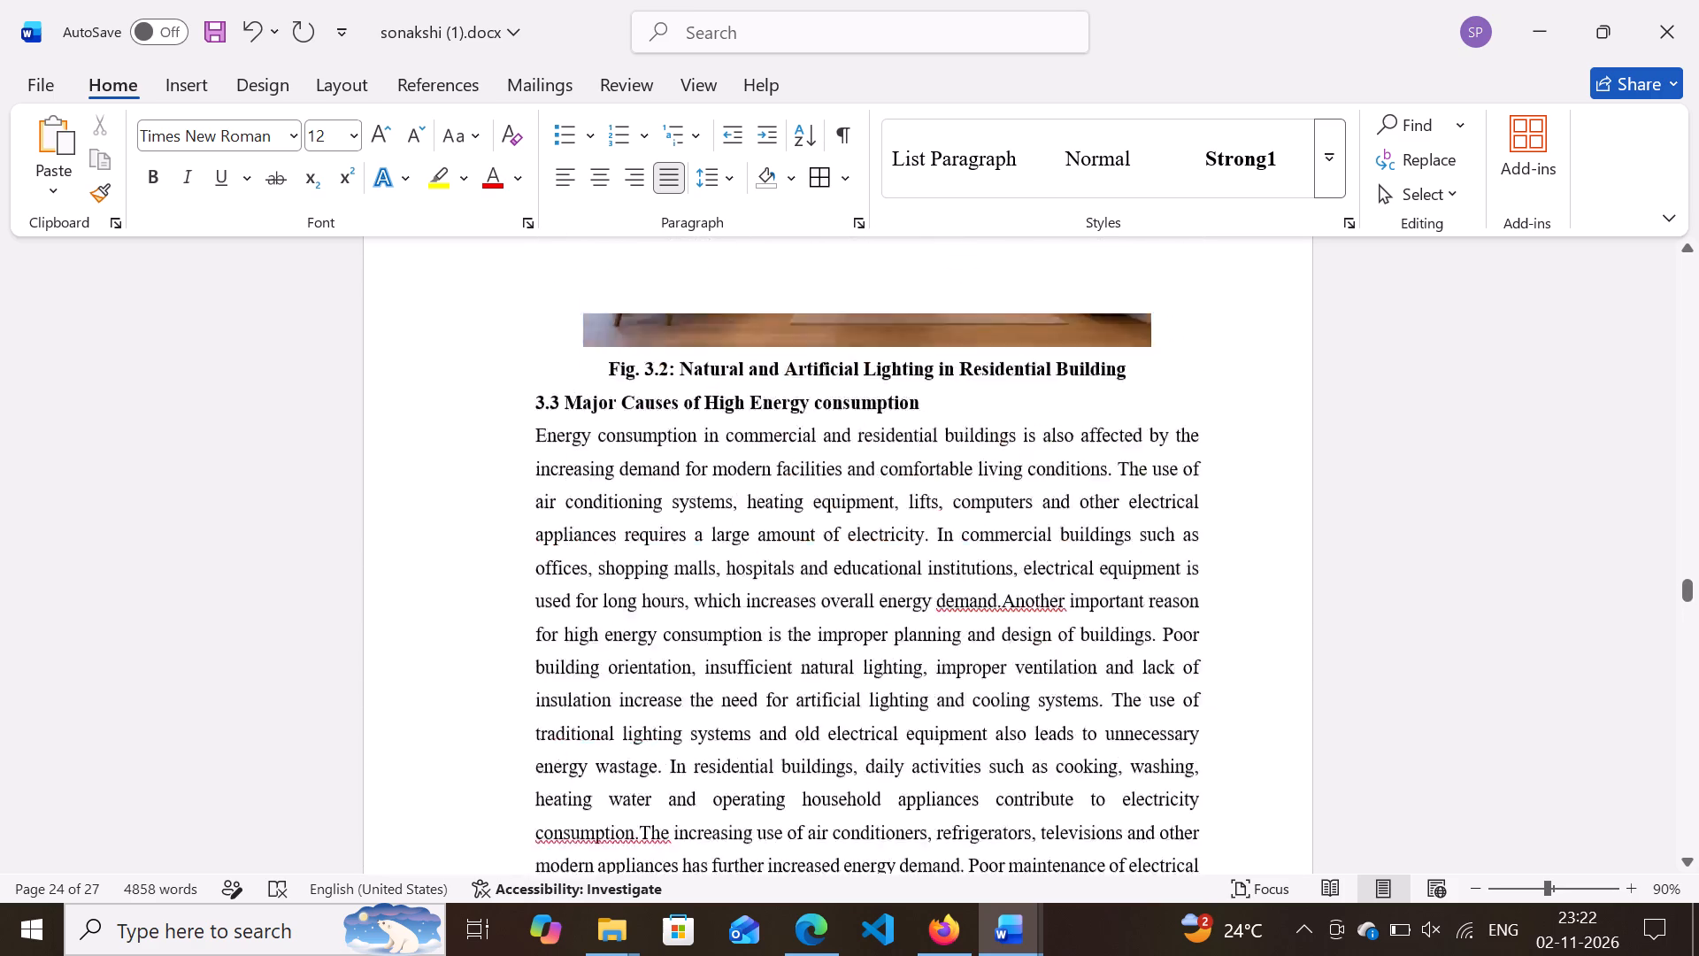
scroll(830, 576, "up", 14)
scroll(830, 576, "up", 14)
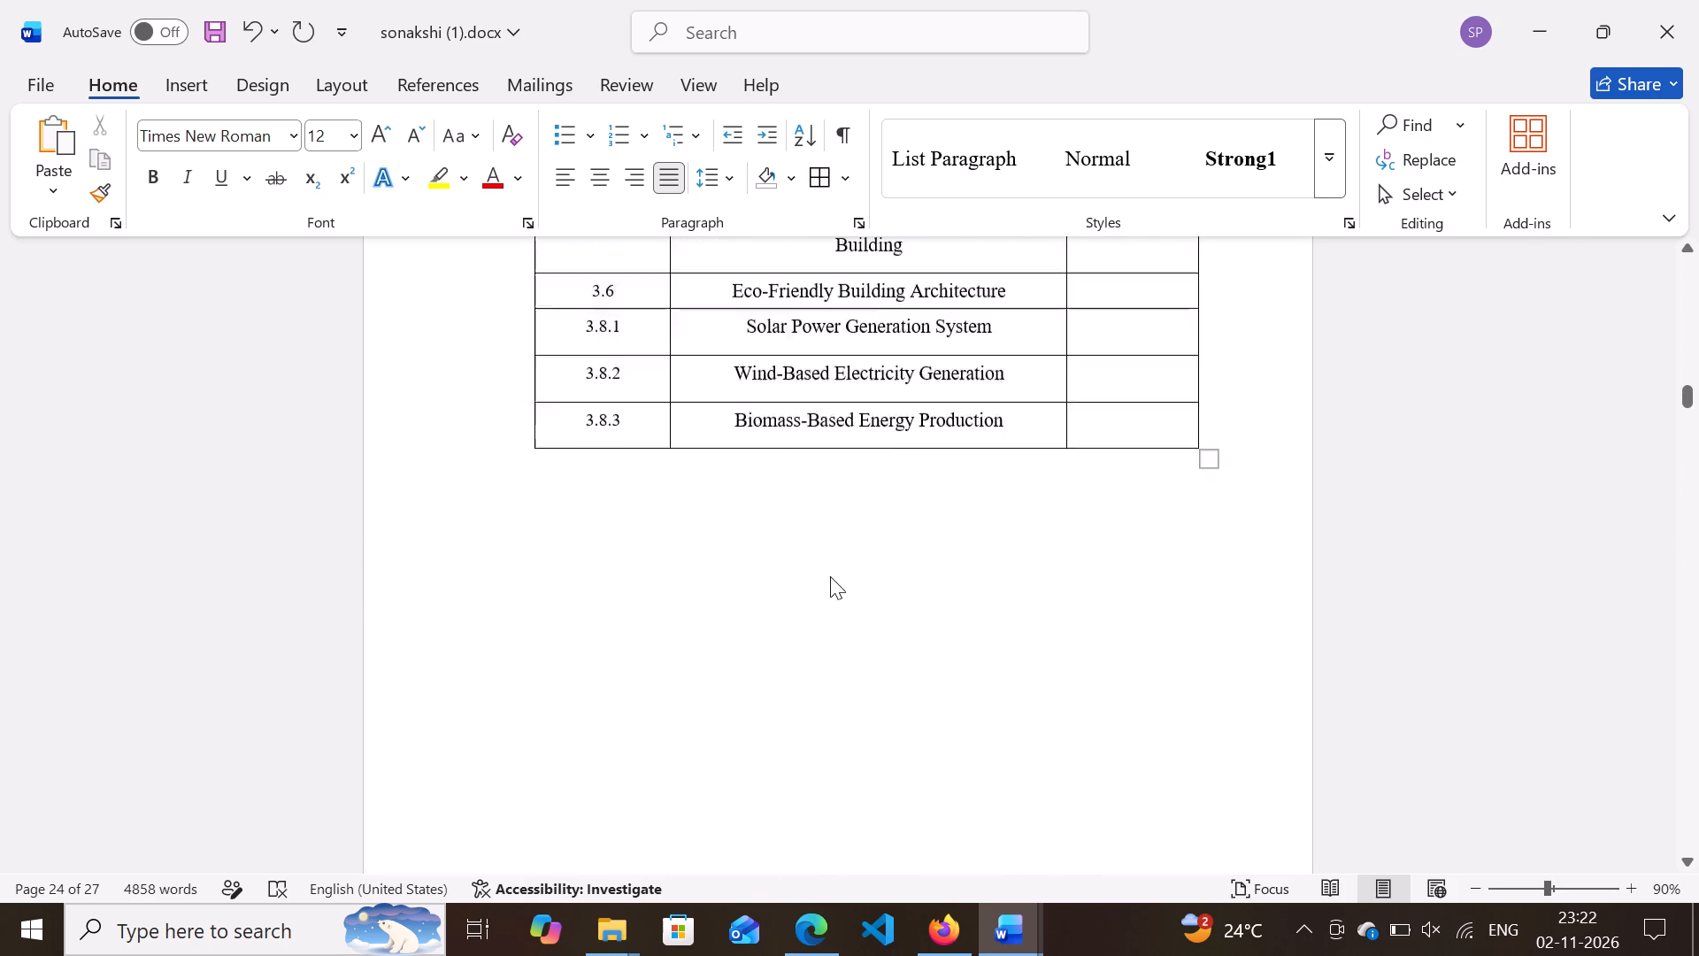
Review the front matter, from the Content table through the abstract to the List of figures.
scroll(830, 576, "up", 19)
scroll(830, 576, "right", 1)
scroll(830, 576, "up", 6)
scroll(830, 576, "right", 1)
scroll(830, 576, "up", 2)
scroll(830, 576, "right", 1)
scroll(830, 576, "up", 6)
scroll(830, 576, "down", 4)
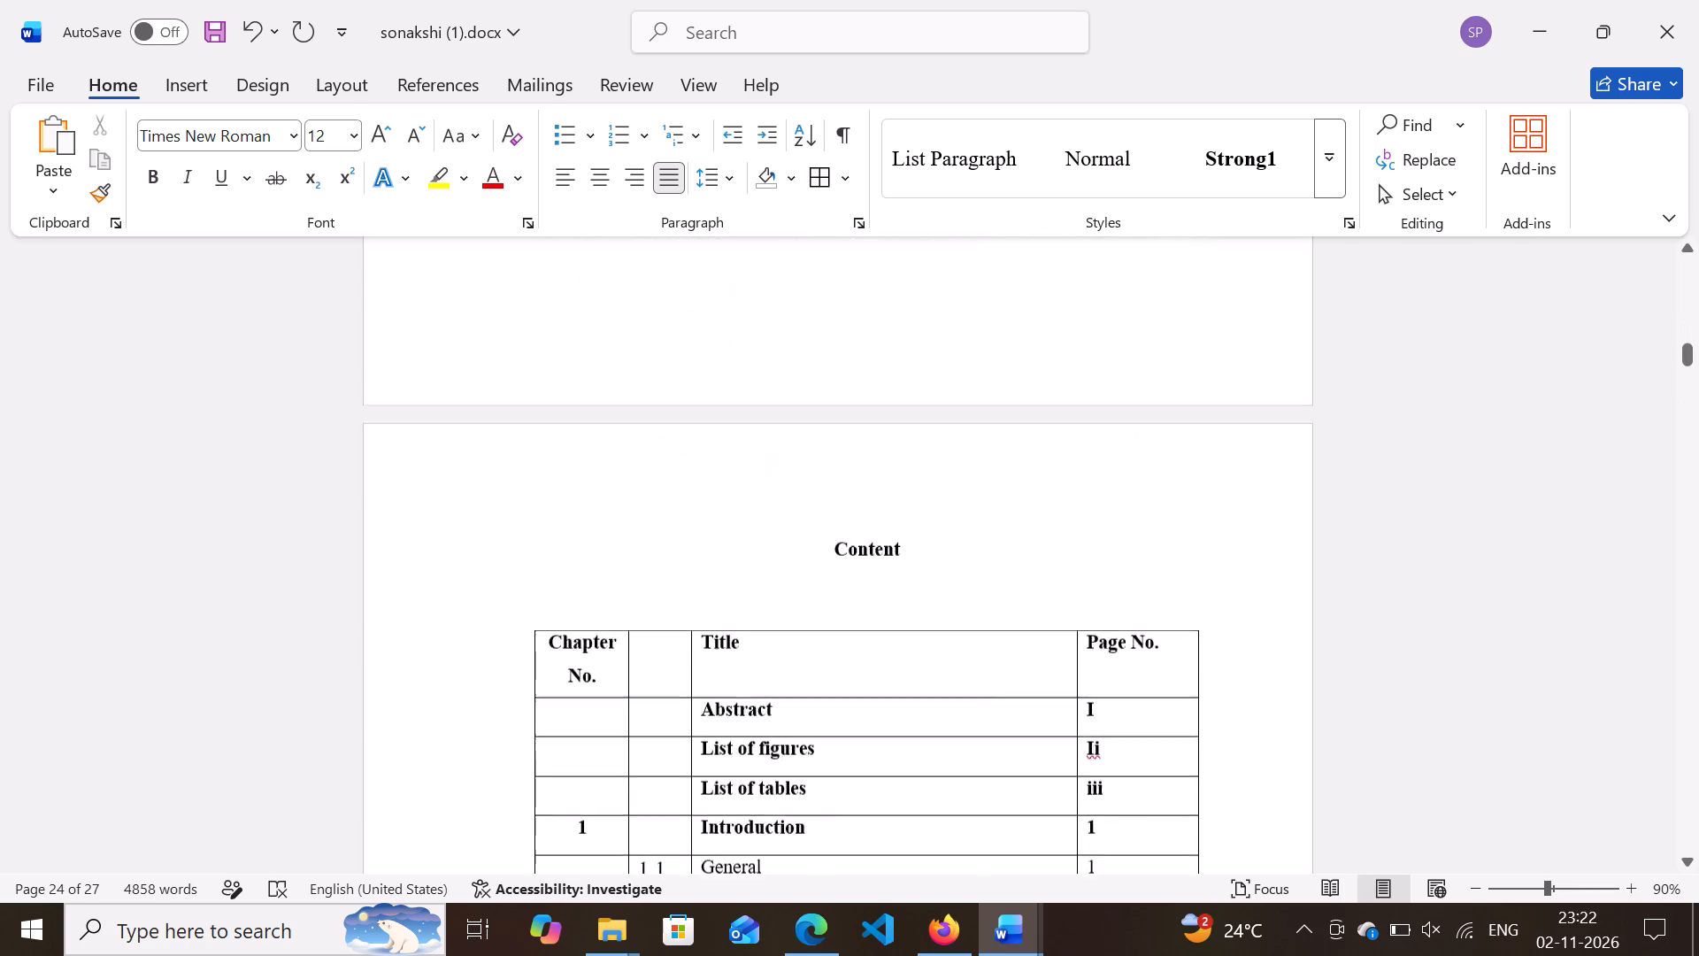
scroll(830, 576, "down", 6)
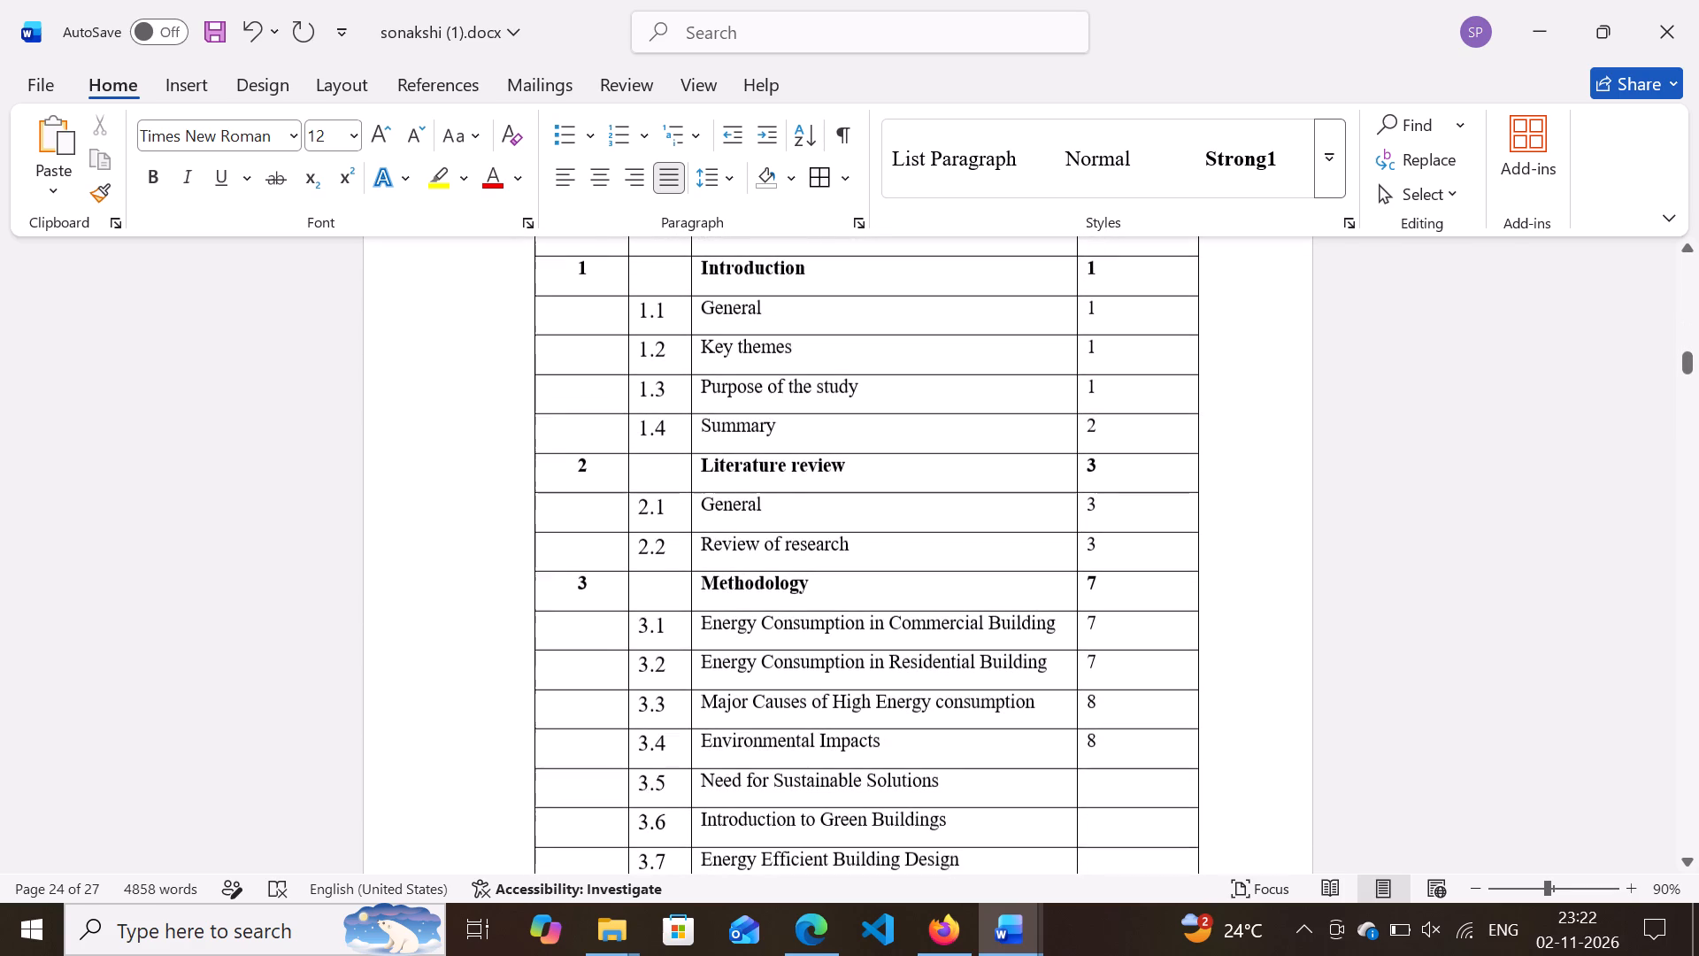
scroll(830, 576, "down", 6)
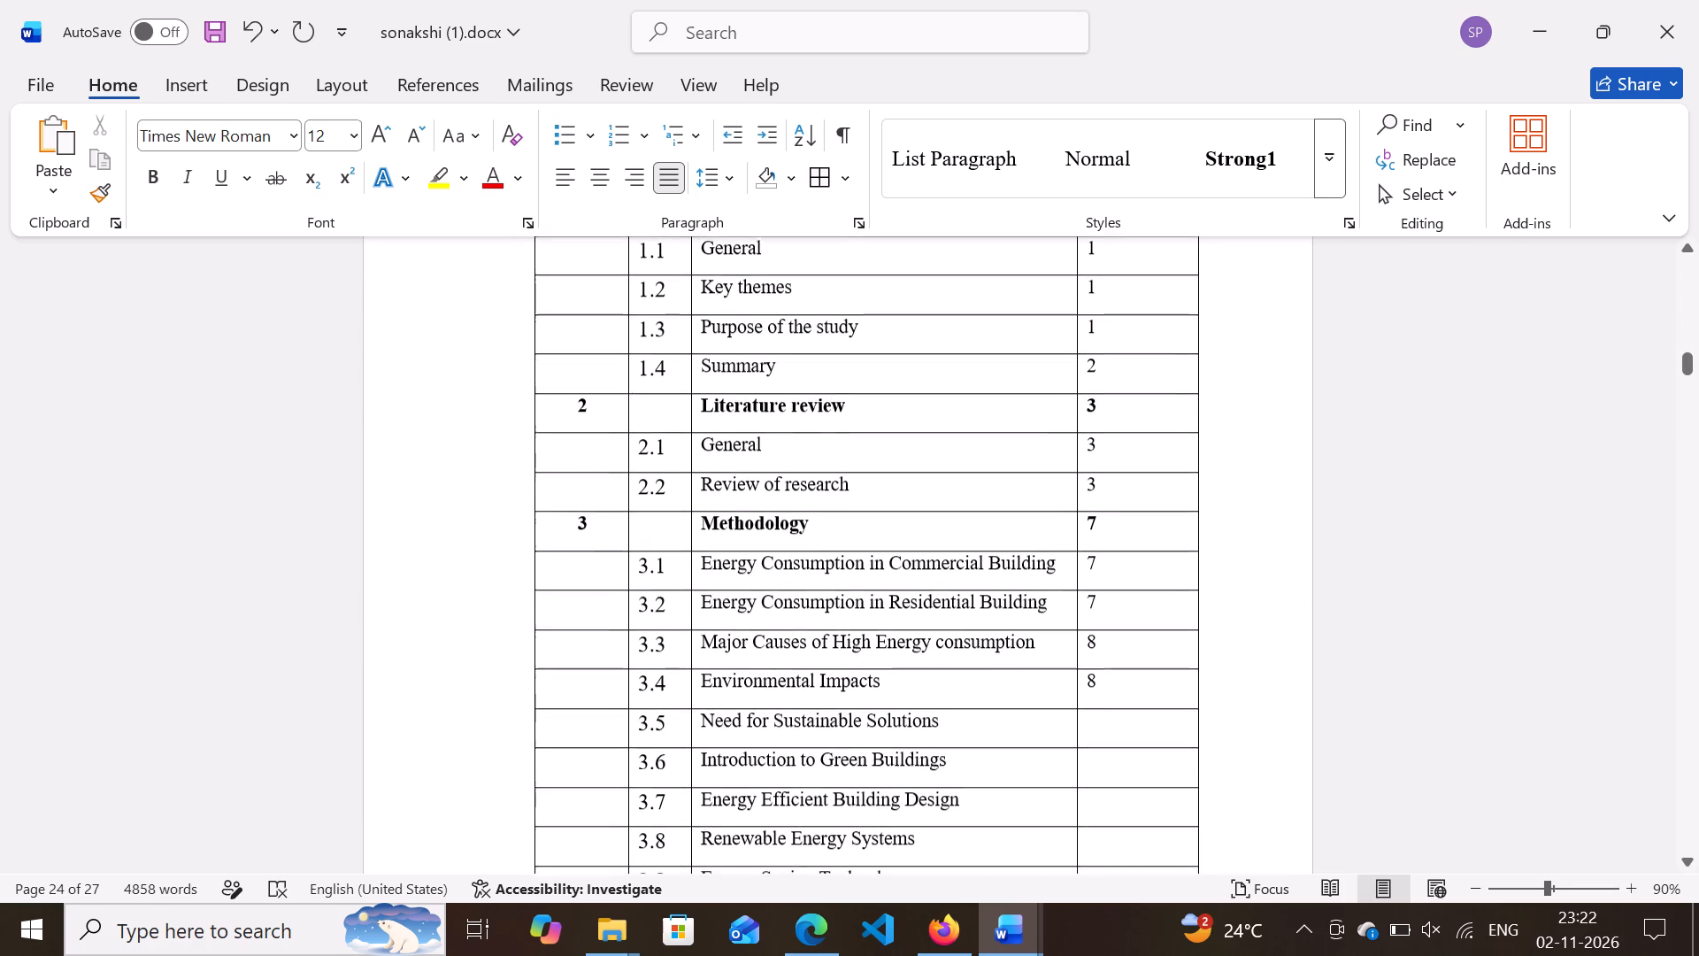
scroll(830, 576, "down", 9)
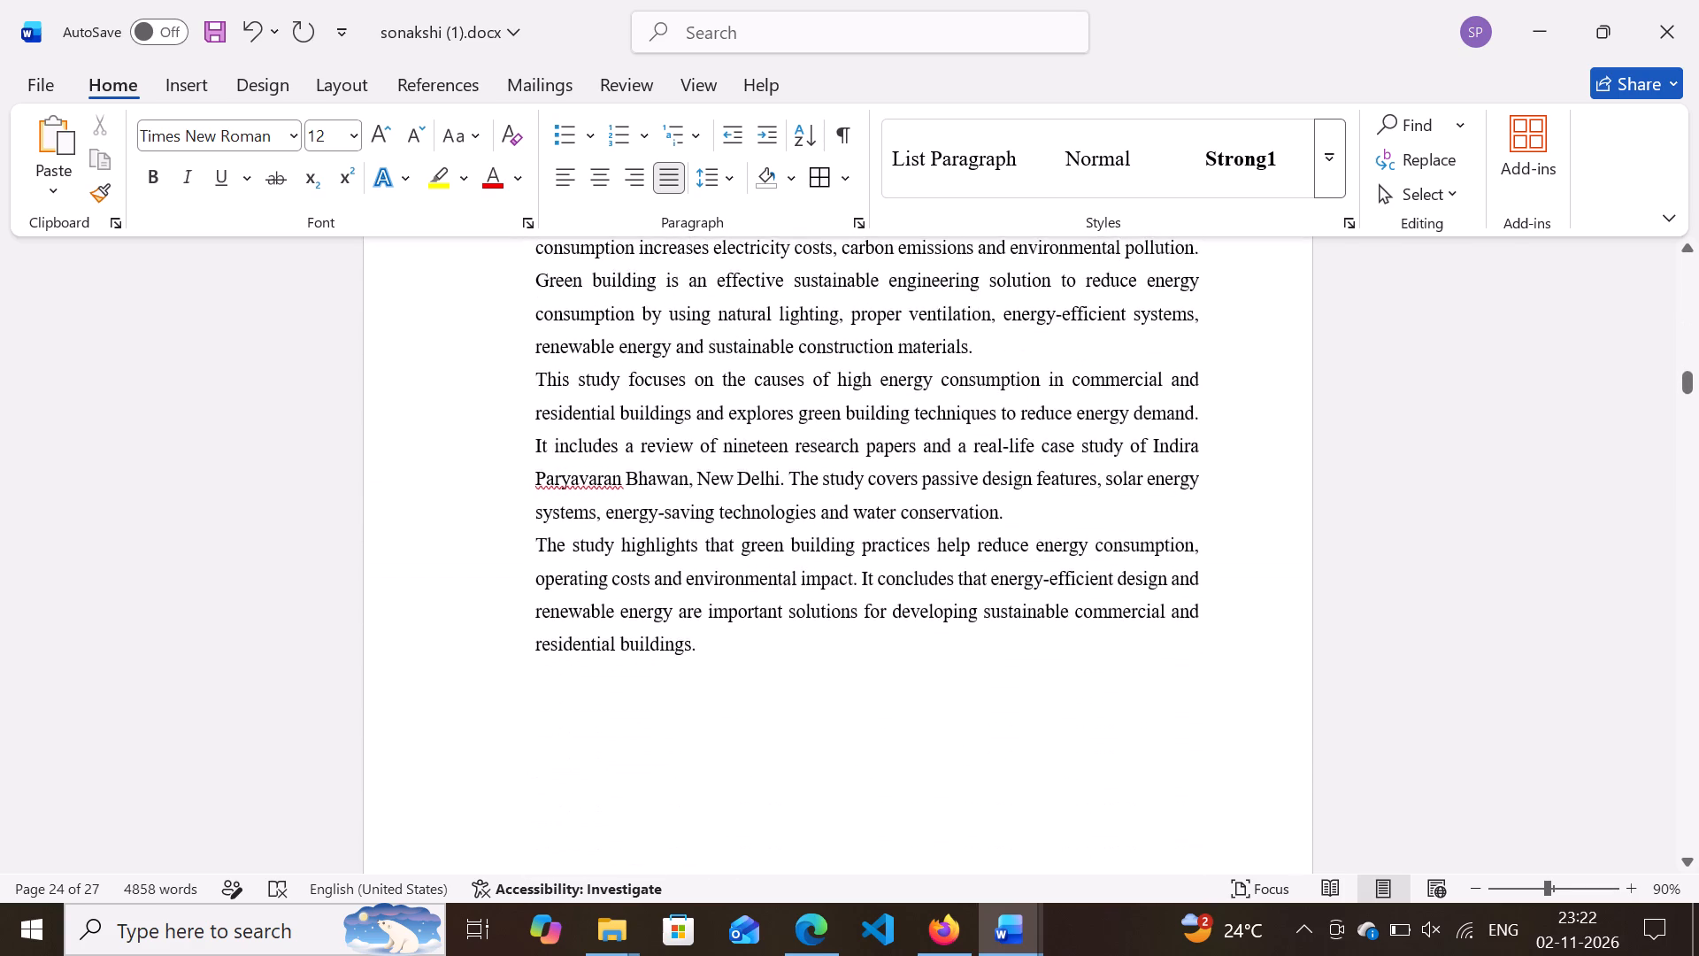
scroll(830, 576, "down", 9)
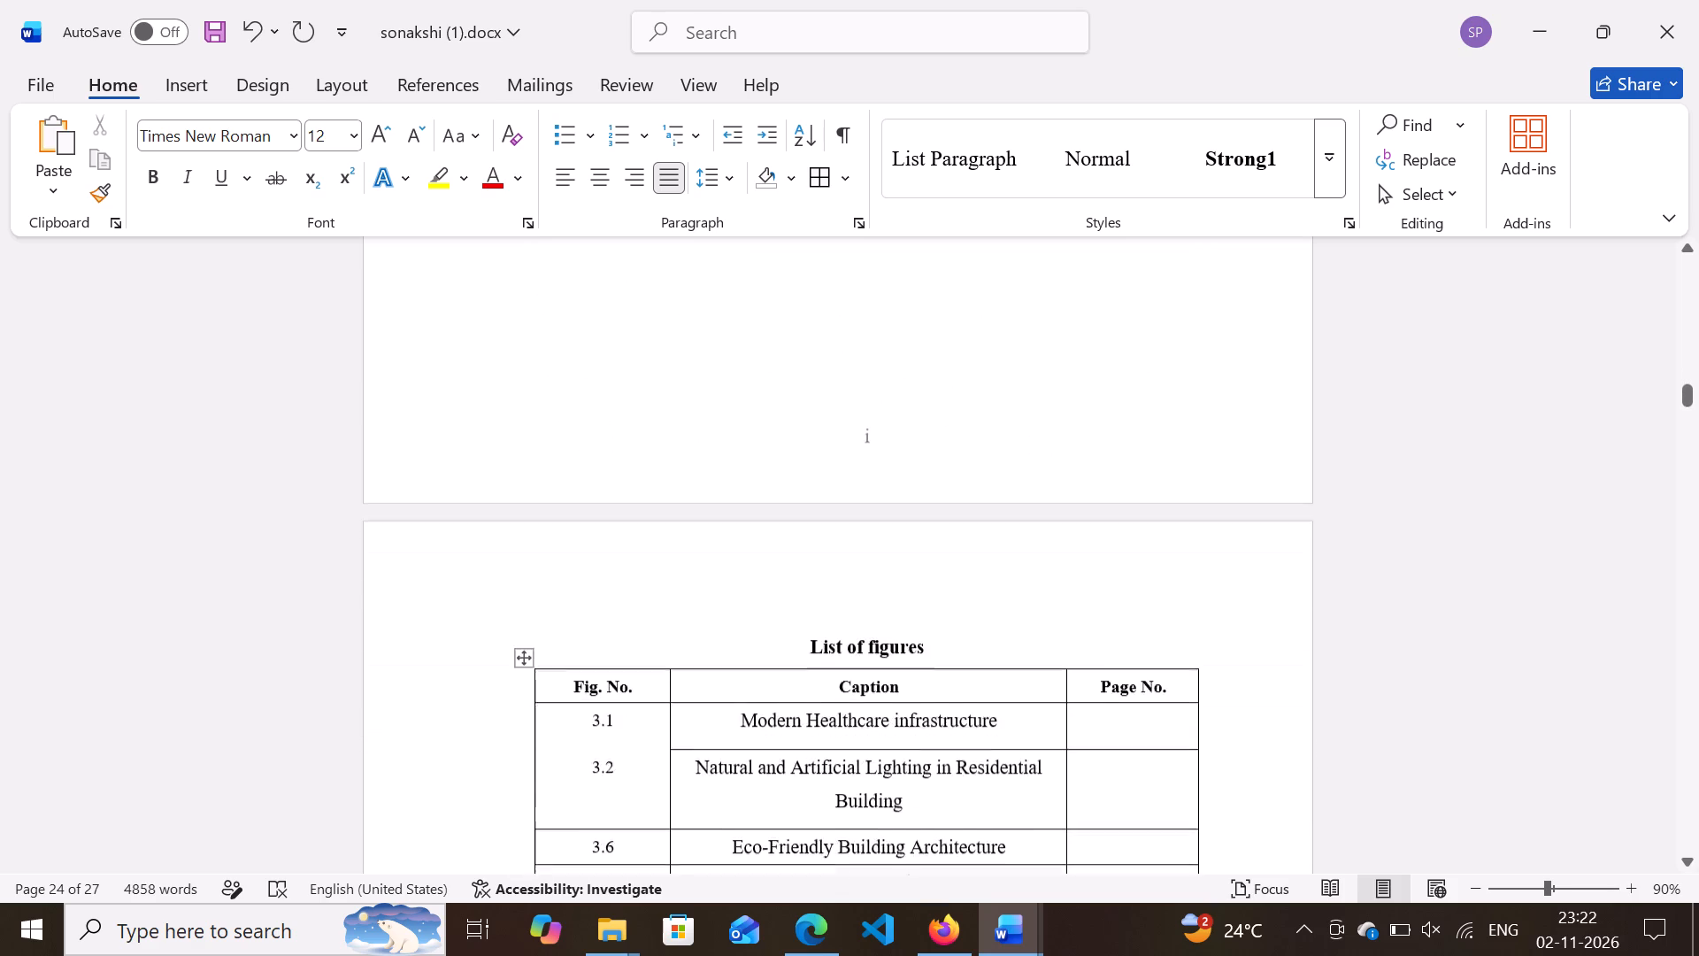
scroll(830, 576, "down", 5)
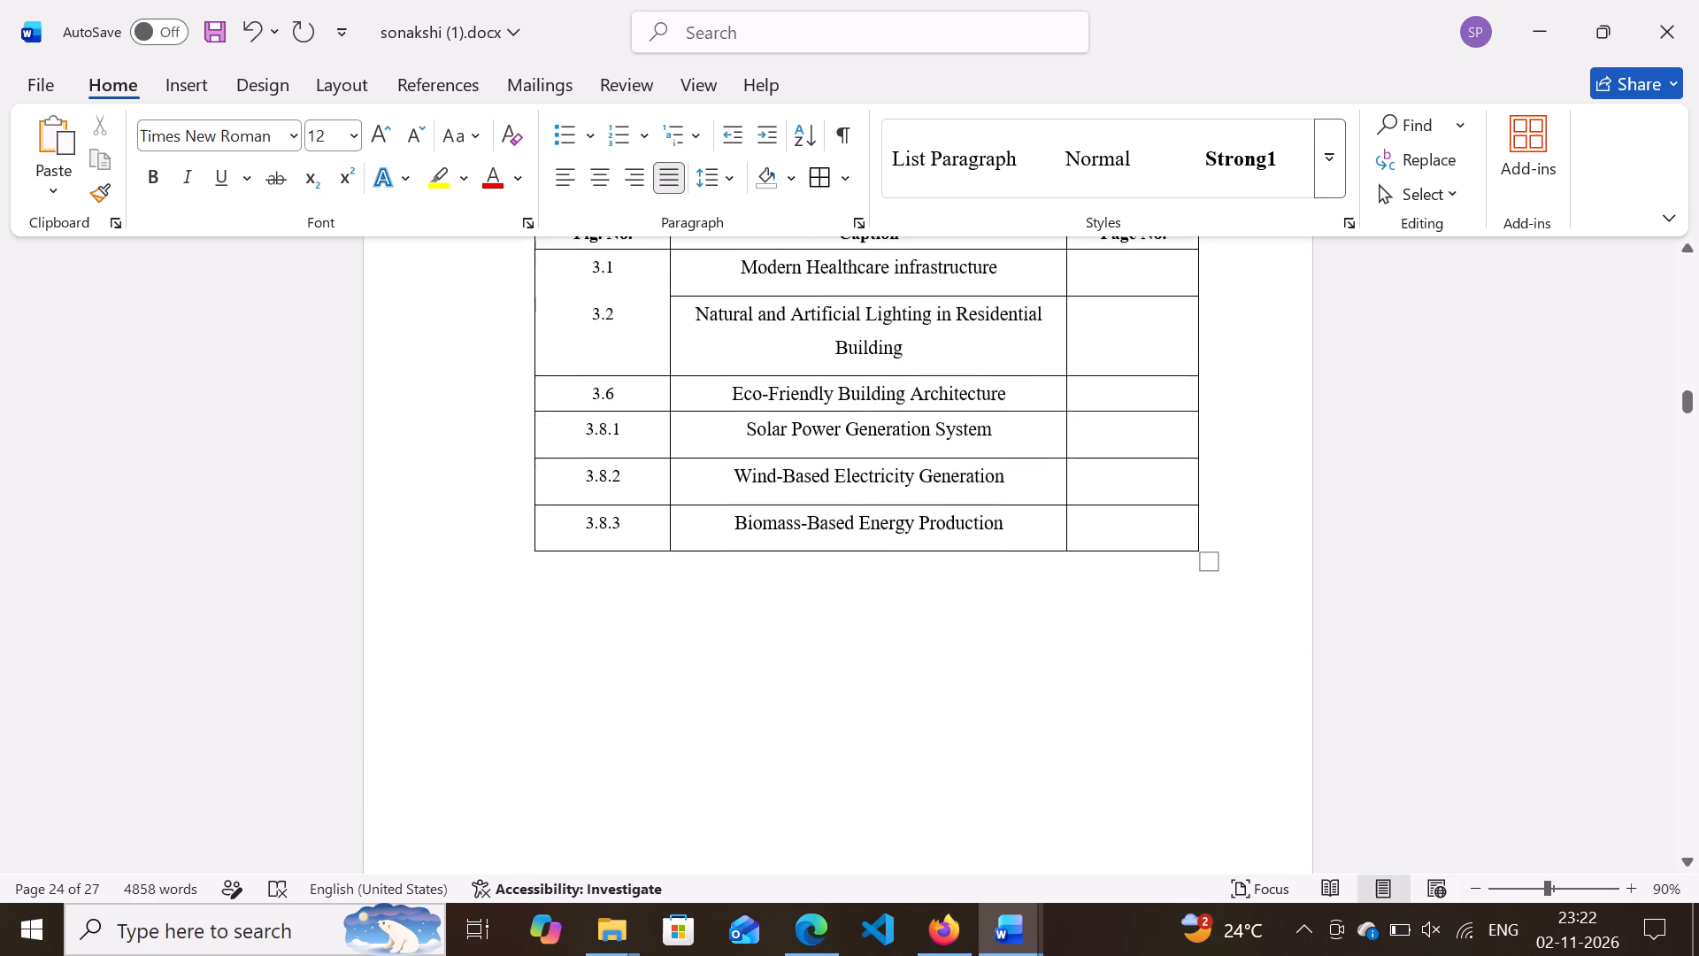
Remove all borders from the List of figures table.
scroll(830, 576, "down", 1)
scroll(830, 576, "up", 1)
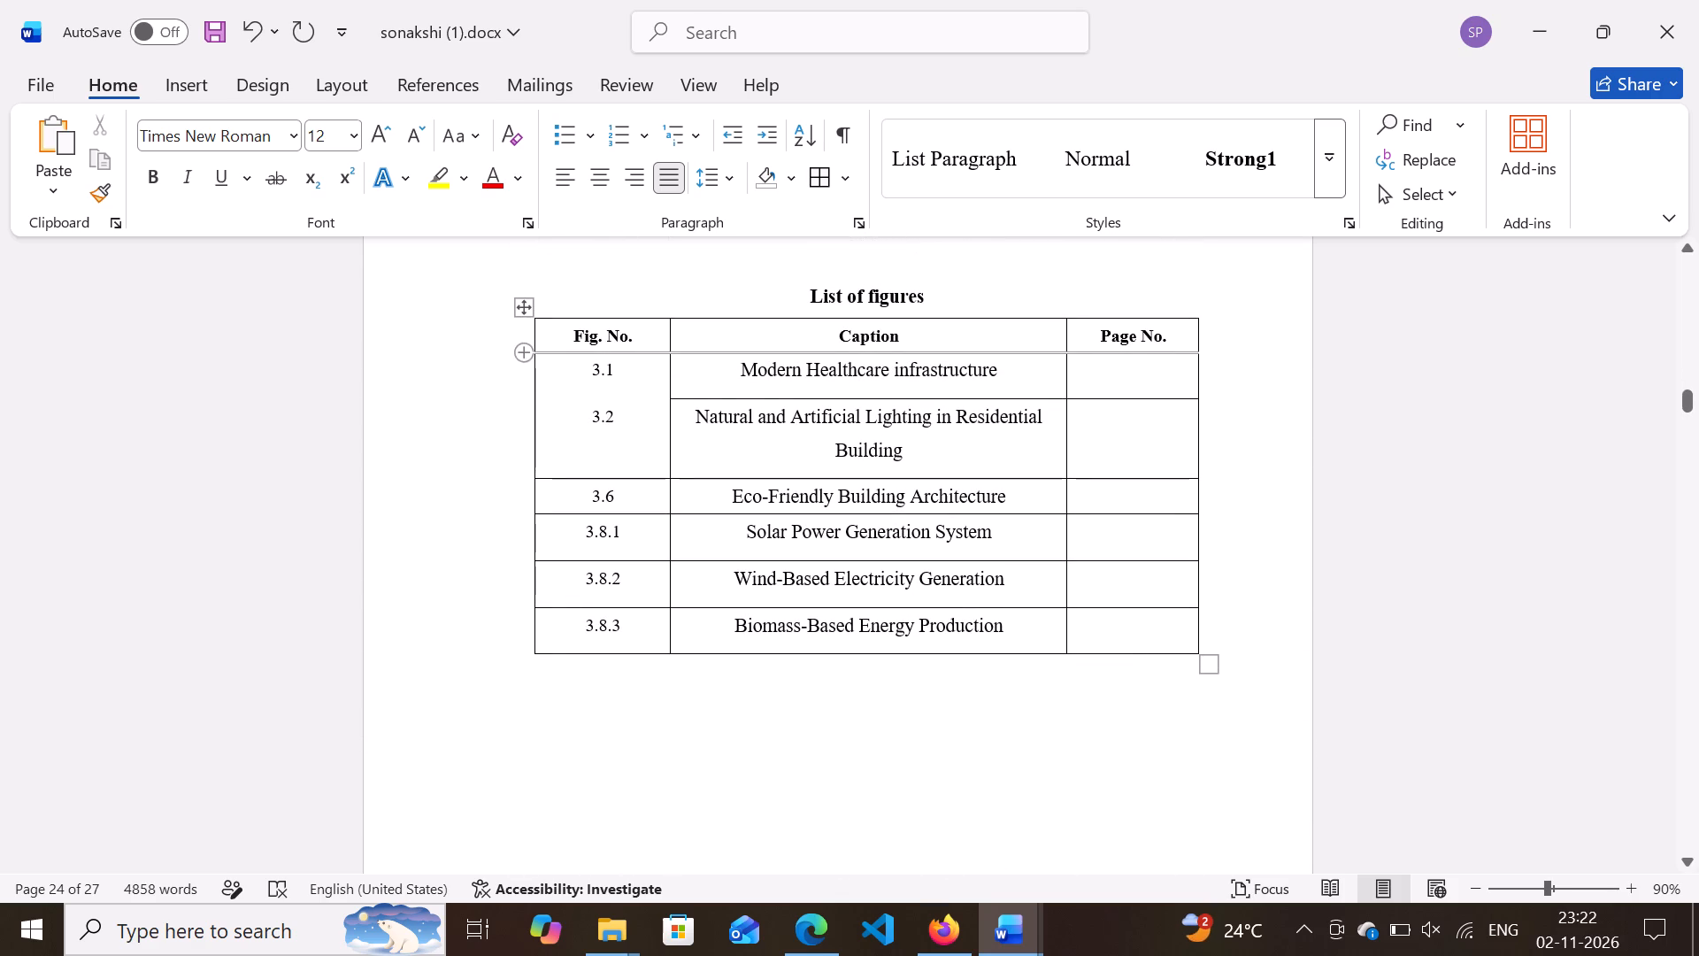
left_click(525, 309)
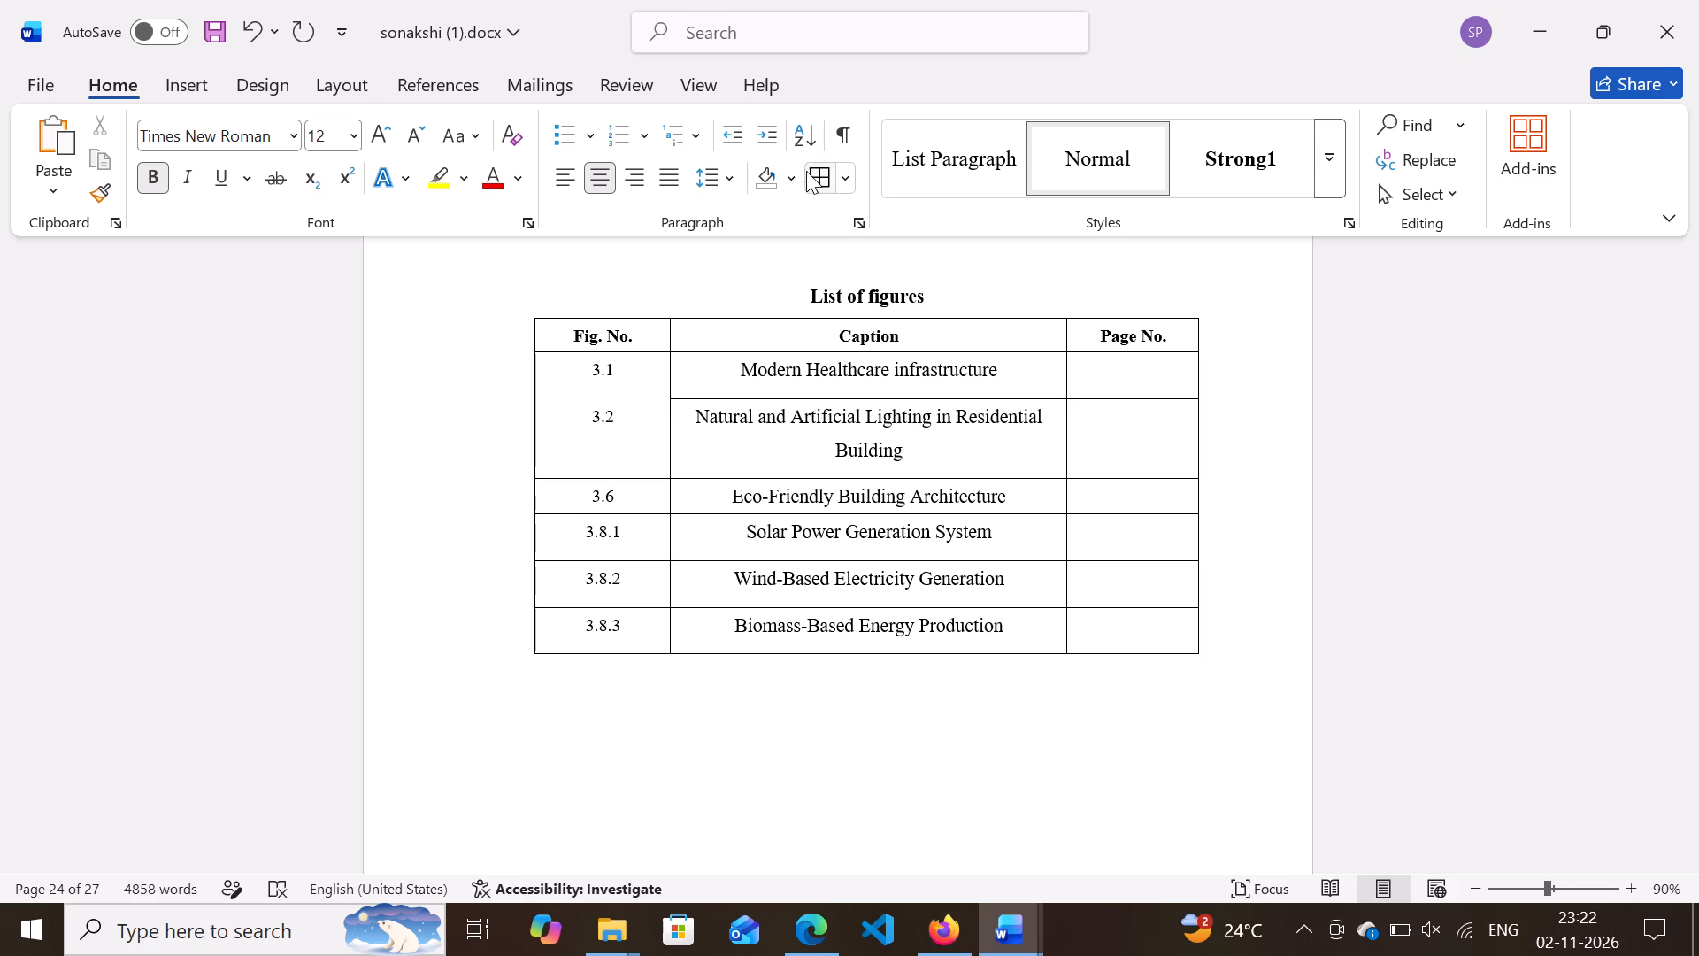
left_click(729, 274)
left_click(524, 306)
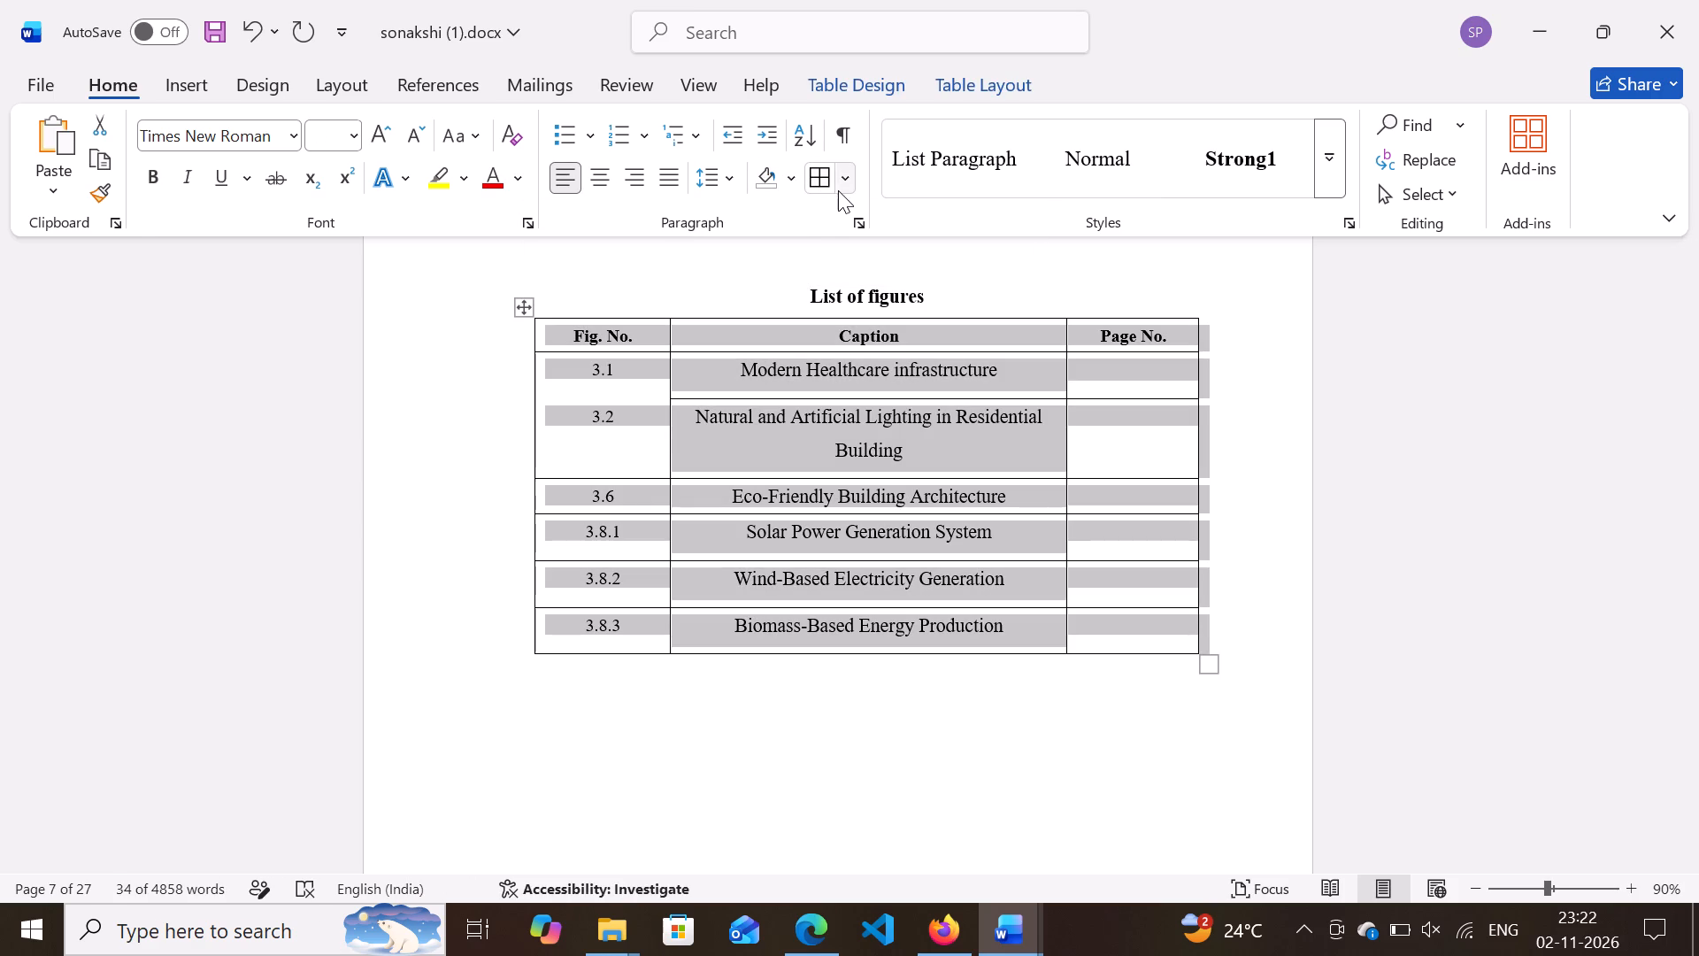
left_click(839, 185)
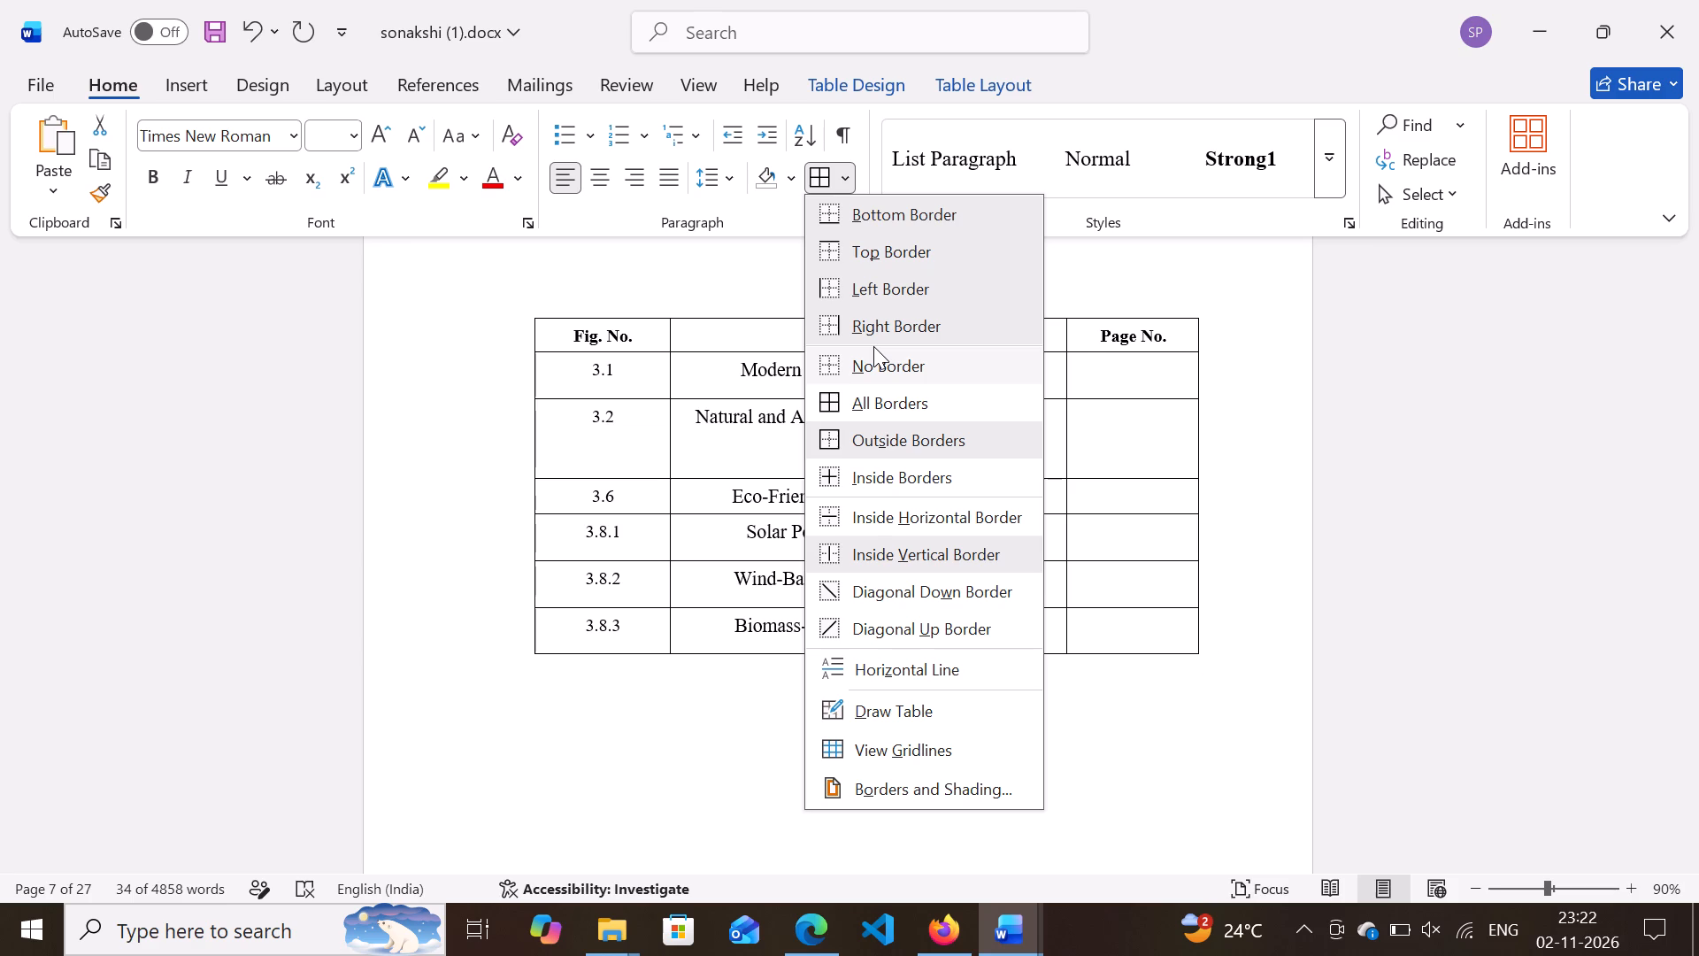
left_click(873, 346)
left_click(873, 361)
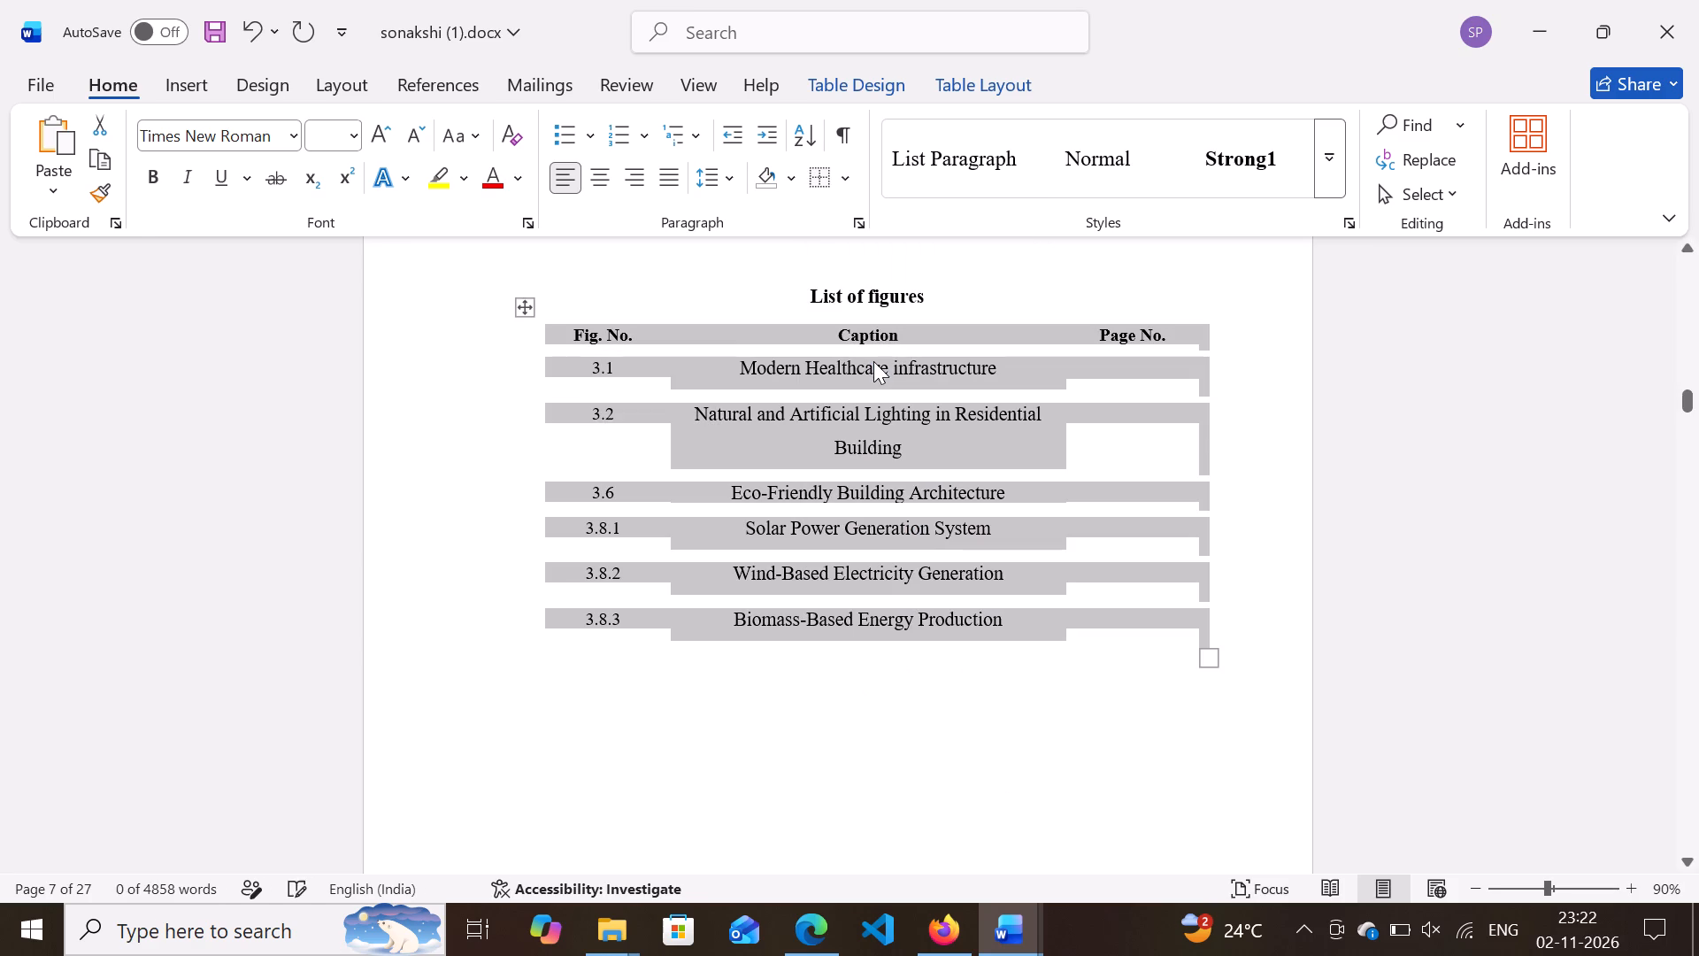
left_click(788, 265)
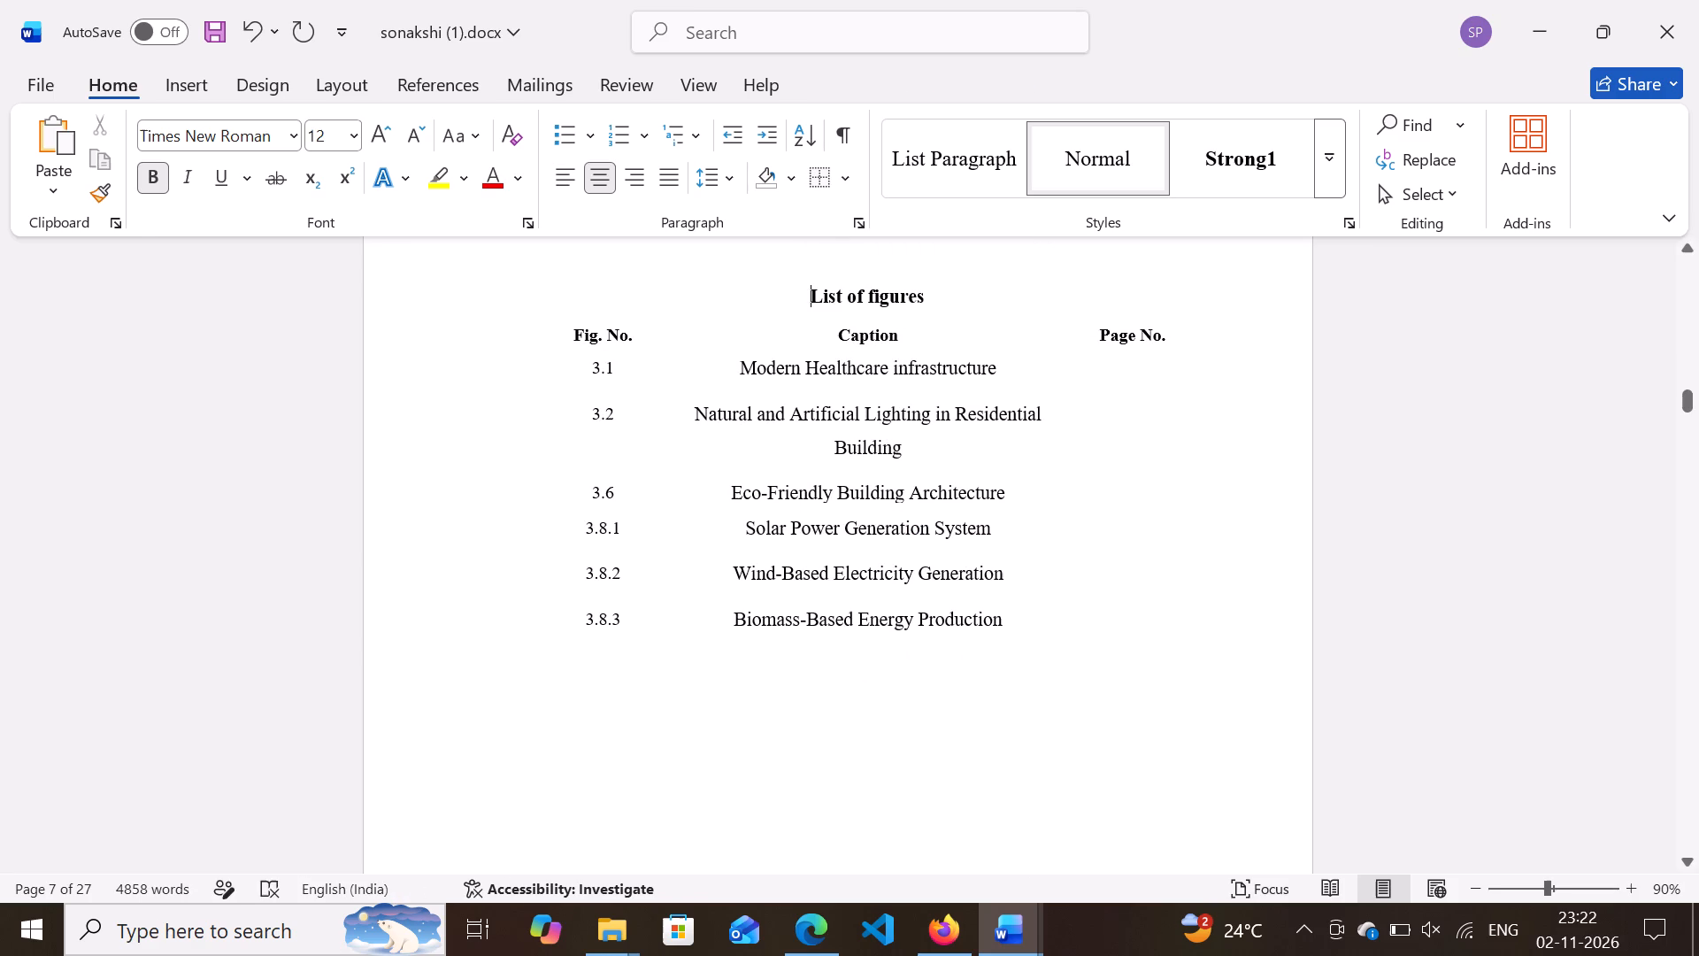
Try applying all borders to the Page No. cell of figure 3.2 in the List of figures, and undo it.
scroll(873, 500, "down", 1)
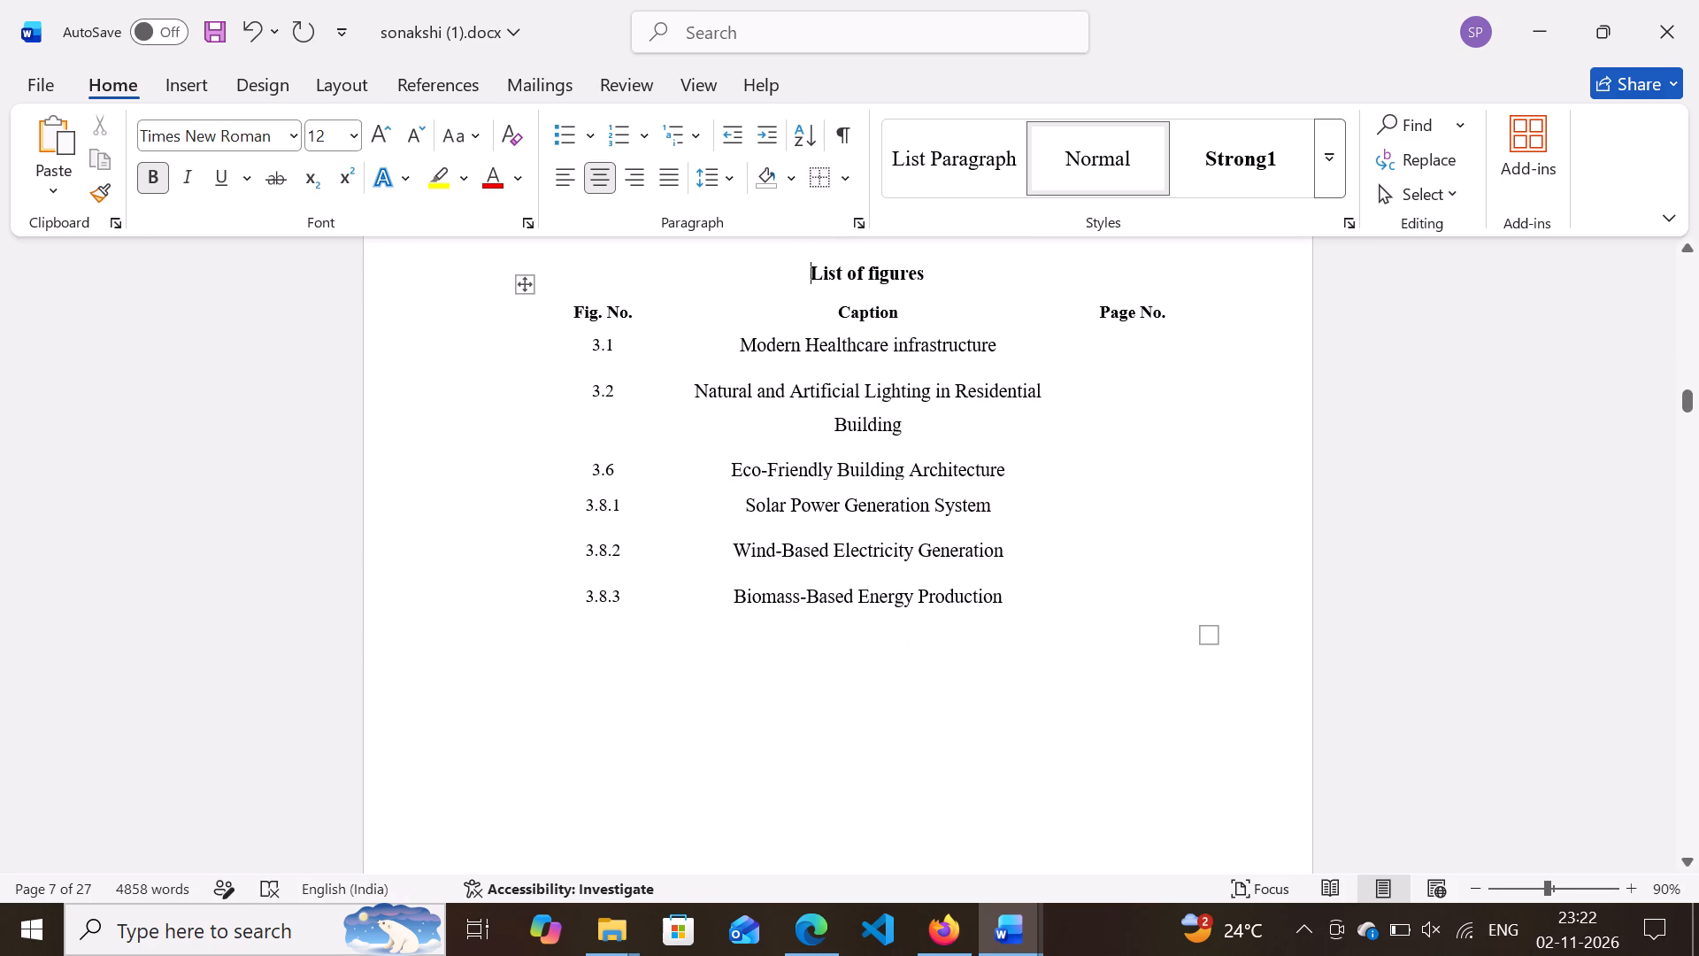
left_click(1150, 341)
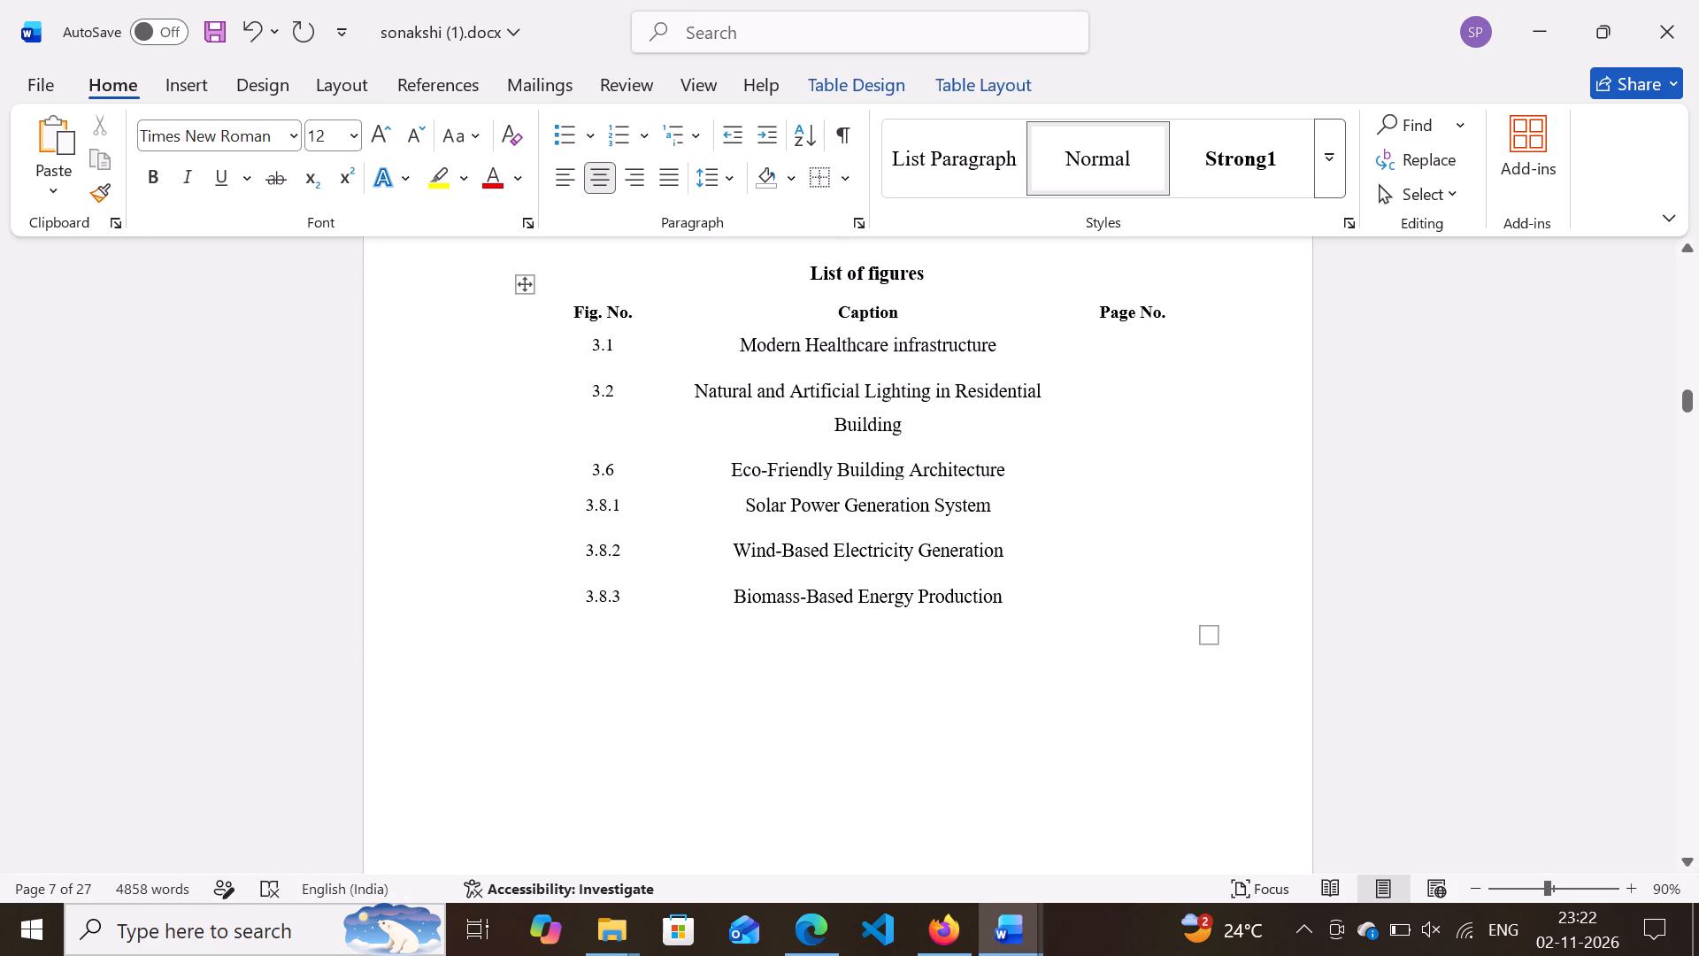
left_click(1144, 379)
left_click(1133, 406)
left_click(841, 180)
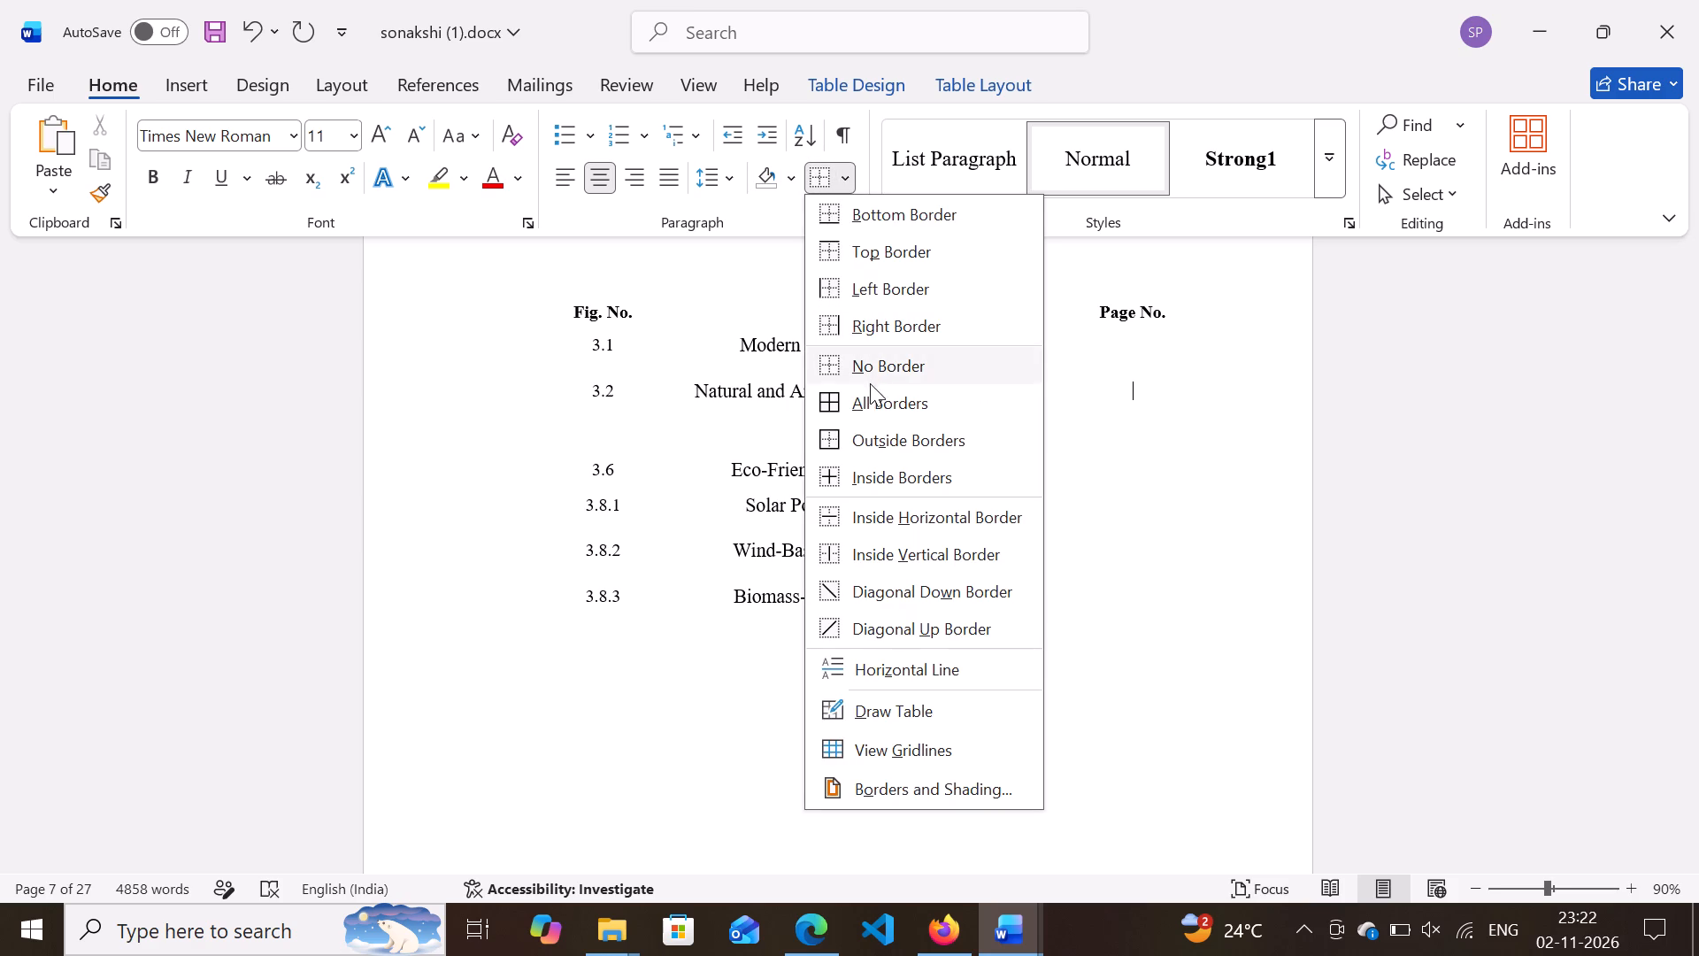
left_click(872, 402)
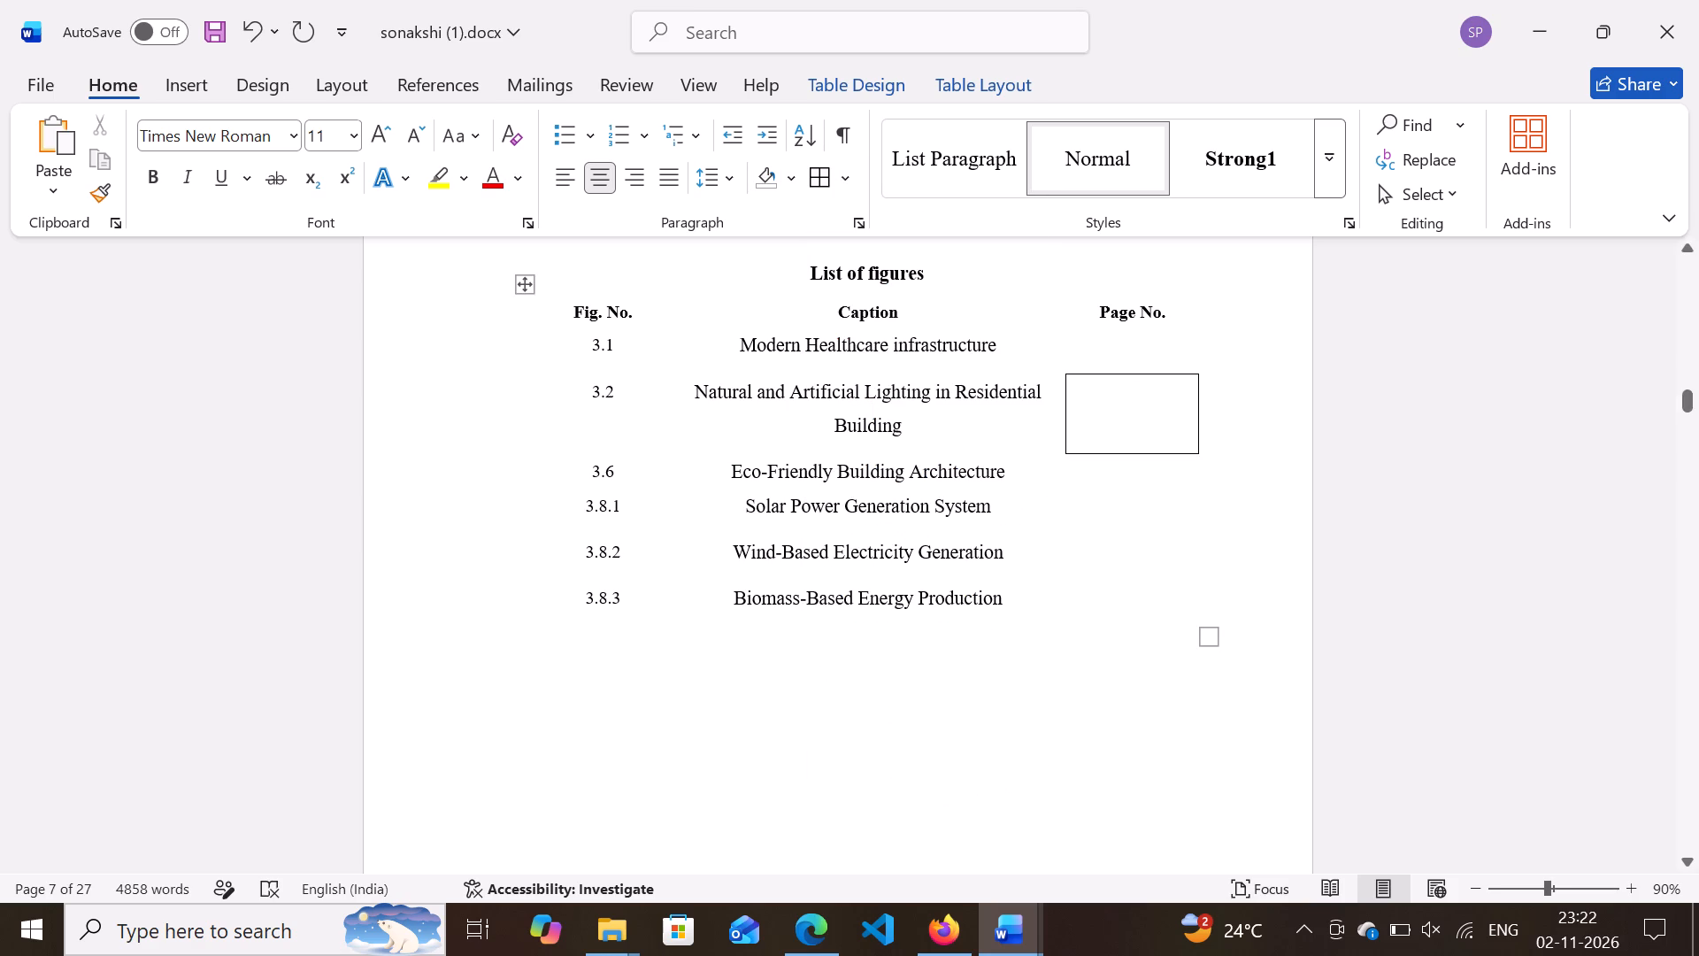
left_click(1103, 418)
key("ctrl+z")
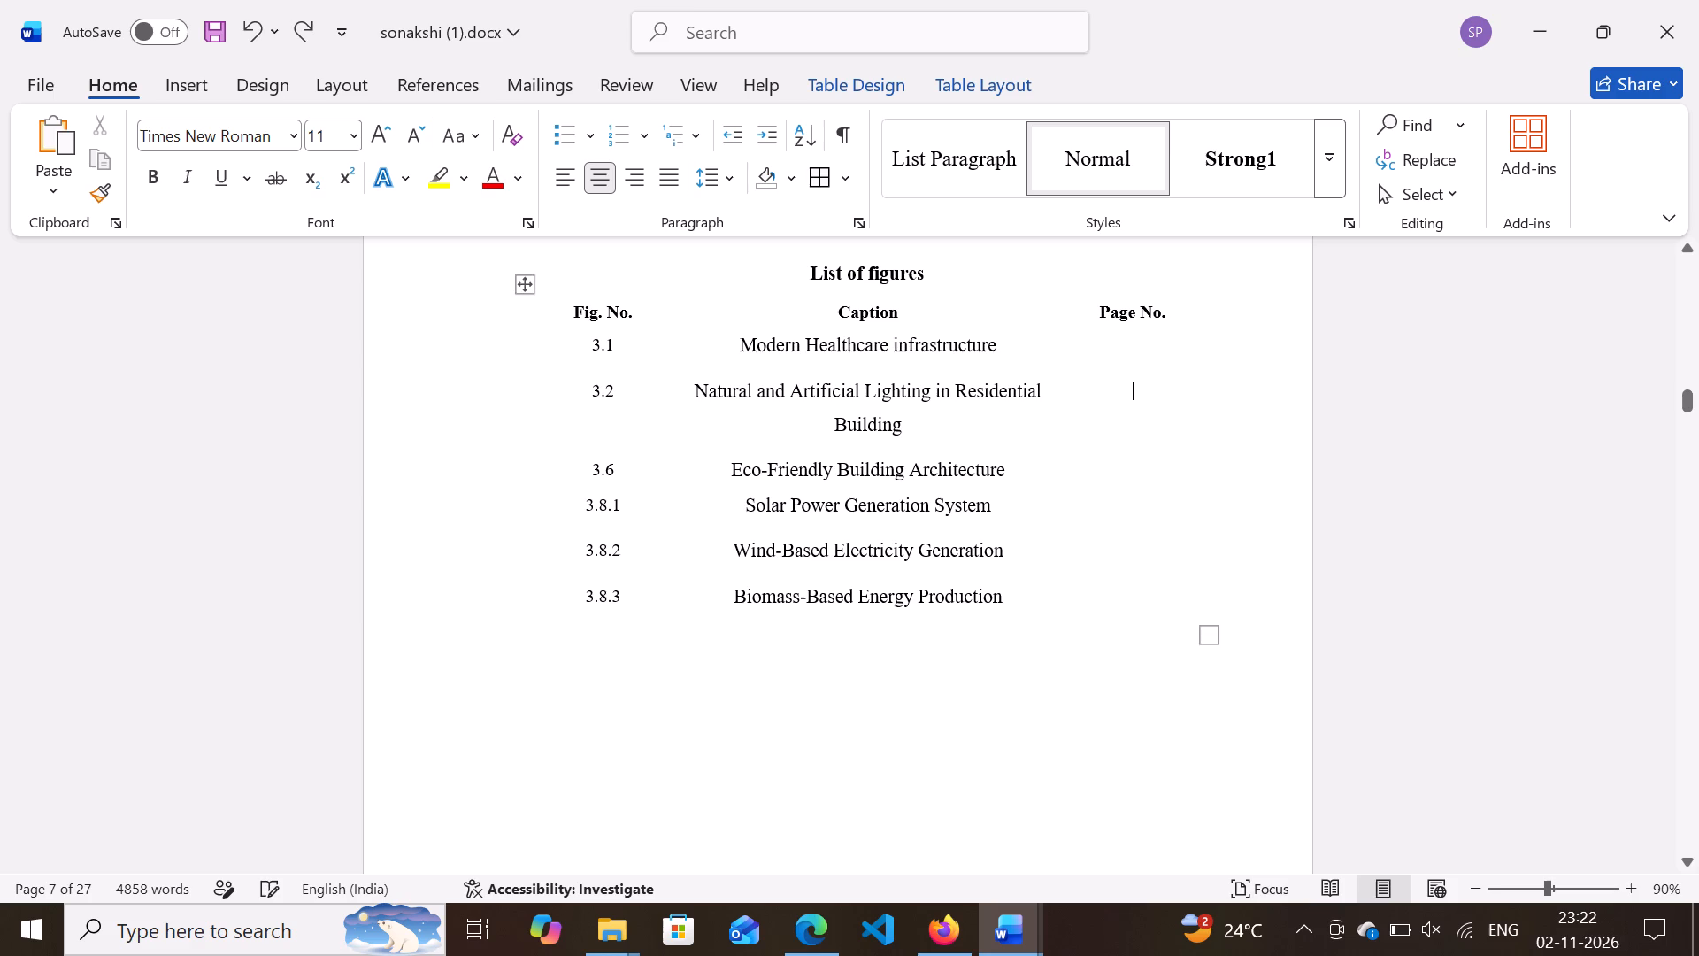
Select the whole List of figures table for a border change.
left_click(531, 294)
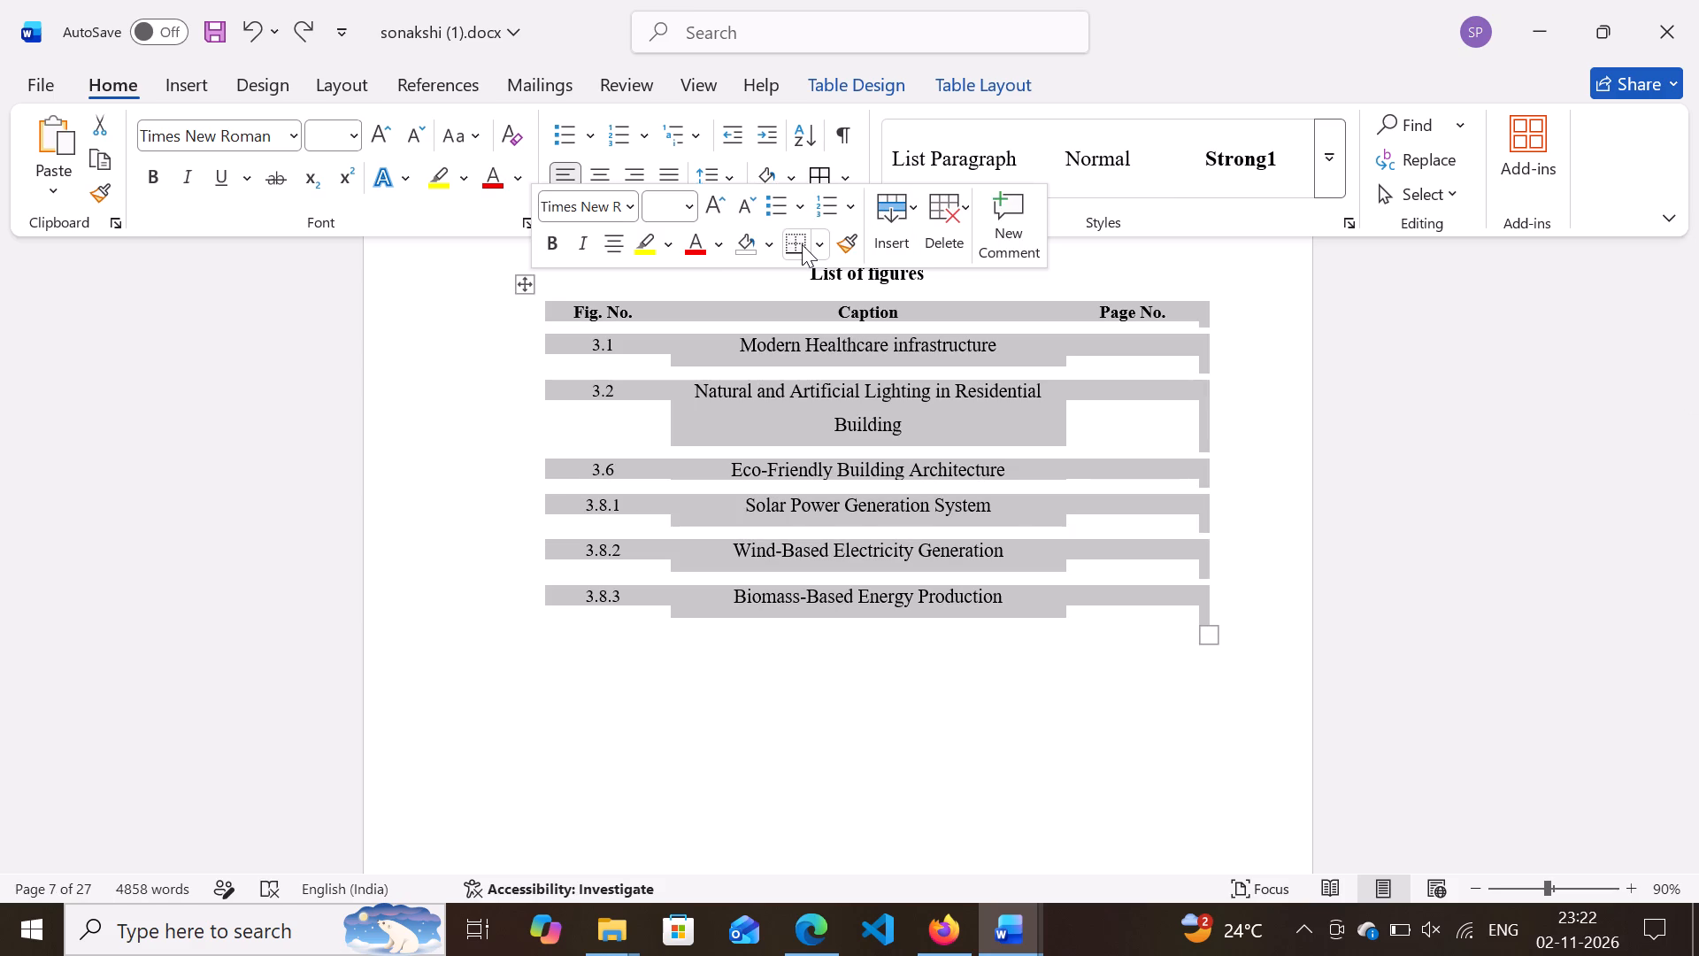
Apply all borders to the whole List of figures table.
left_click(824, 237)
left_click(846, 467)
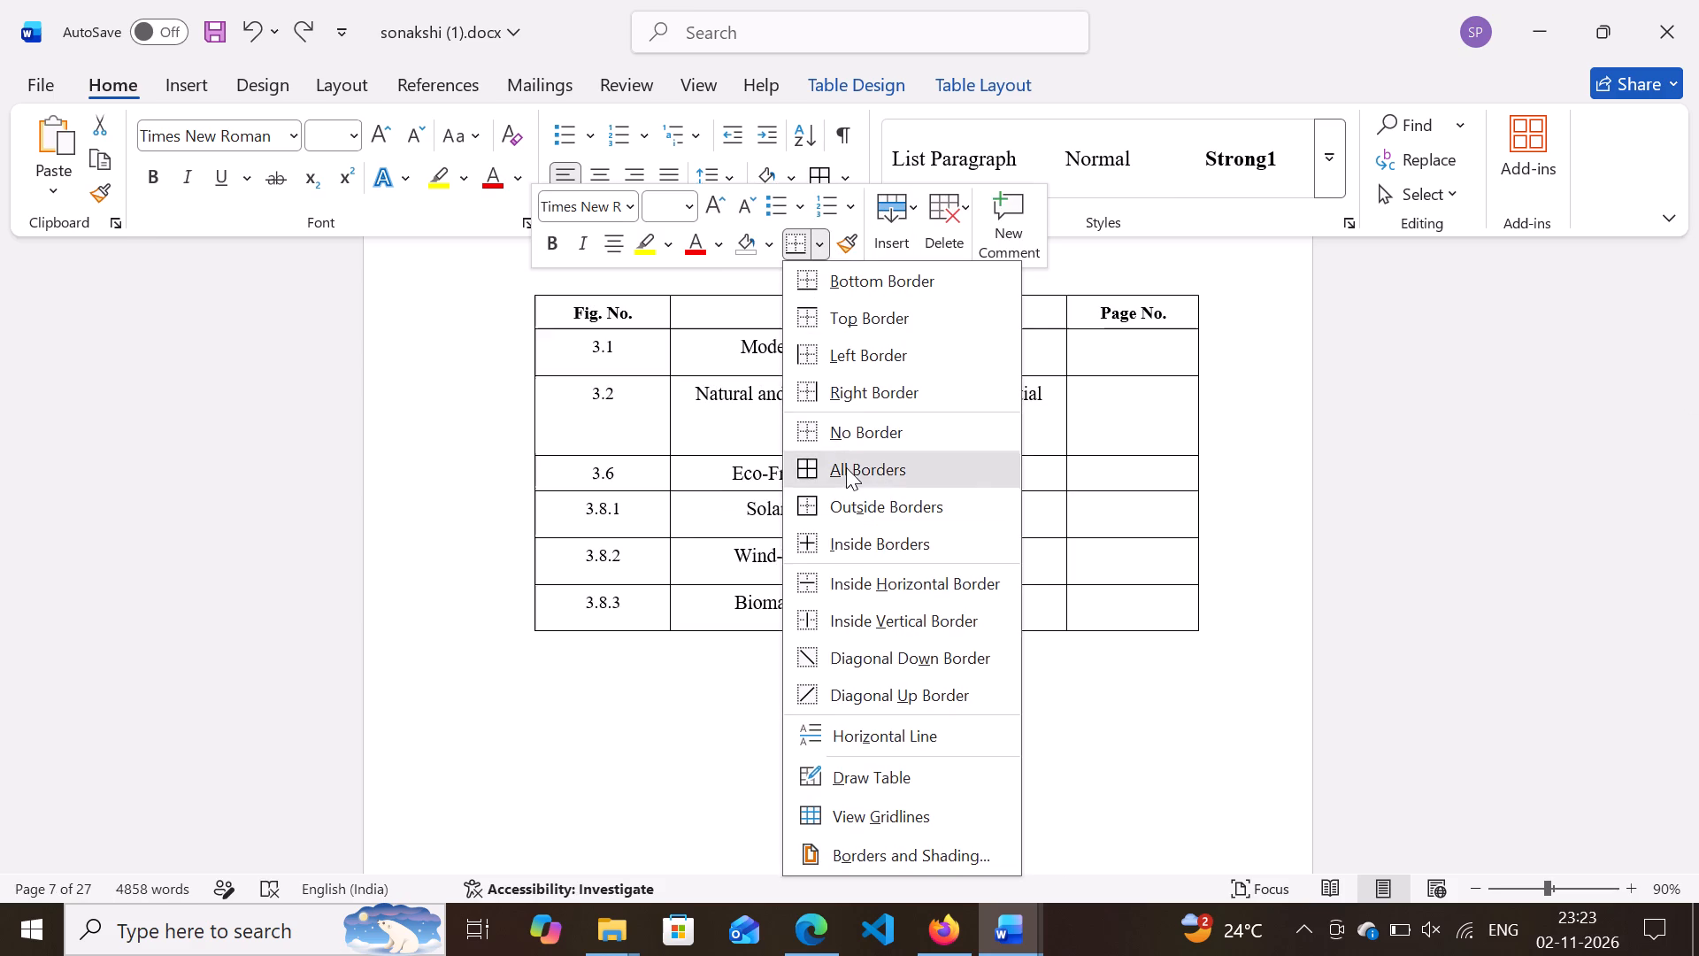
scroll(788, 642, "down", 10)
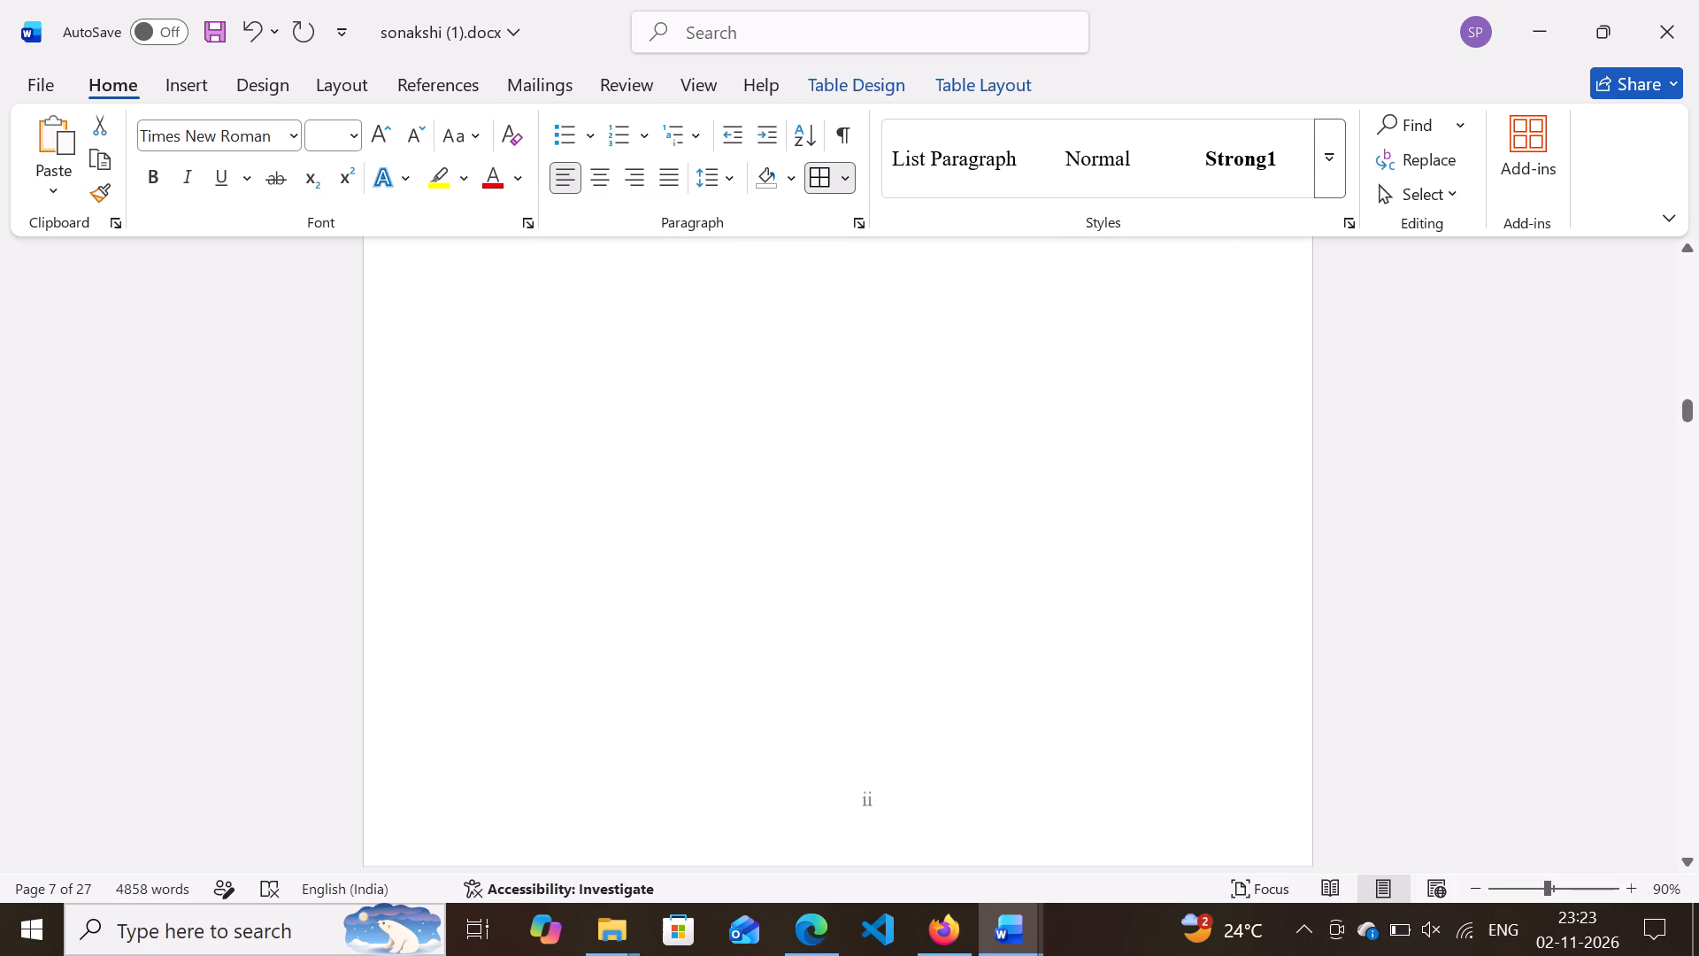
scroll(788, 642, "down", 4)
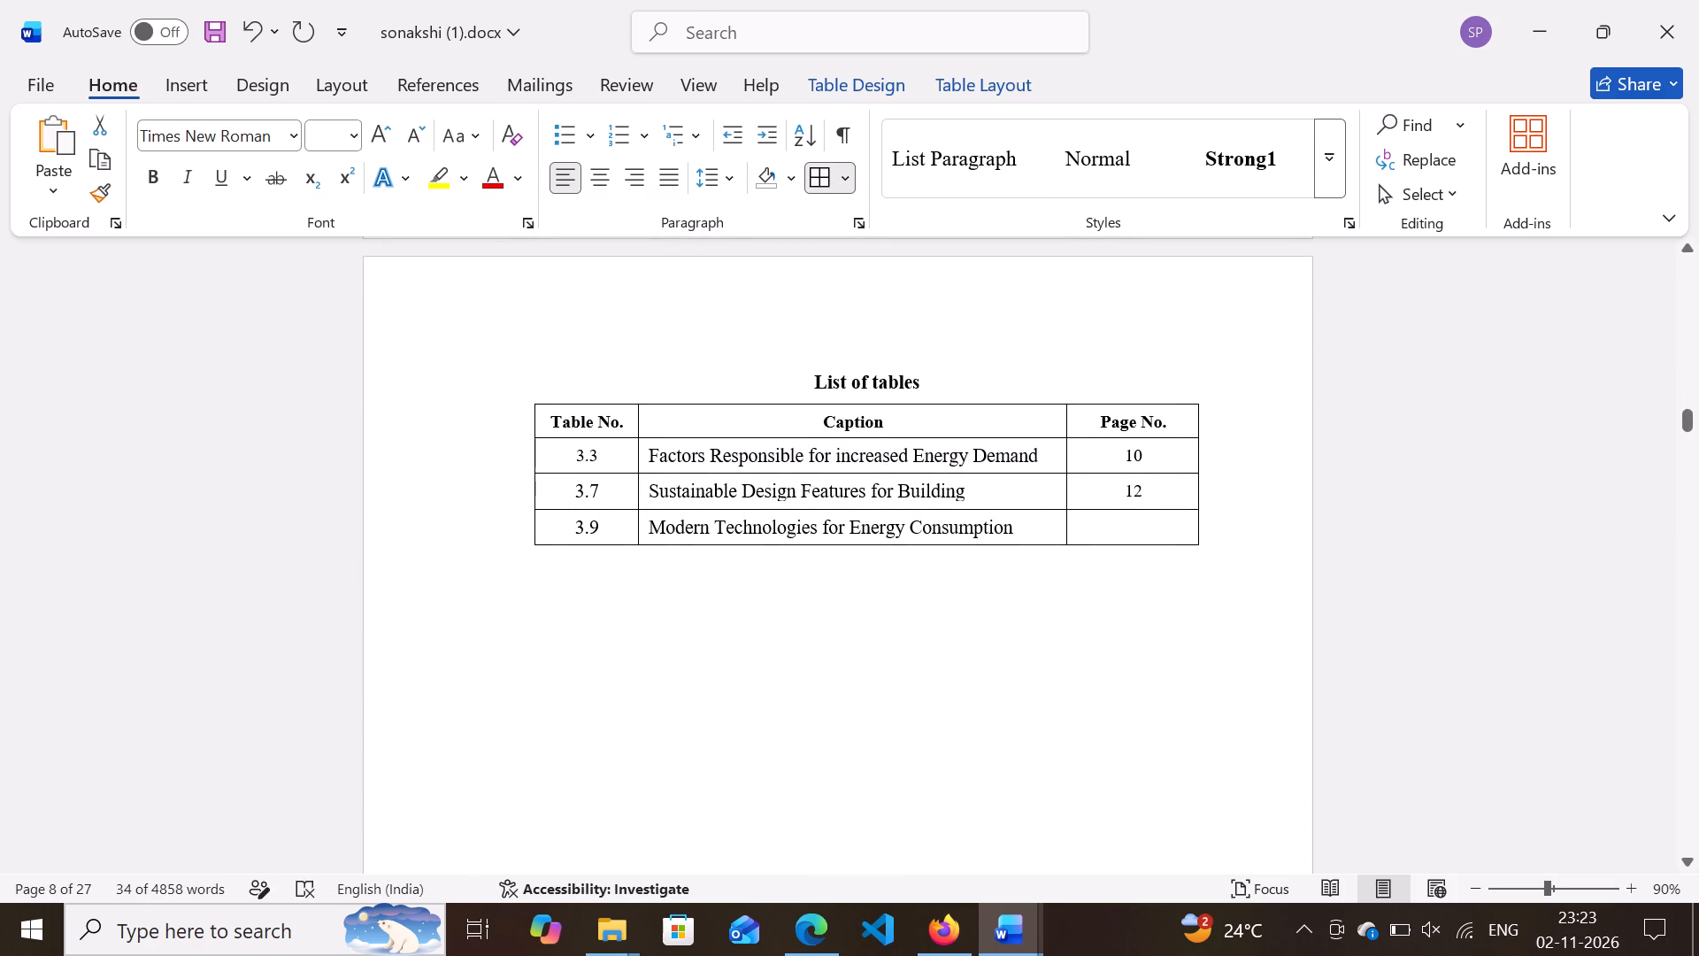
Open the Save As options for the report document.
left_click(23, 86)
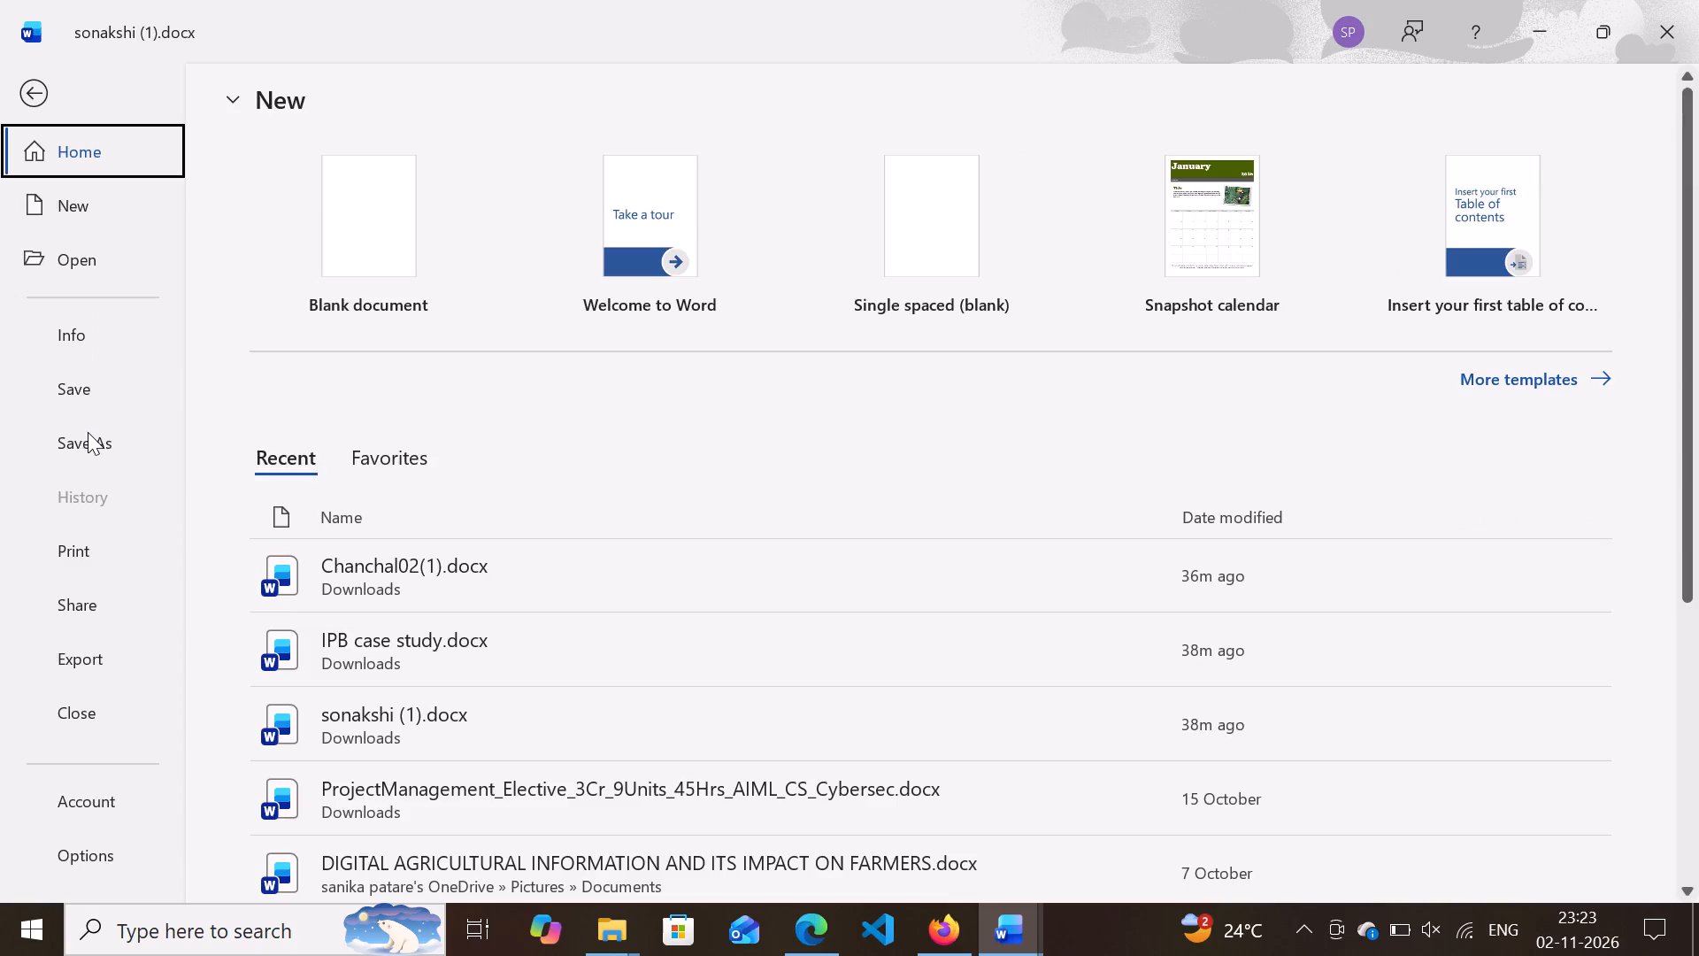
left_click(88, 432)
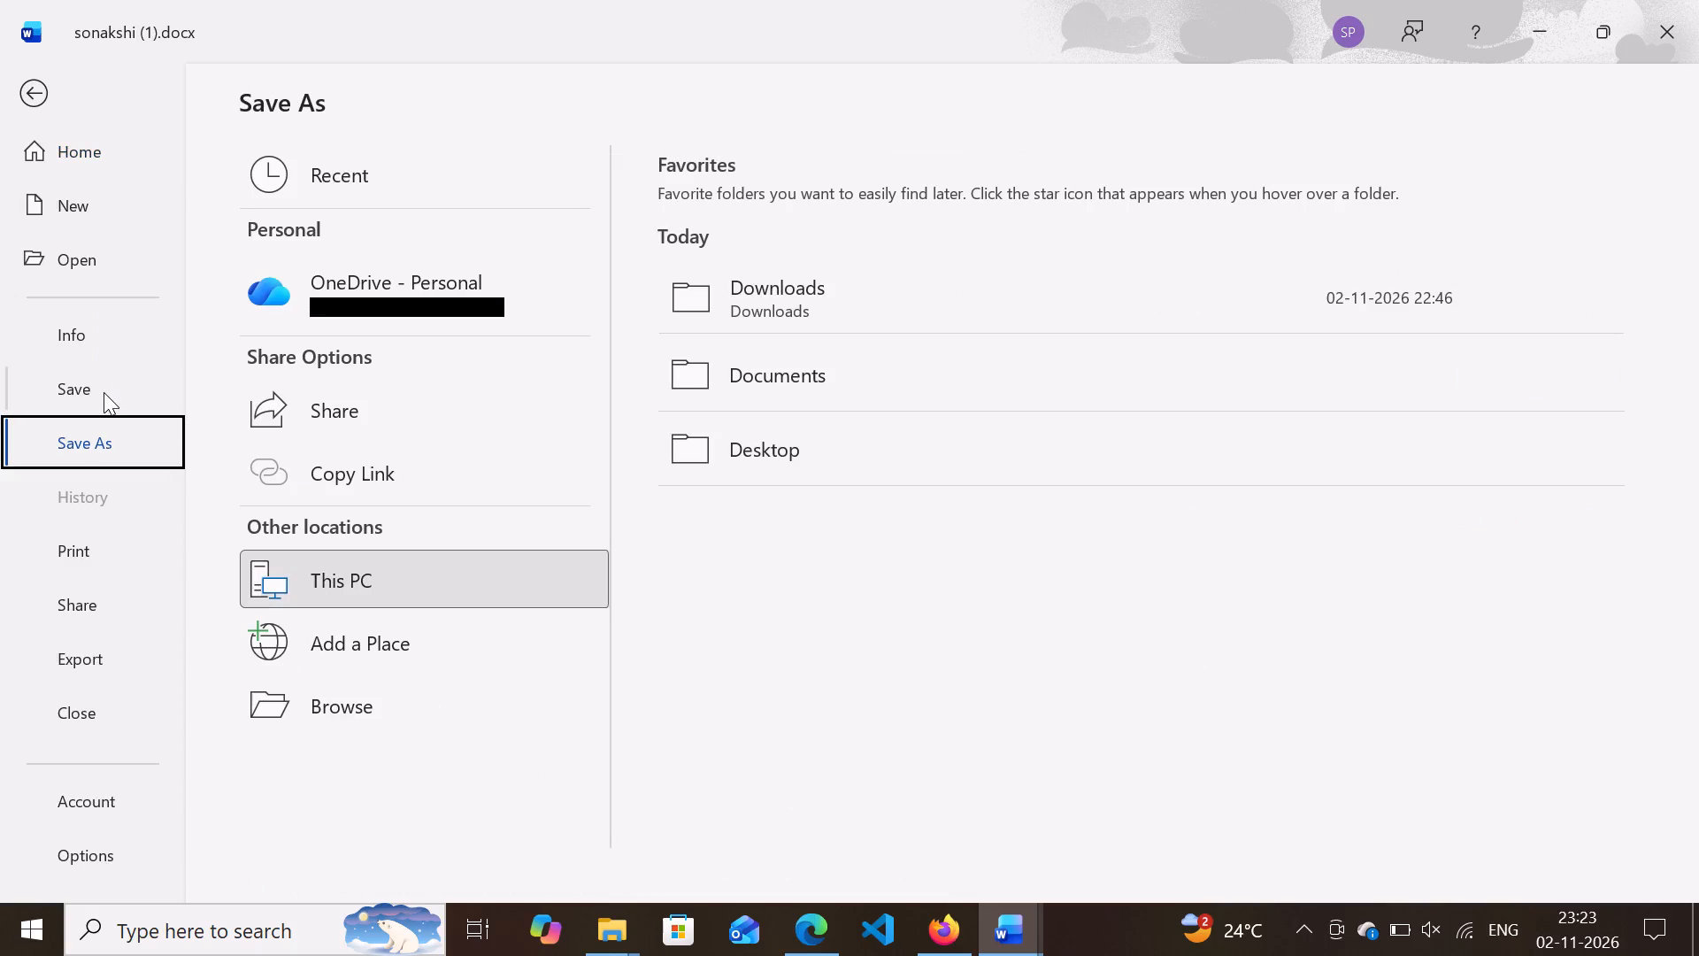
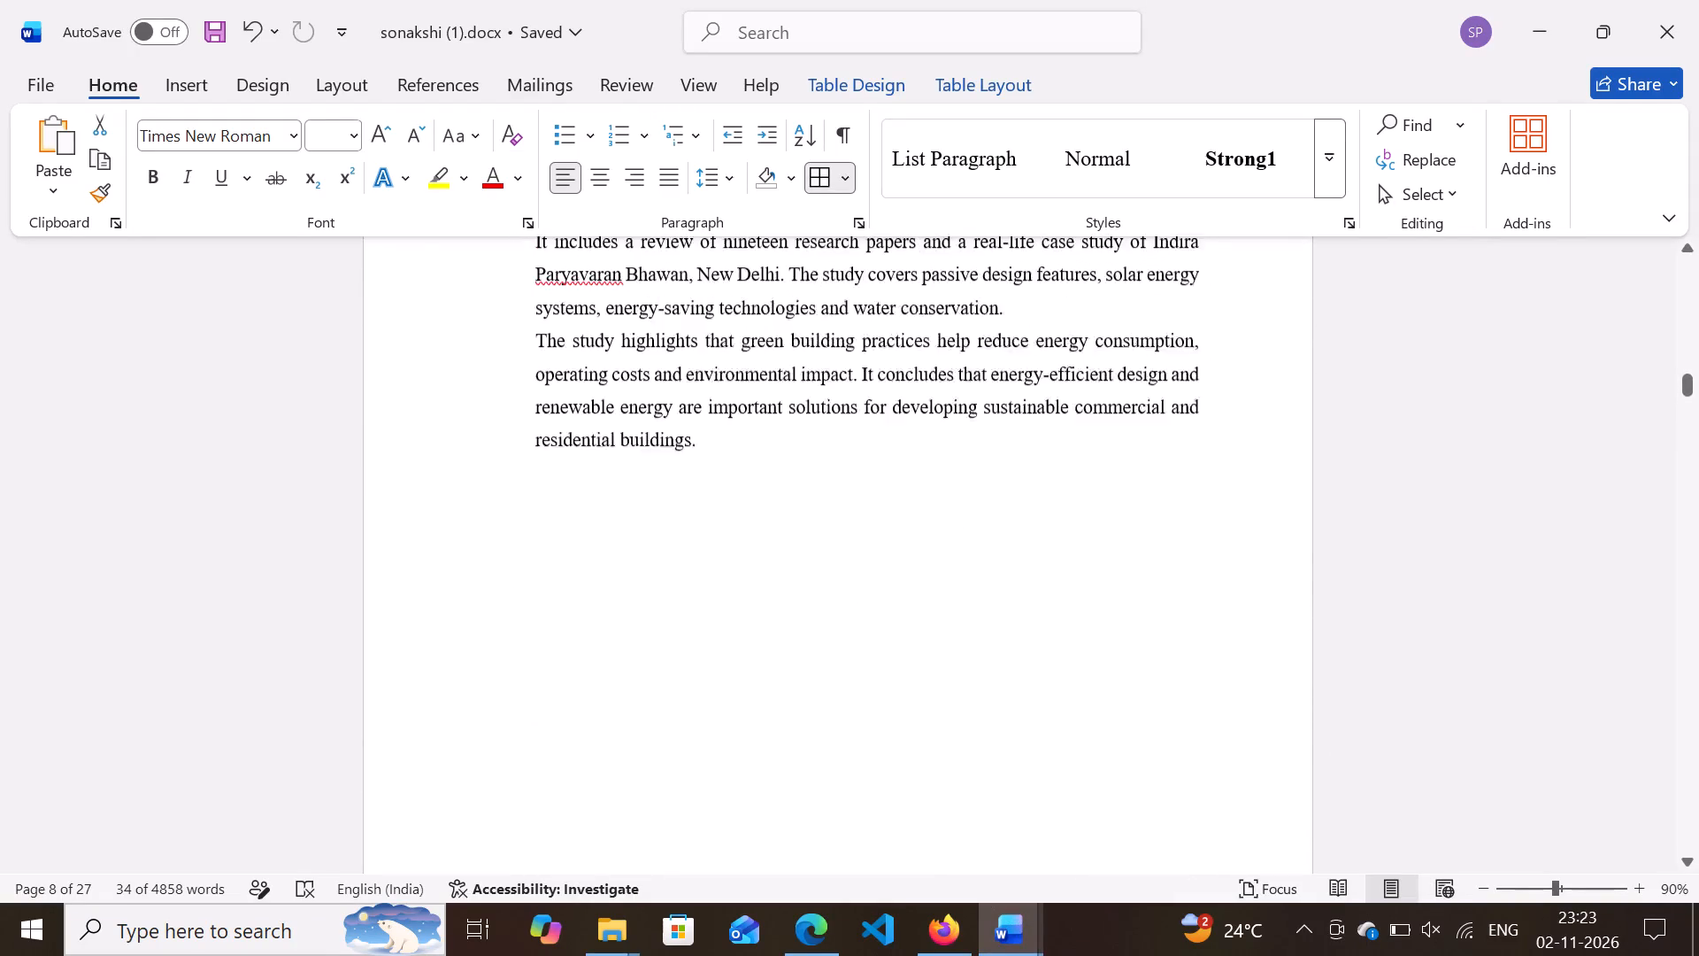
Go back past the abstract to the Content table and examine its layout and borders.
scroll(964, 465, "up", 8)
scroll(964, 465, "right", 1)
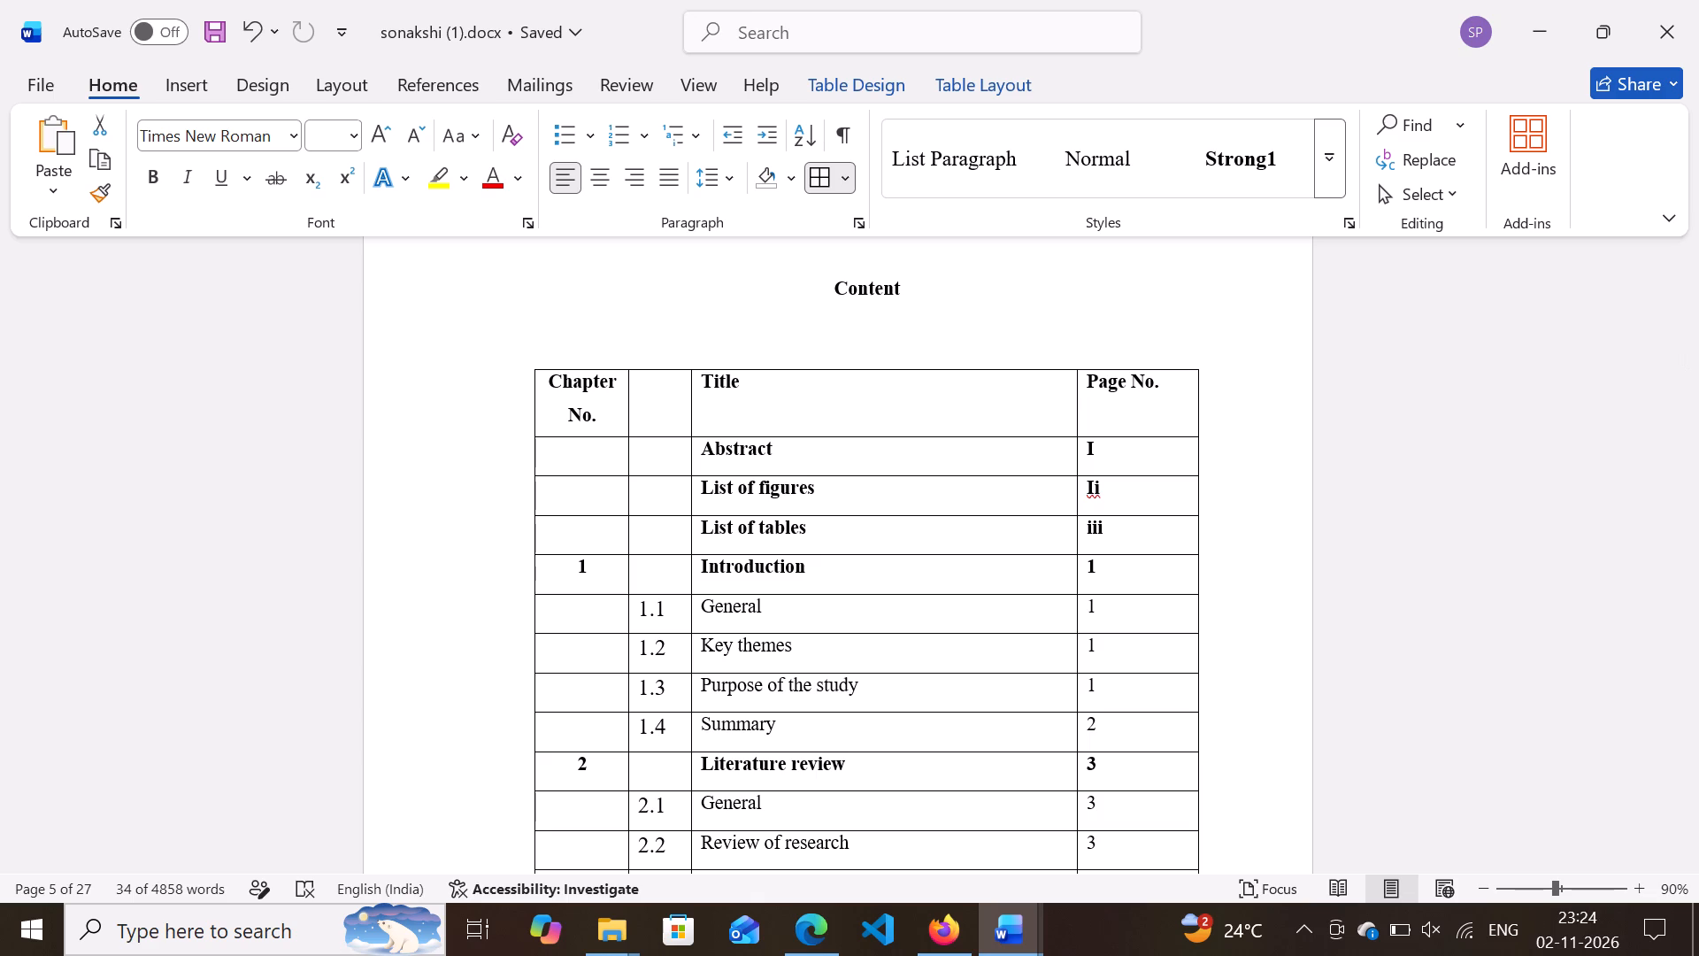
Review the pages from the Content table through the lists of figures and tables to section 1.4 Summary of Chapter 1.
scroll(1089, 817, "down", 2)
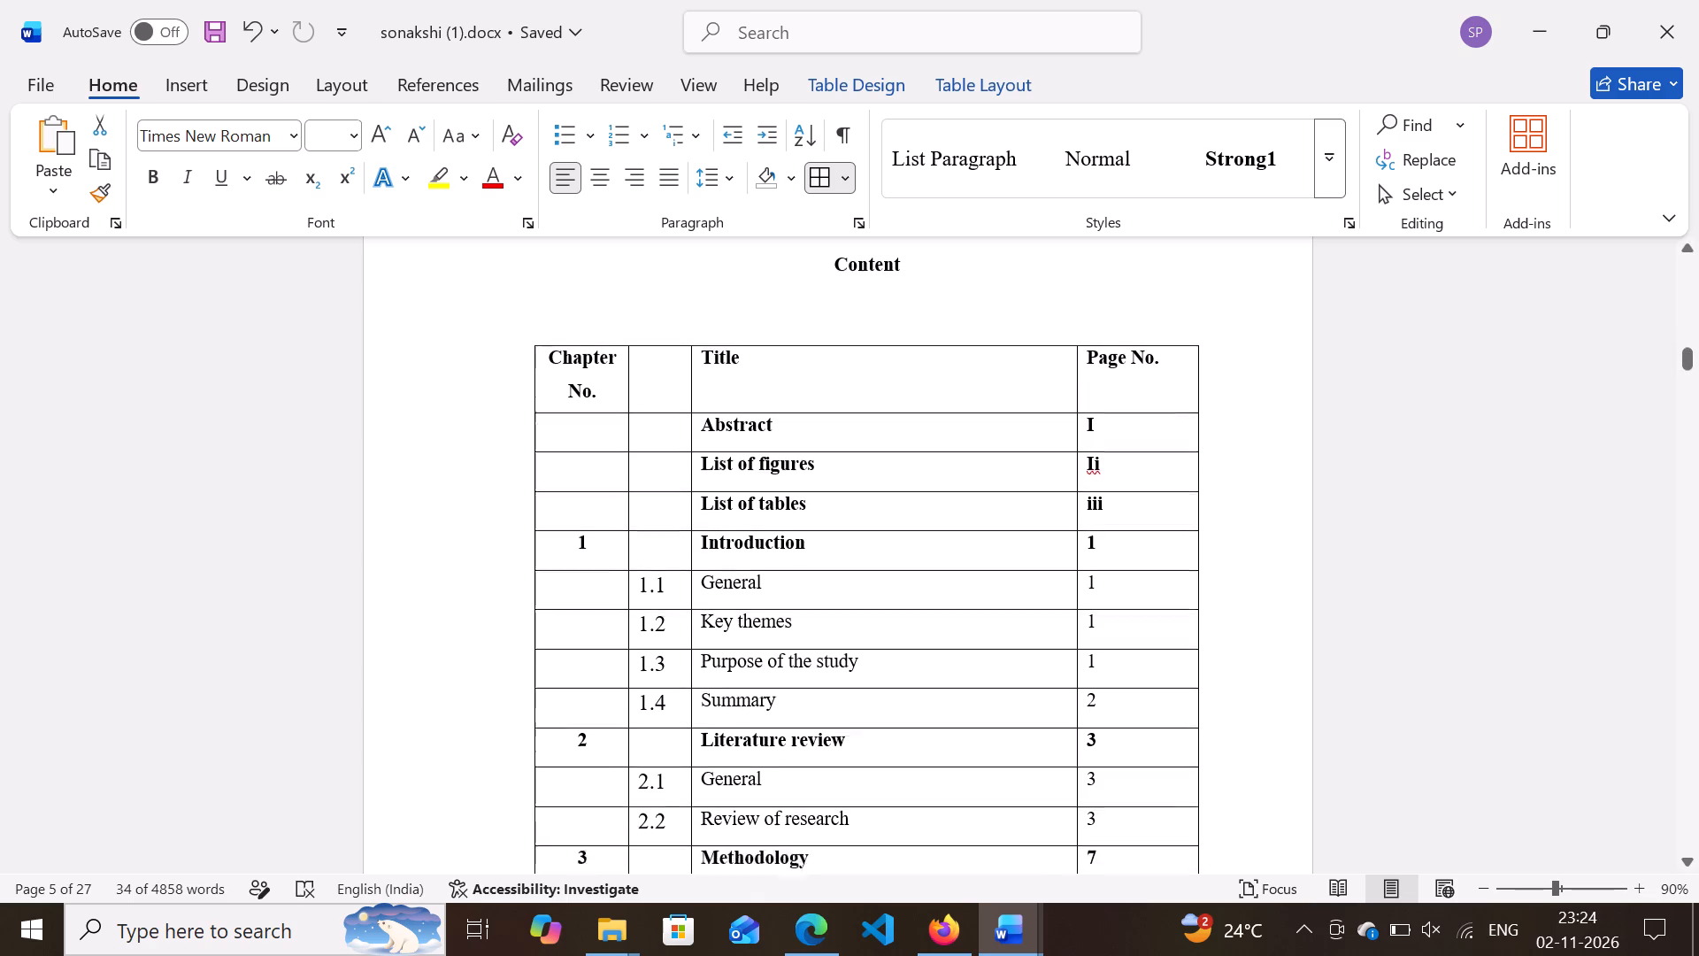
scroll(1089, 817, "down", 16)
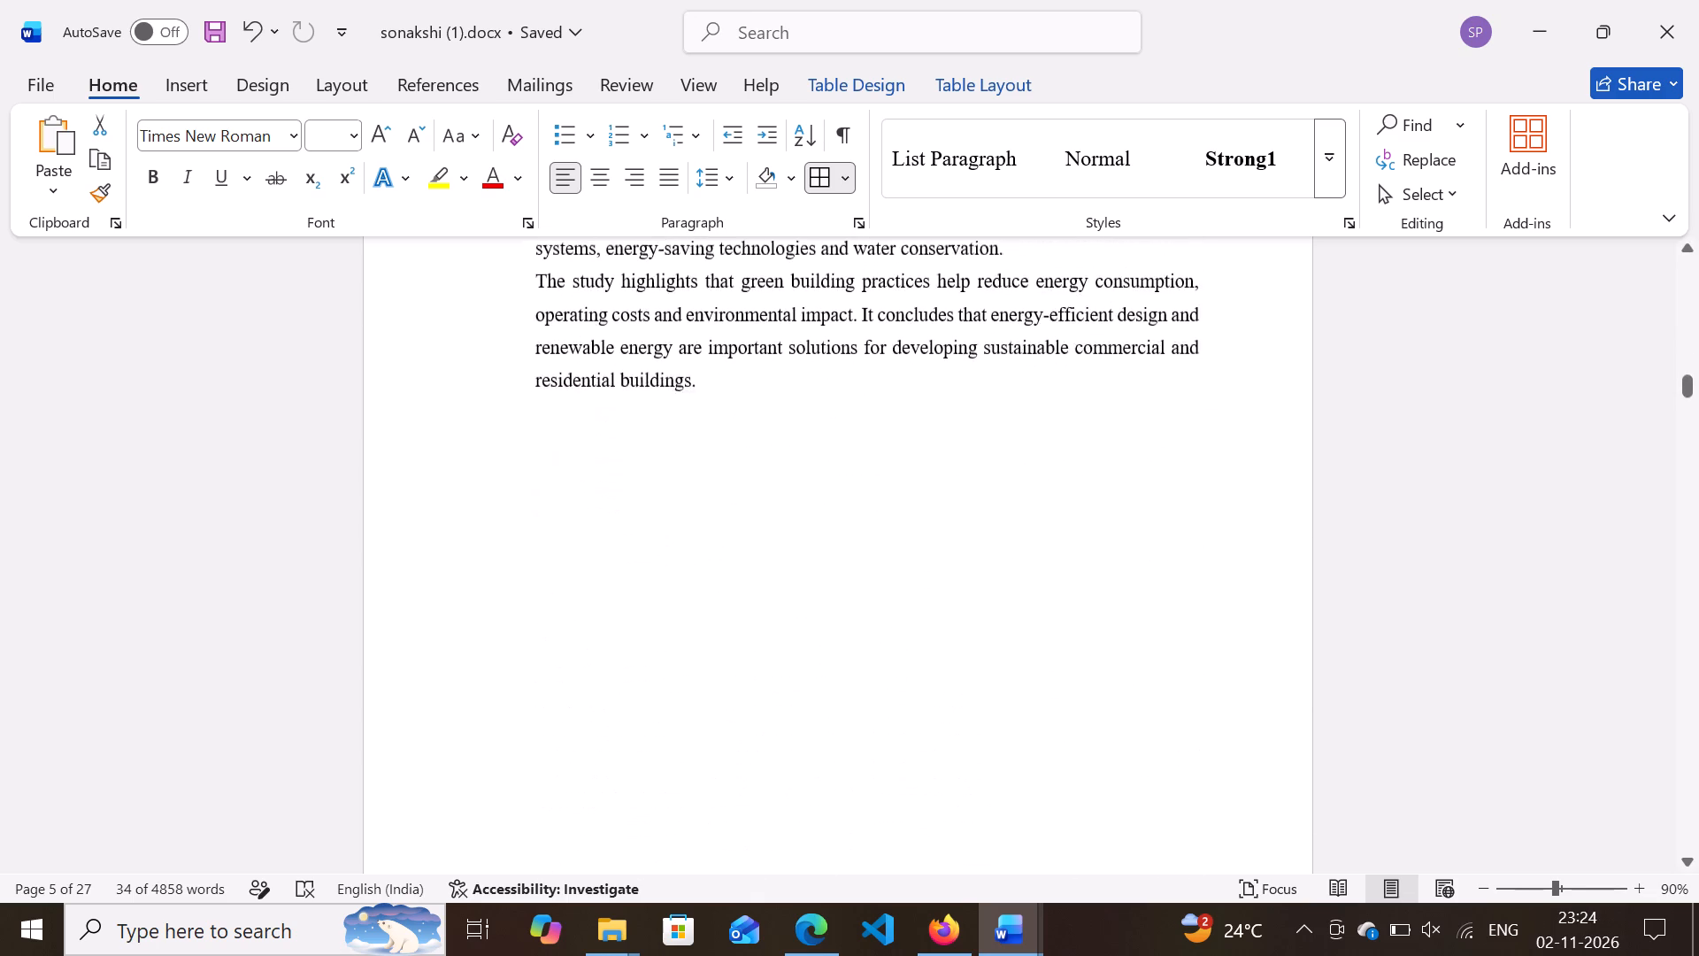
scroll(1095, 804, "down", 9)
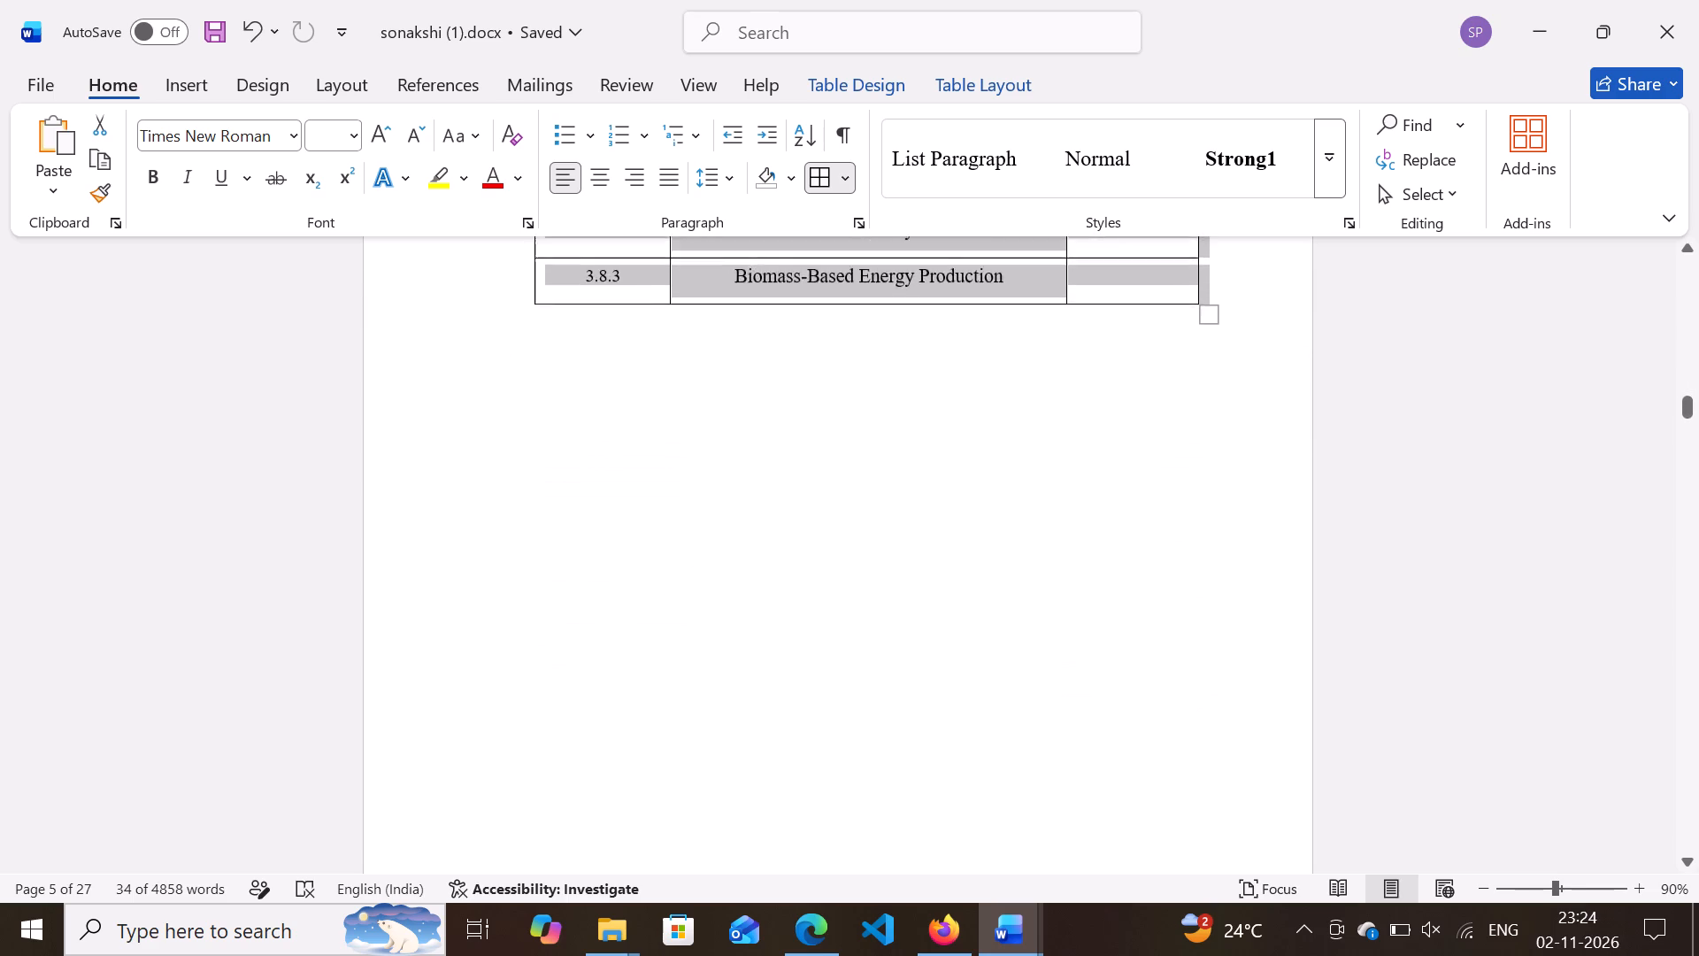
scroll(1095, 804, "down", 8)
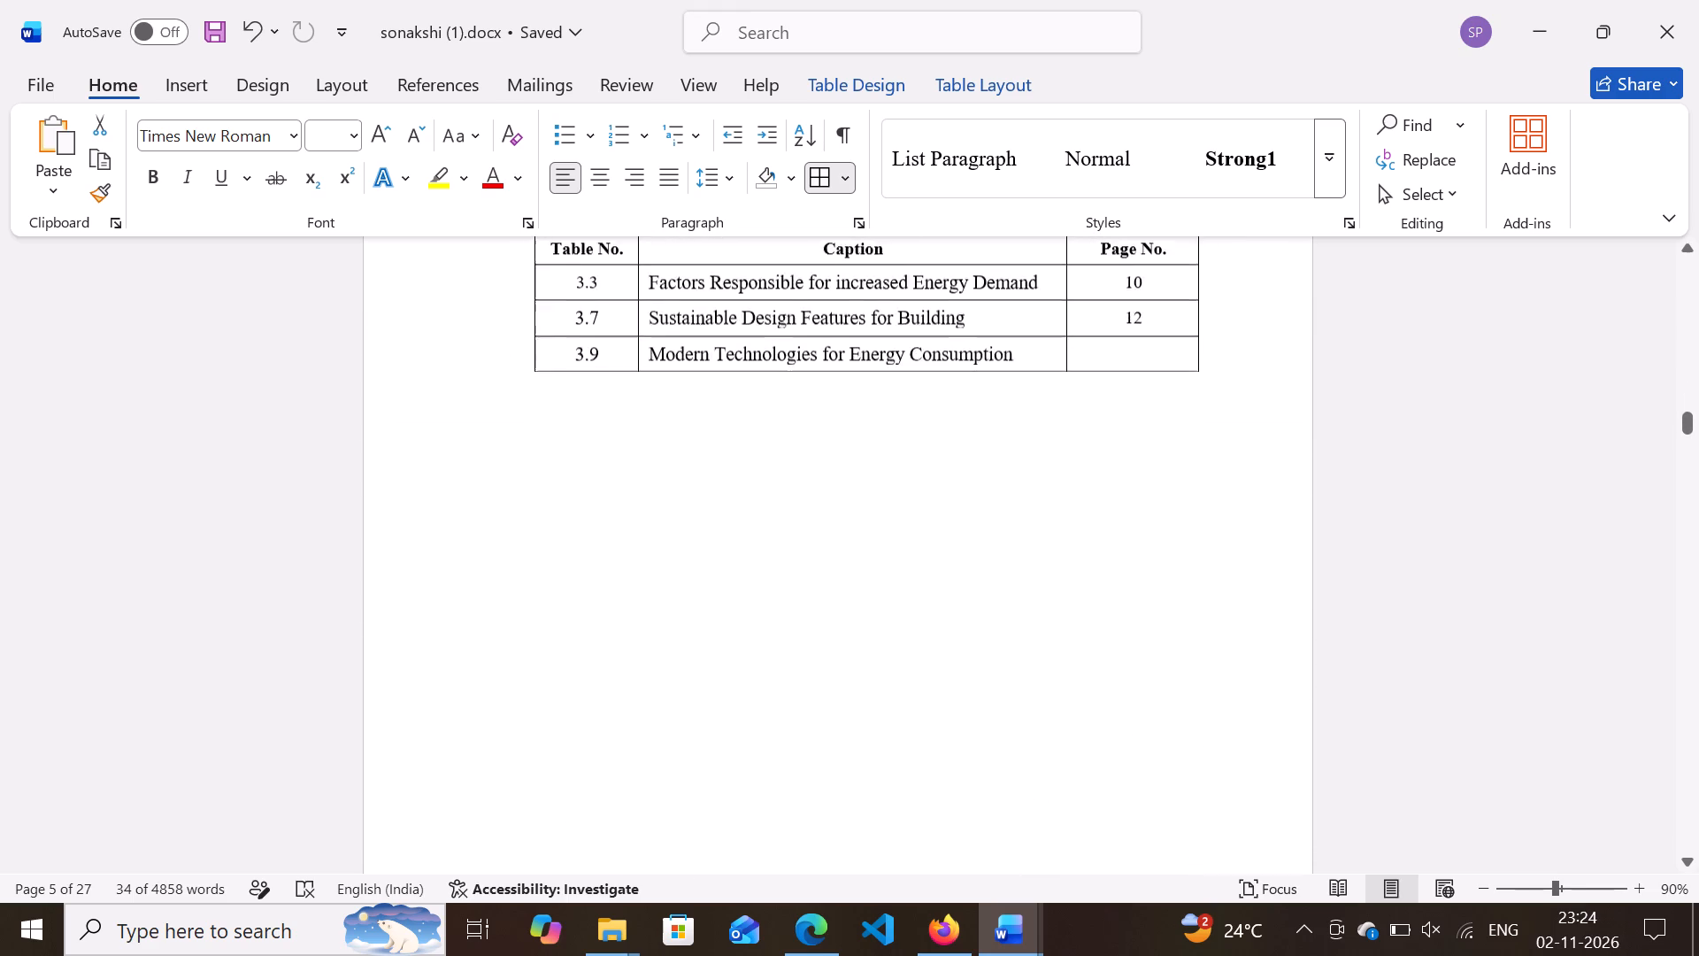
scroll(1095, 804, "down", 8)
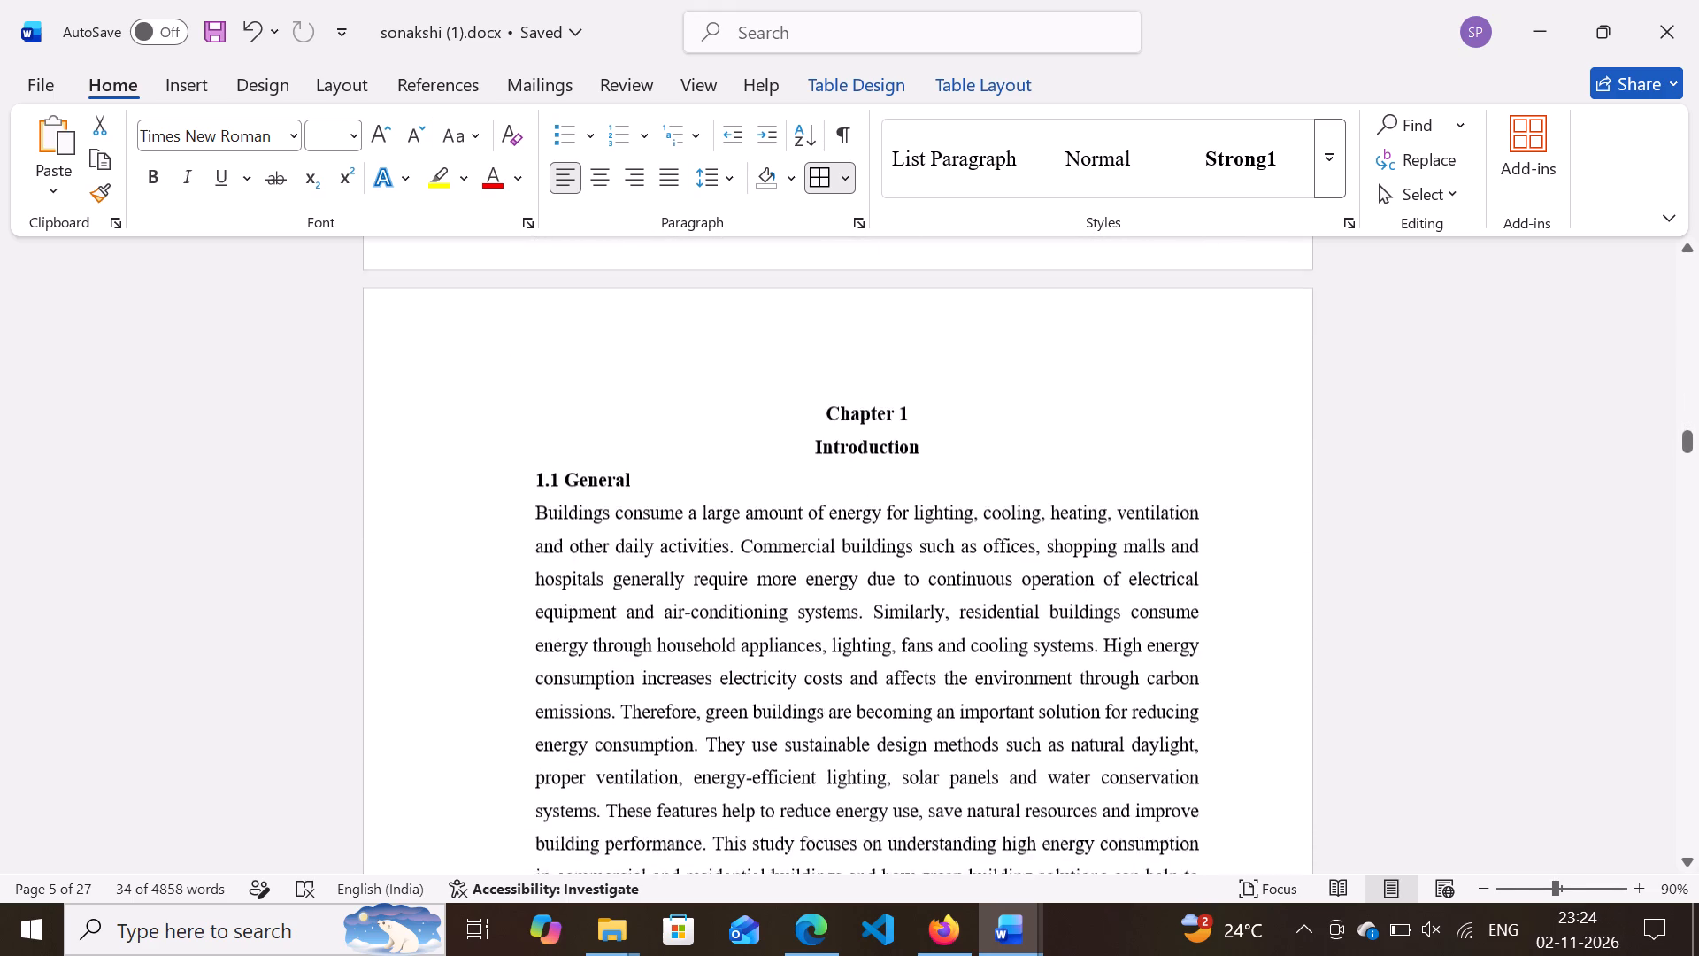
scroll(1095, 804, "down", 8)
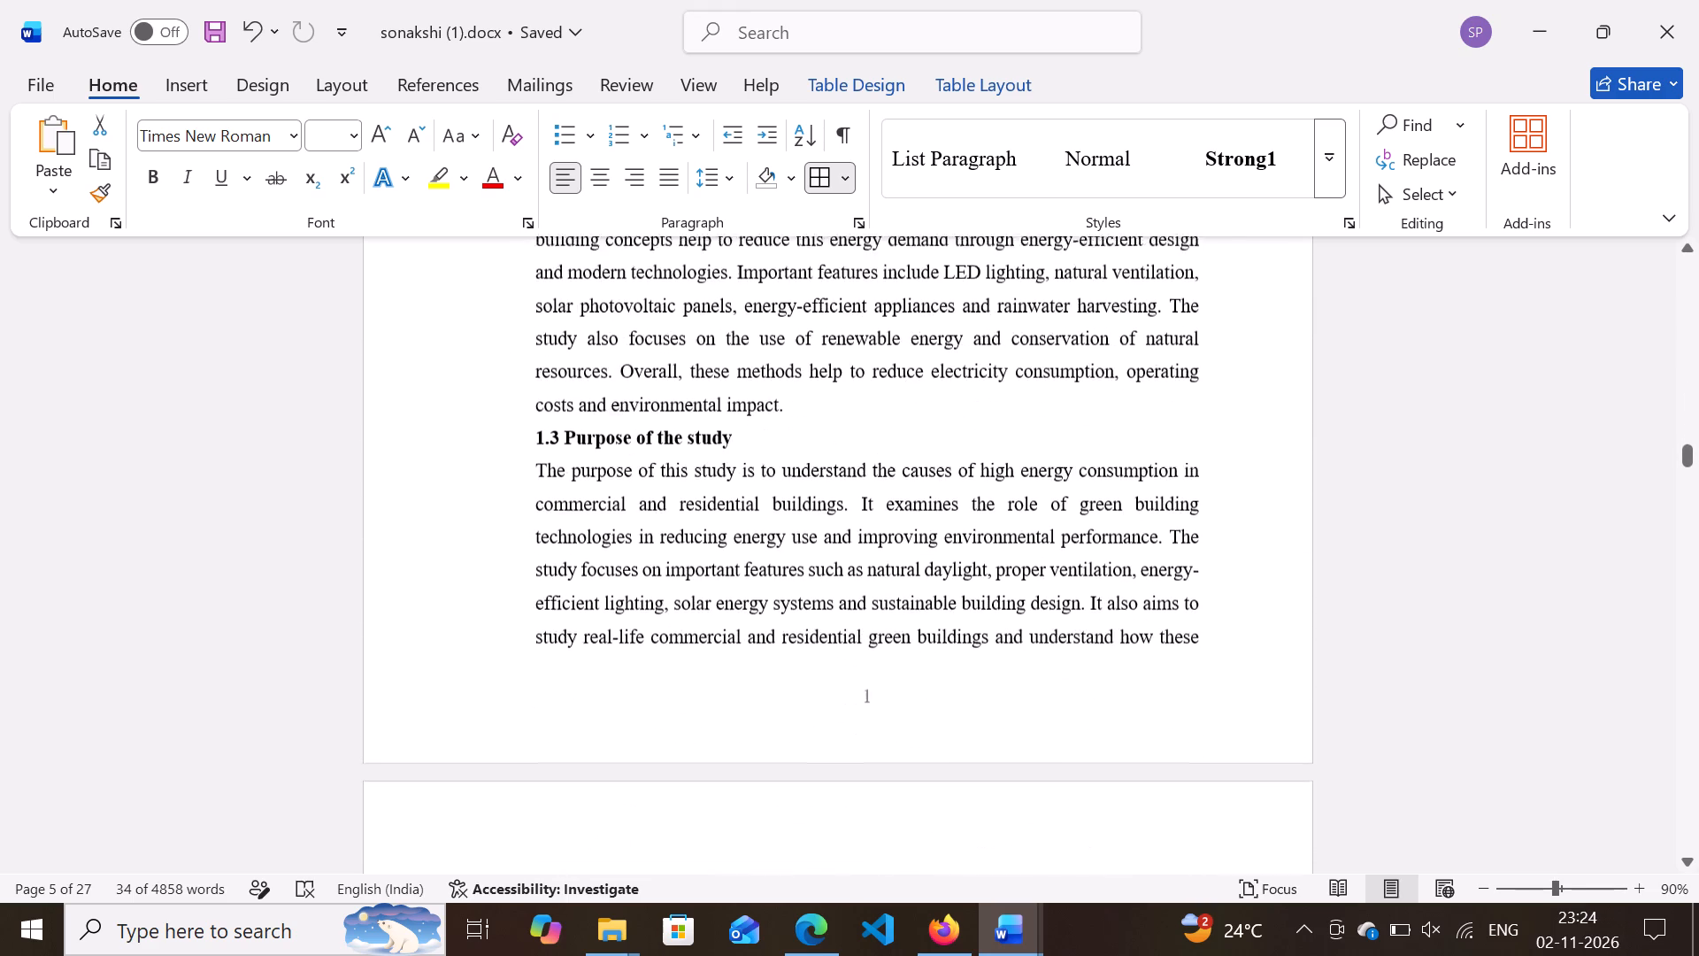
scroll(1097, 798, "down", 8)
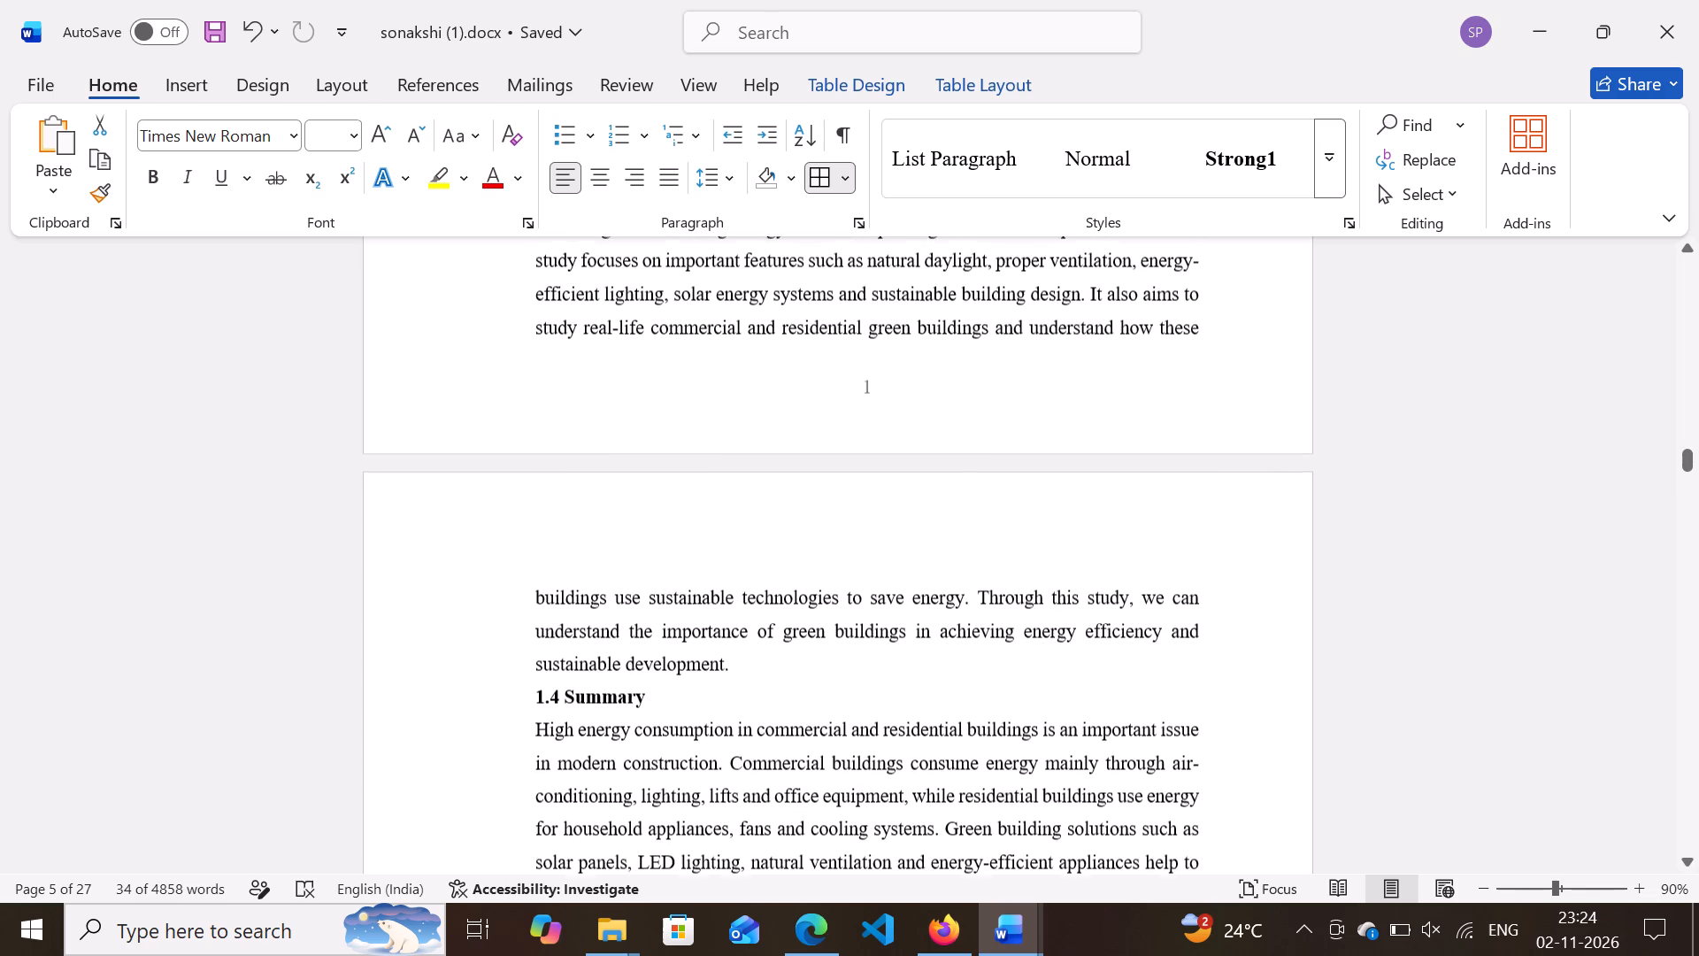
scroll(1097, 798, "down", 6)
scroll(1097, 798, "up", 3)
scroll(1097, 798, "down", 1)
scroll(1097, 798, "up", 1)
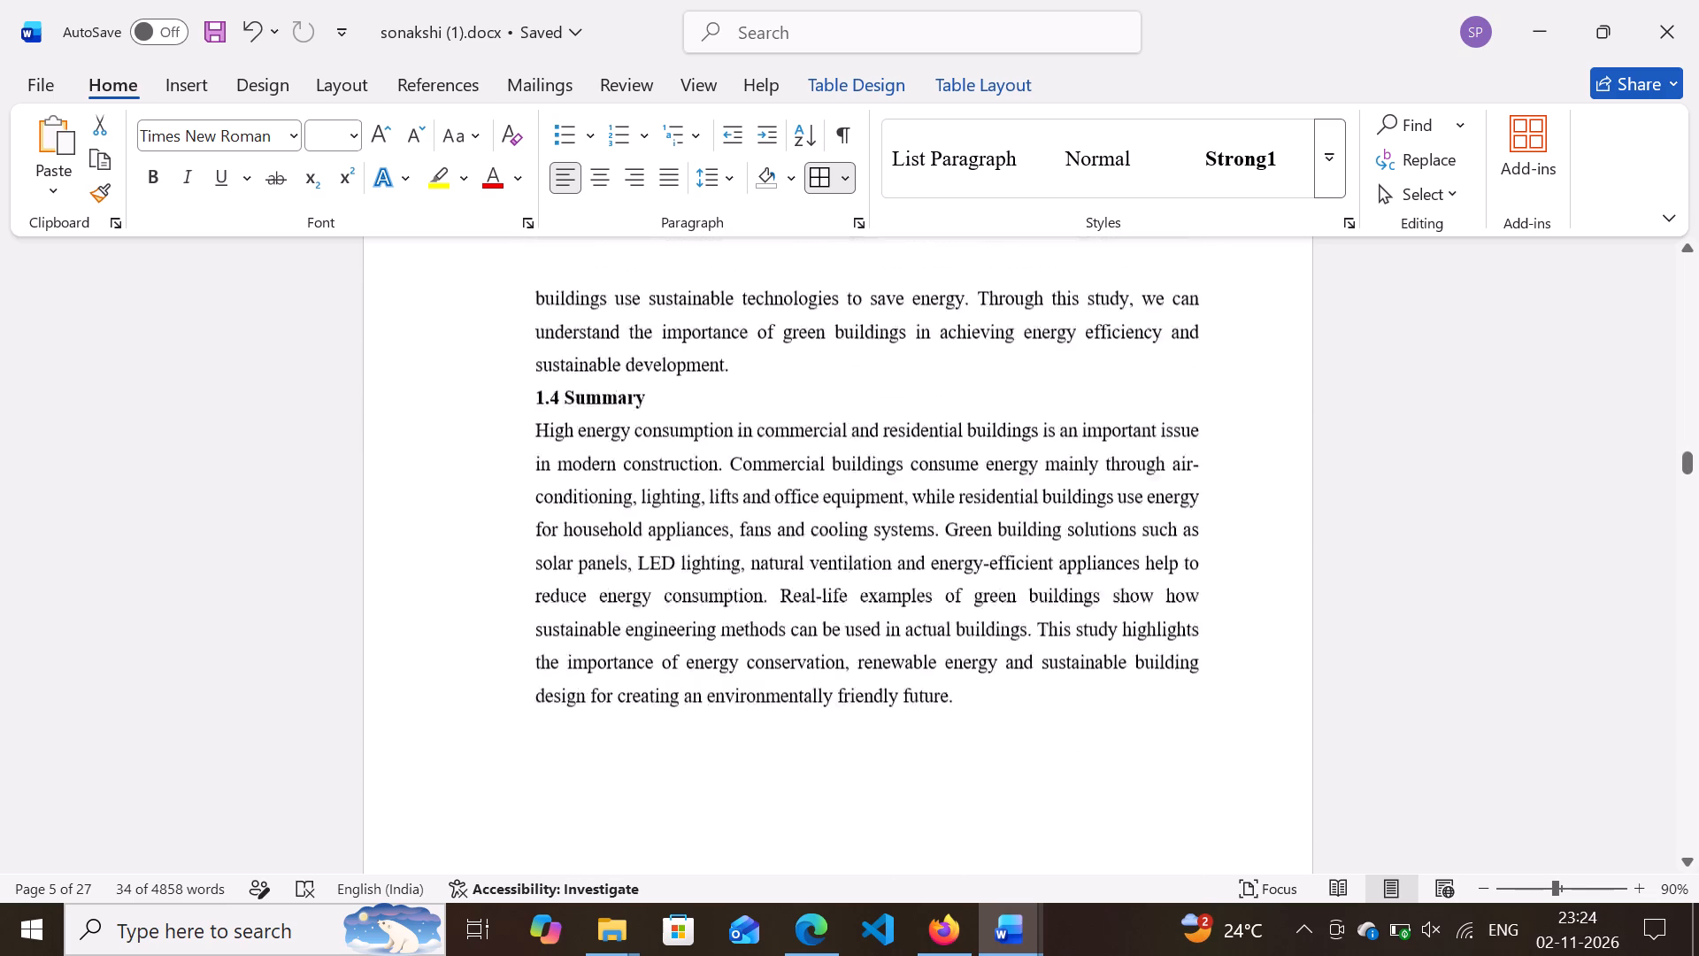
scroll(1097, 798, "up", 5)
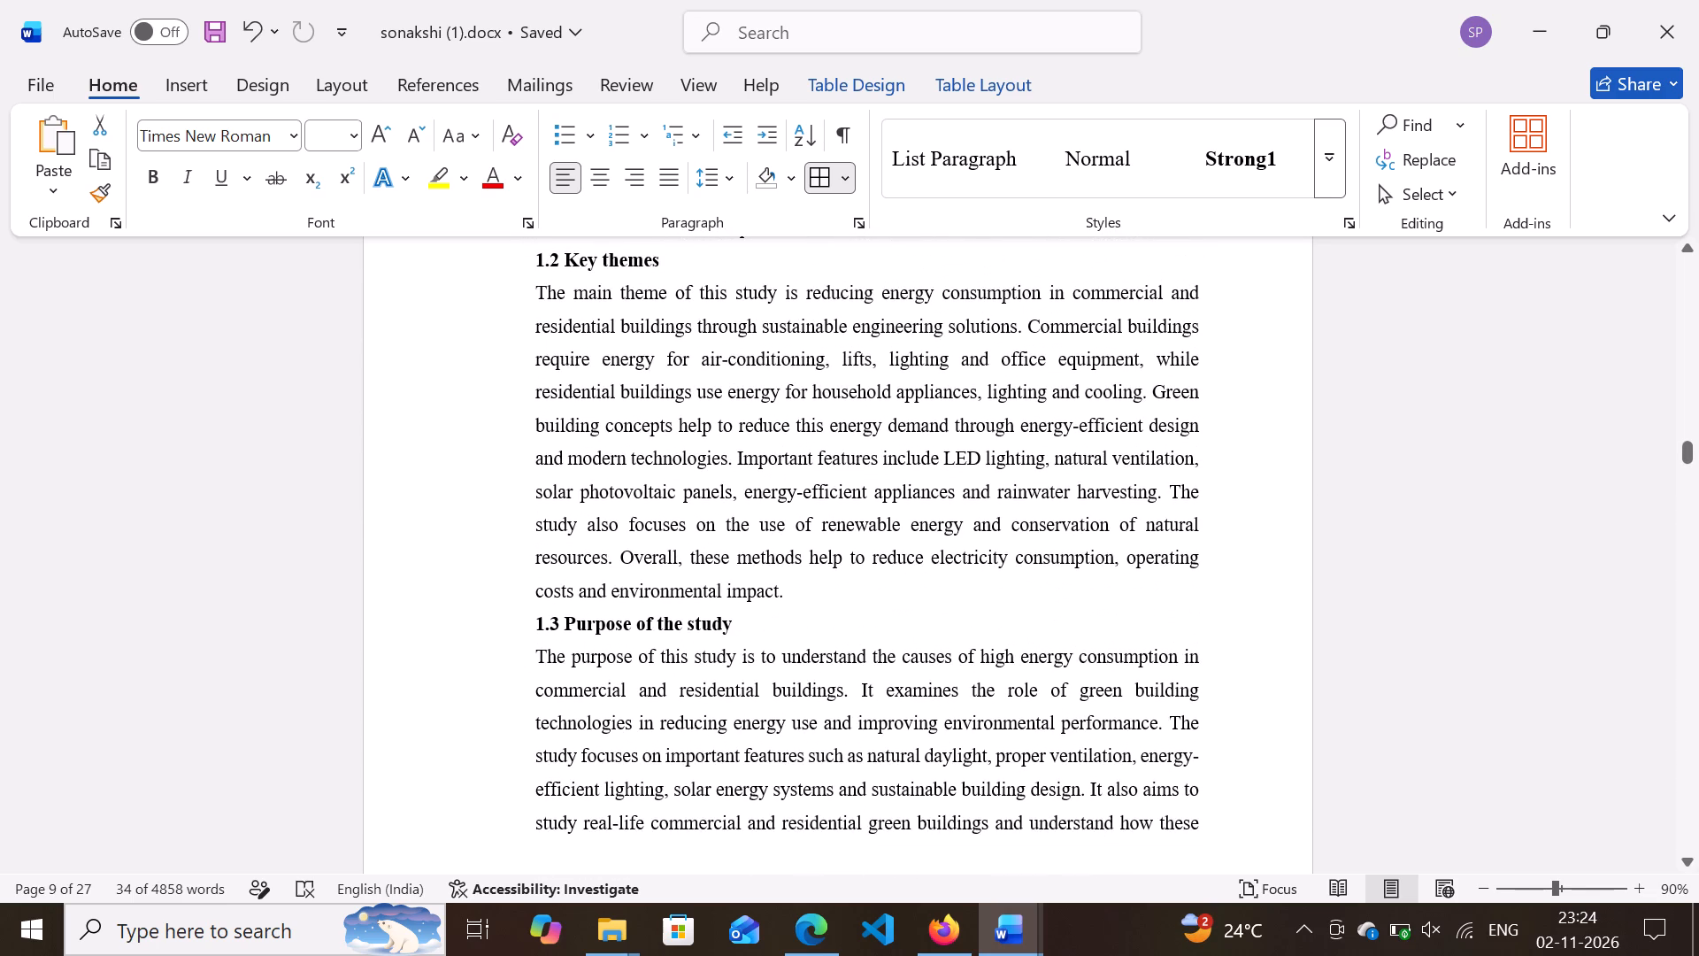
scroll(1099, 809, "down", 7)
scroll(1099, 809, "up", 1)
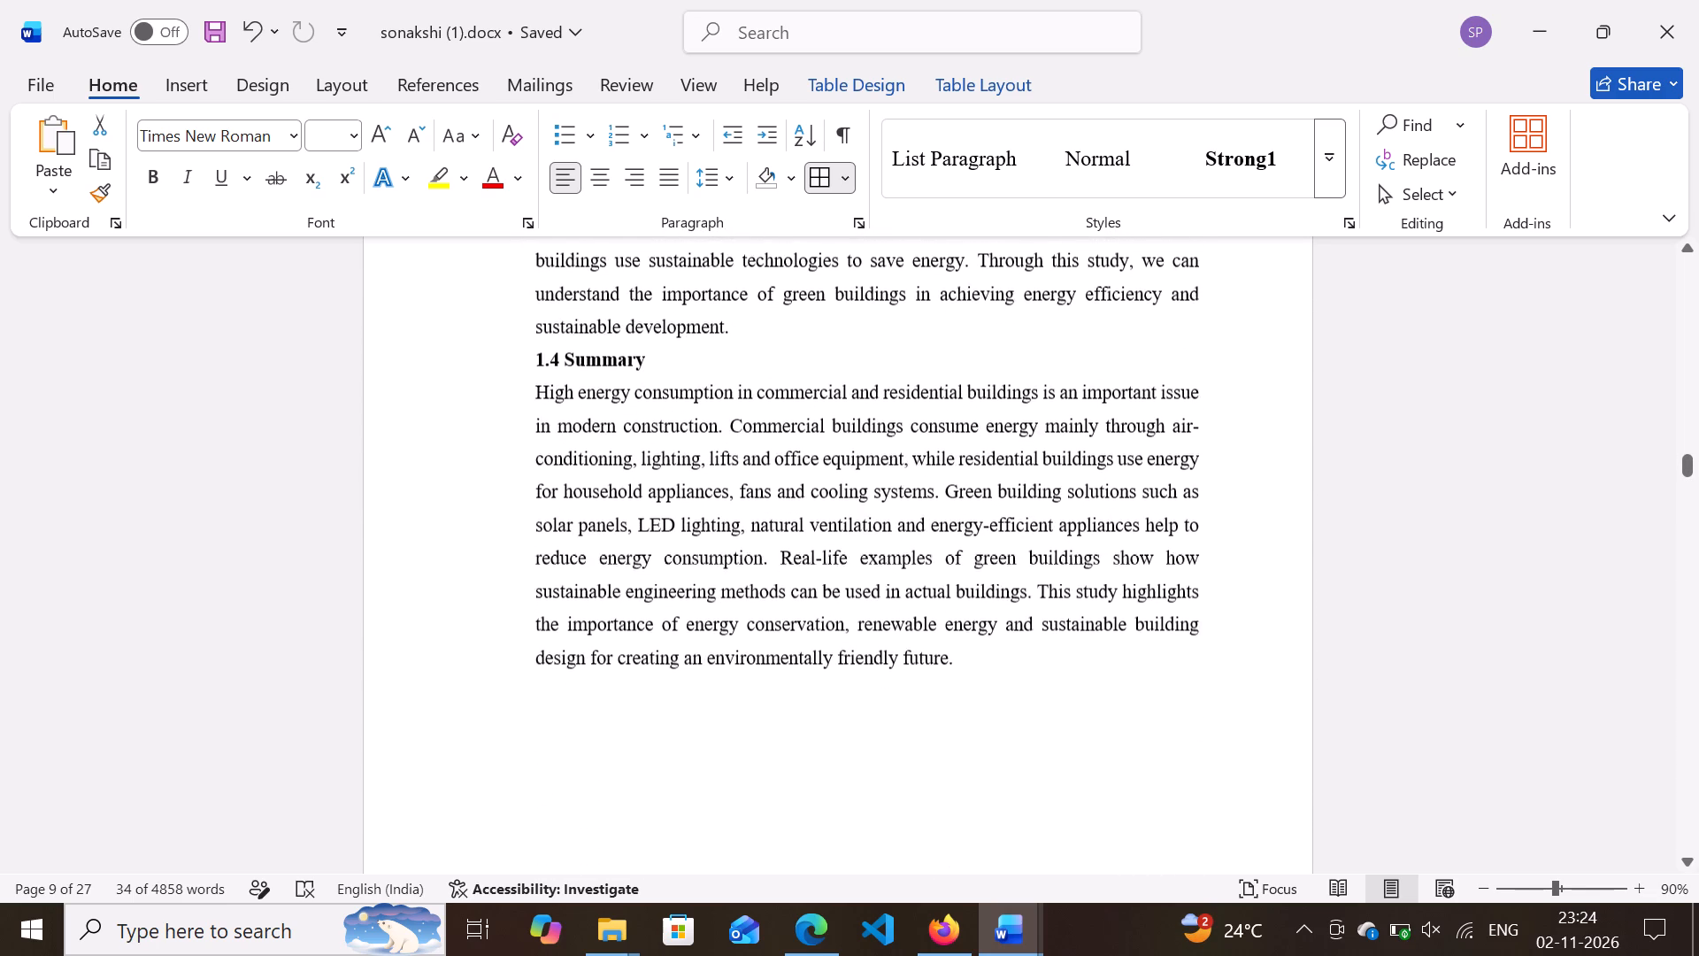
Recheck the Content table's chapter entries and page numbers, along with the abstract page.
scroll(1099, 809, "up", 14)
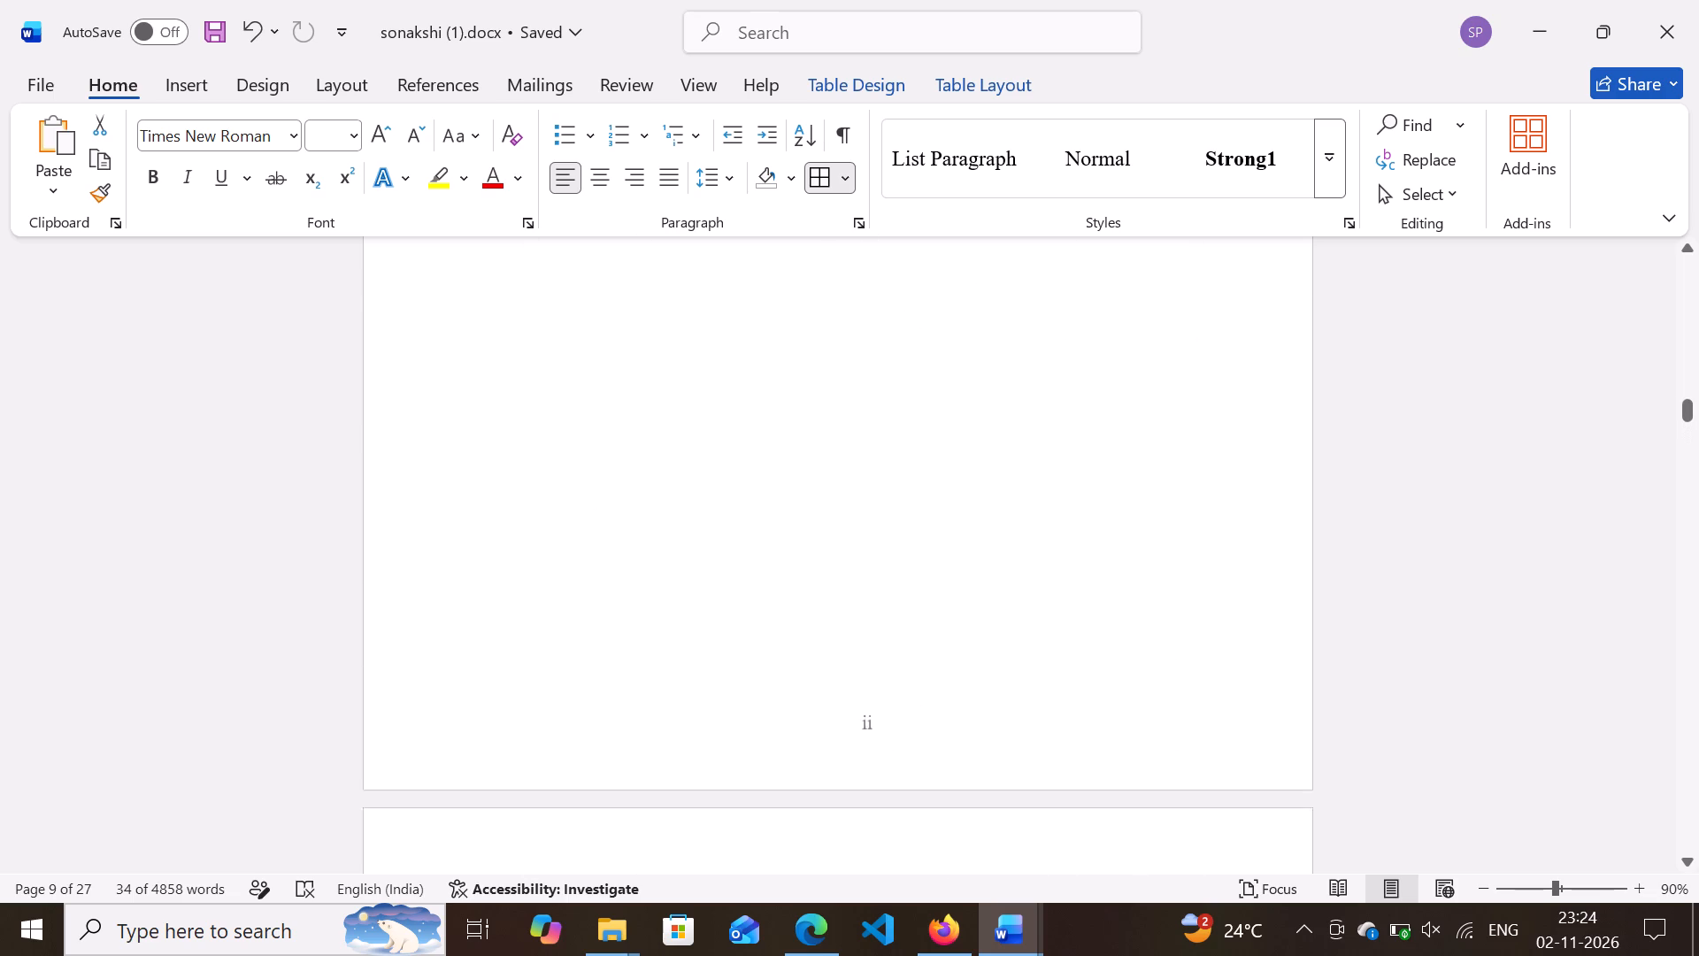
scroll(1099, 809, "up", 16)
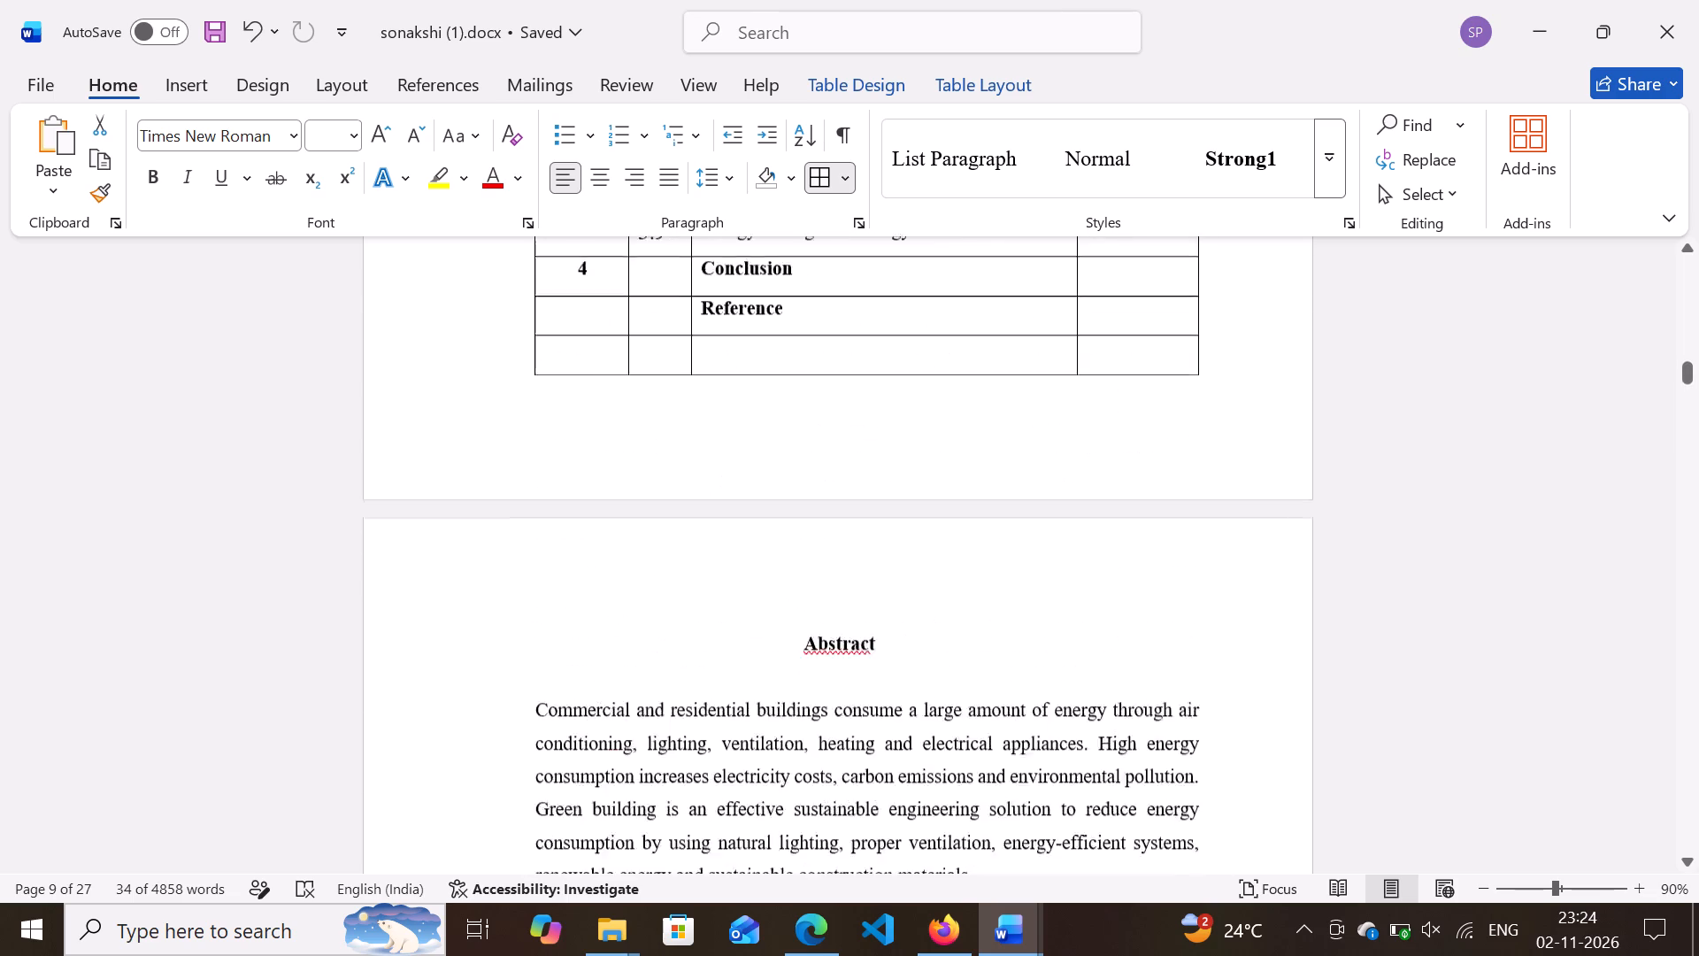
scroll(1099, 809, "up", 6)
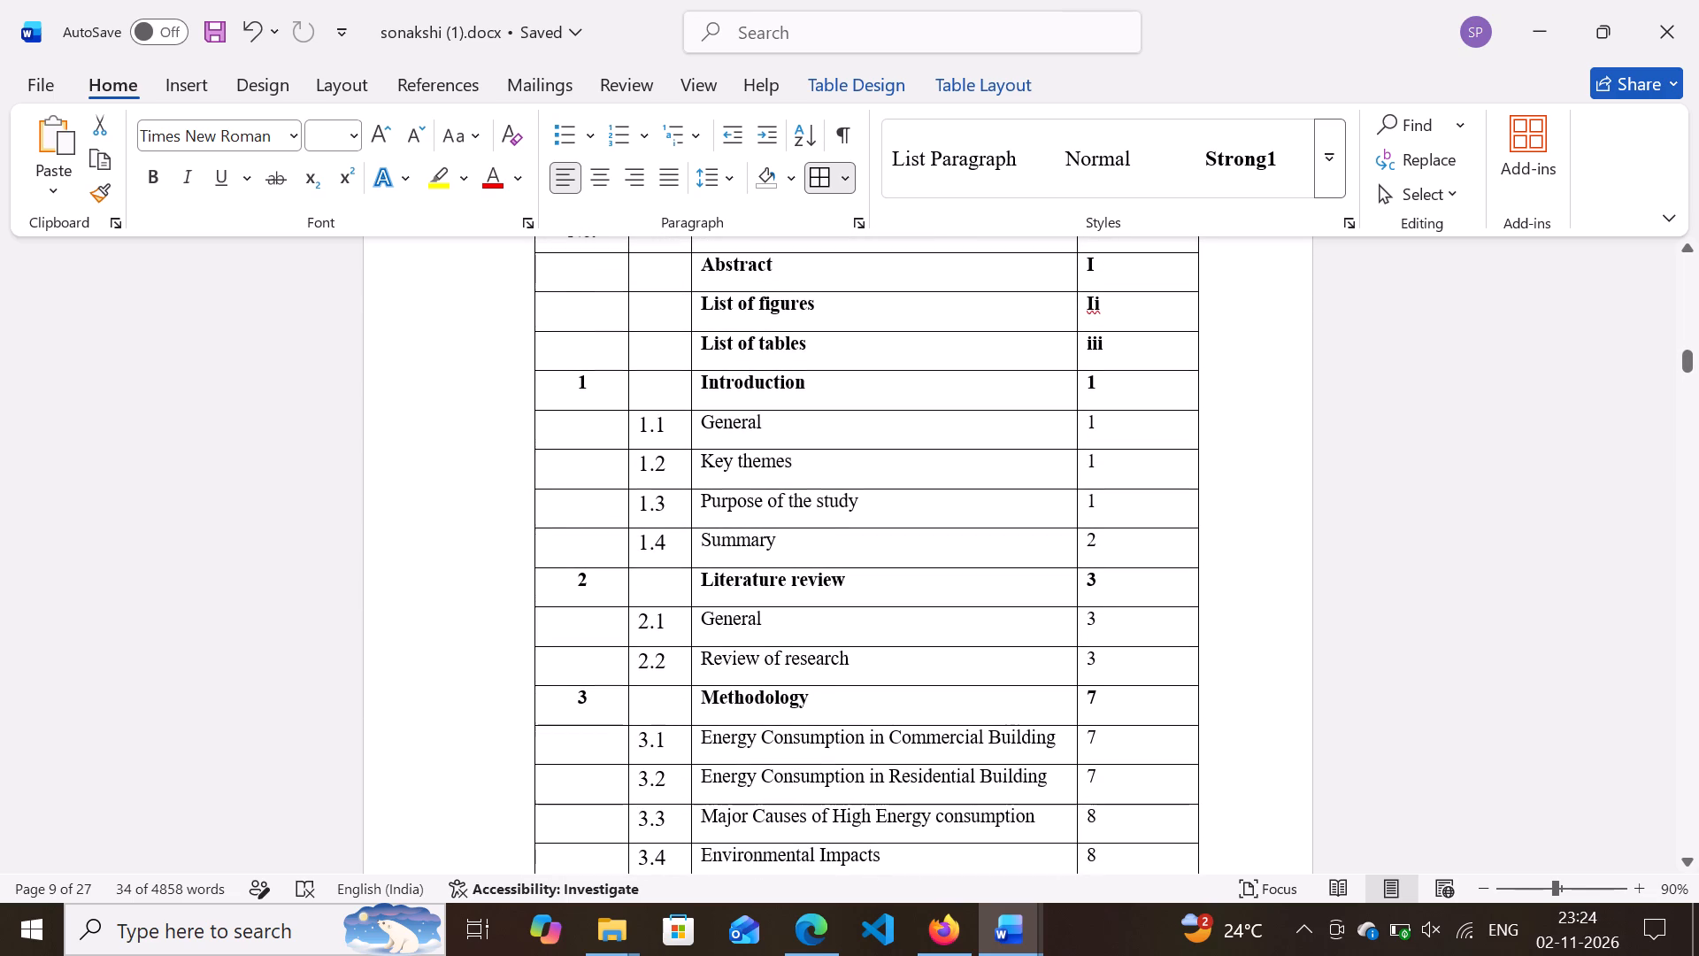
scroll(1137, 529, "down", 2)
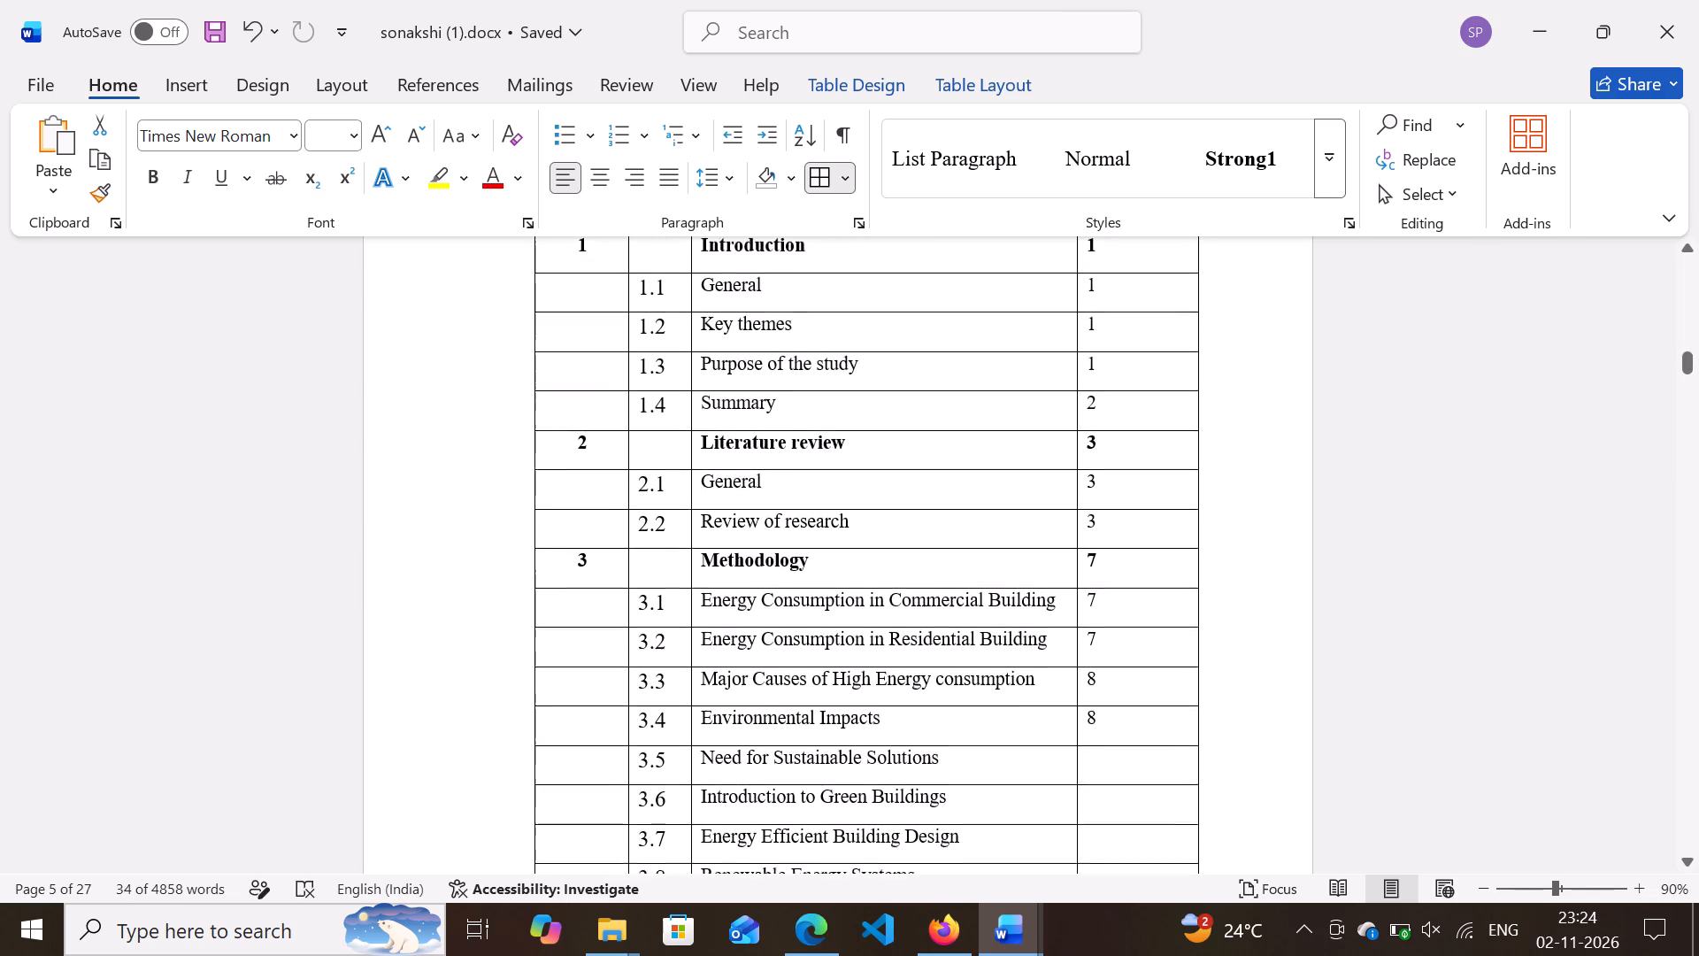
scroll(1137, 529, "down", 10)
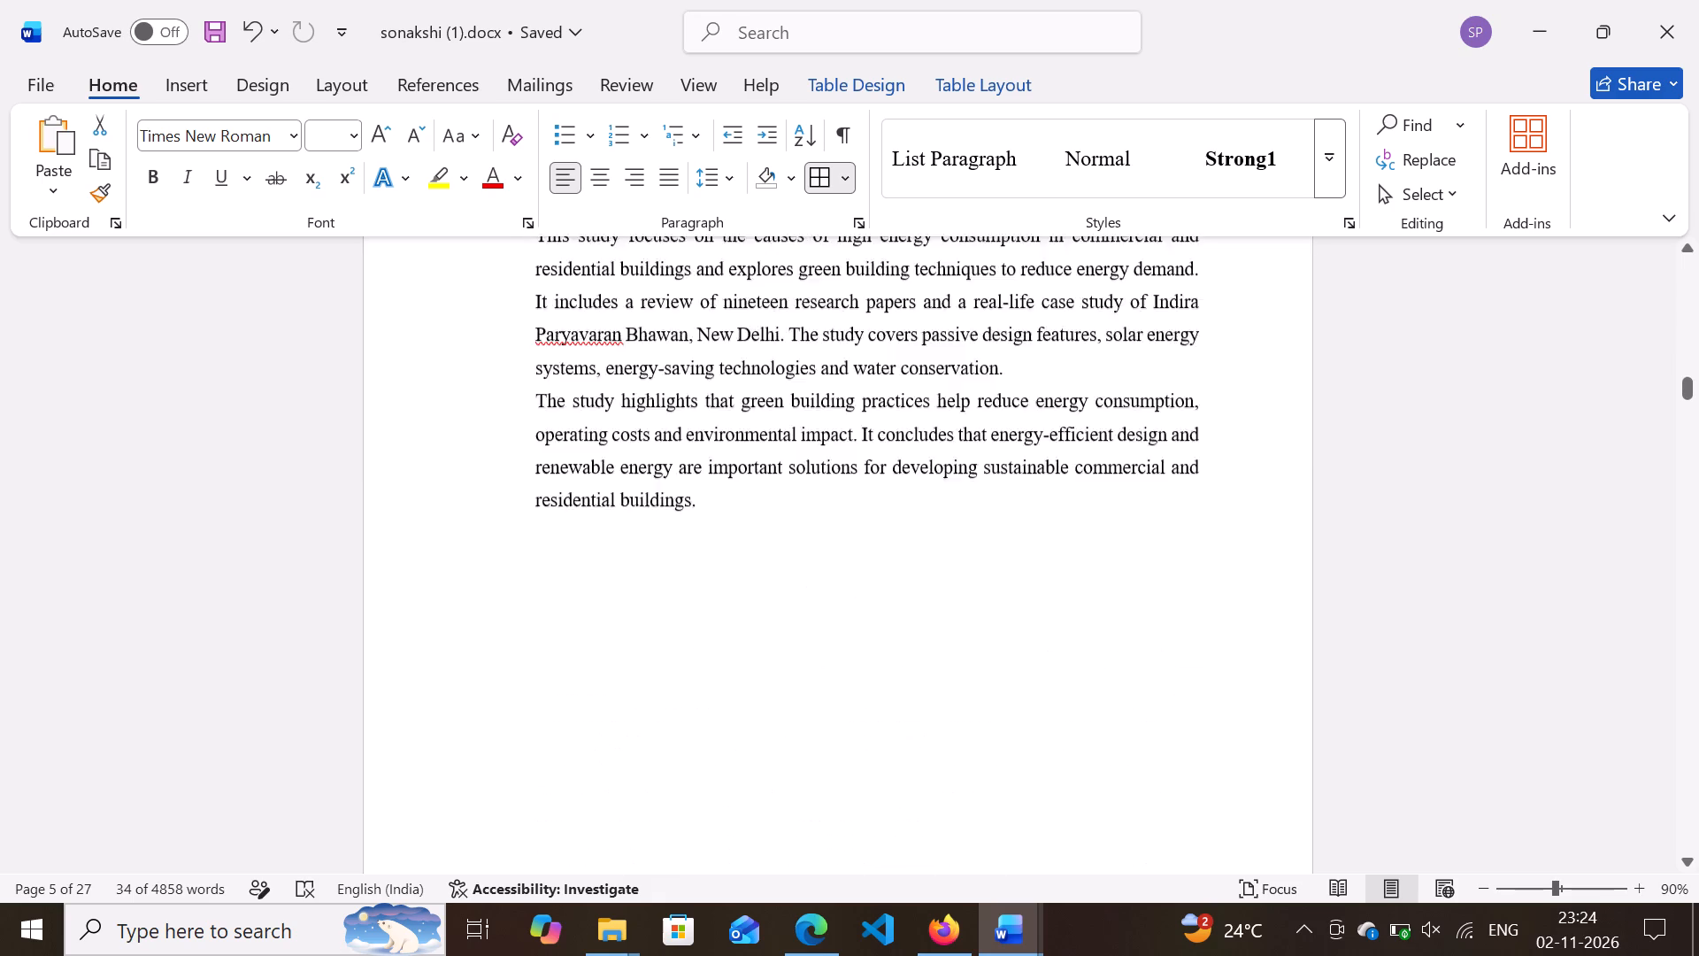
Review the Chapter 2 Literature review, from section 2.1 General through the research summaries up to reference [19].
scroll(1137, 529, "down", 19)
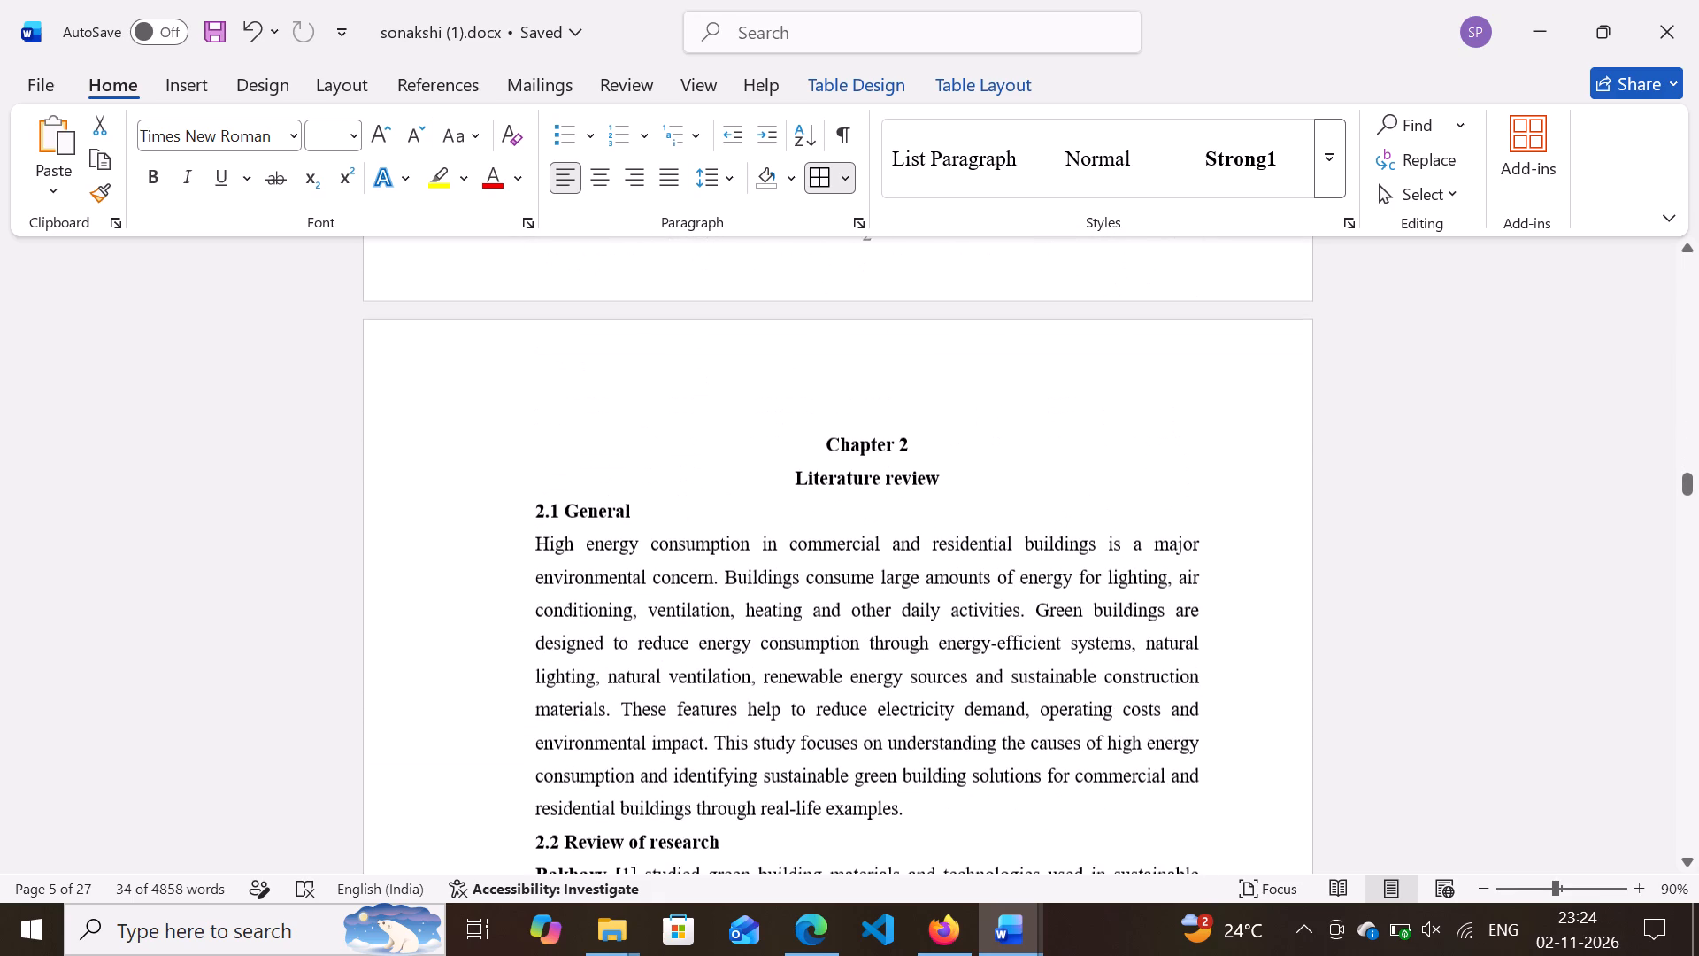
scroll(1137, 529, "down", 18)
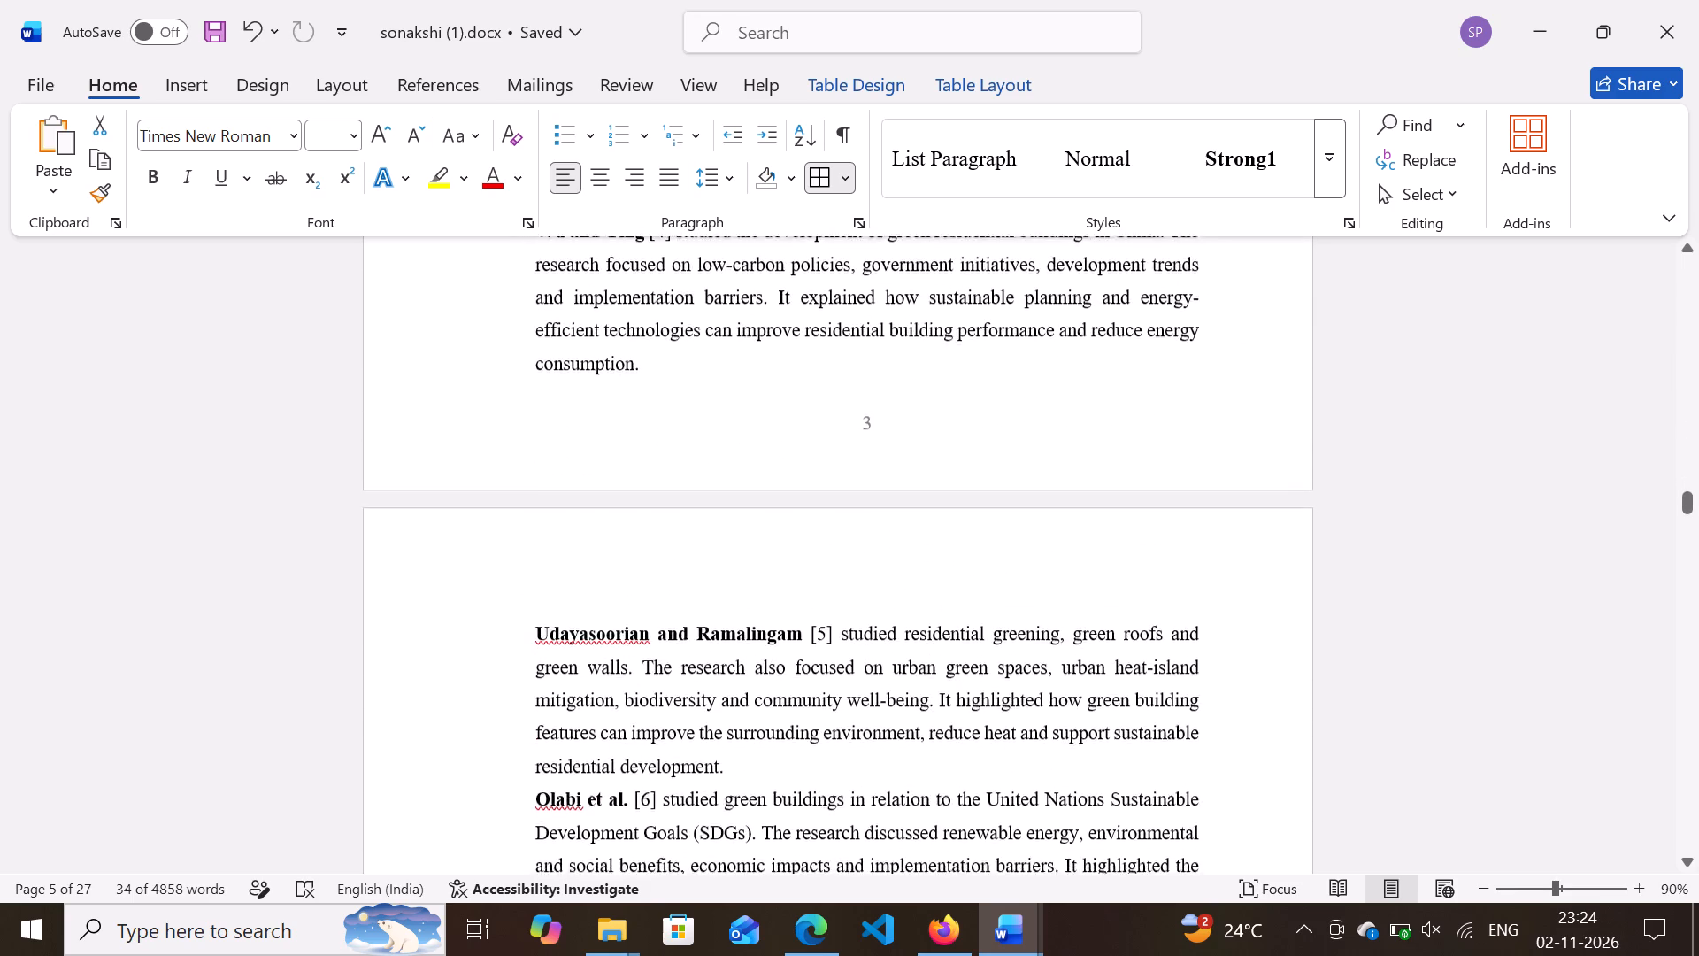
scroll(1137, 529, "down", 11)
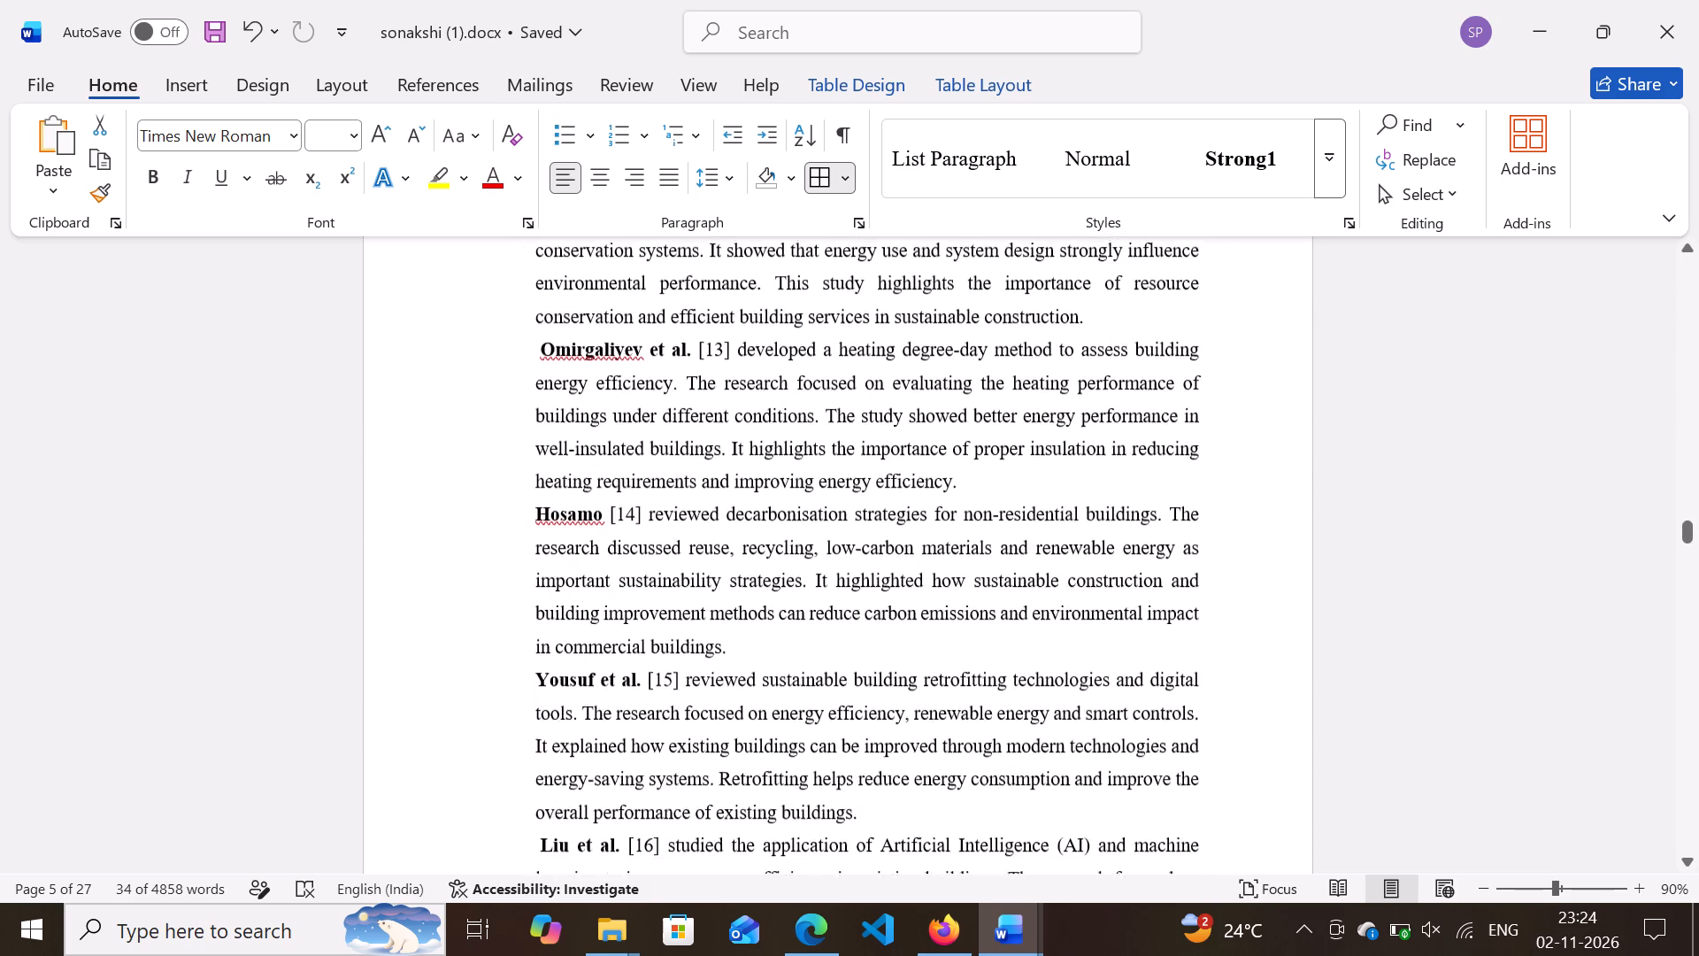
scroll(1137, 529, "down", 7)
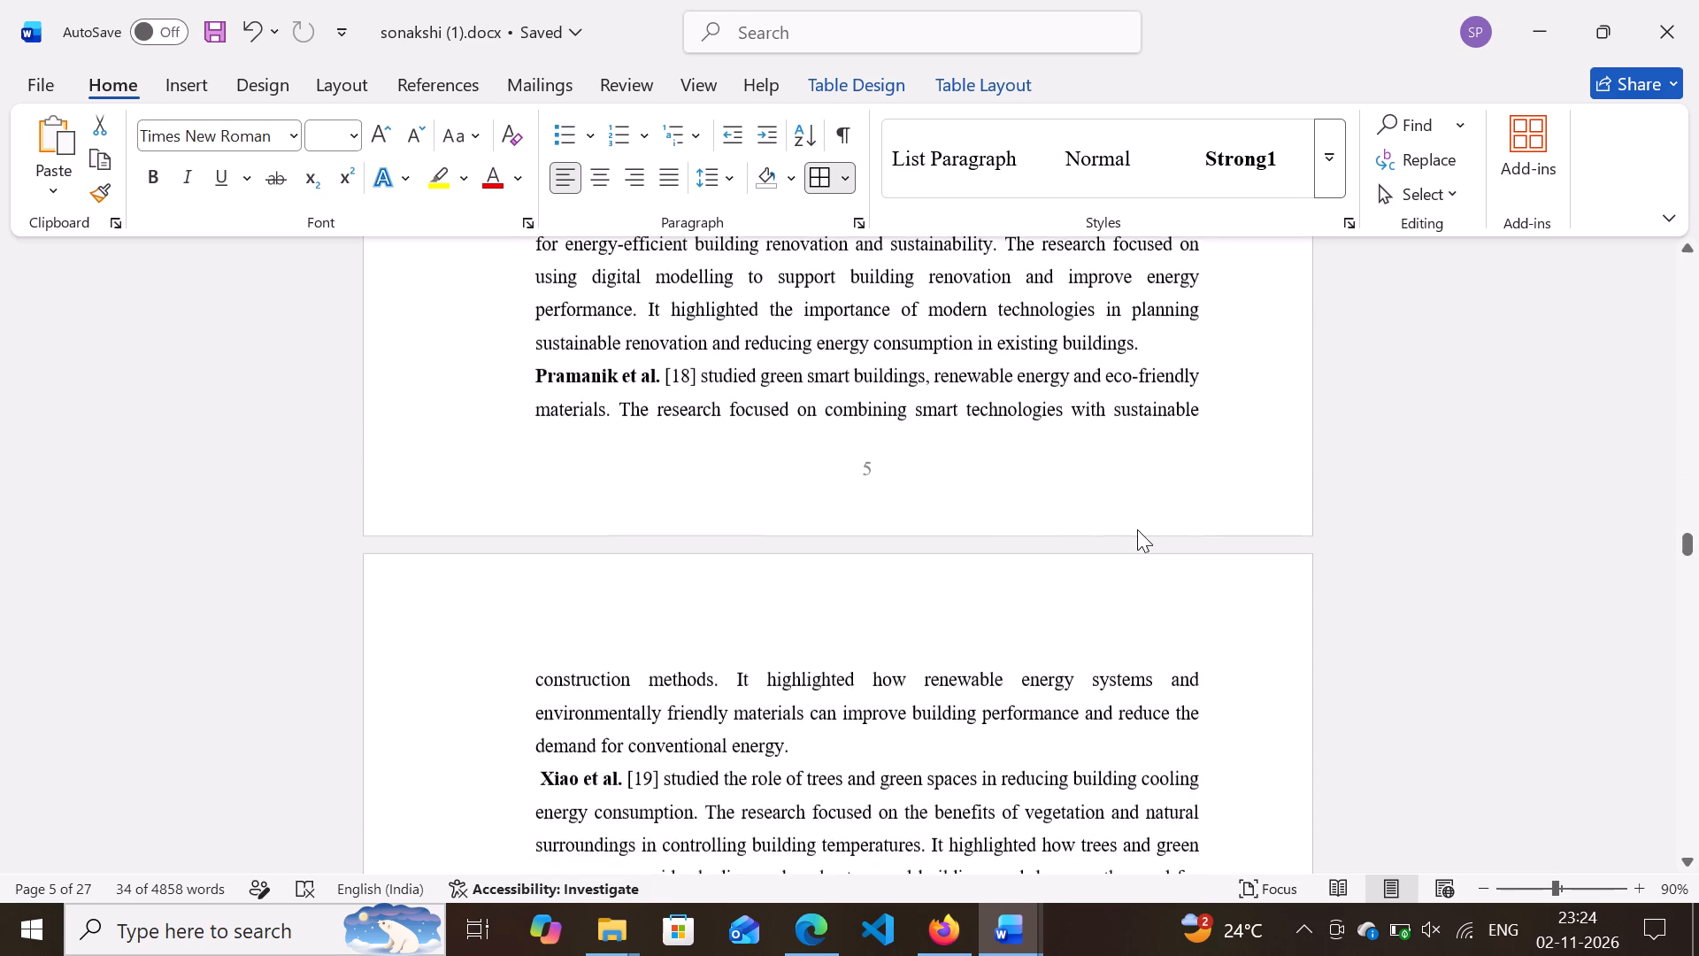
scroll(1137, 529, "up", 16)
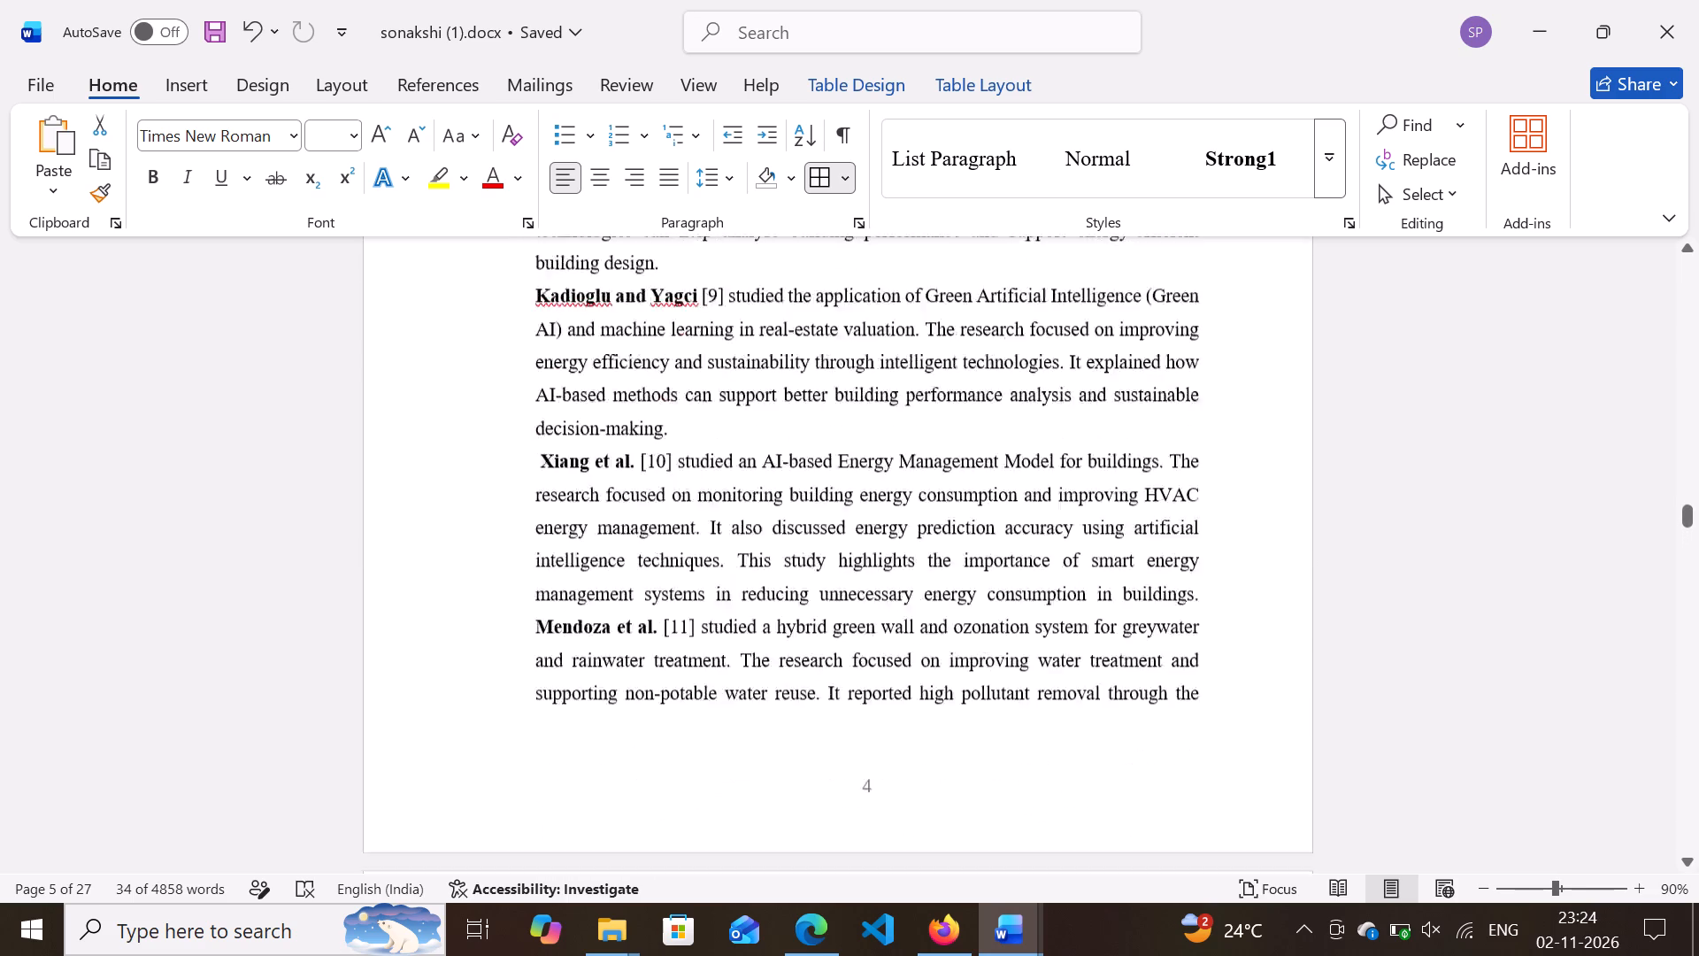
scroll(1137, 529, "up", 13)
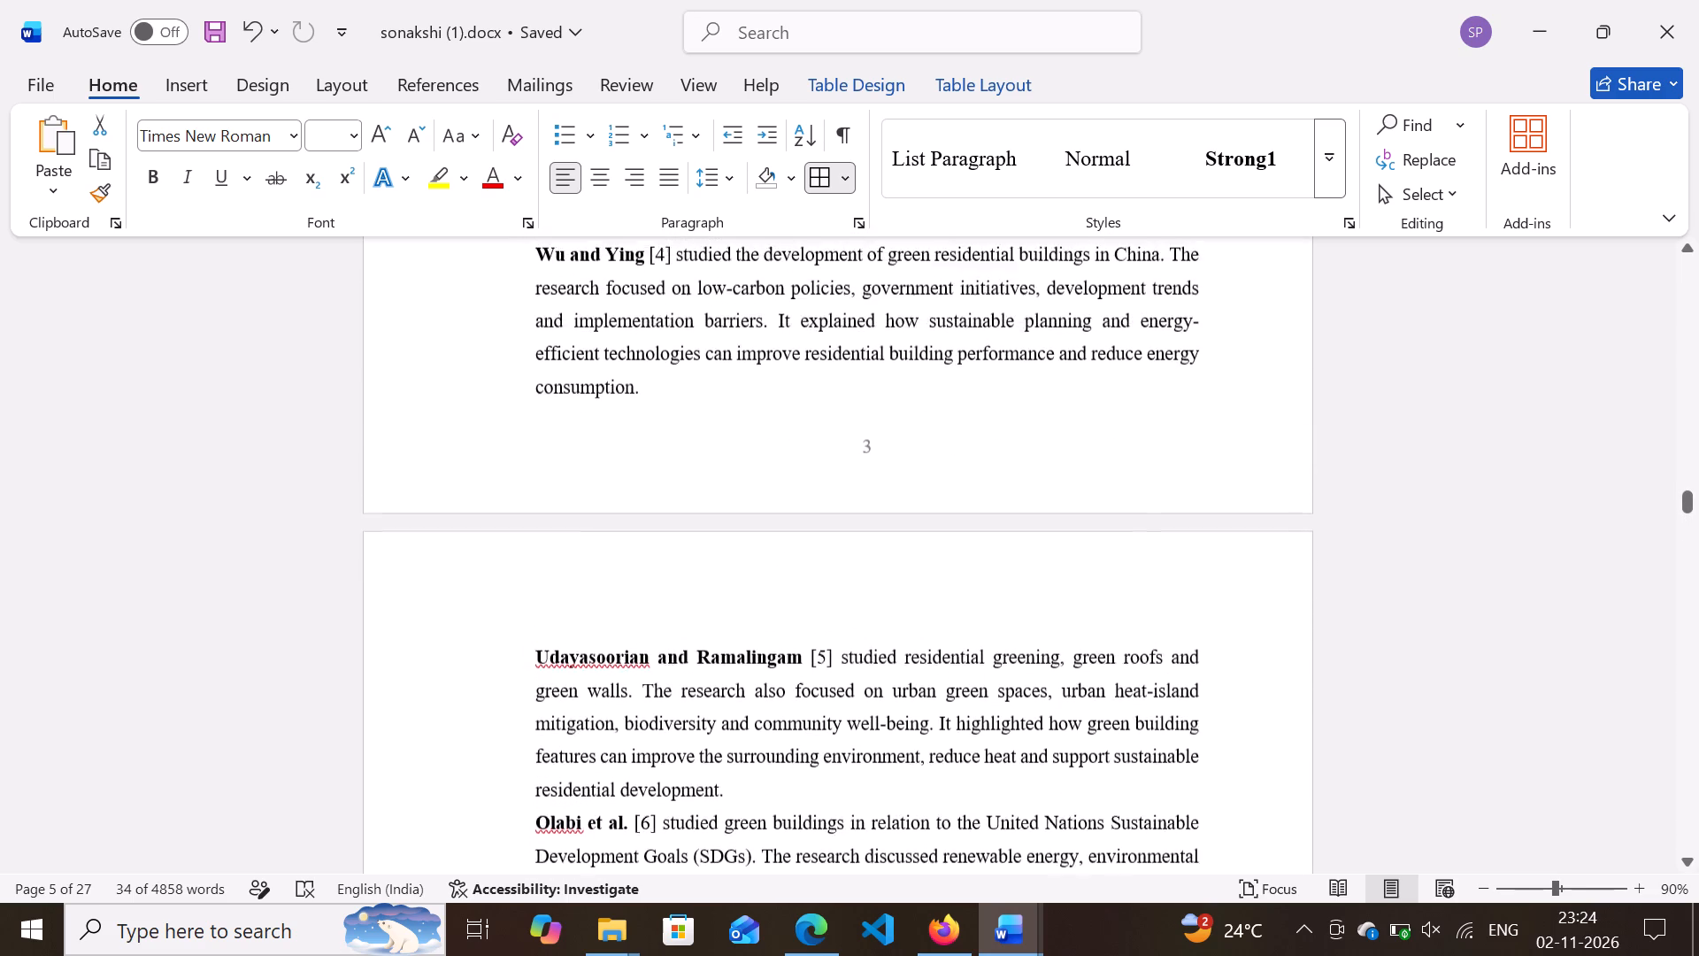
scroll(1137, 529, "up", 2)
scroll(1137, 529, "down", 1)
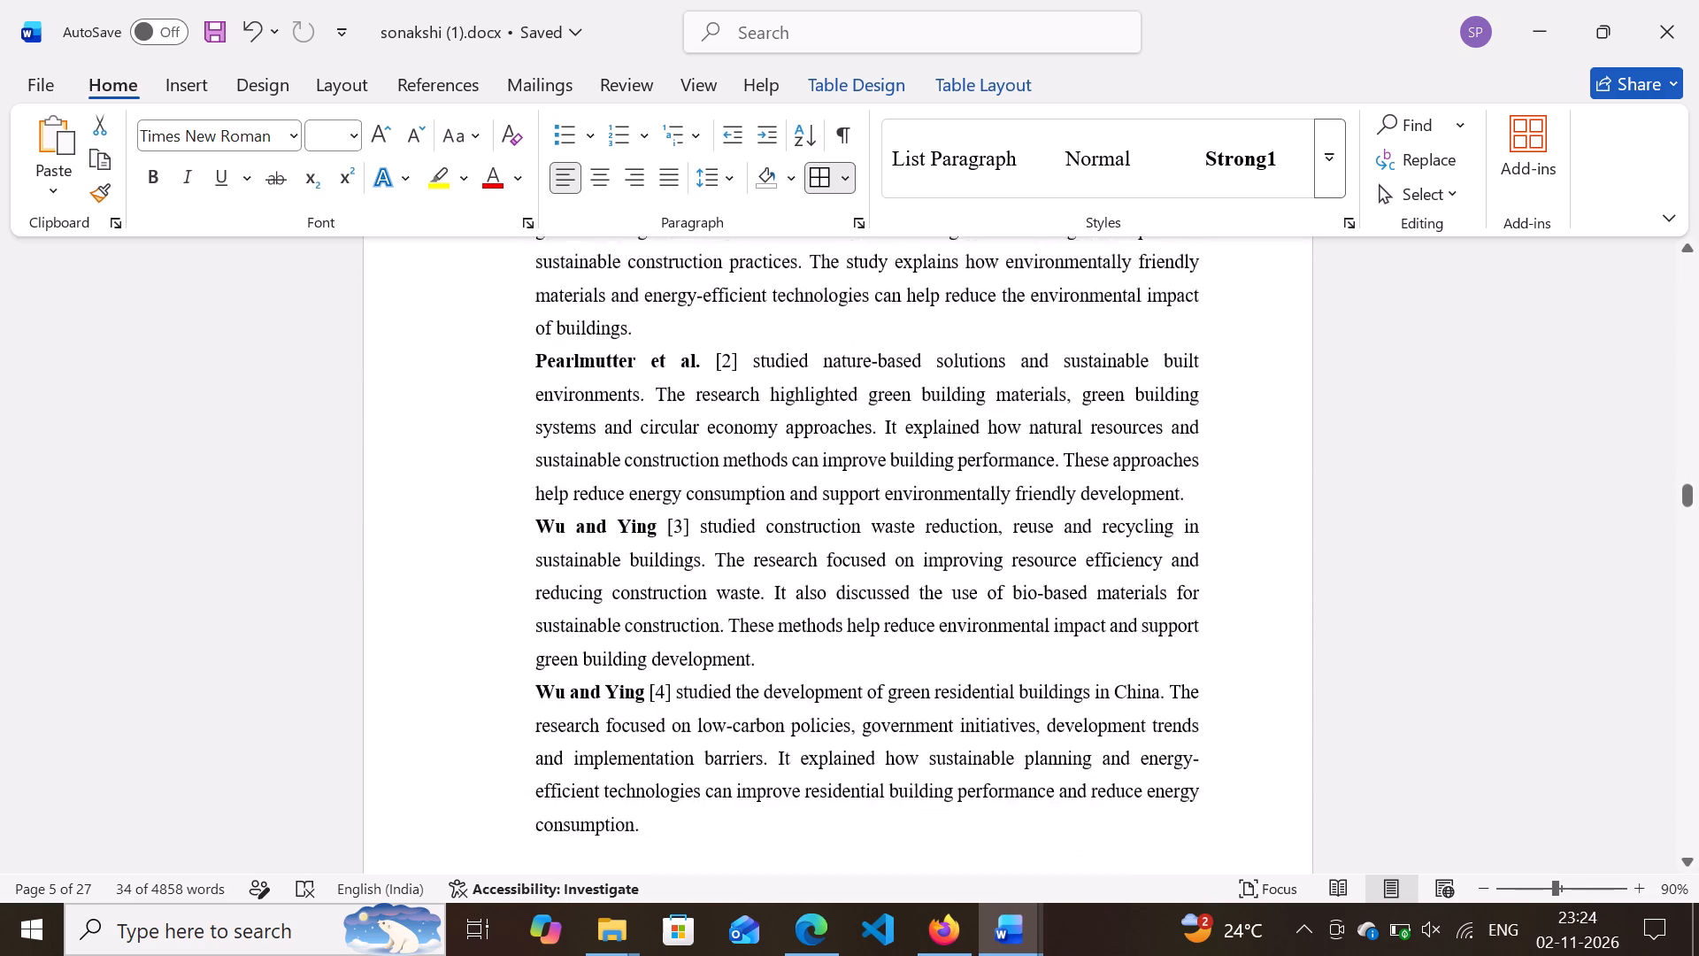
scroll(1137, 529, "down", 16)
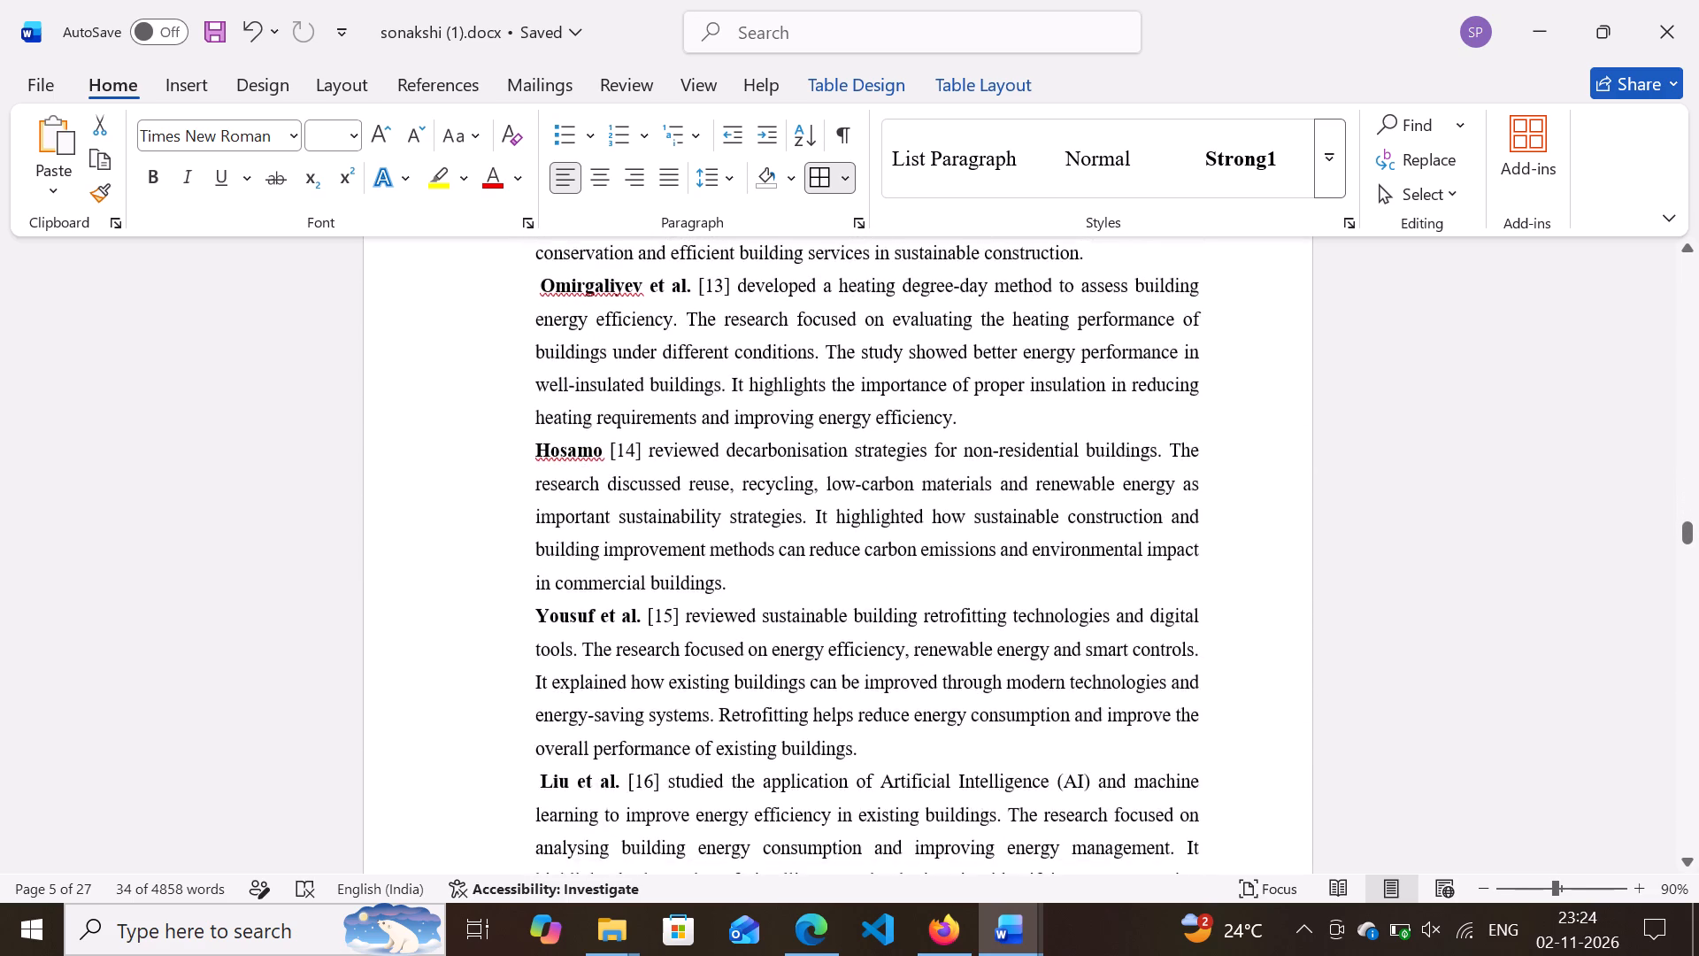
scroll(1137, 529, "down", 11)
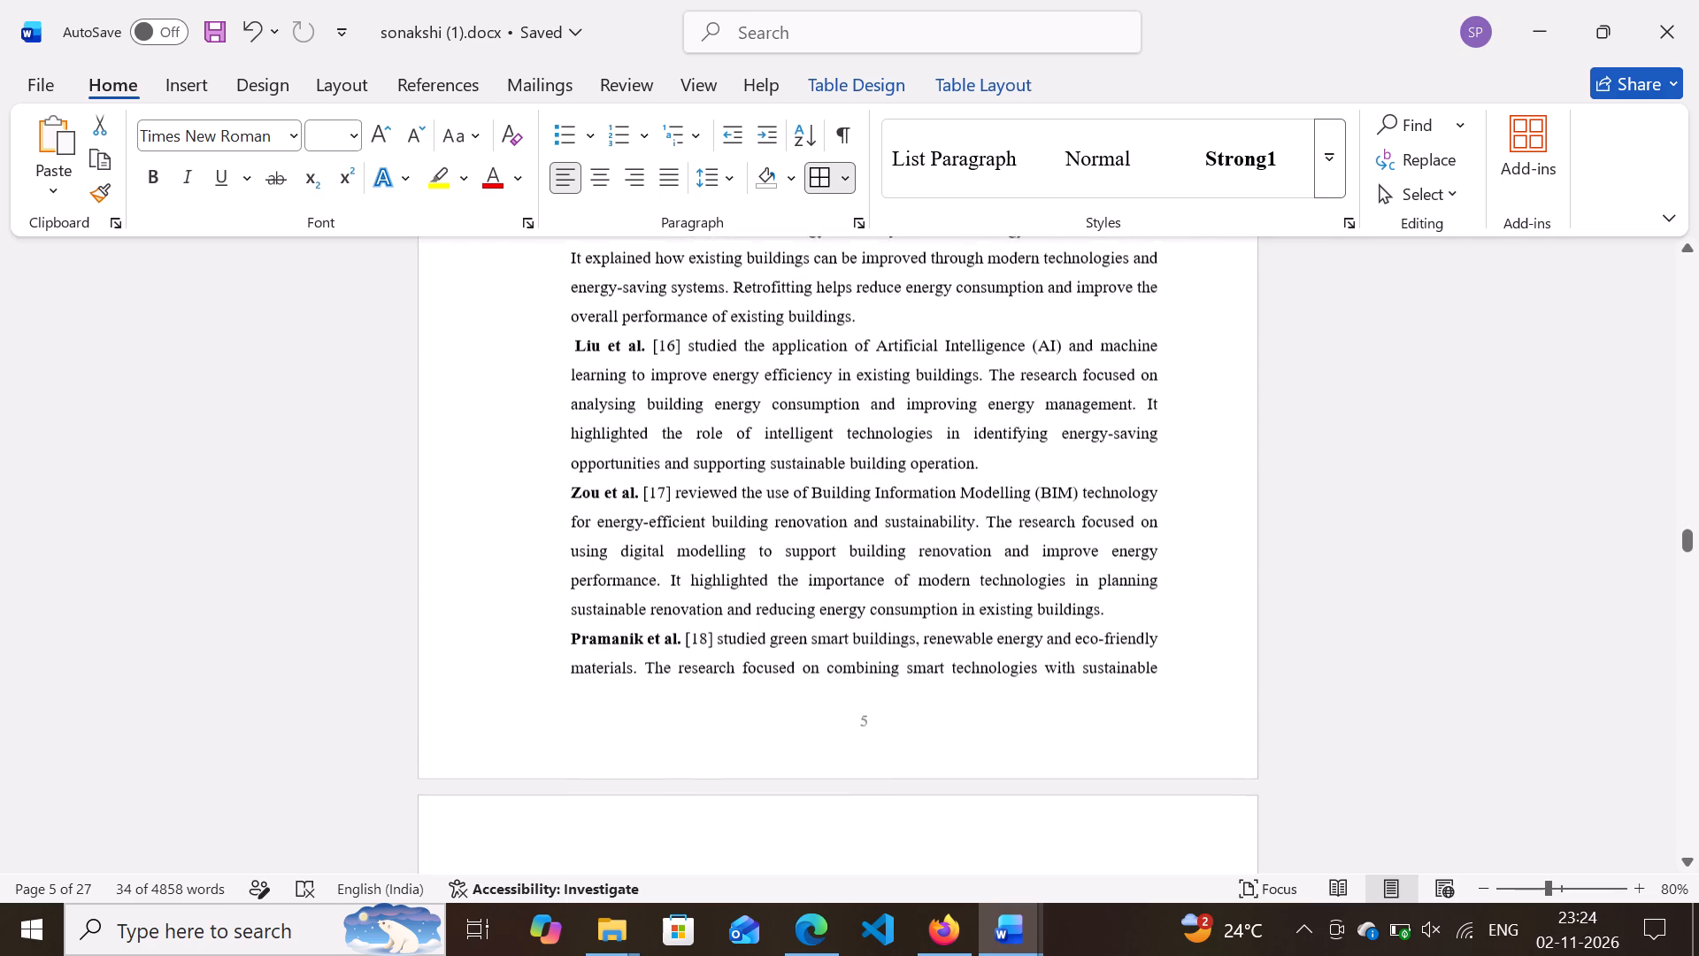
scroll(1137, 529, "down", 2)
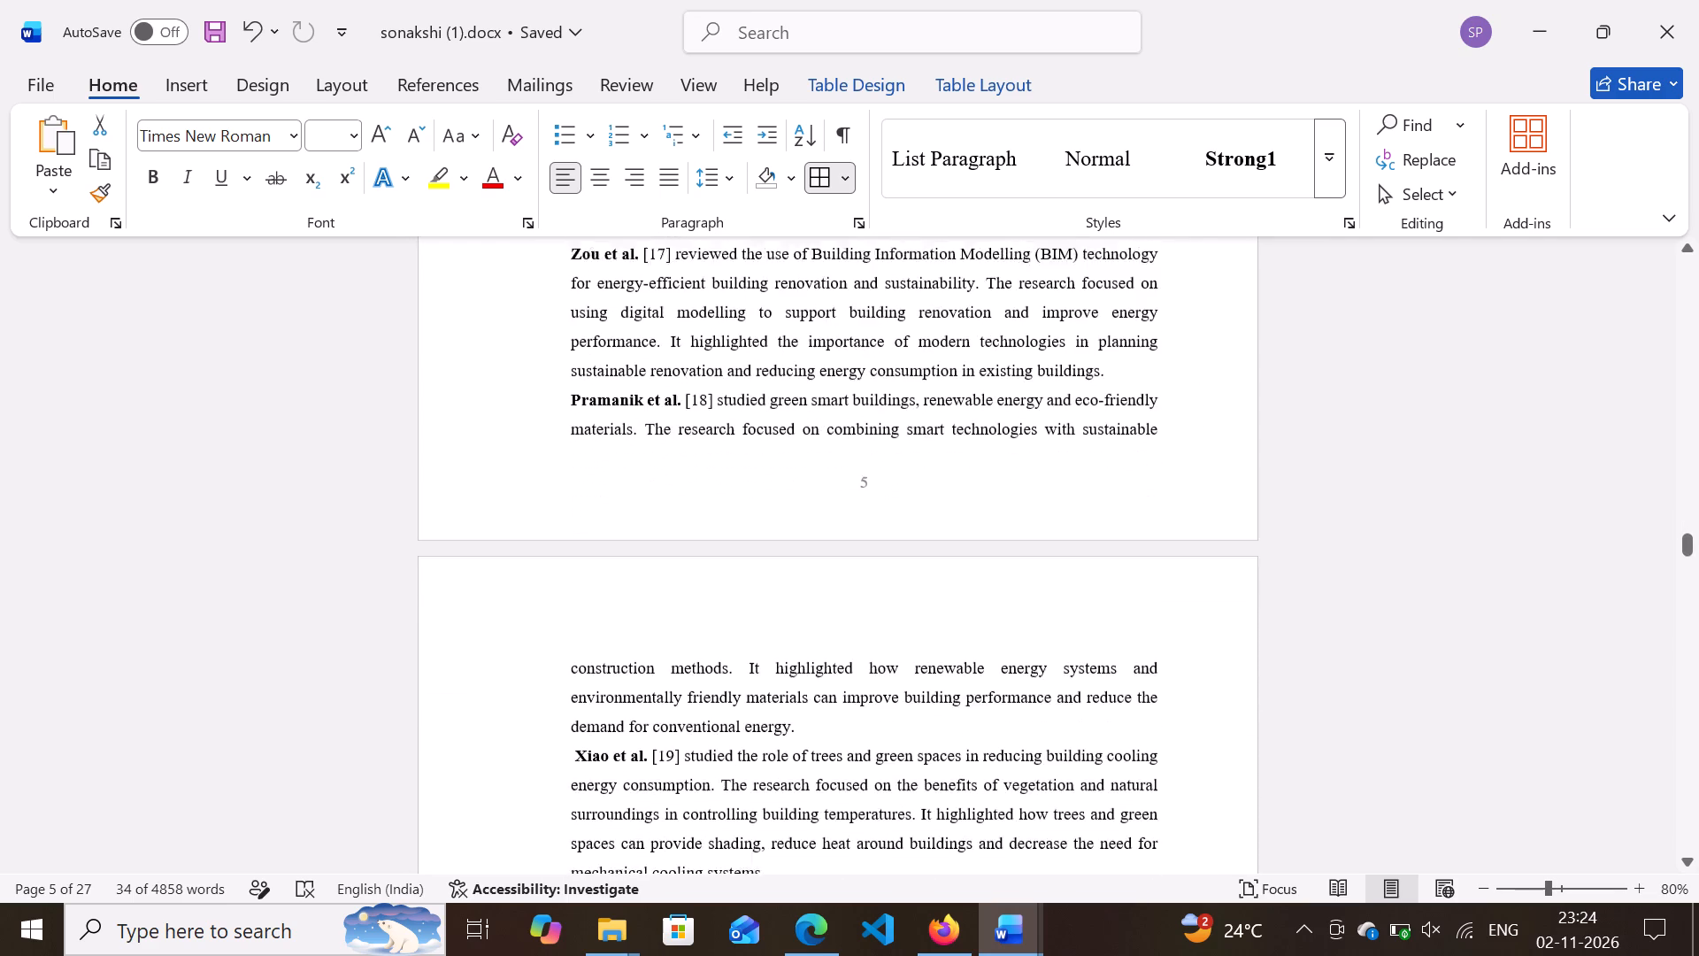
scroll(1137, 529, "down", 1)
scroll(1137, 529, "down", 1, "ctrl")
scroll(1137, 529, "up", 4, "ctrl")
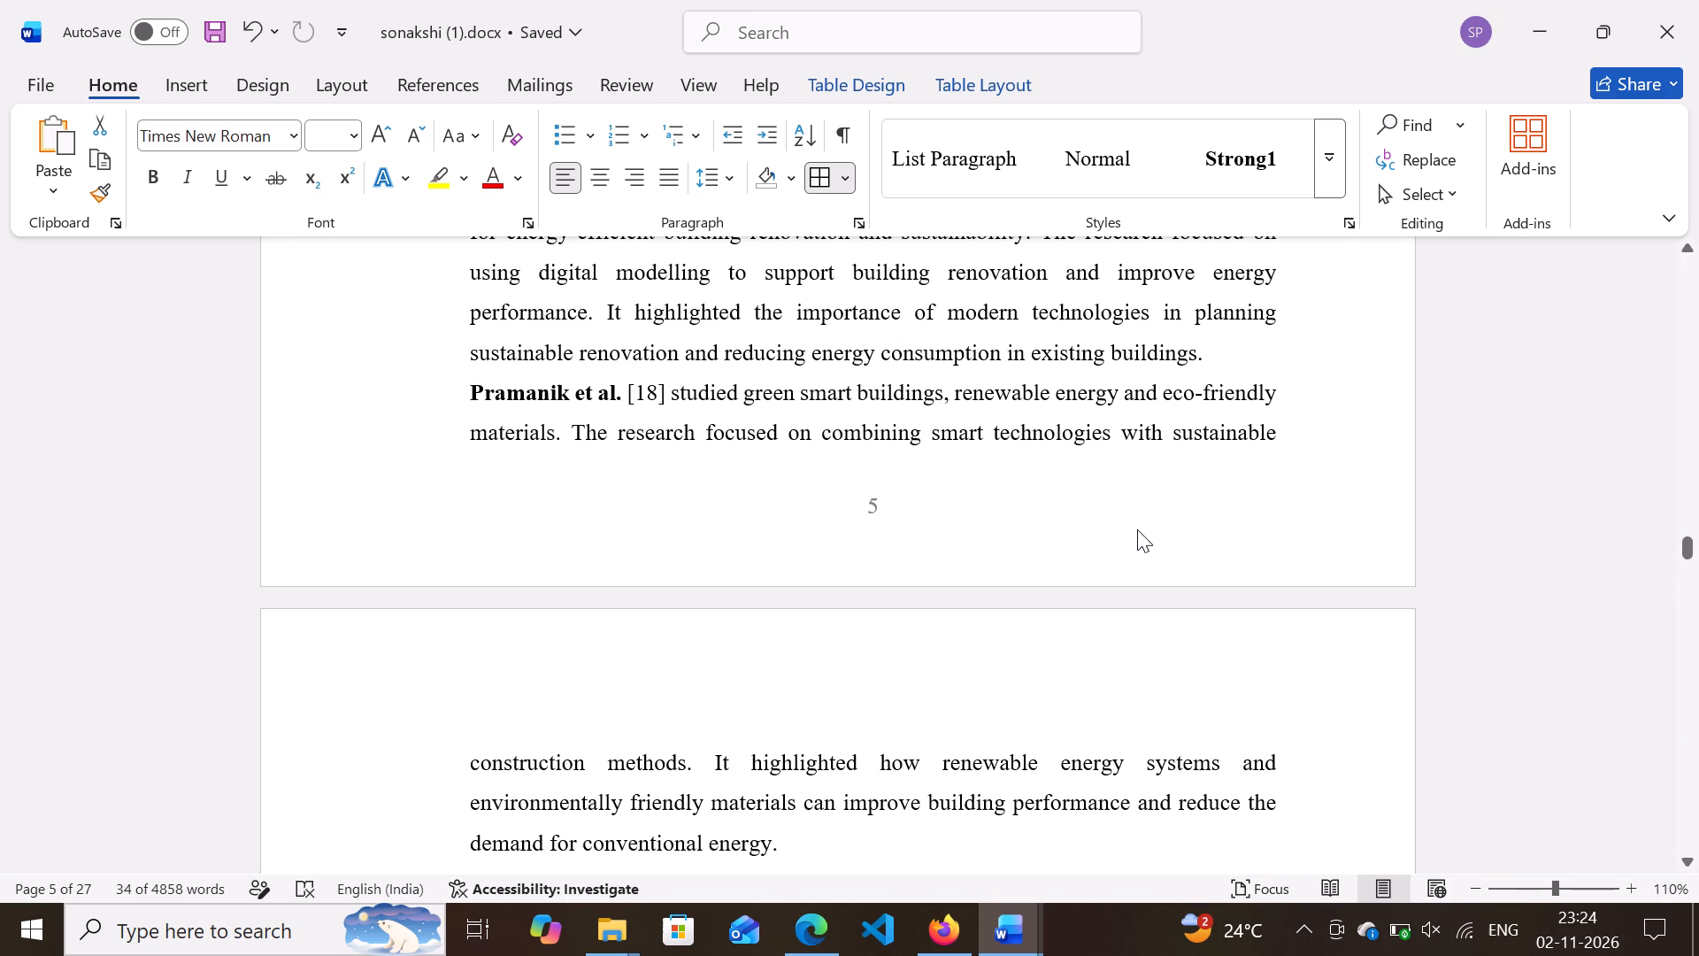
scroll(1050, 500, "down", 2)
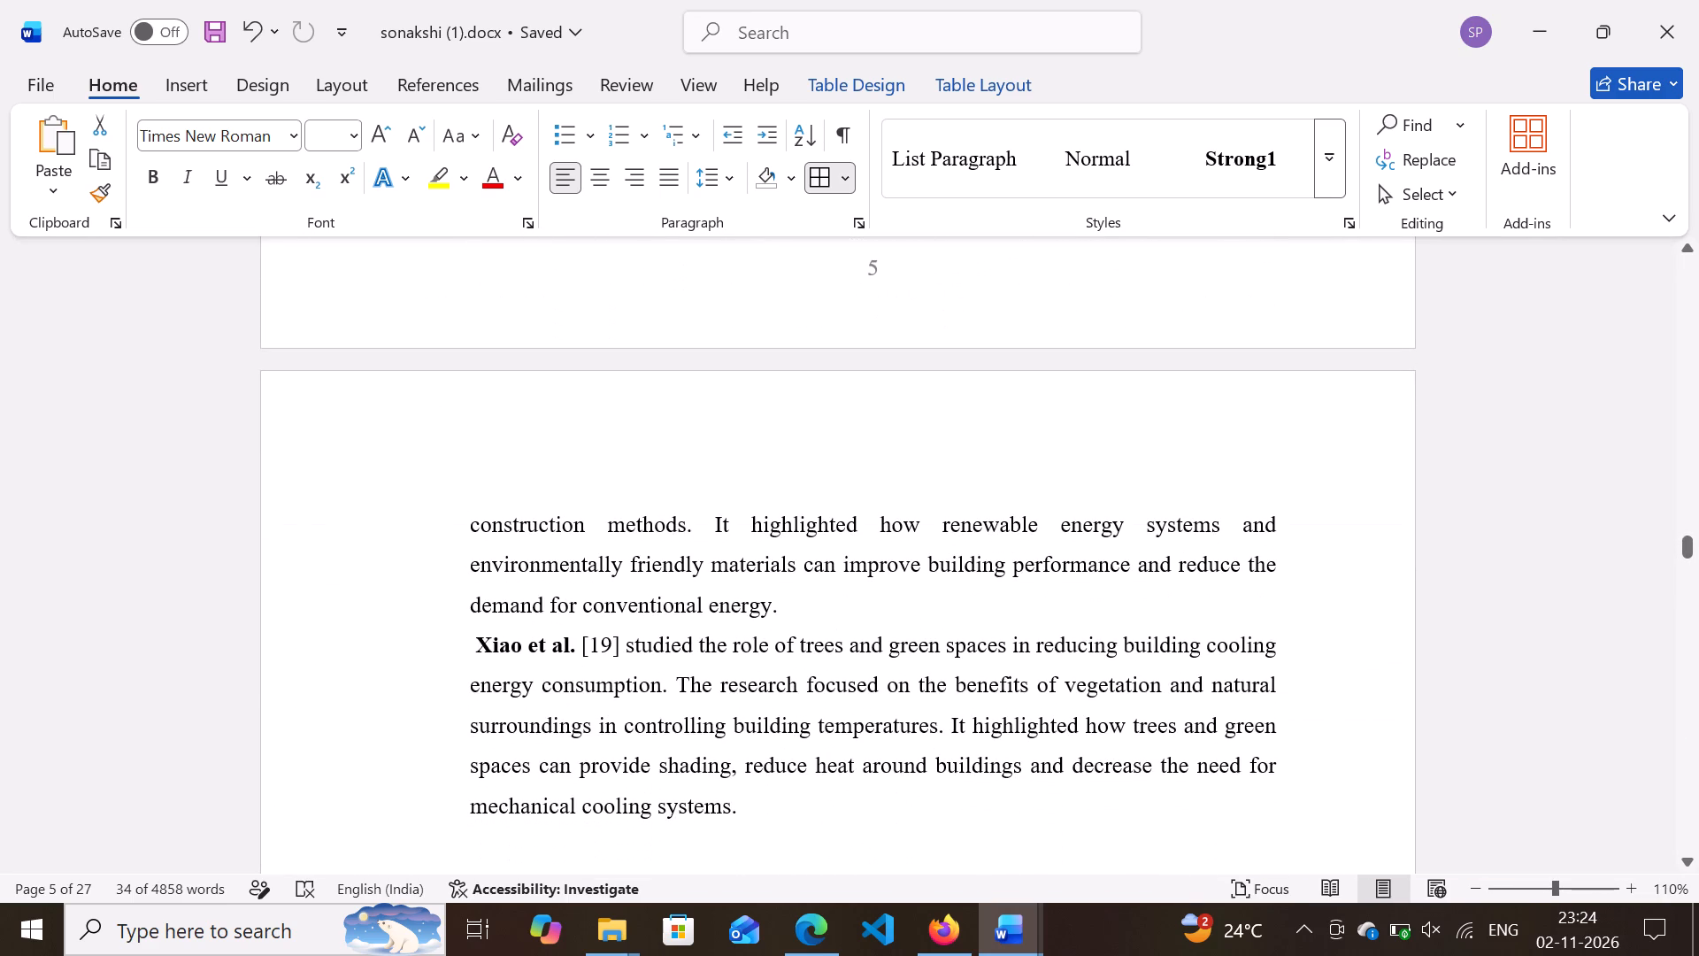
scroll(1050, 500, "down", 1, "ctrl")
scroll(1050, 500, "down", 6)
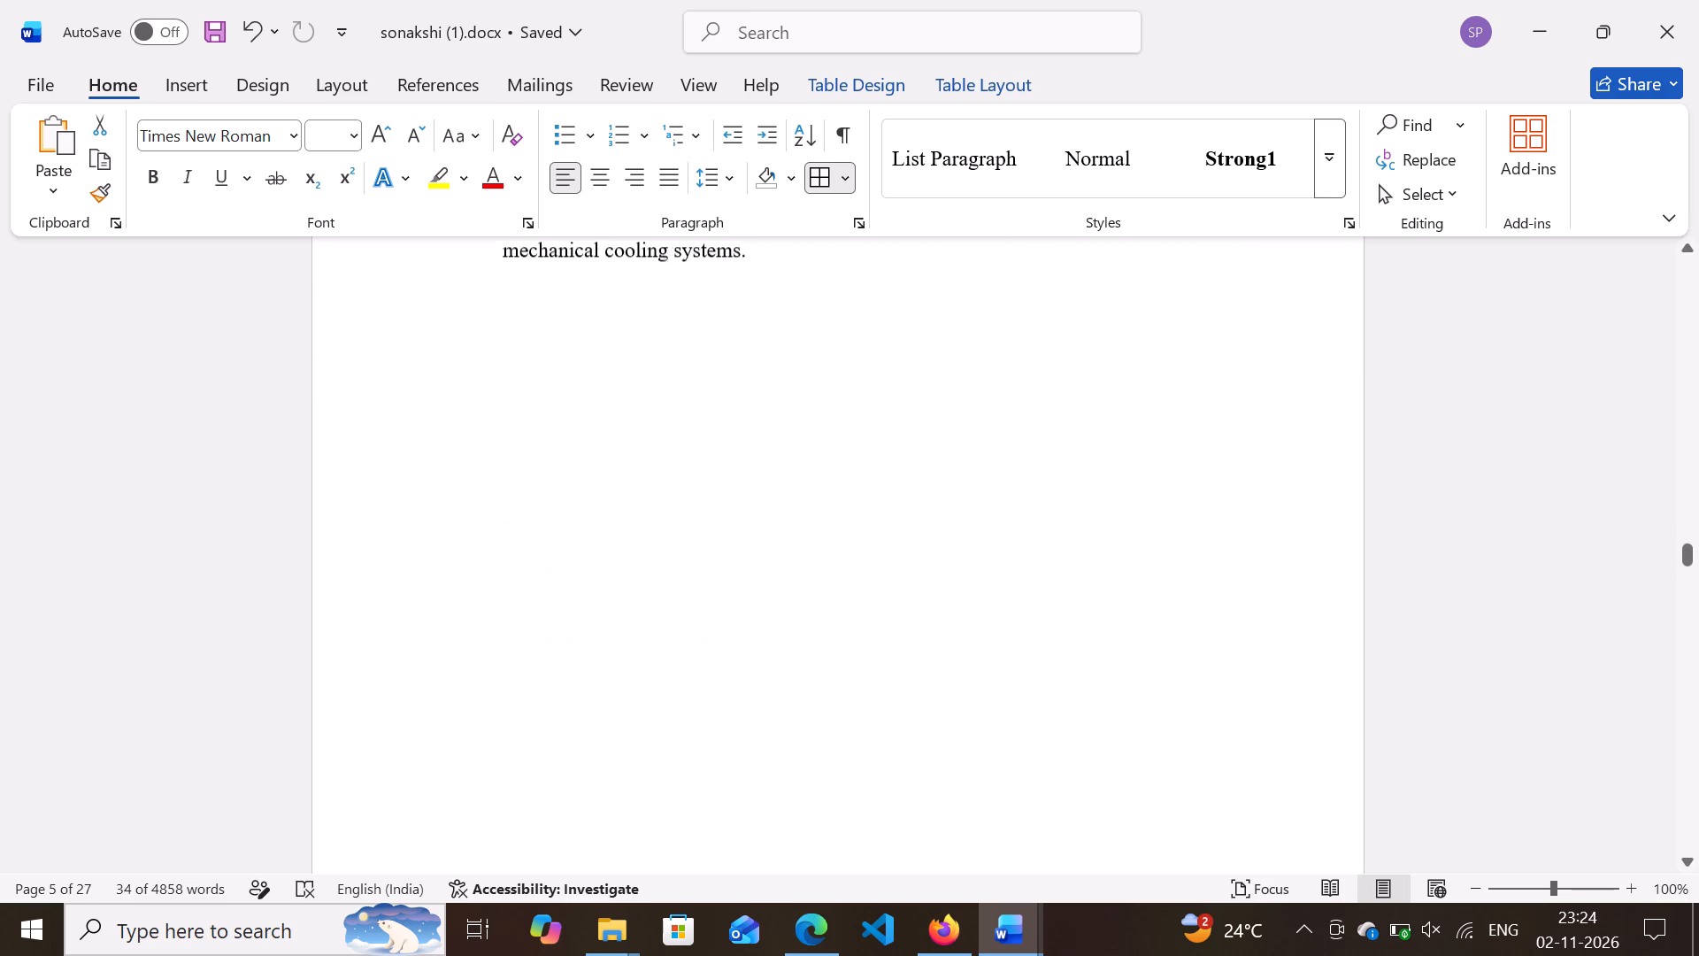
Review the start of Chapter 3 Methodology, from section 3.1 through section 3.3 Major Causes of High Energy consumption.
scroll(1050, 500, "down", 7)
scroll(1050, 500, "up", 1)
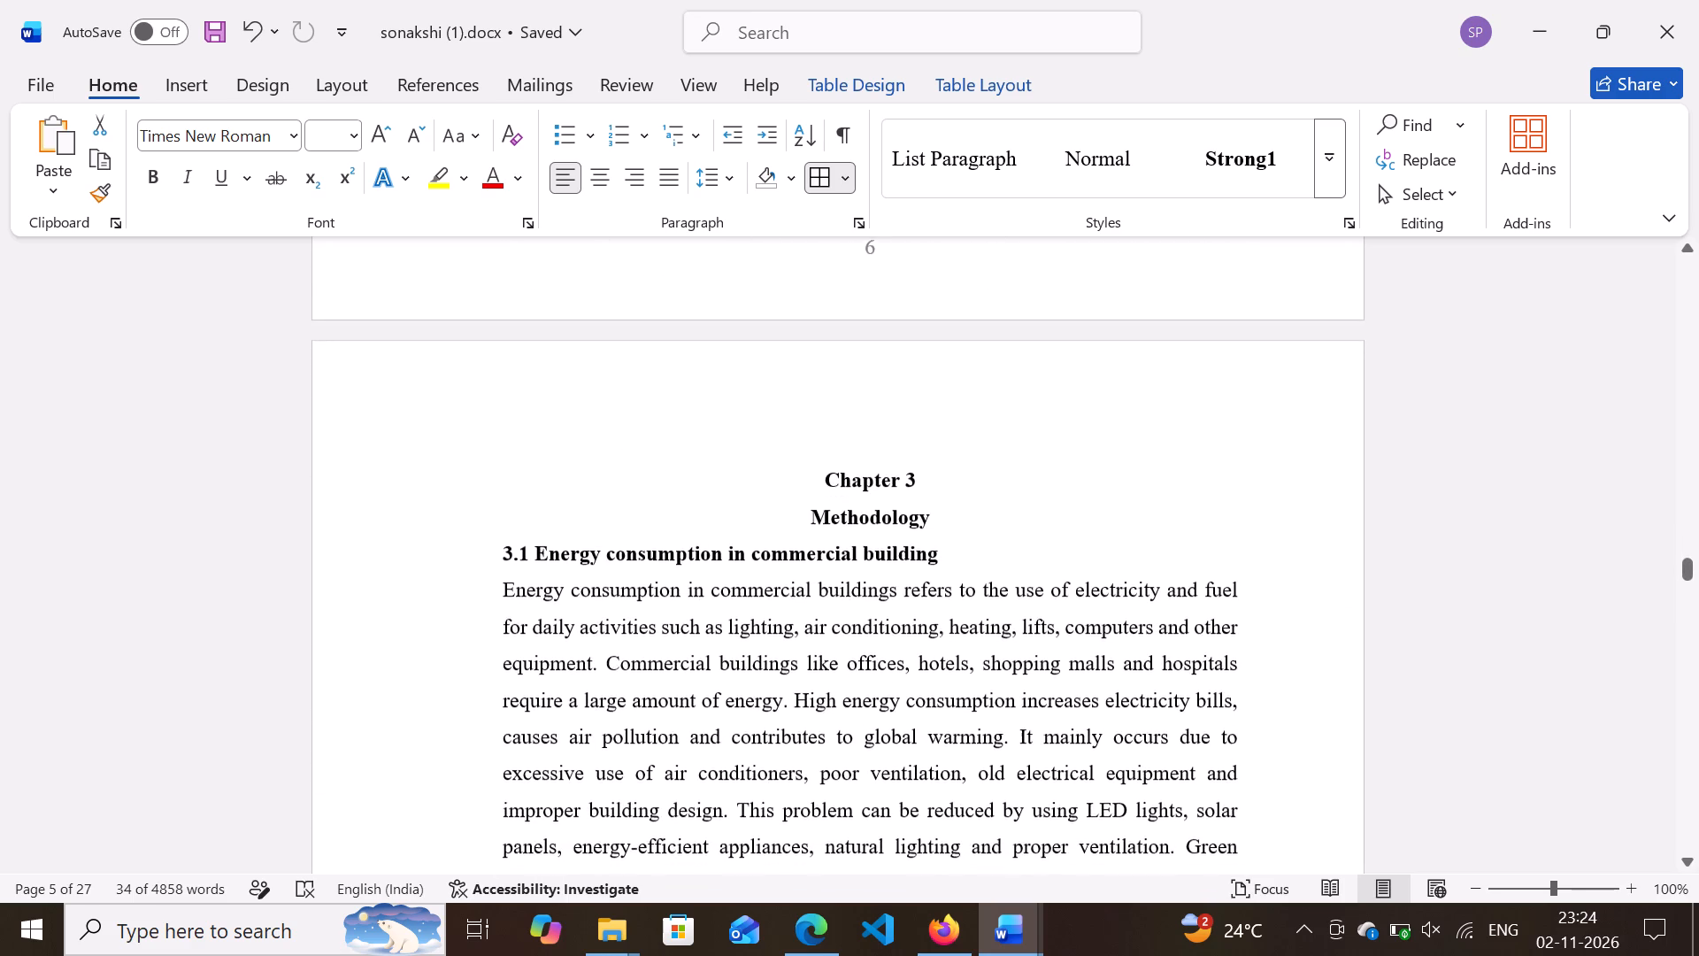
scroll(1050, 500, "up", 1)
scroll(1050, 500, "down", 3)
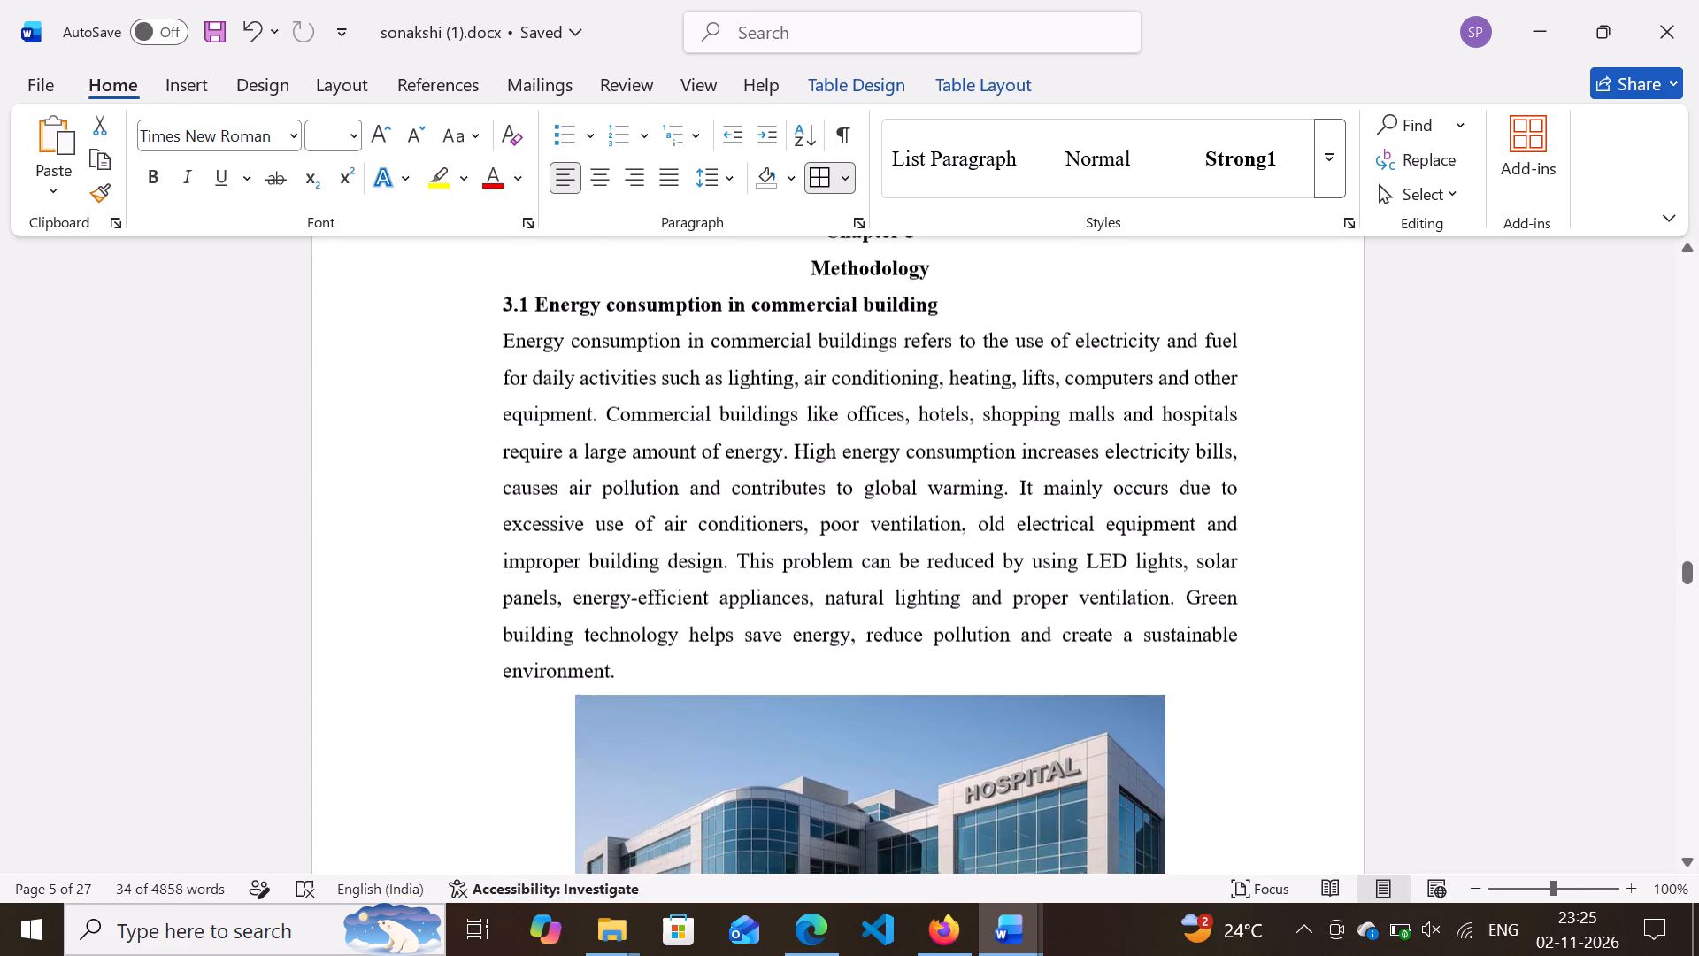
scroll(1050, 500, "down", 7)
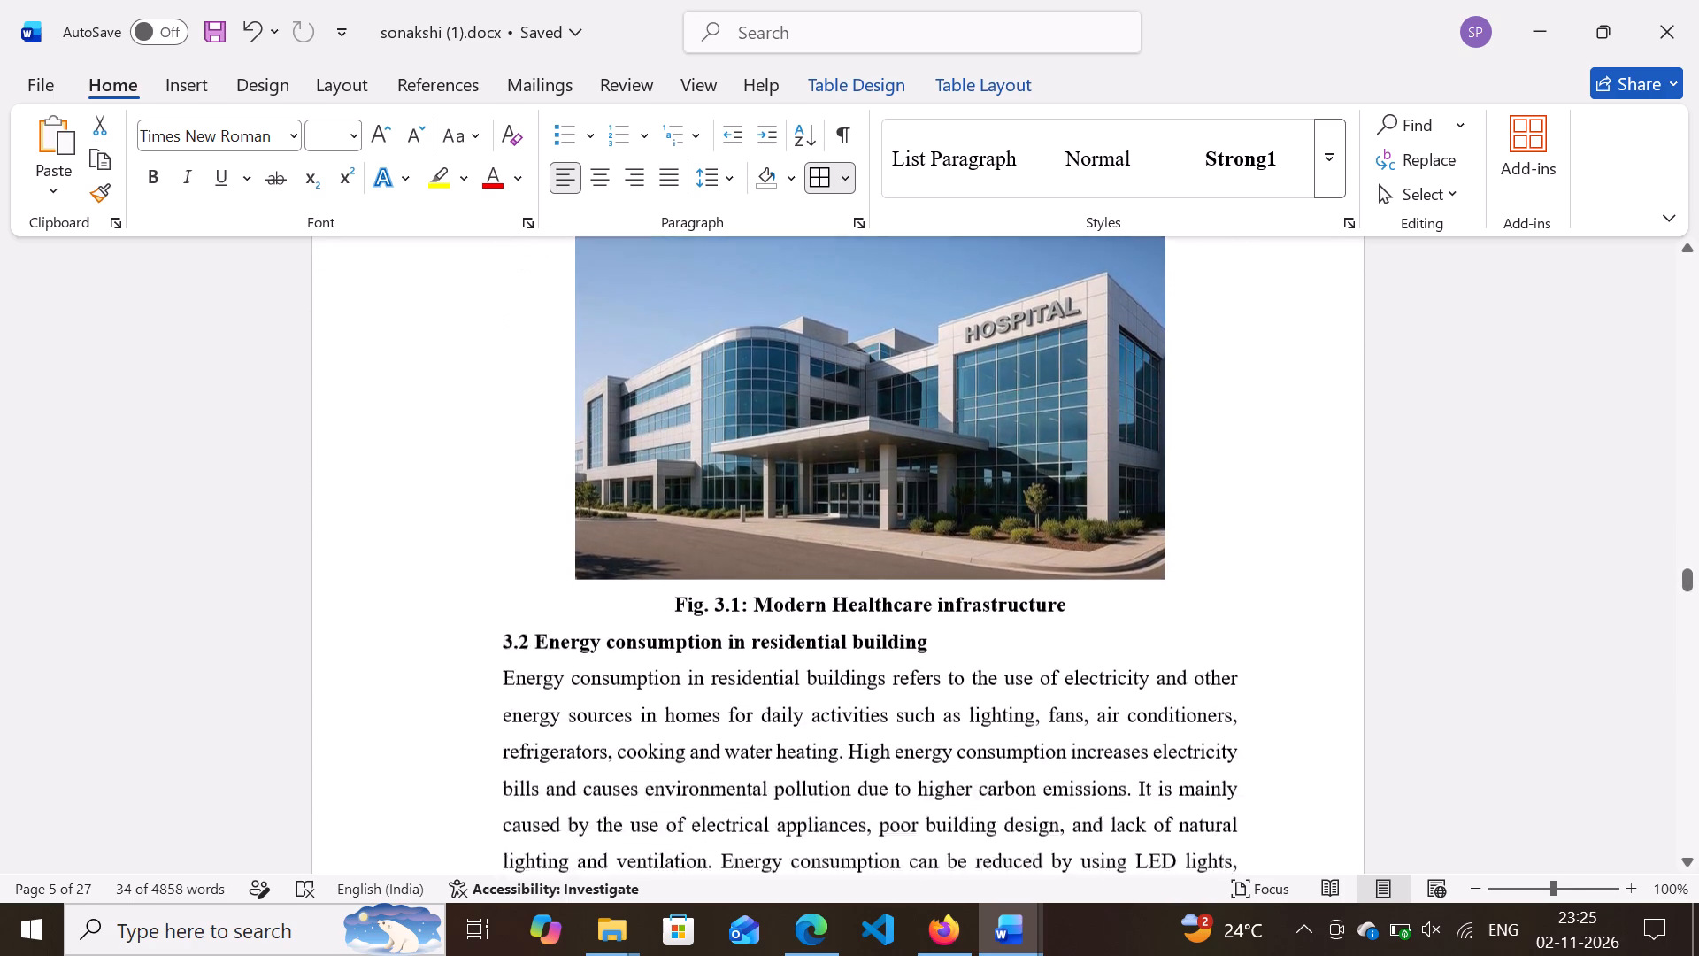
scroll(1050, 500, "down", 1)
scroll(1050, 500, "up", 1)
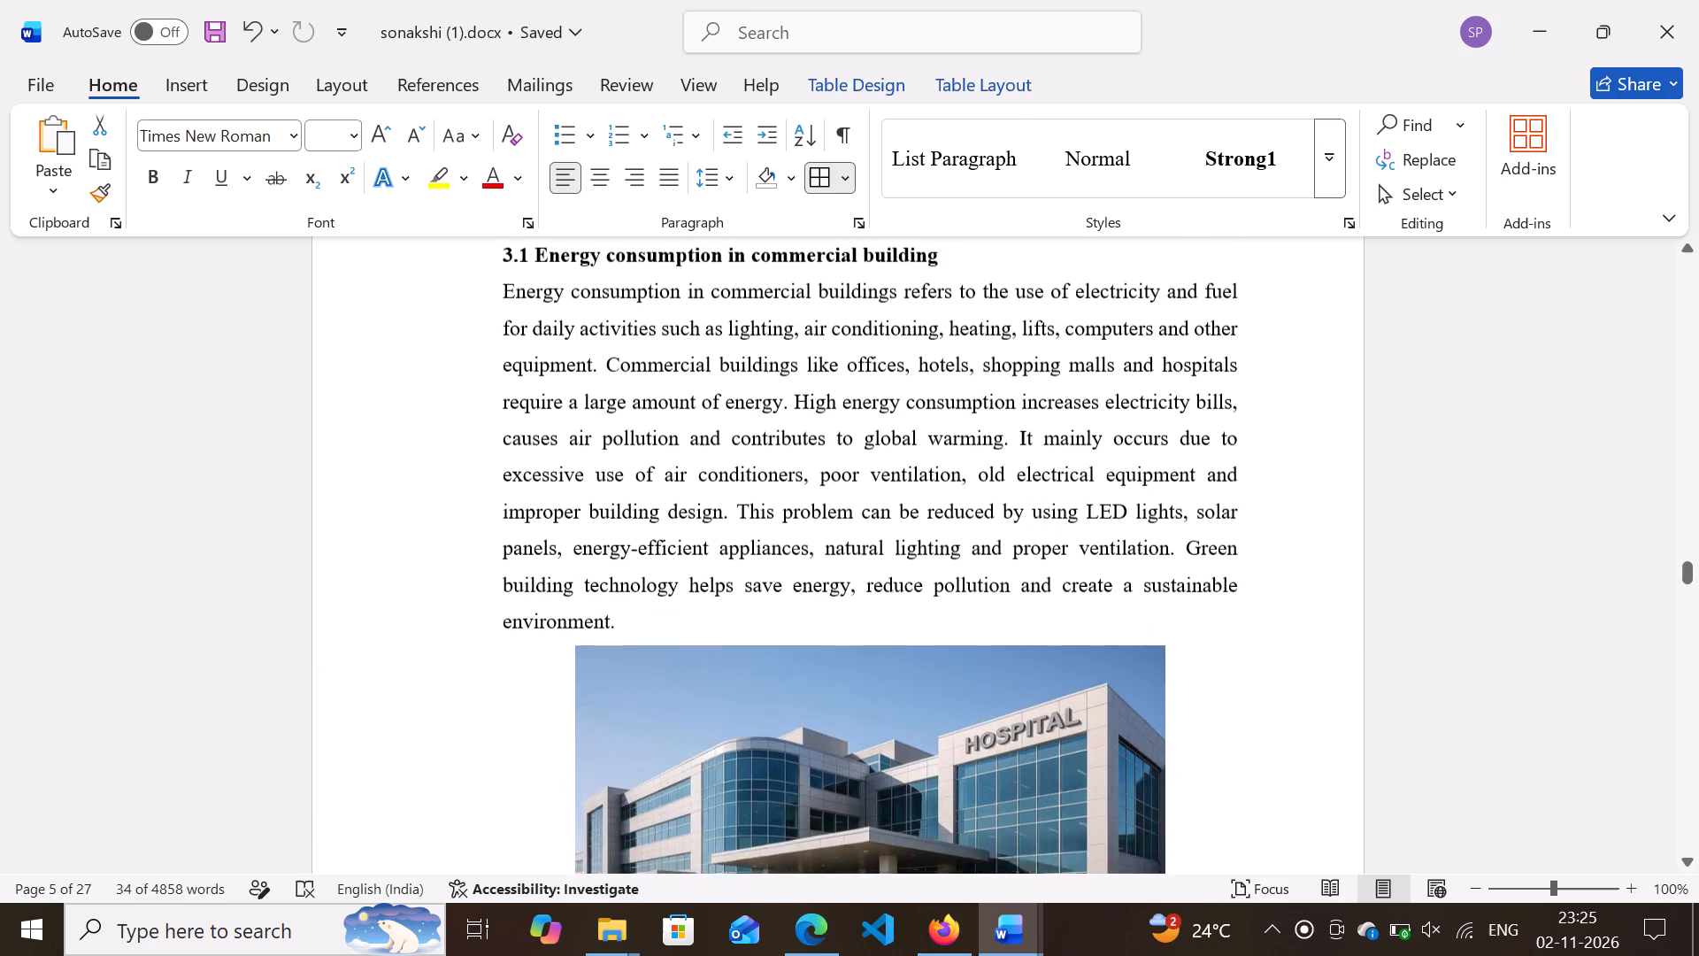
scroll(1050, 500, "down", 4)
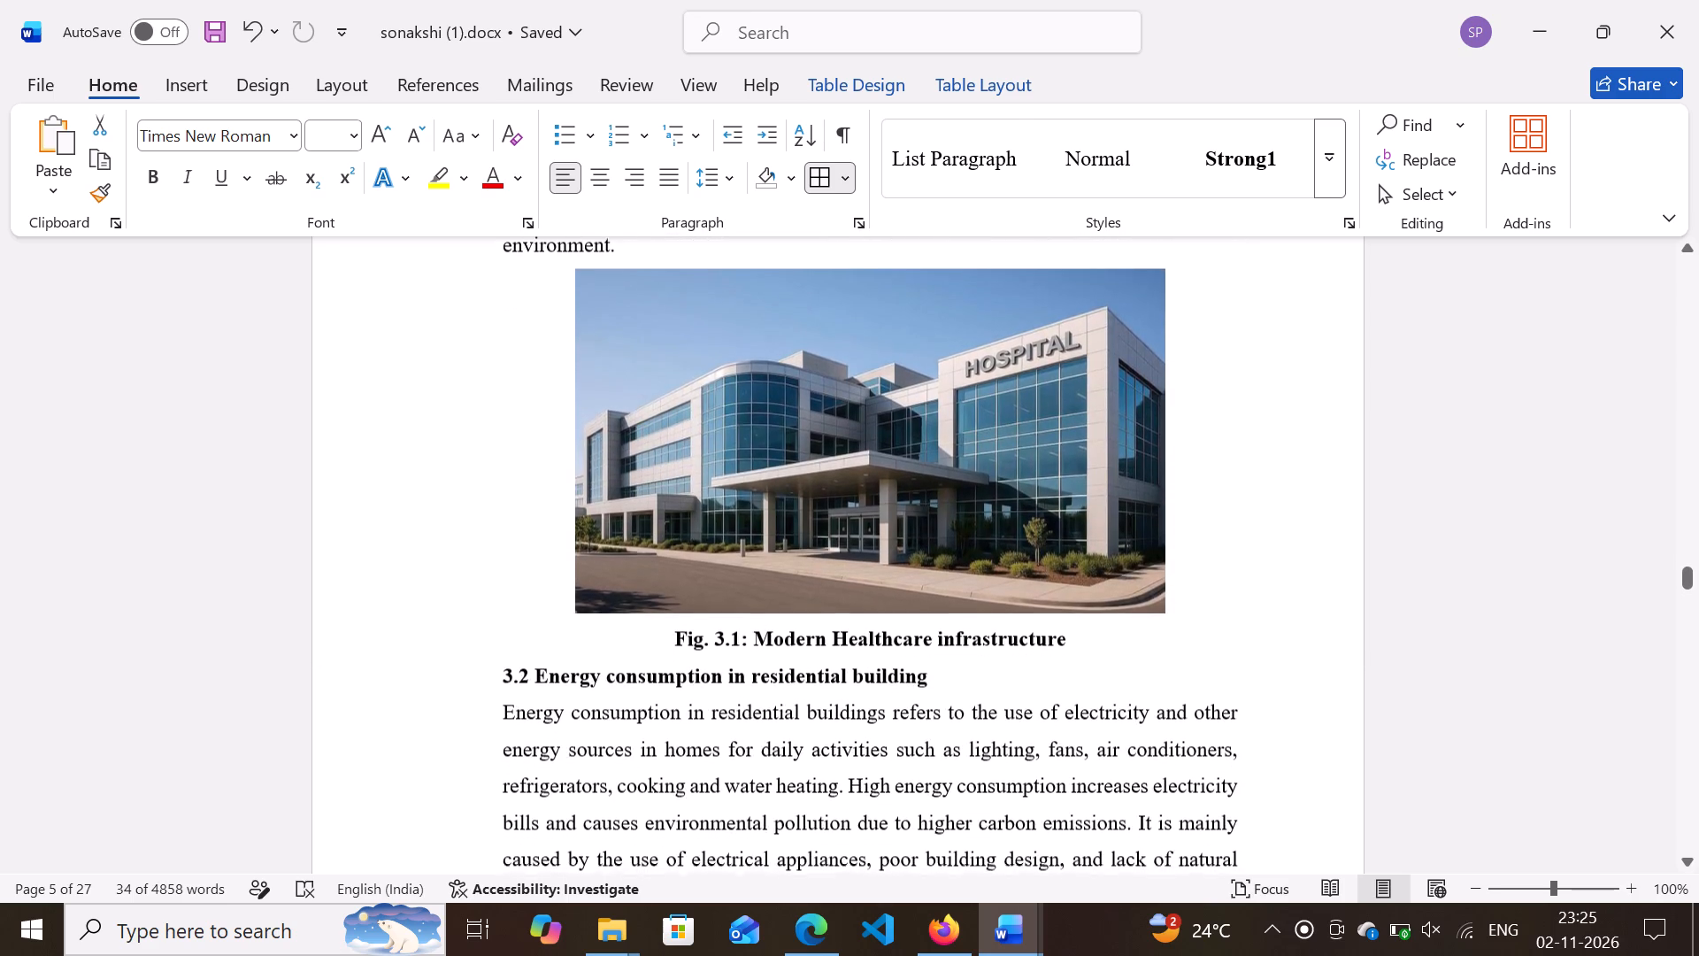
scroll(1050, 500, "down", 4)
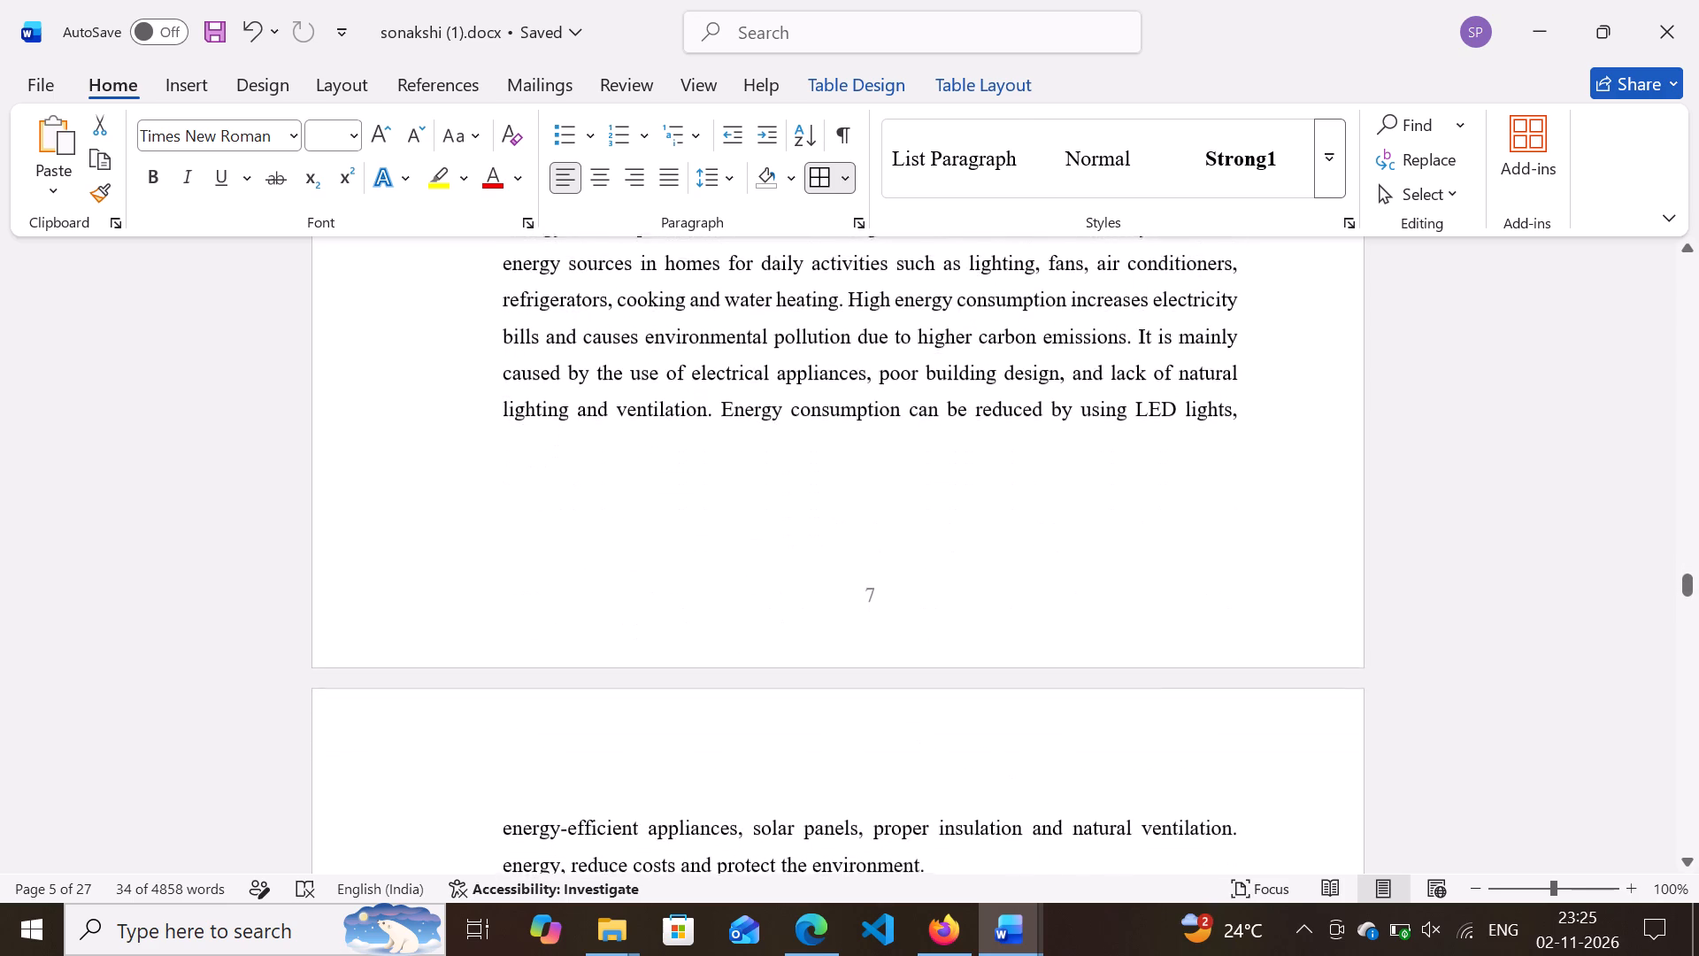
scroll(1050, 500, "down", 7)
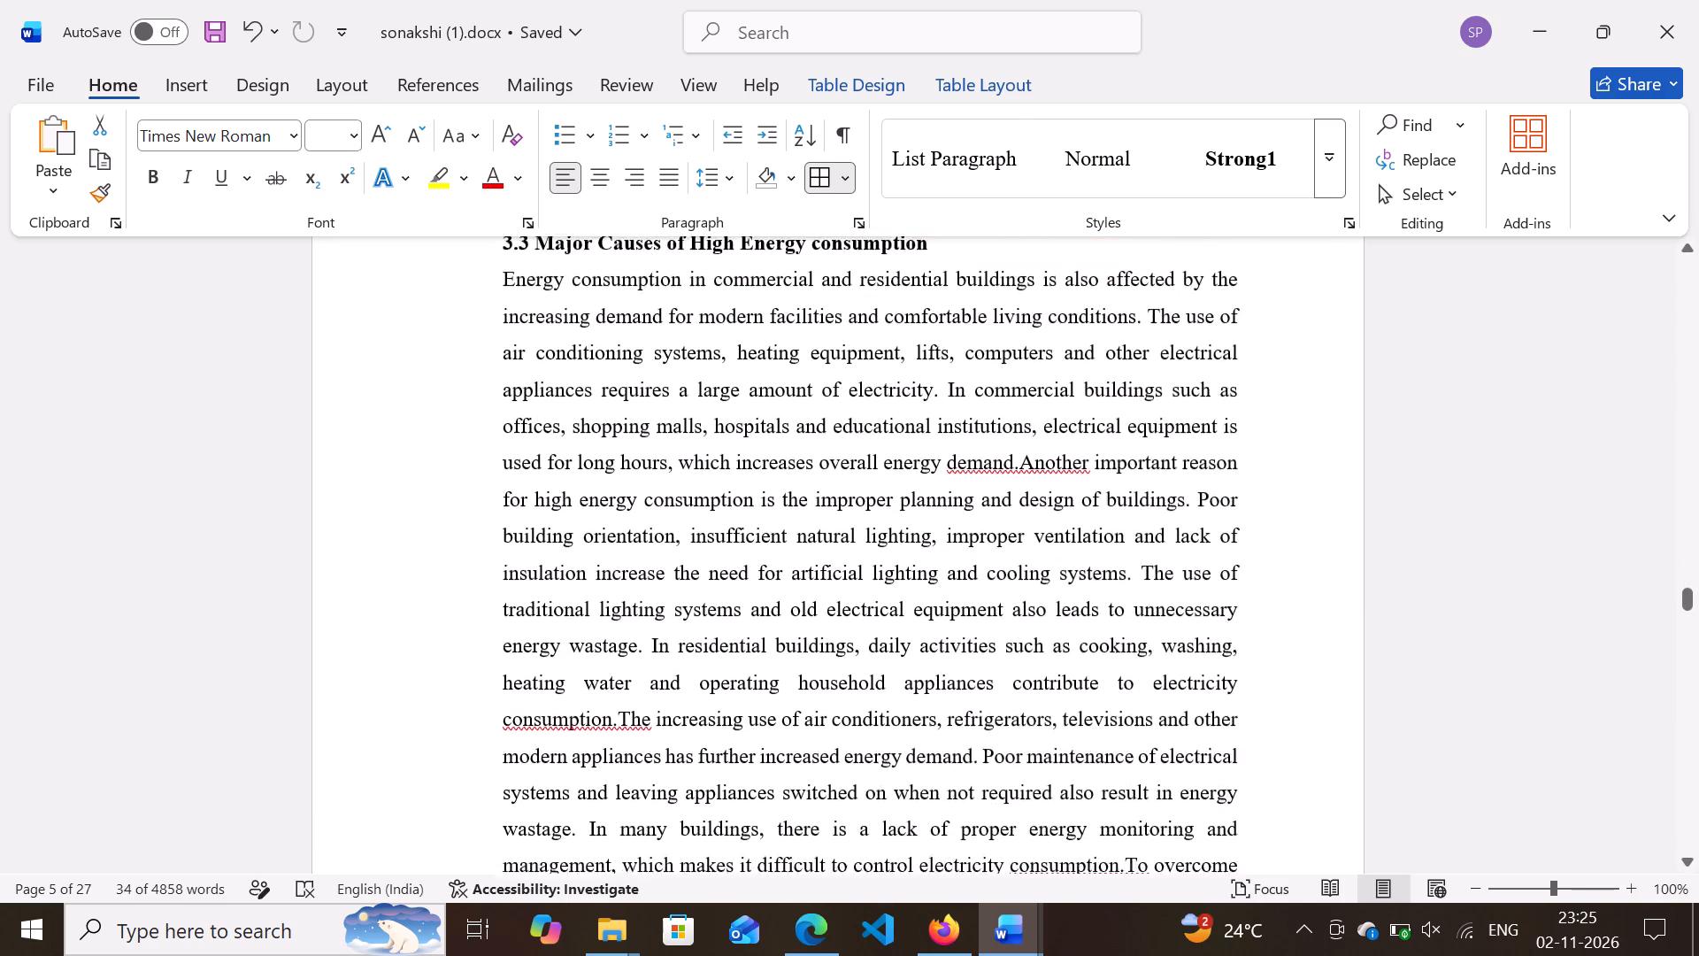
scroll(1050, 500, "down", 2)
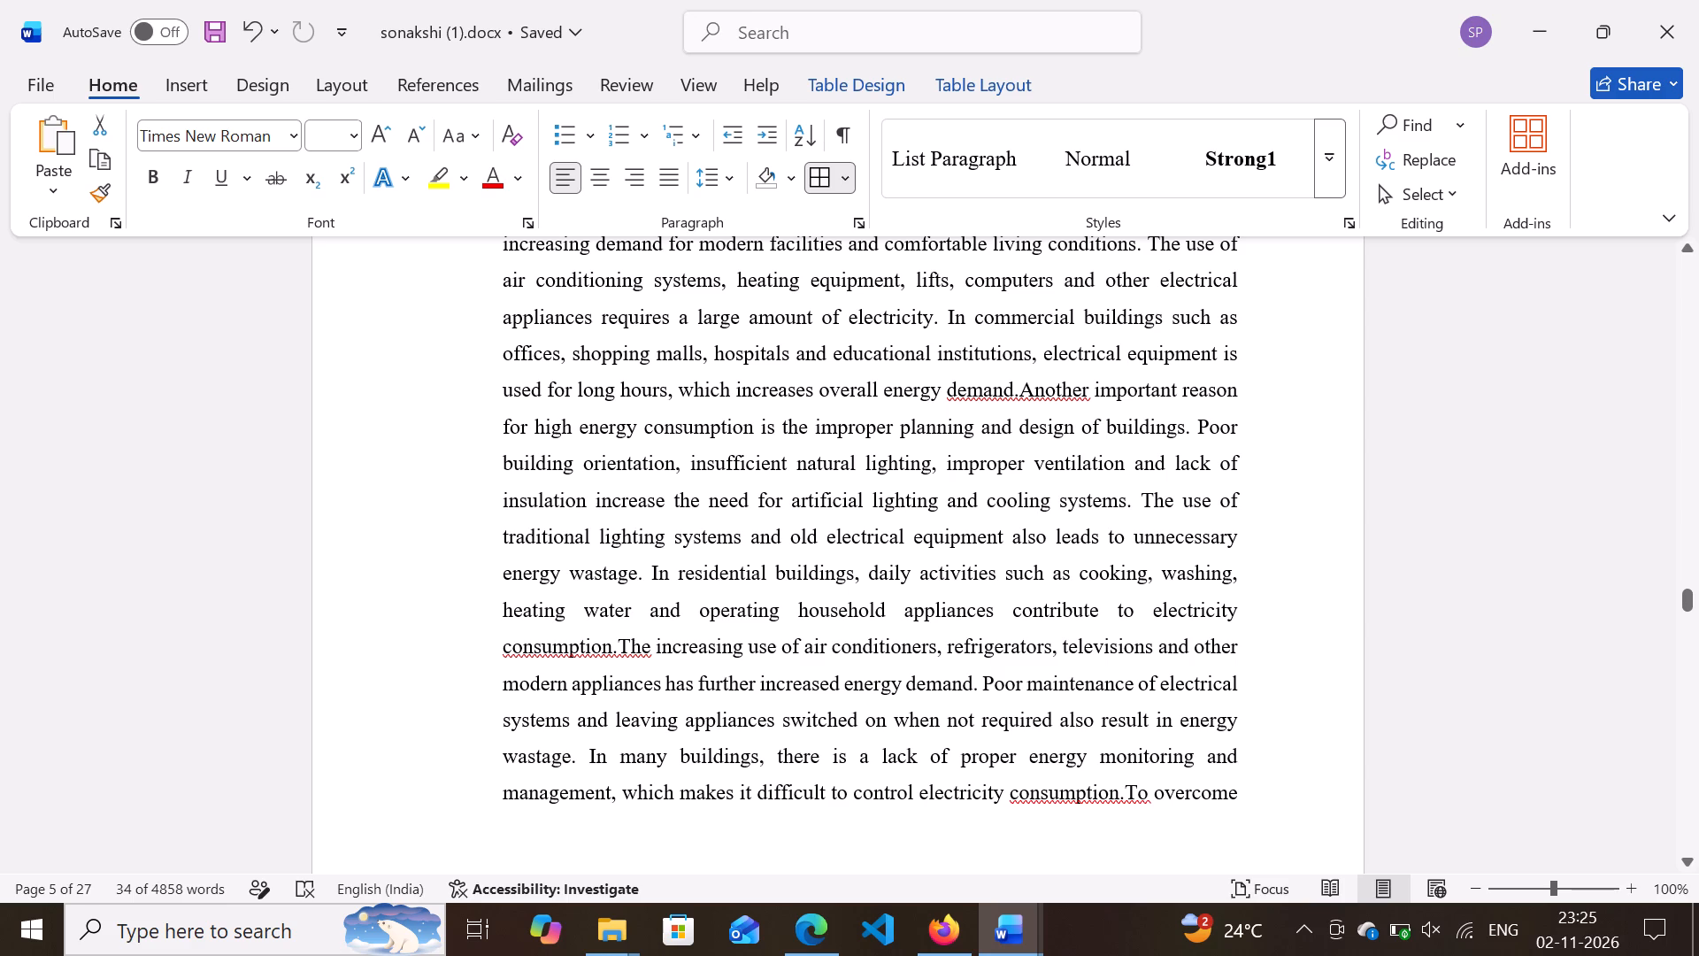
Return to the Content table and check the Chapter 2 to 4 entries and their page numbers.
scroll(1050, 500, "up", 18)
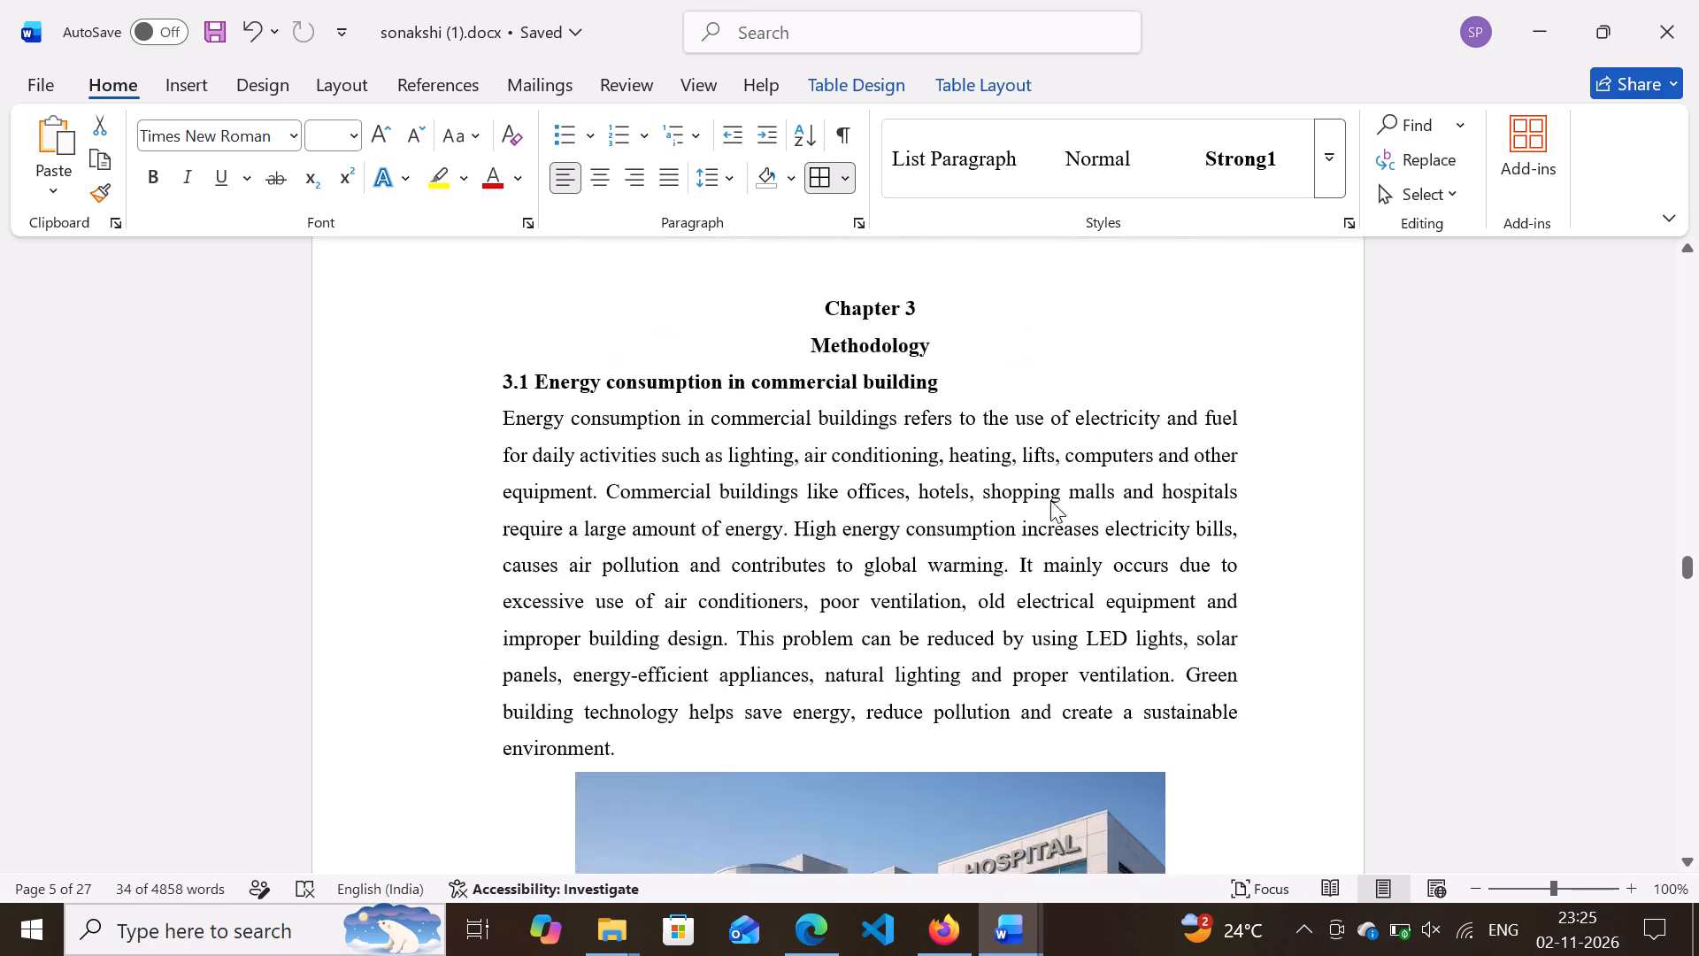
scroll(1050, 500, "up", 17)
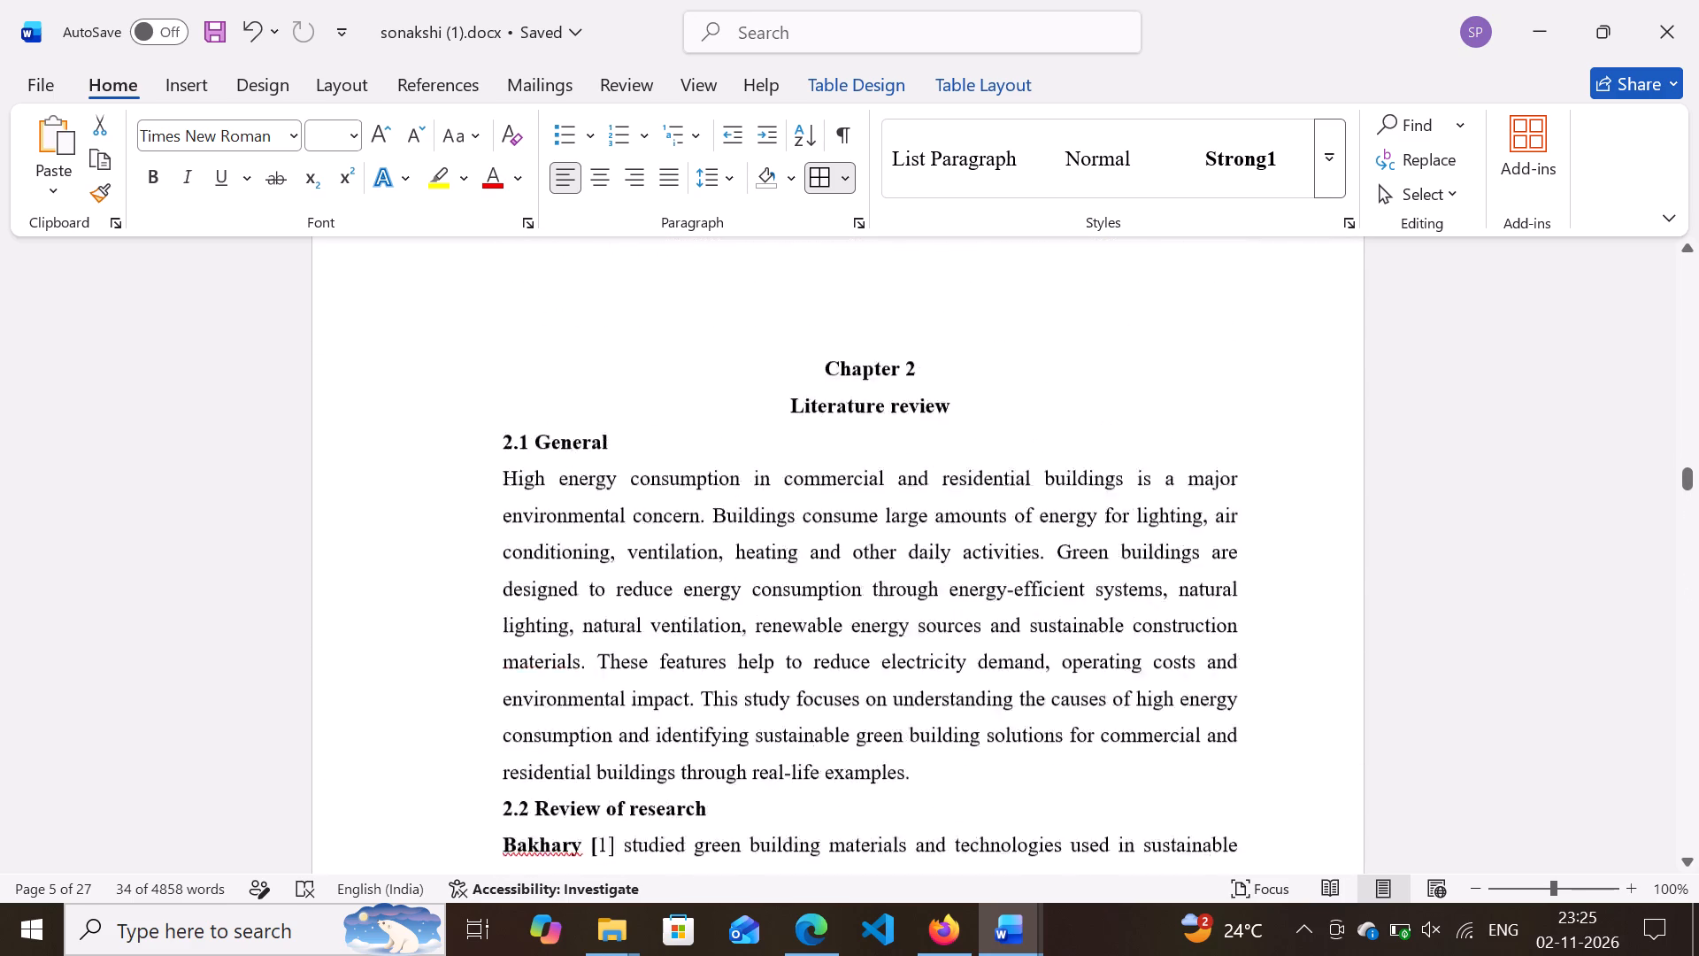
scroll(1050, 500, "up", 3)
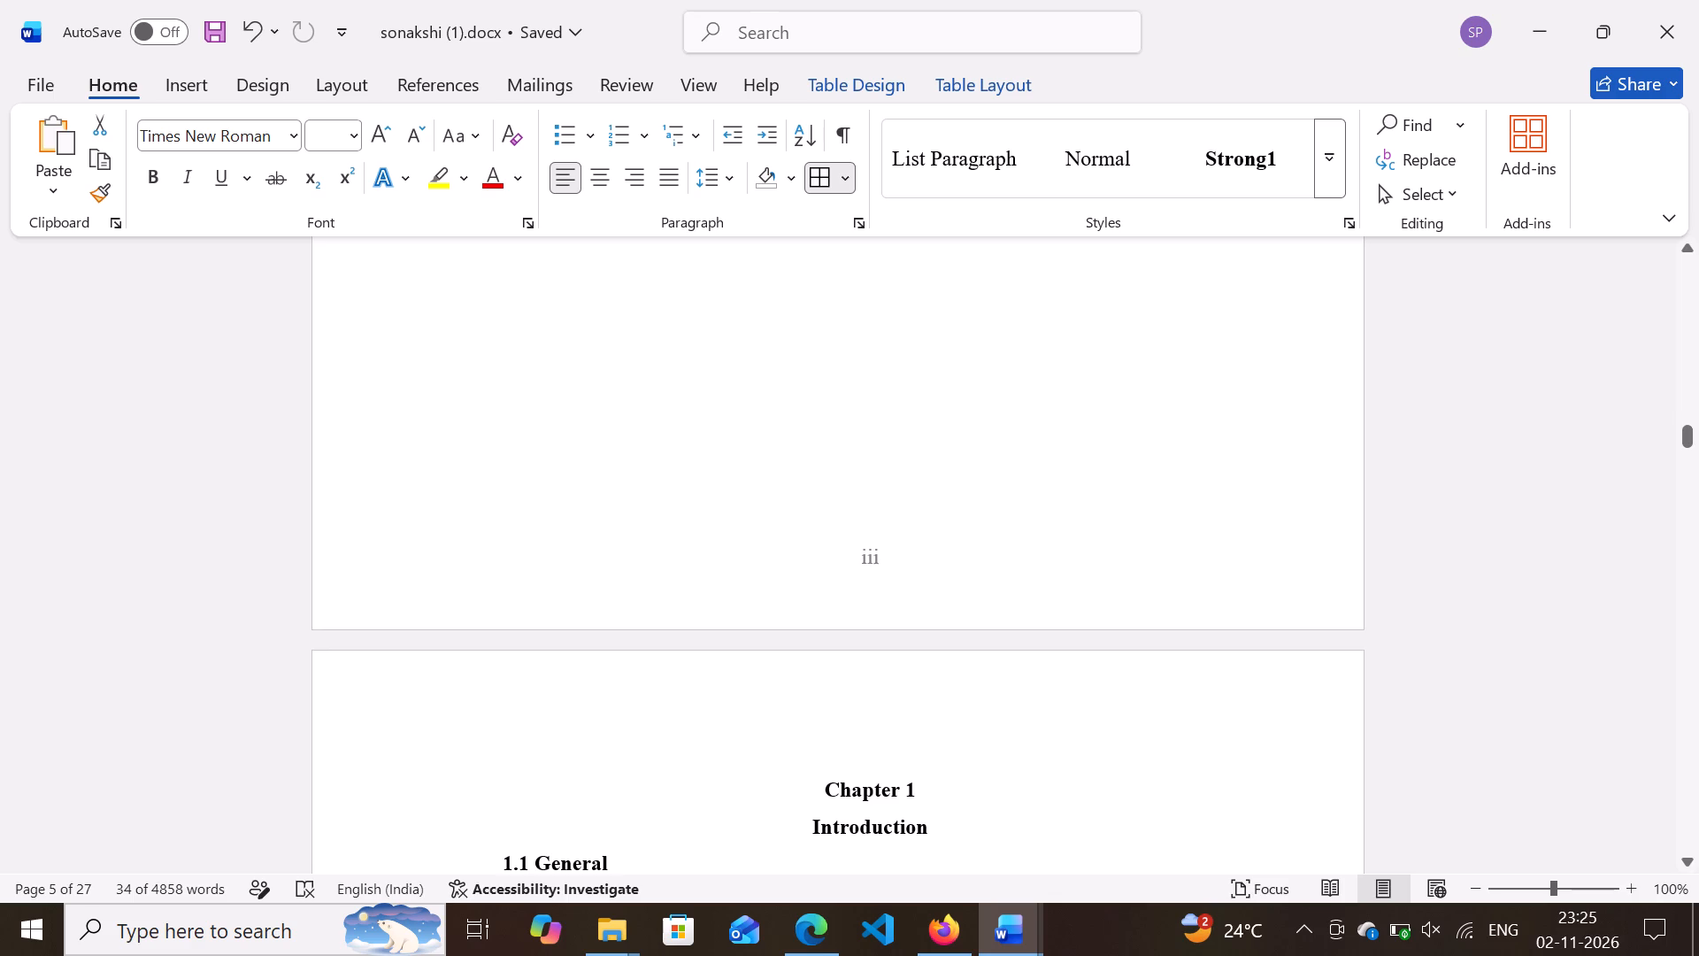
scroll(1050, 500, "up", 9)
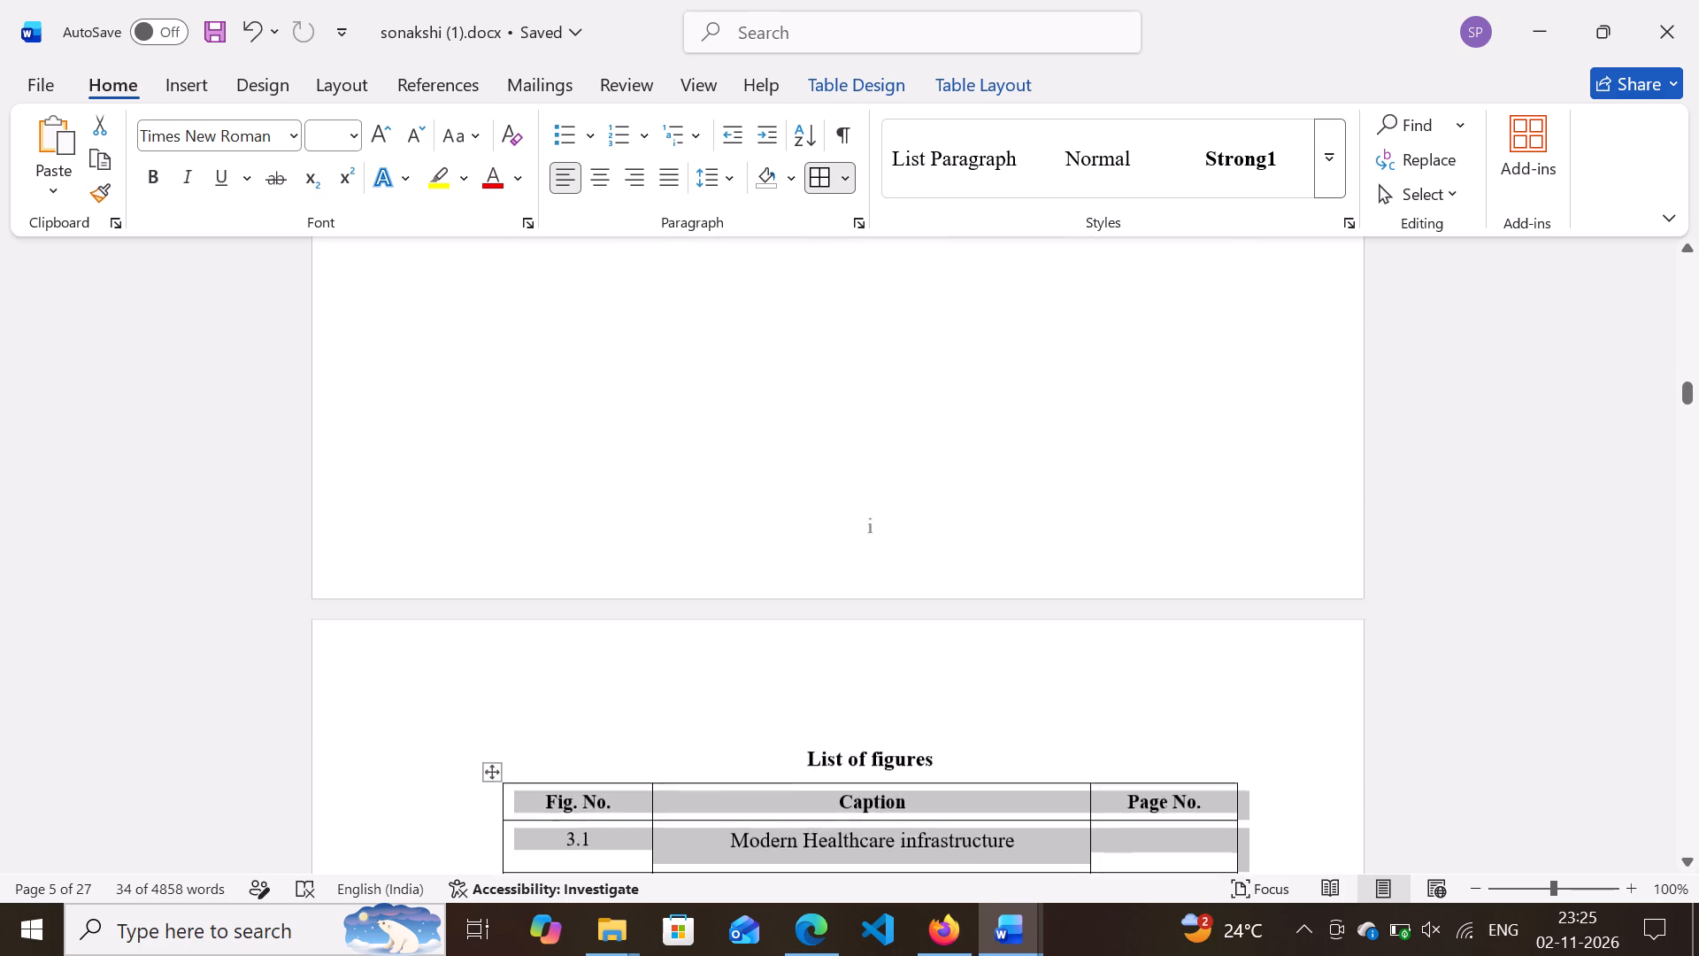
scroll(1048, 505, "up", 10)
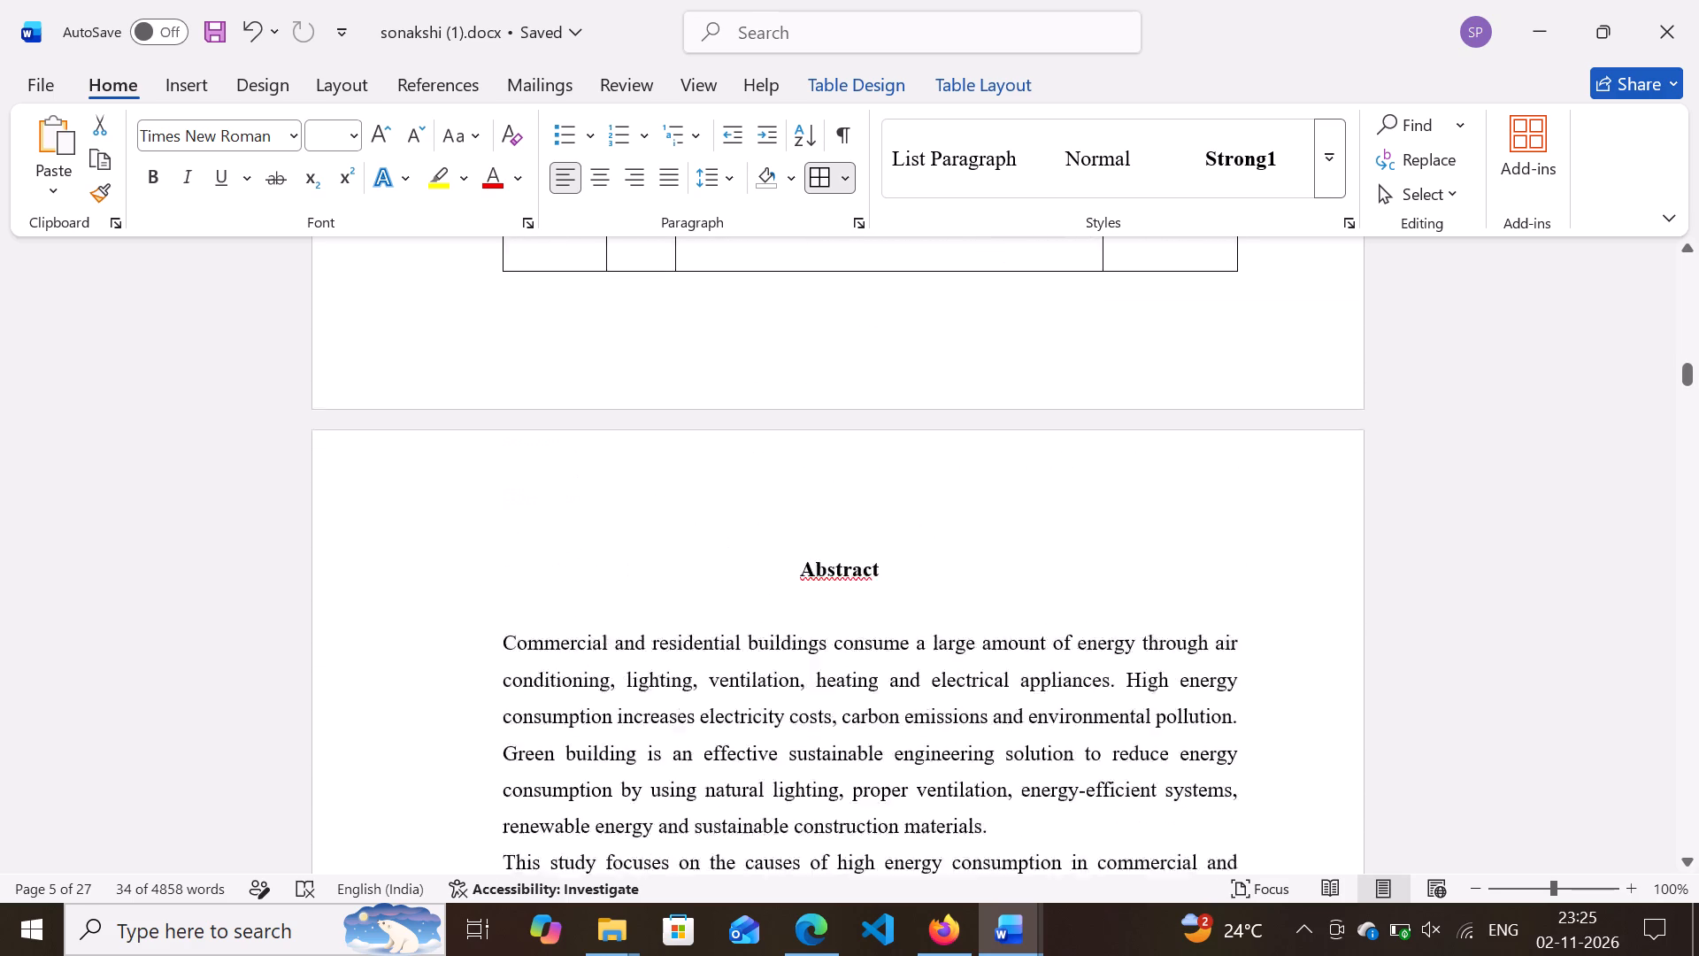
scroll(1049, 468, "down", 1)
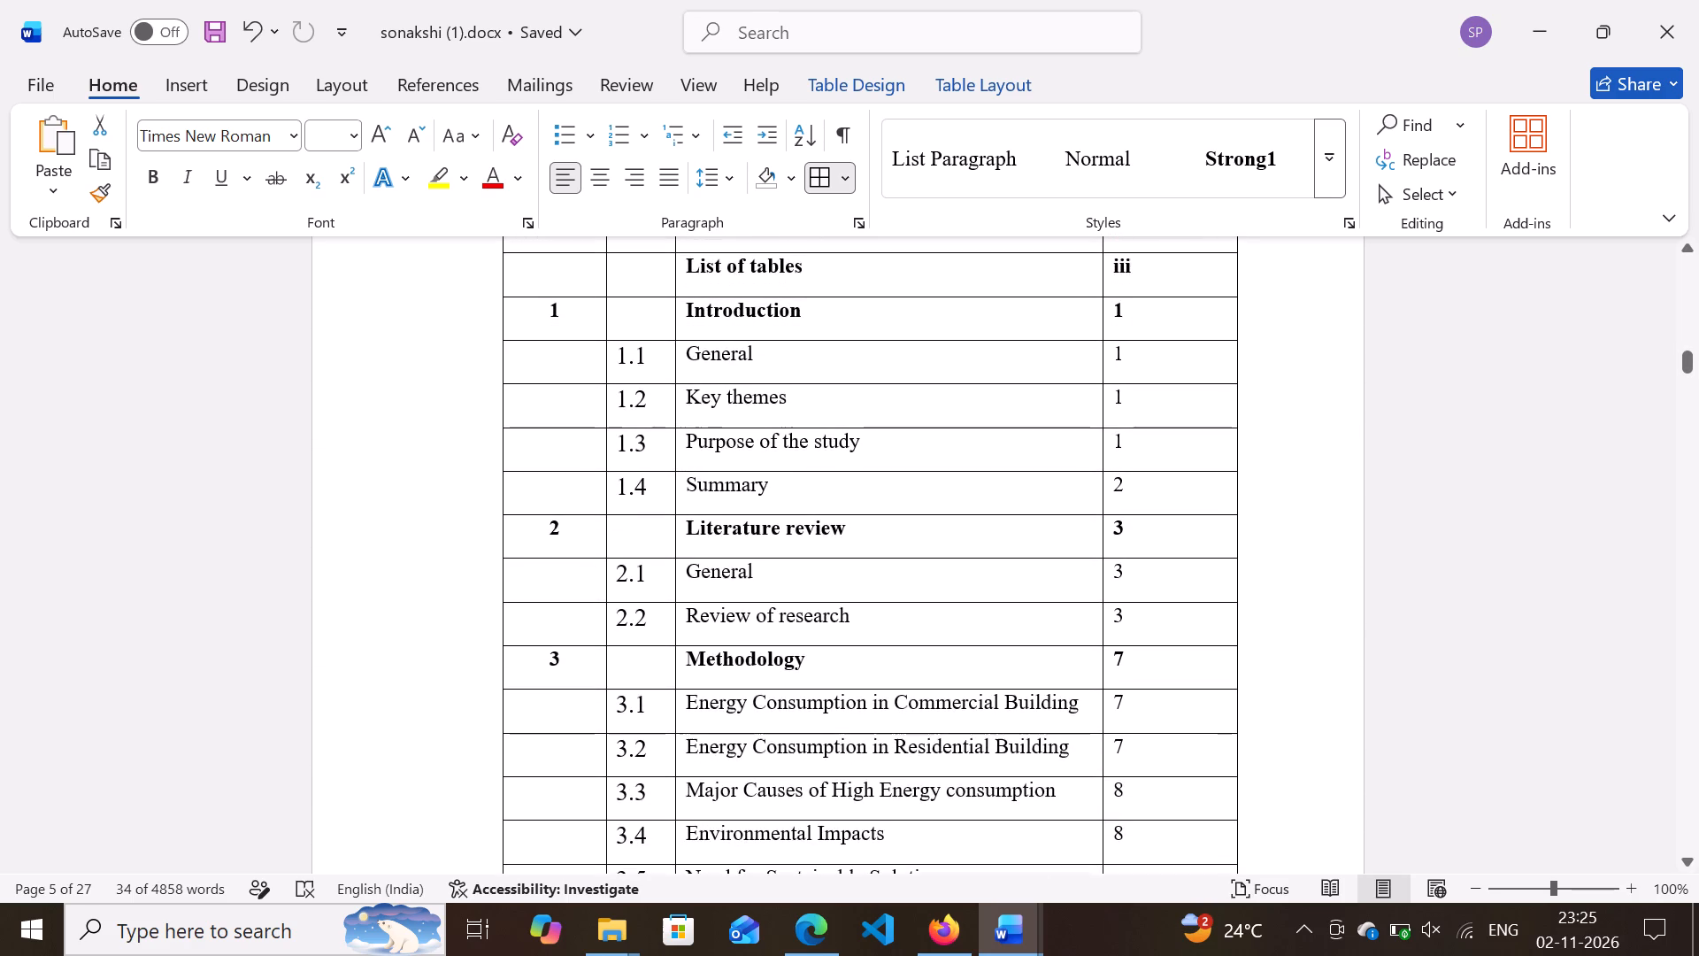
scroll(1049, 468, "down", 2)
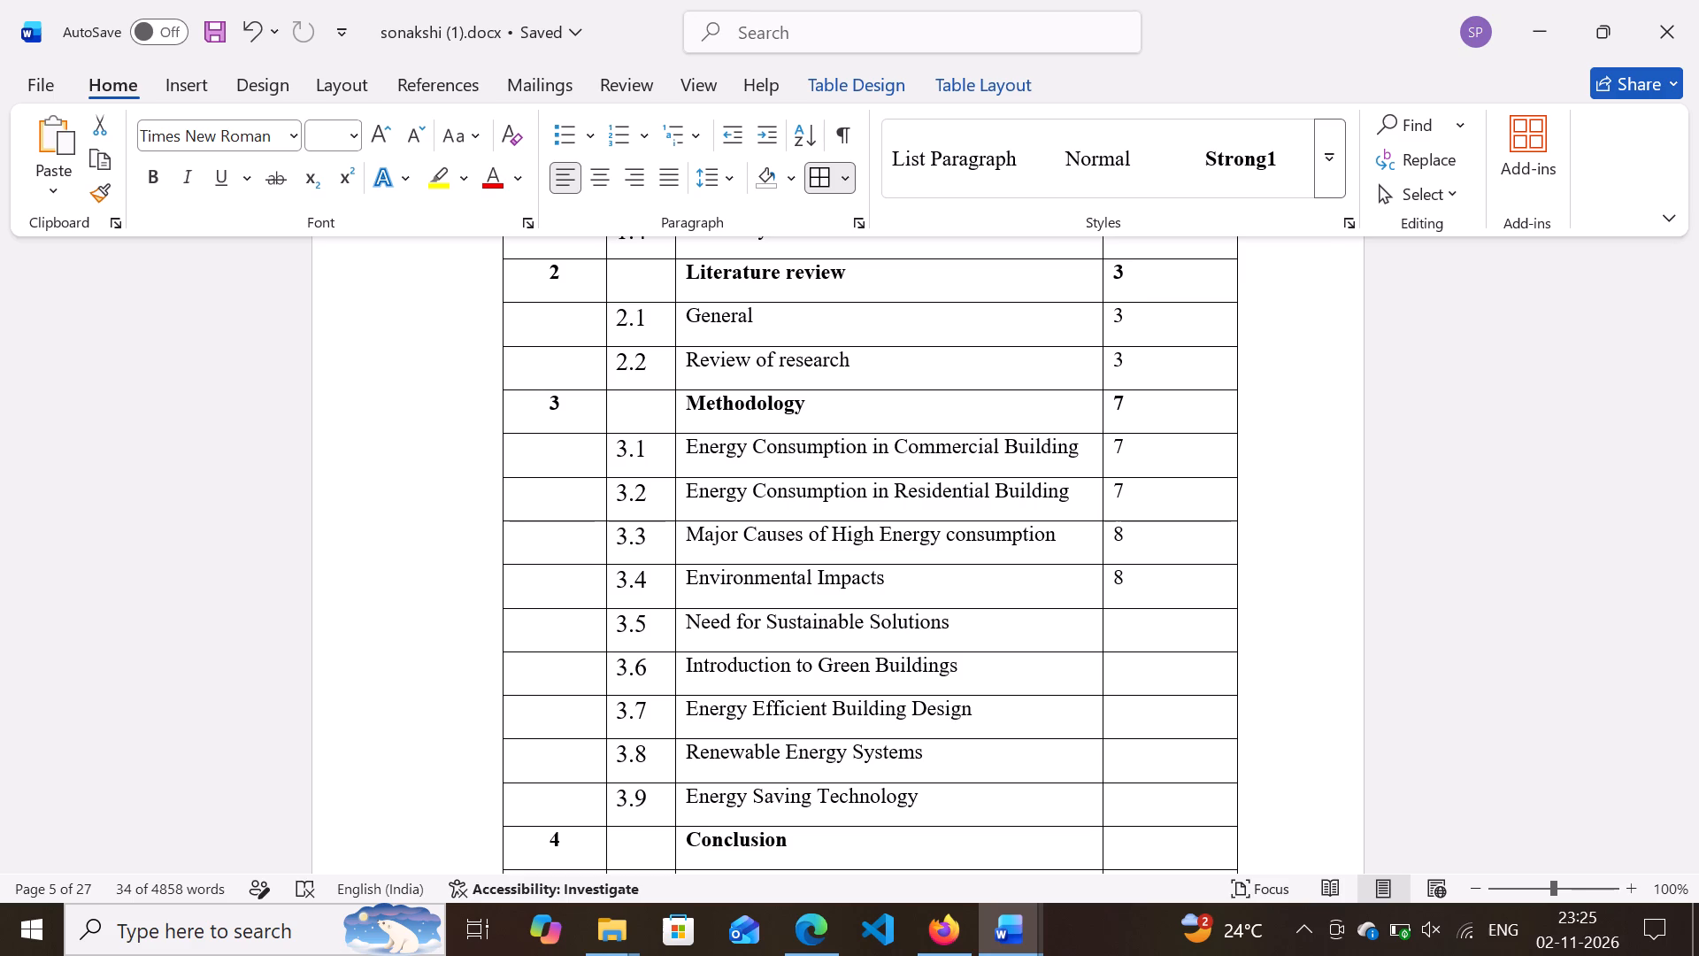
Check the page locations of Chapter 3 sections 3.1 to 3.3, including figures 3.1 and 3.2.
scroll(1049, 468, "down", 16)
scroll(1049, 468, "down", 5)
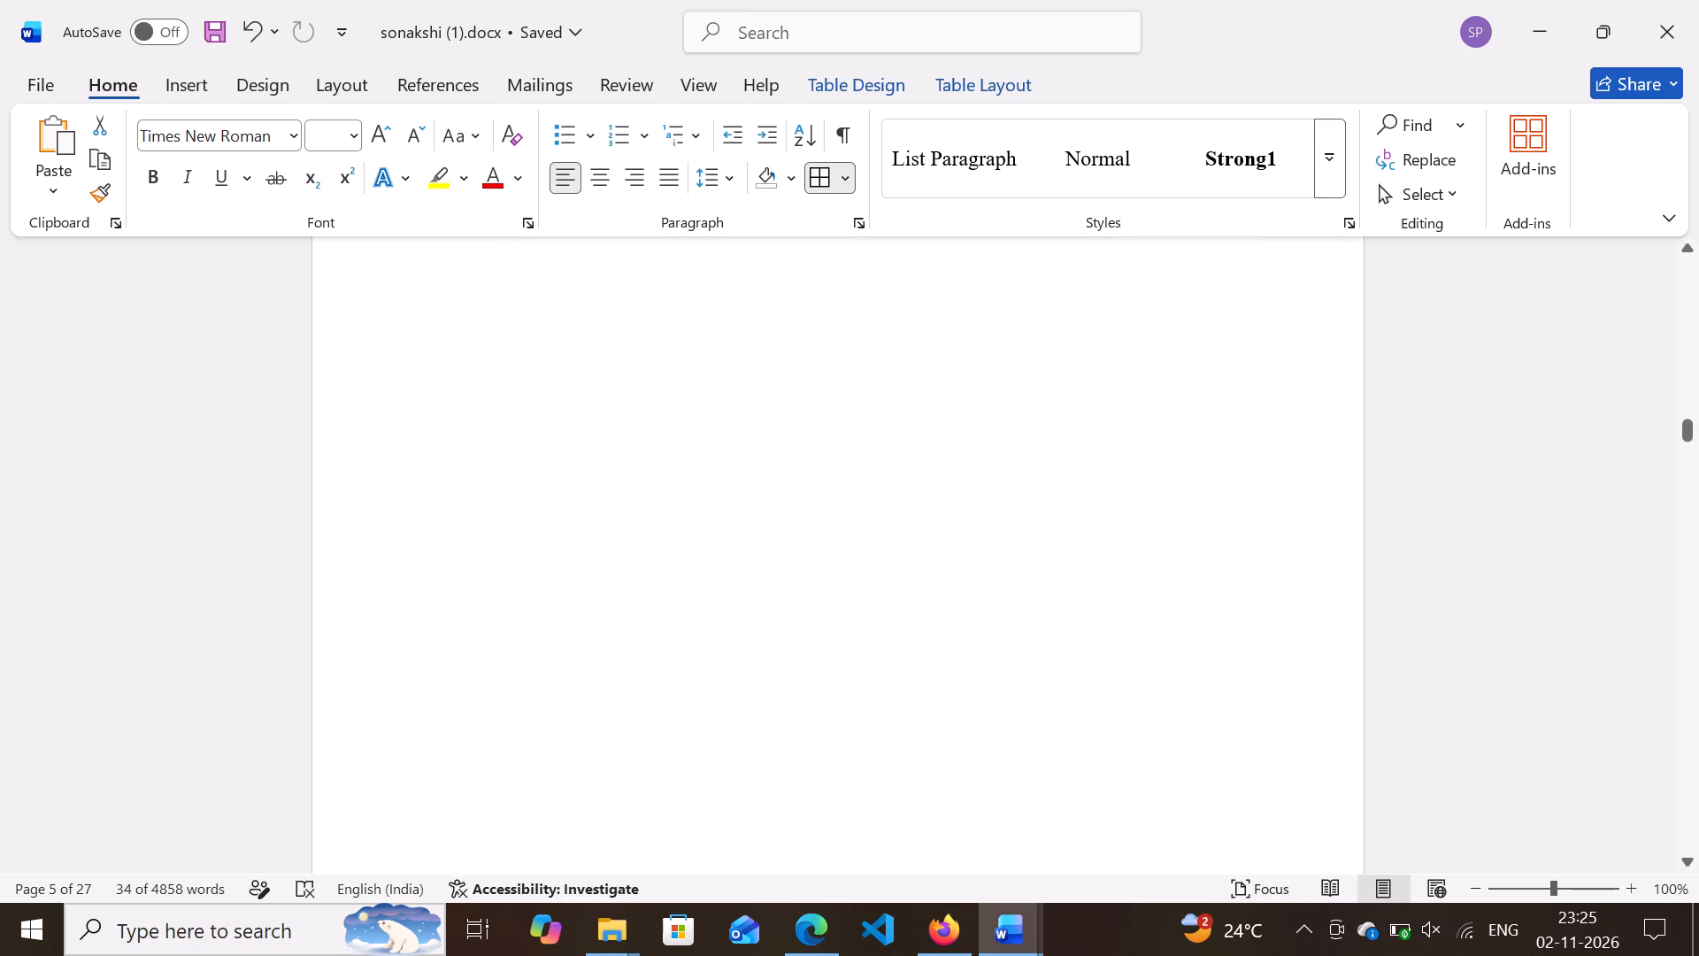
scroll(1049, 468, "down", 15)
scroll(1049, 468, "down", 10)
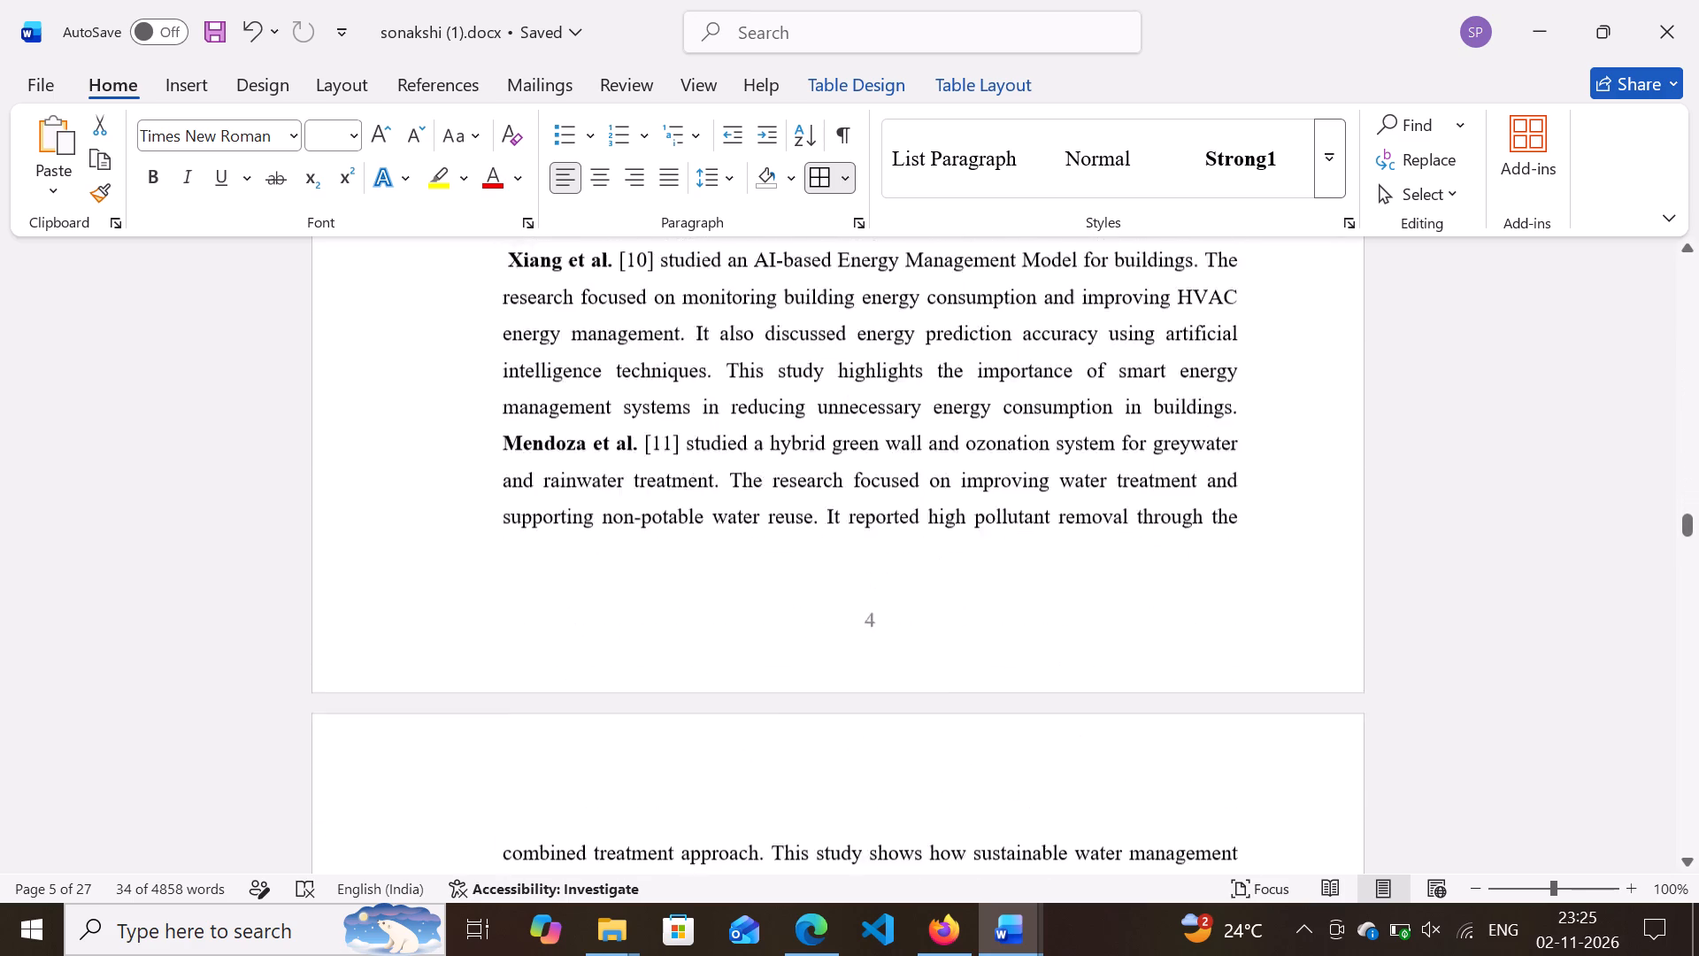
scroll(1049, 468, "down", 13)
scroll(1049, 468, "up", 1)
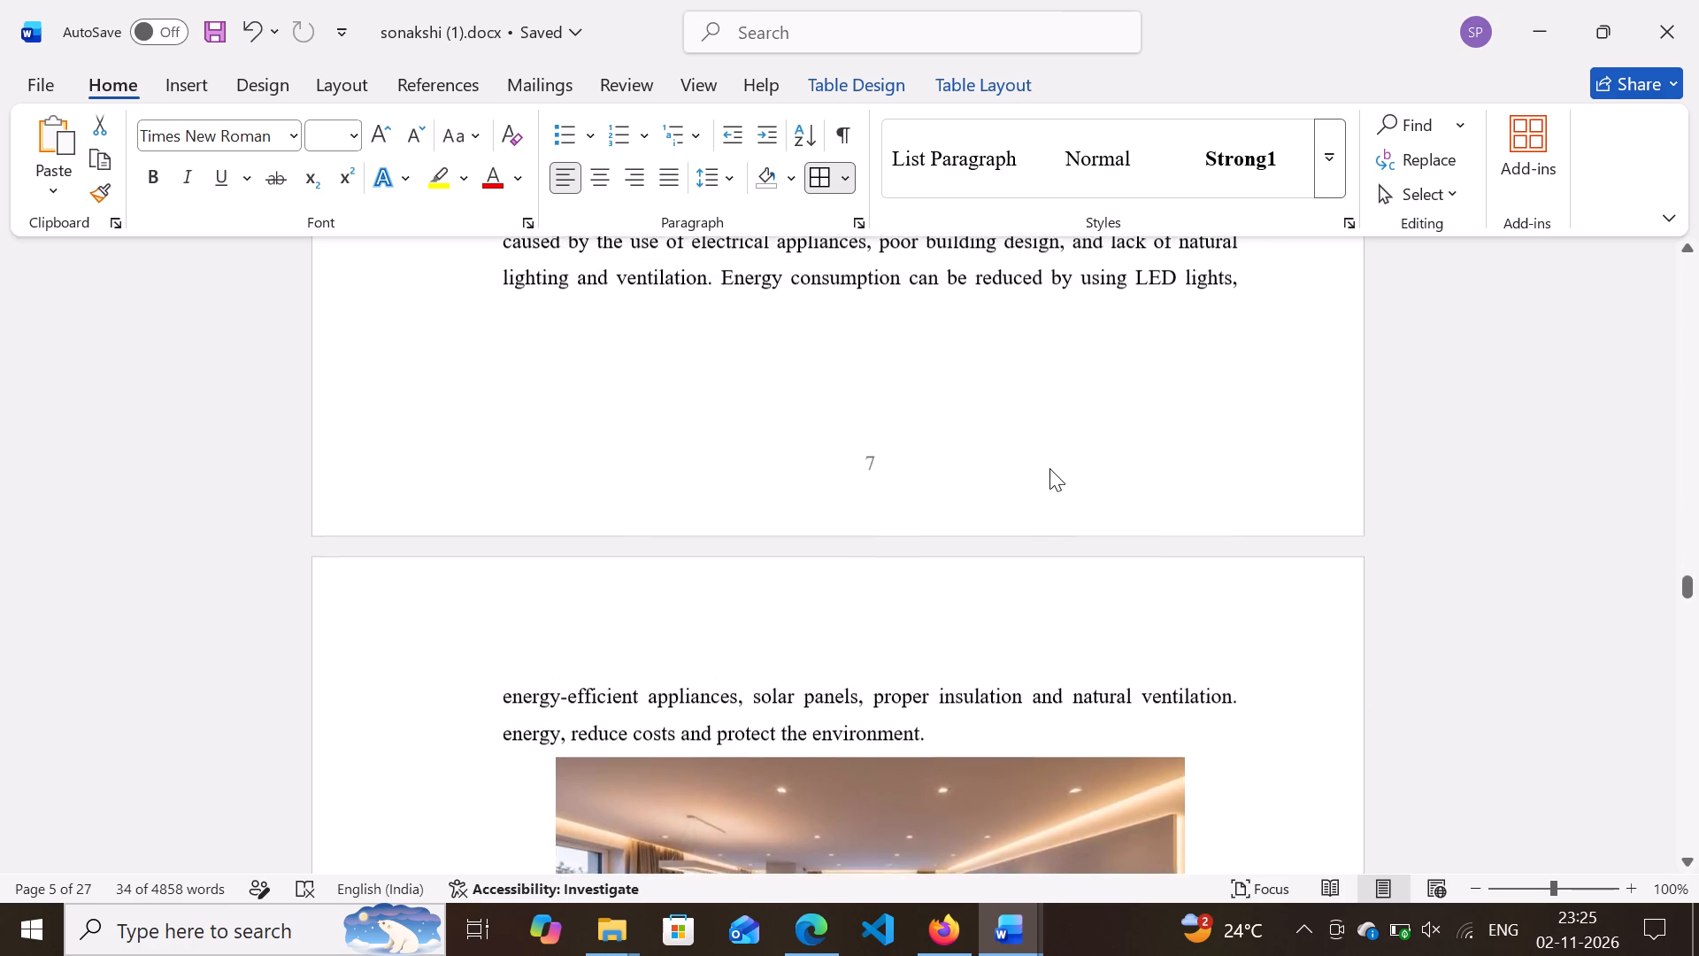
scroll(1049, 468, "up", 8)
scroll(1049, 468, "down", 3)
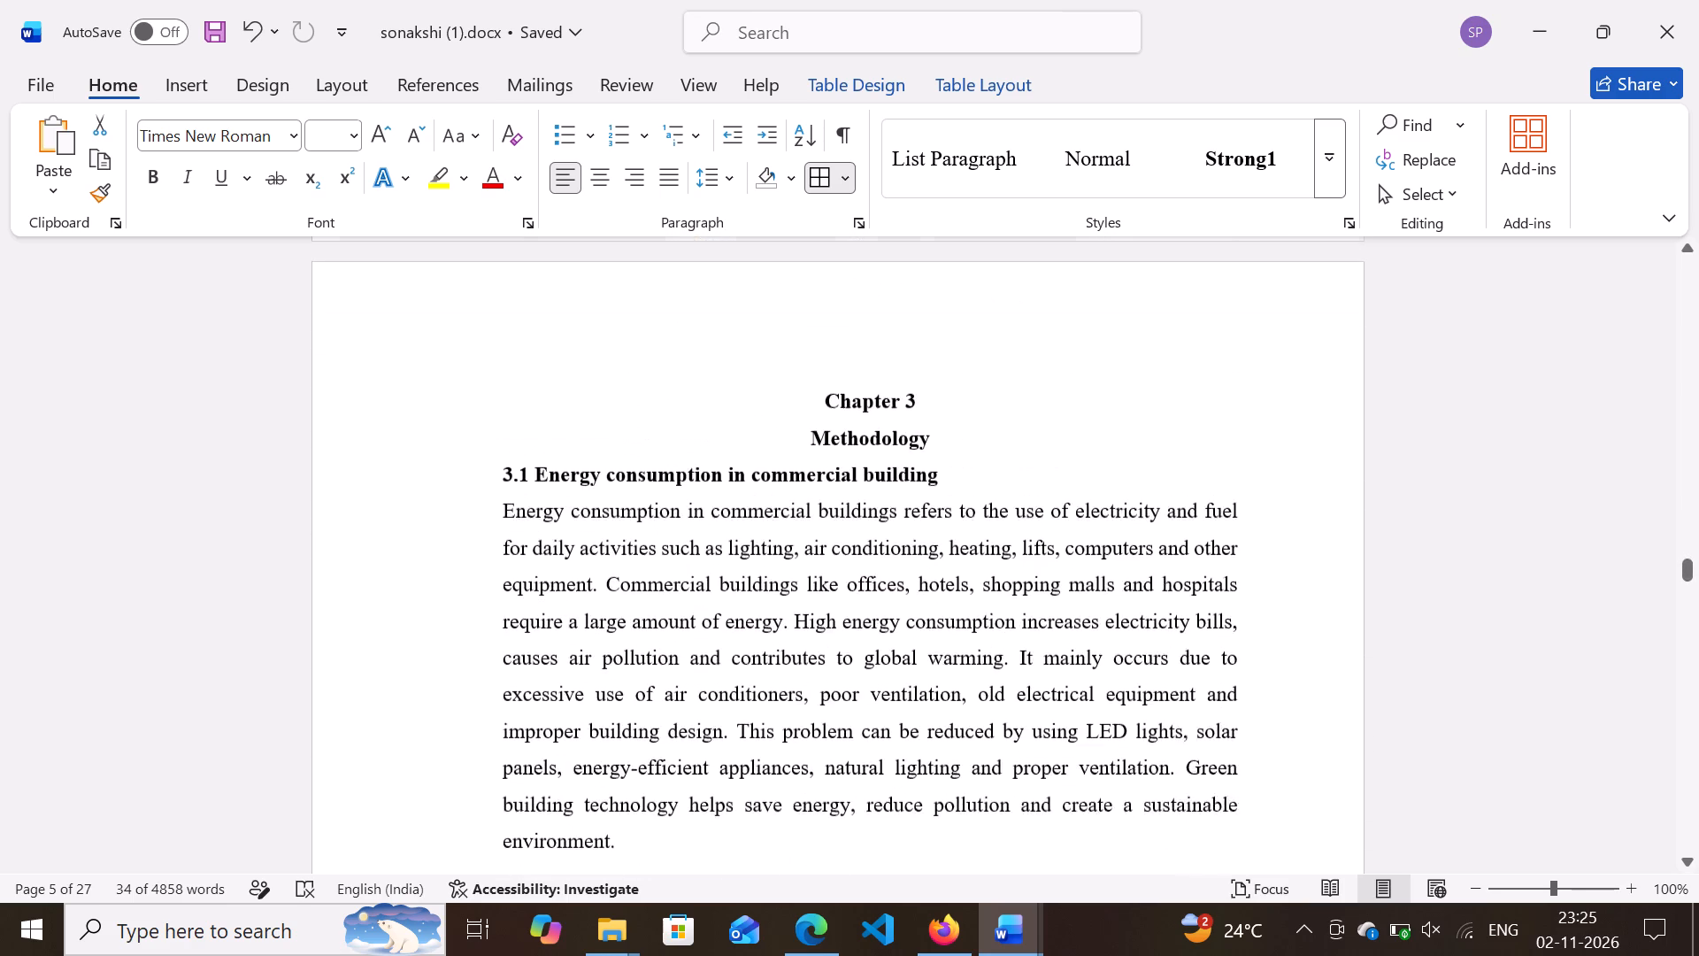
scroll(1049, 468, "down", 5)
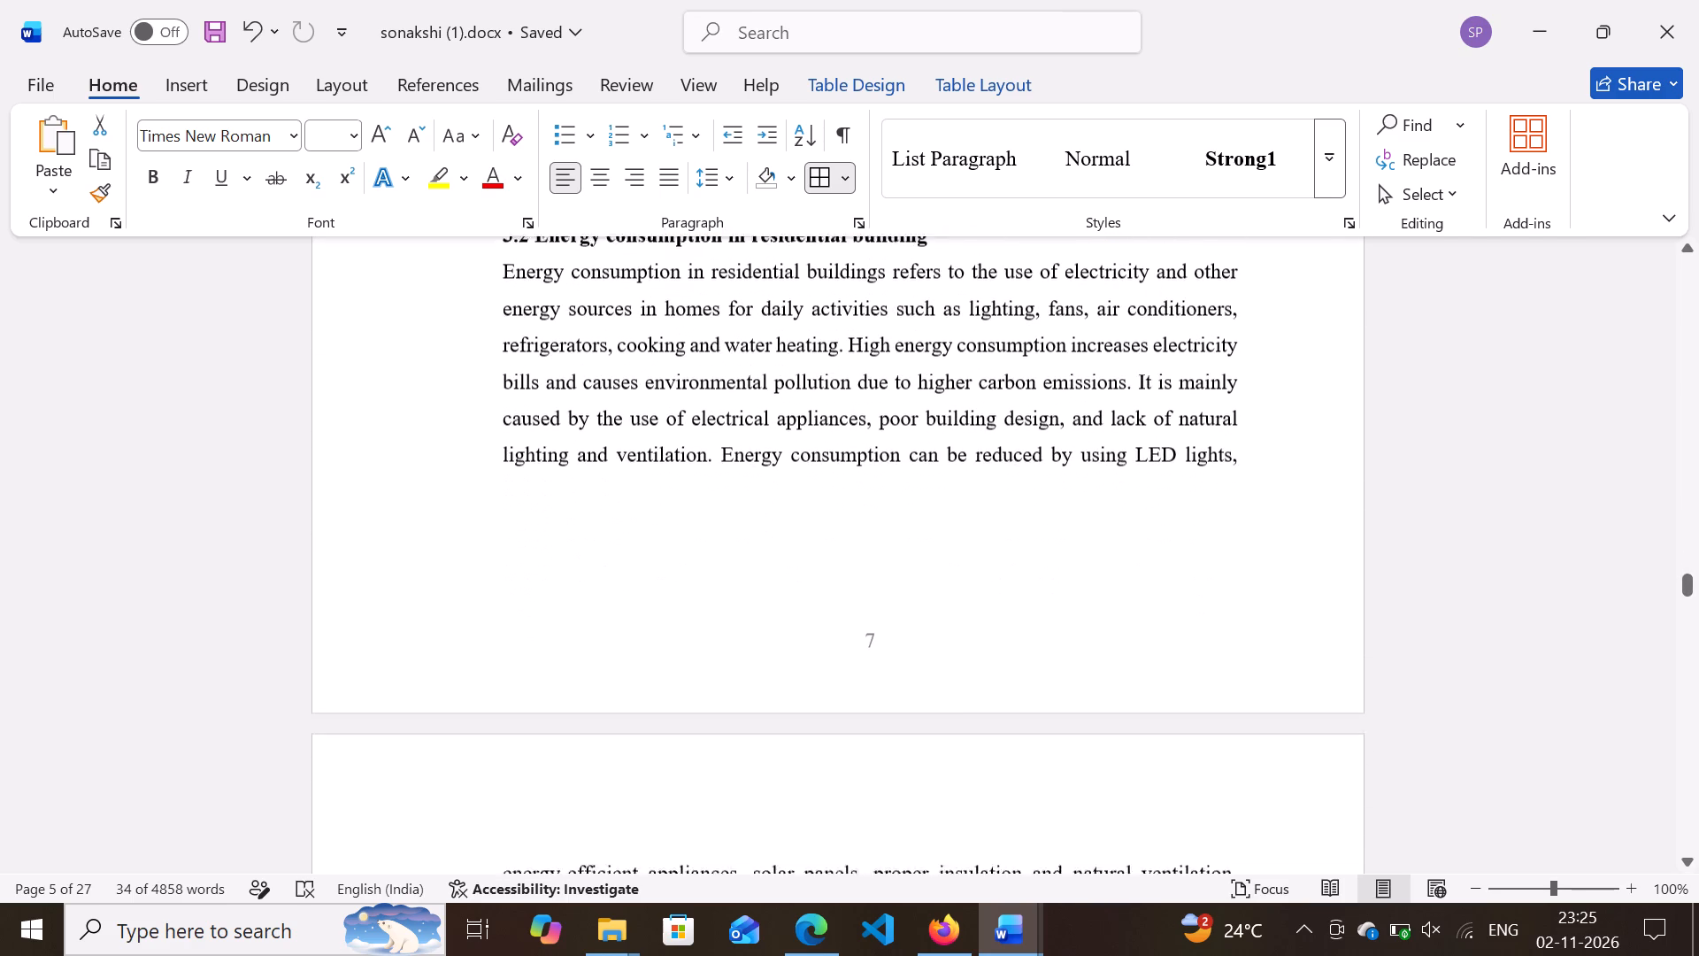
scroll(1049, 468, "down", 1)
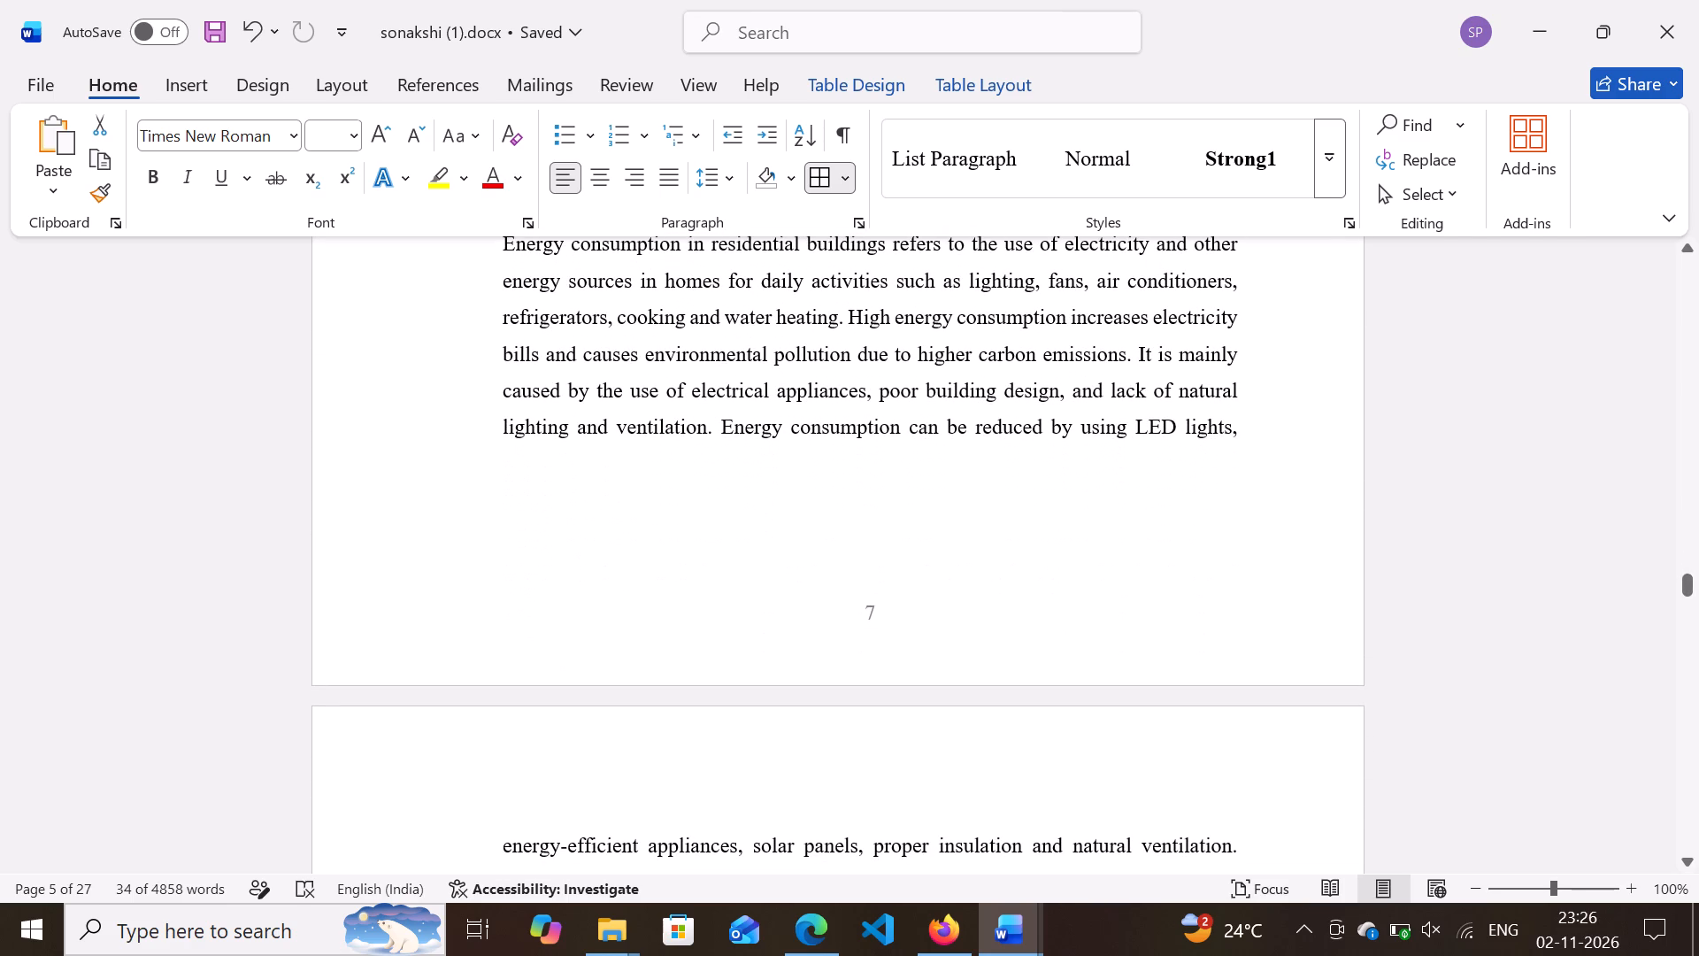
scroll(1049, 468, "down", 6)
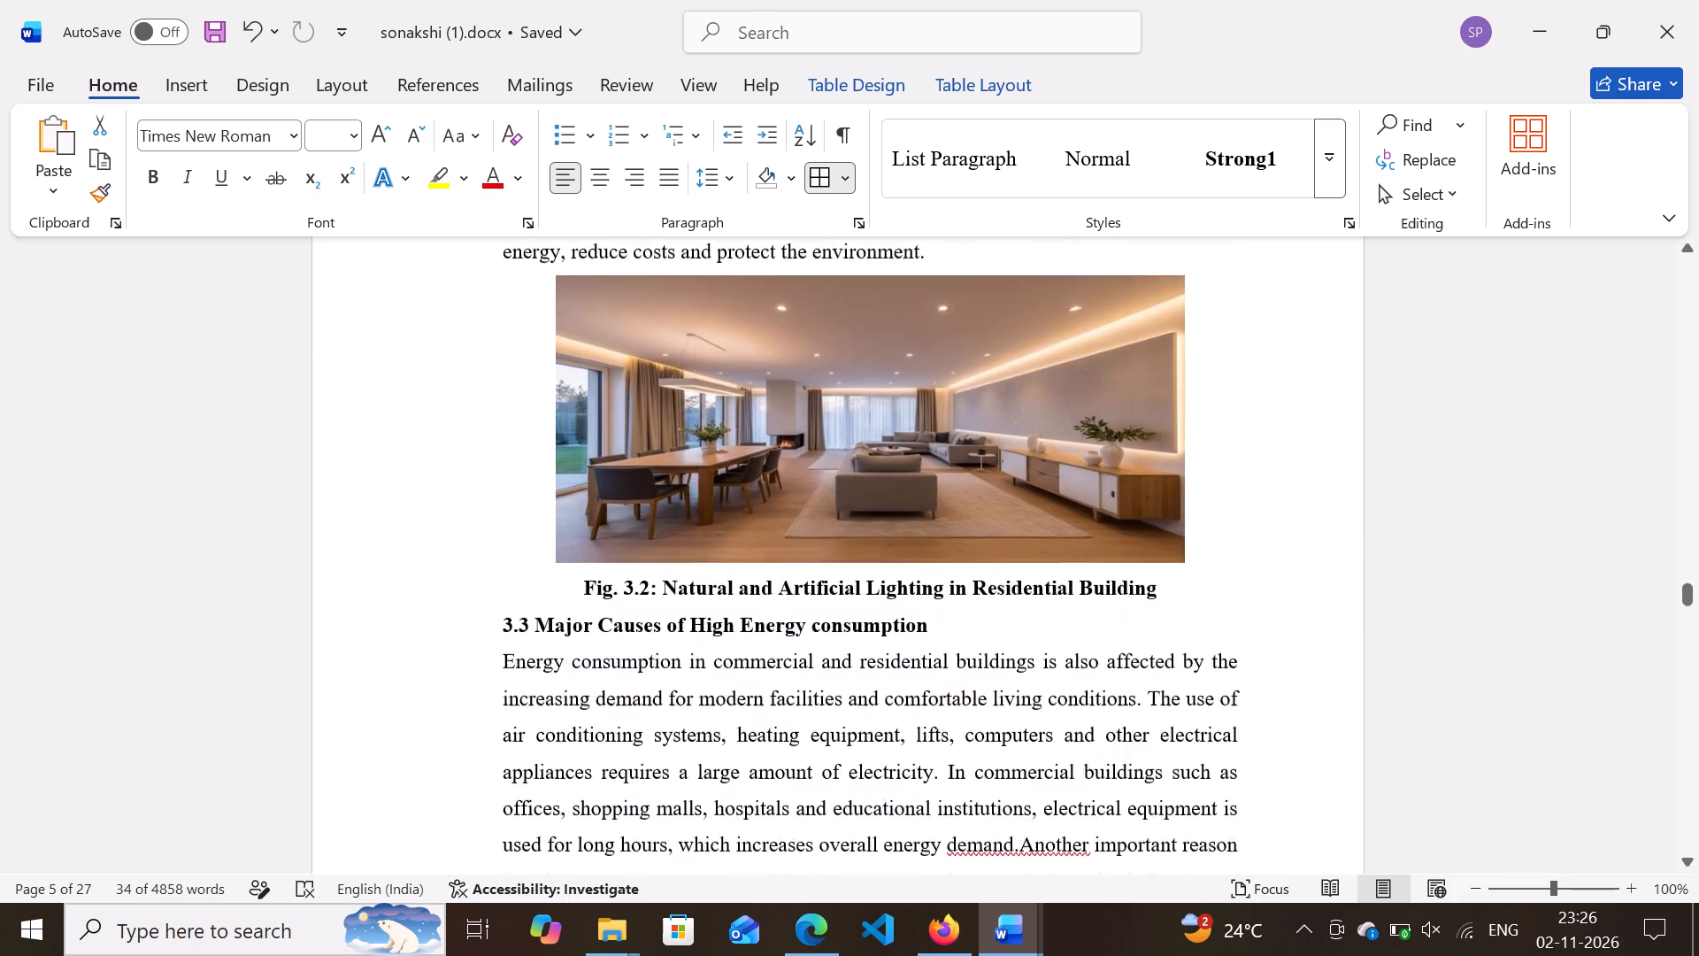
scroll(1049, 468, "down", 7)
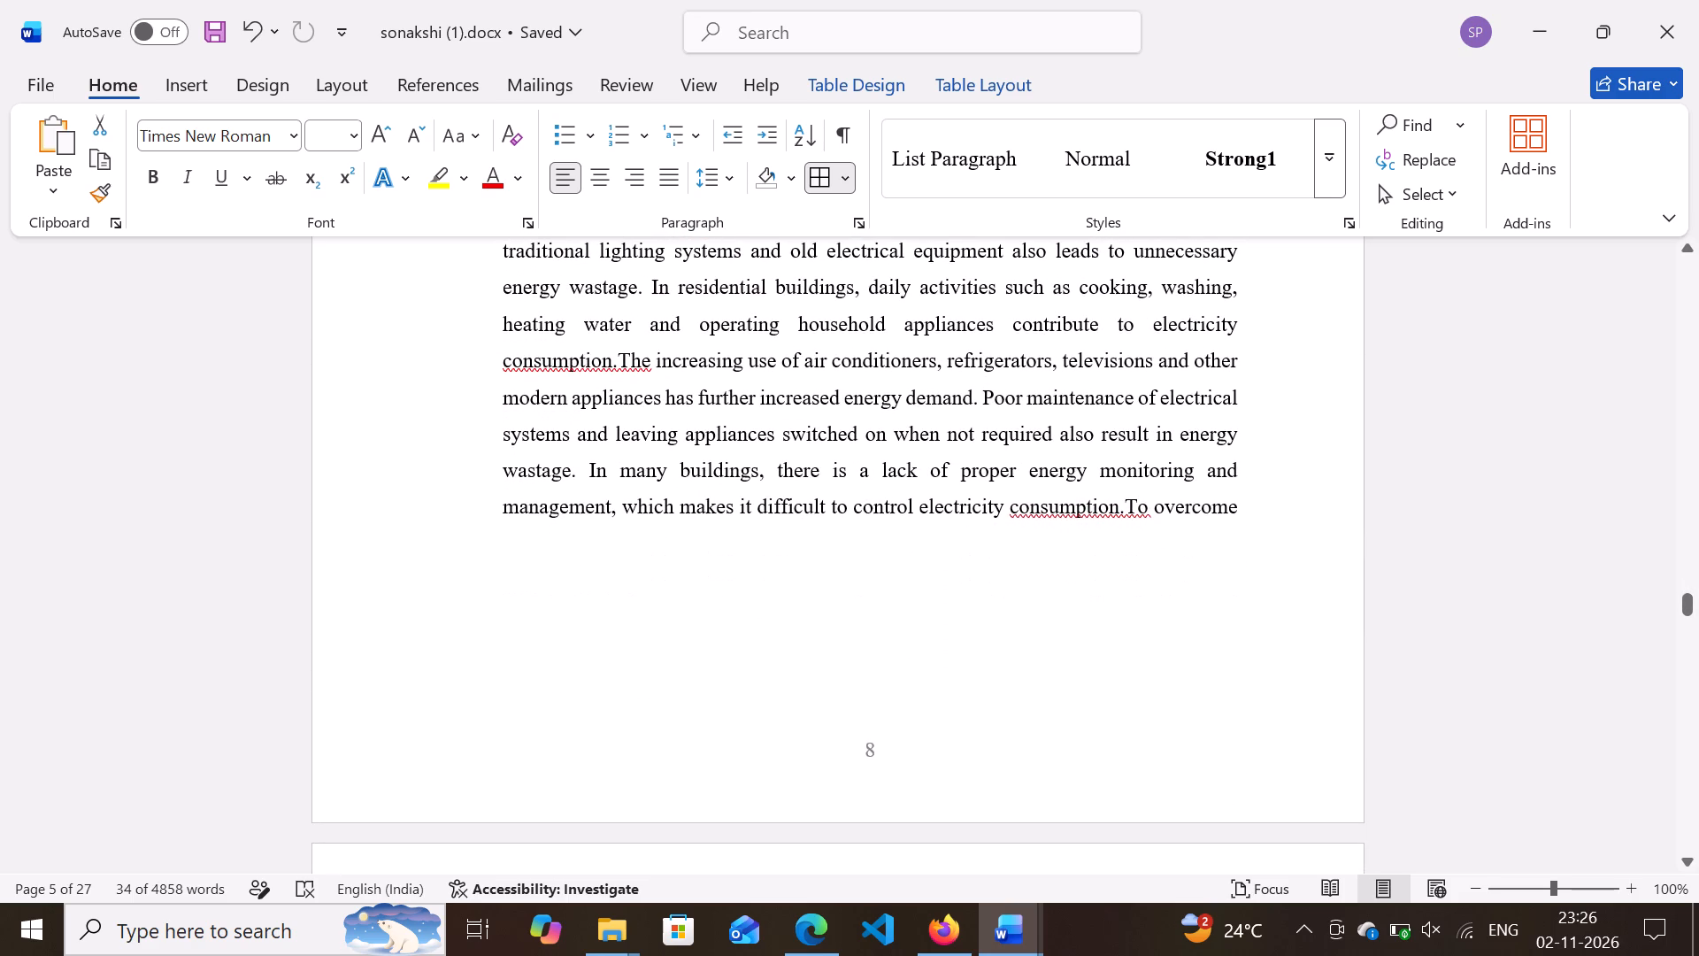
scroll(1049, 468, "up", 6)
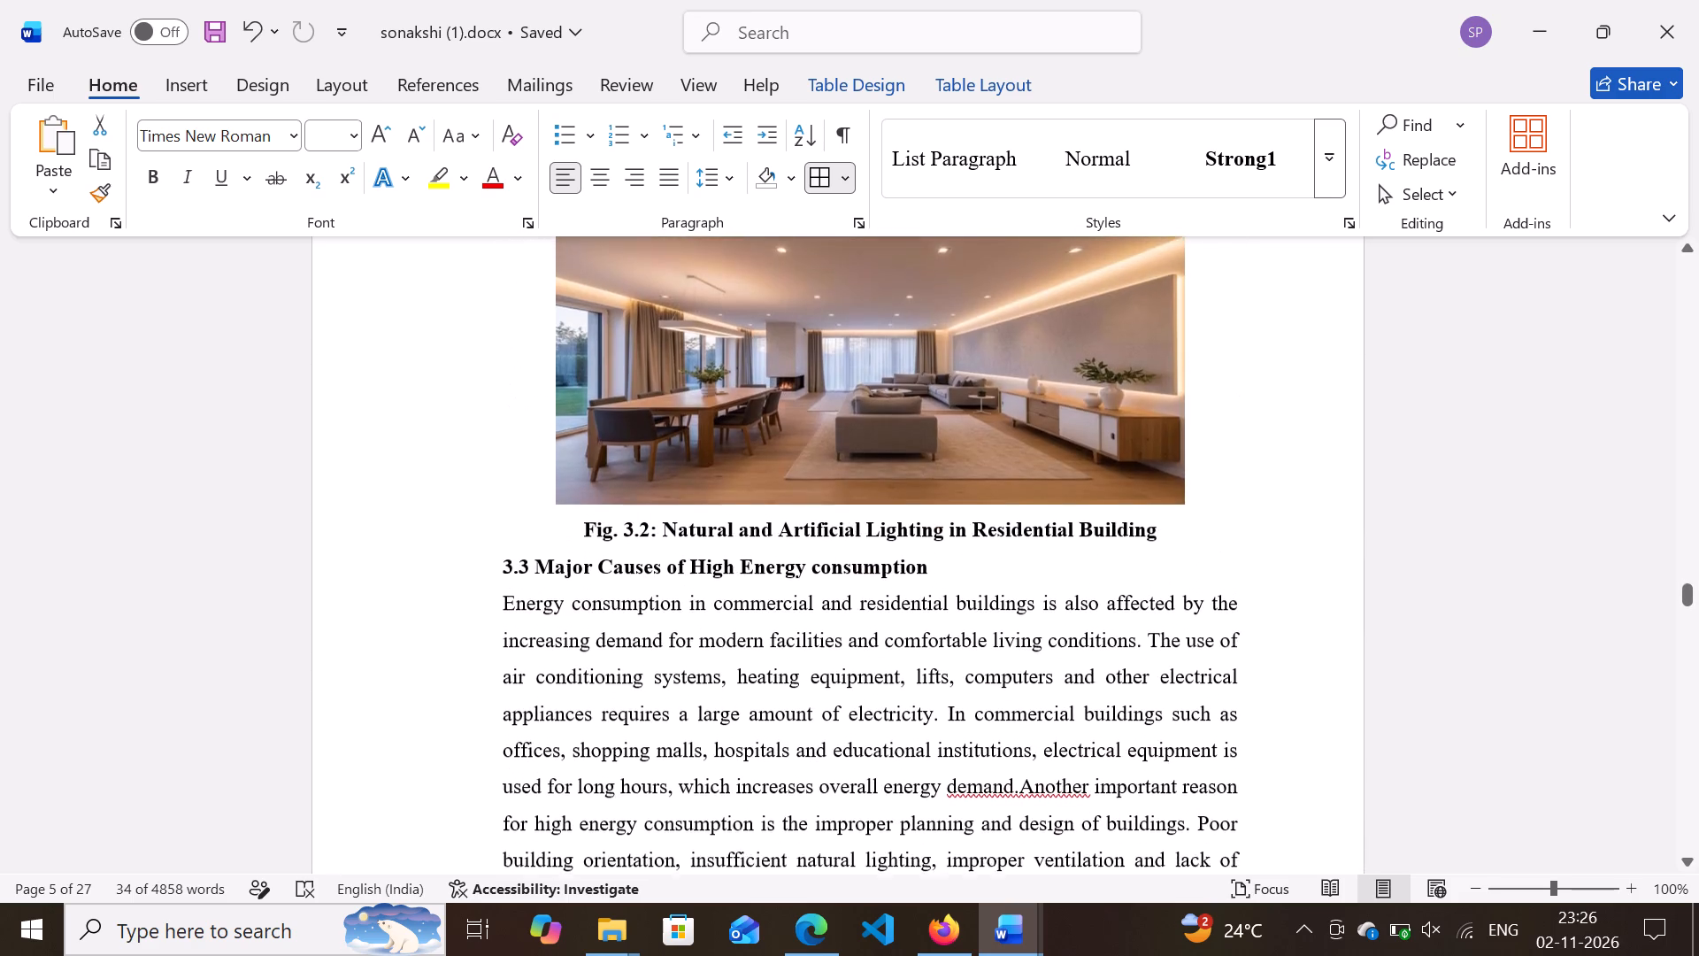
Check the page locations of Table 3.3 and sections 3.4 Environmental impact, 3.5 Need of sustainable solution and 3.6 Introduction to Green Building.
scroll(1049, 468, "down", 11)
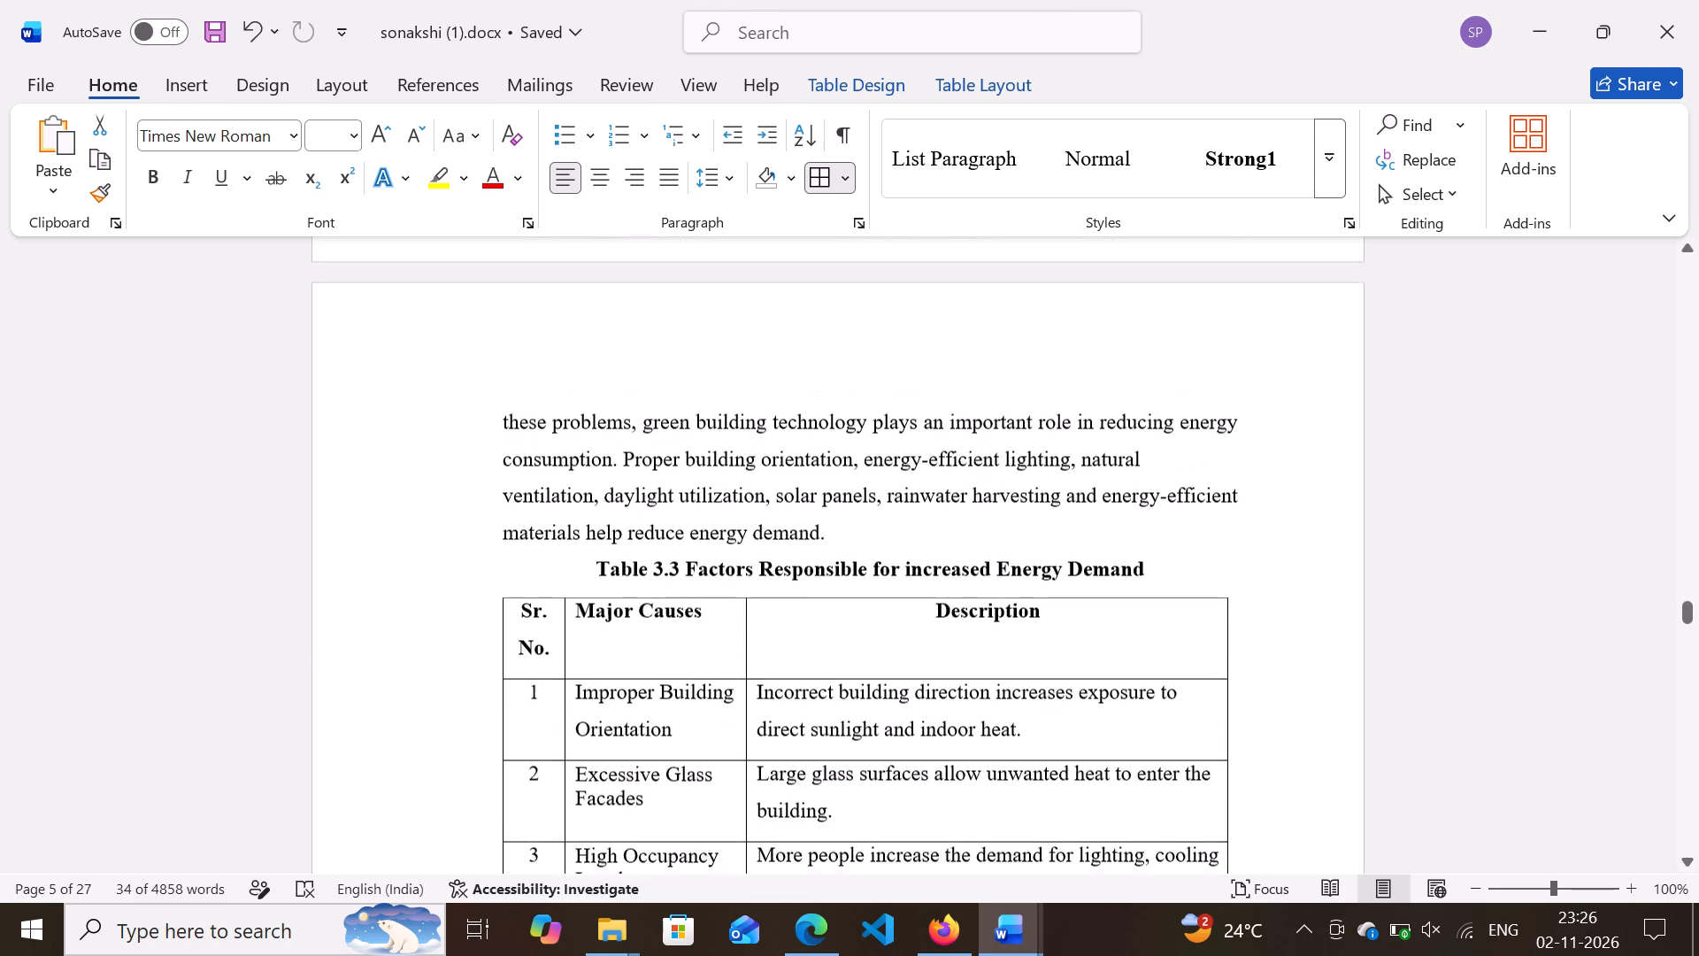
scroll(1049, 468, "down", 4)
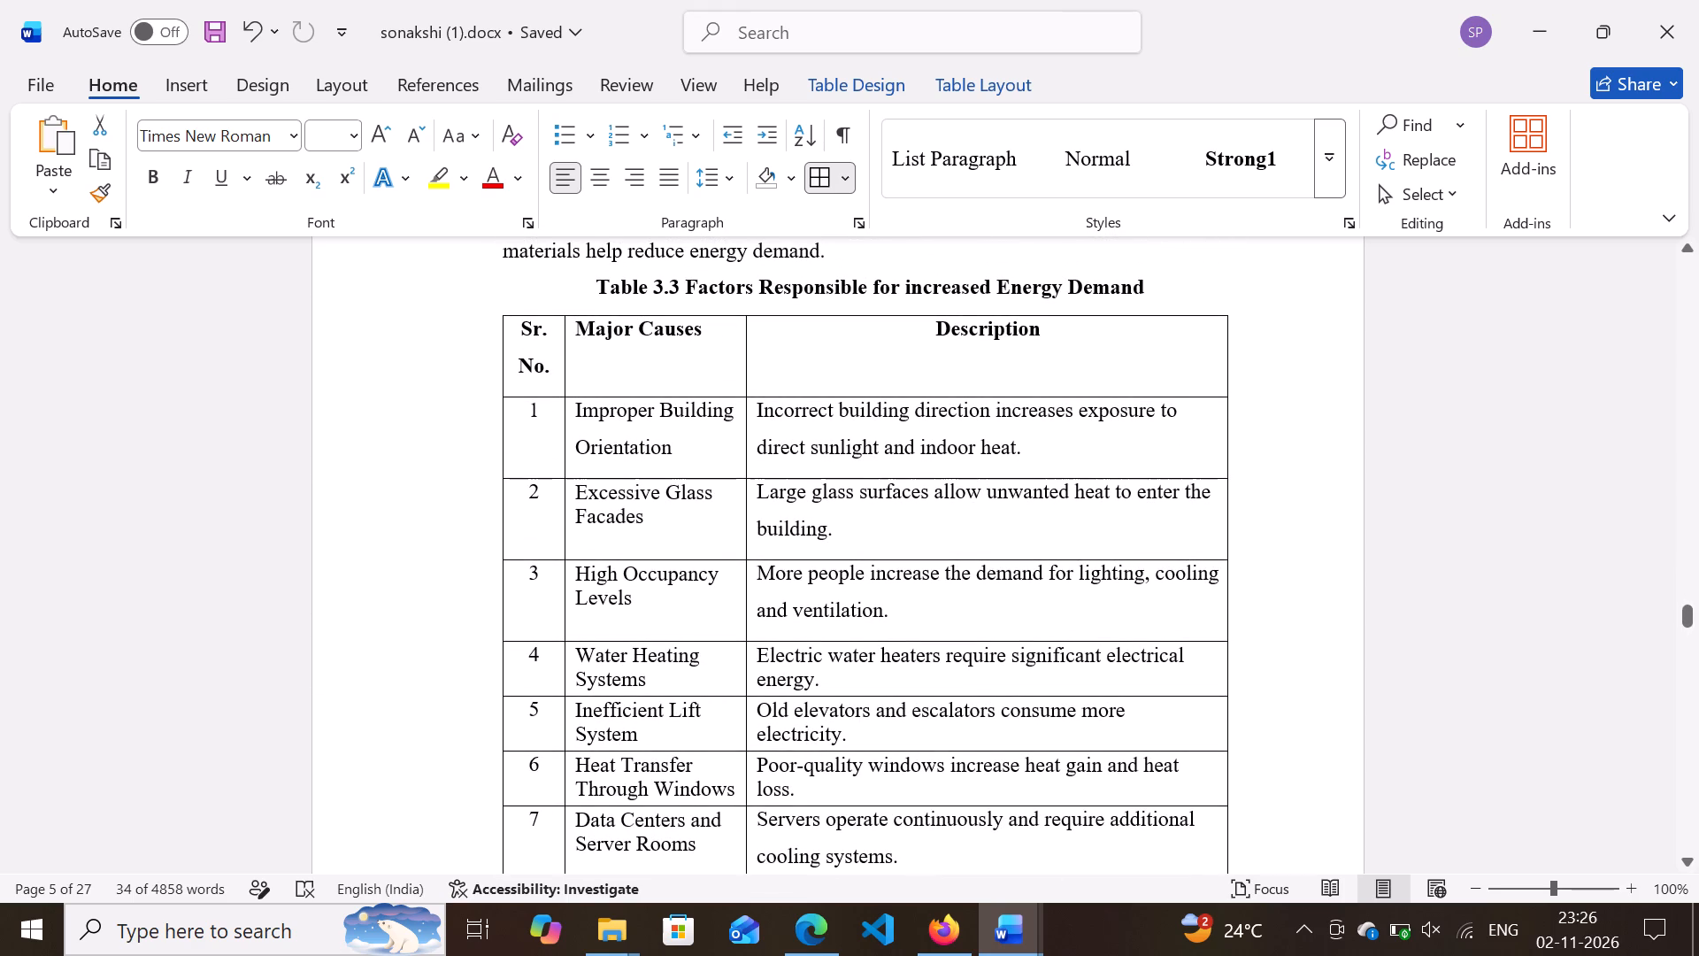
scroll(1111, 383, "down", 2)
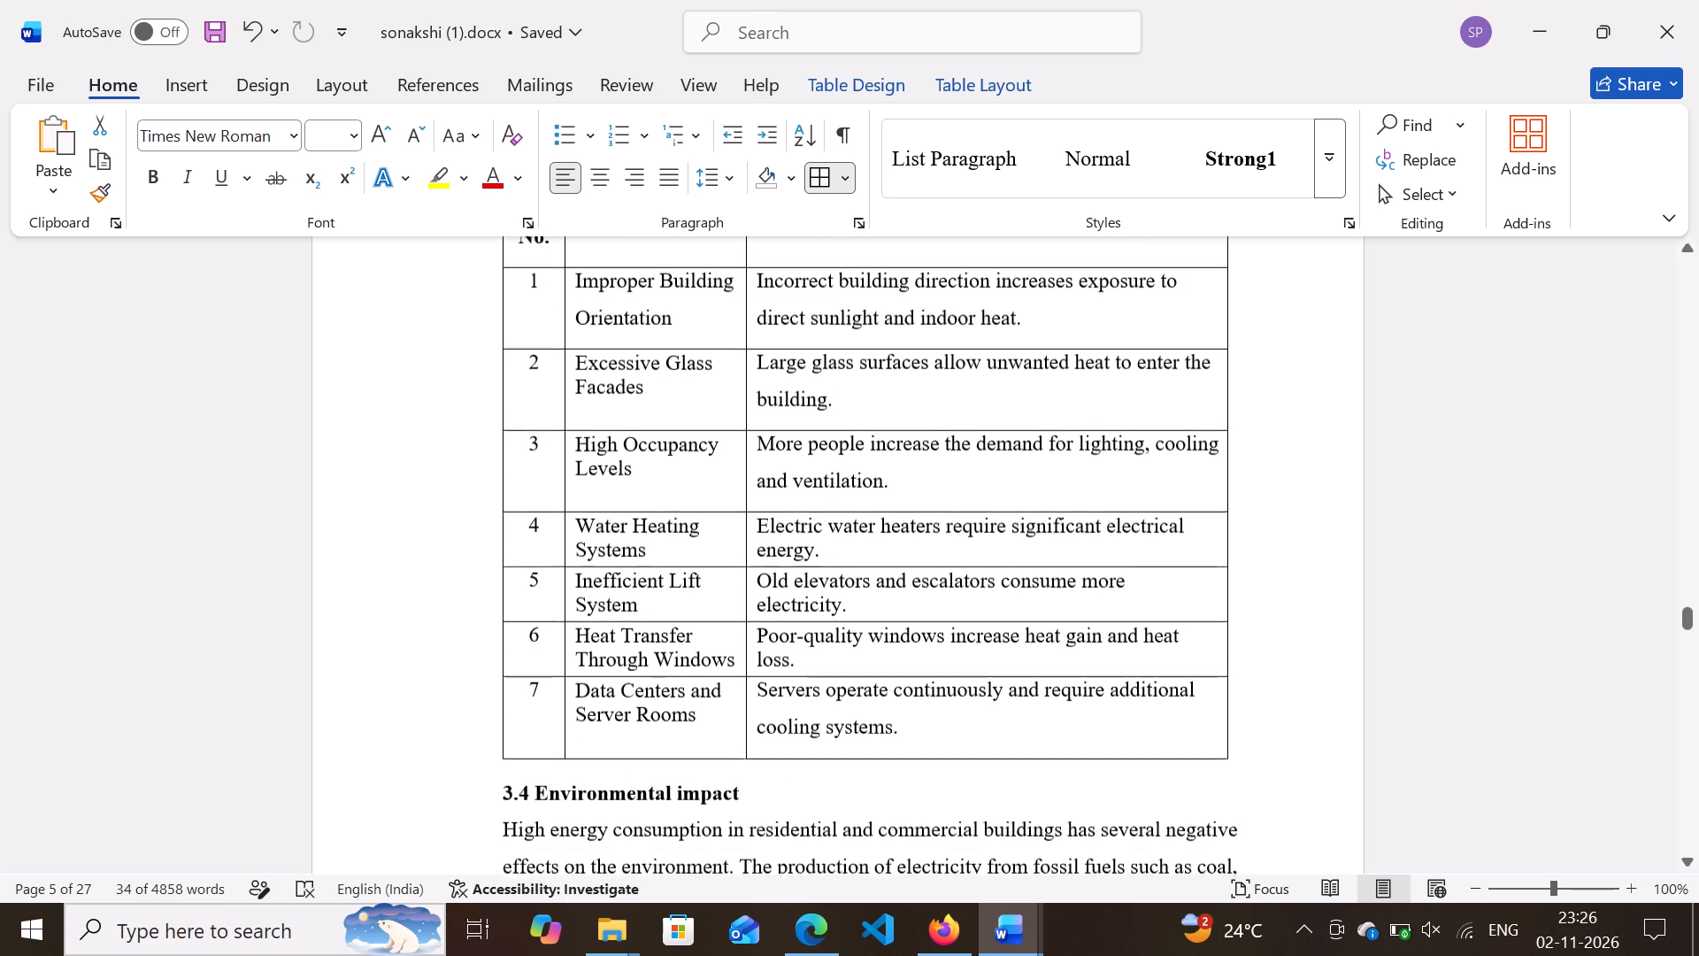
scroll(1124, 367, "down", 3)
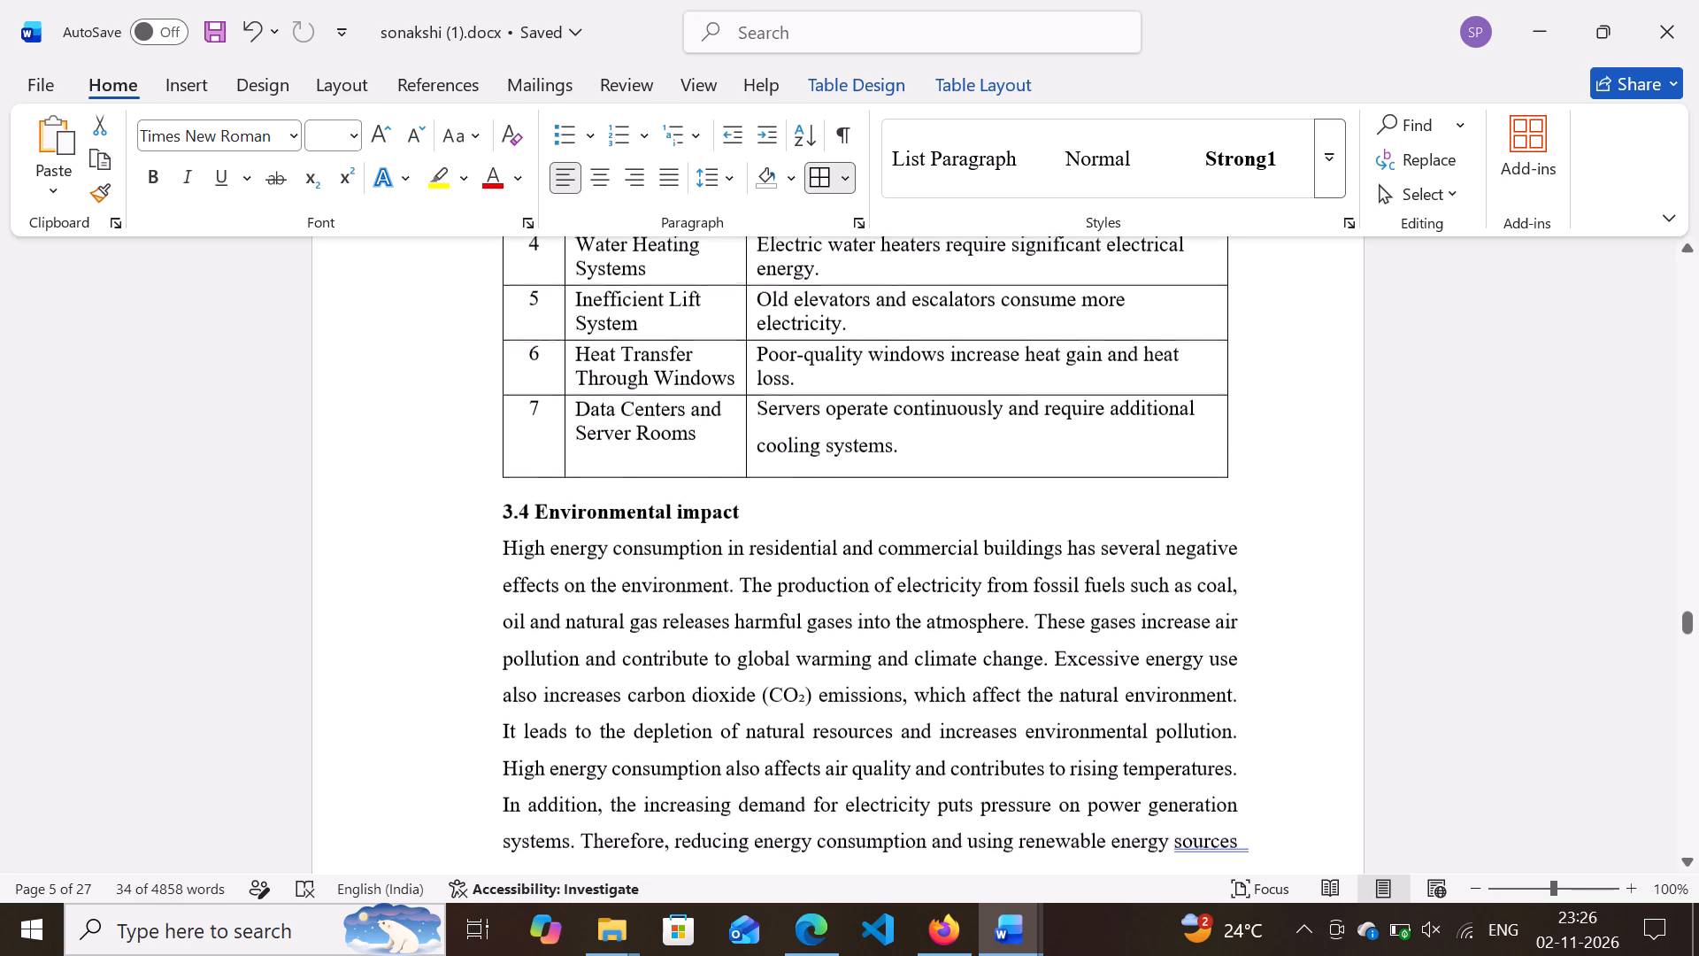
scroll(1124, 367, "down", 2)
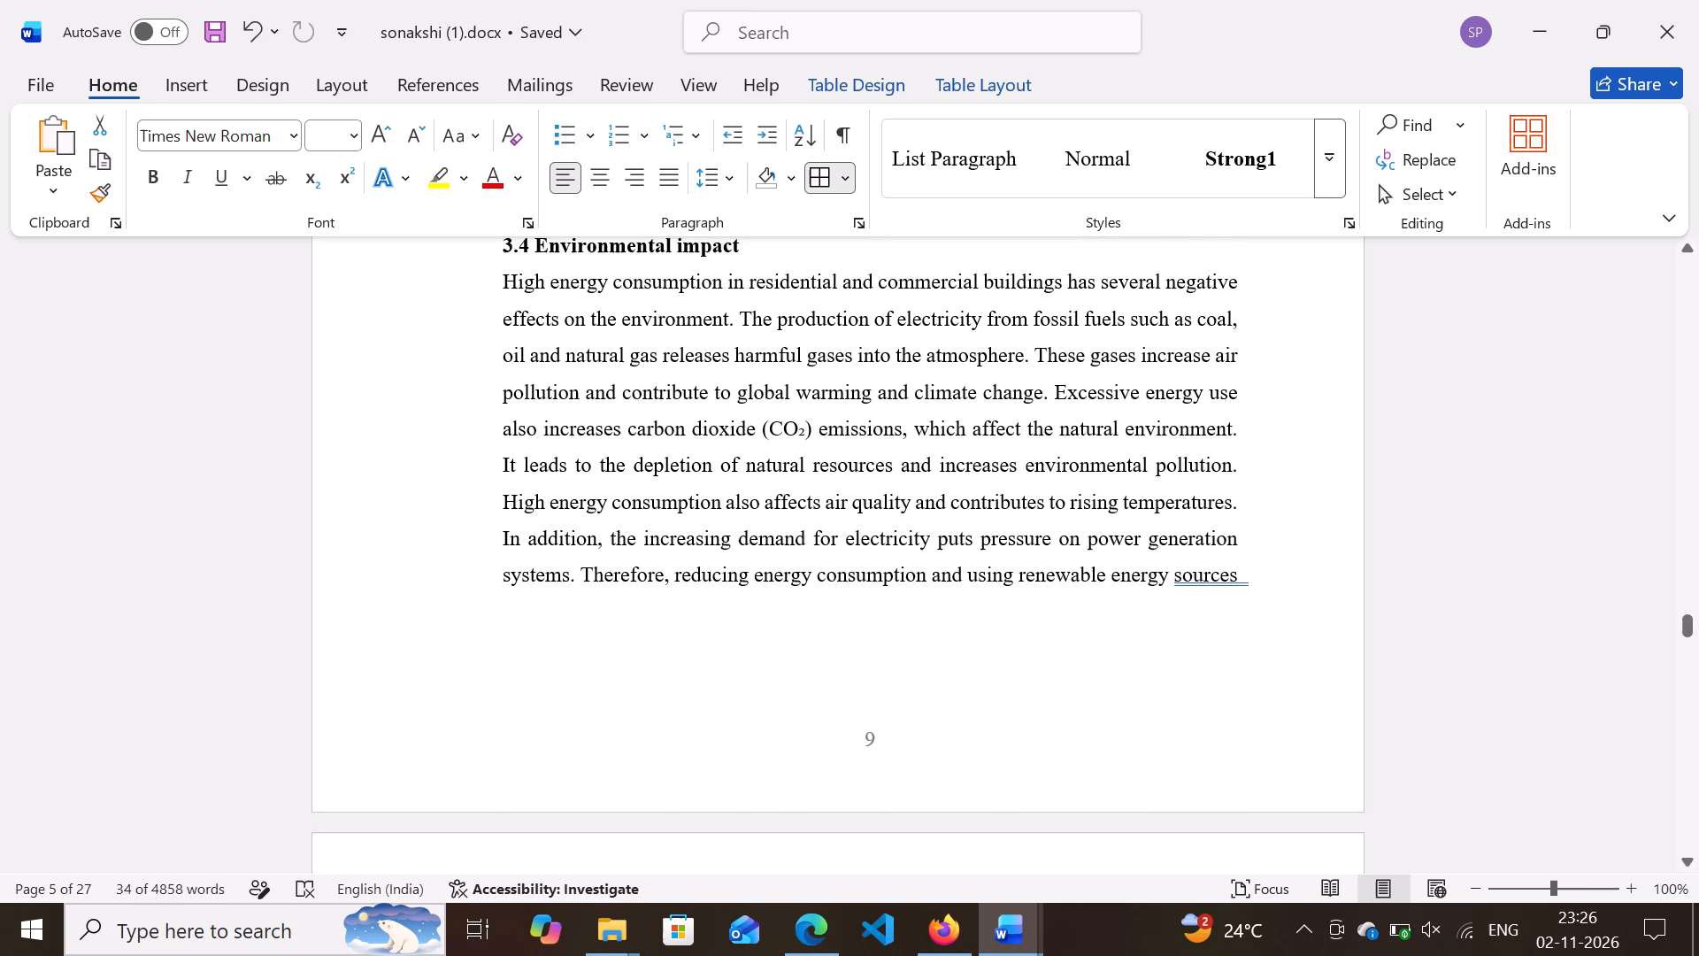
scroll(1124, 367, "down", 7)
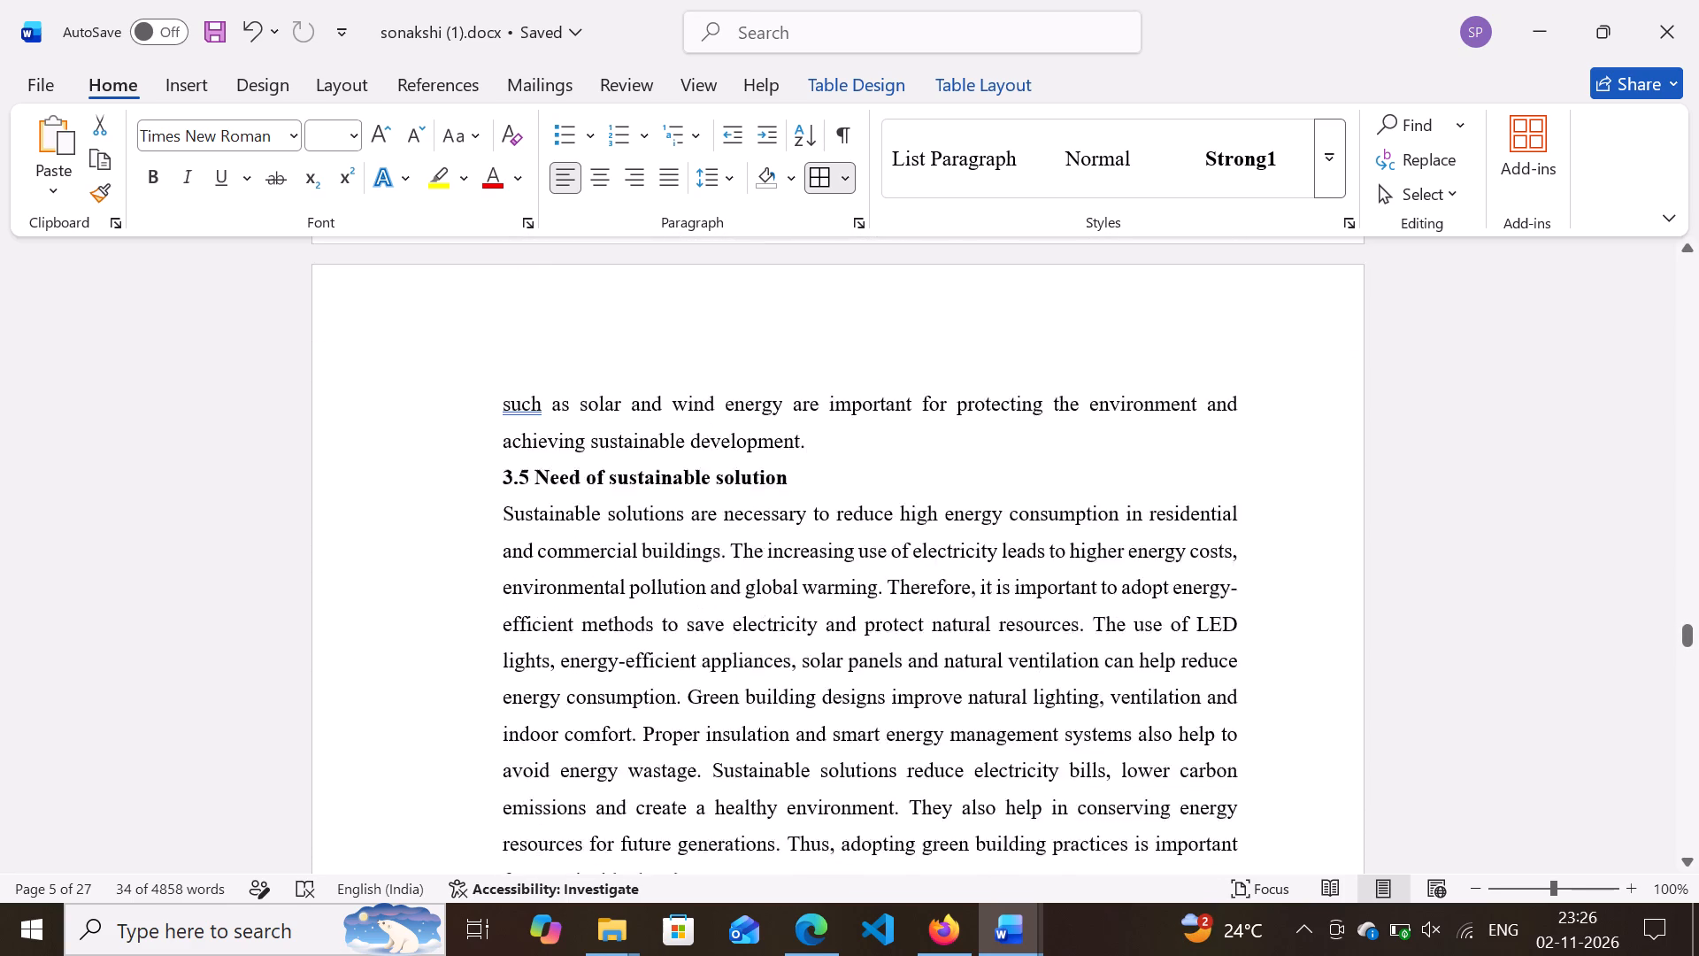
scroll(1124, 367, "down", 2)
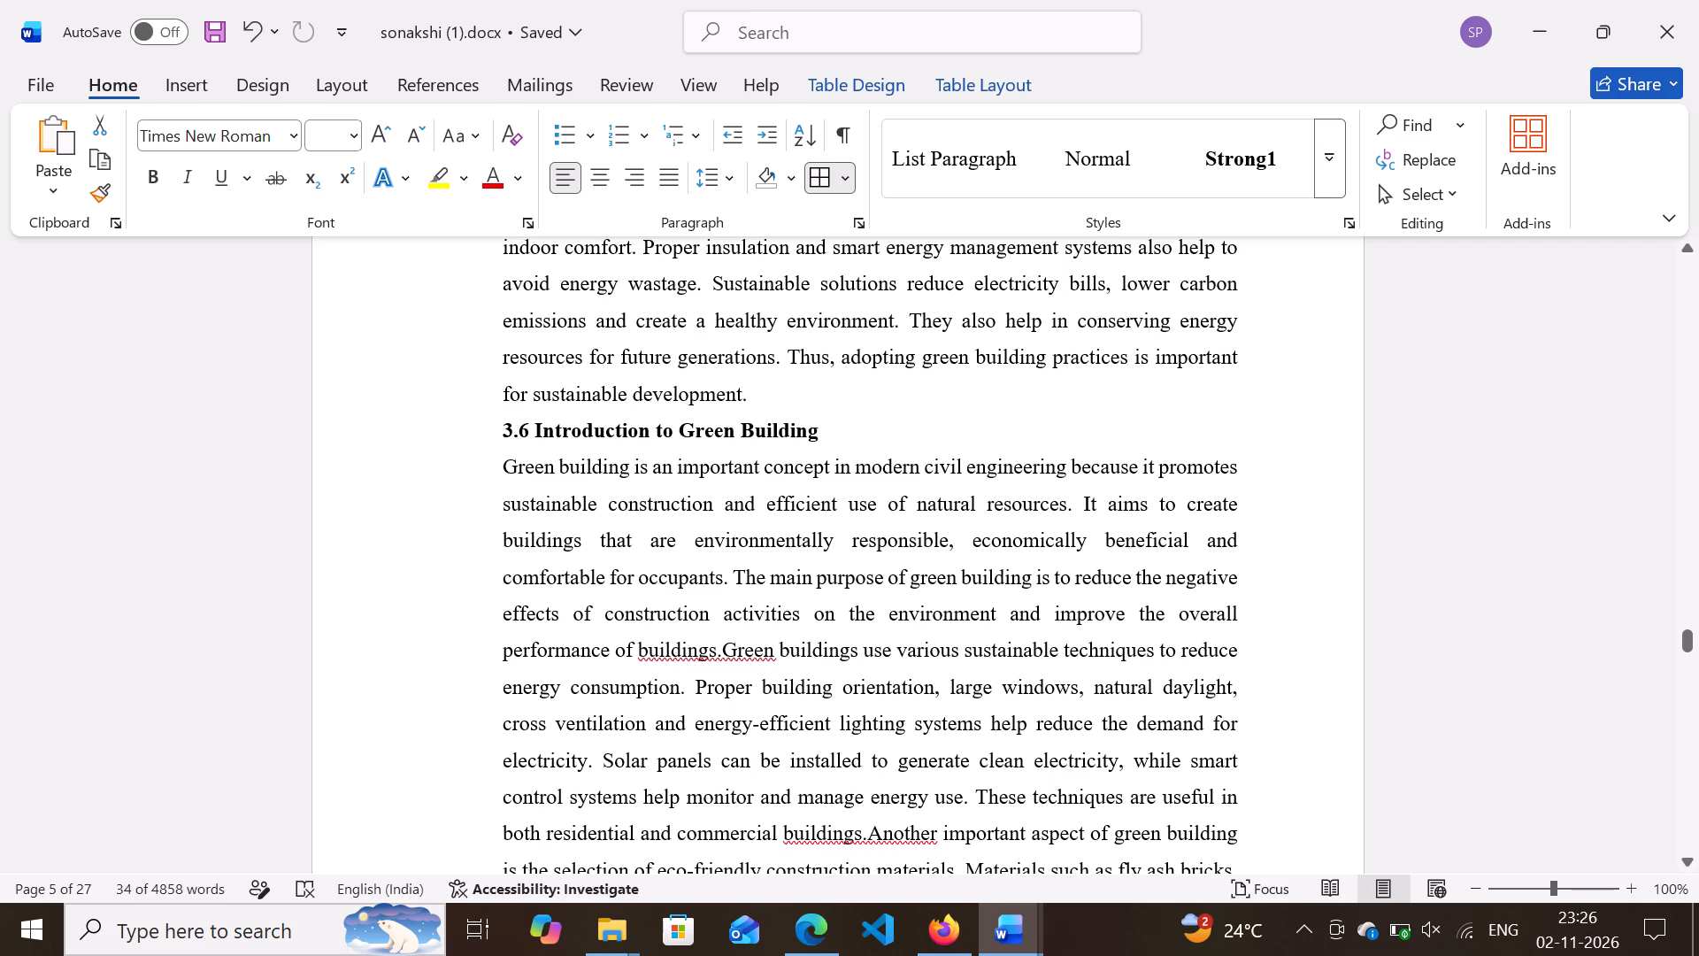
scroll(1124, 367, "down", 5)
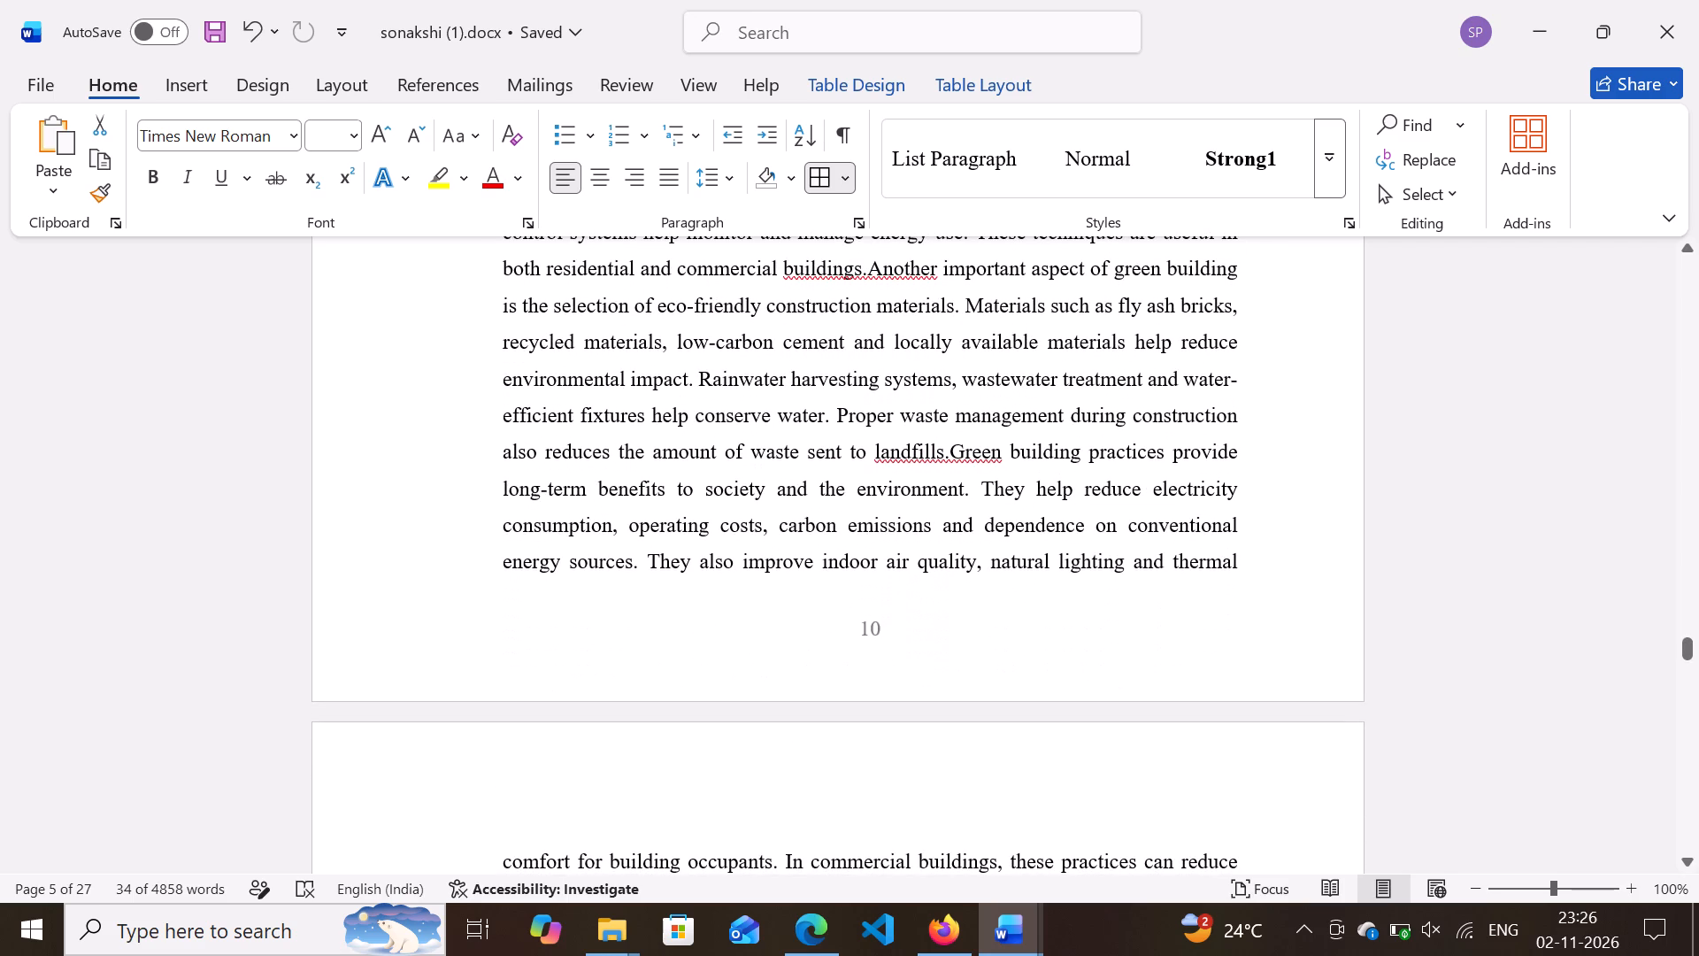
Check the page locations of sections 3.7 Energy Efficient Building Design and 3.8 Renewable energy system.
scroll(1124, 367, "up", 3)
scroll(1124, 367, "down", 5)
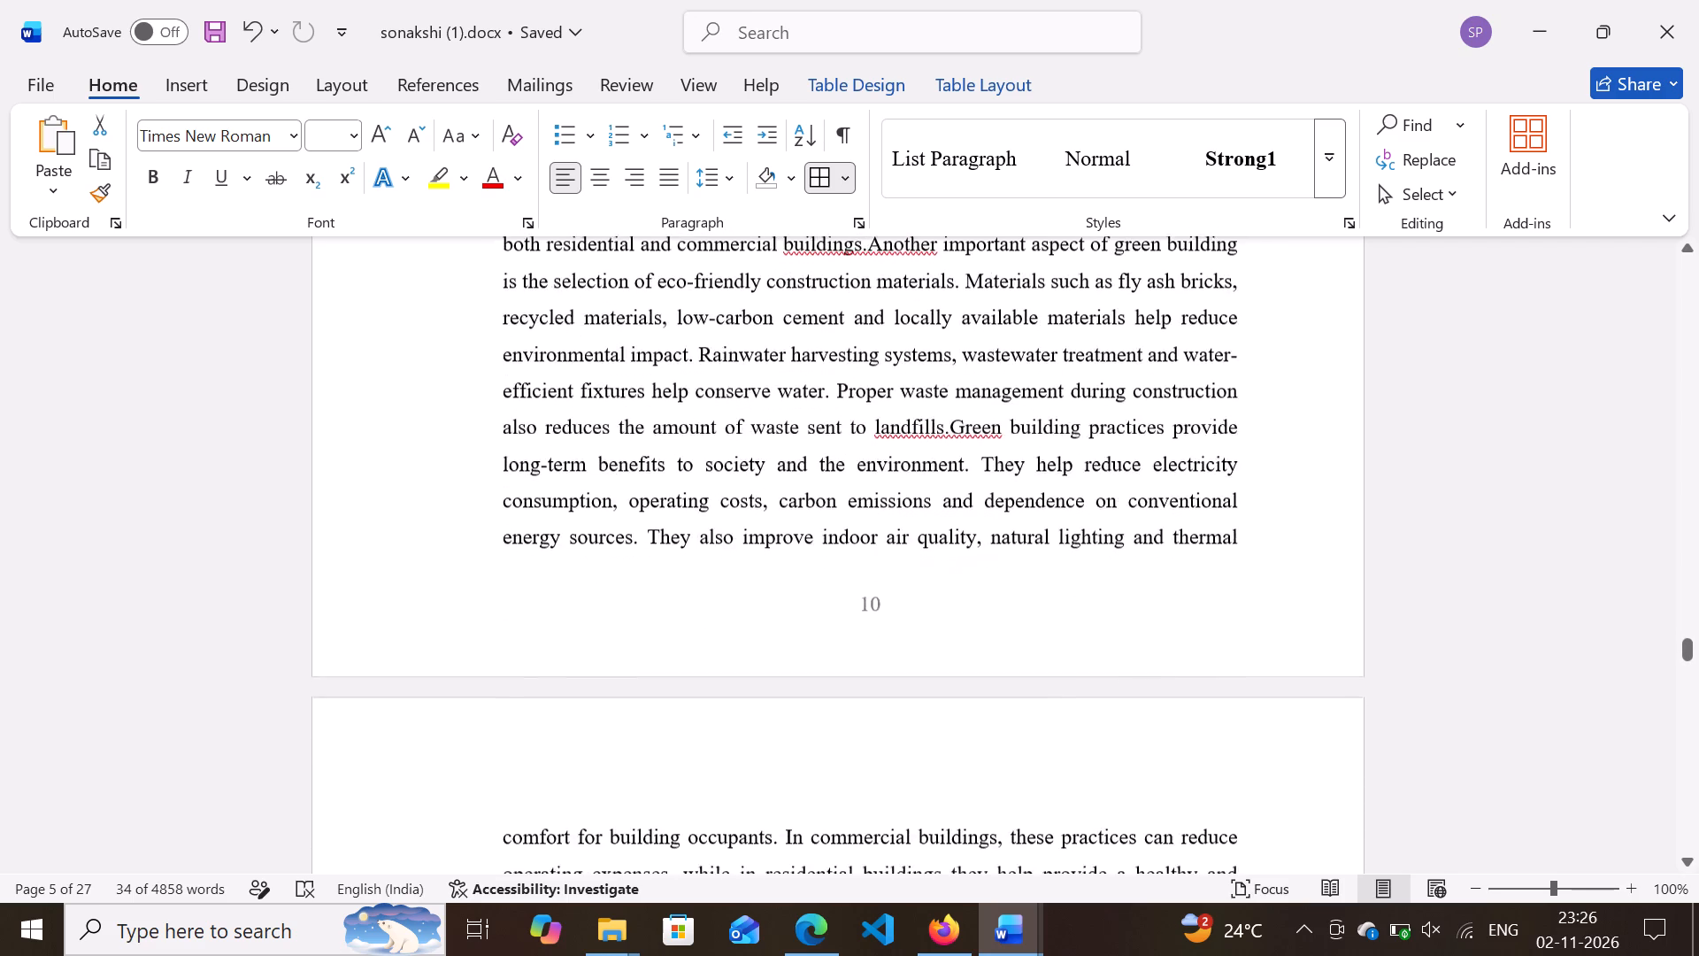
scroll(1124, 367, "down", 6)
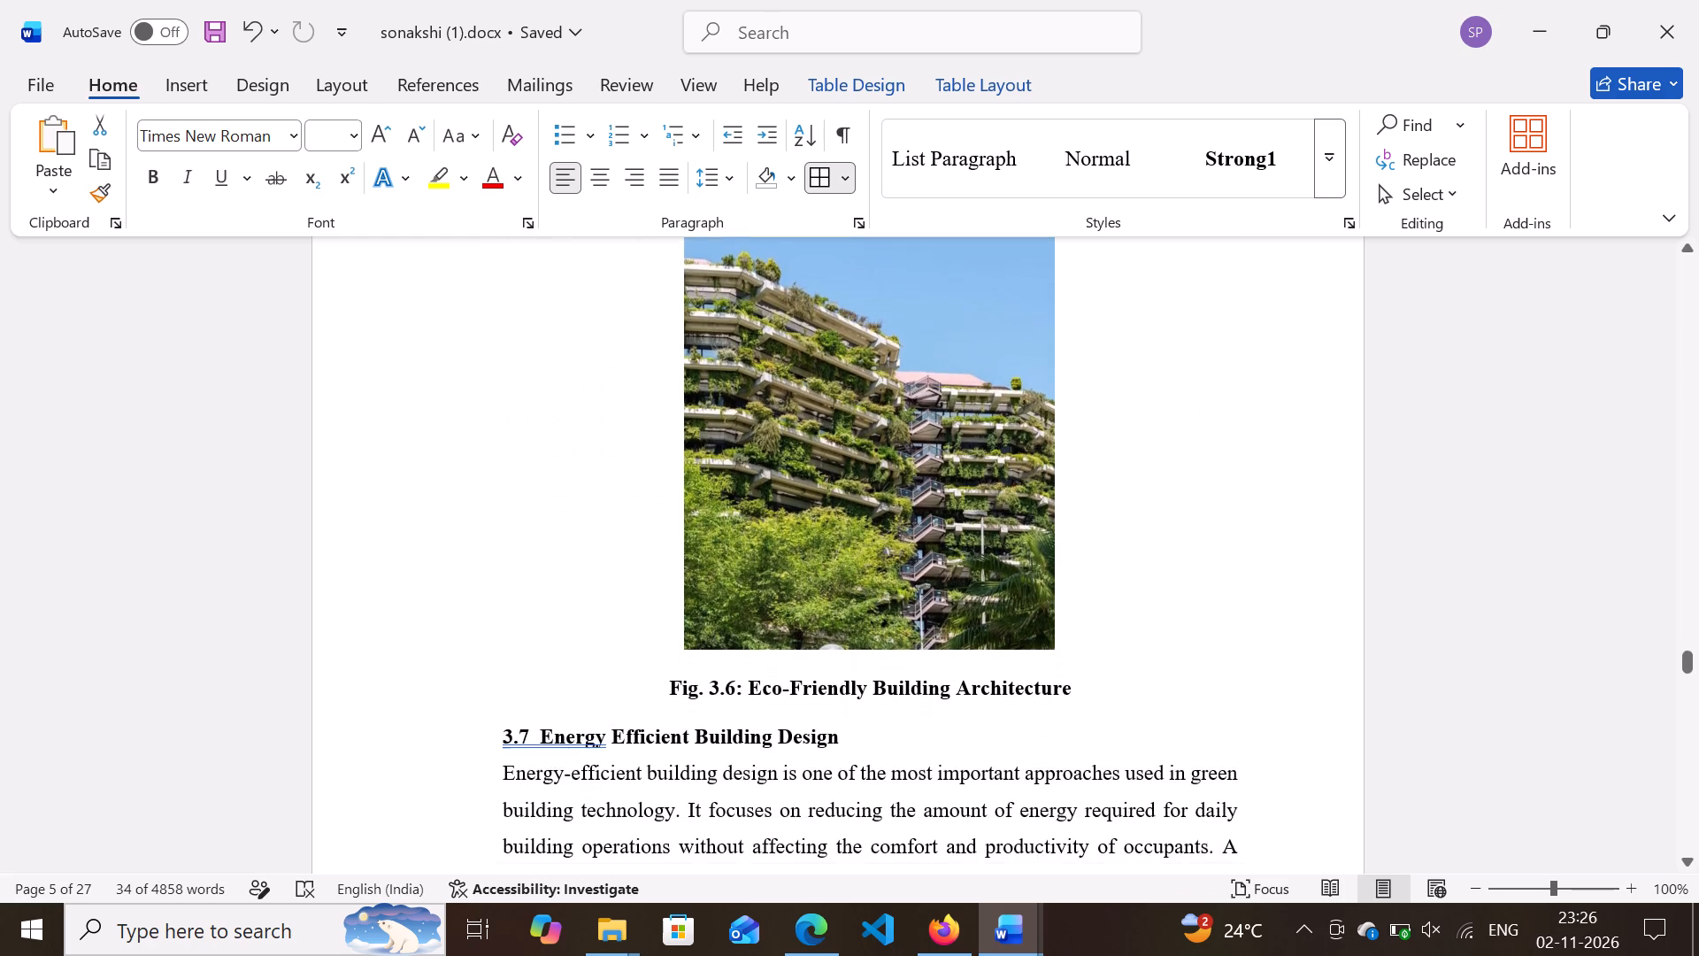
scroll(1124, 367, "down", 5)
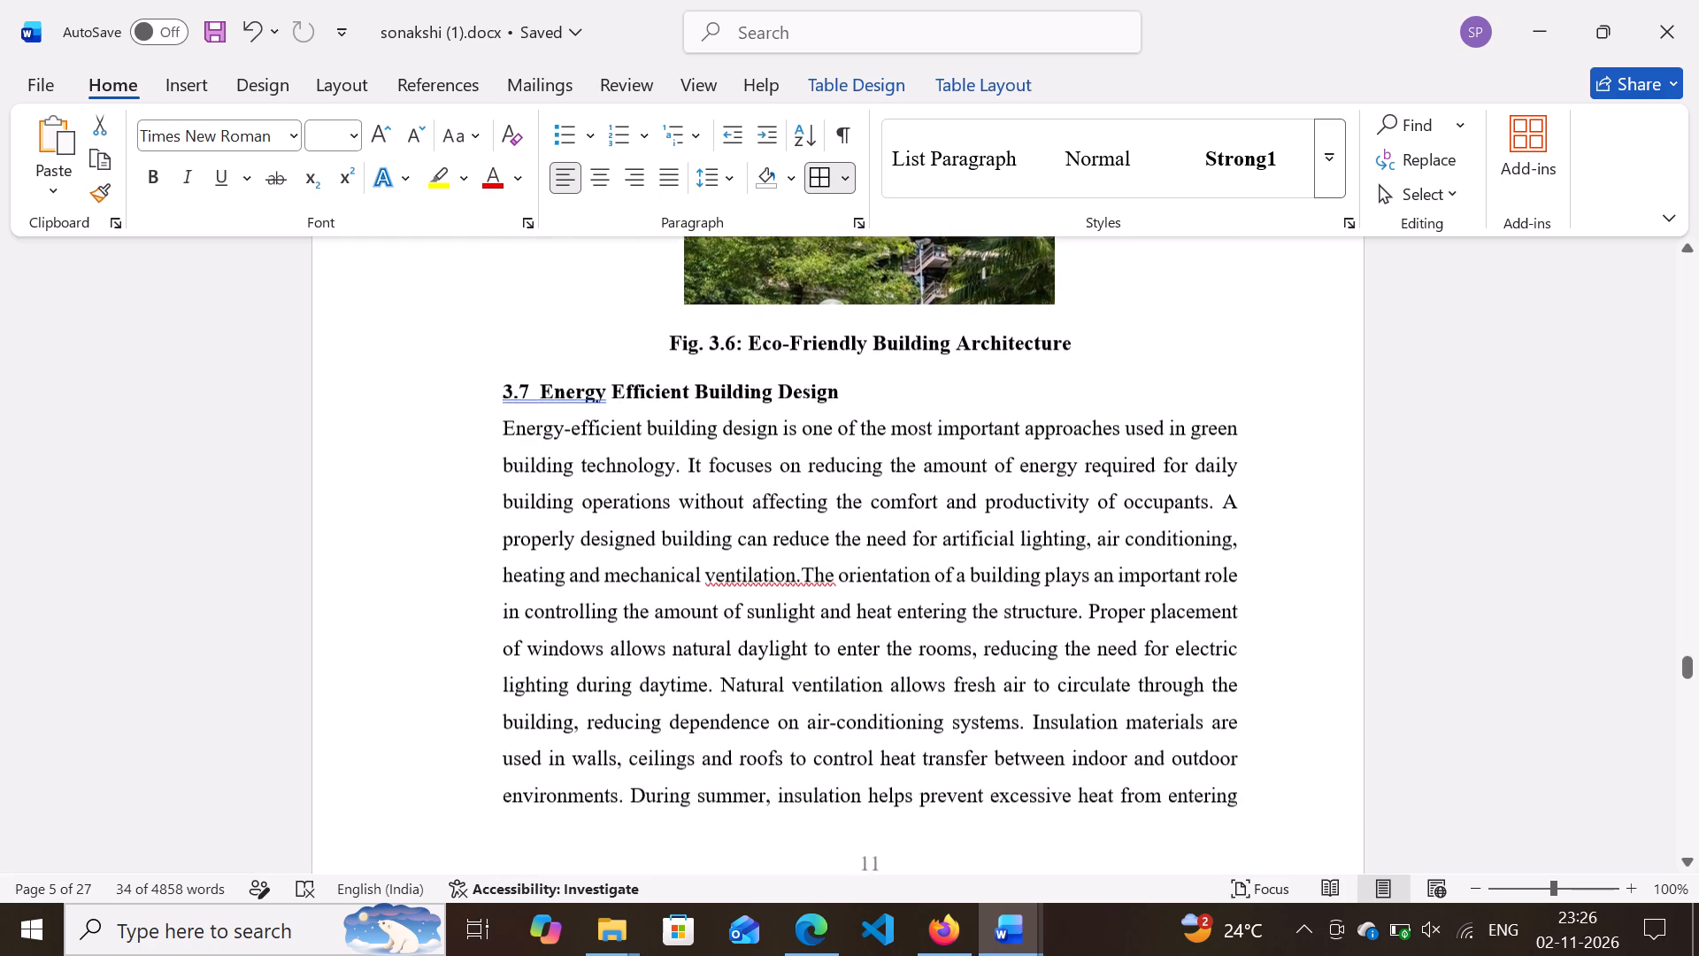
scroll(1124, 367, "down", 2)
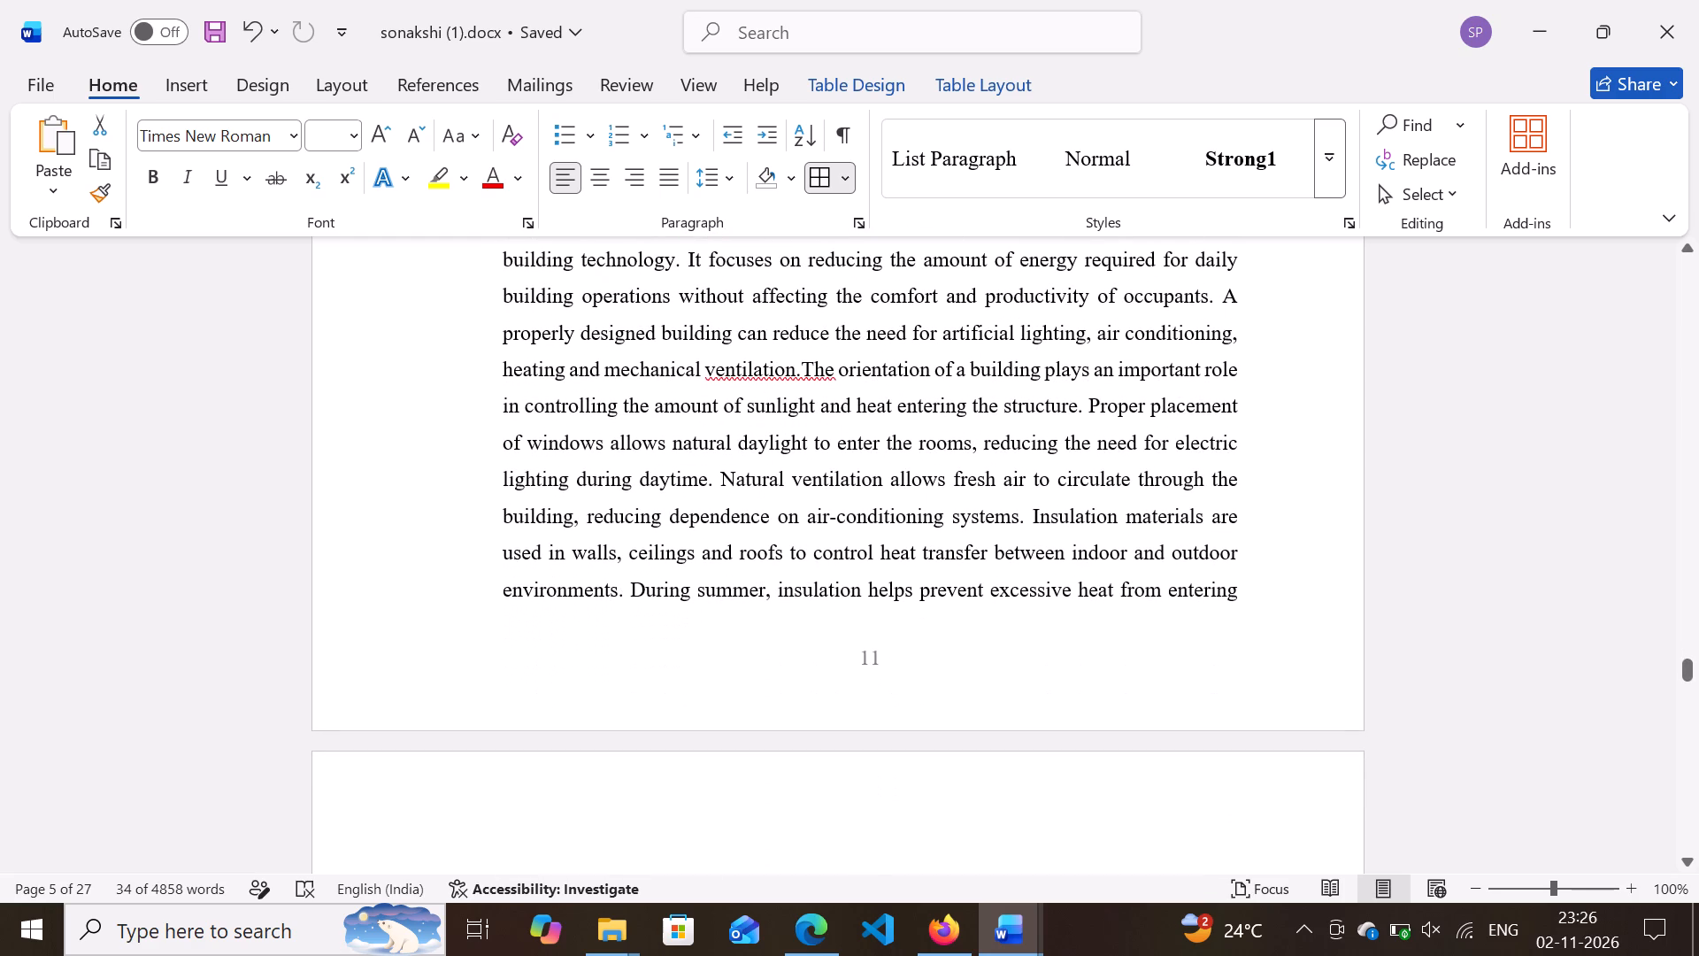
scroll(1124, 367, "down", 12)
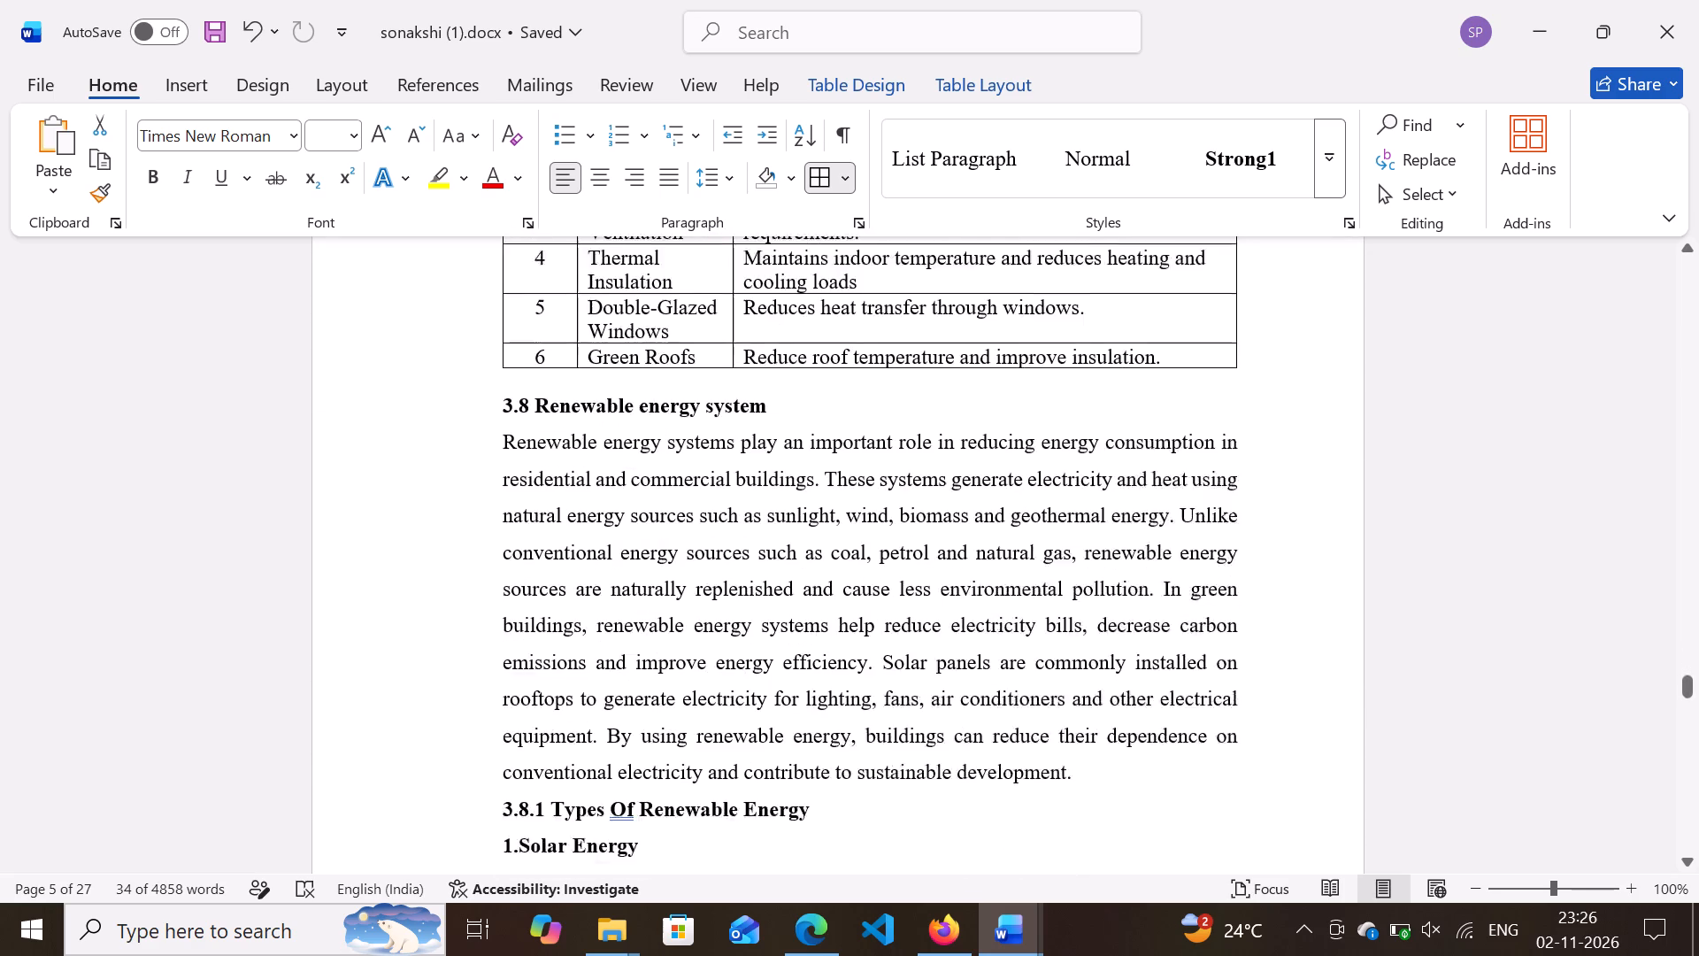
scroll(1124, 367, "down", 4)
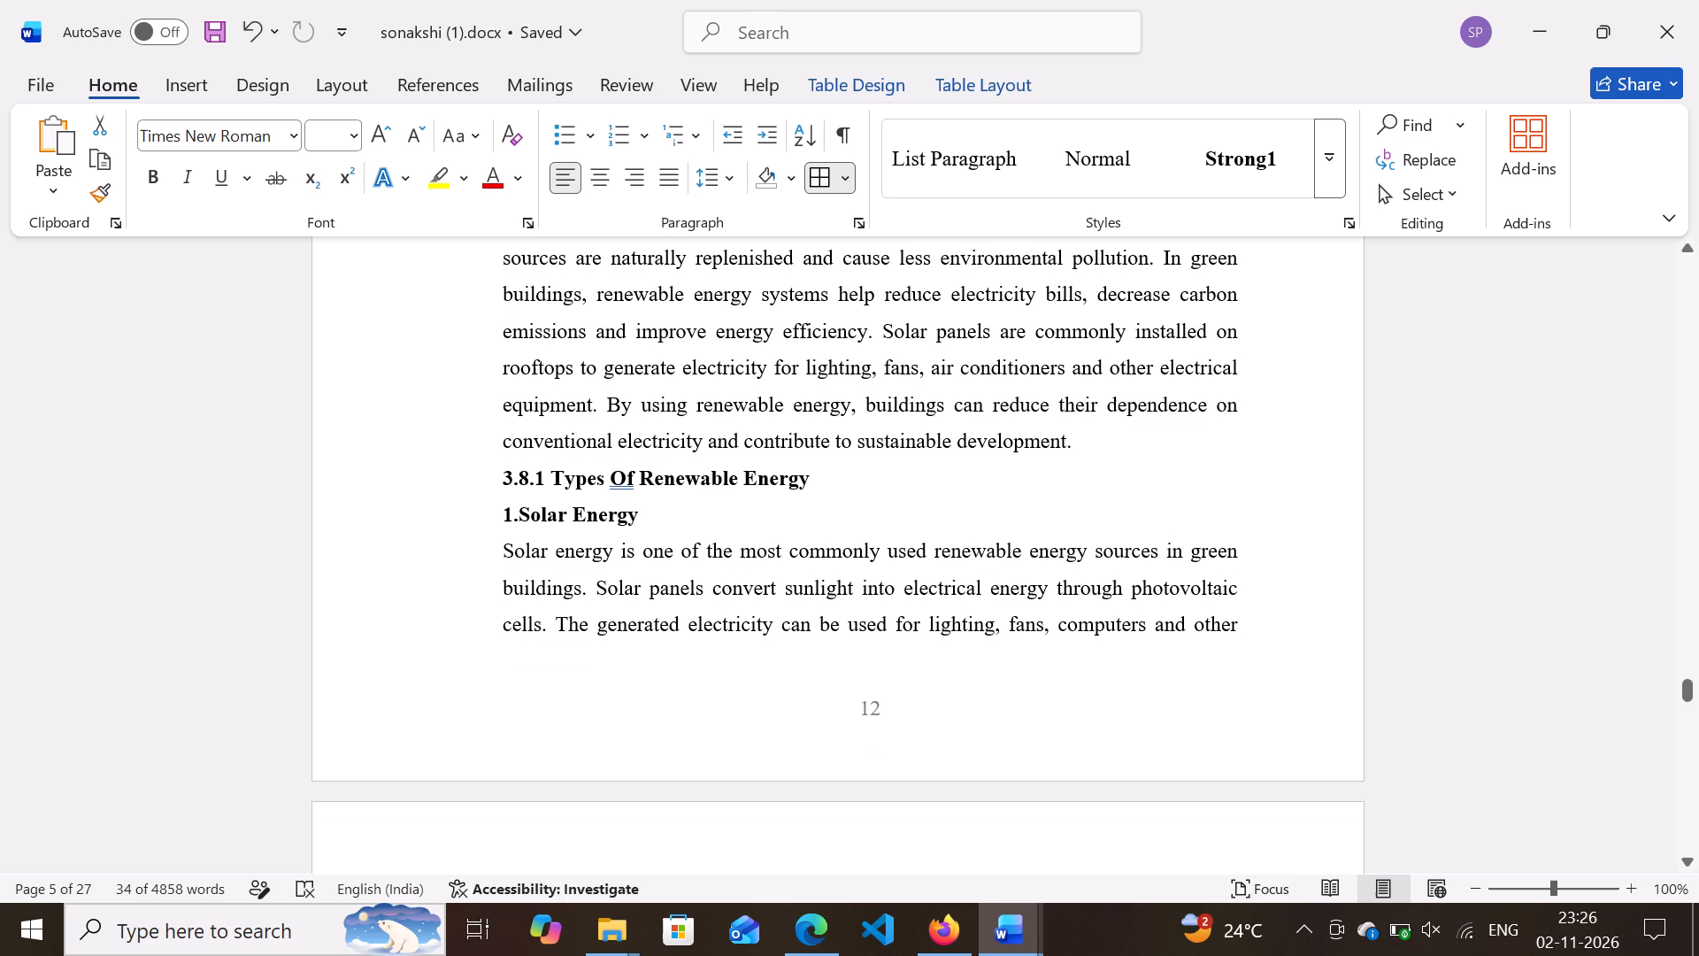
Check the page locations of the renewable energy types under 3.8.1 and of section 3.9 Energy Saving Technologies with its table.
scroll(1124, 367, "down", 2)
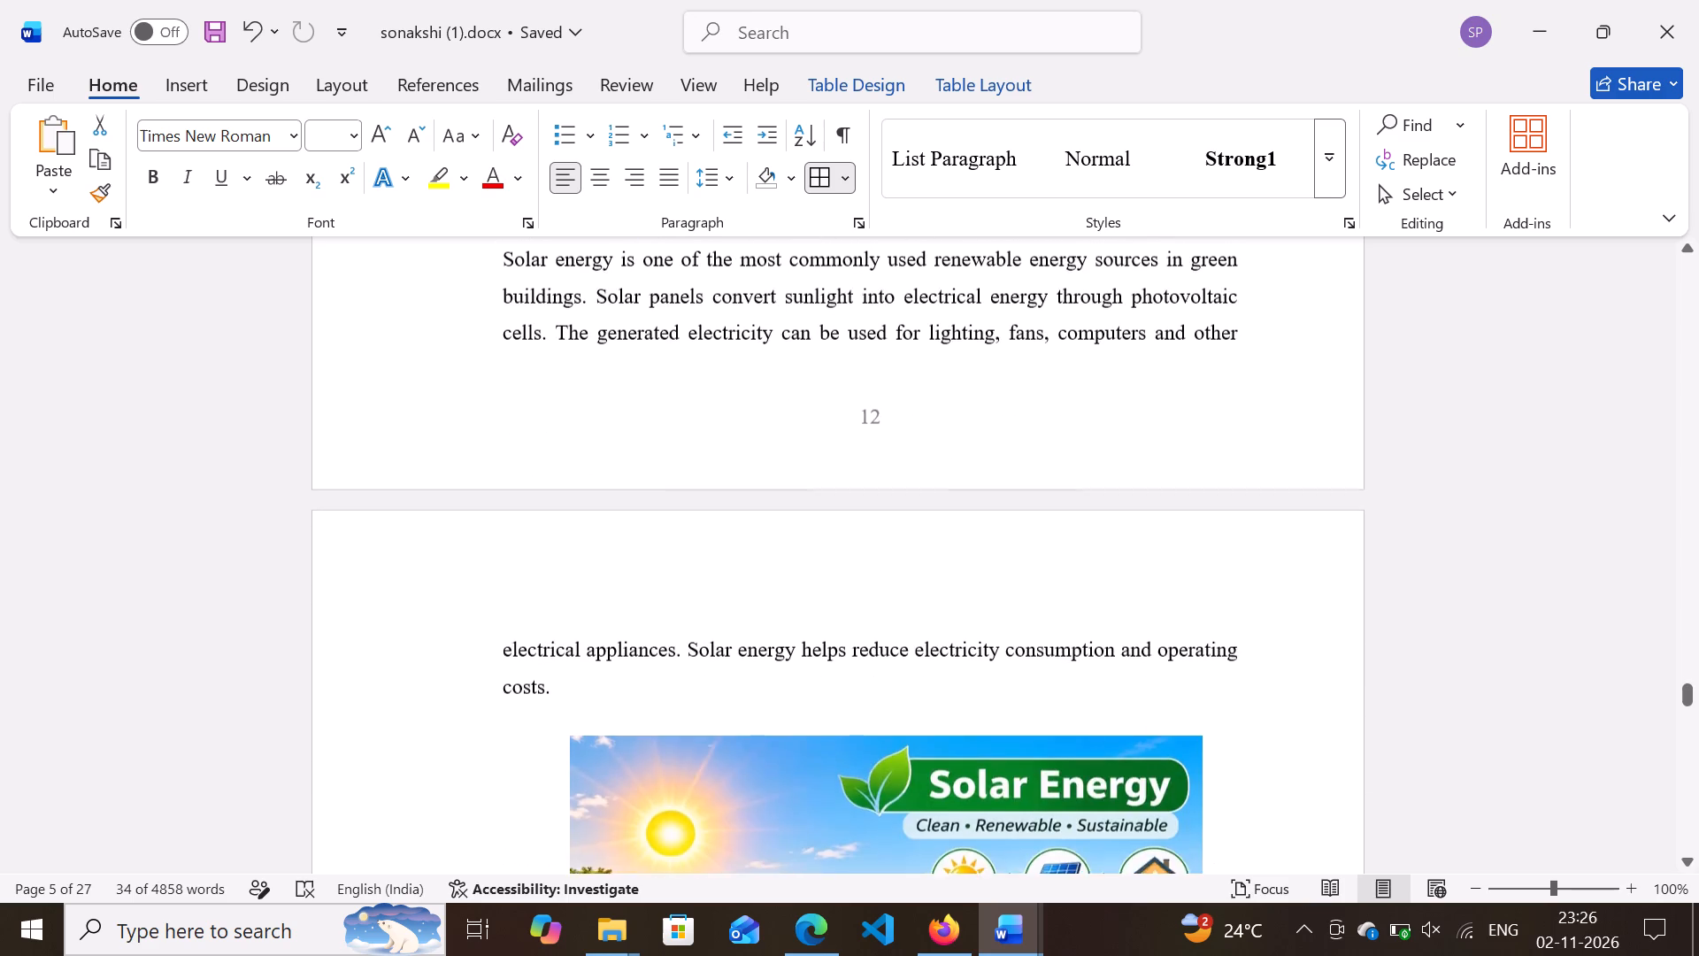
scroll(1124, 367, "down", 14)
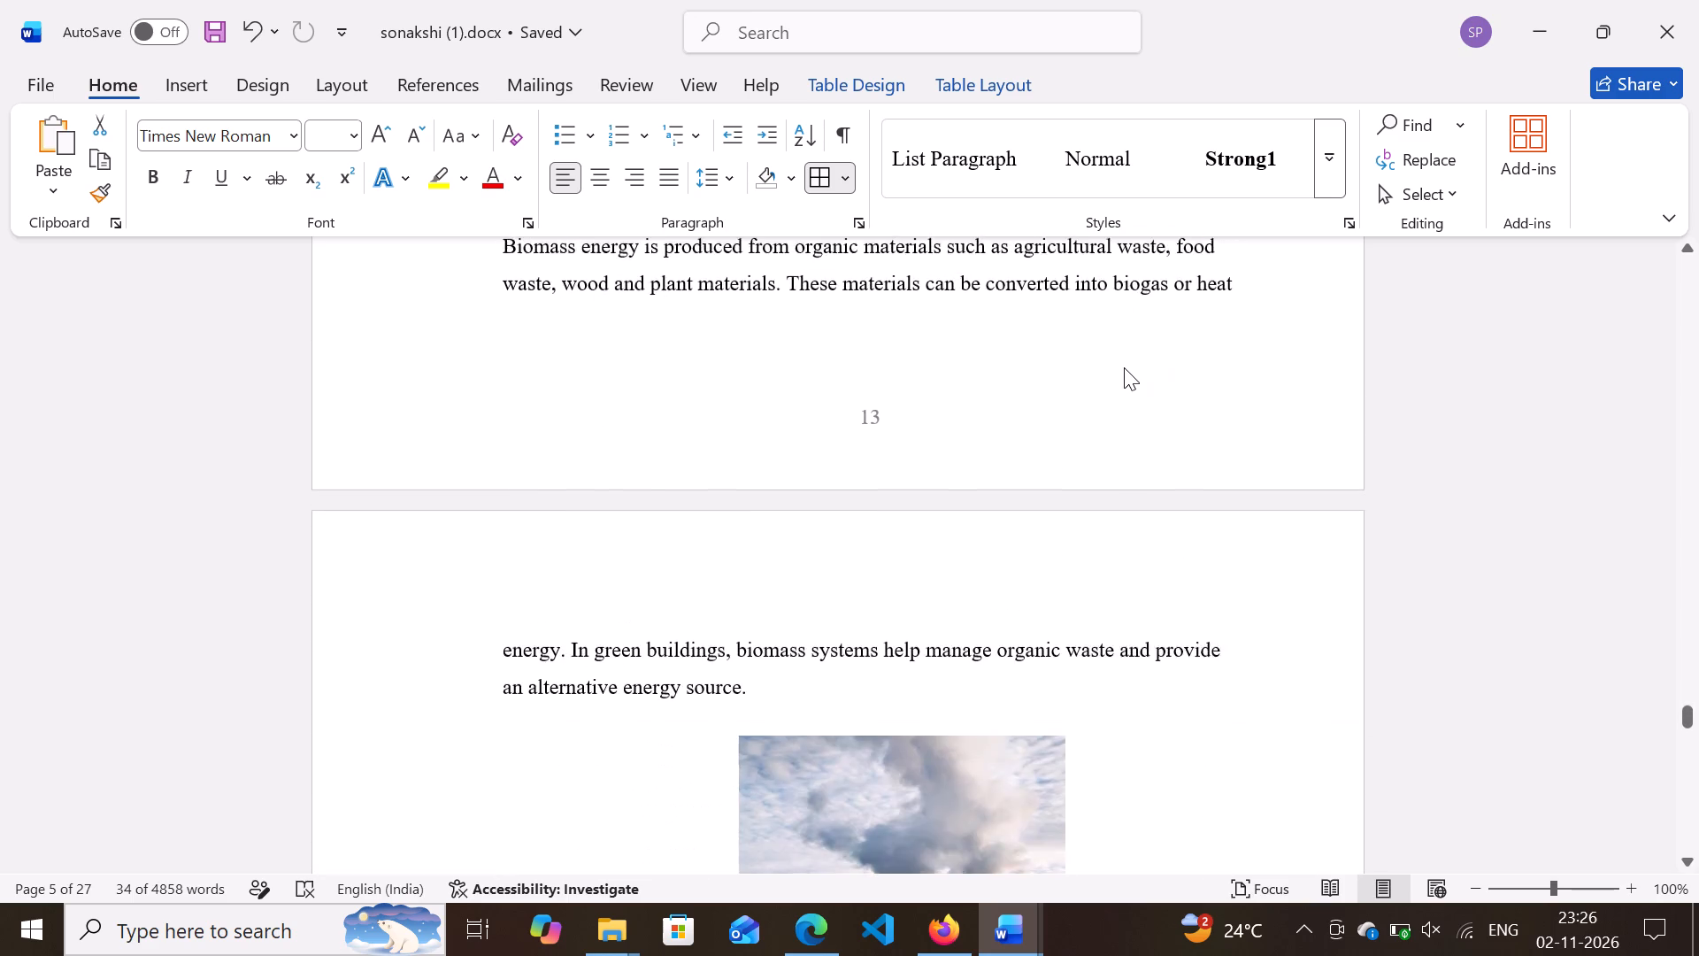
scroll(1124, 367, "down", 5)
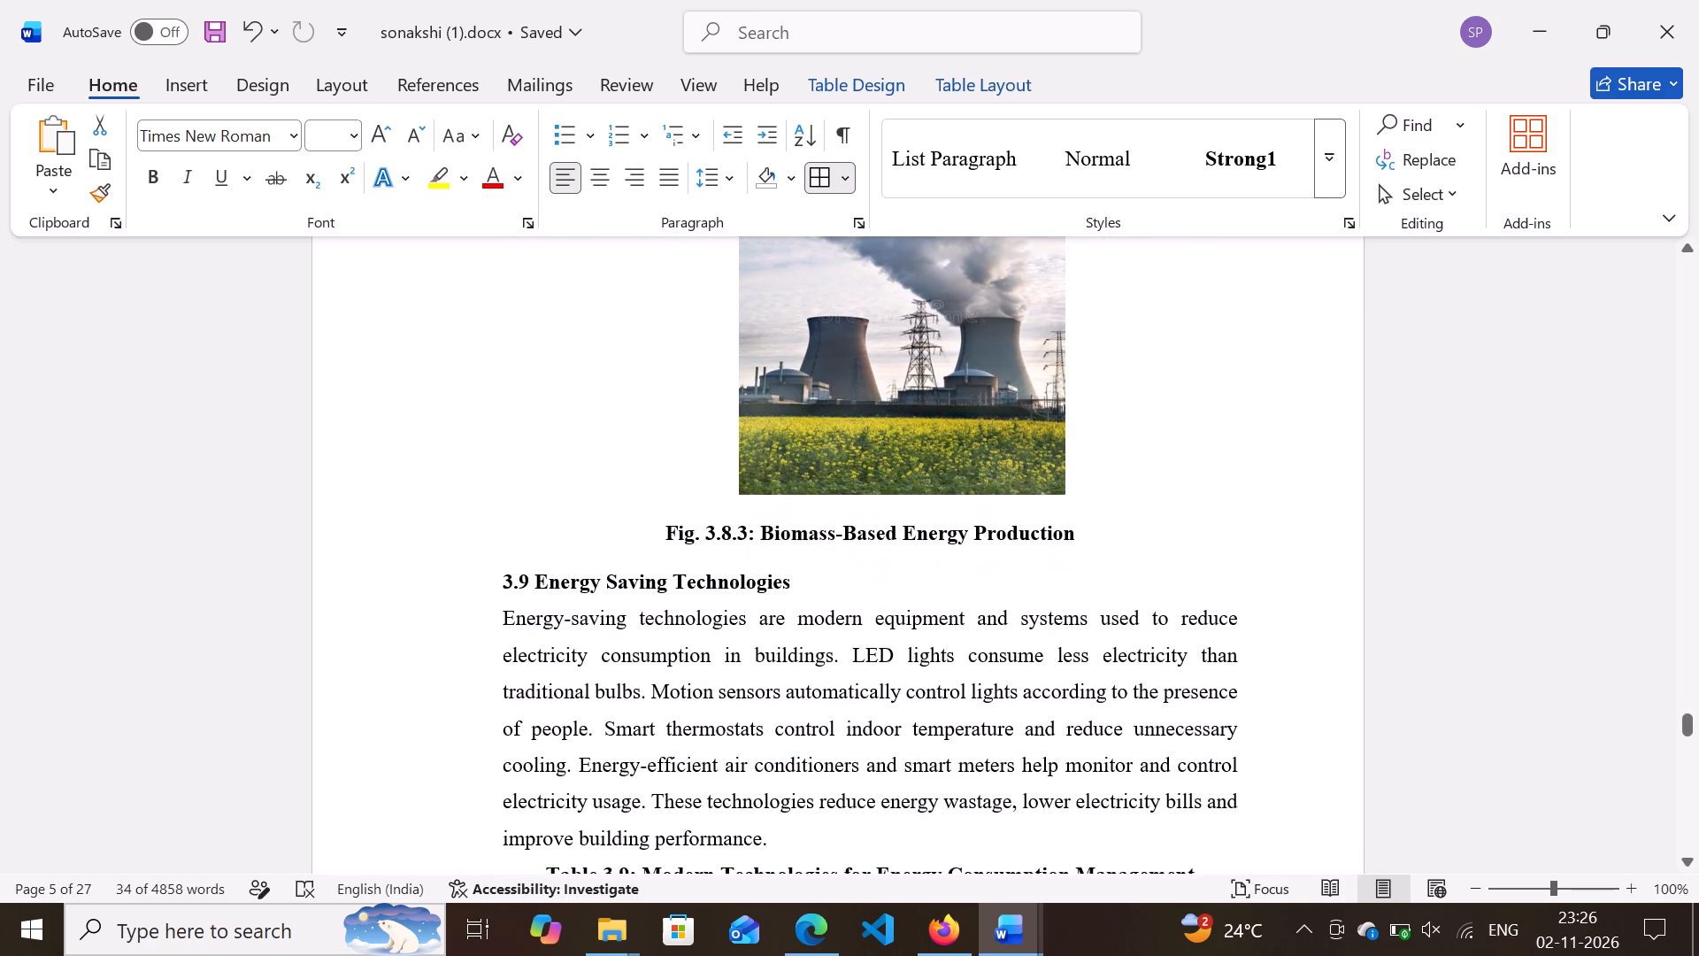
scroll(1124, 367, "down", 7)
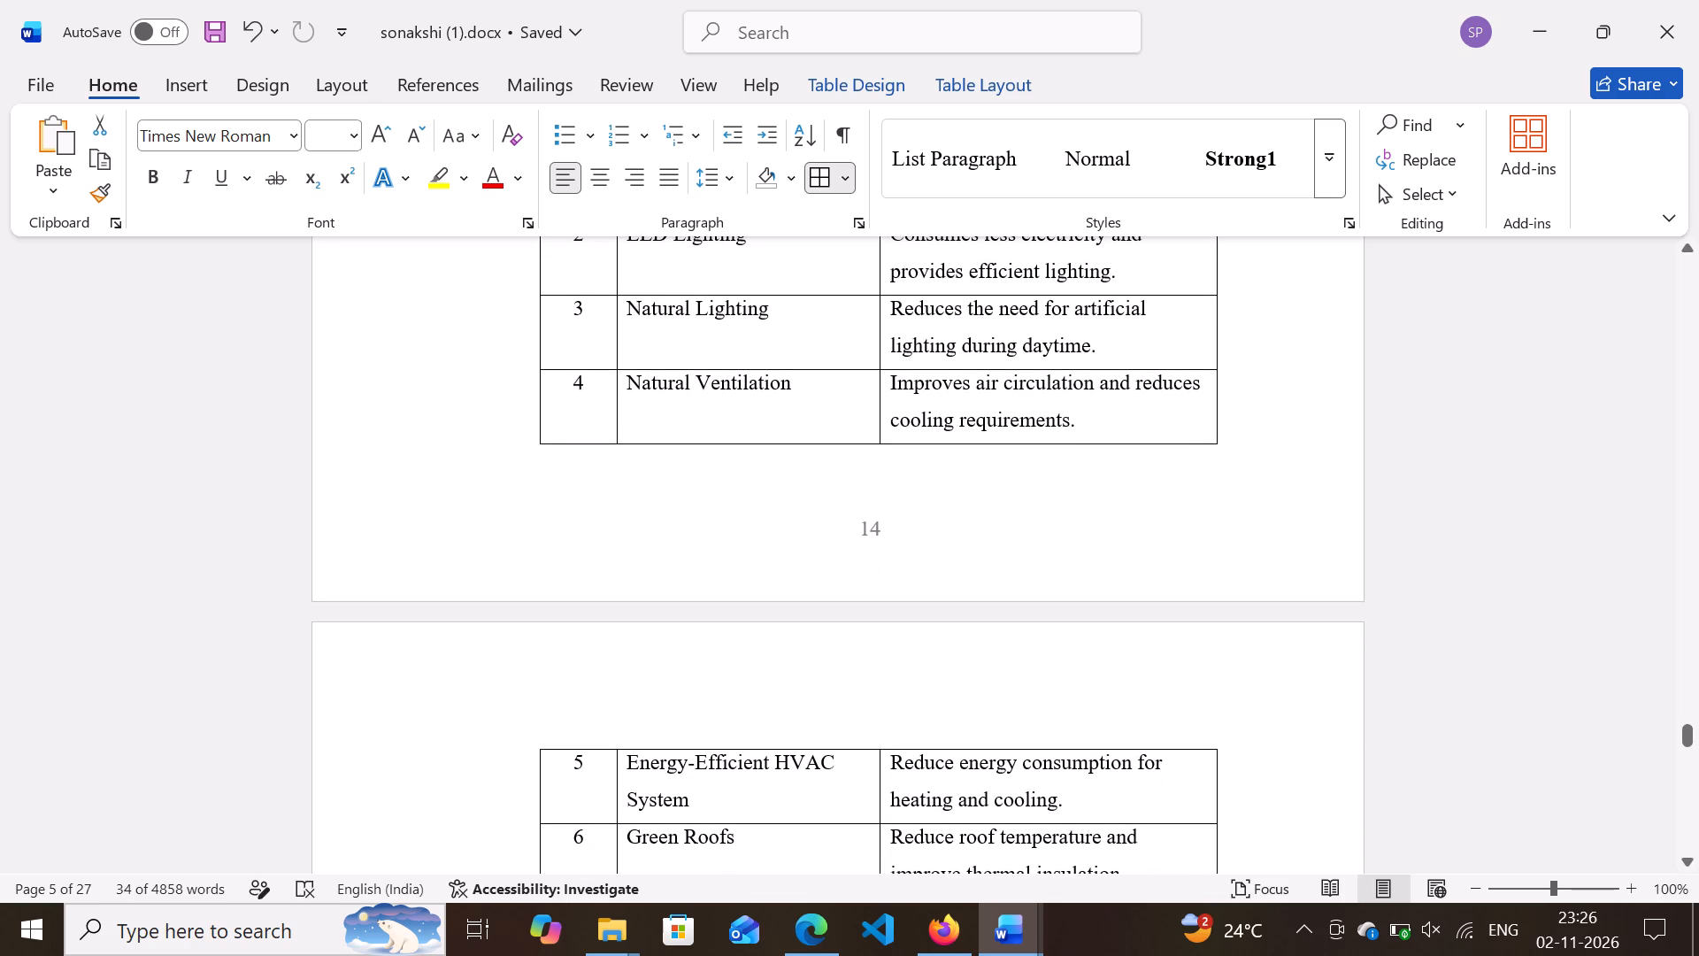
Return to the Content table and set the page number of 3.4 Environmental Impacts to 9.
scroll(1124, 367, "up", 16)
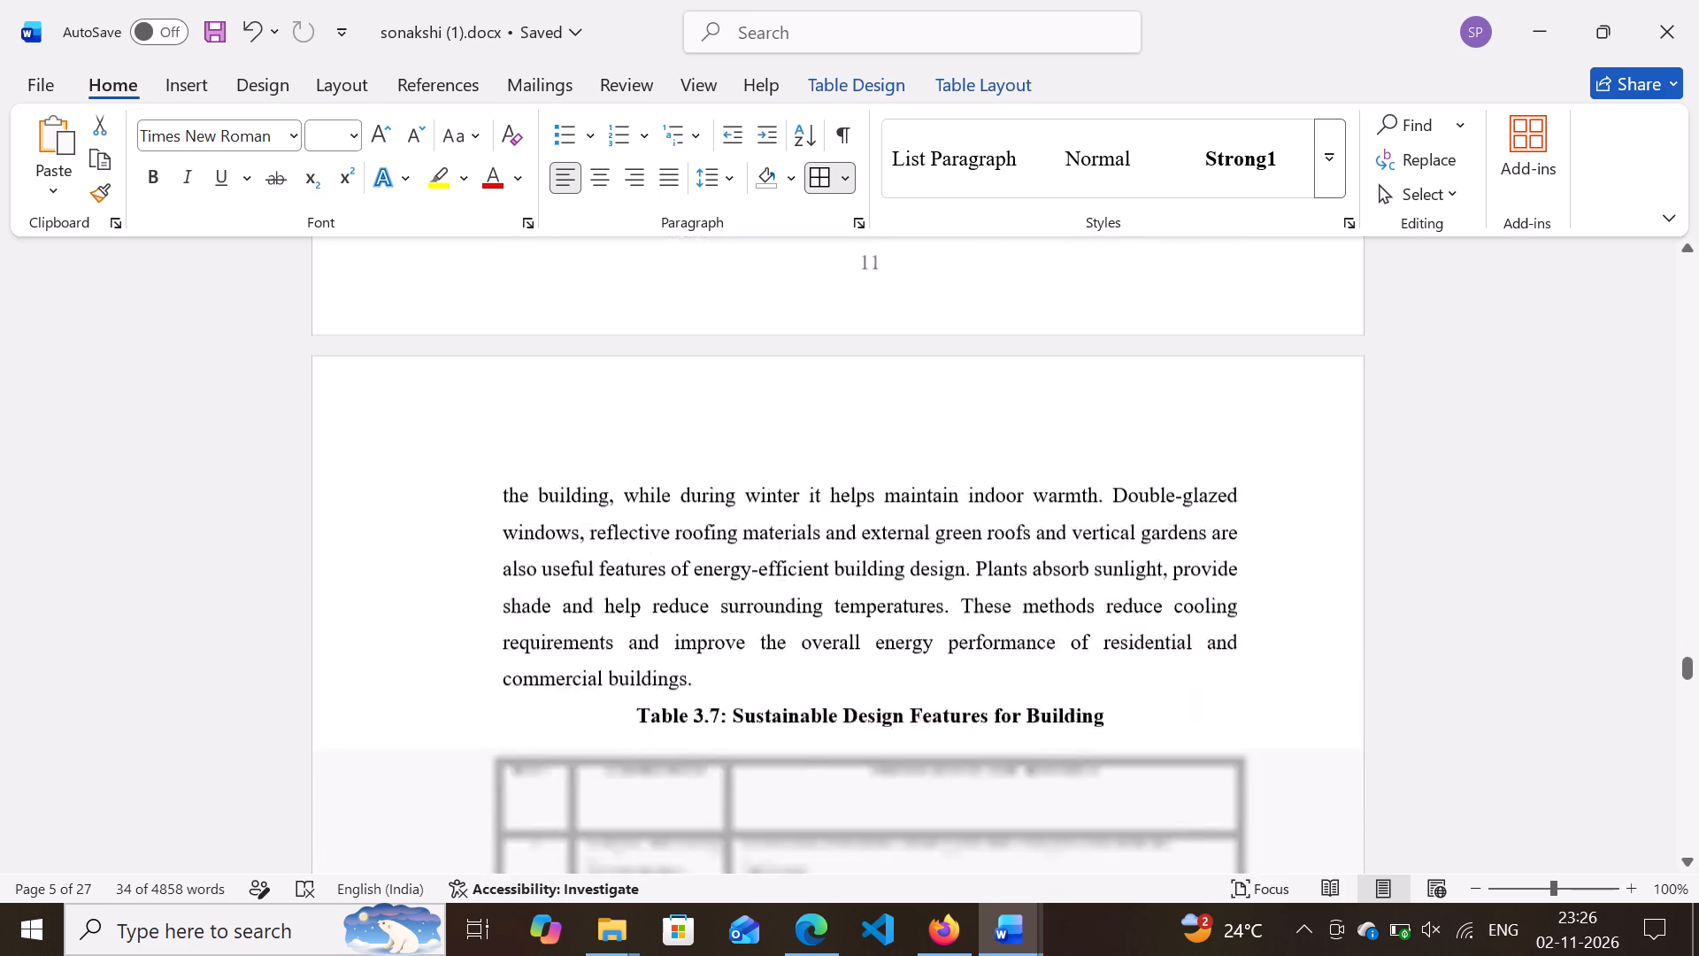
scroll(1124, 367, "up", 17)
scroll(1124, 367, "up", 18)
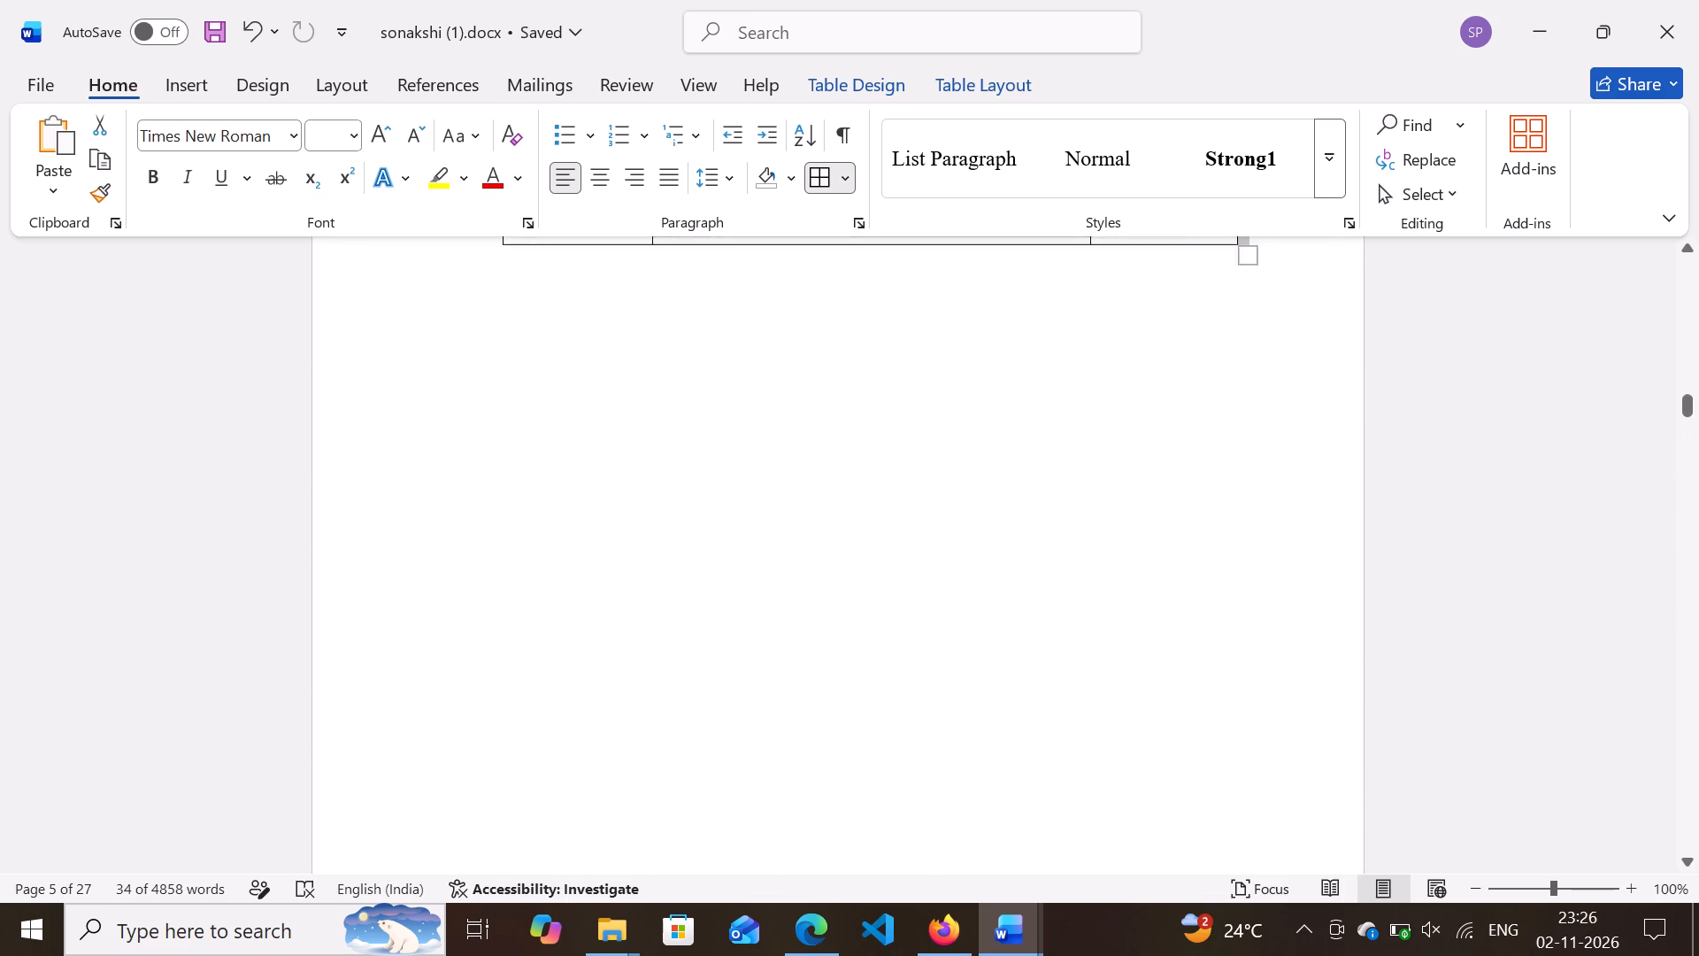
scroll(1124, 367, "up", 15)
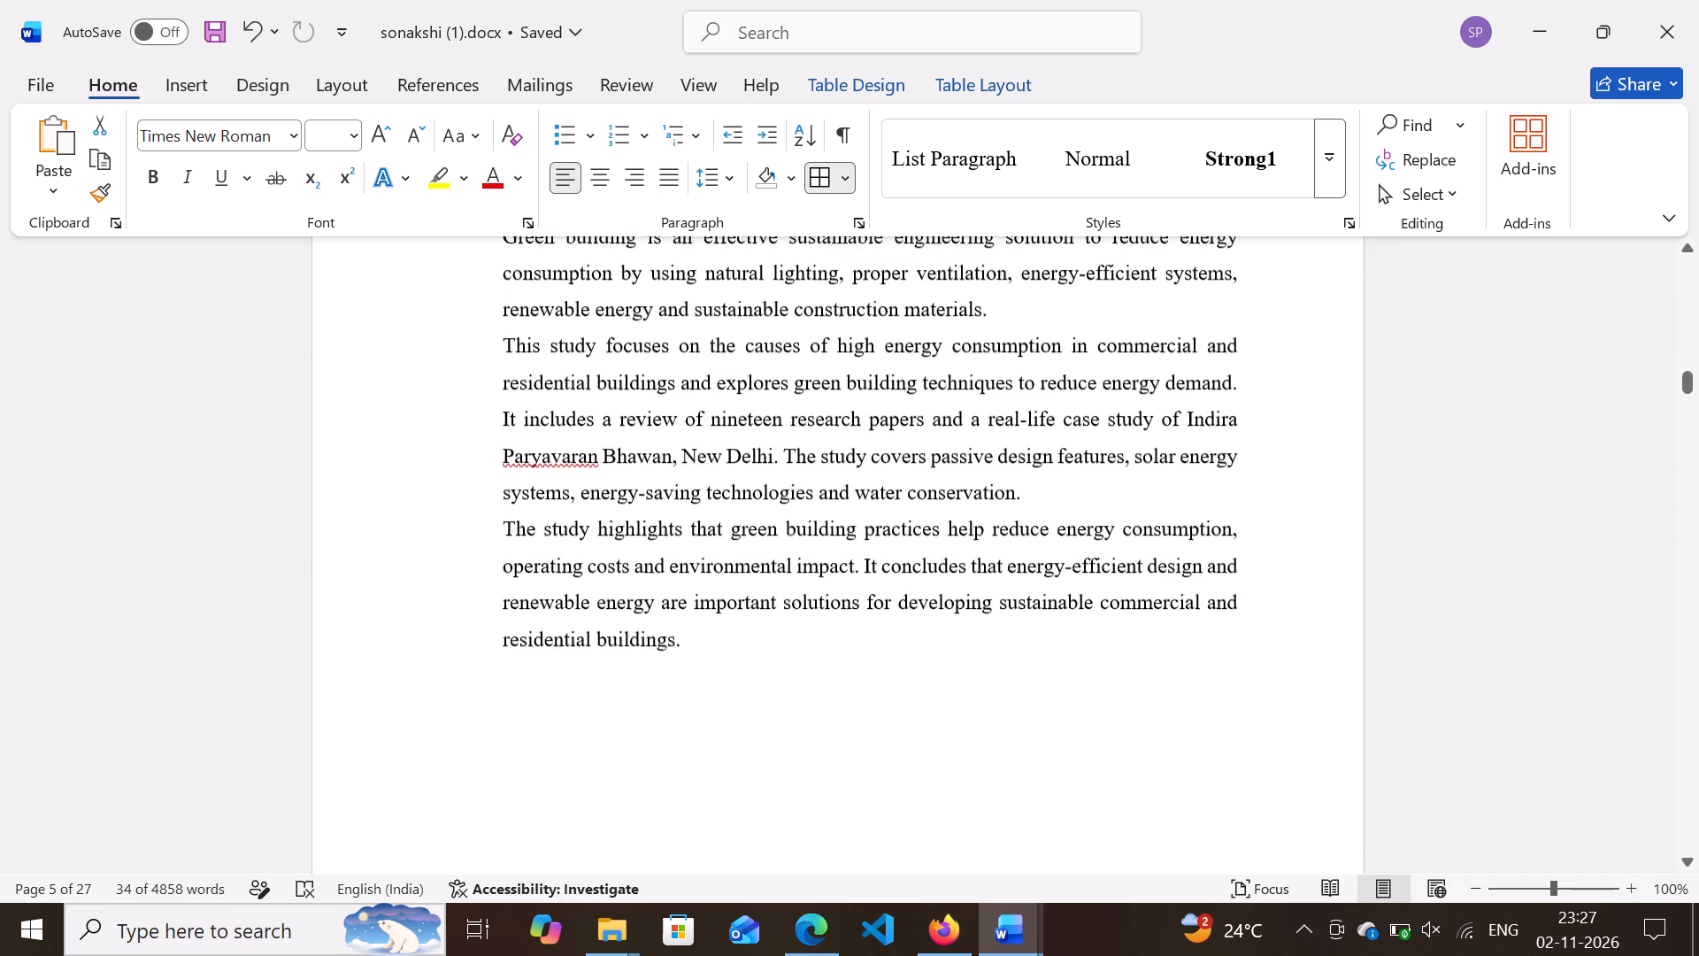
scroll(1124, 367, "up", 4)
scroll(1154, 447, "up", 1)
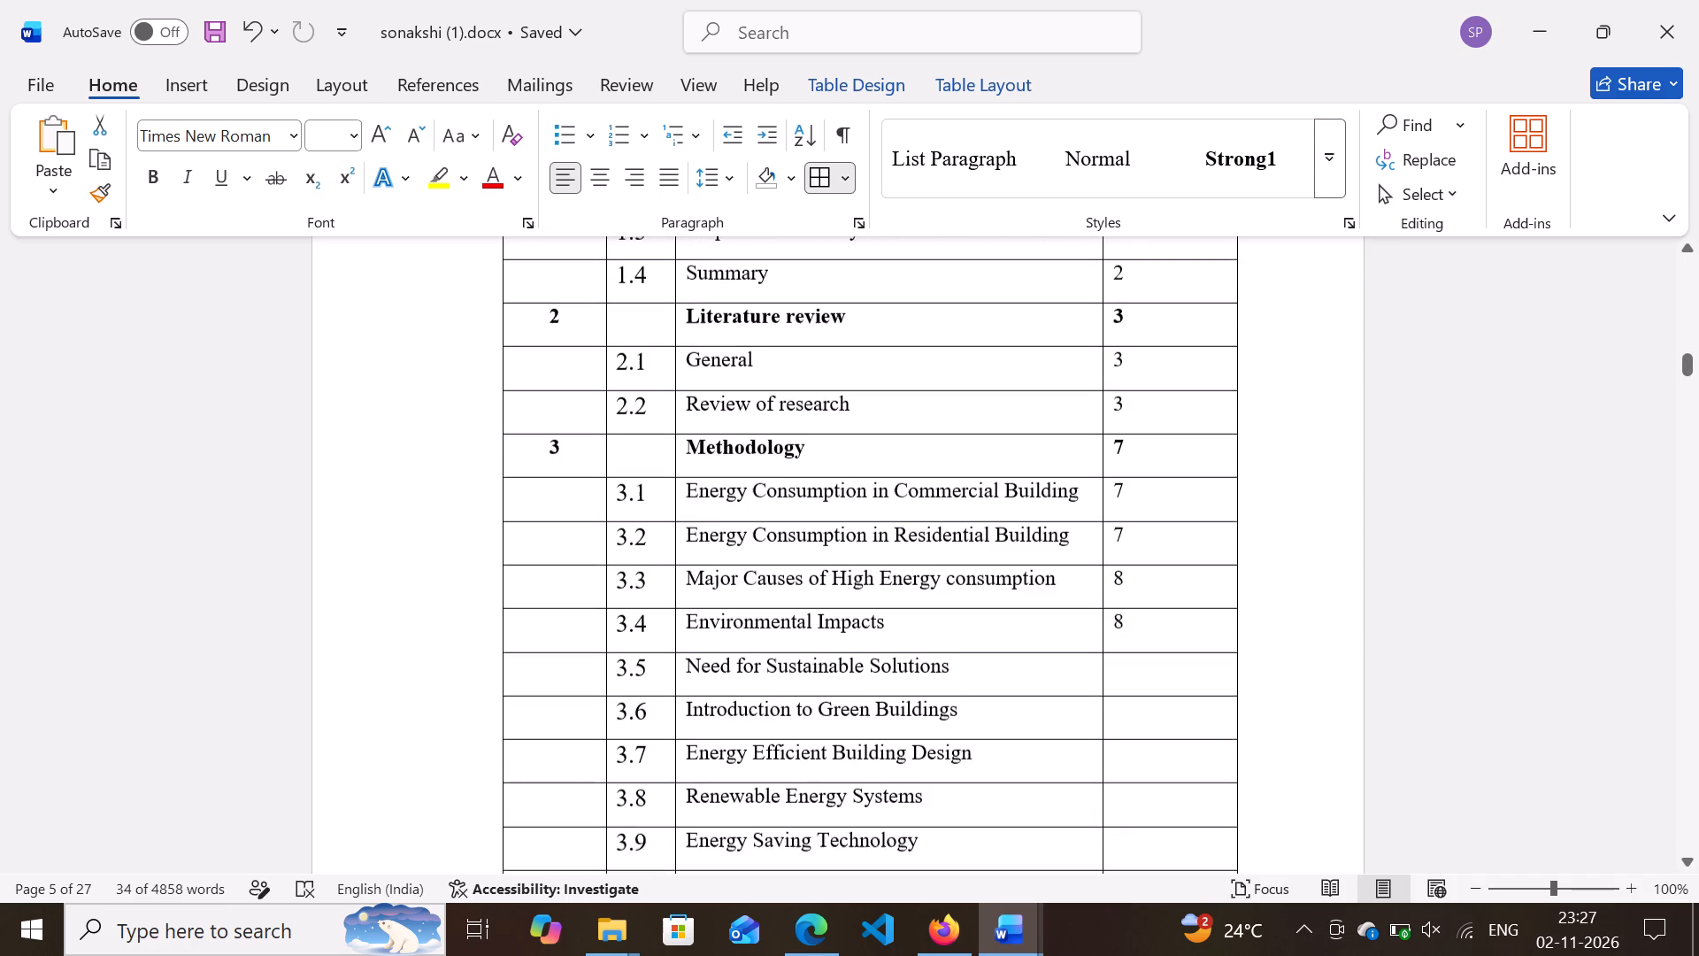
scroll(1154, 447, "up", 1)
left_click(1178, 512)
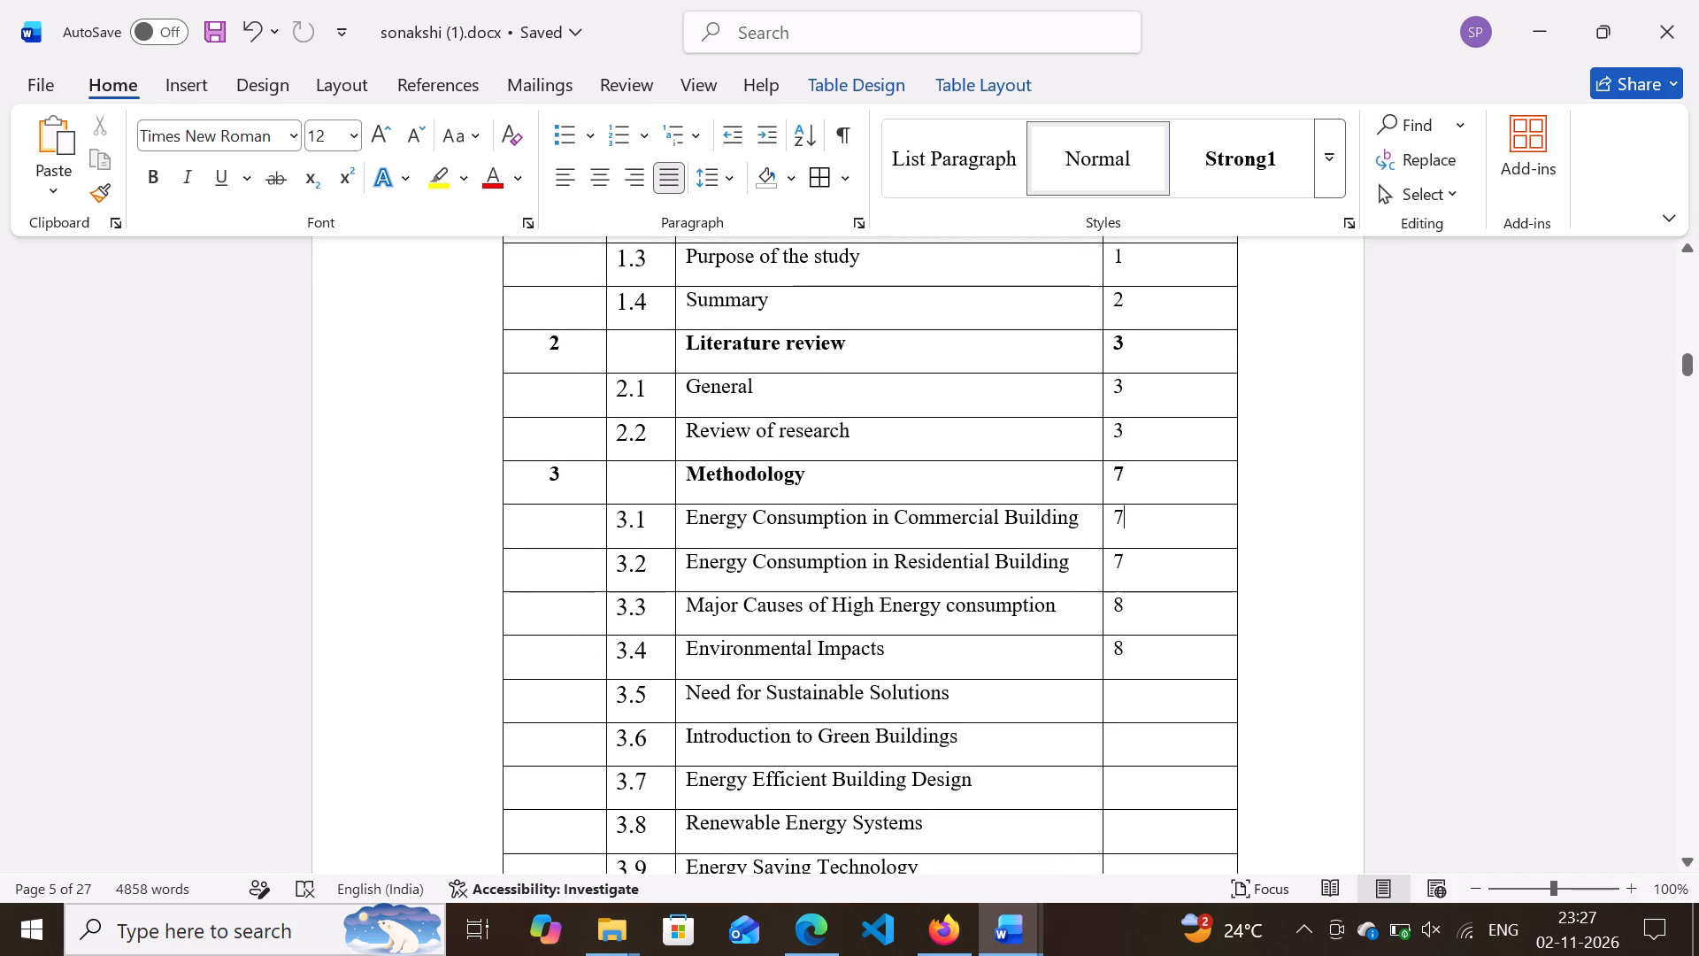
left_click(1171, 602)
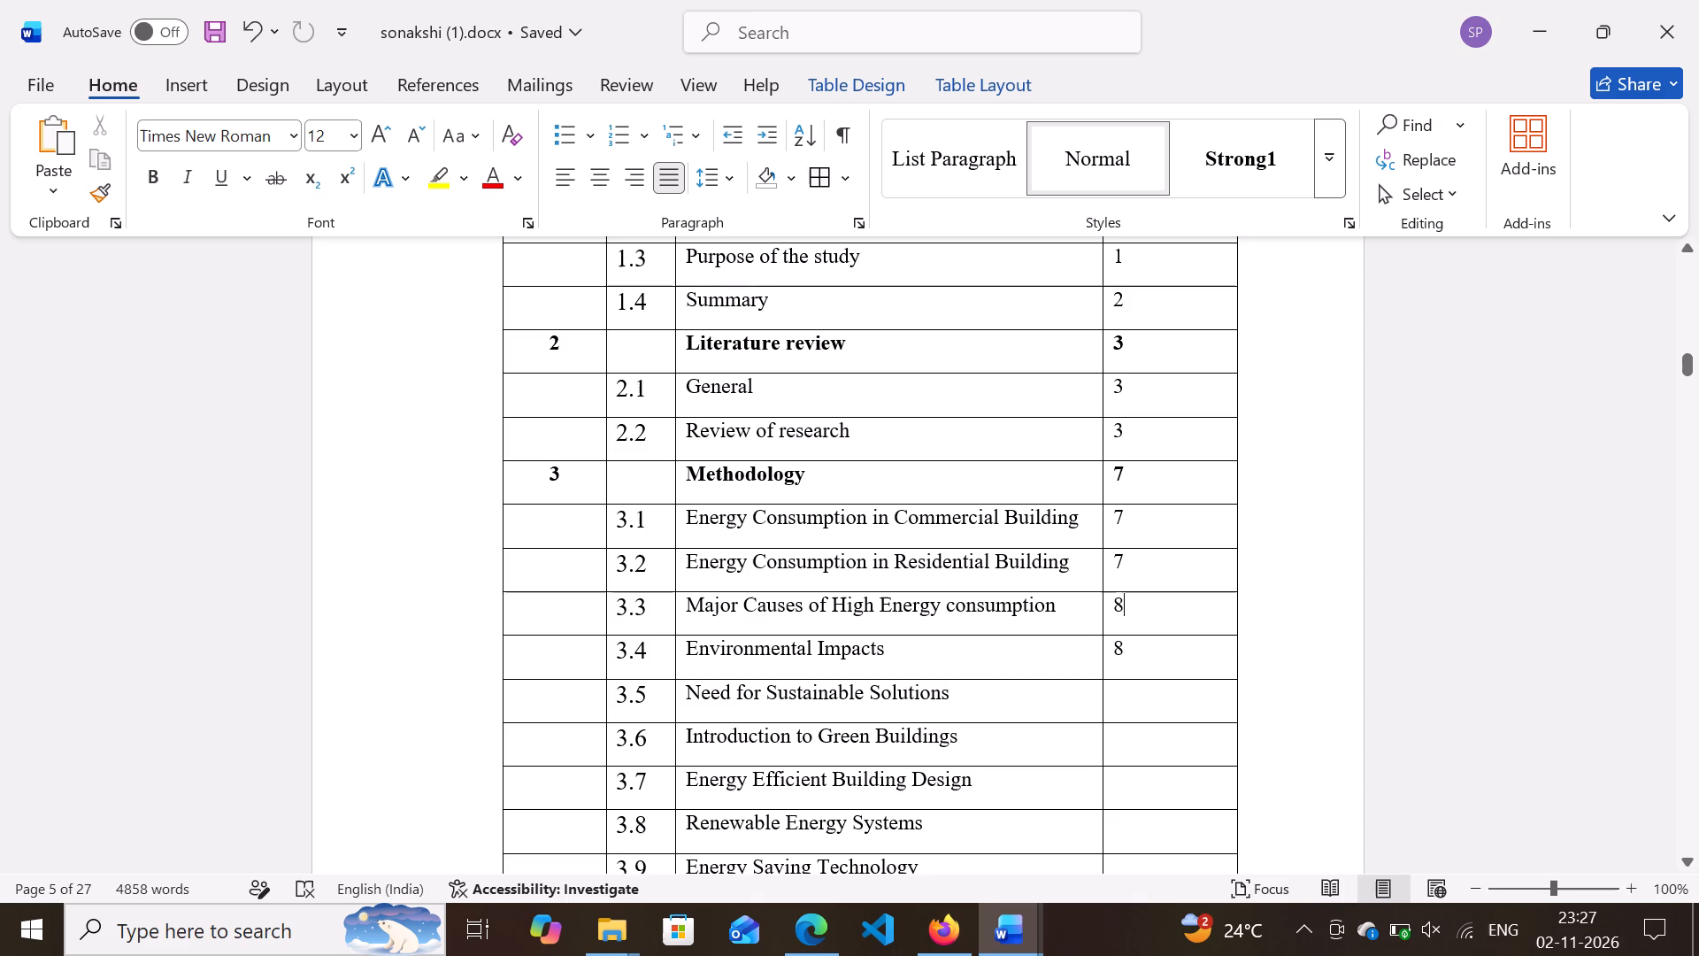
left_click(1166, 655)
key("BackSpace")
key("9")
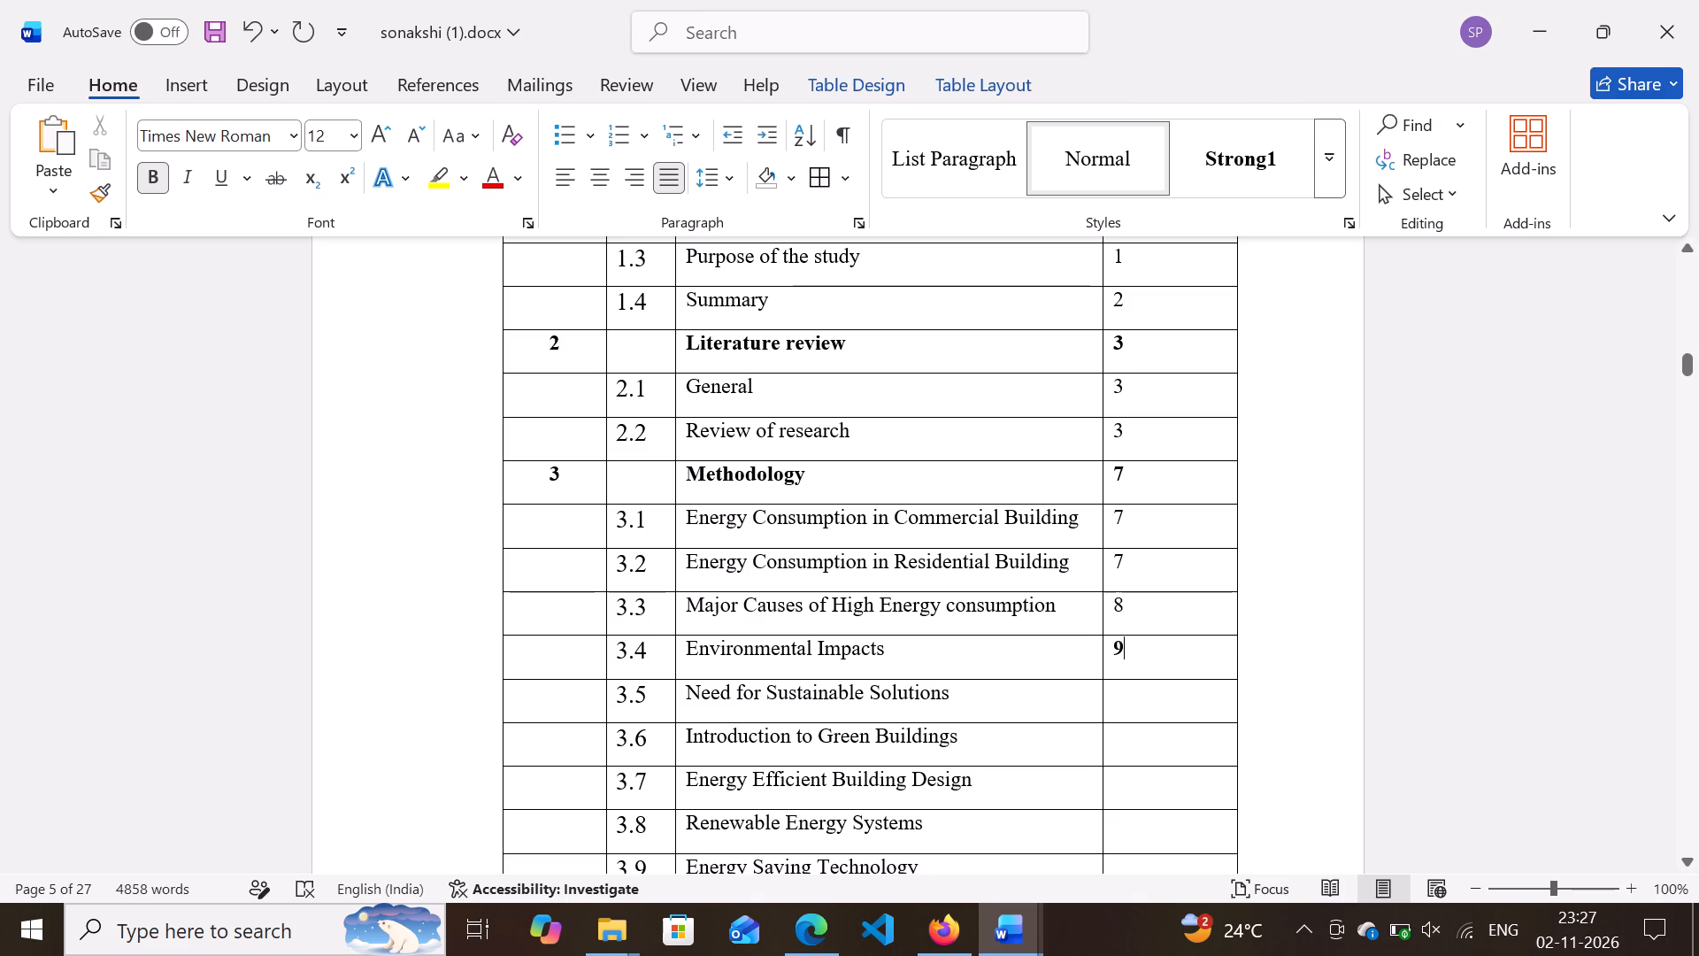
Enter page number 10 for both 3.5 Need for Sustainable Solutions and 3.6 Introduction to Green Buildings in the Content table.
scroll(1138, 641, "down", 2)
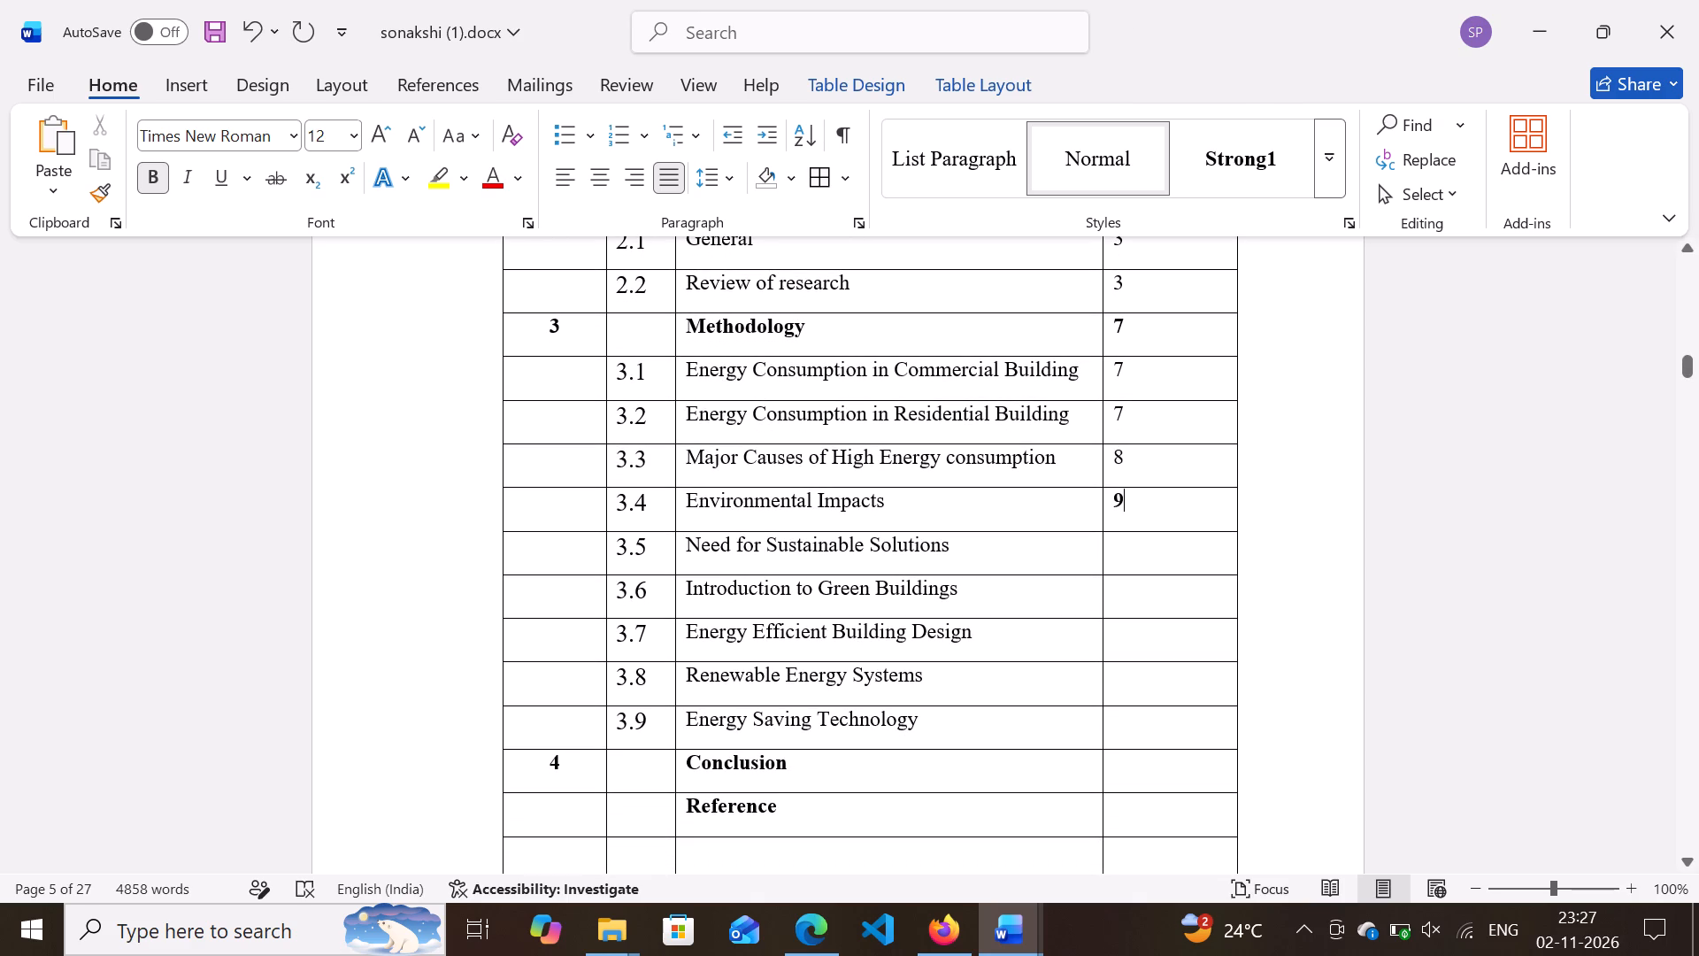
left_click(1124, 544)
key("1")
key("0")
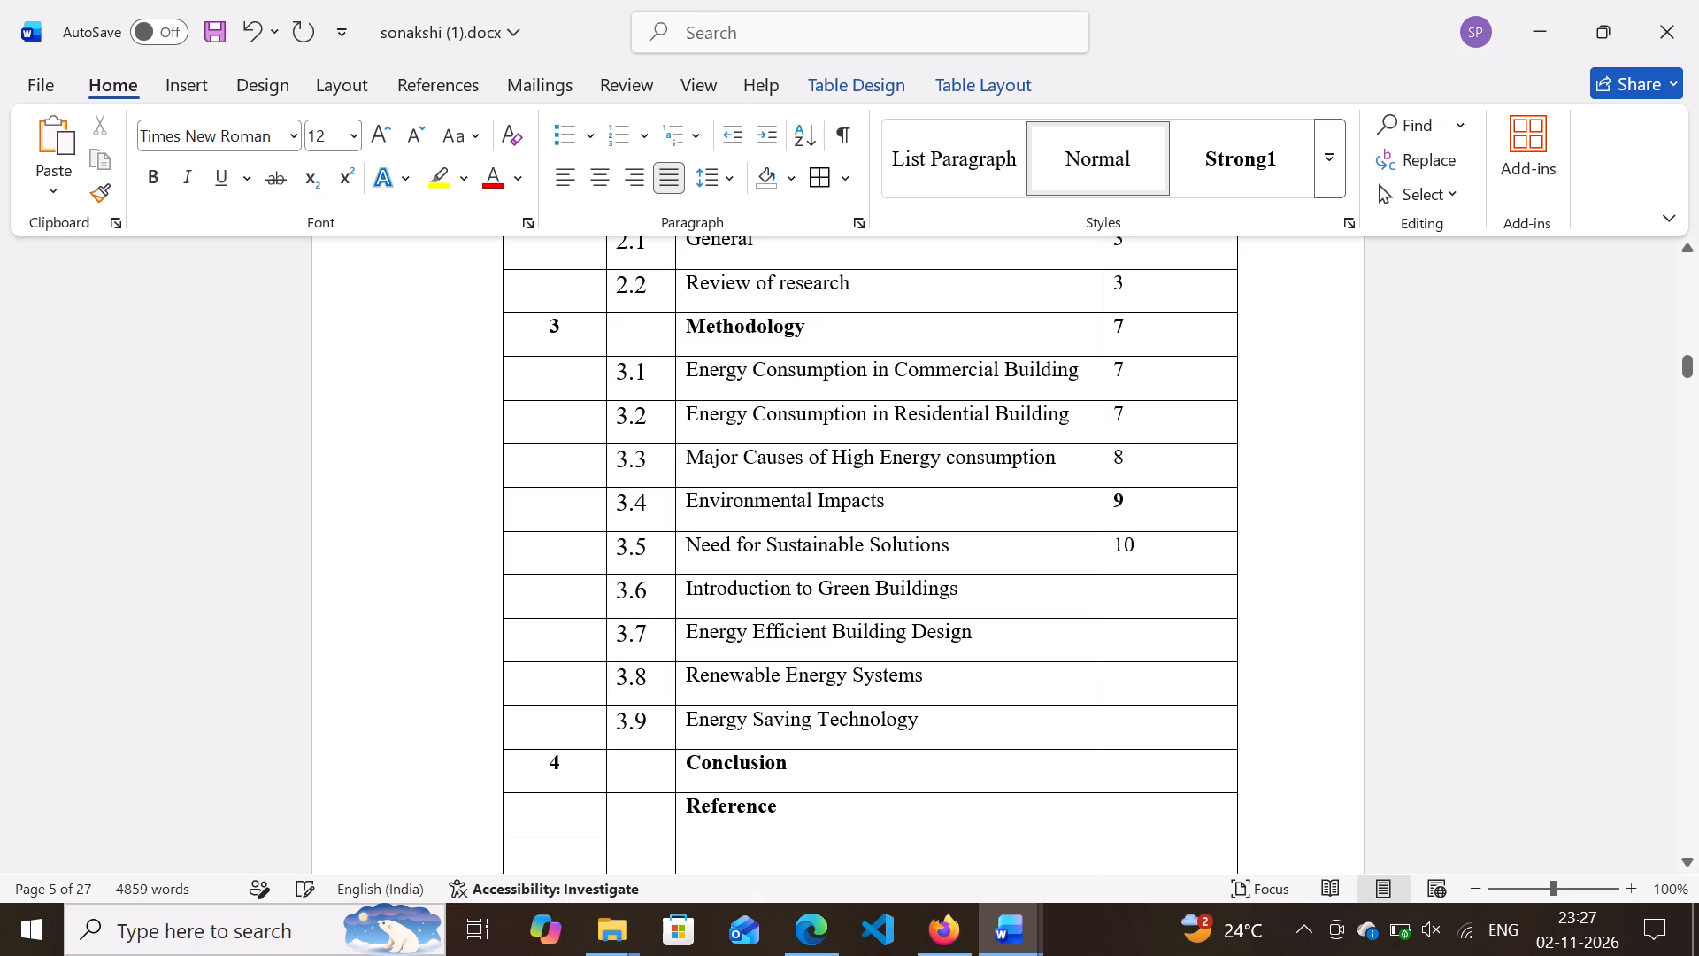
left_click(1126, 576)
type("10")
key("BackSpace")
key("BackSpace")
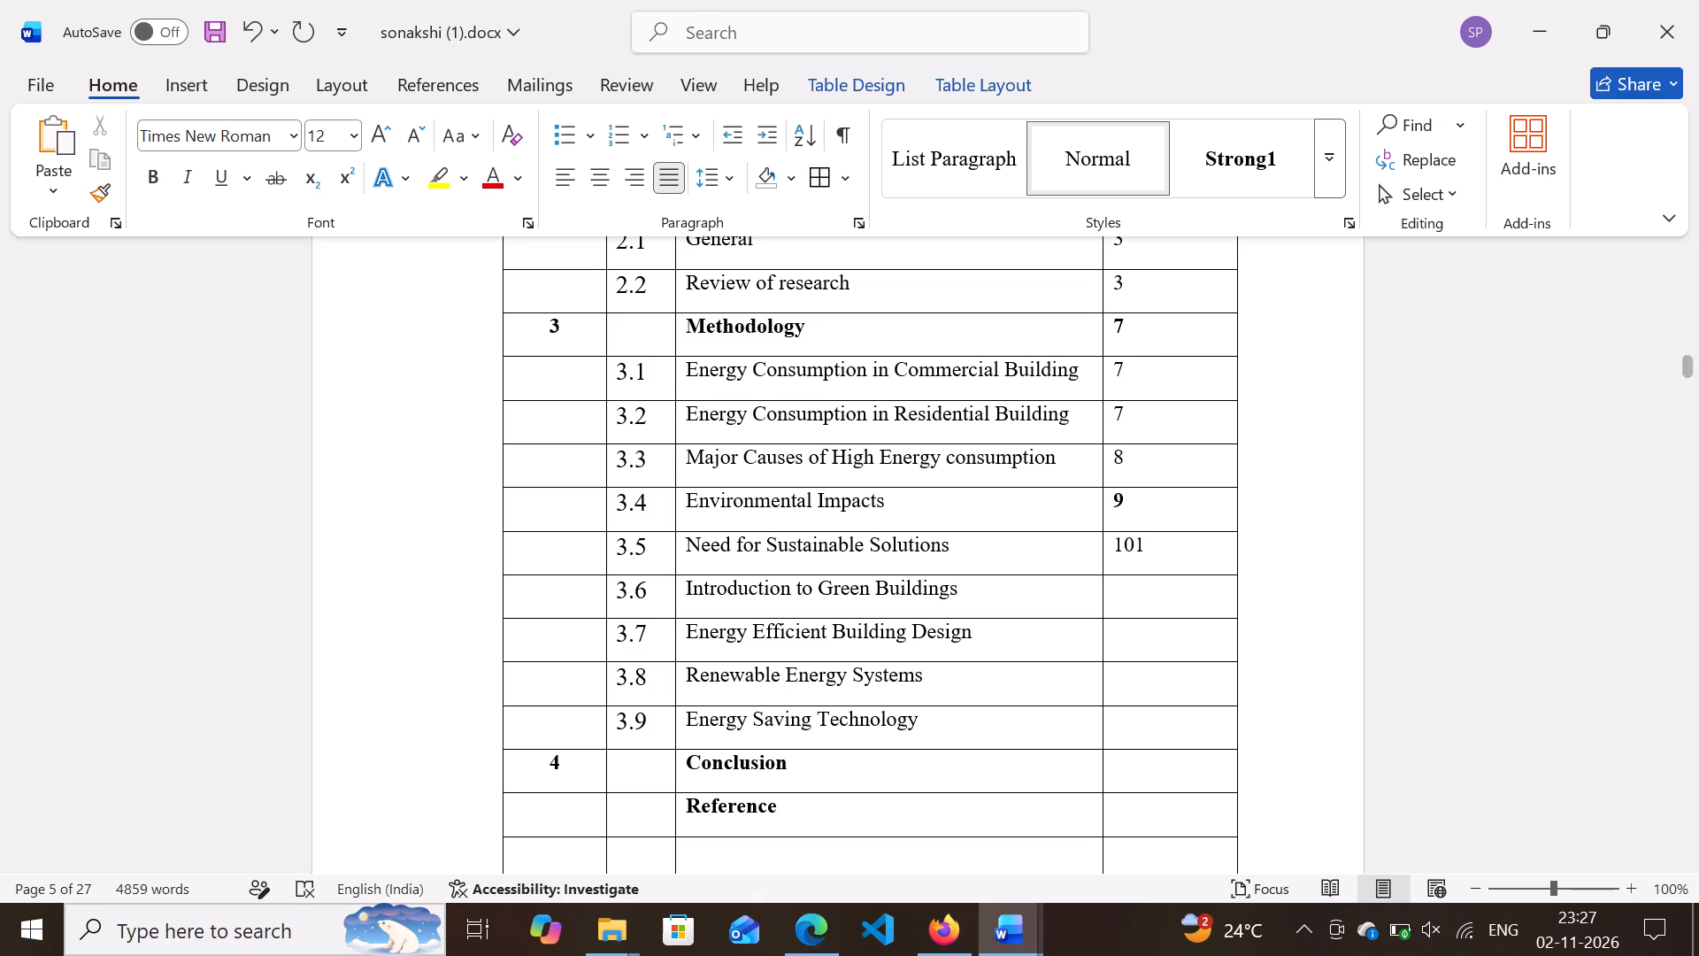
left_click(1139, 587)
key("1")
key("0")
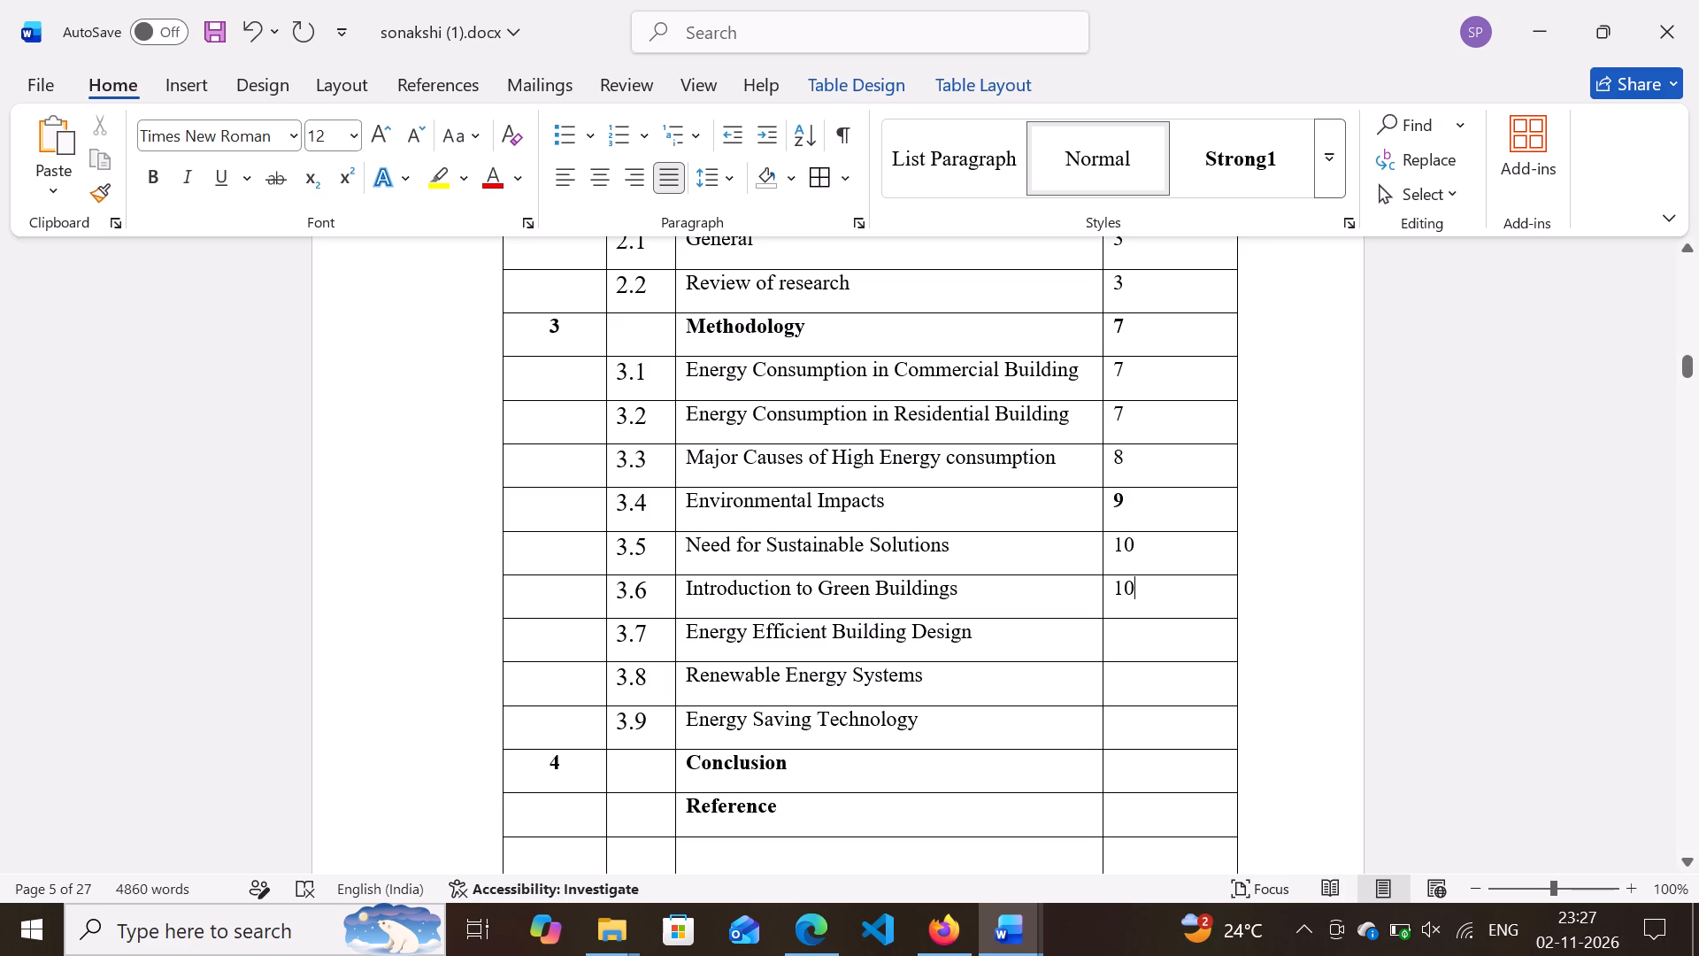
Enter page number 11 for 3.7 Energy Efficient Building Design and 12 for 3.8 Renewable Energy Systems in the Content table.
left_click(1134, 633)
type("11")
type("12")
key("BackSpace")
key("BackSpace")
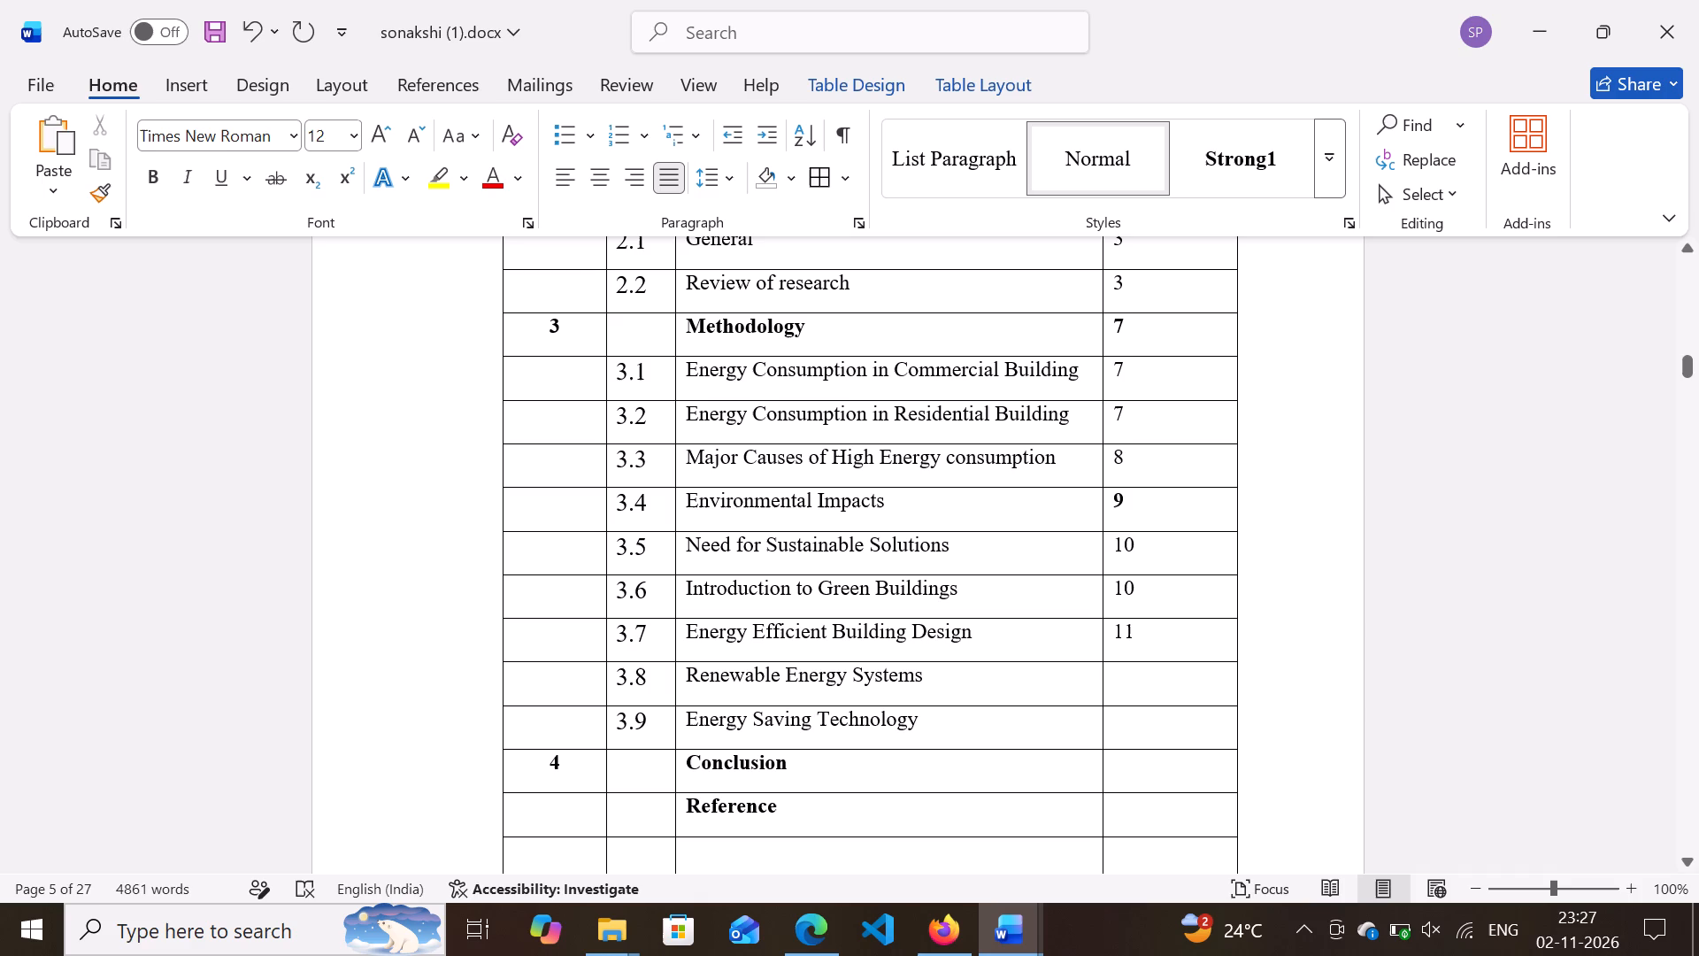
left_click(1130, 689)
type("12")
Enter page number 14 for 3.9 Energy Saving Technology in the Content table.
type("14")
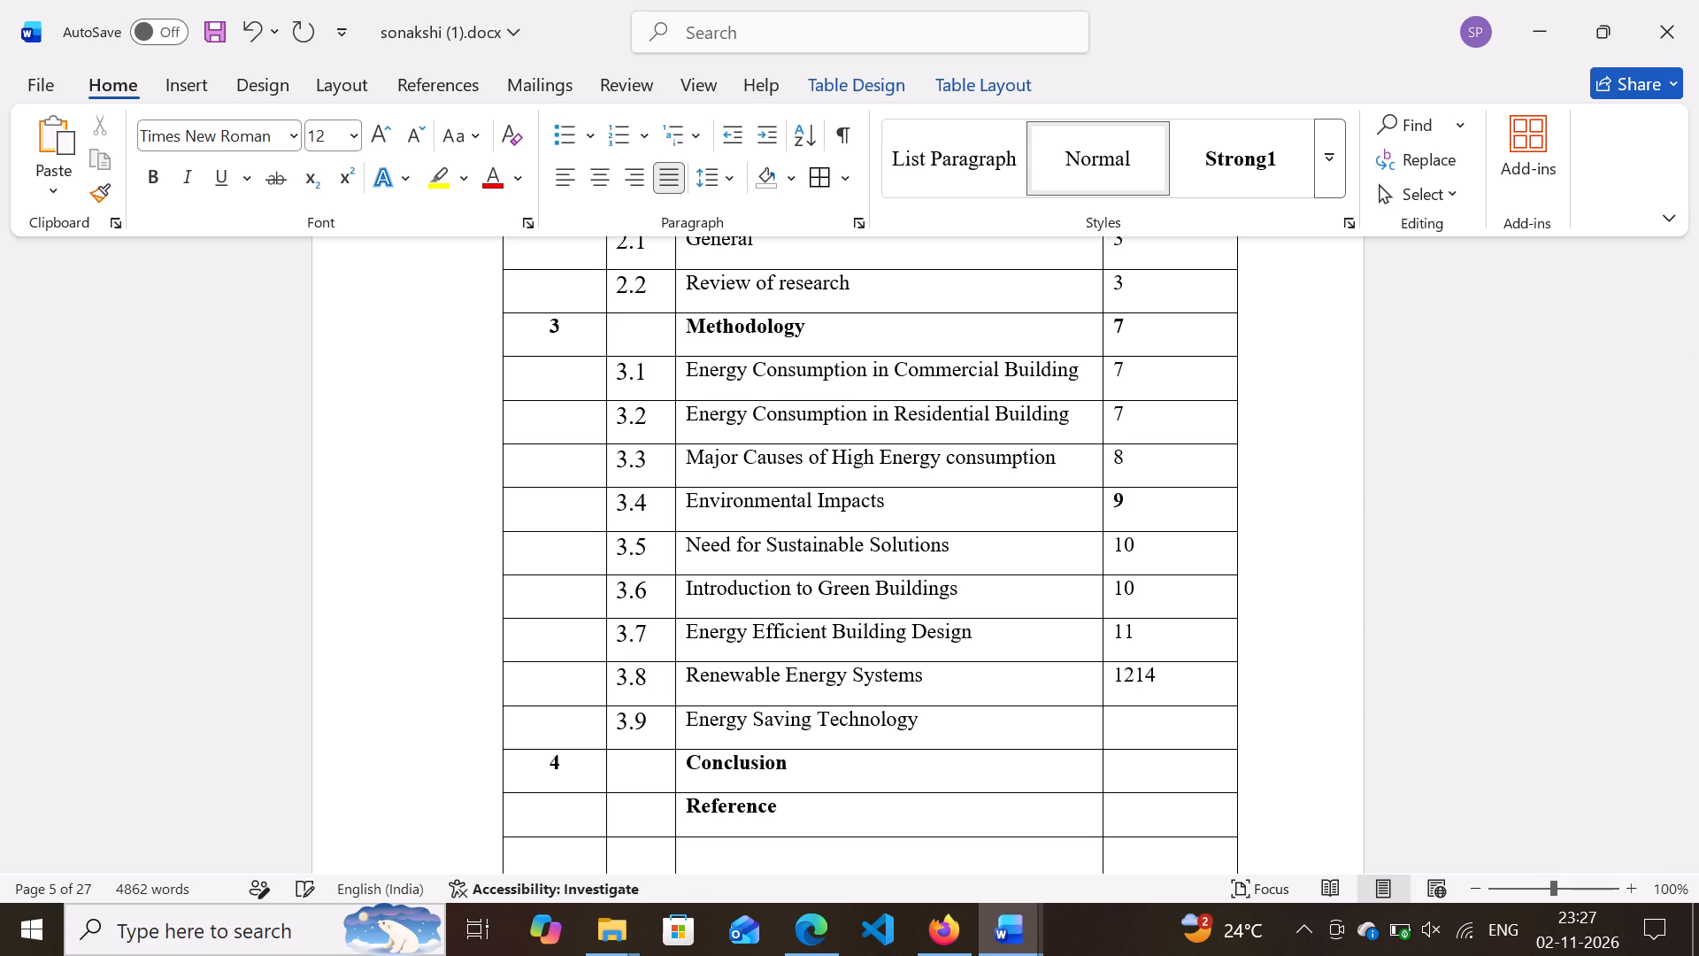
key("BackSpace")
key("BackSpace")
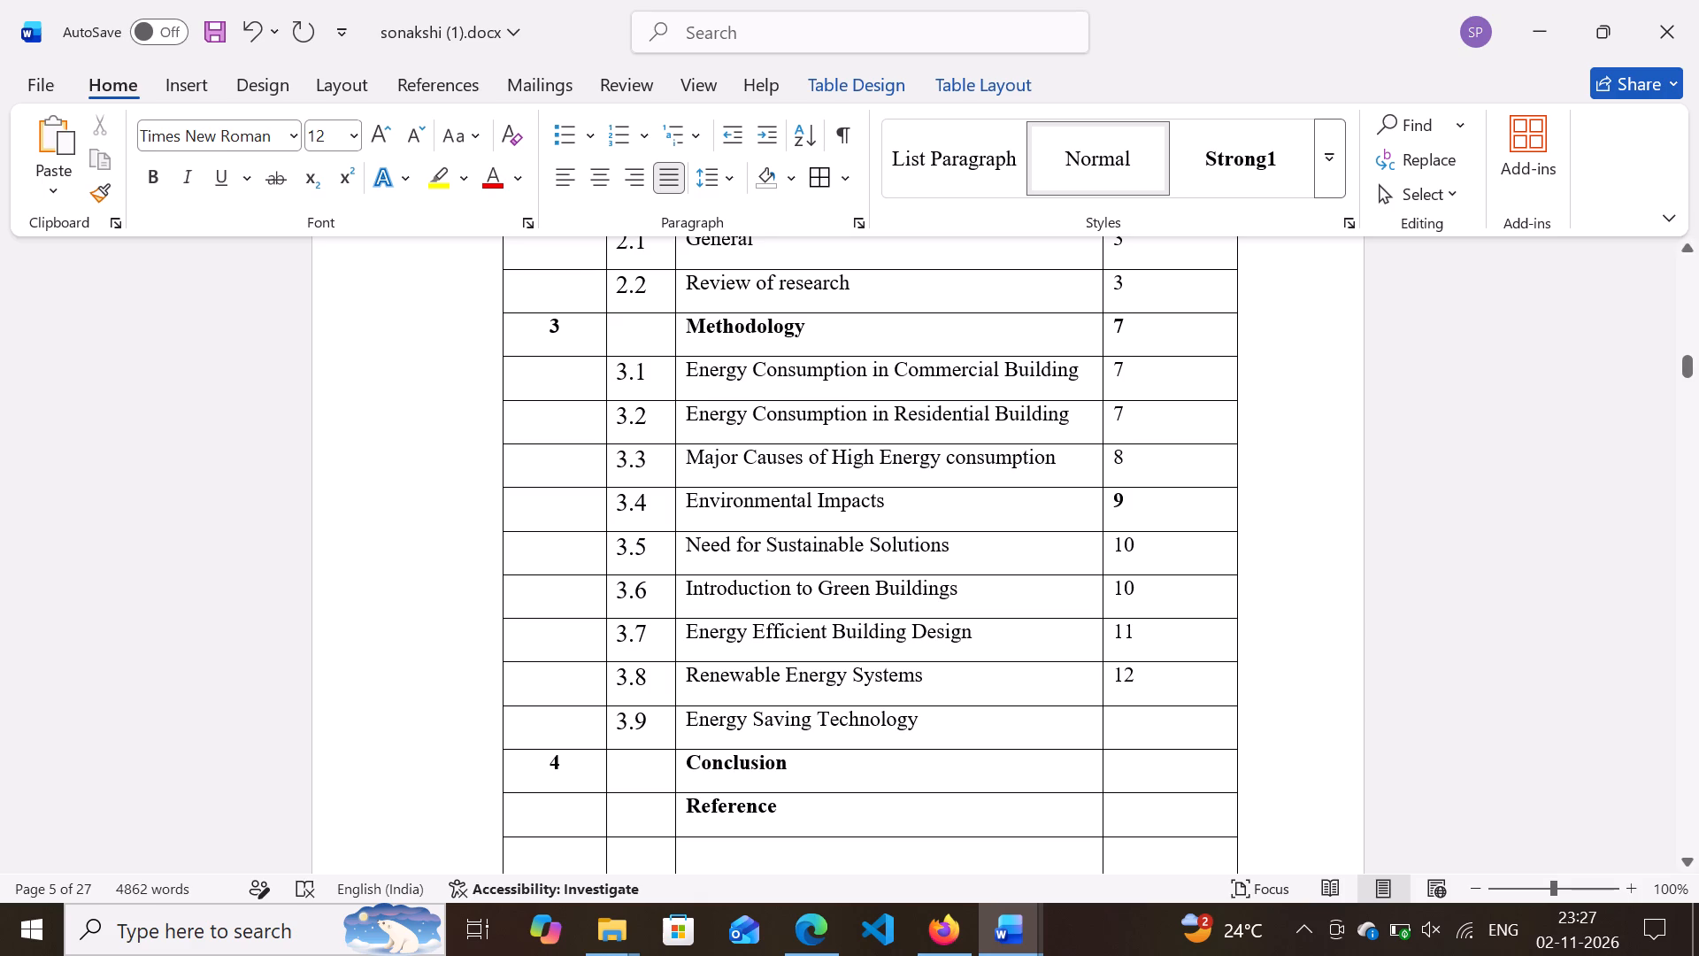
double_click(1130, 721)
type("14")
Remove the bold formatting from the page number 9 of 3.4 Environmental Impacts in the Content table.
scroll(1130, 721, "down", 1)
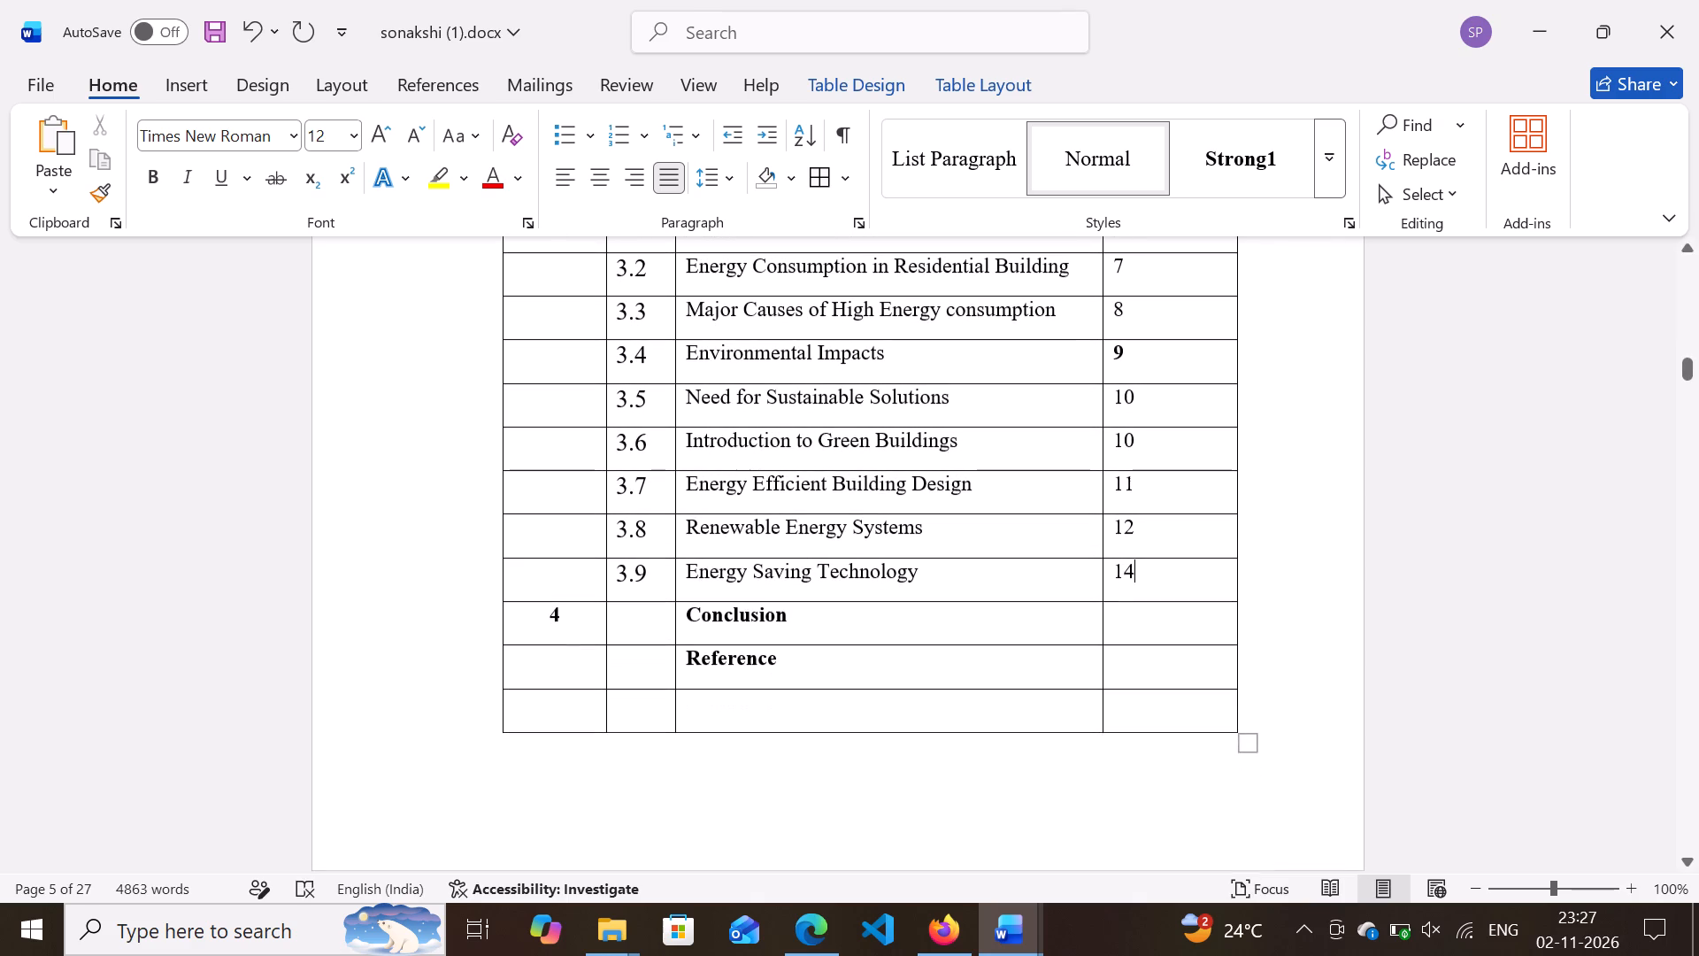
left_click_drag(1136, 356, 1109, 350)
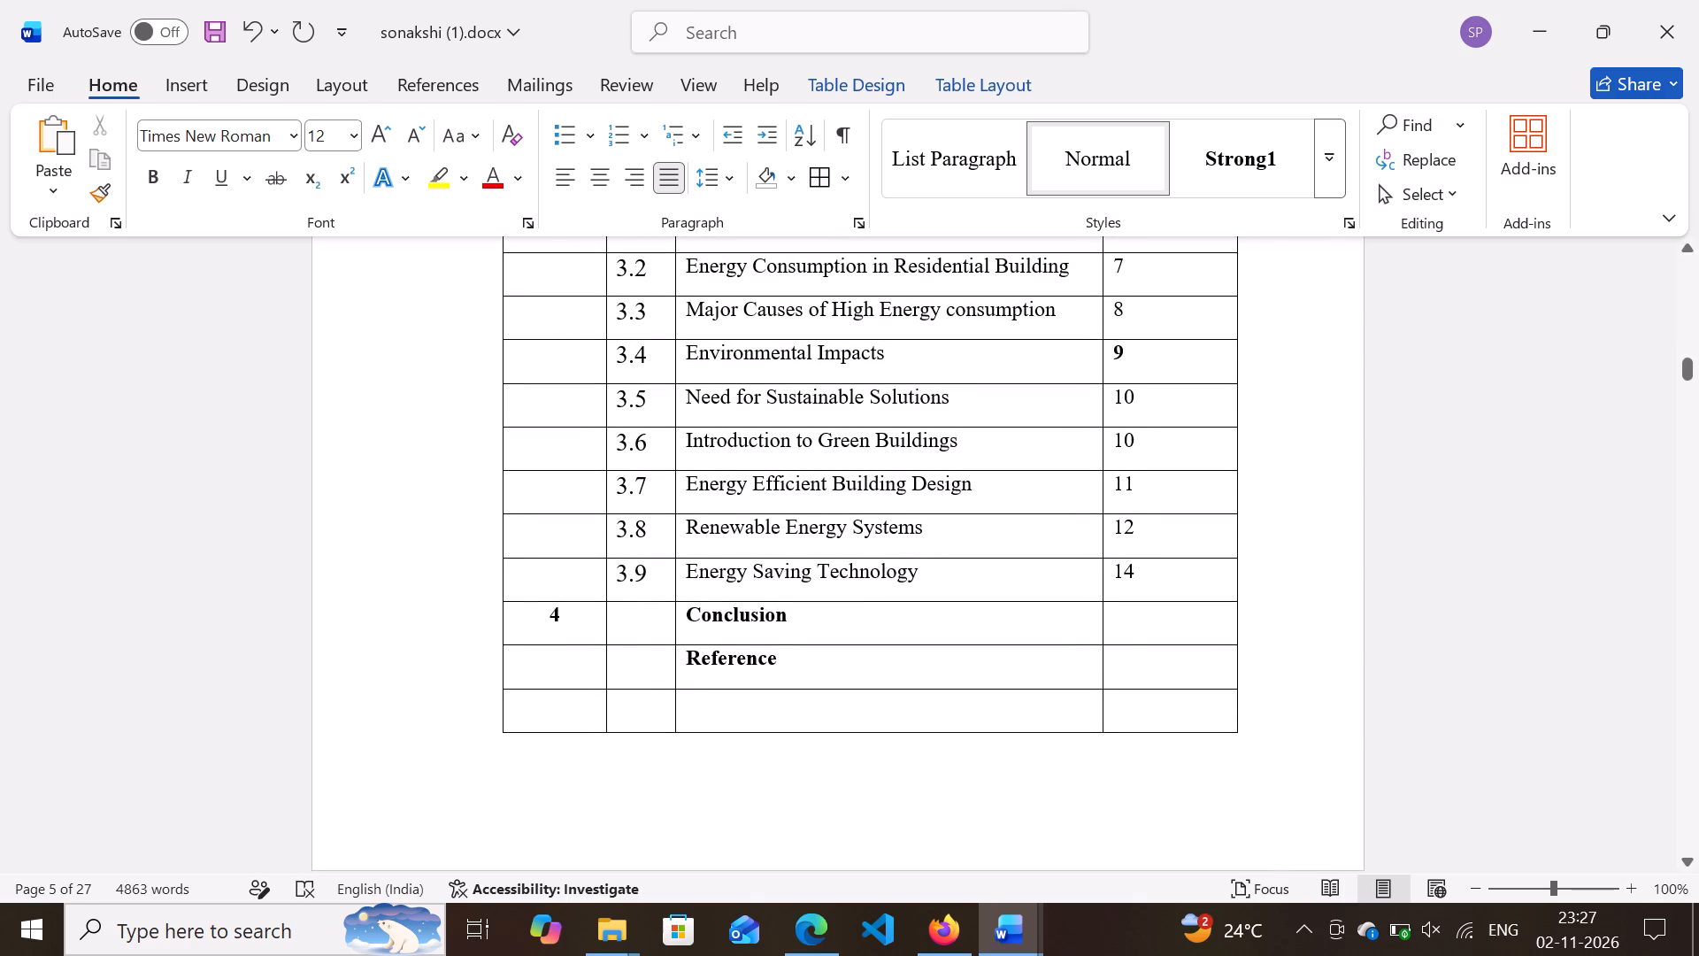
left_click_drag(1109, 350, 1112, 346)
left_click(1129, 297)
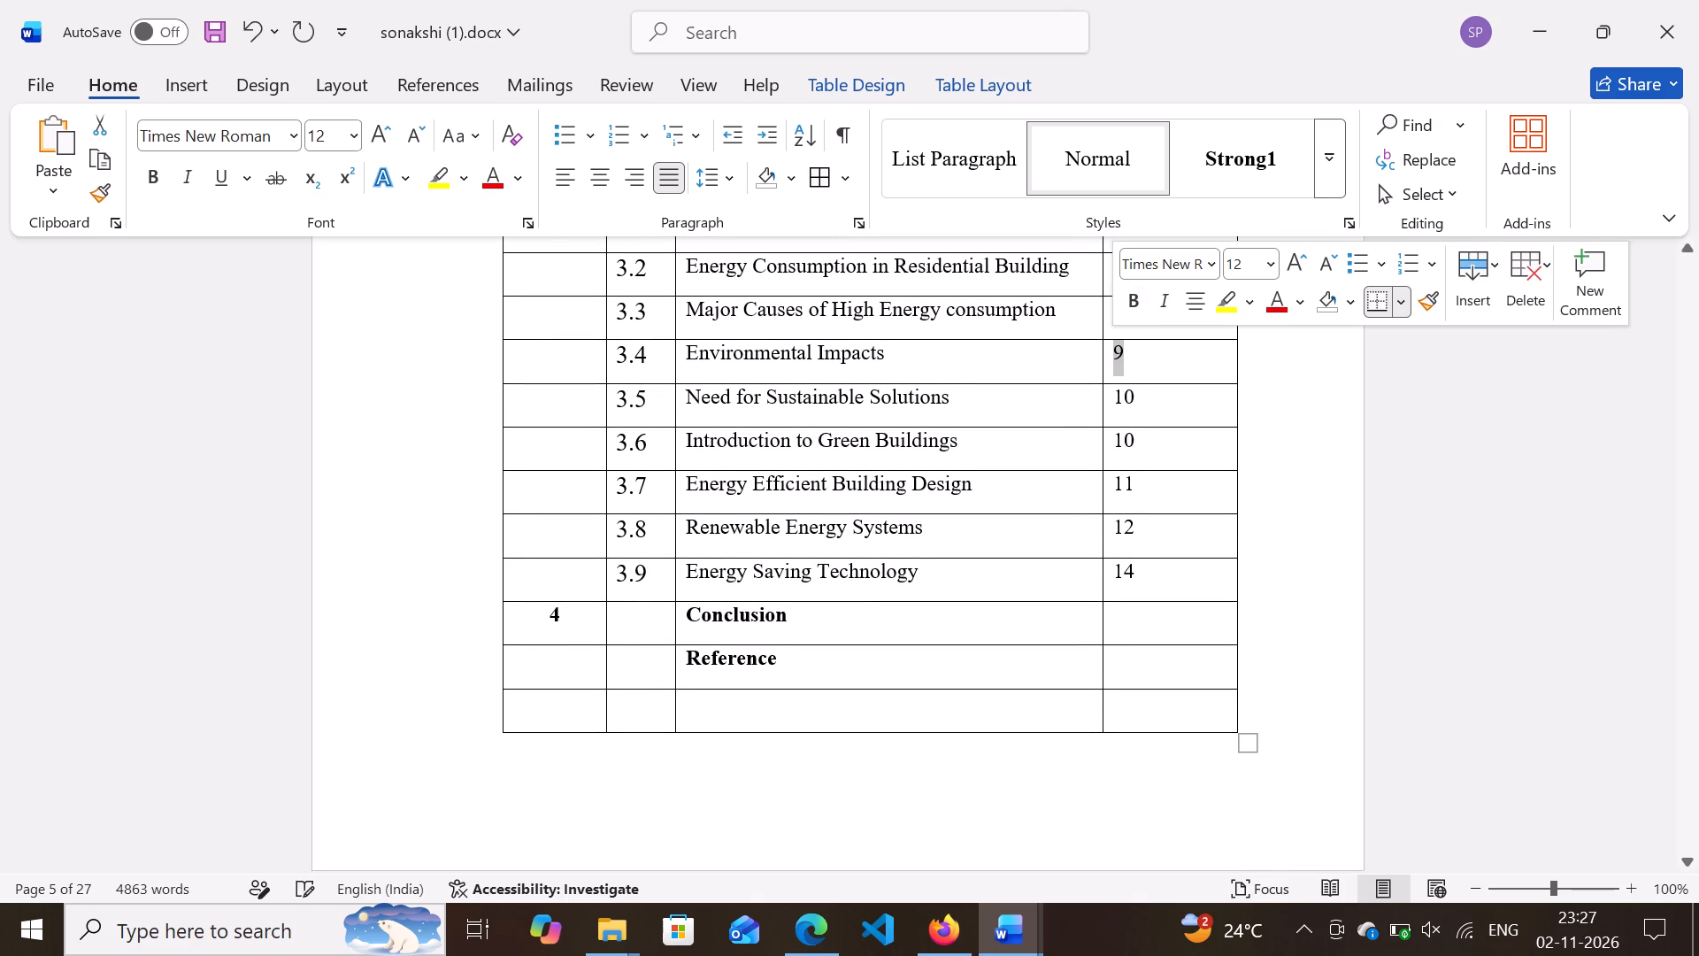
left_click(1173, 556)
Look over the List of figures and List of tables for page numbers that are still missing.
scroll(1173, 556, "down", 1)
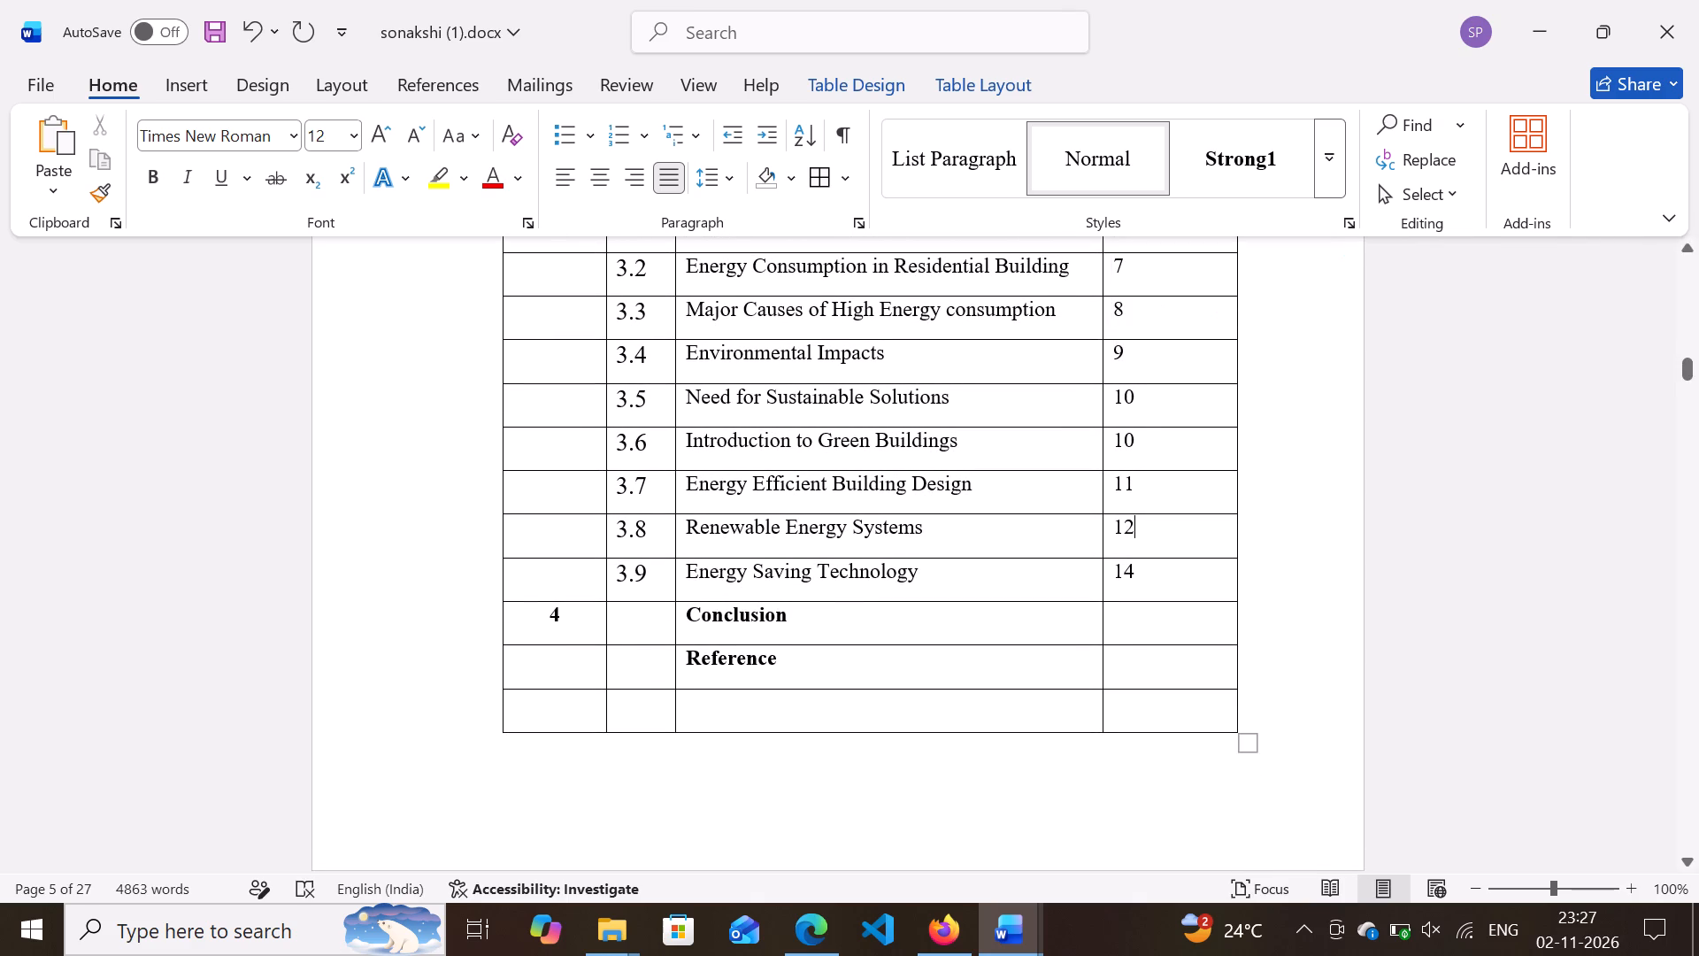
scroll(1173, 556, "down", 10)
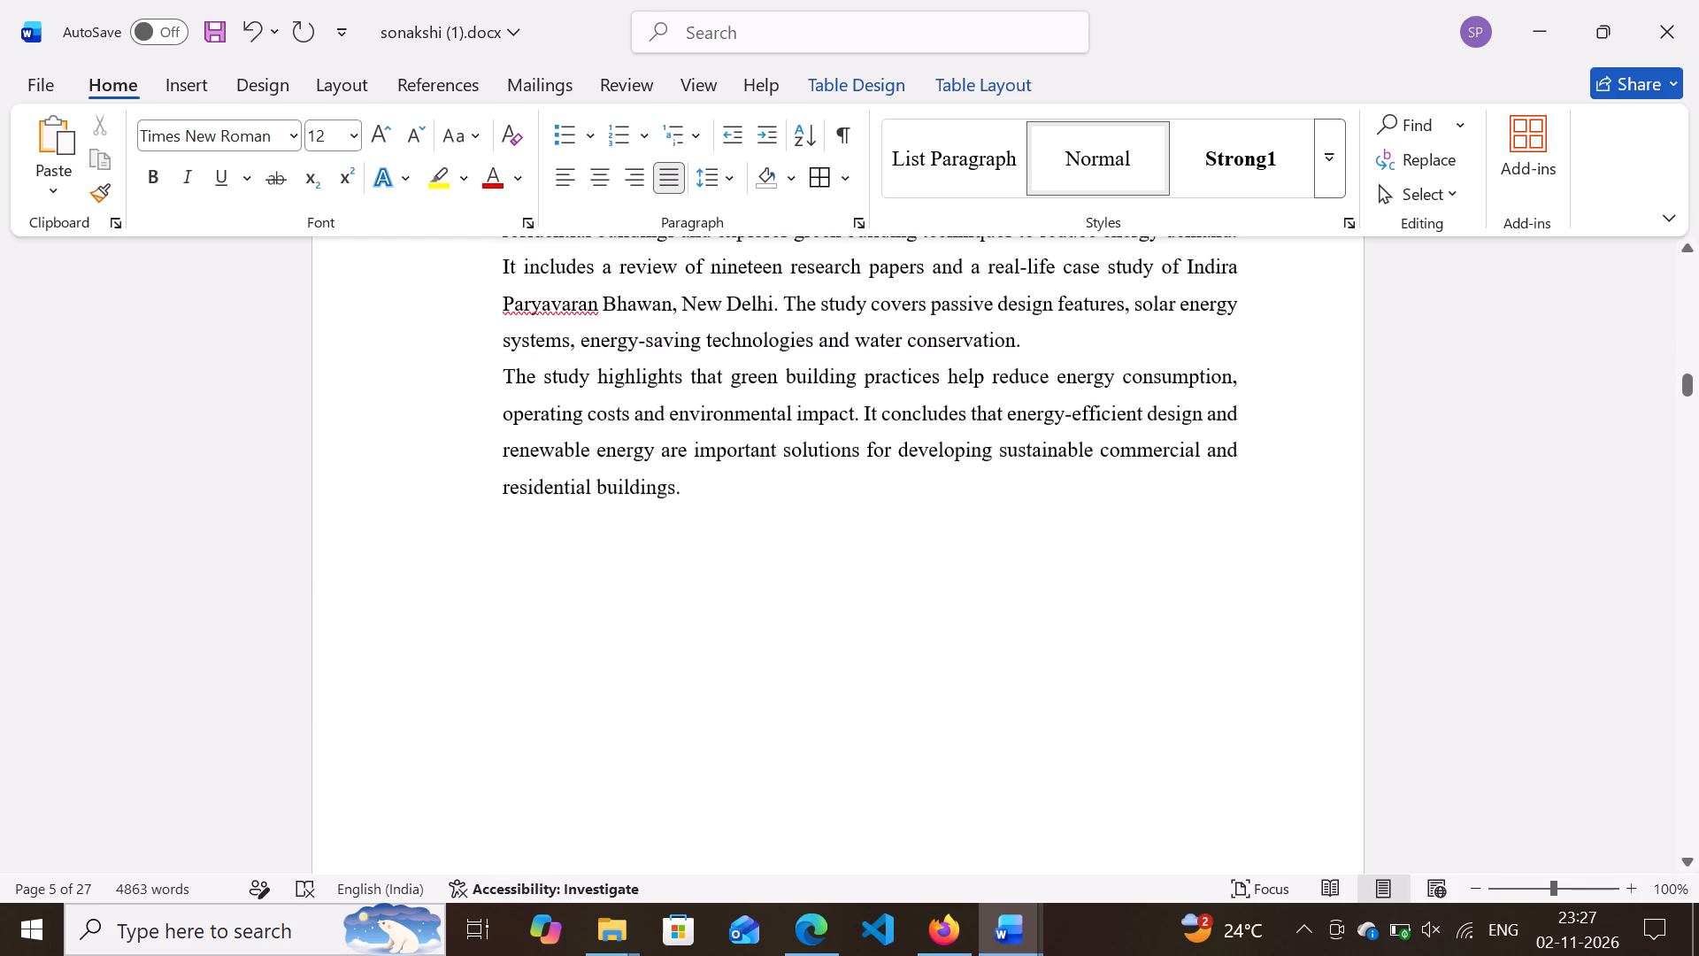
scroll(1173, 556, "down", 9)
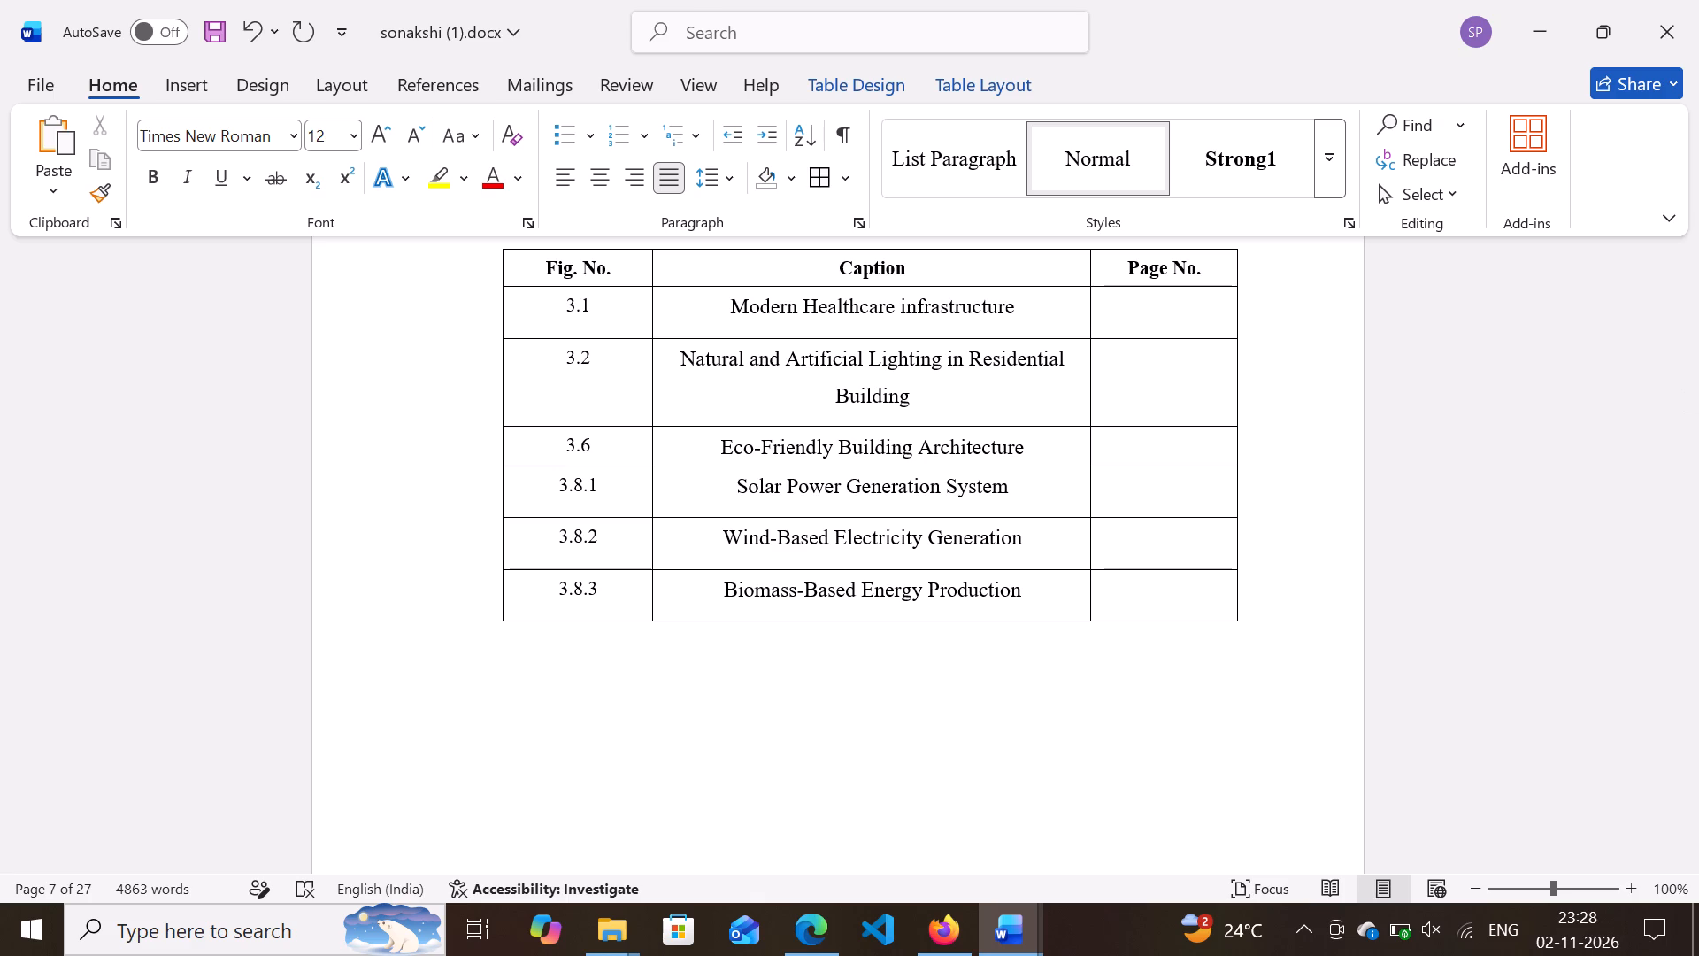
scroll(1173, 556, "down", 4)
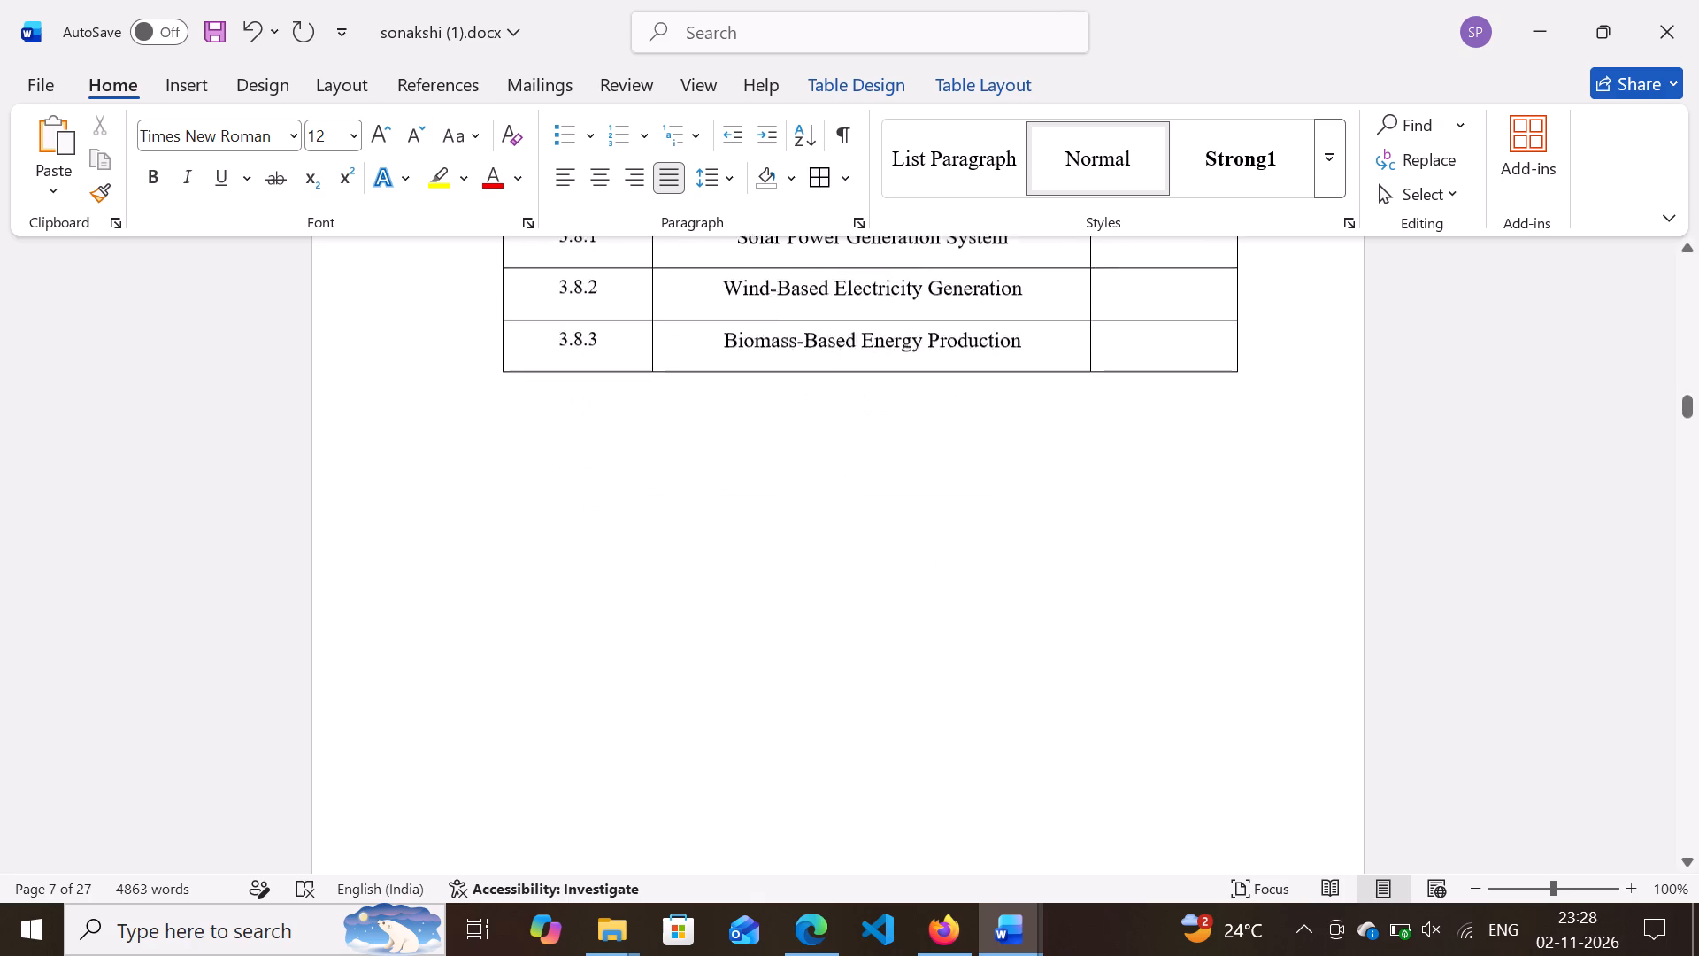
scroll(1173, 556, "down", 7)
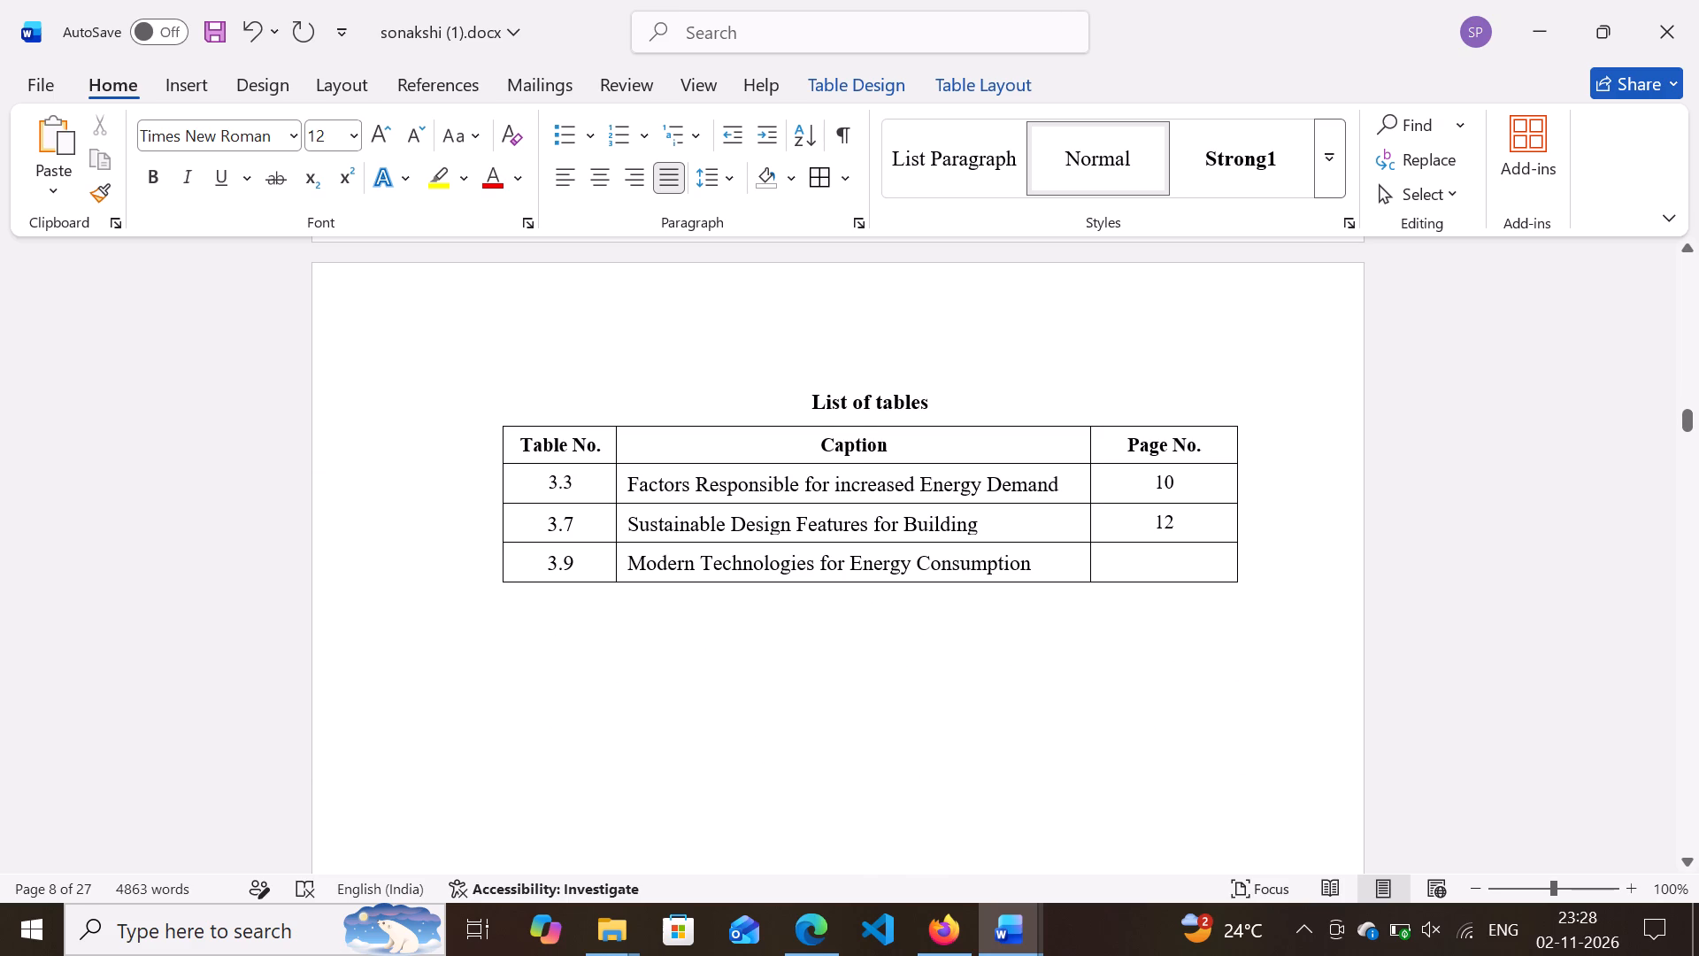
scroll(1173, 555, "down", 15)
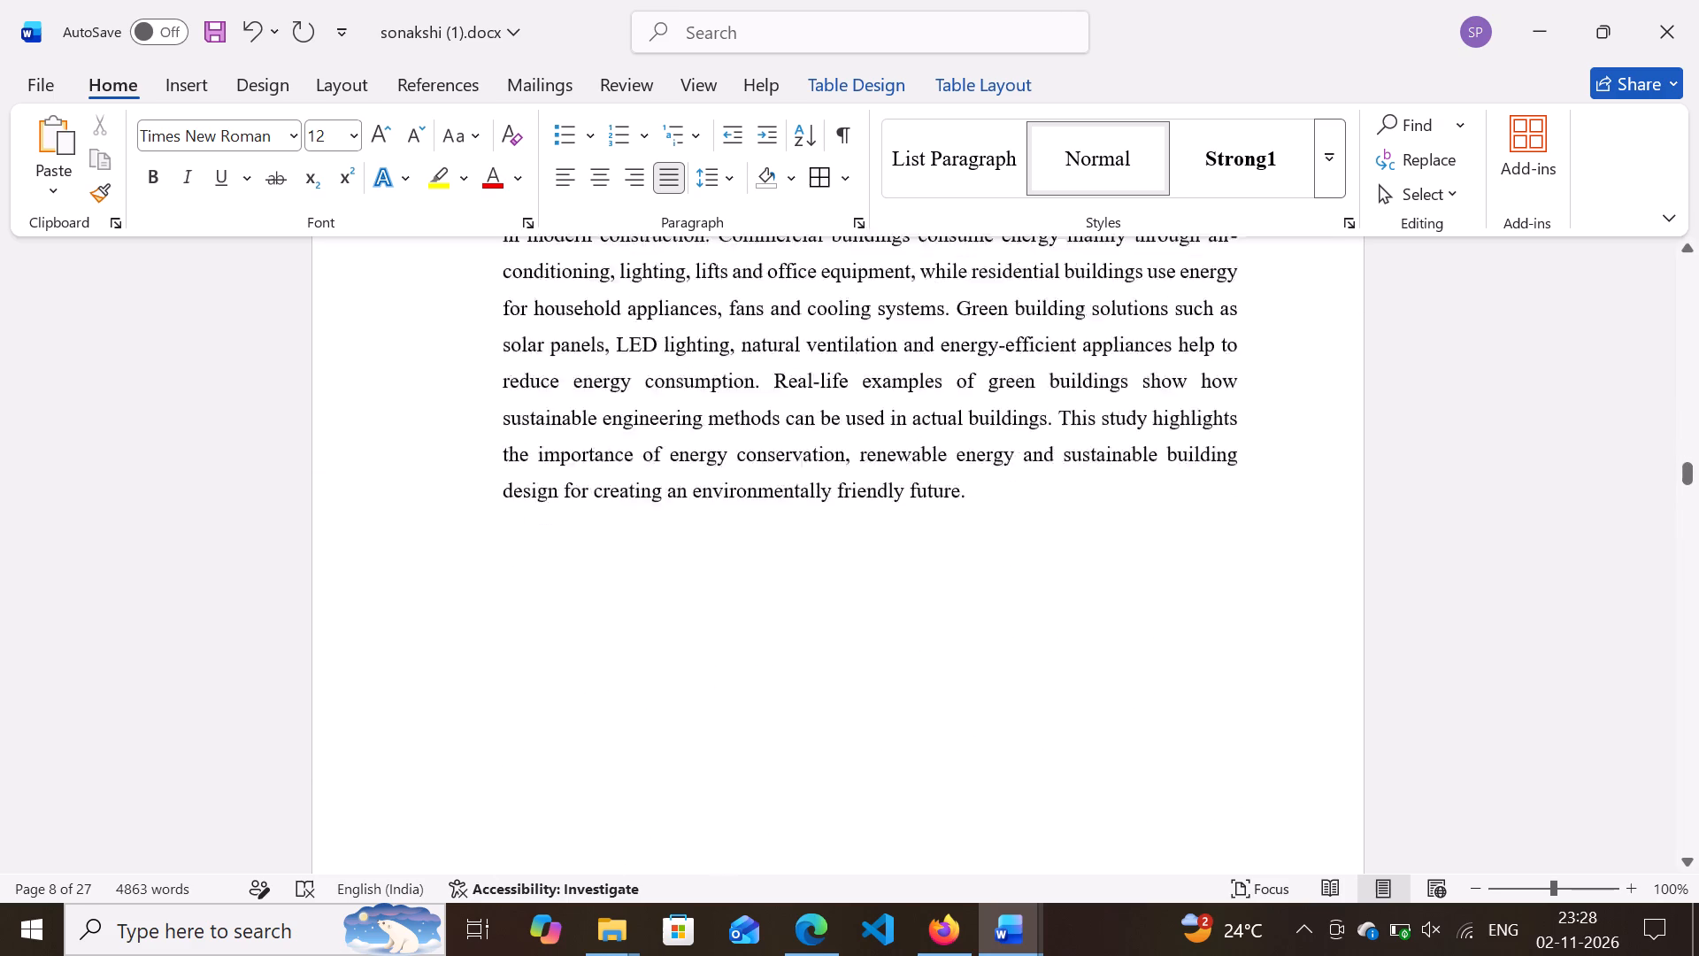
scroll(1173, 555, "down", 20)
scroll(1173, 555, "down", 7)
Check the page locations of Fig. 3.1, Fig. 3.2 and Table 3.3 in the methodology chapter.
scroll(1173, 555, "up", 10)
scroll(1173, 555, "down", 1)
scroll(1173, 555, "up", 1)
scroll(1173, 555, "down", 1)
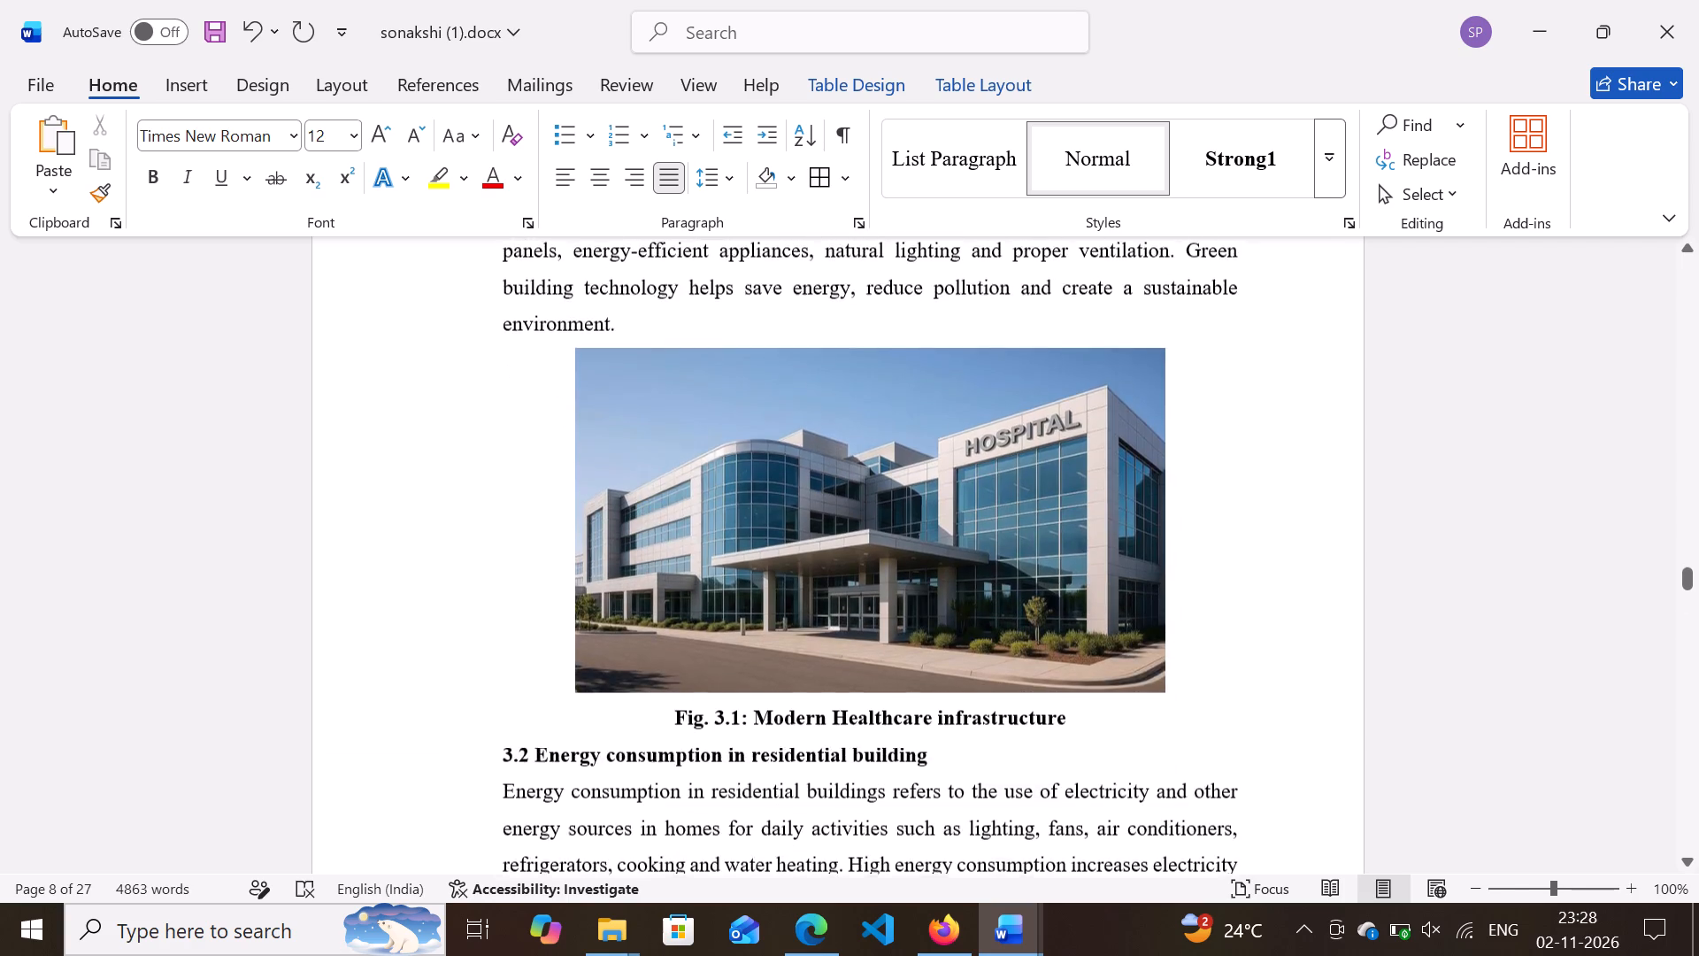
scroll(1173, 555, "down", 4)
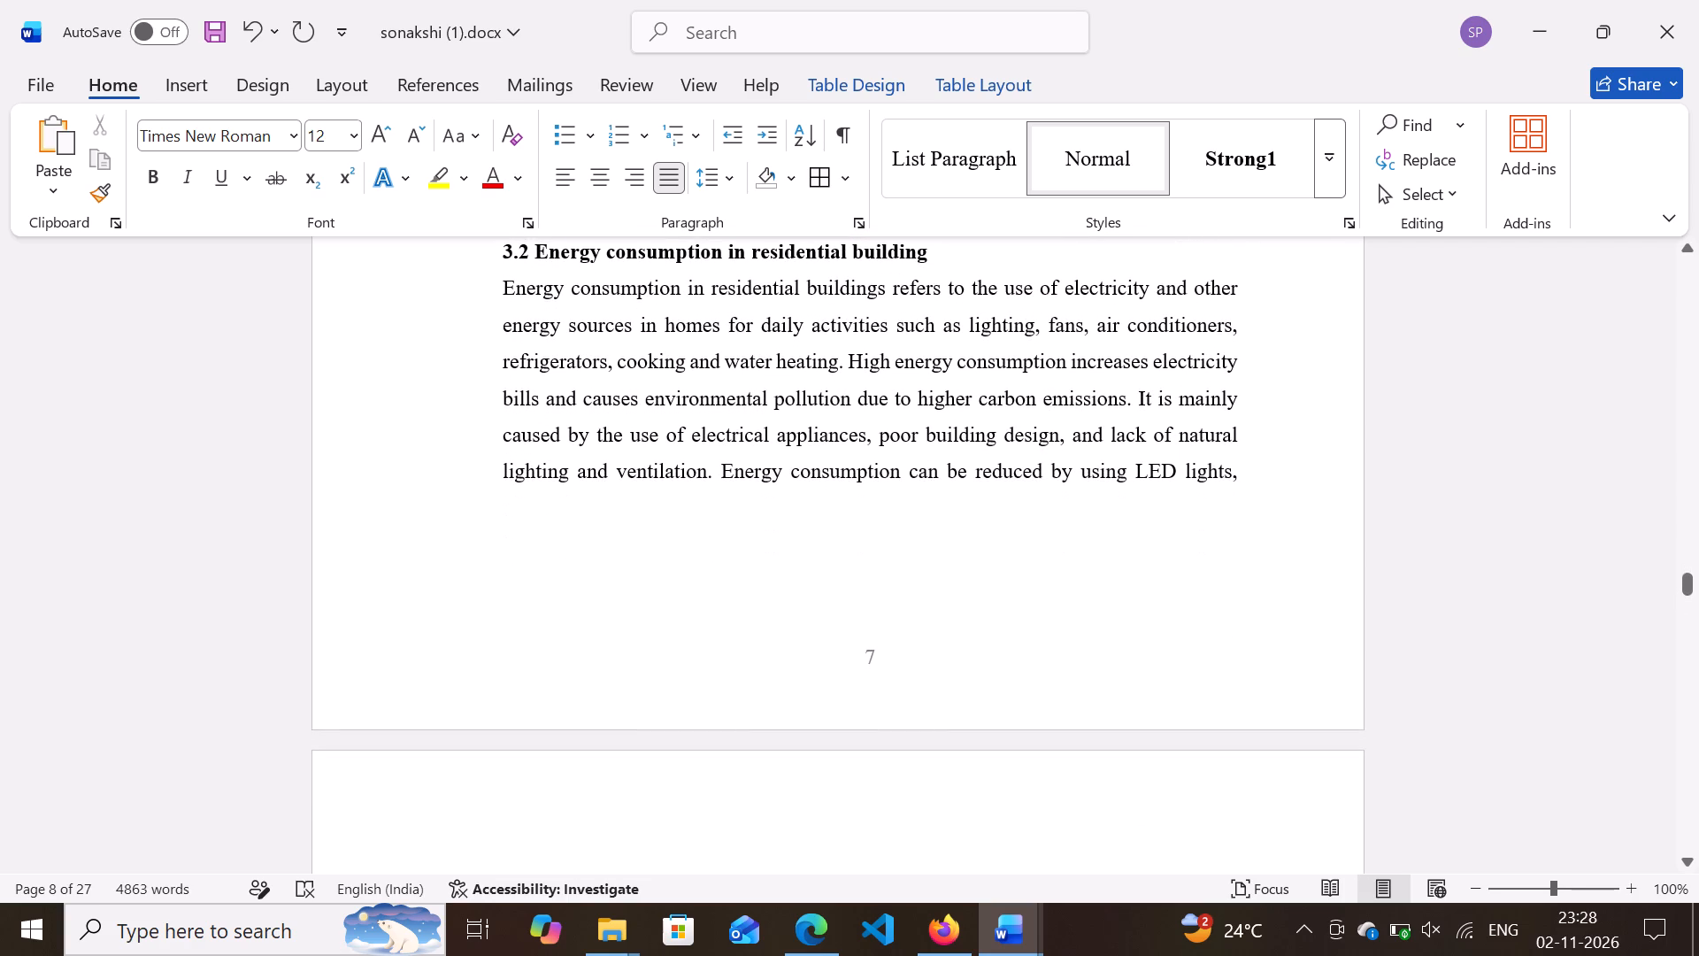
scroll(1173, 555, "down", 3)
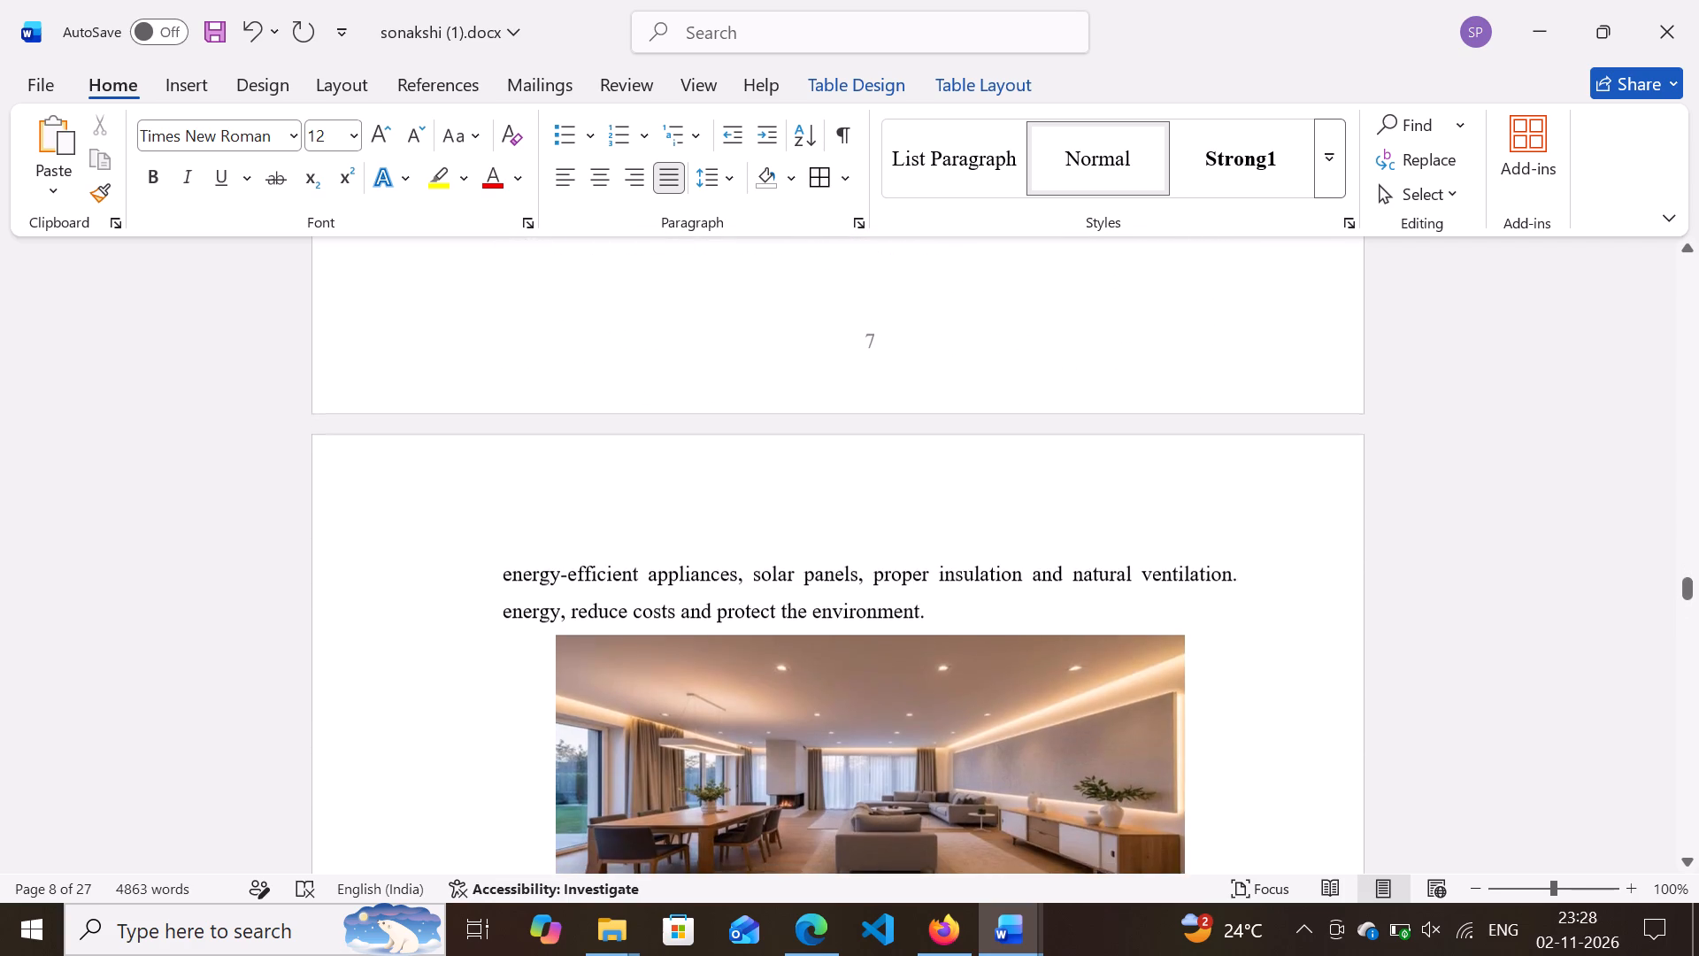
scroll(1173, 555, "down", 5)
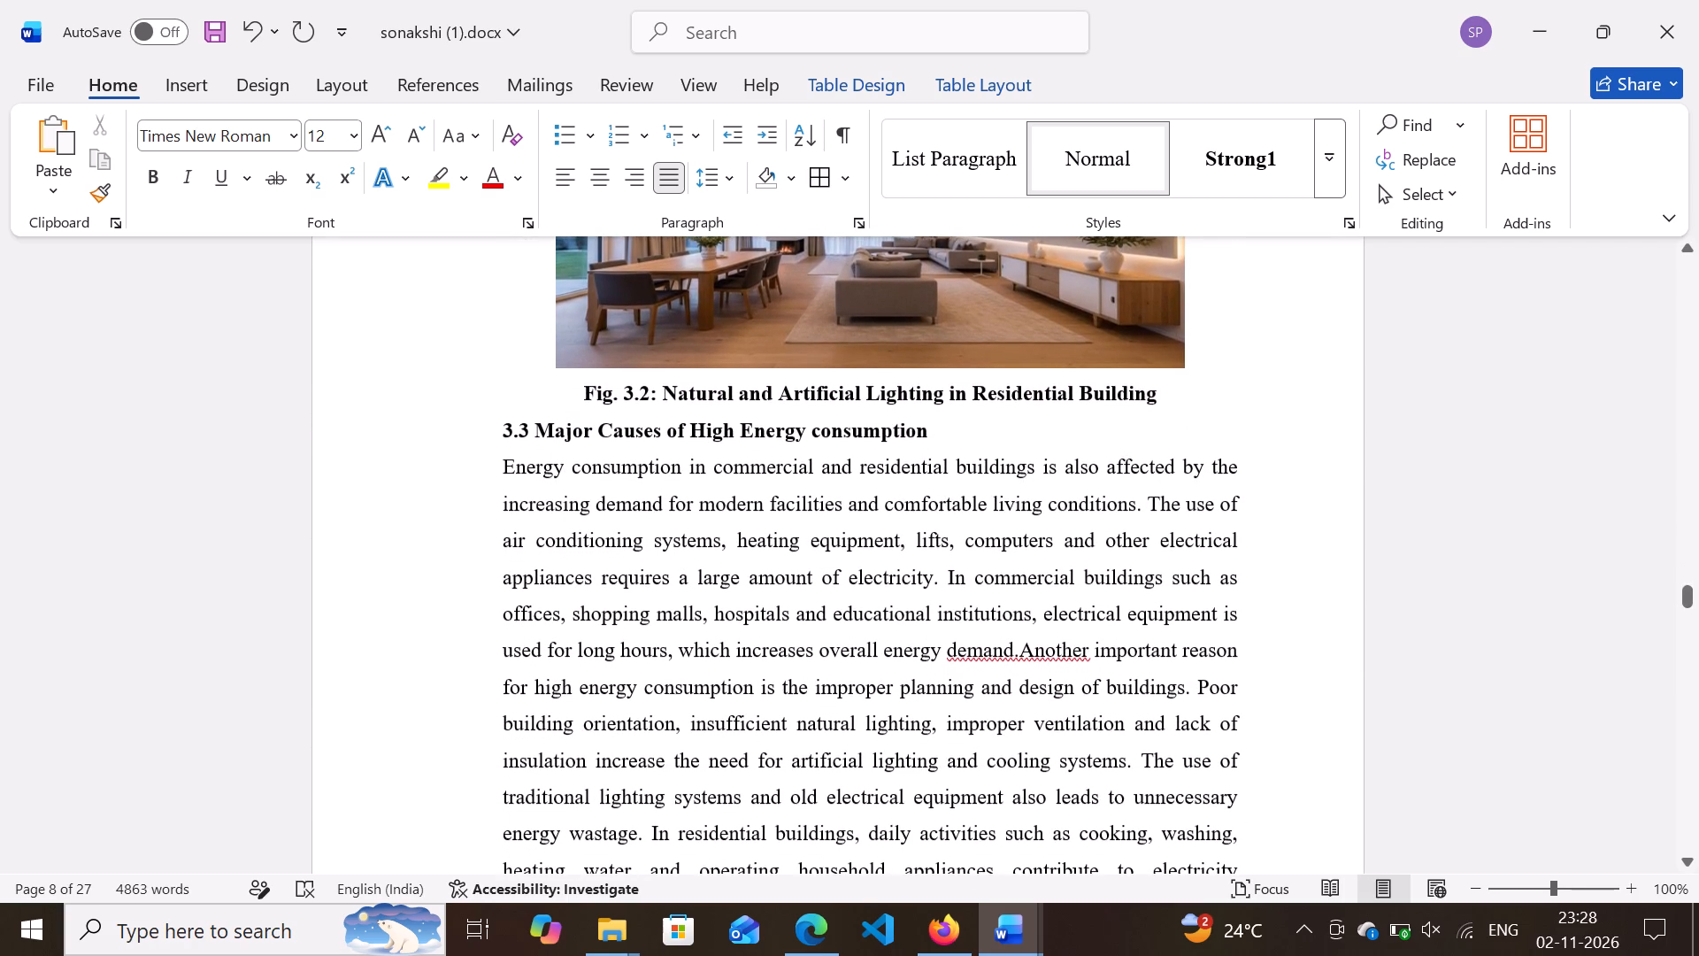
scroll(1173, 555, "down", 3)
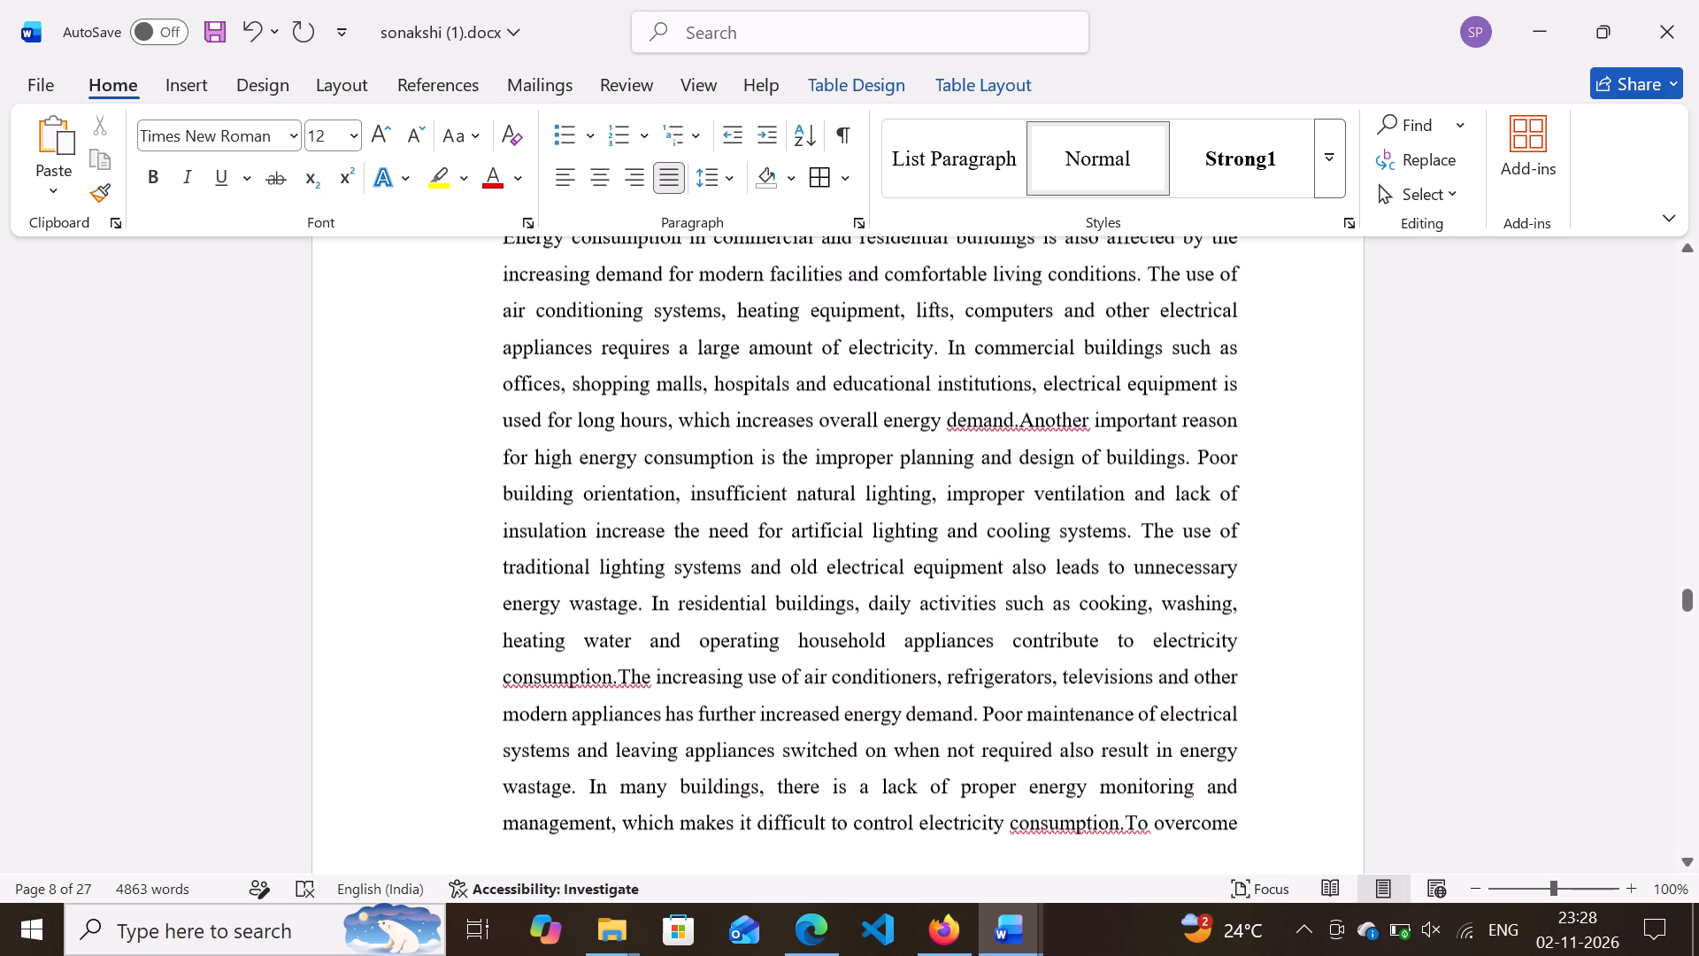
scroll(1173, 555, "down", 9)
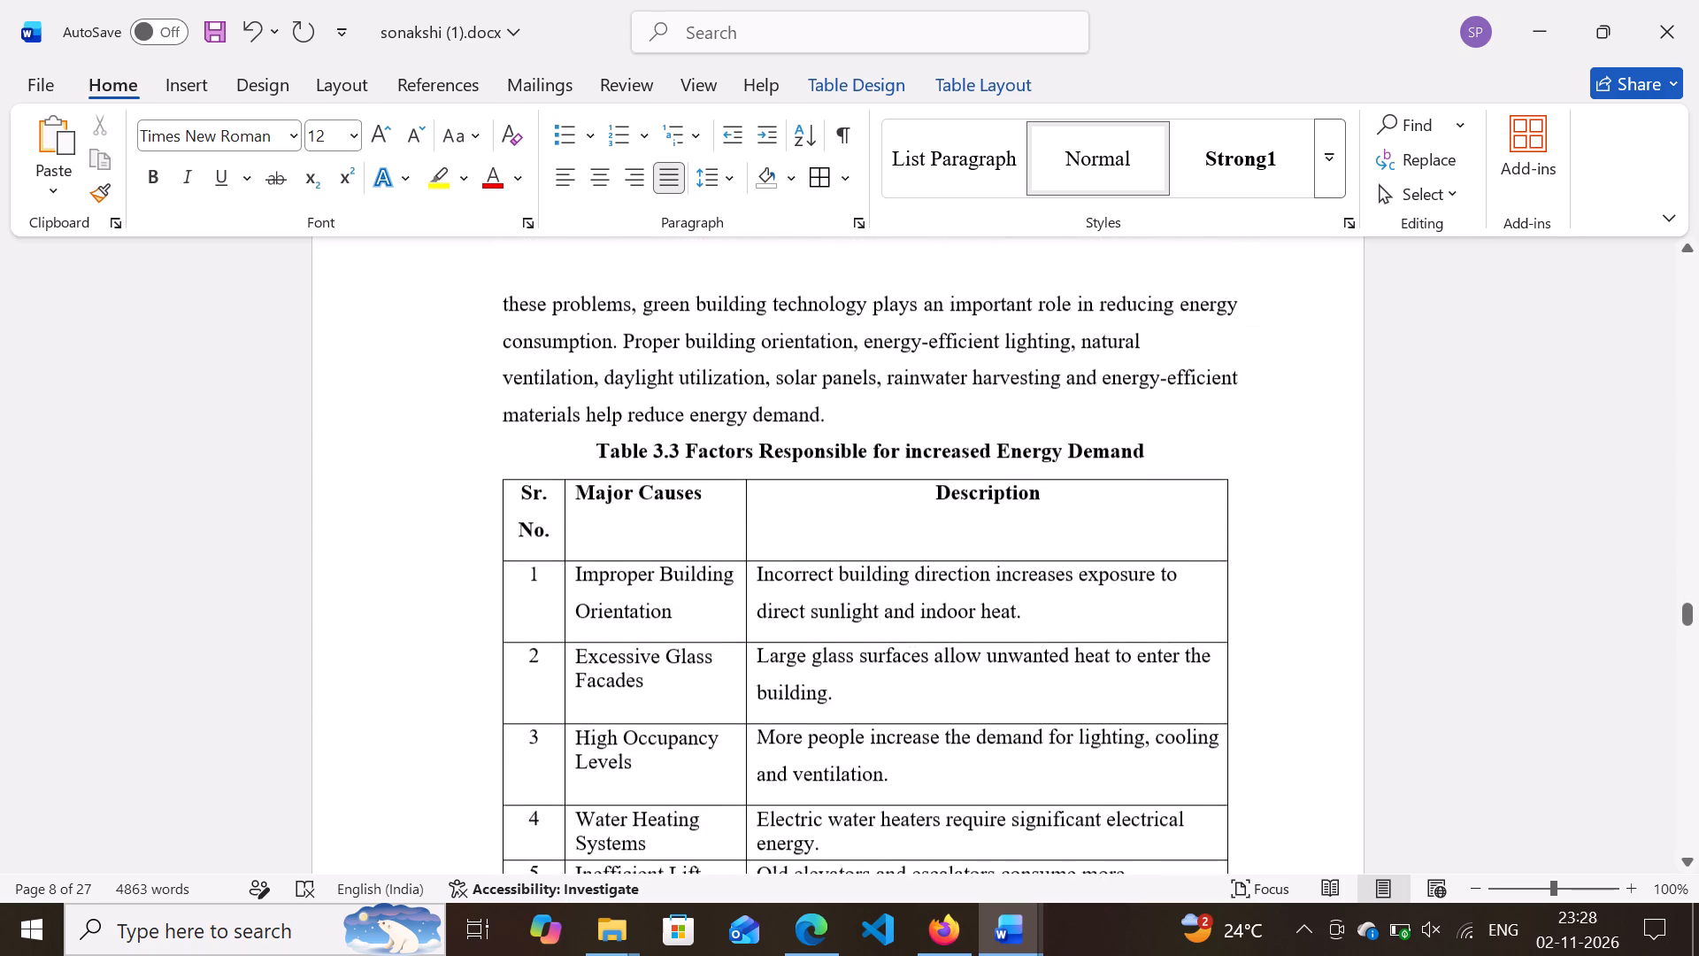
scroll(1173, 555, "down", 2)
Check the page locations of sections 3.4 to 3.7 and Fig. 3.6 Eco-Friendly Building Architecture.
right_click(1173, 555)
scroll(1173, 555, "left", 1)
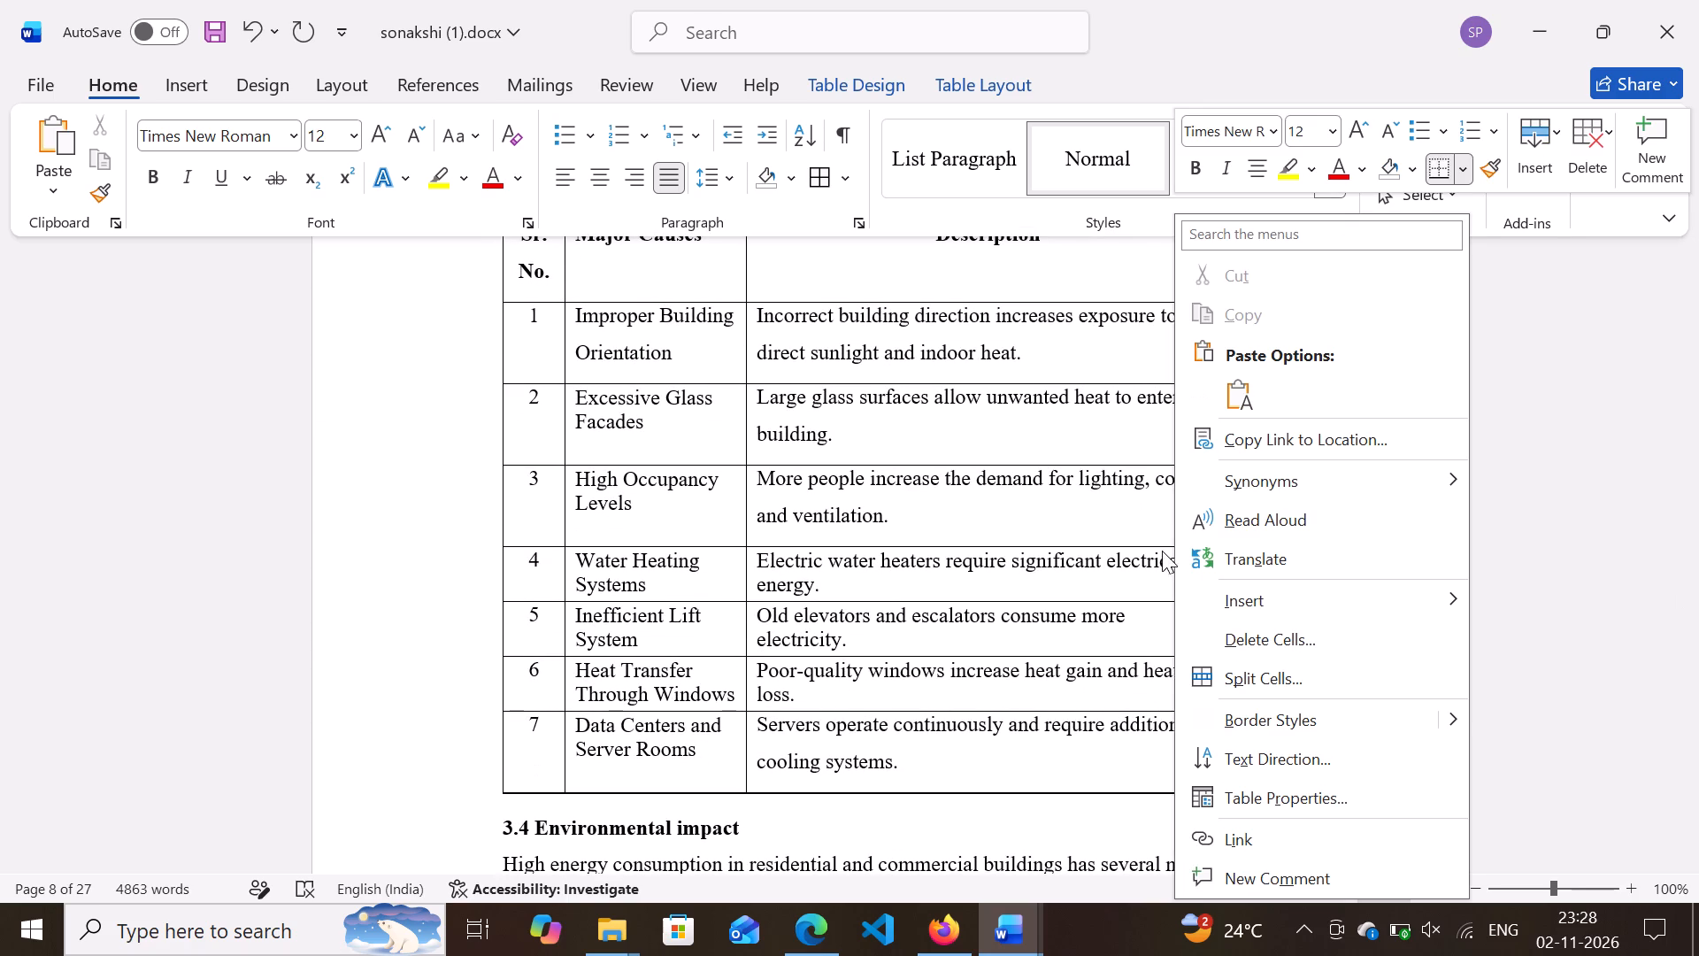
scroll(983, 493, "up", 1)
scroll(983, 493, "down", 3)
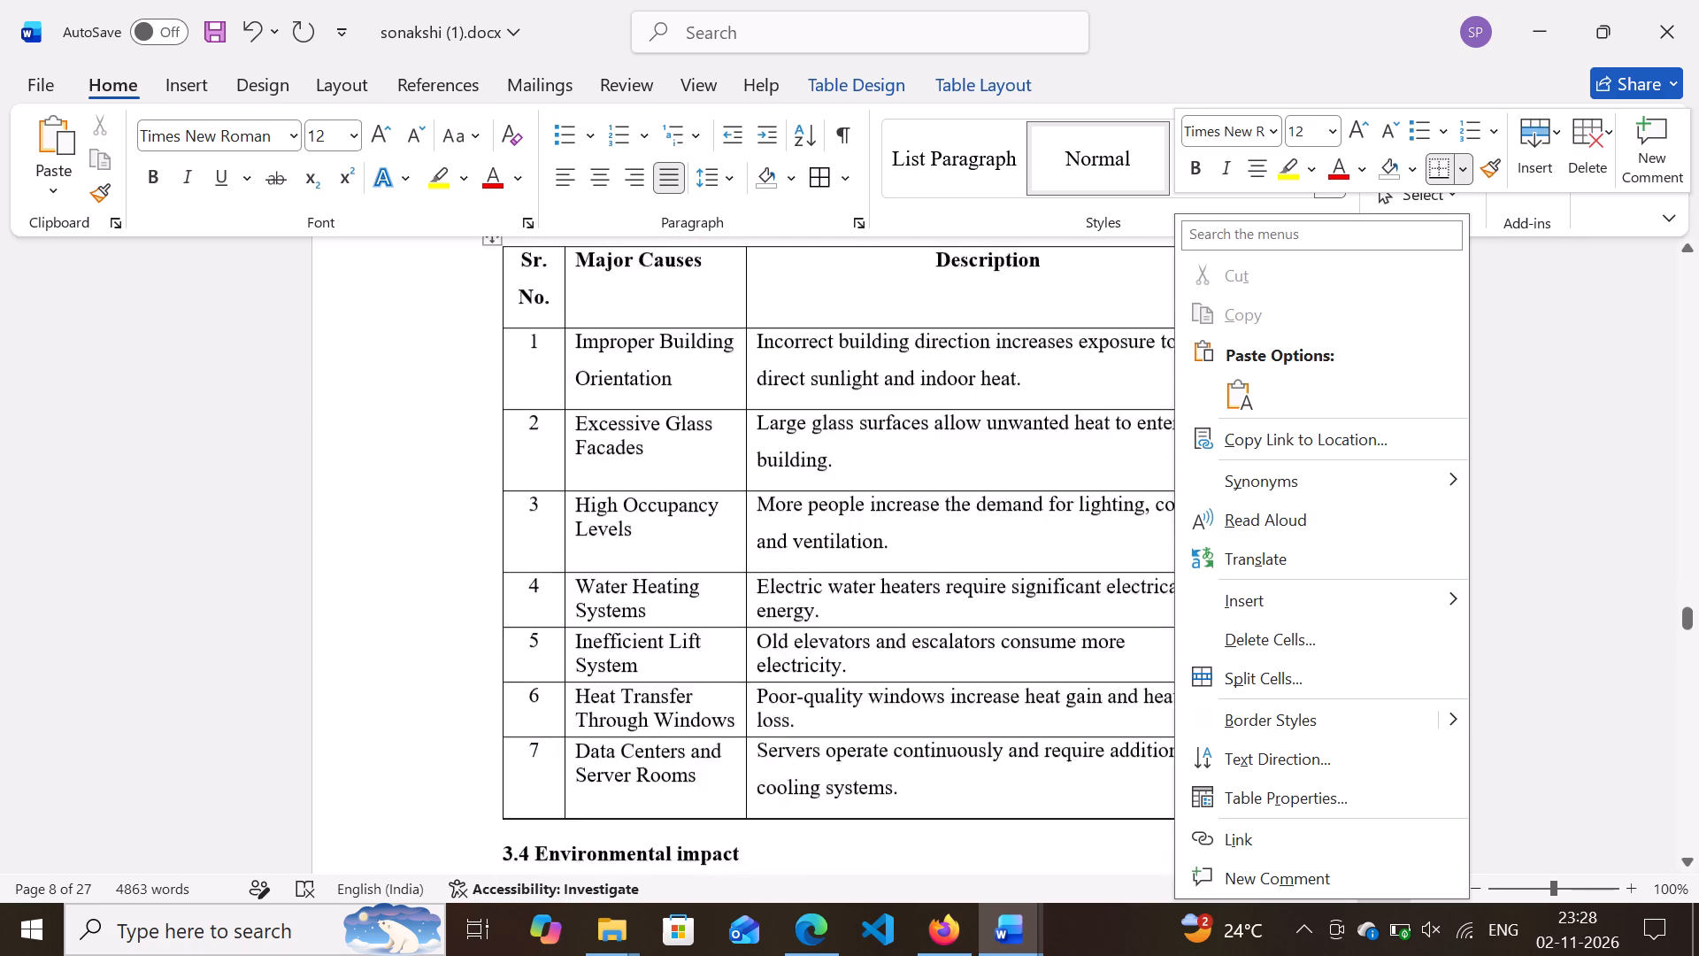
scroll(983, 493, "down", 5)
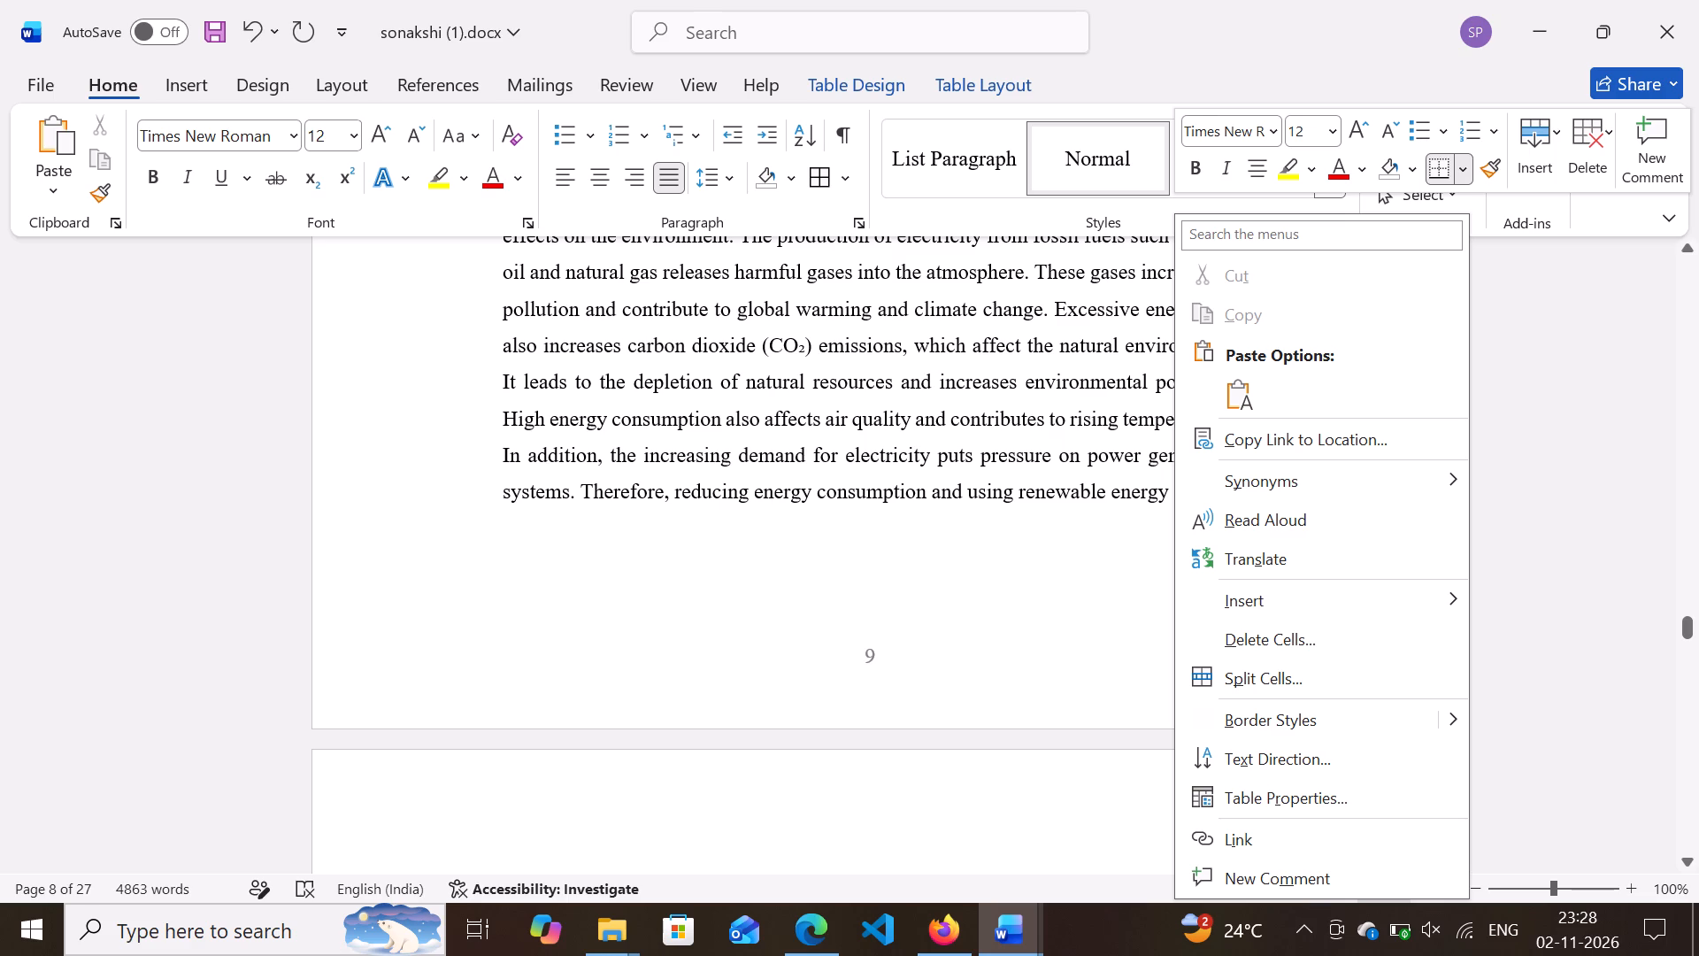
scroll(983, 493, "down", 8)
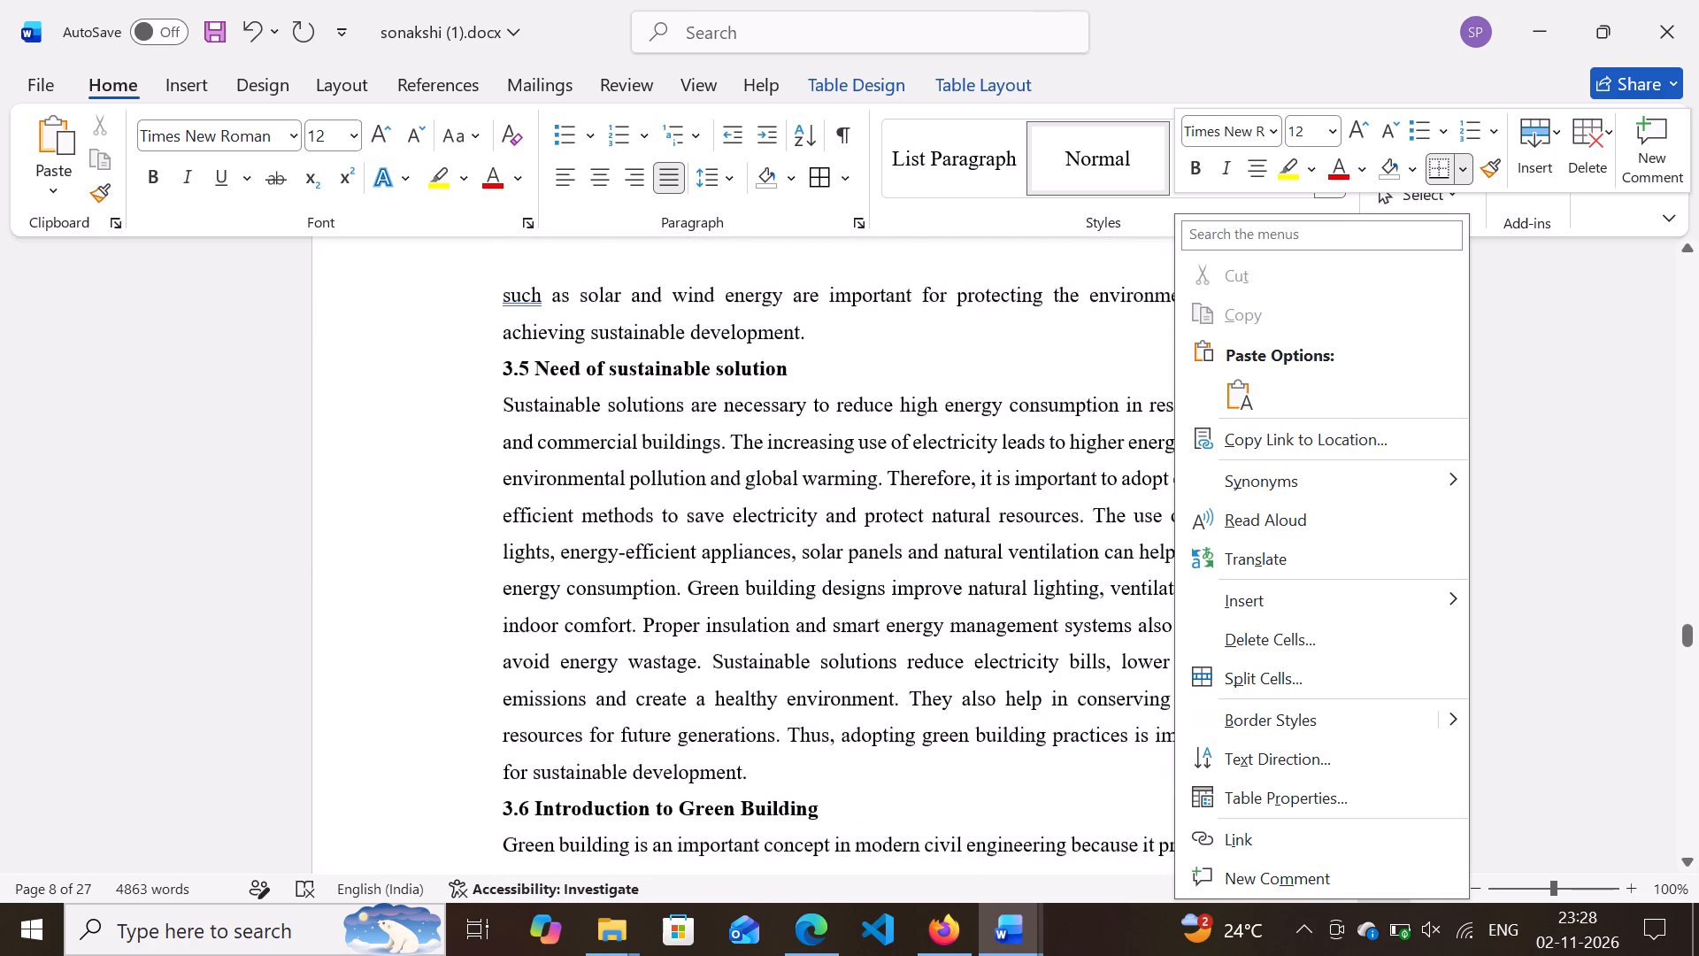
scroll(983, 493, "down", 13)
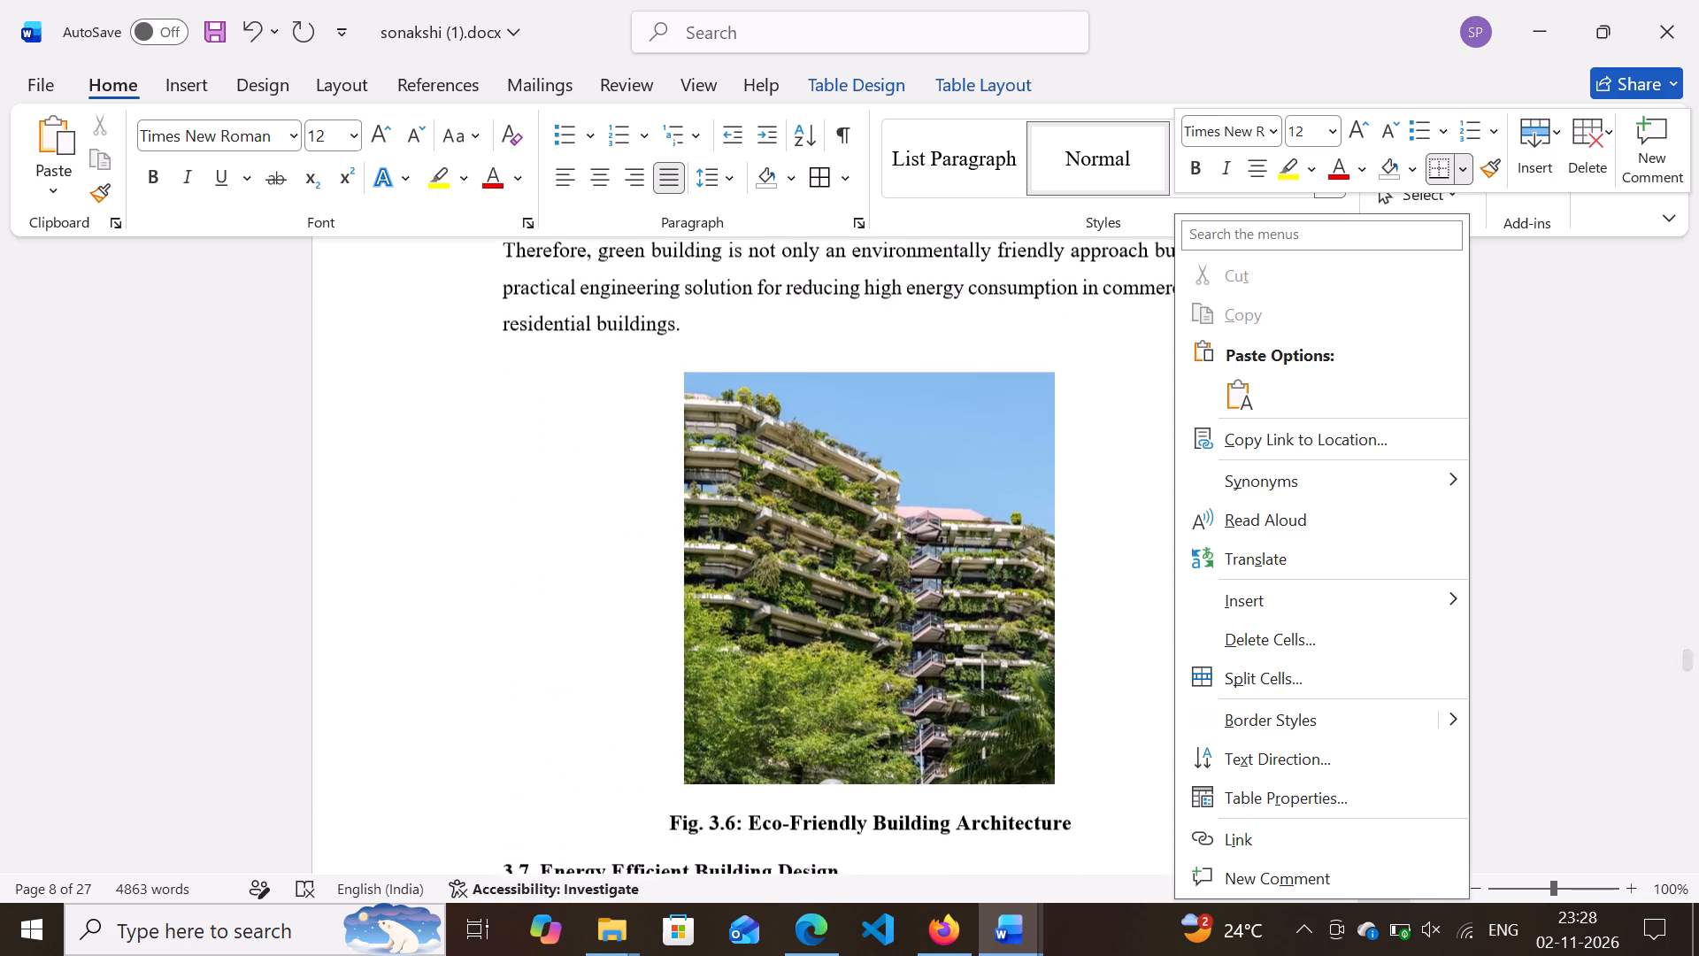
scroll(983, 493, "down", 5)
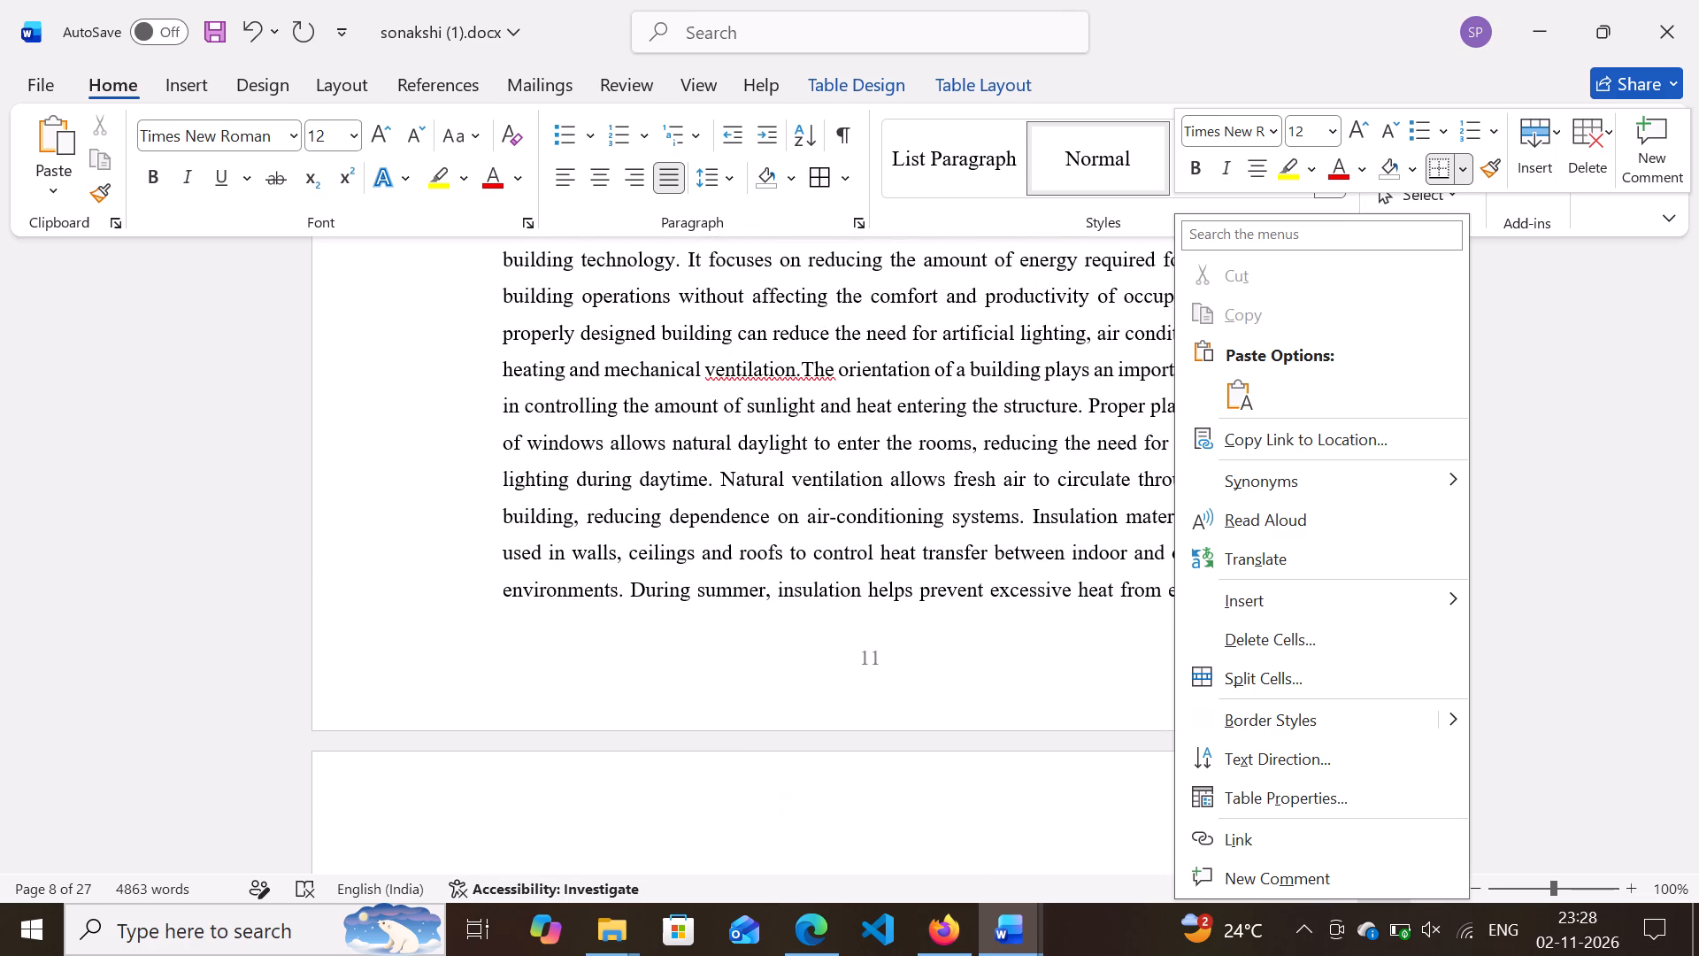
scroll(983, 493, "down", 1)
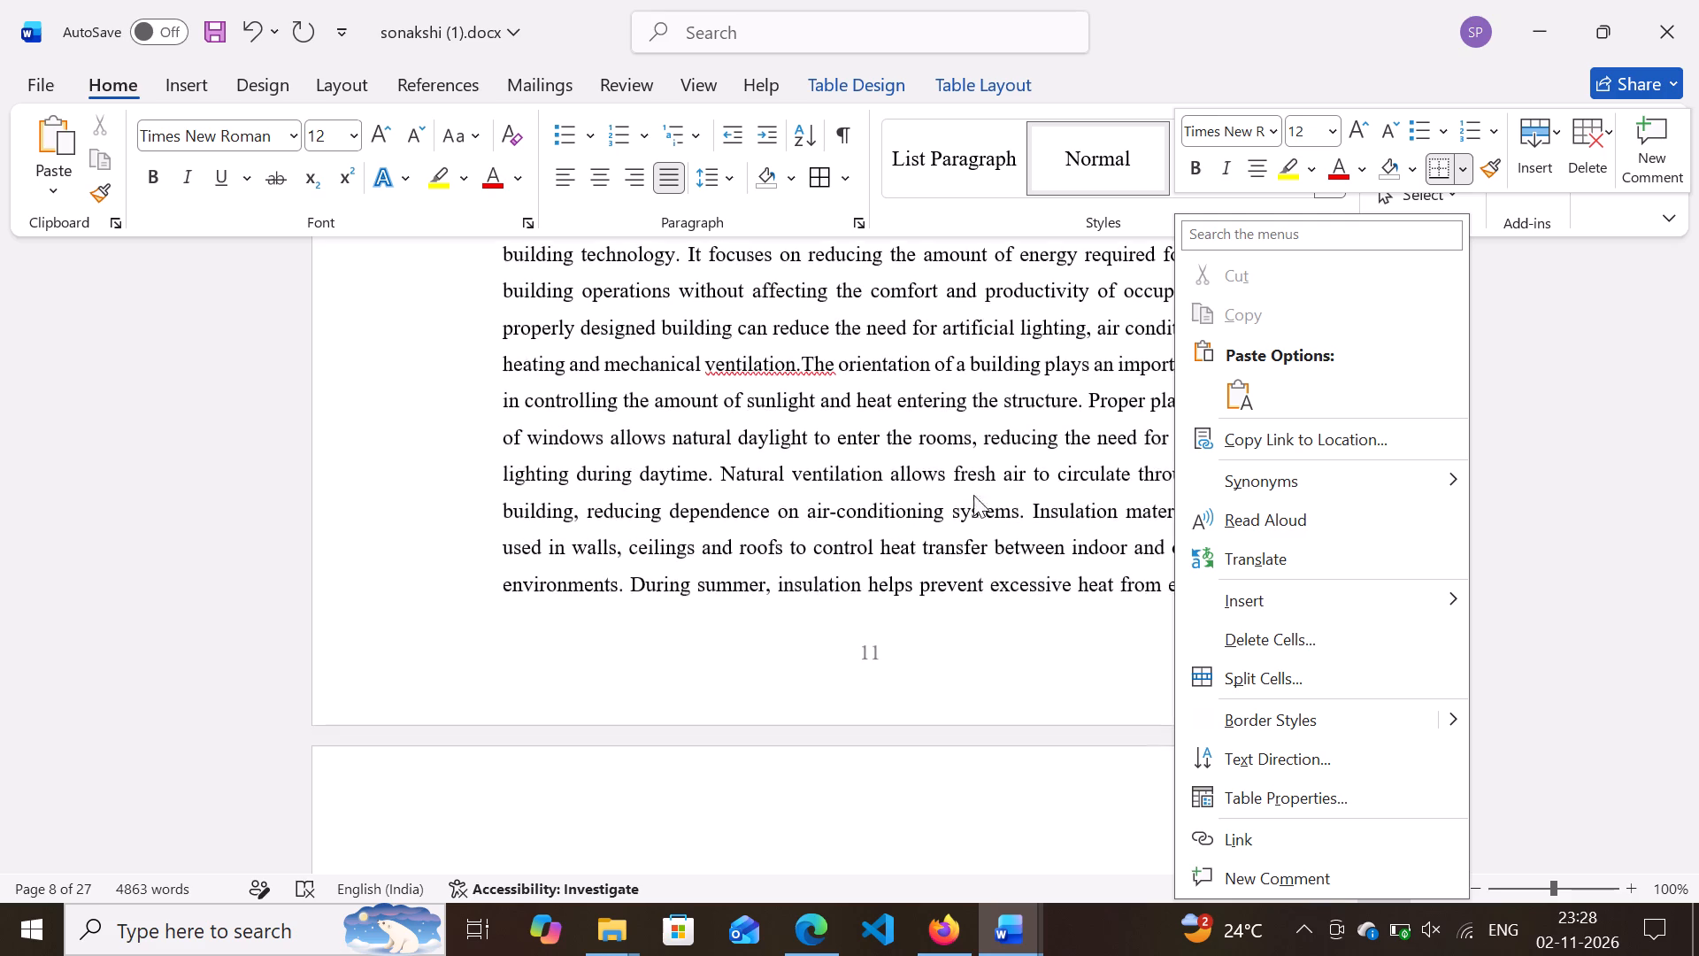
left_click(808, 624)
Check the page locations of Table 3.7, Figs. 3.8.1 to 3.8.3 and Table 3.9.
scroll(808, 624, "down", 15)
scroll(809, 624, "down", 10)
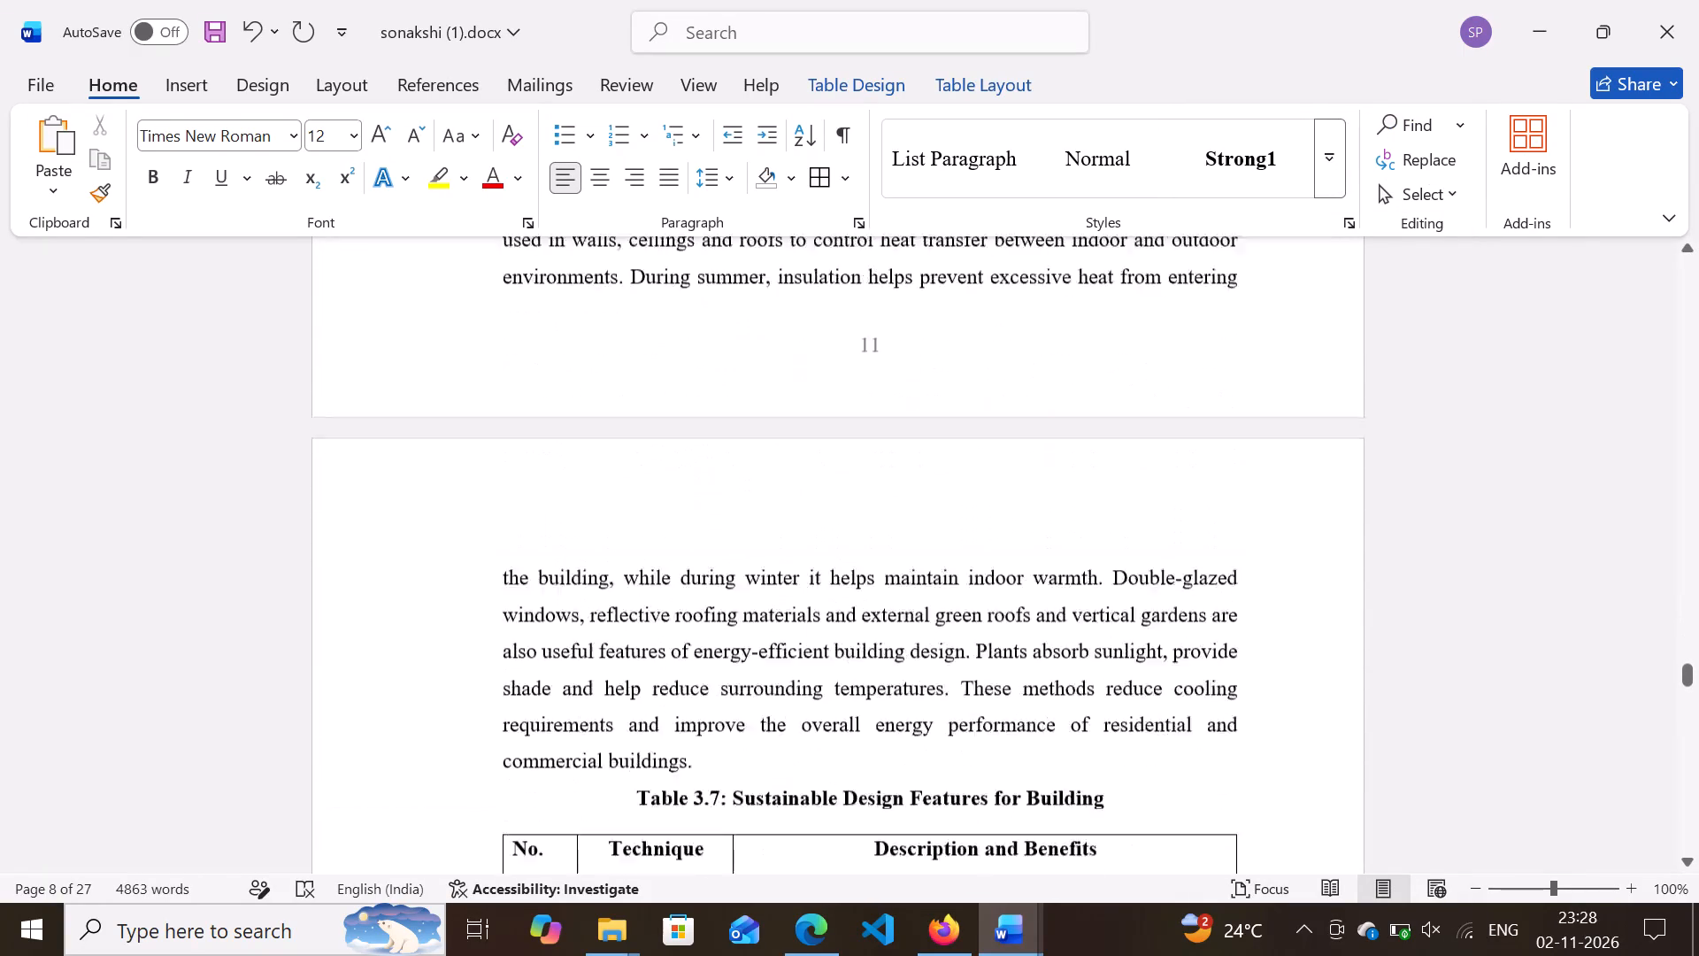
scroll(809, 624, "down", 4)
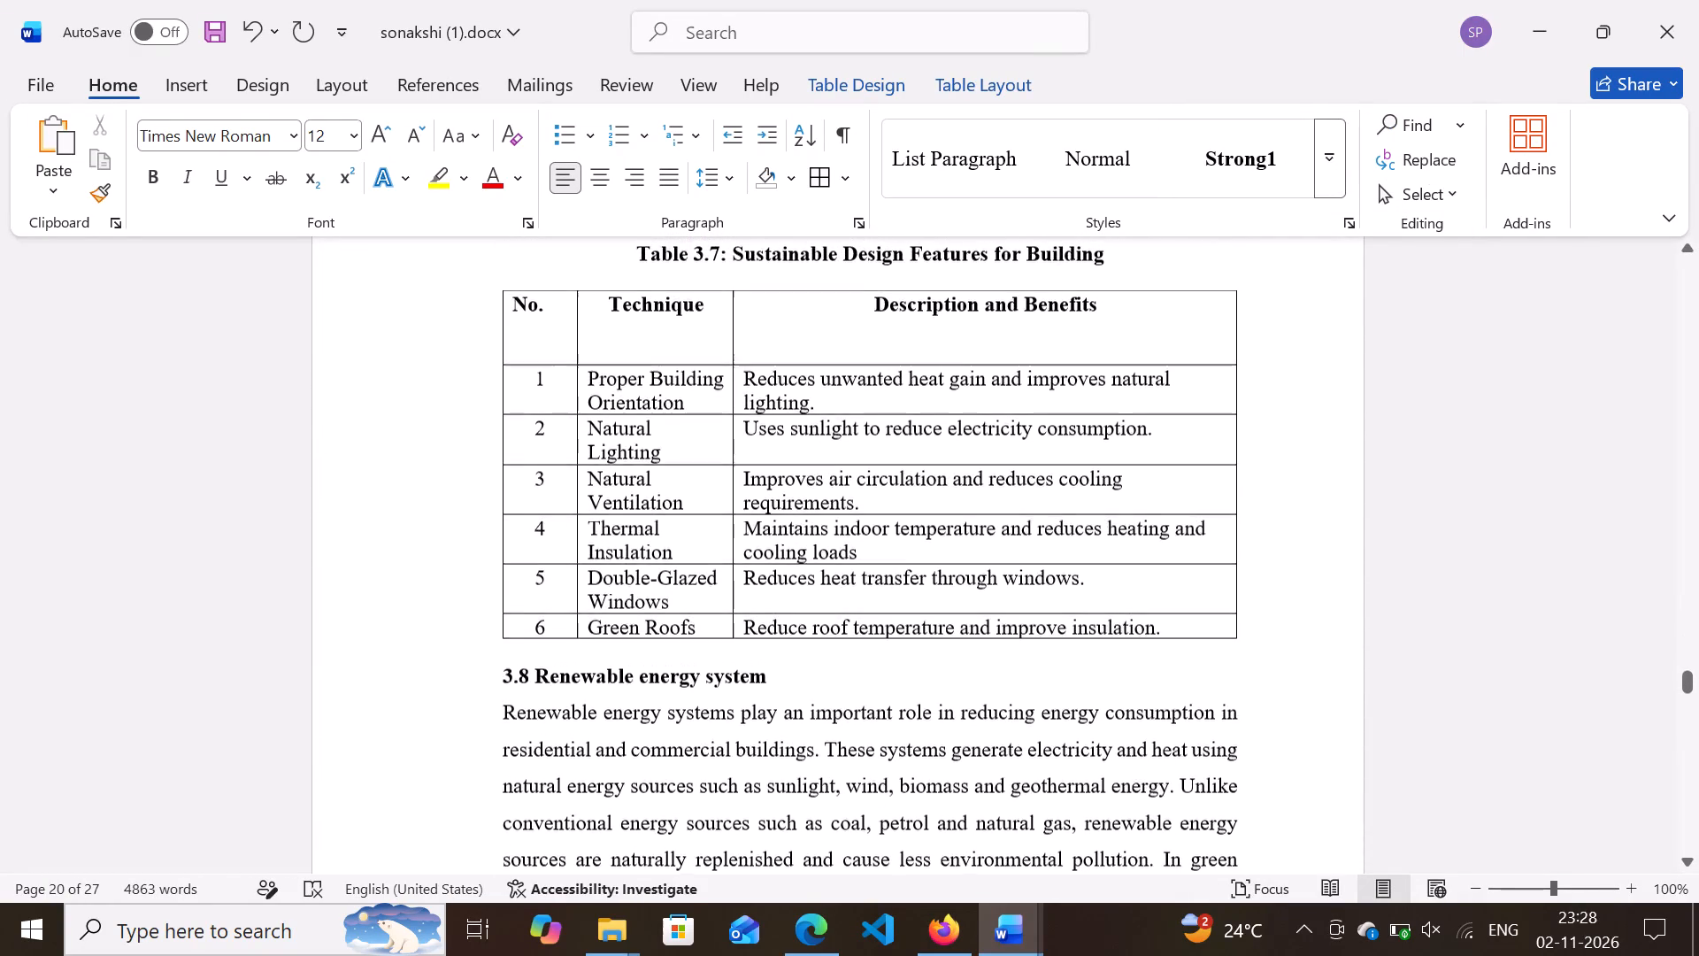
scroll(809, 624, "down", 5)
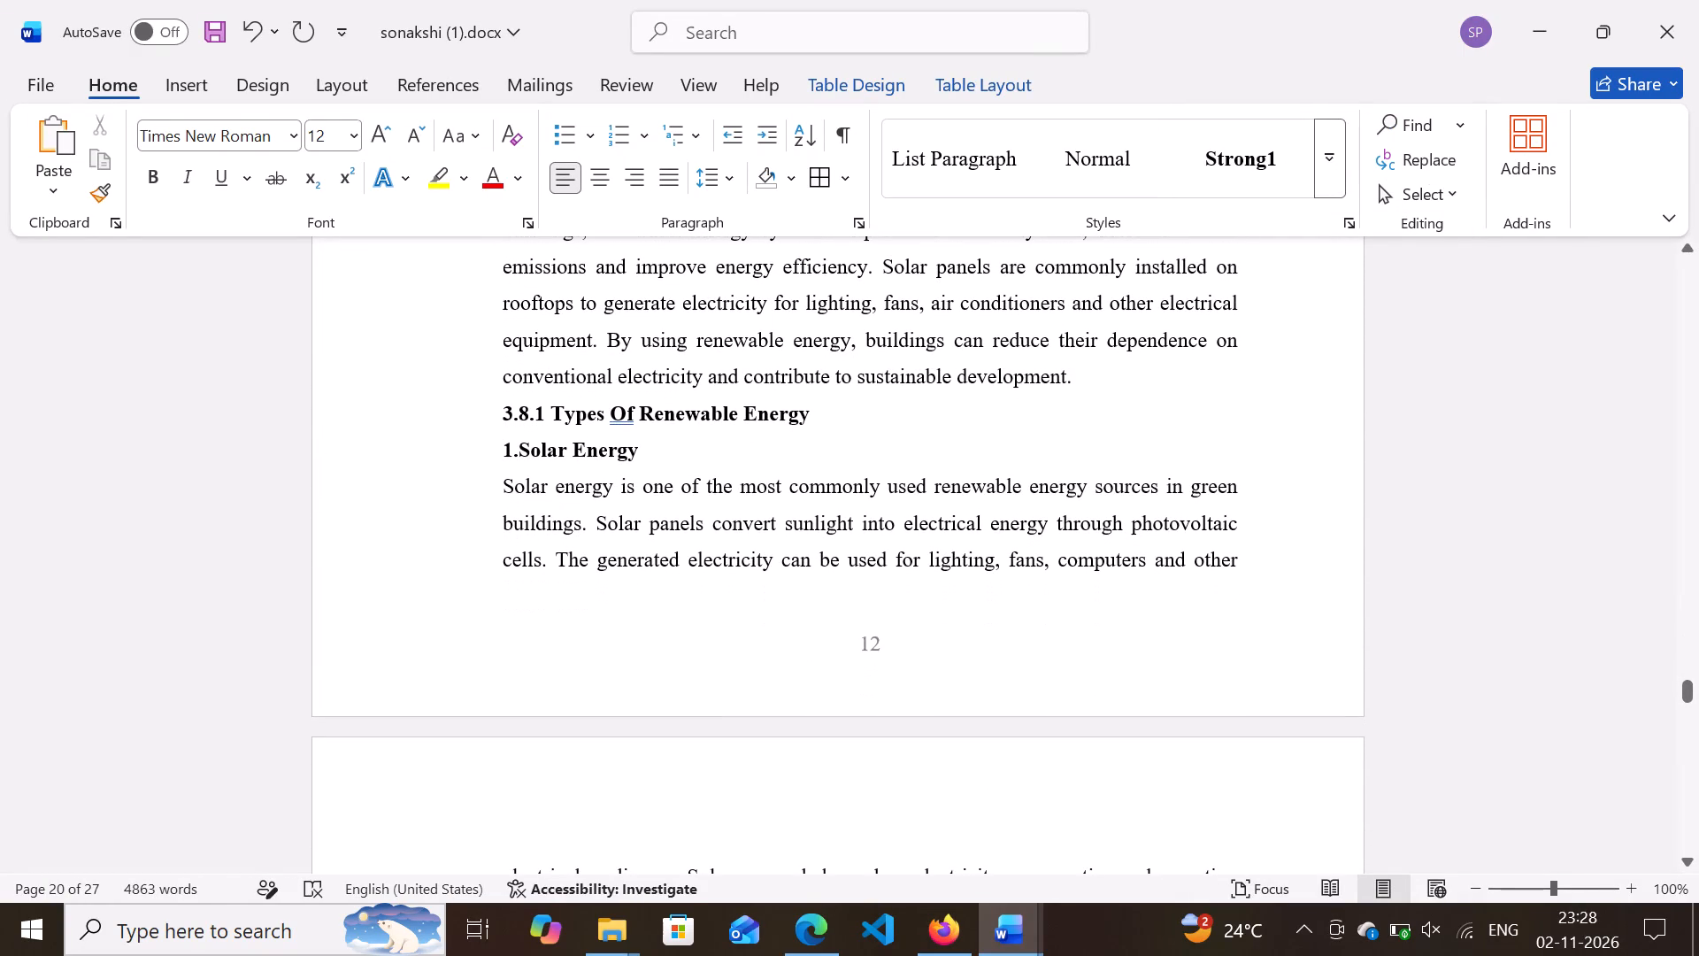
scroll(809, 624, "down", 5)
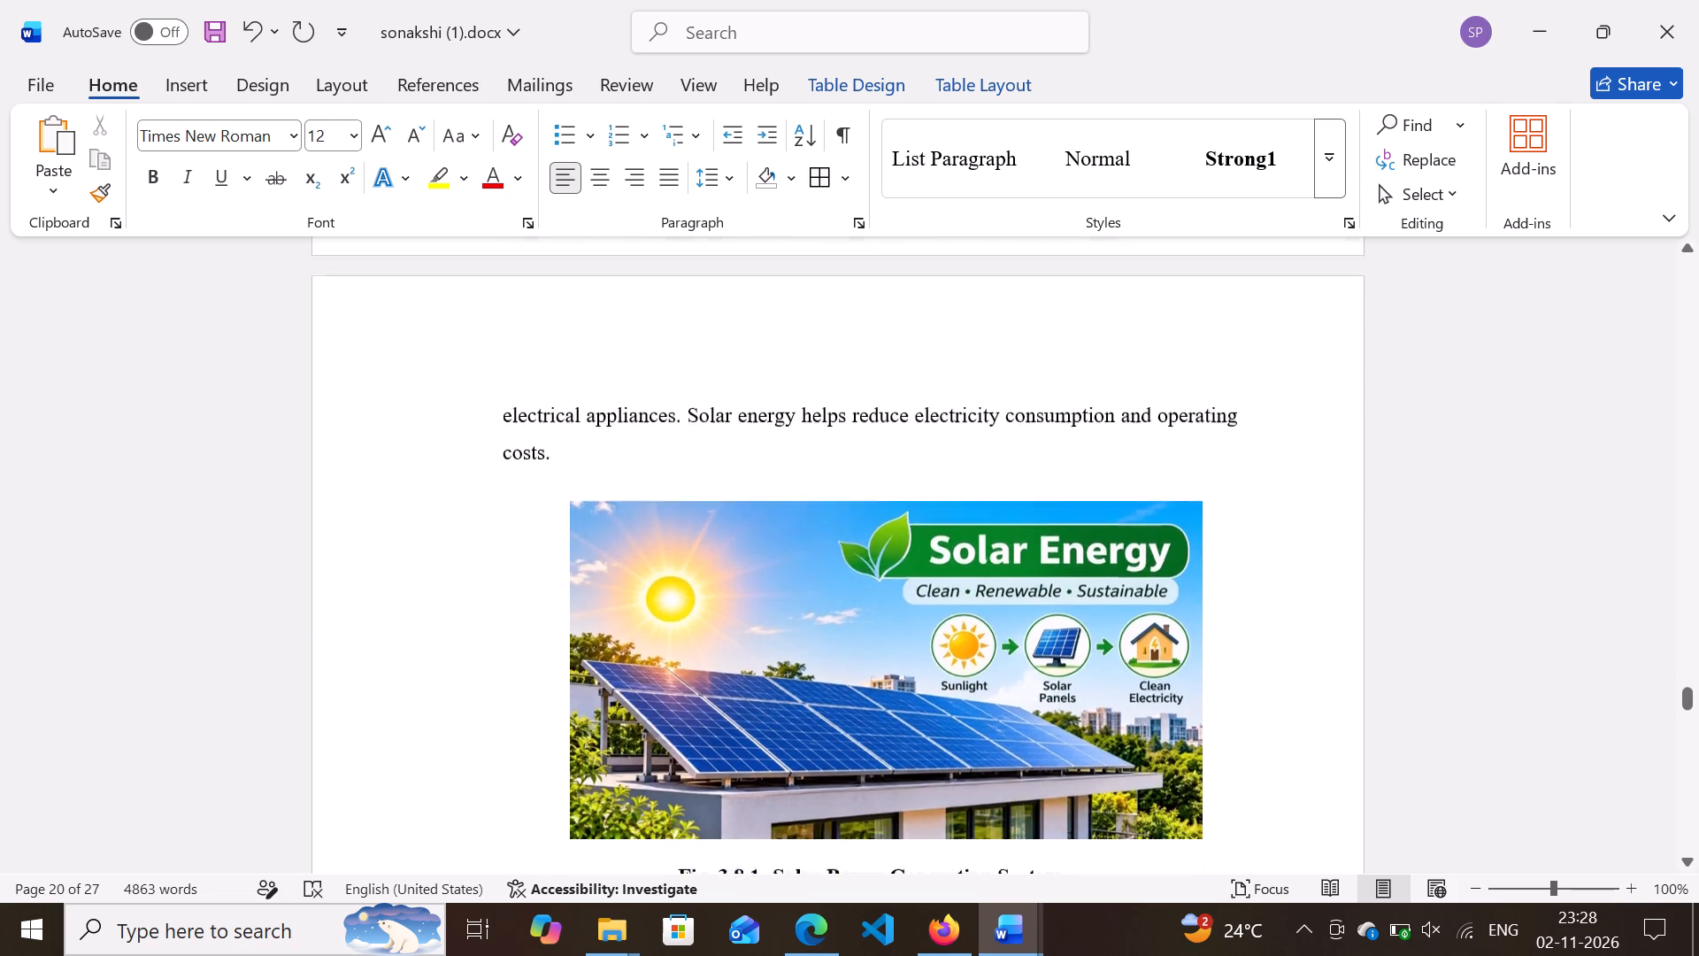
scroll(809, 624, "down", 8)
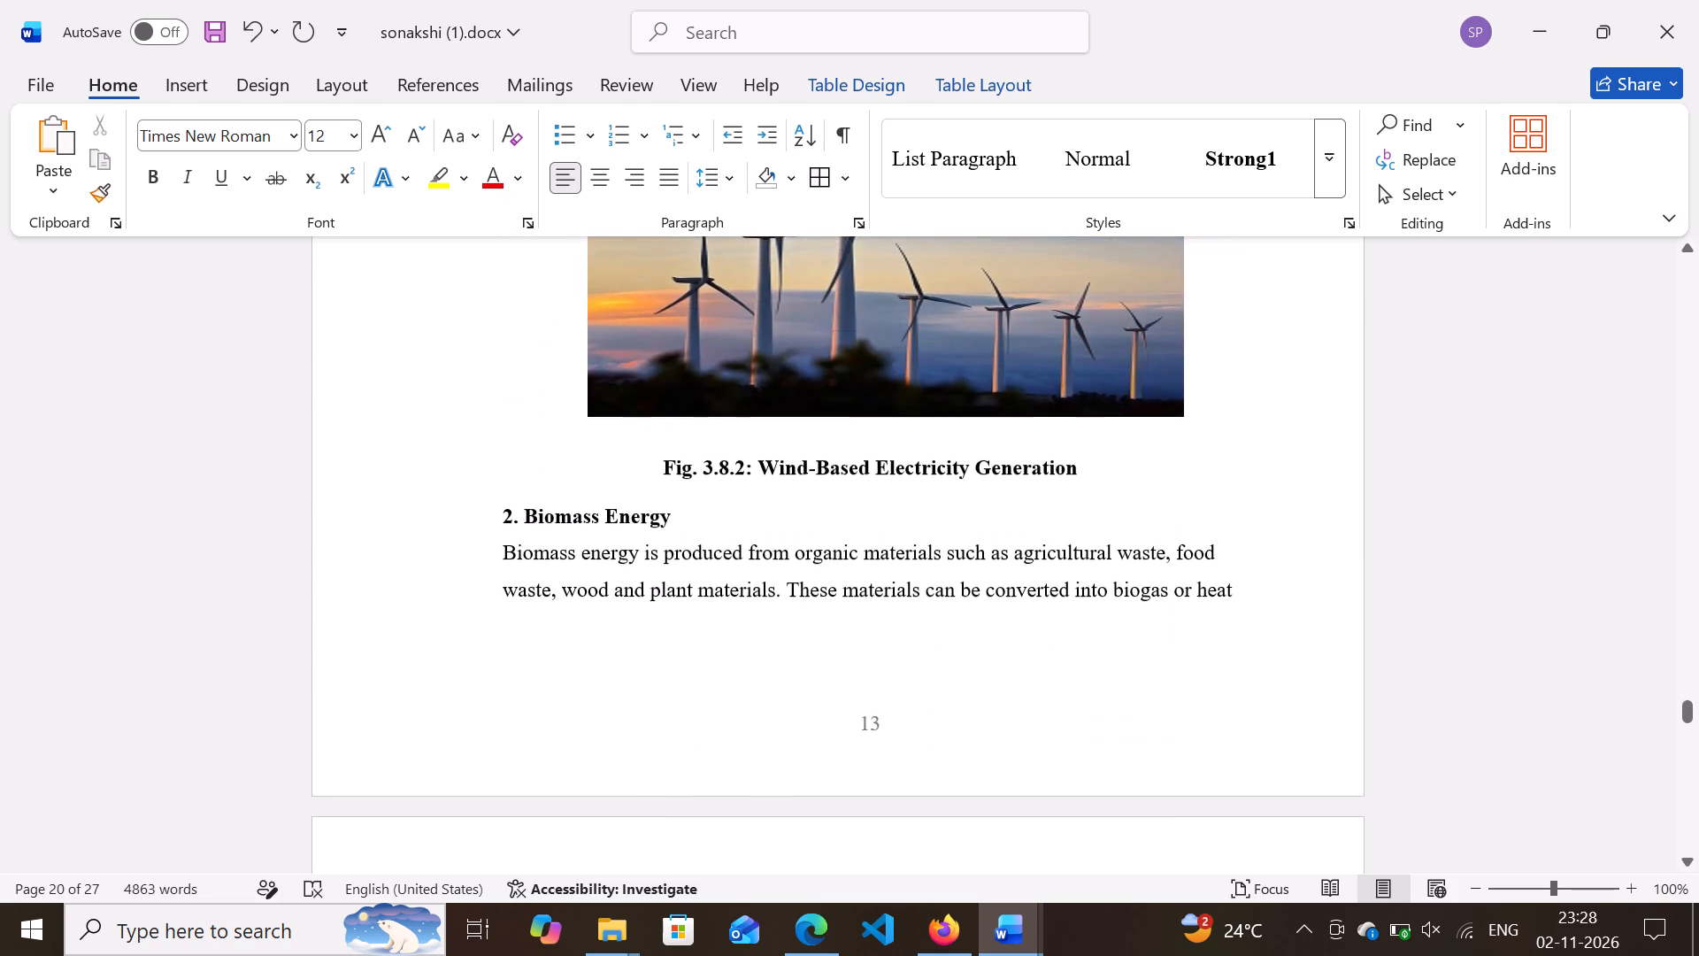
scroll(809, 624, "down", 1)
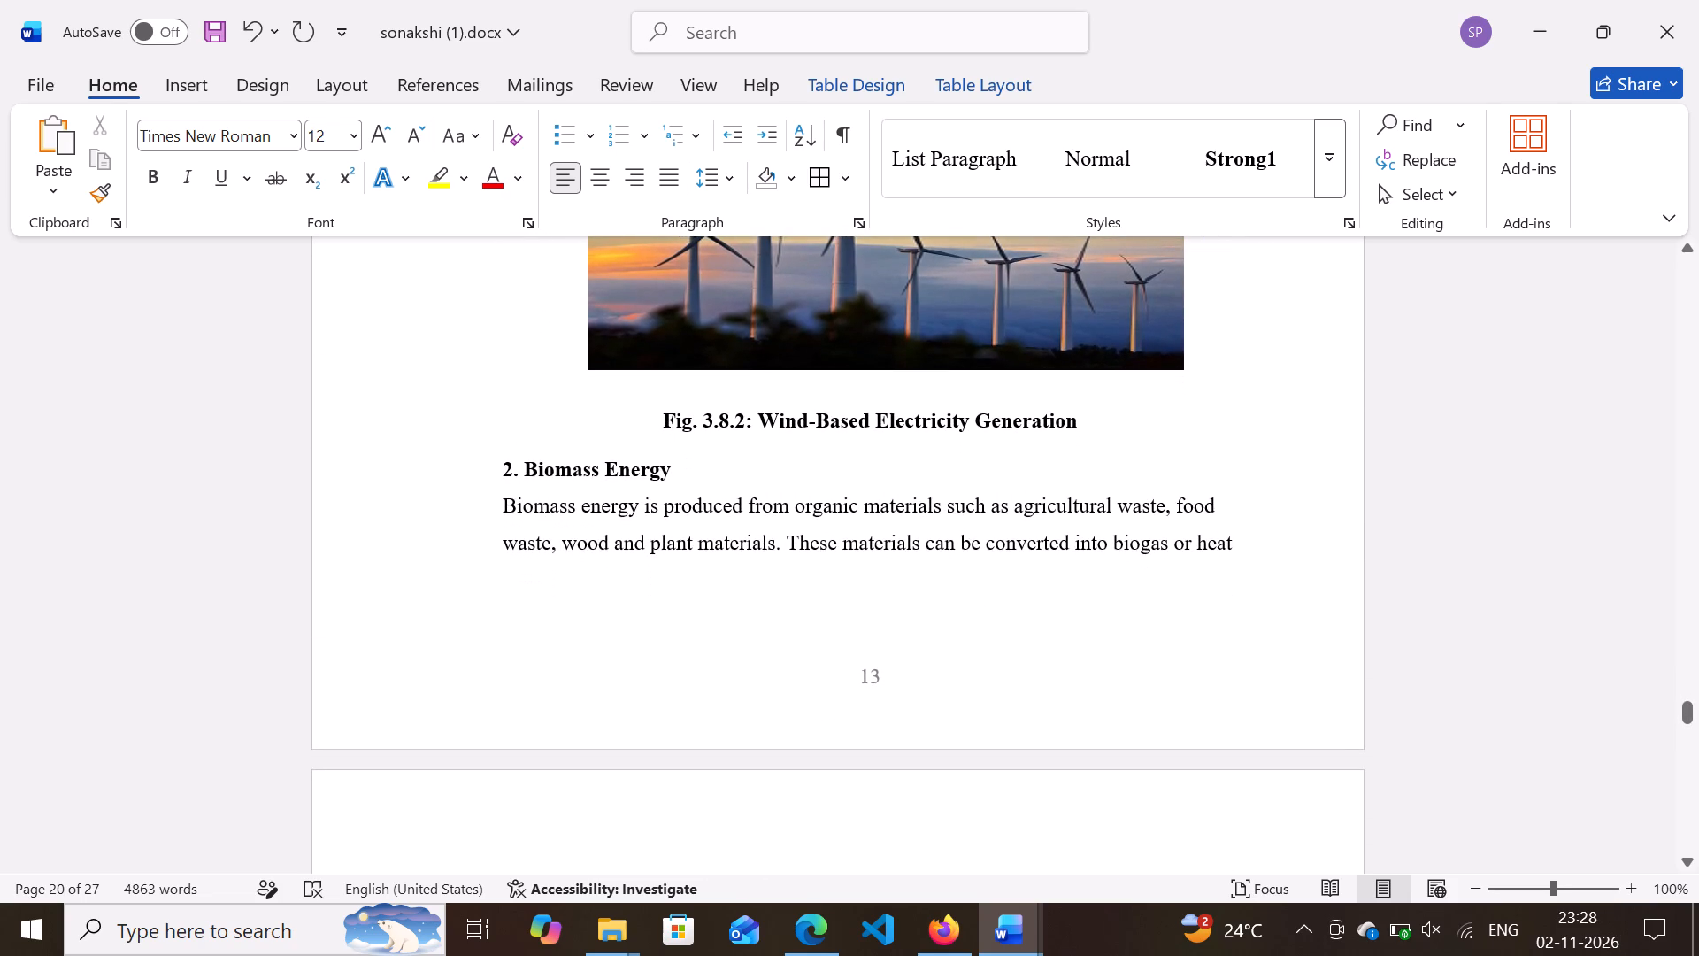
scroll(809, 624, "down", 5)
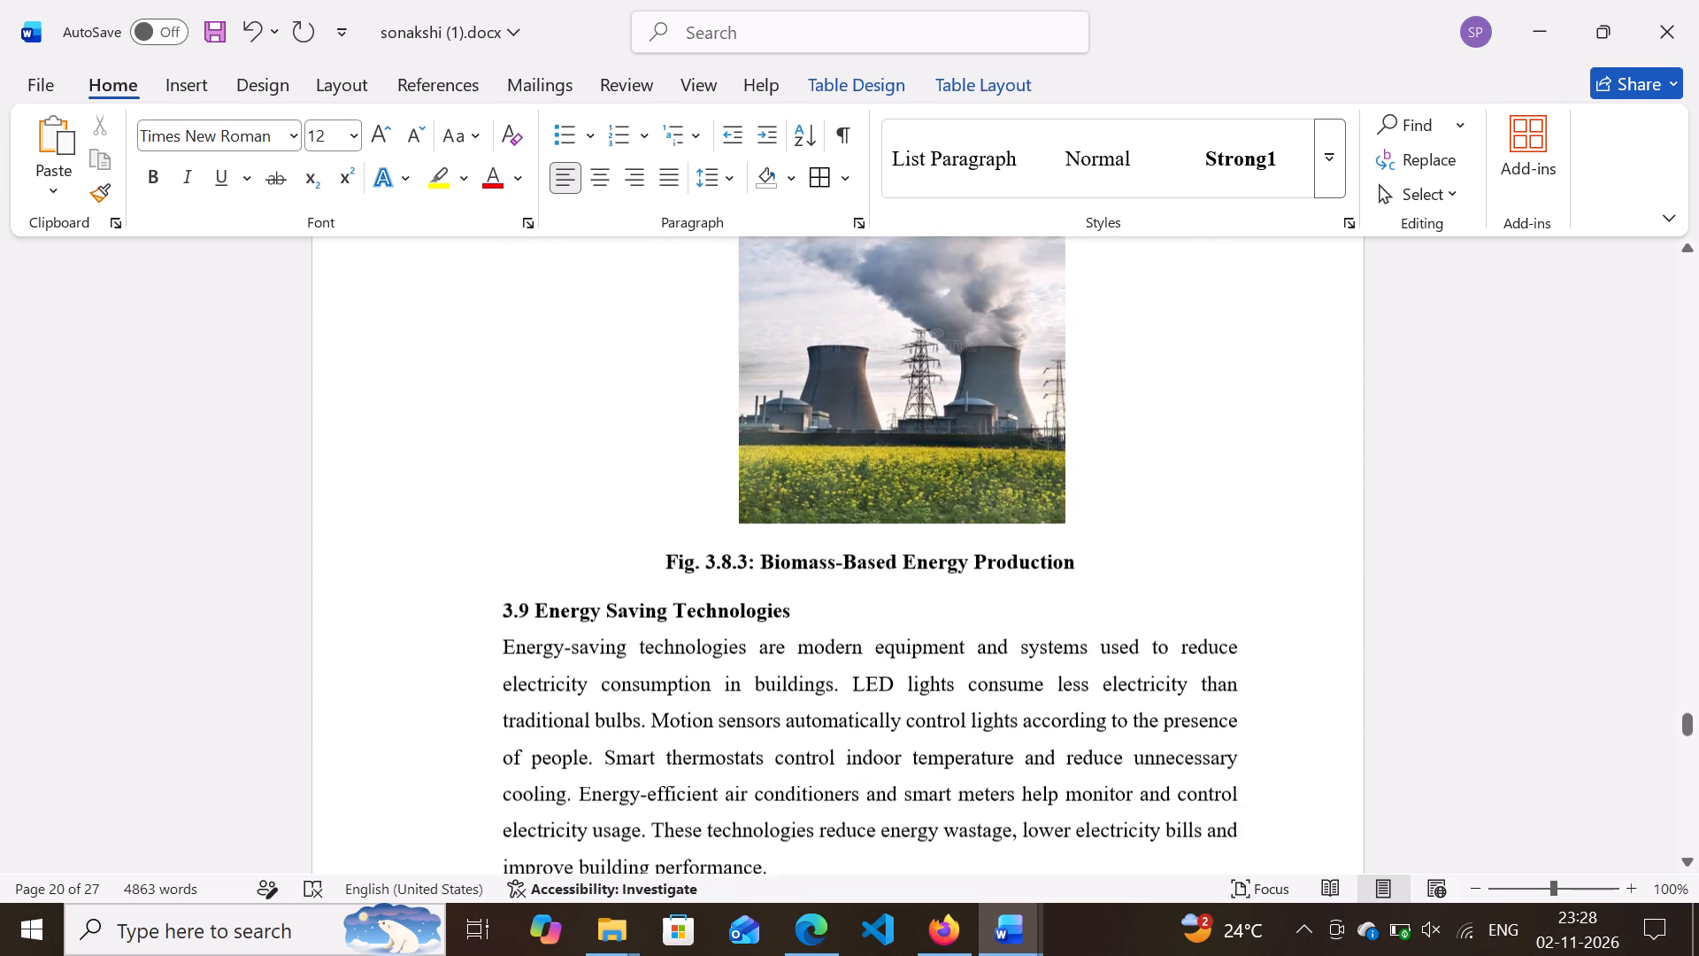
scroll(809, 624, "down", 5)
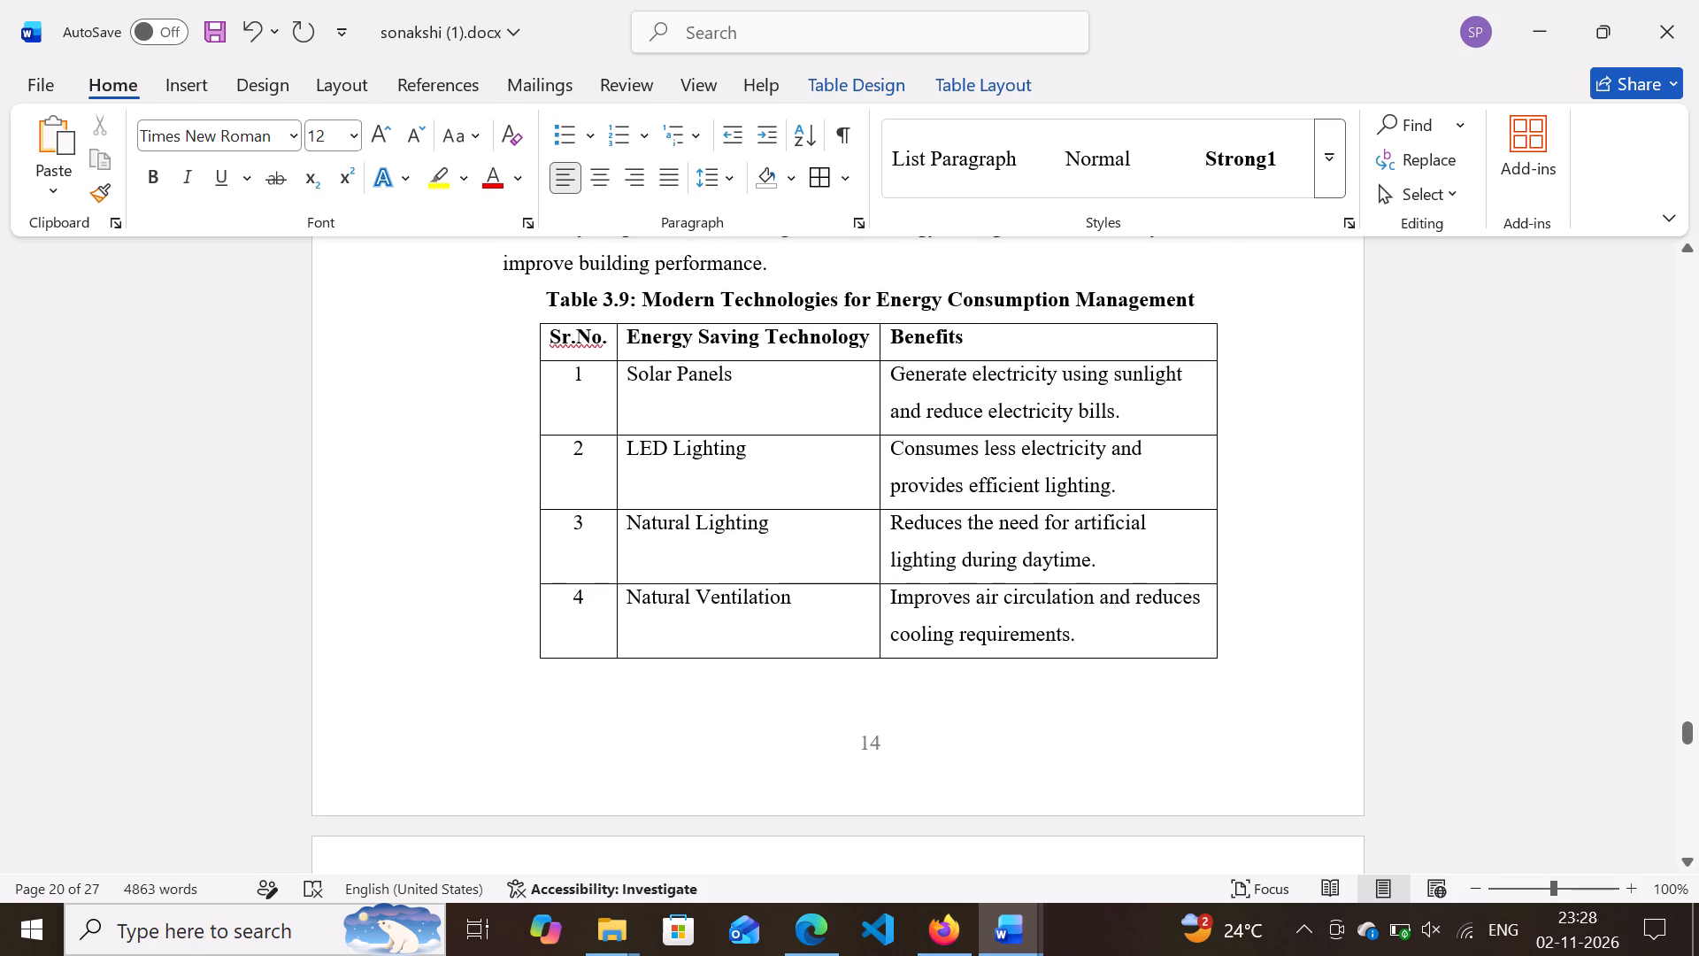
Fill in the List of figures page numbers: 7 for Fig. 3.1, 8 for Fig. 3.2 and 11 for Fig. 3.6.
scroll(809, 624, "up", 20)
scroll(809, 624, "up", 14)
scroll(809, 624, "up", 14)
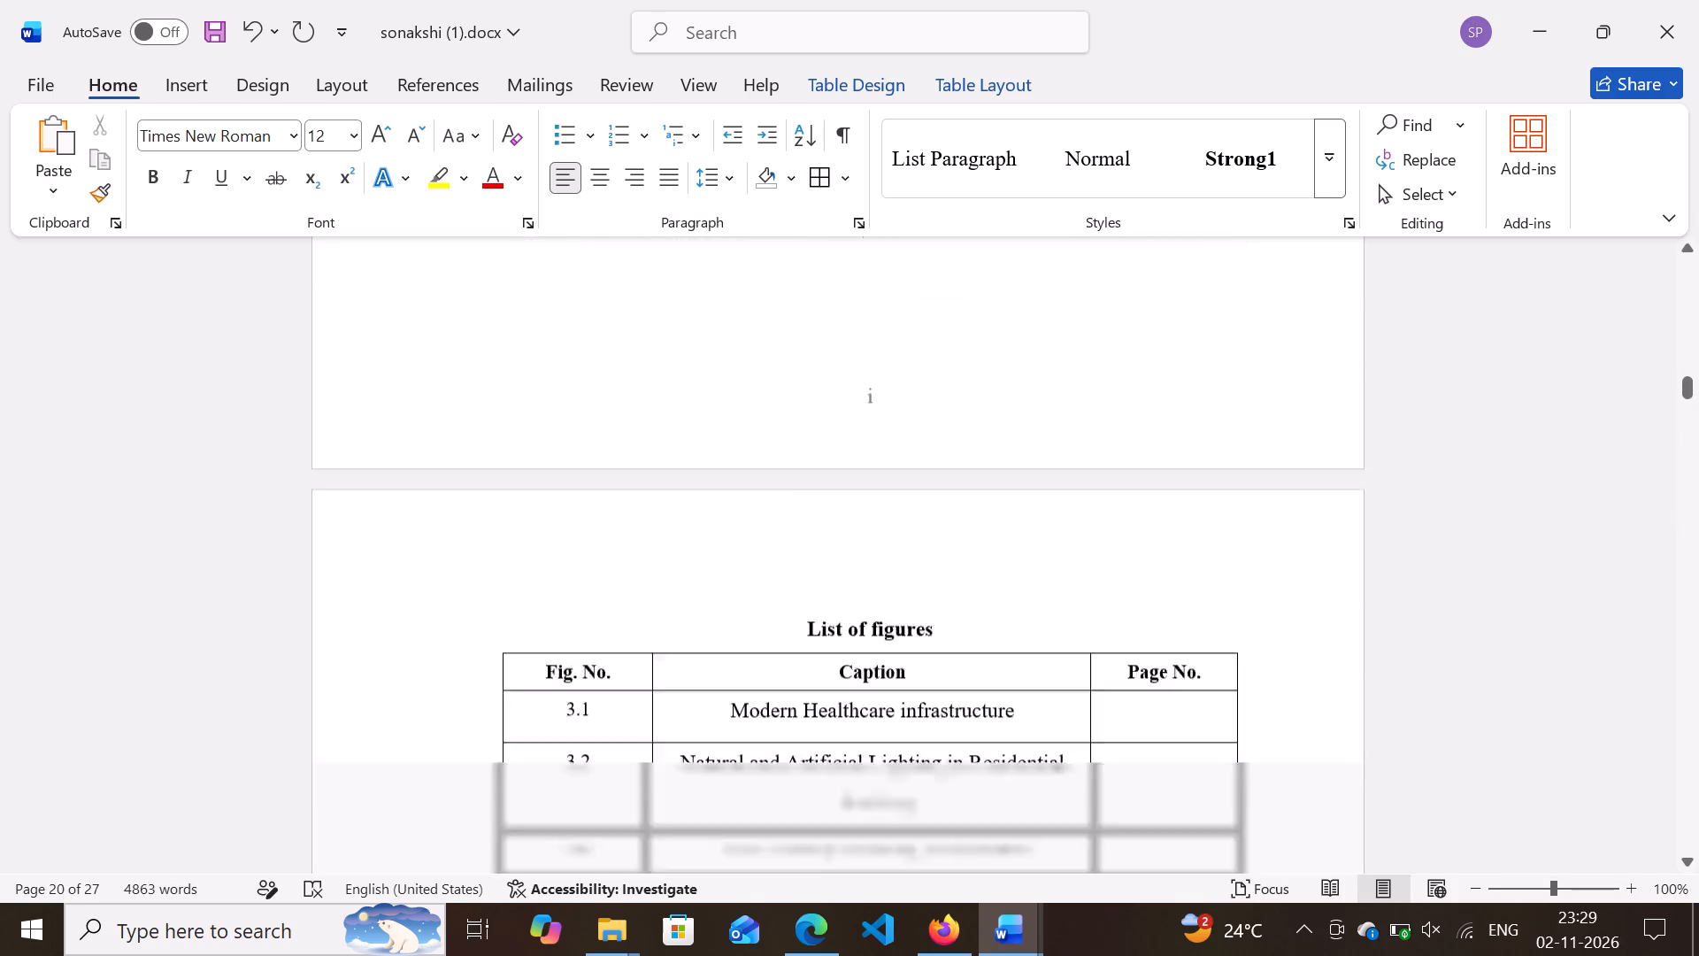
scroll(809, 624, "up", 1)
scroll(810, 624, "down", 6)
scroll(810, 624, "up", 1)
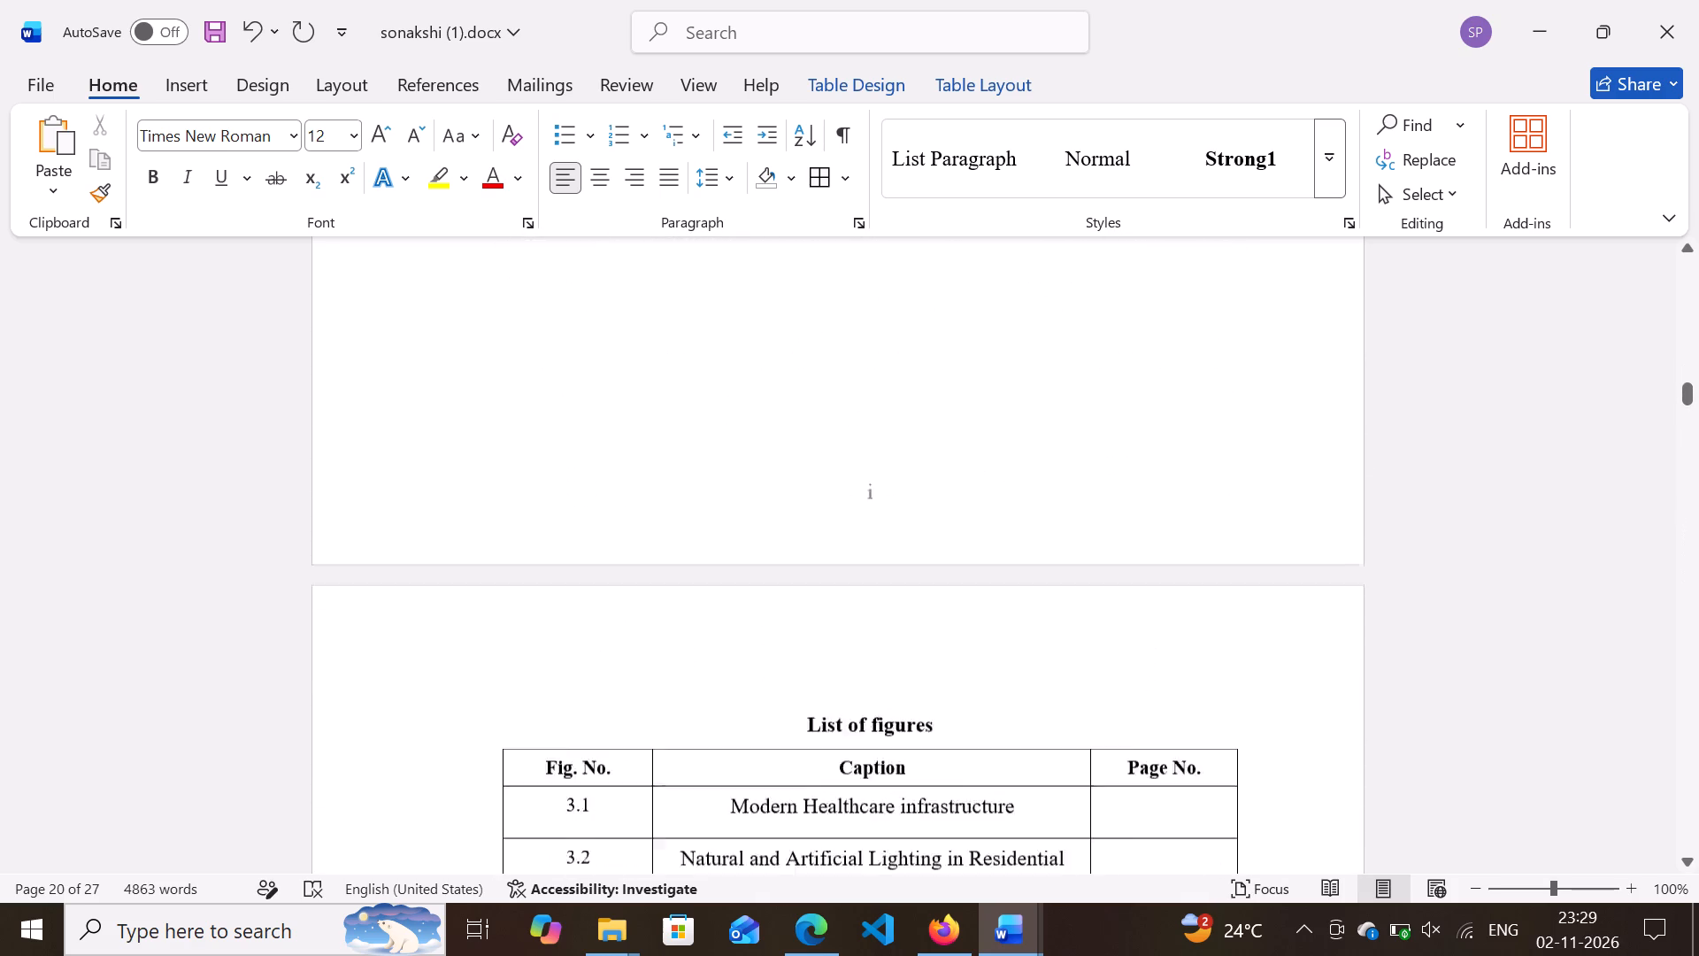
scroll(810, 624, "up", 4)
scroll(810, 624, "right", 2)
scroll(810, 624, "down", 11)
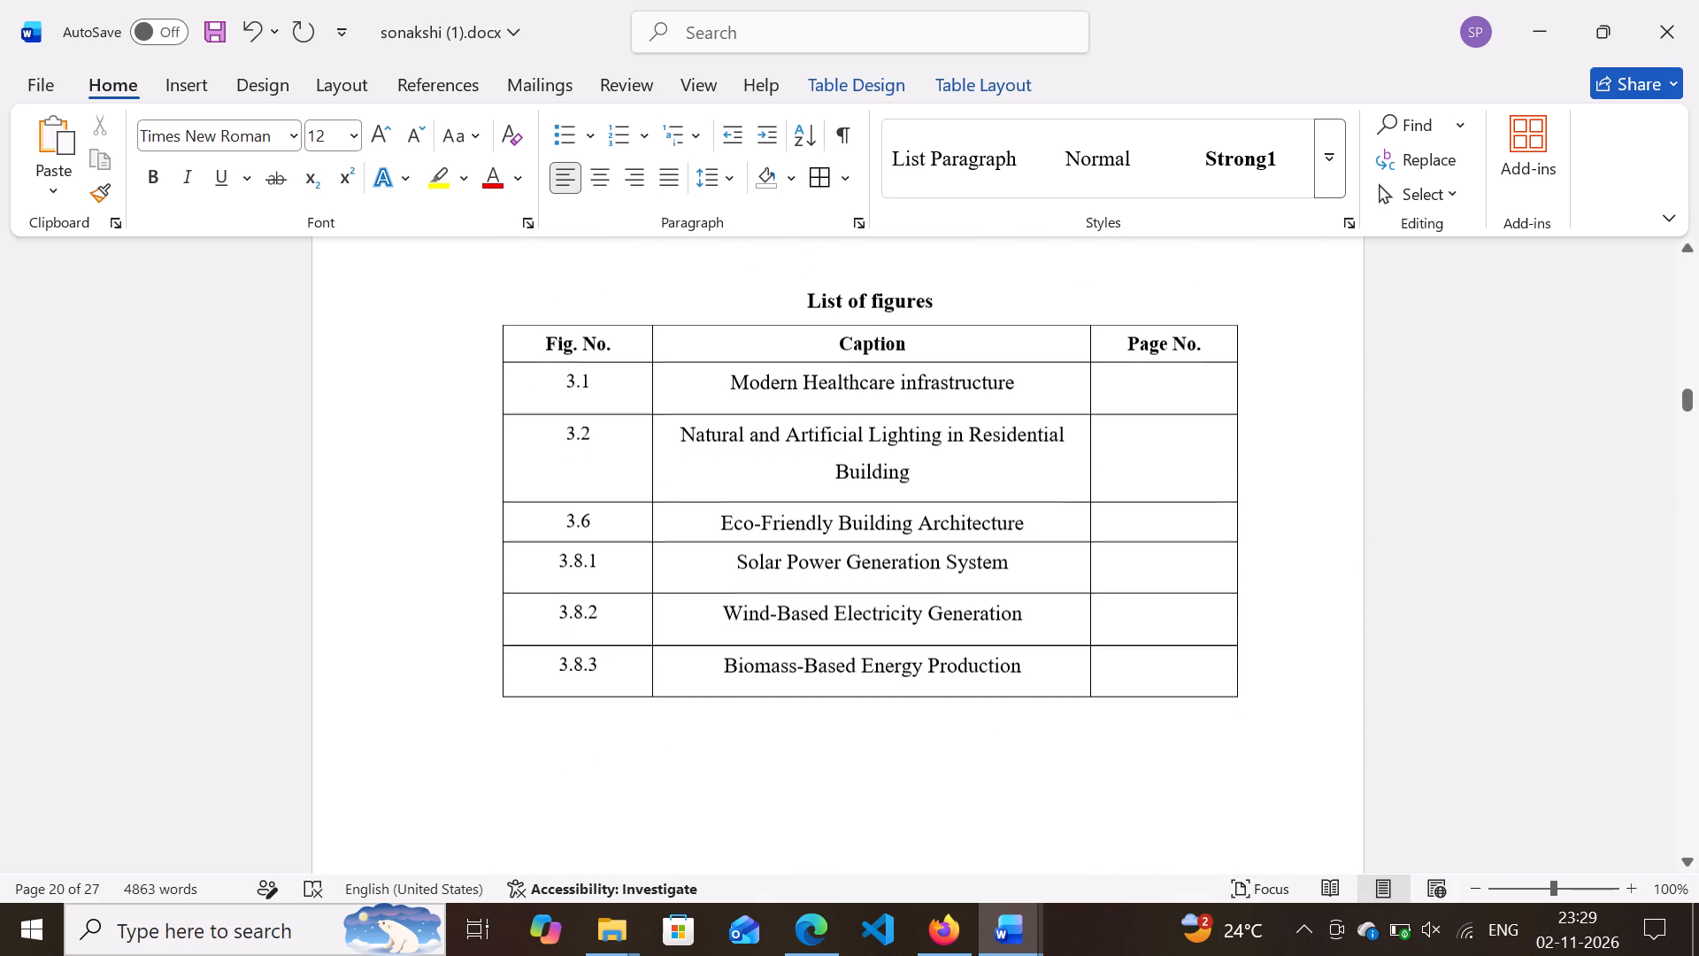
left_click(1172, 397)
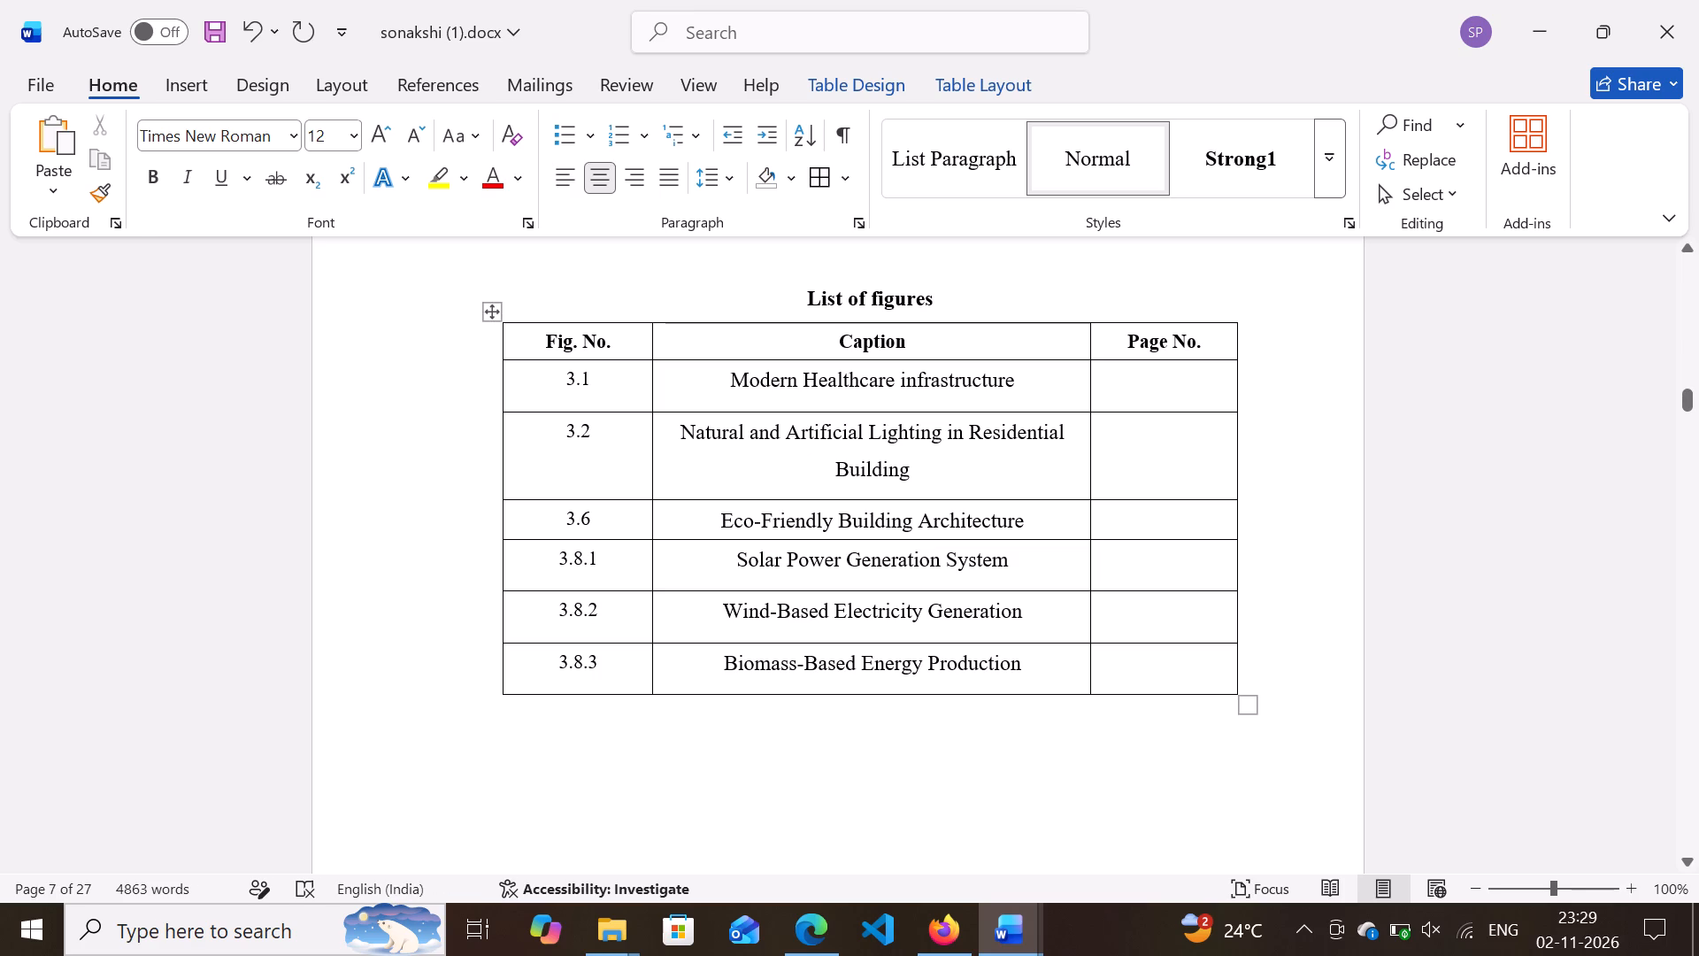
key("7")
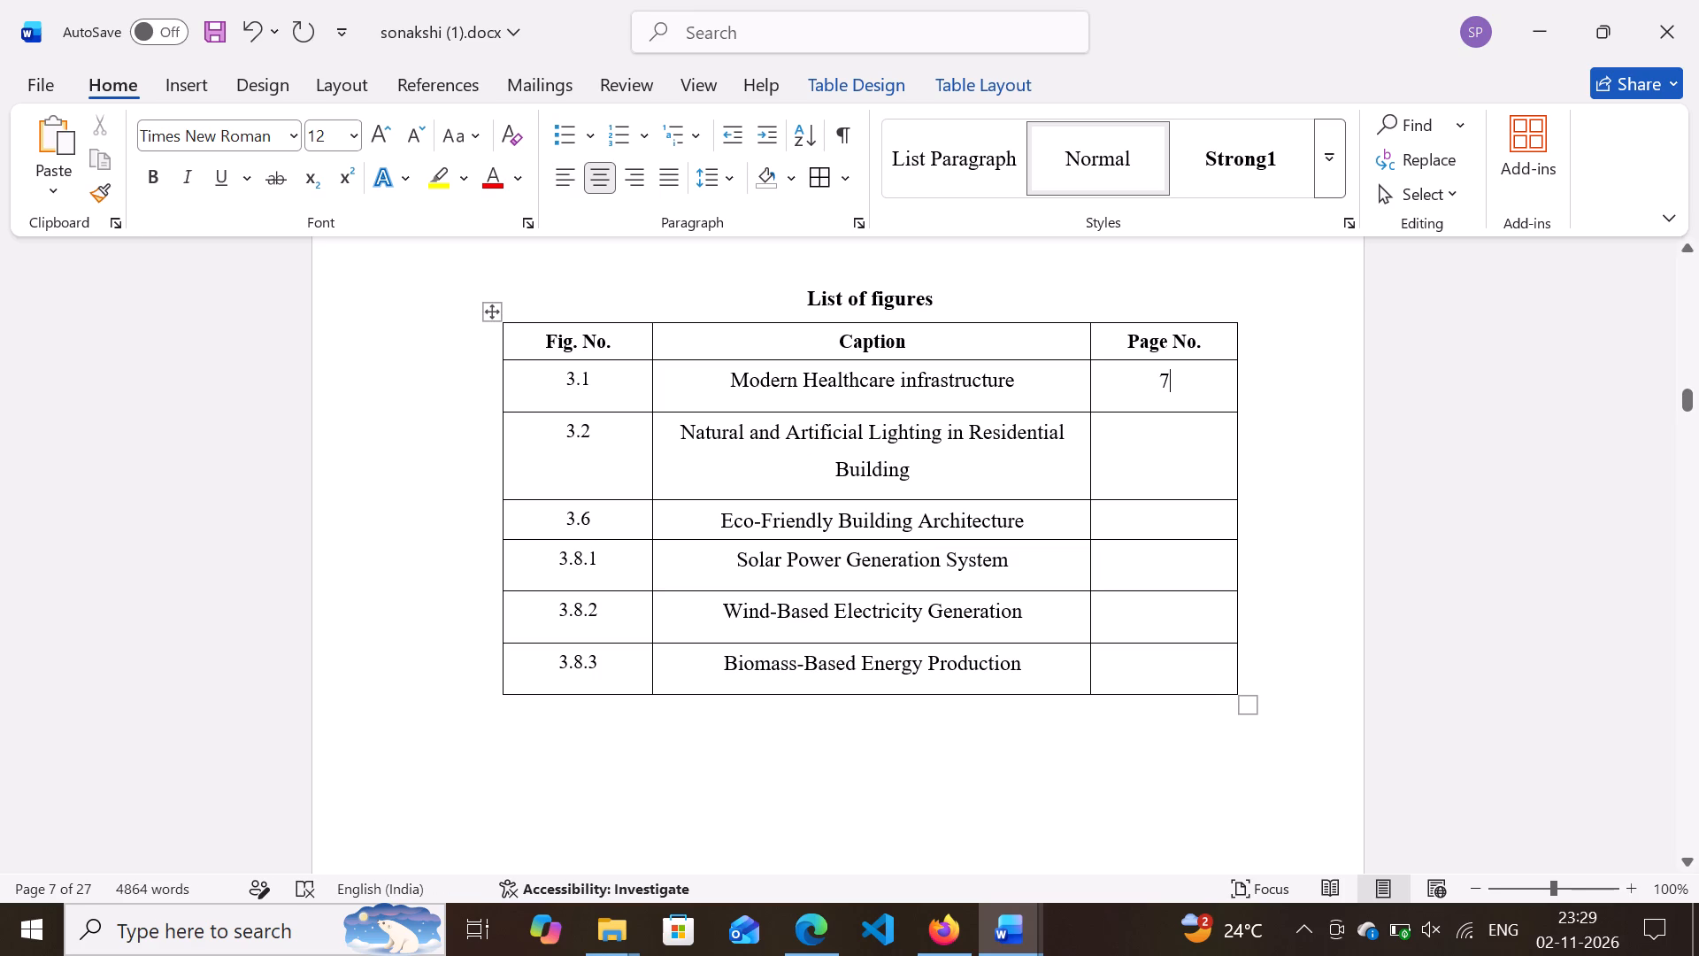
left_click(1162, 443)
key("8")
type("11")
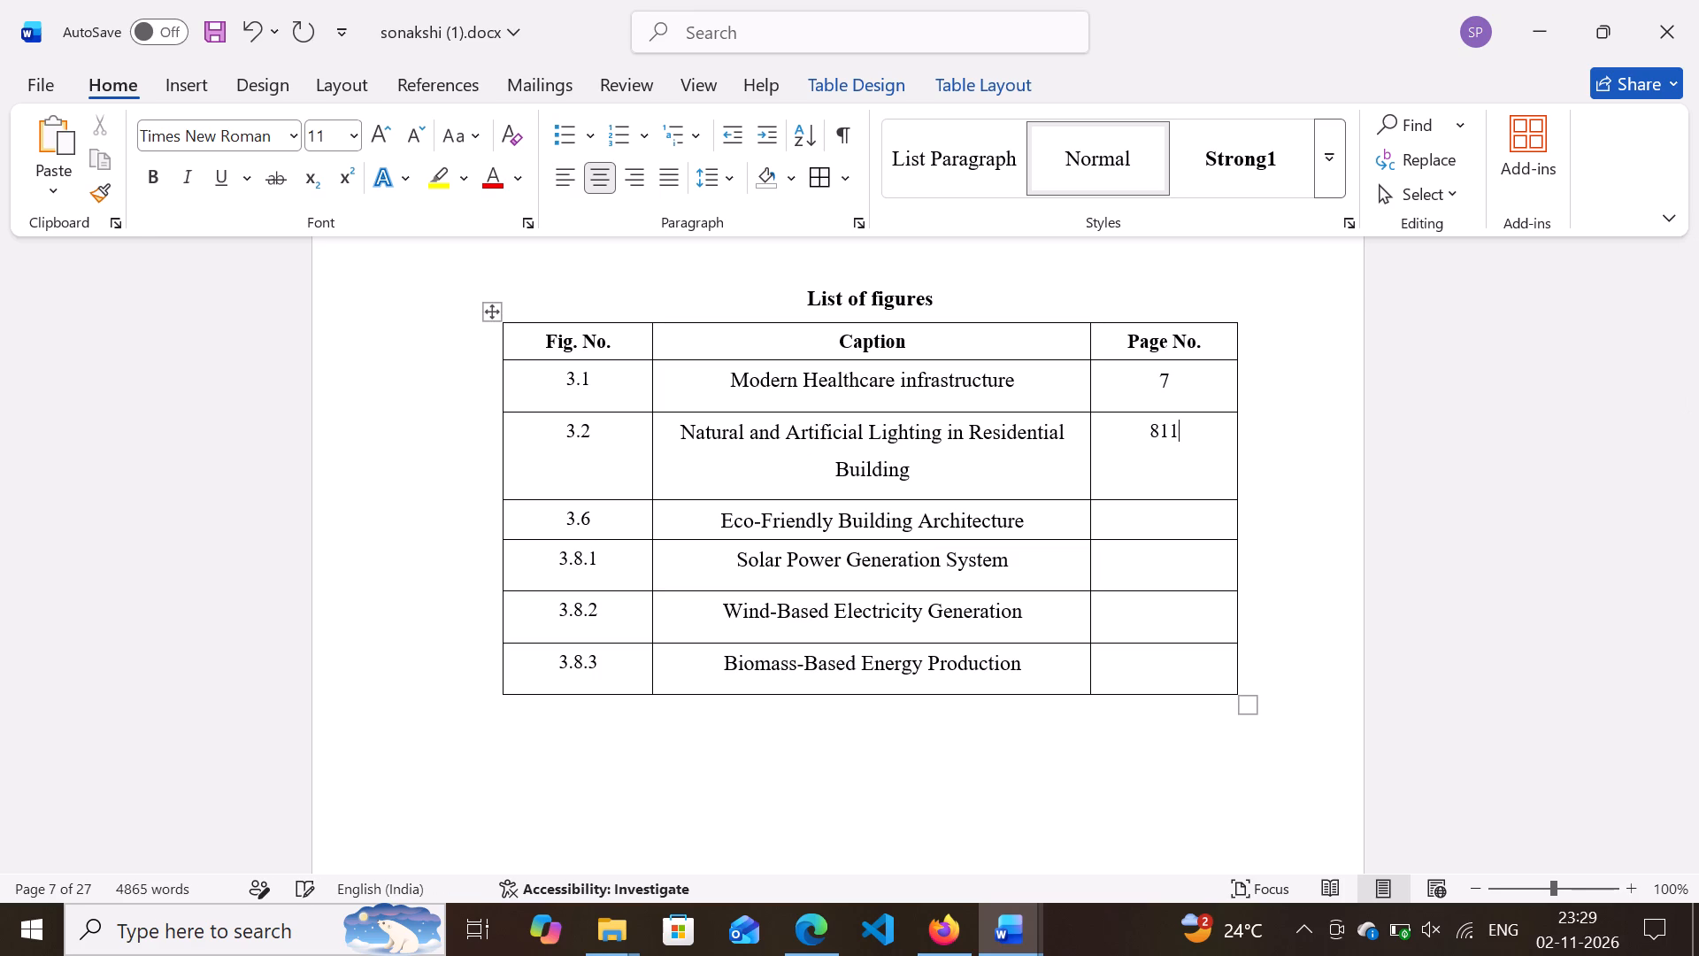
key("BackSpace")
key("BackSpace")
left_click(1155, 520)
type("11")
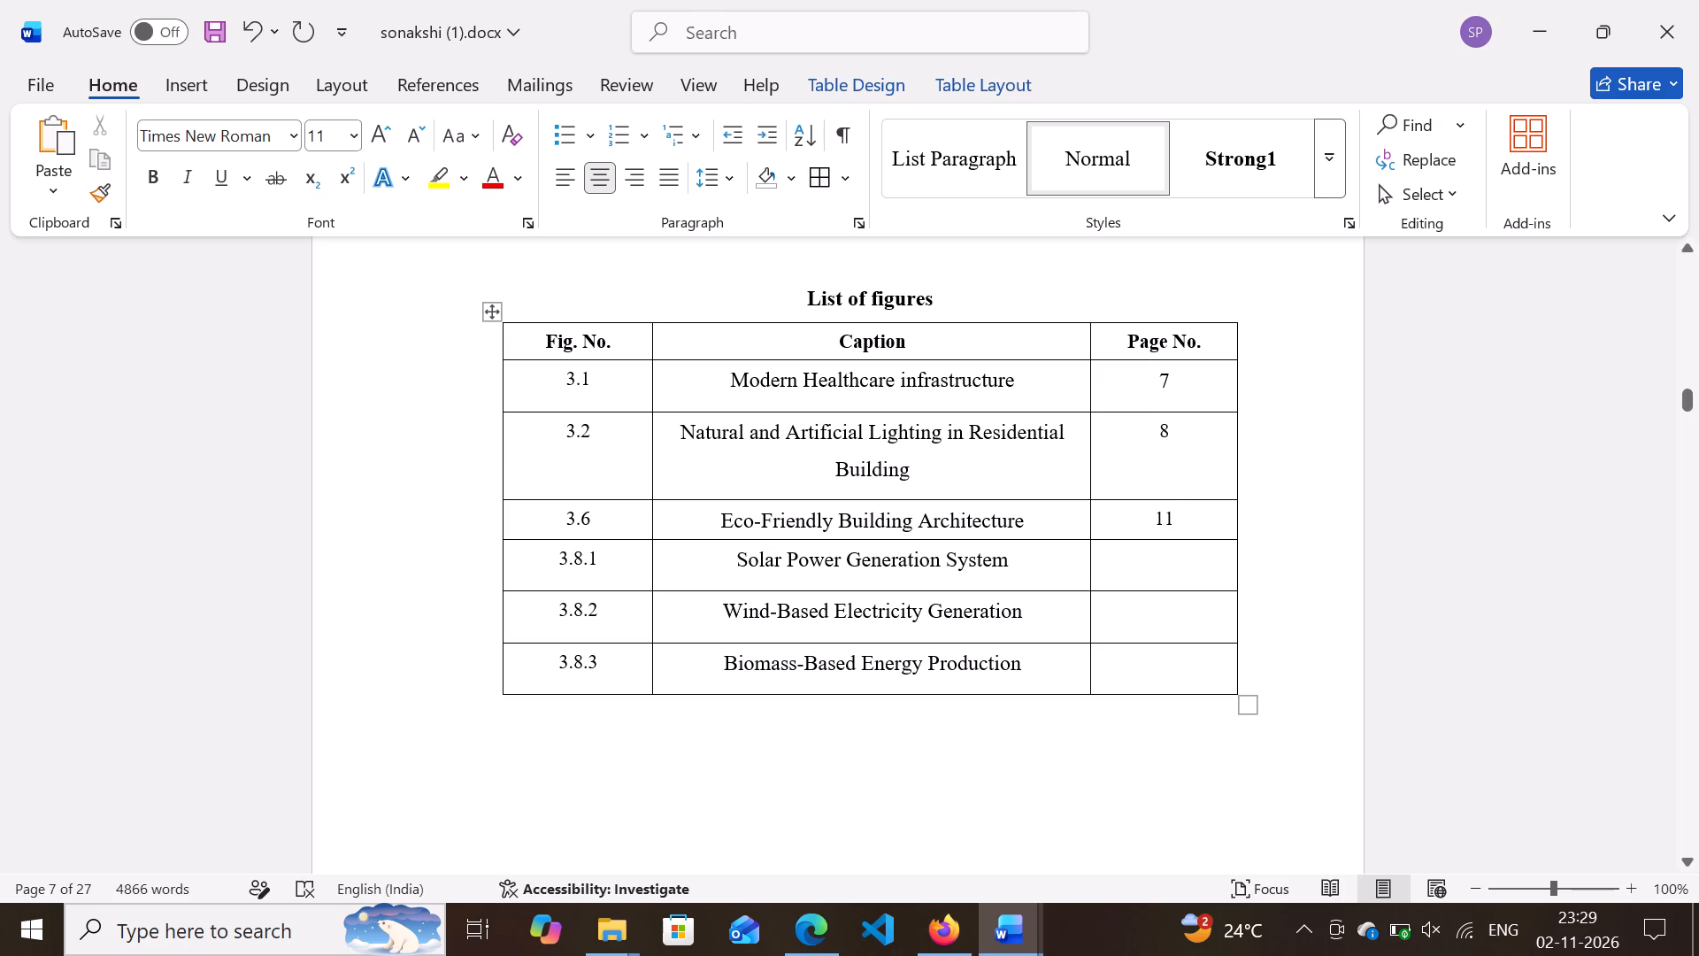
Enter page number 13 for Figs. 3.8.1 and 3.8.2 and 14 for Fig. 3.8.3 in the List of figures.
double_click(1147, 554)
type("13")
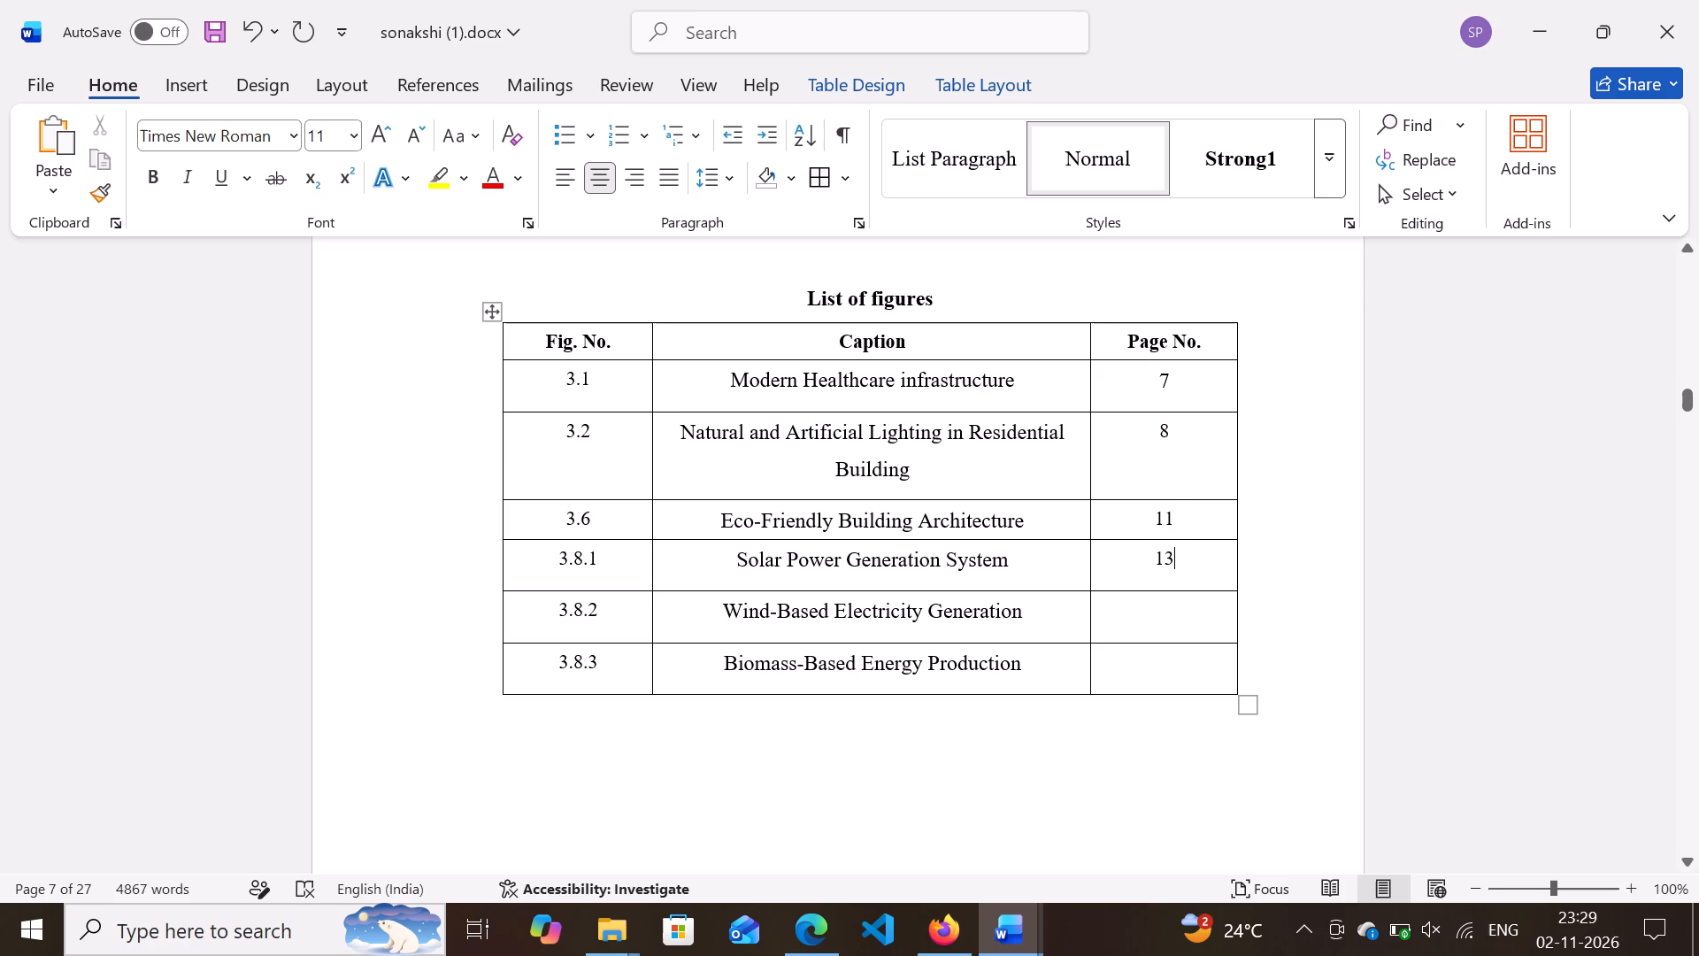
type("13")
key("BackSpace")
key("BackSpace")
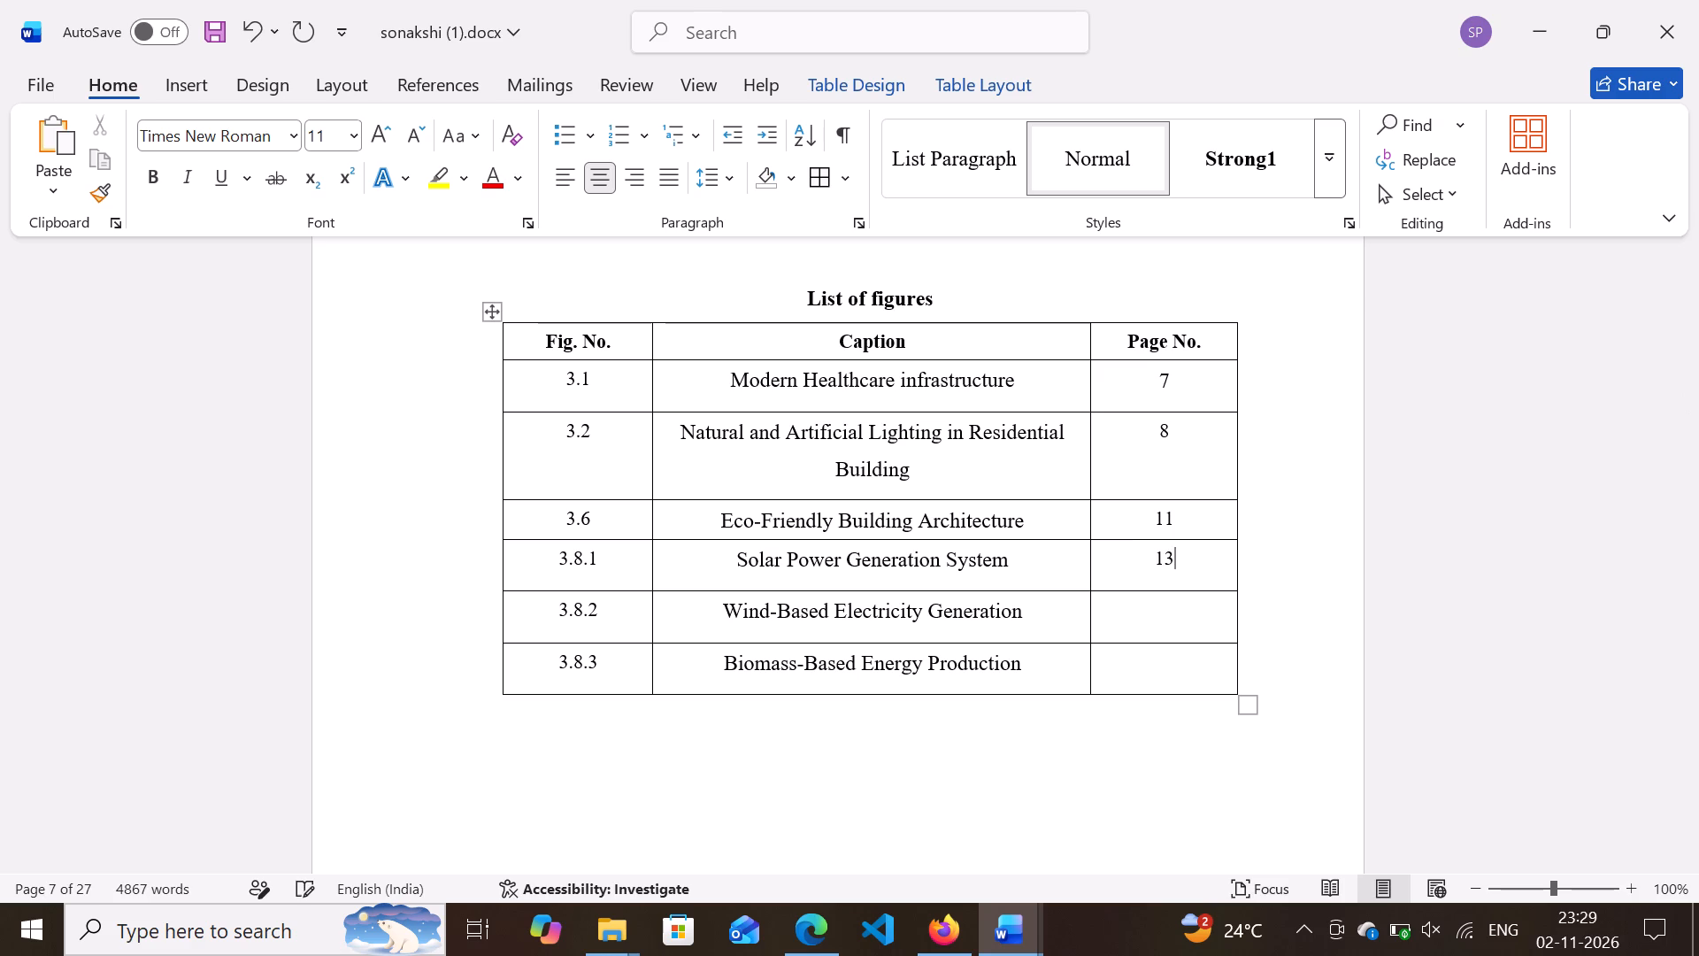
type("13")
key("BackSpace")
key("BackSpace")
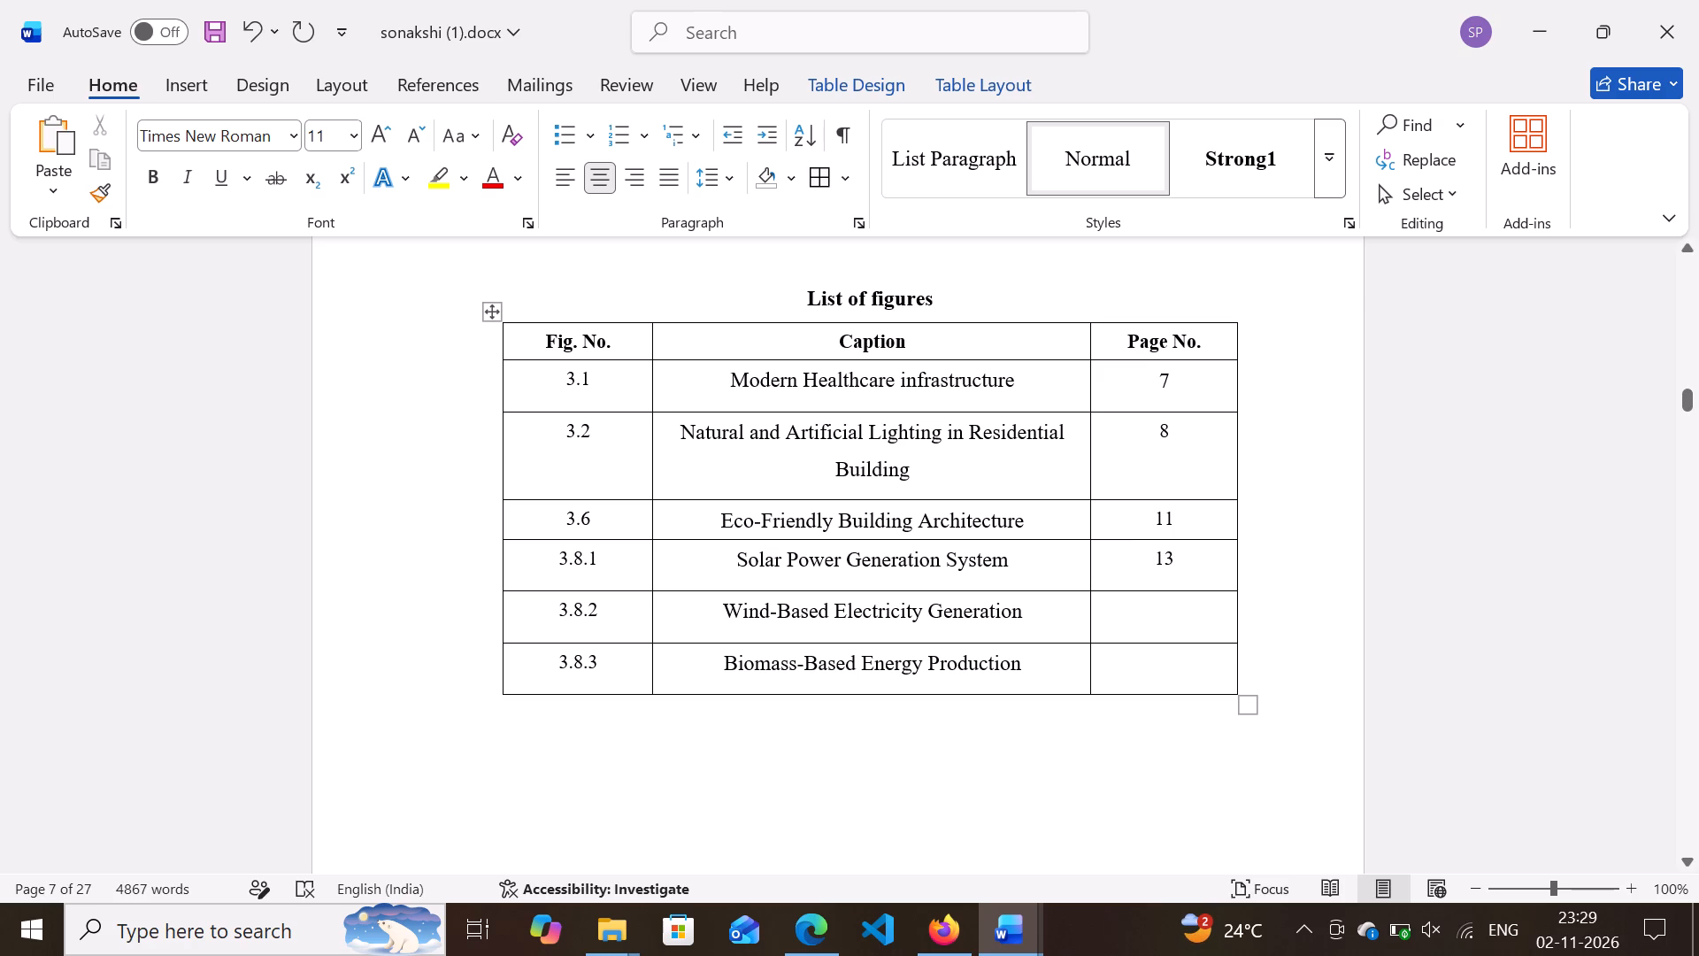
double_click(1142, 647)
double_click(1150, 599)
type("13")
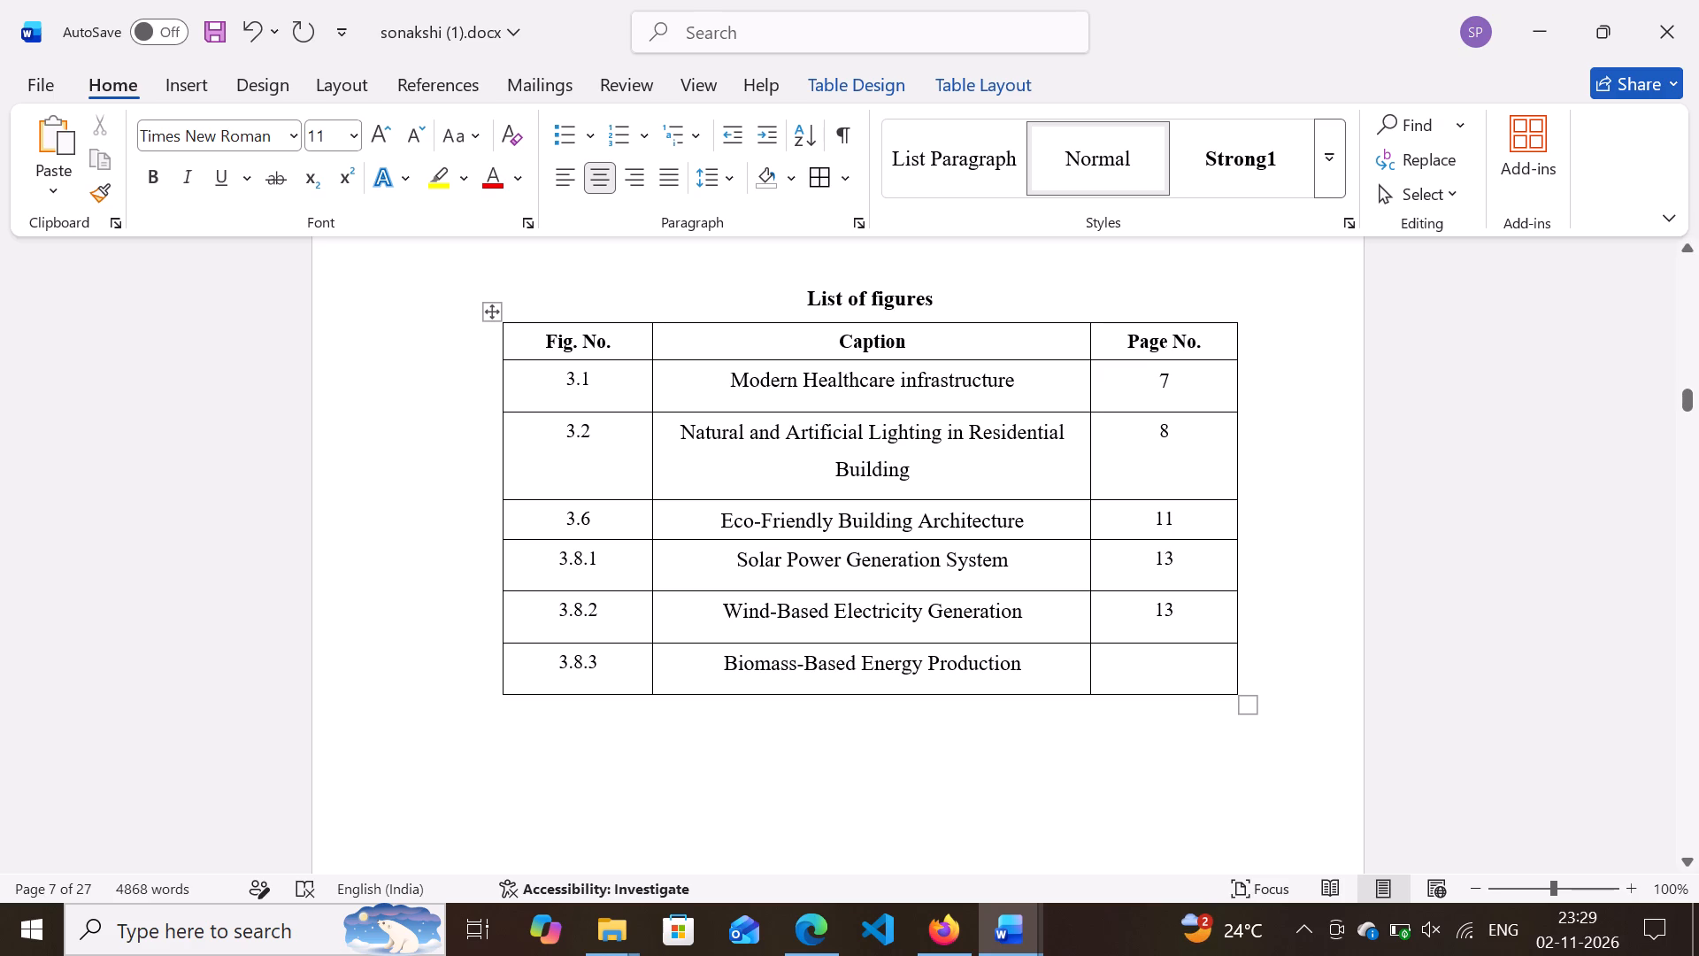
double_click(1151, 665)
type("14")
Change the page number of Table 3.3 in the List of tables to 9.
scroll(1143, 709, "down", 8)
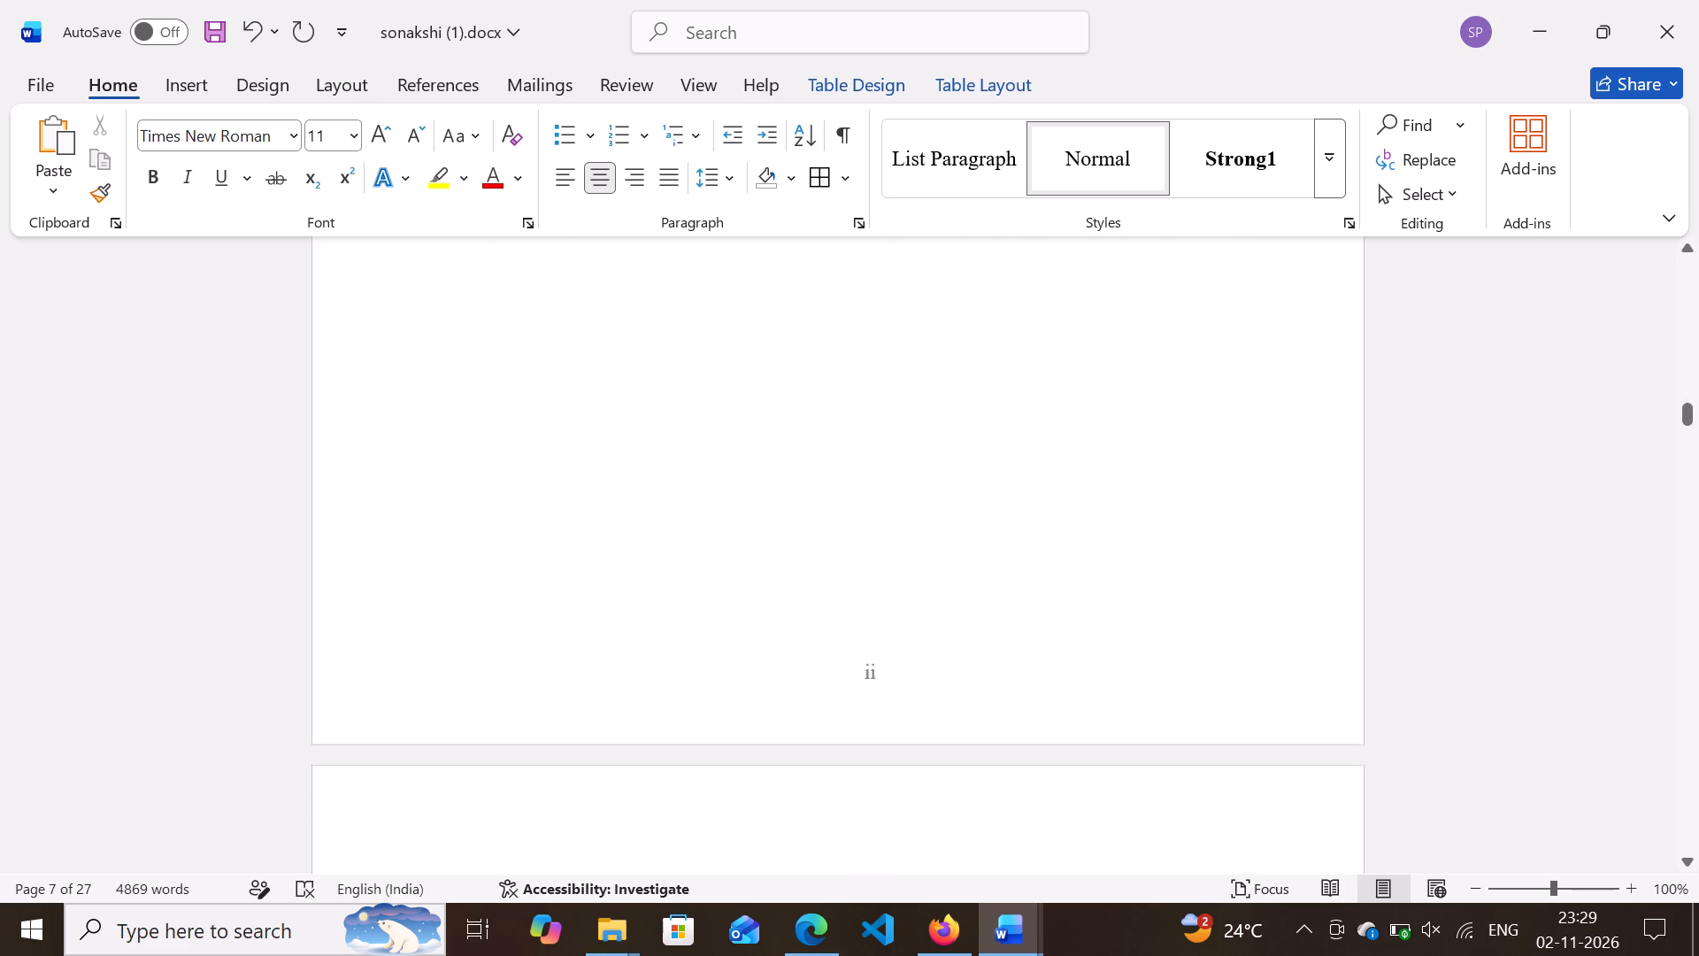
scroll(1143, 709, "down", 2)
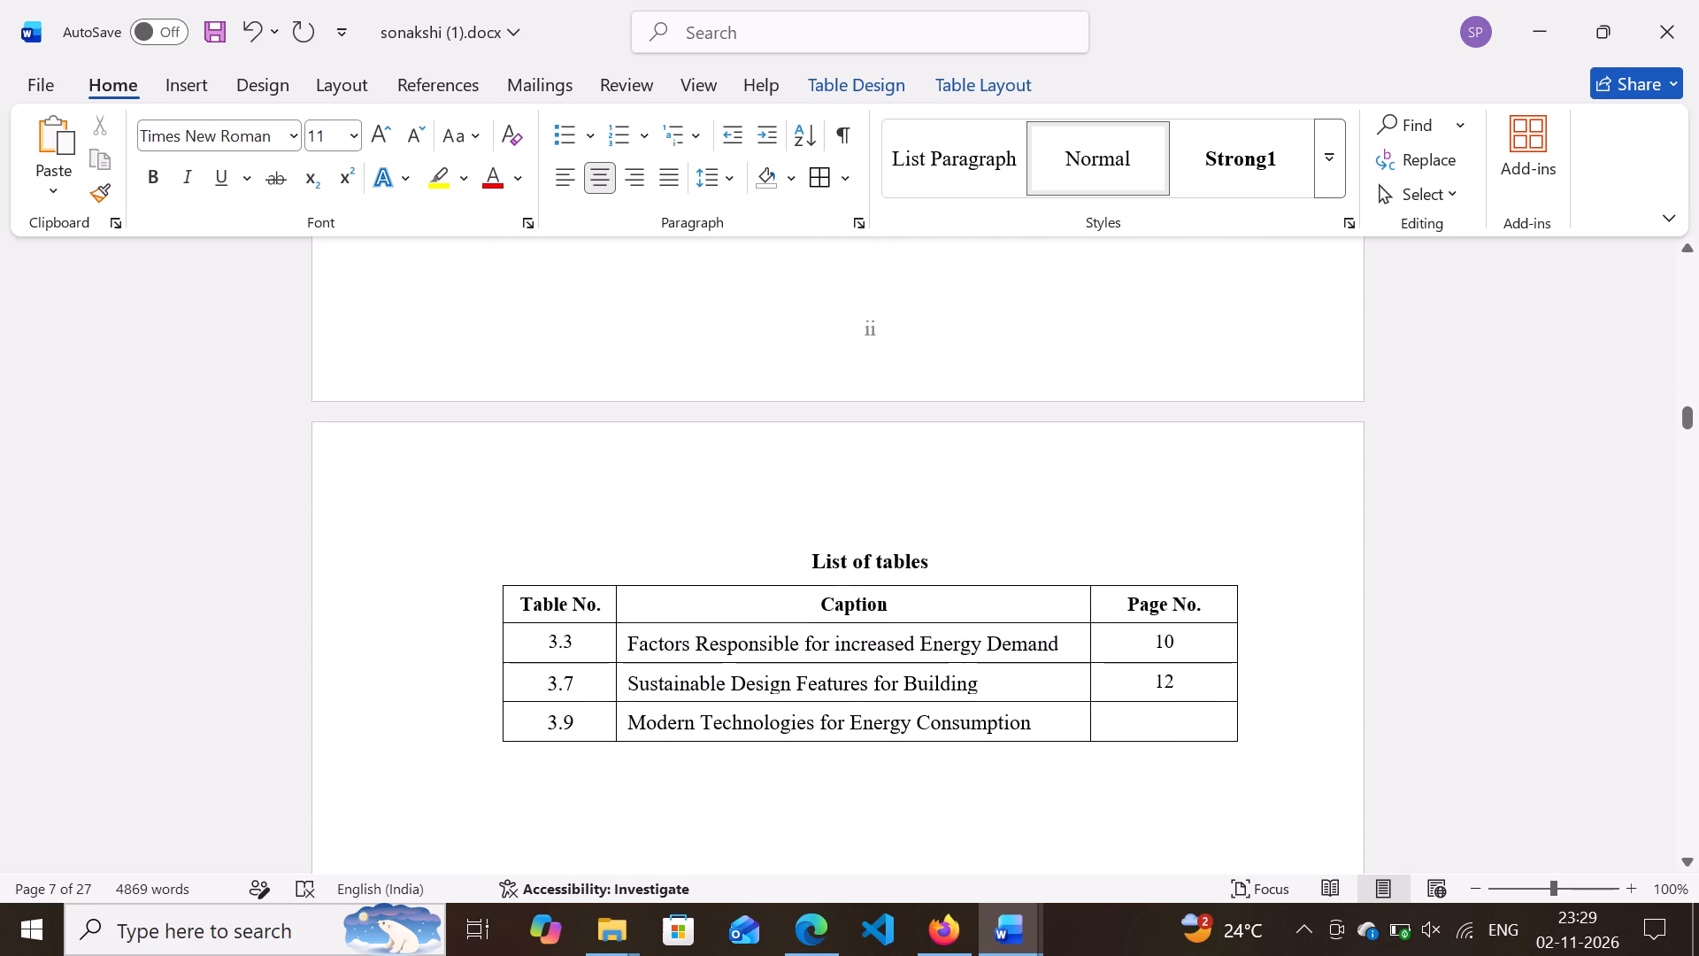
left_click(1187, 648)
key("BackSpace")
key("BackSpace")
key("9")
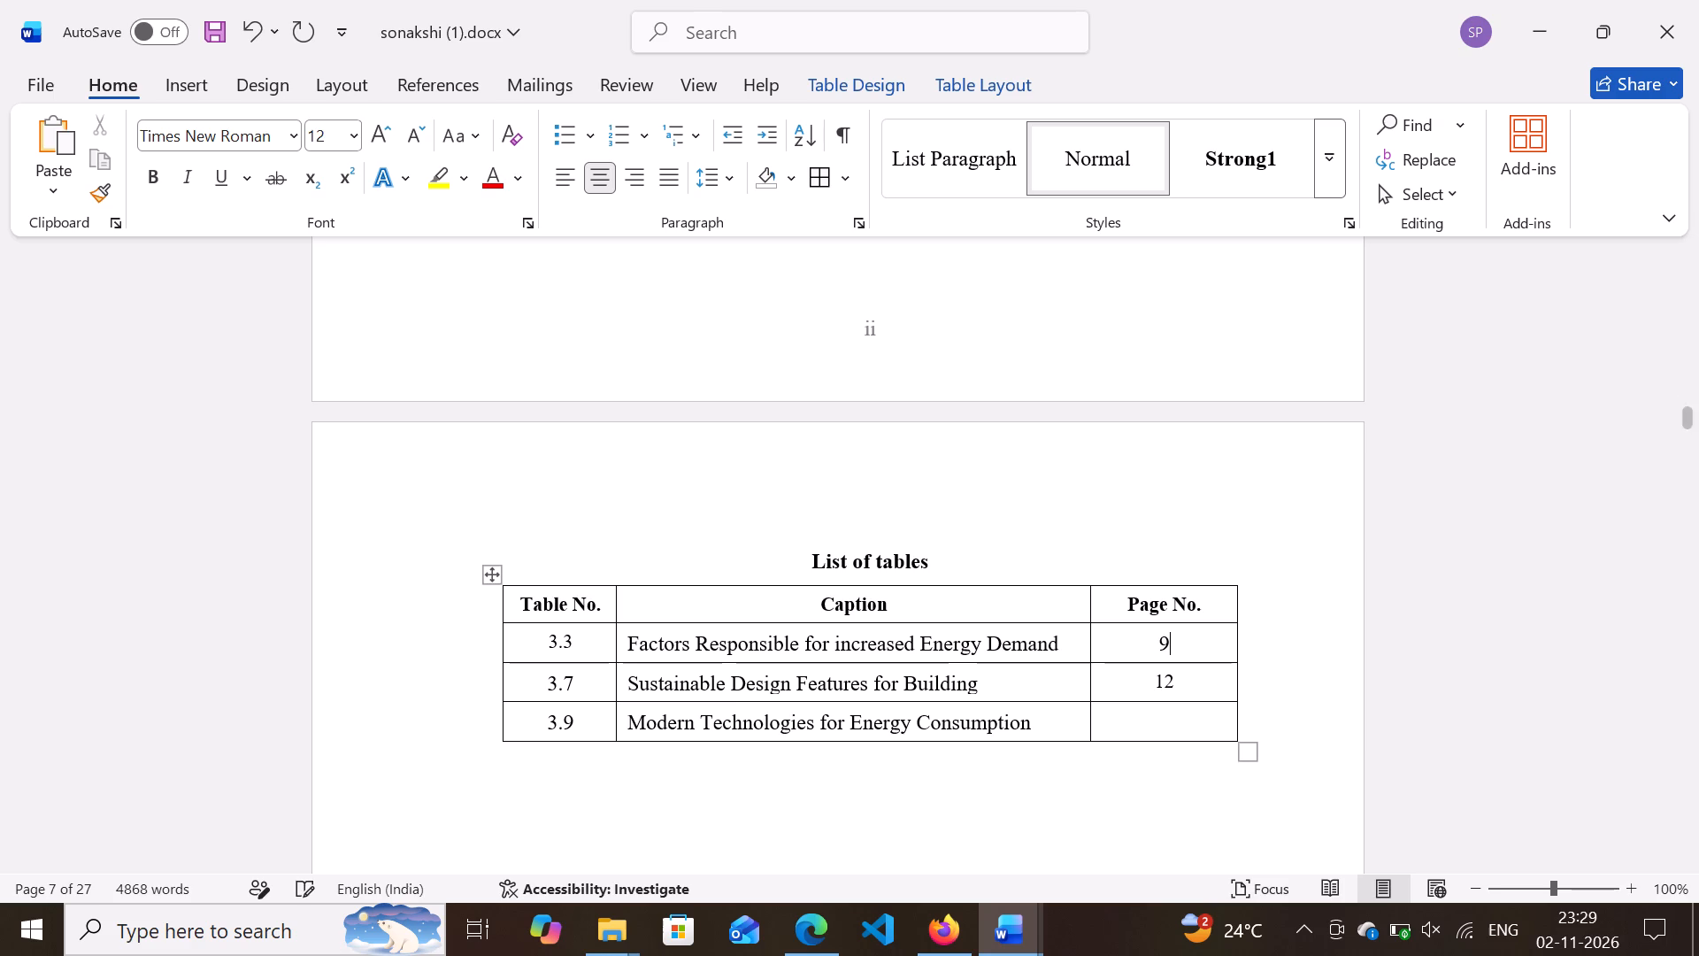
Check which pages Table 3.9, Modern Technologies for Energy Consumption Management, falls on in the methodology chapter.
left_click(1166, 709)
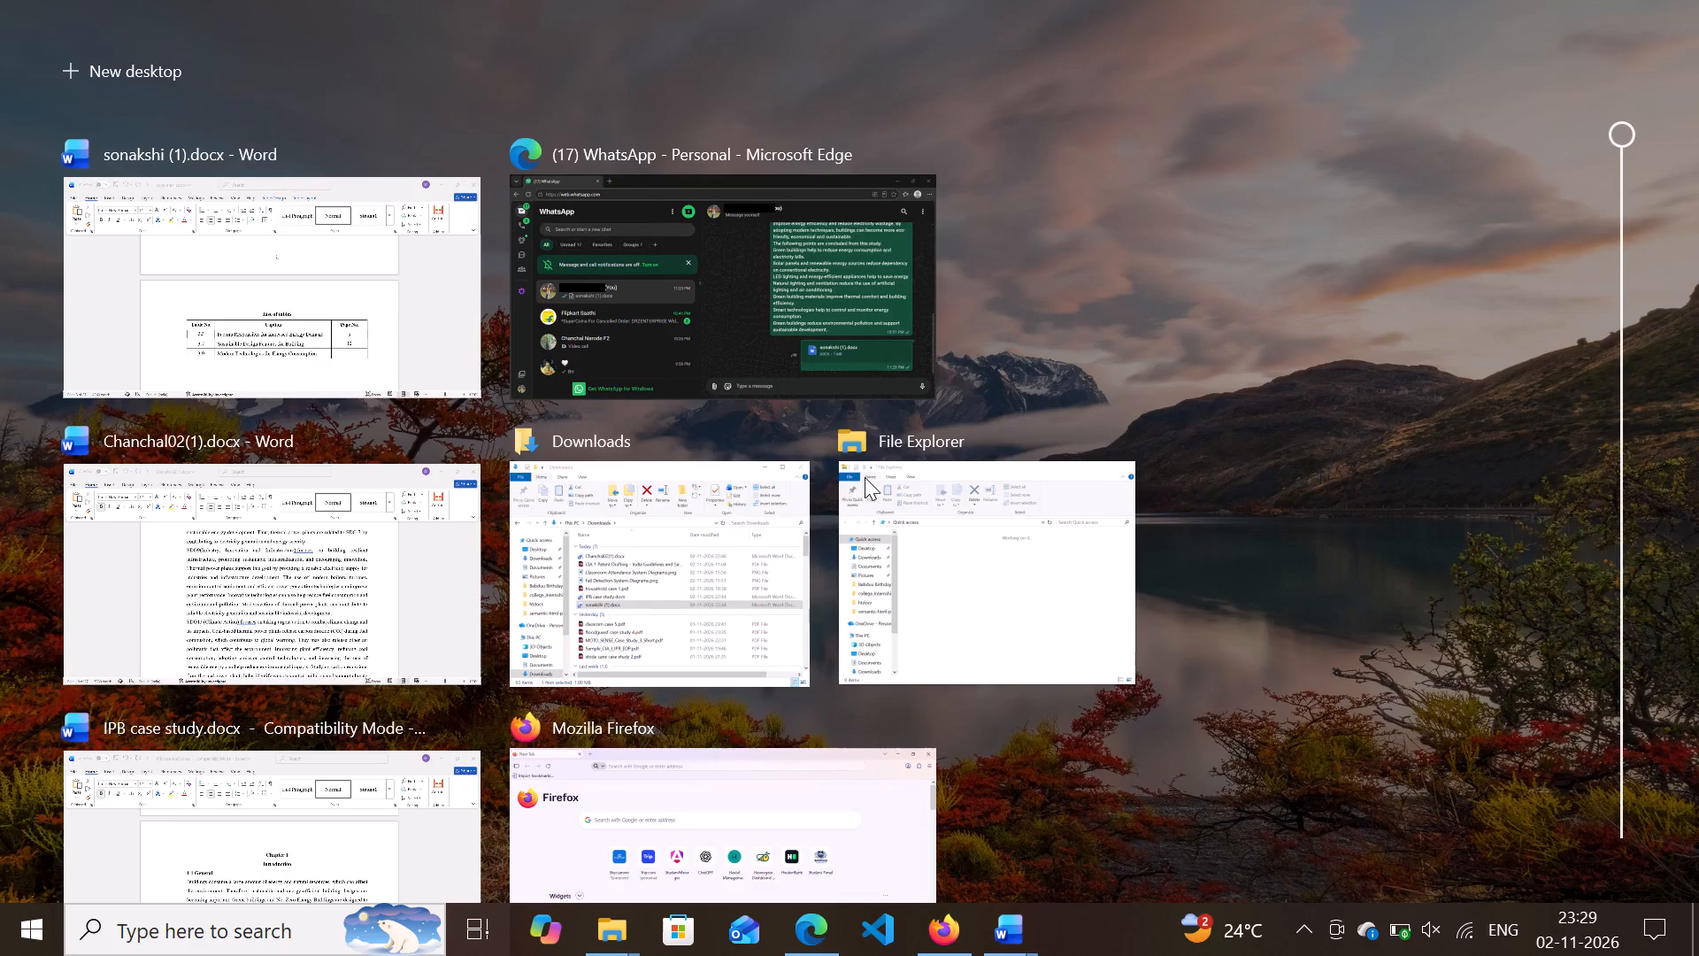
left_click(301, 318)
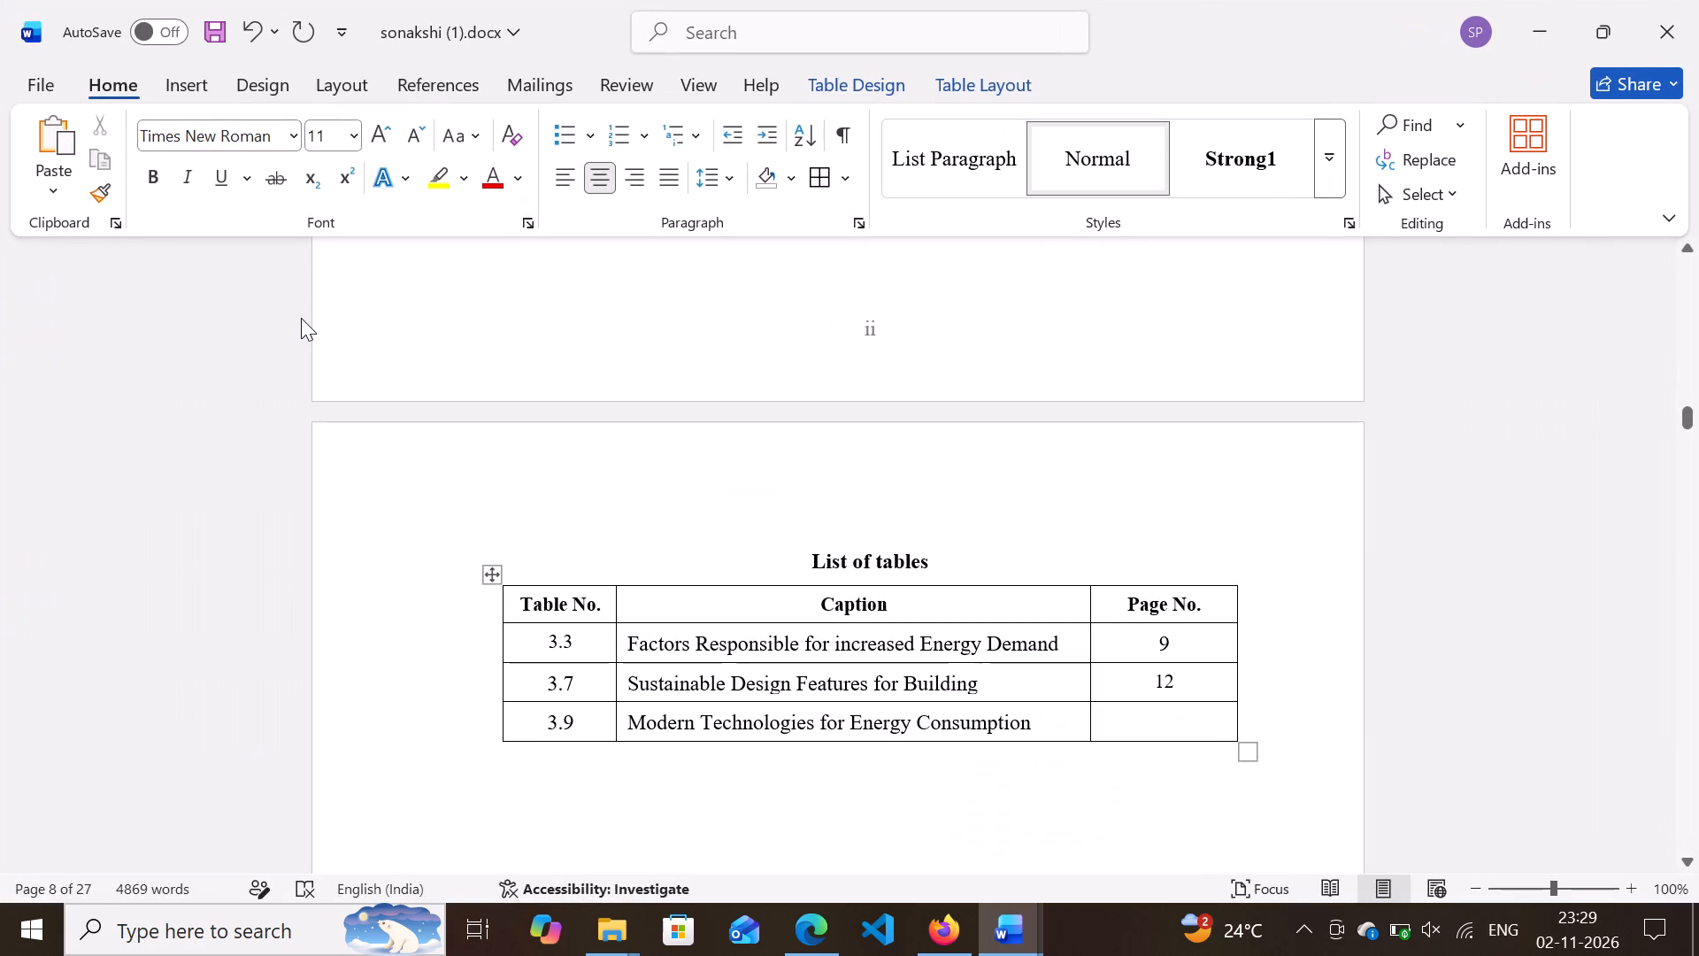
scroll(301, 318, "right", 3)
scroll(571, 422, "down", 12)
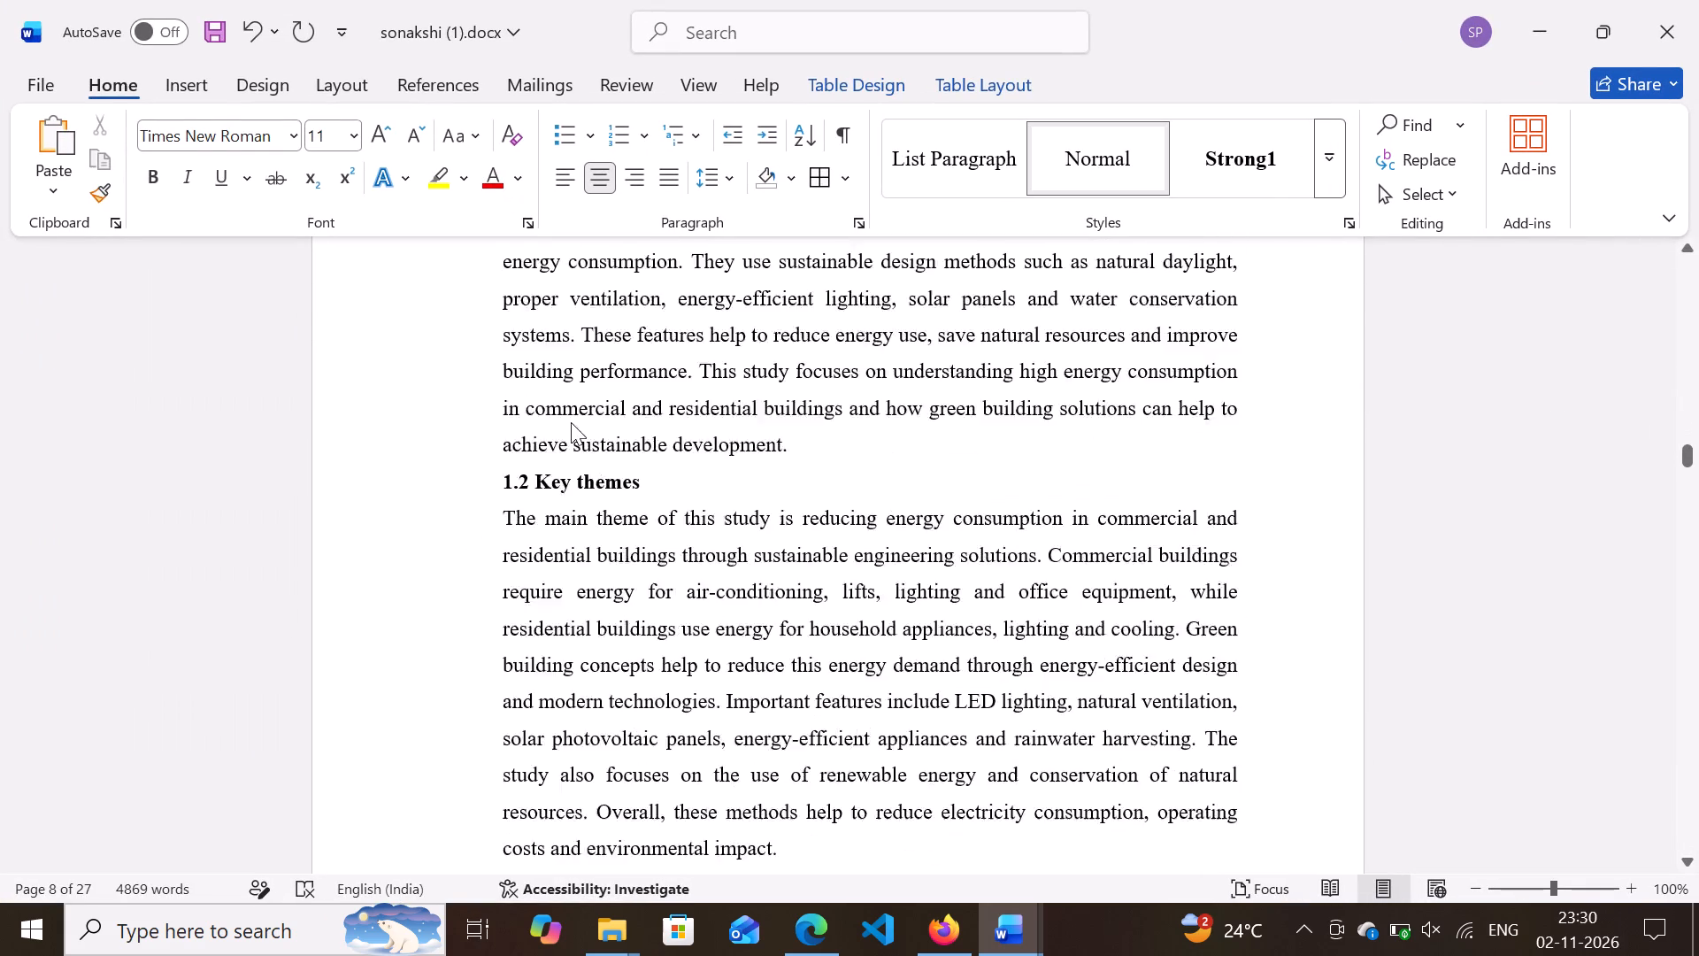
scroll(571, 422, "down", 6)
scroll(617, 335, "down", 16)
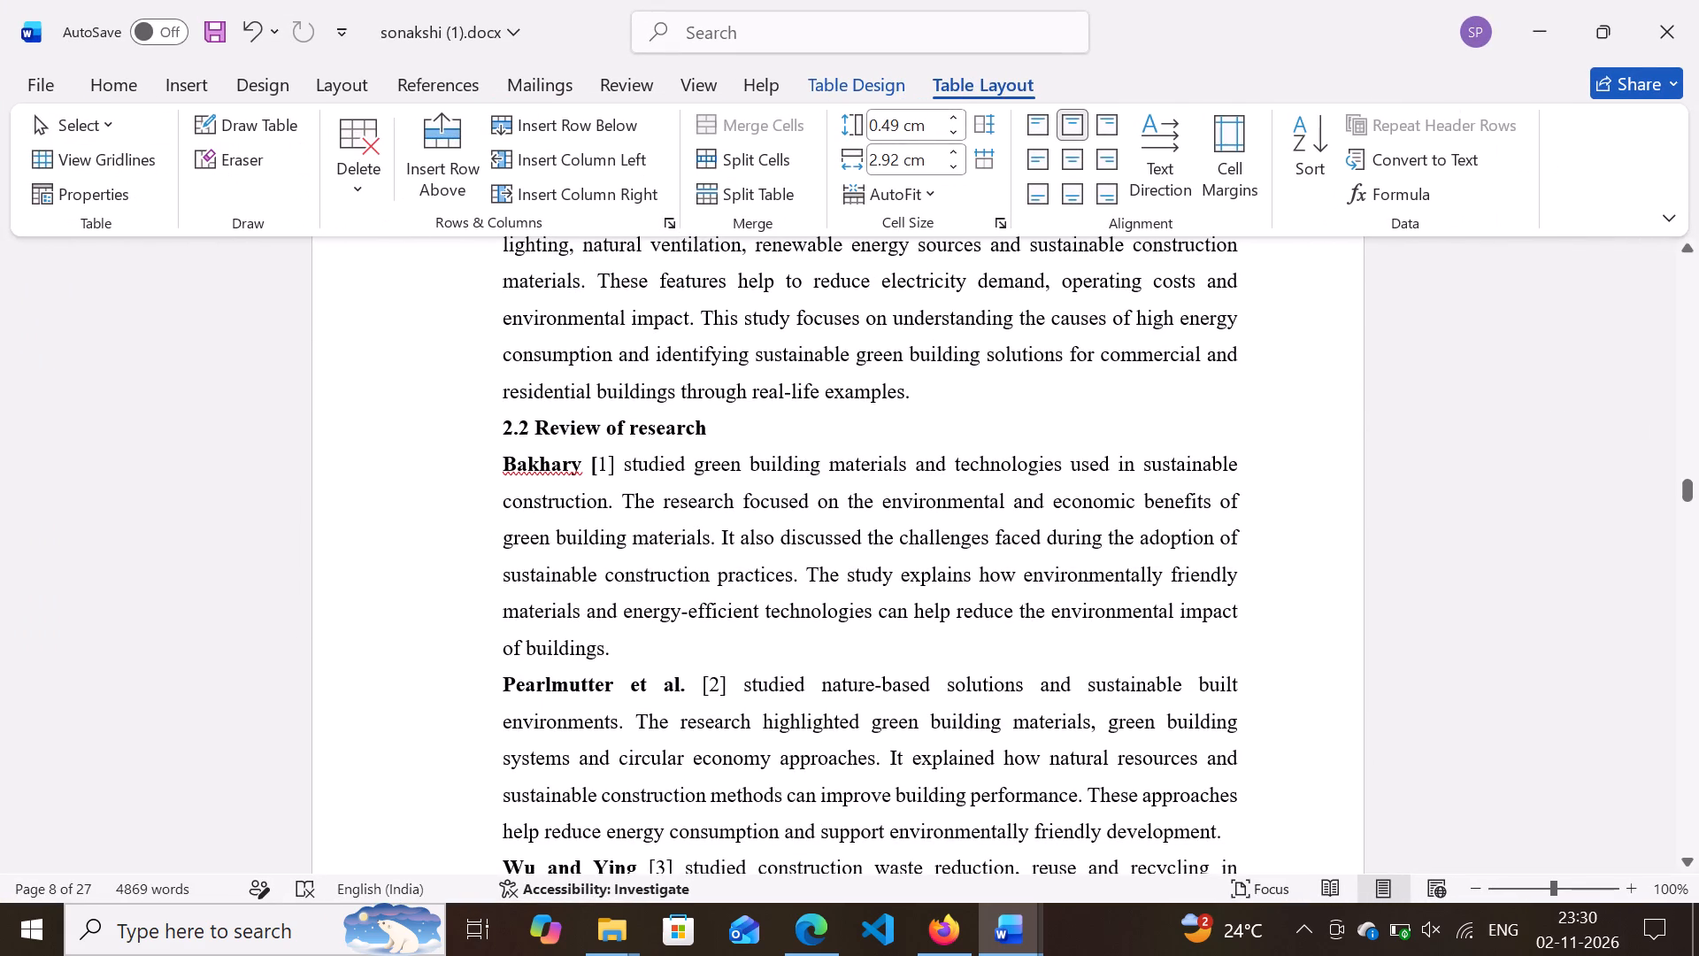
scroll(705, 458, "down", 16)
scroll(705, 458, "down", 20)
scroll(705, 458, "down", 12)
scroll(705, 458, "right", 1)
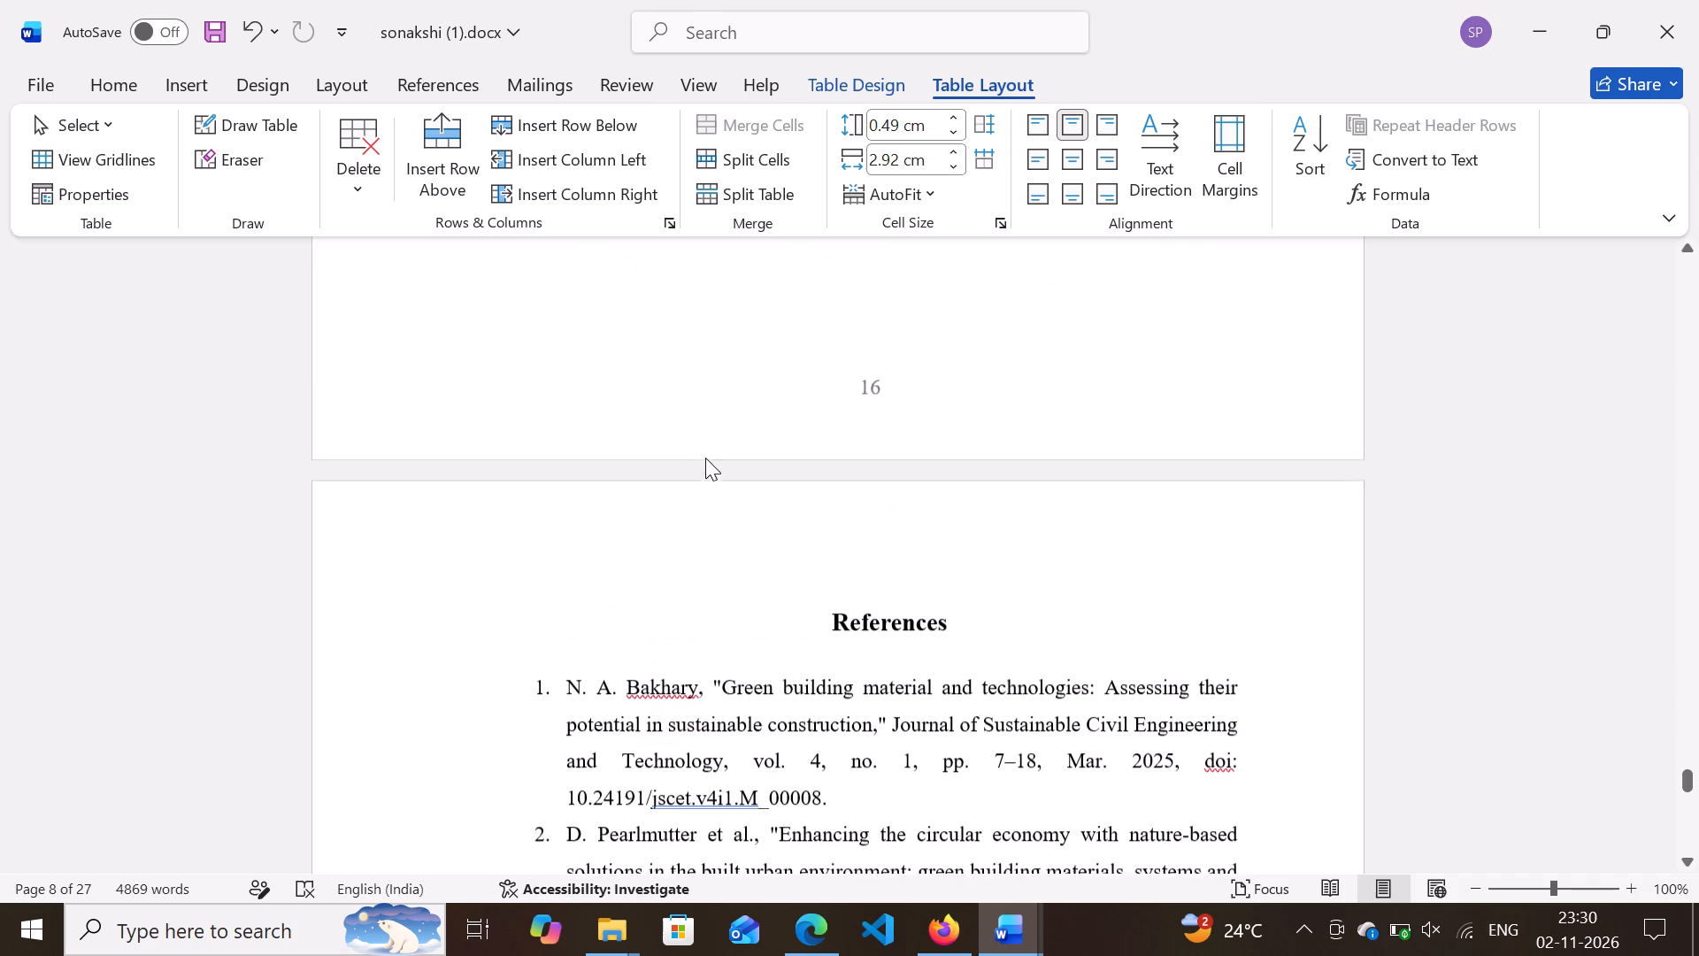
scroll(705, 458, "up", 16)
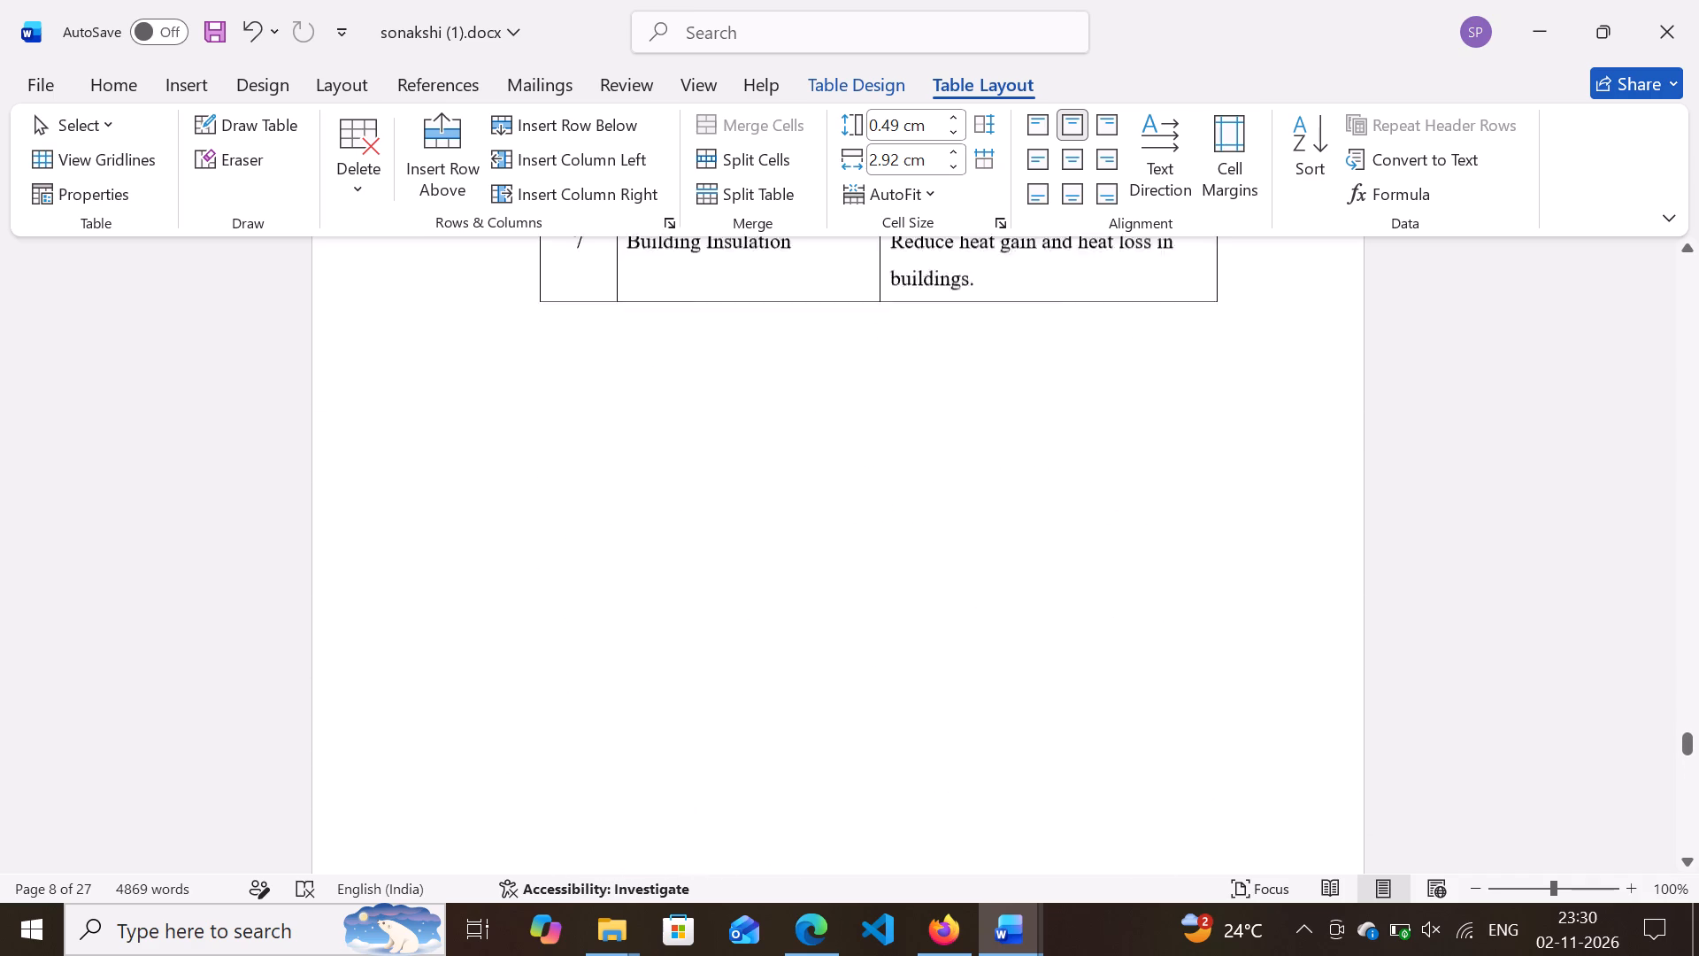
scroll(705, 458, "up", 1)
scroll(705, 458, "down", 7)
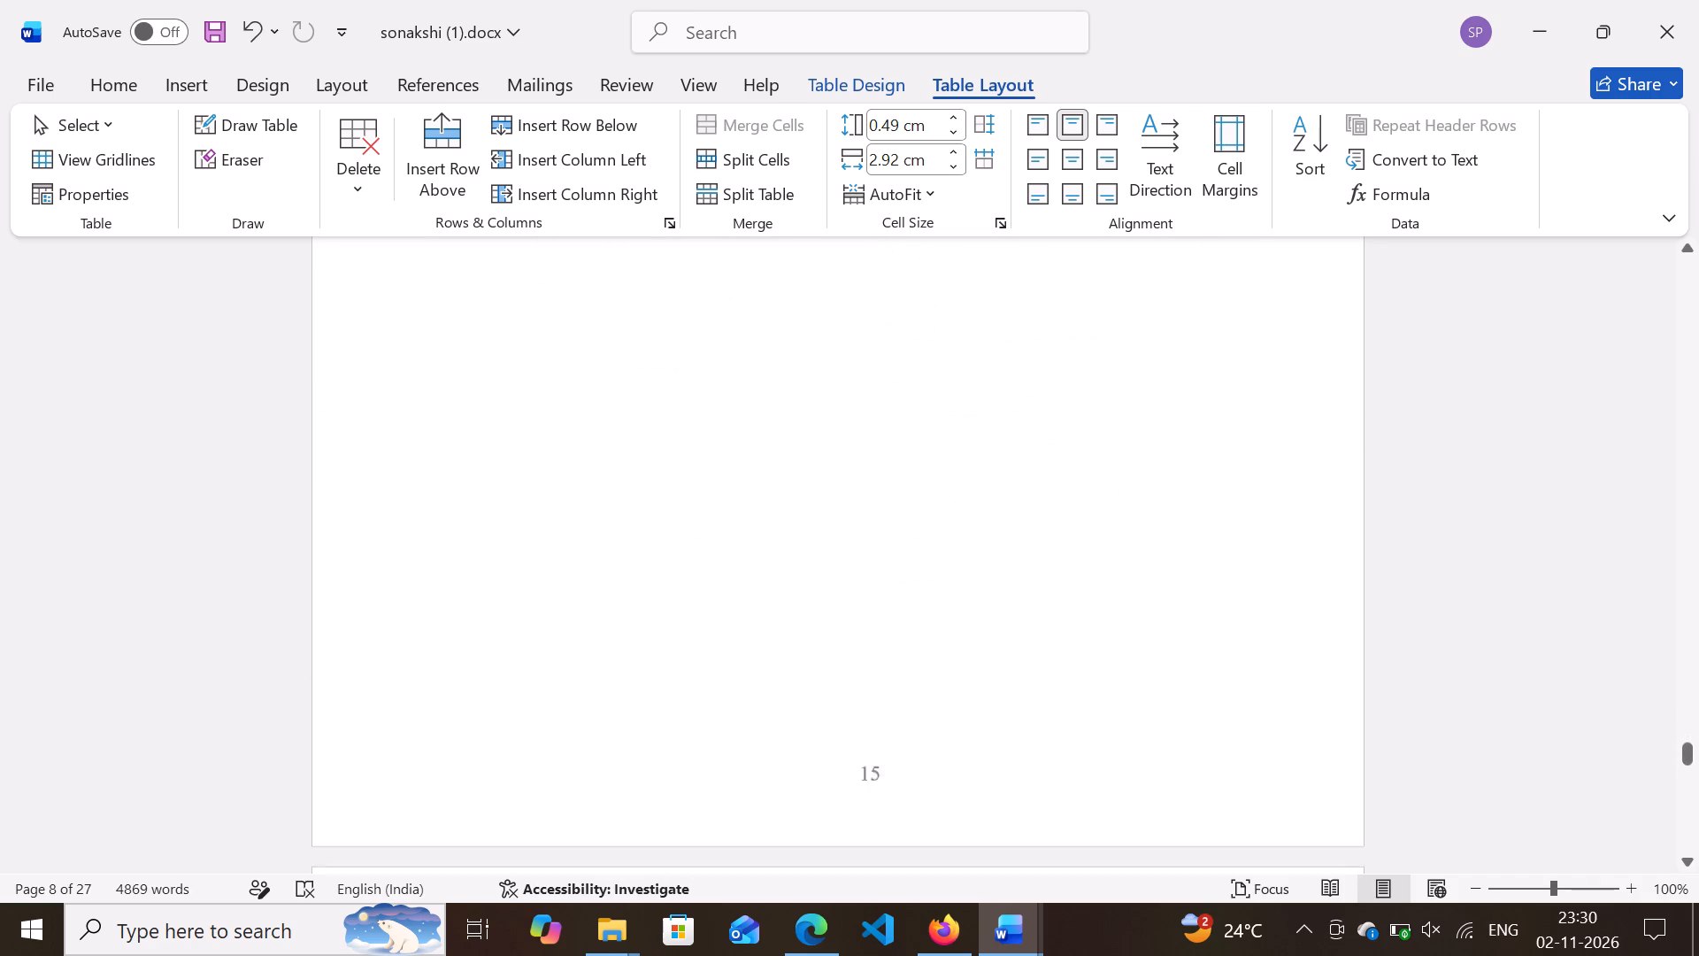
scroll(705, 458, "down", 1)
scroll(705, 458, "up", 8)
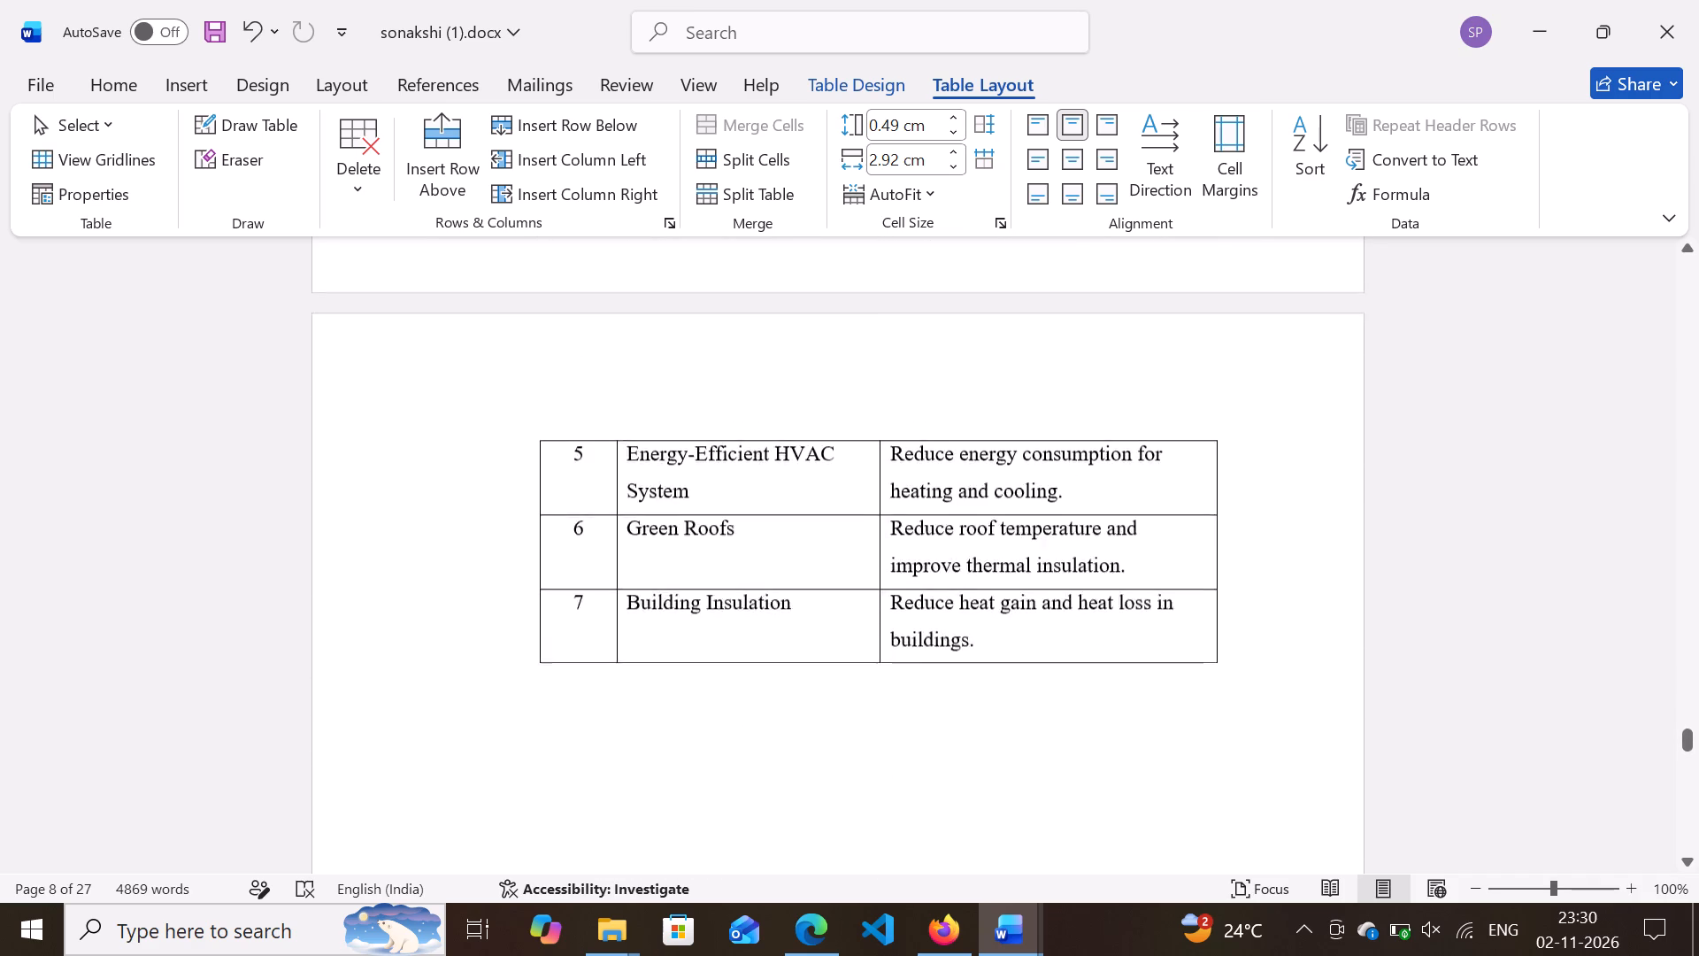
scroll(705, 458, "up", 7)
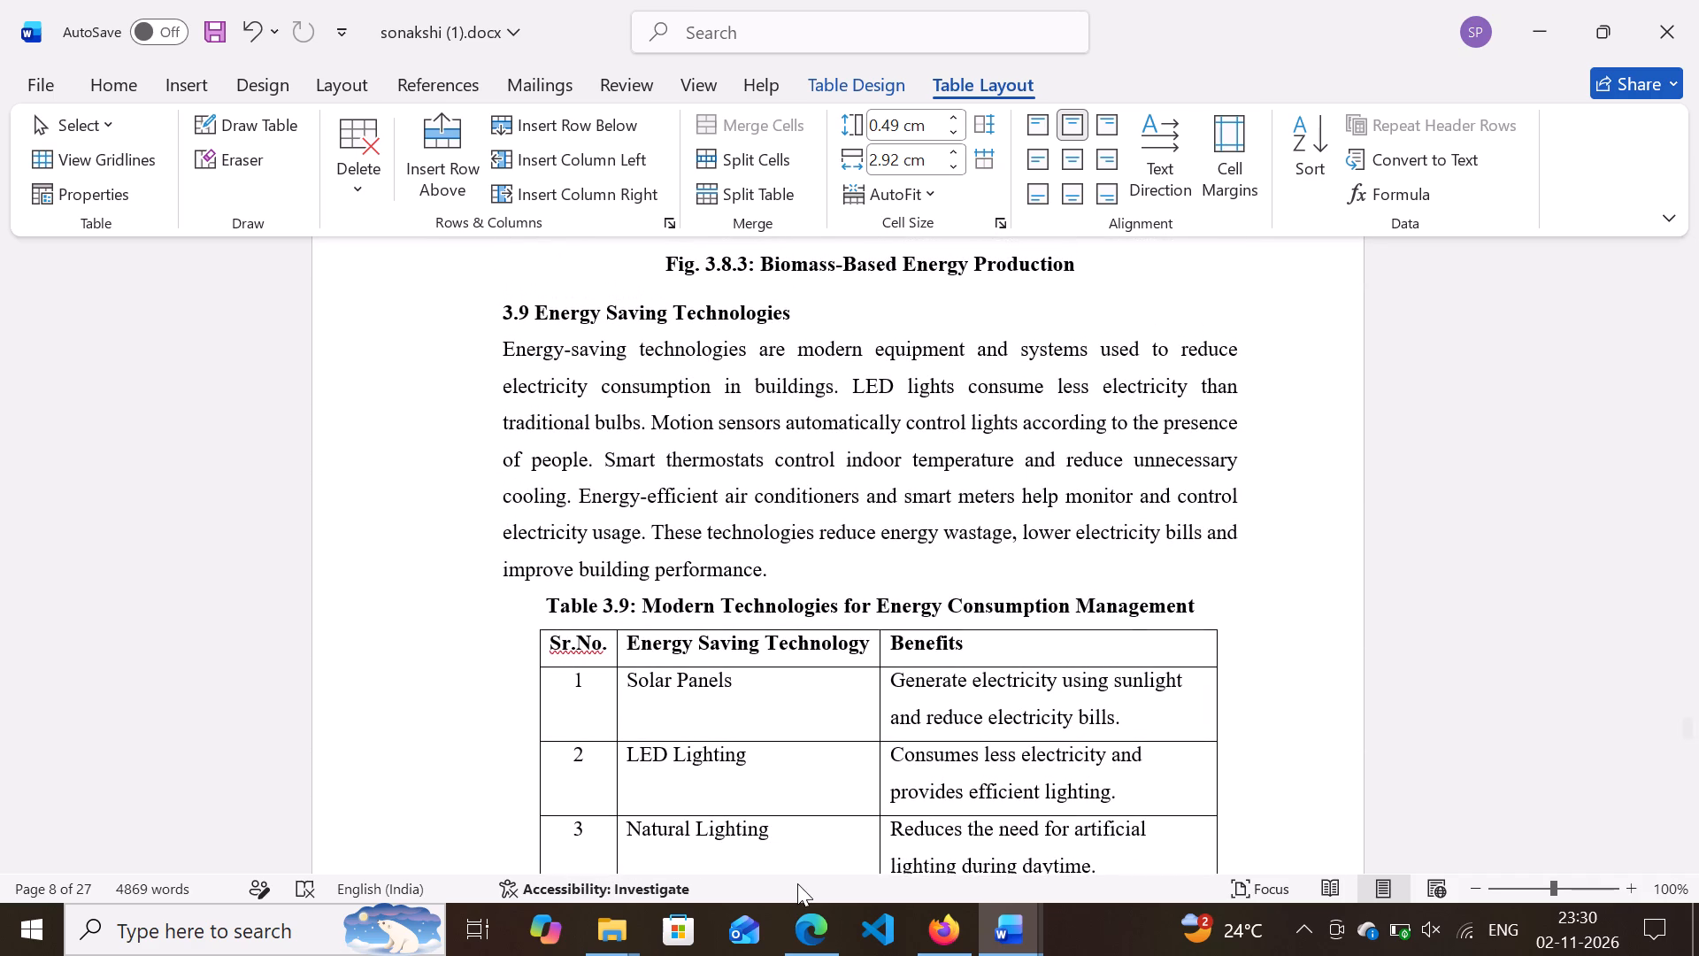
scroll(881, 582, "up", 5)
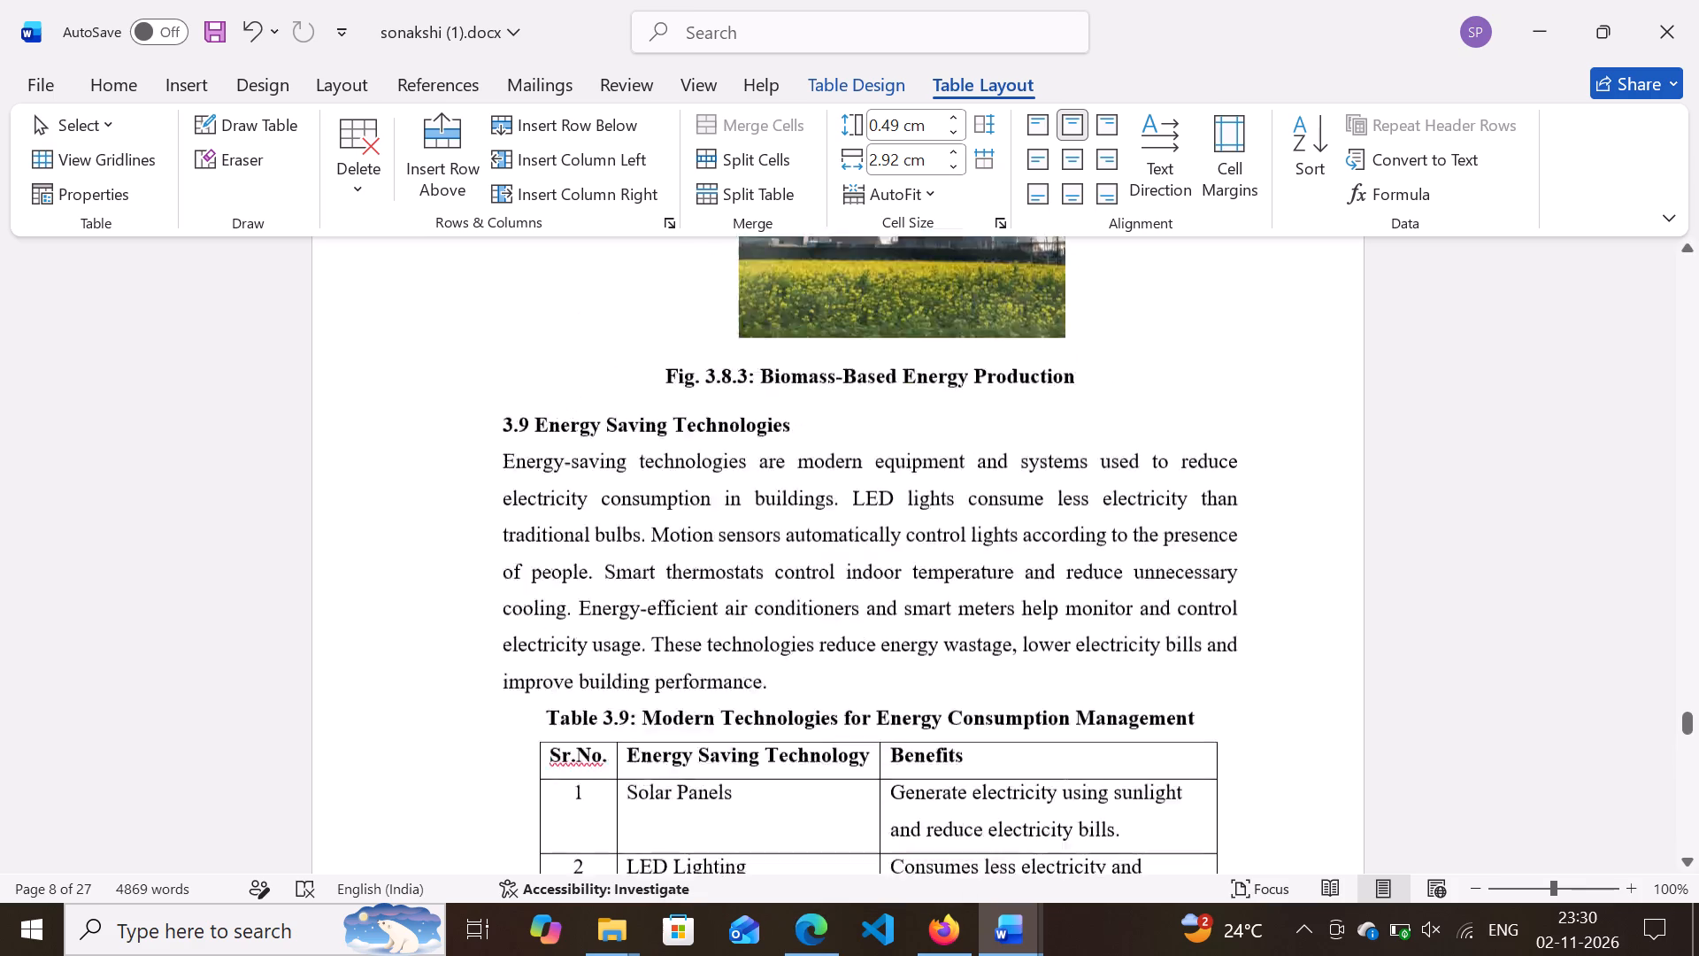
Enter page number 15 for Table 3.9 in the List of tables.
scroll(881, 582, "up", 19)
scroll(881, 582, "up", 6)
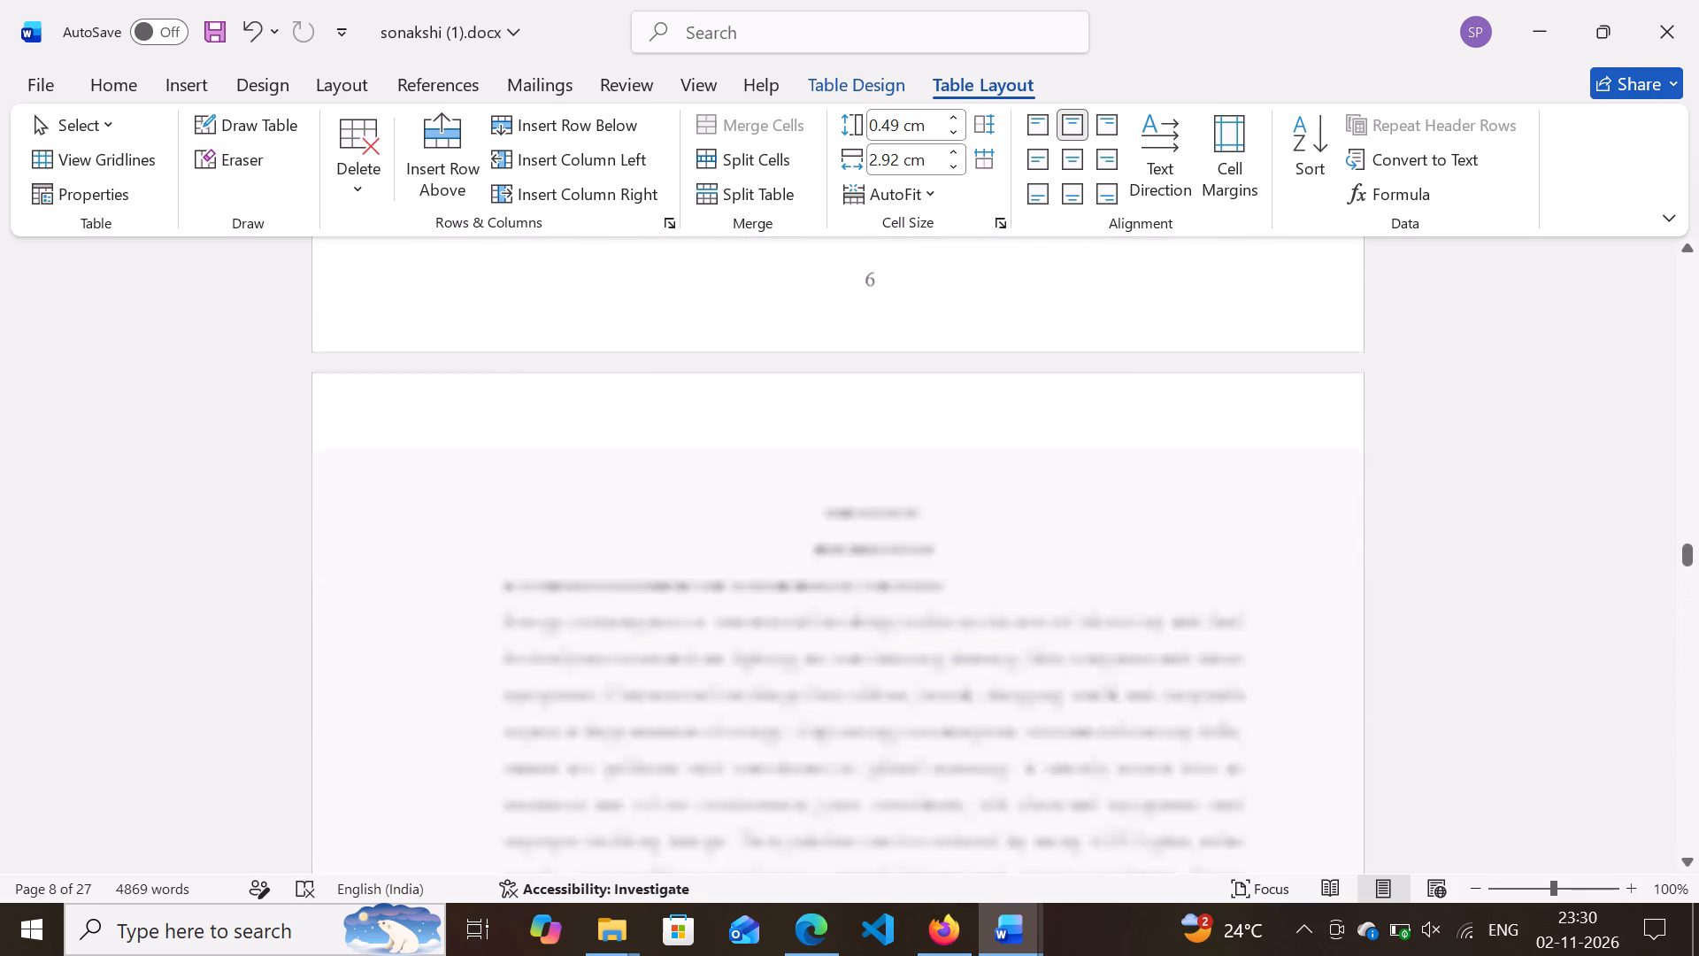
scroll(881, 582, "up", 16)
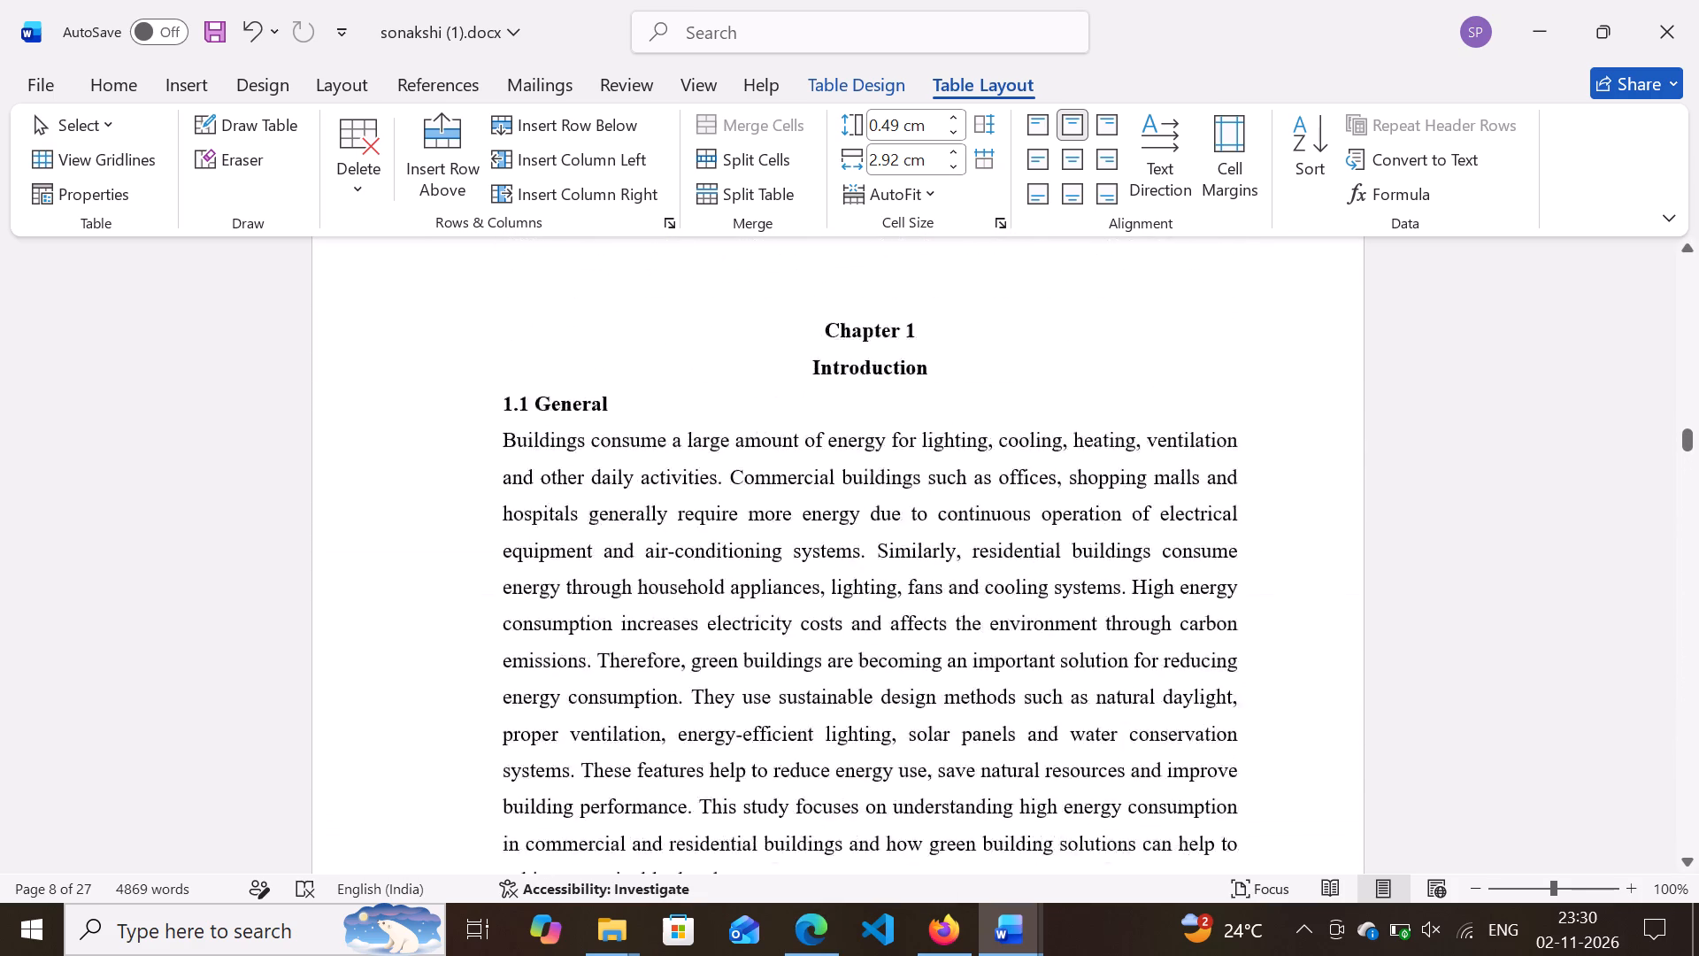
scroll(881, 582, "up", 4)
scroll(881, 582, "down", 1)
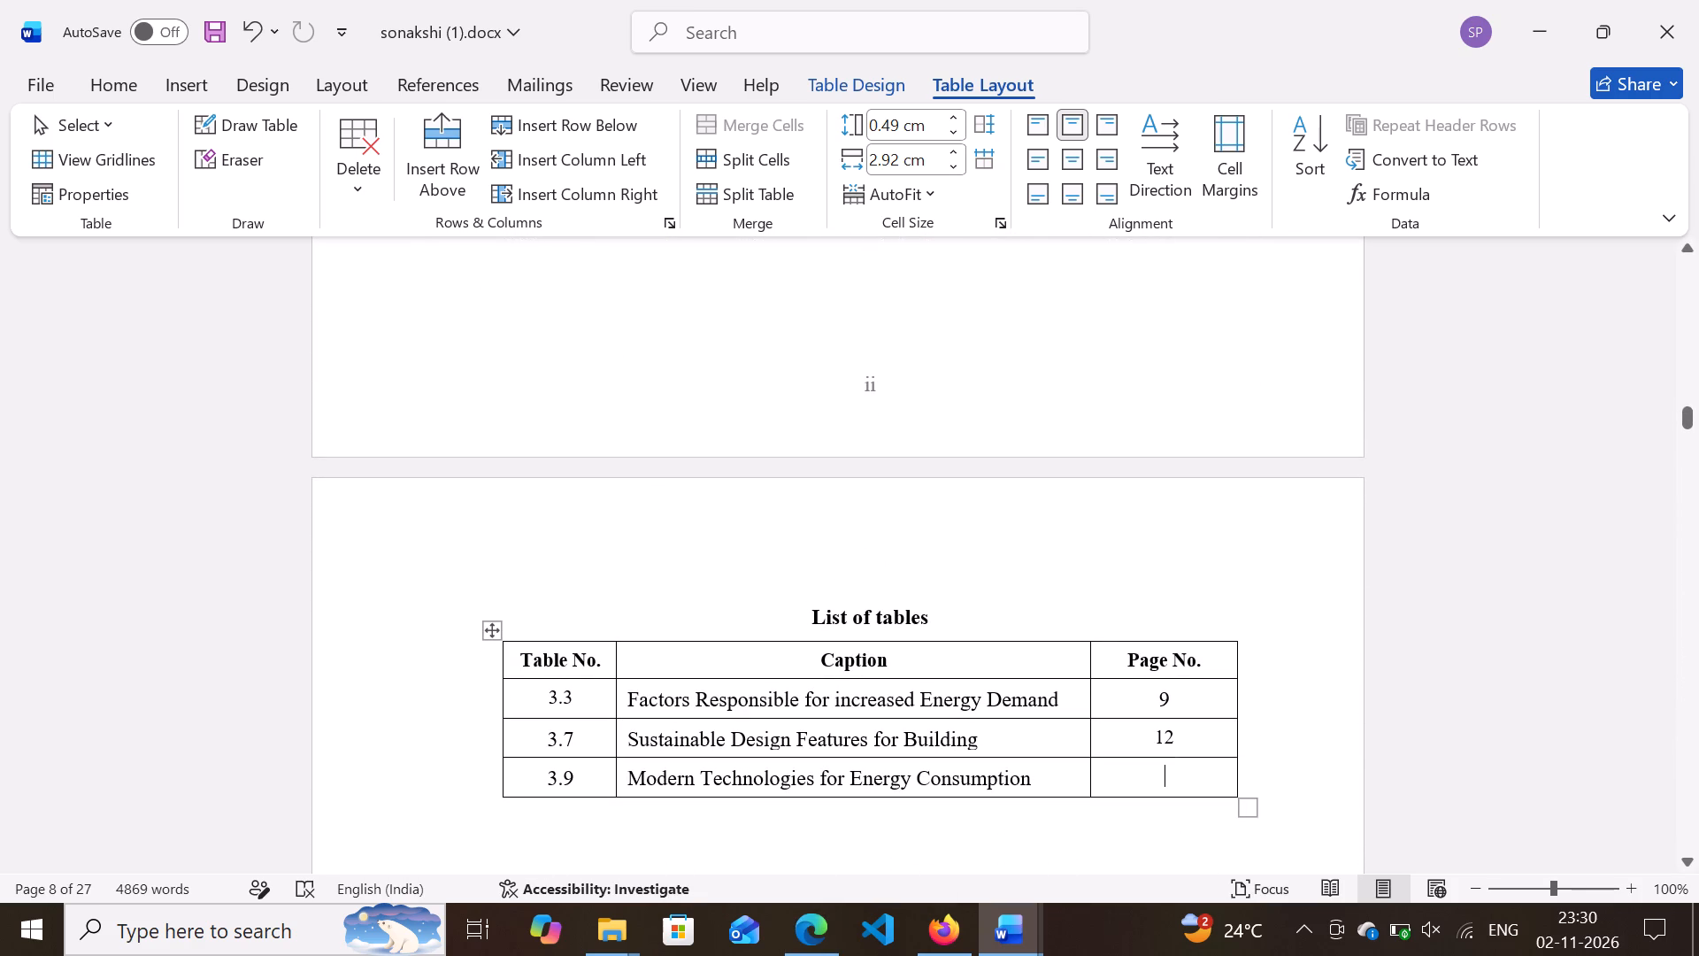
left_click(1115, 779)
key("1")
key("5")
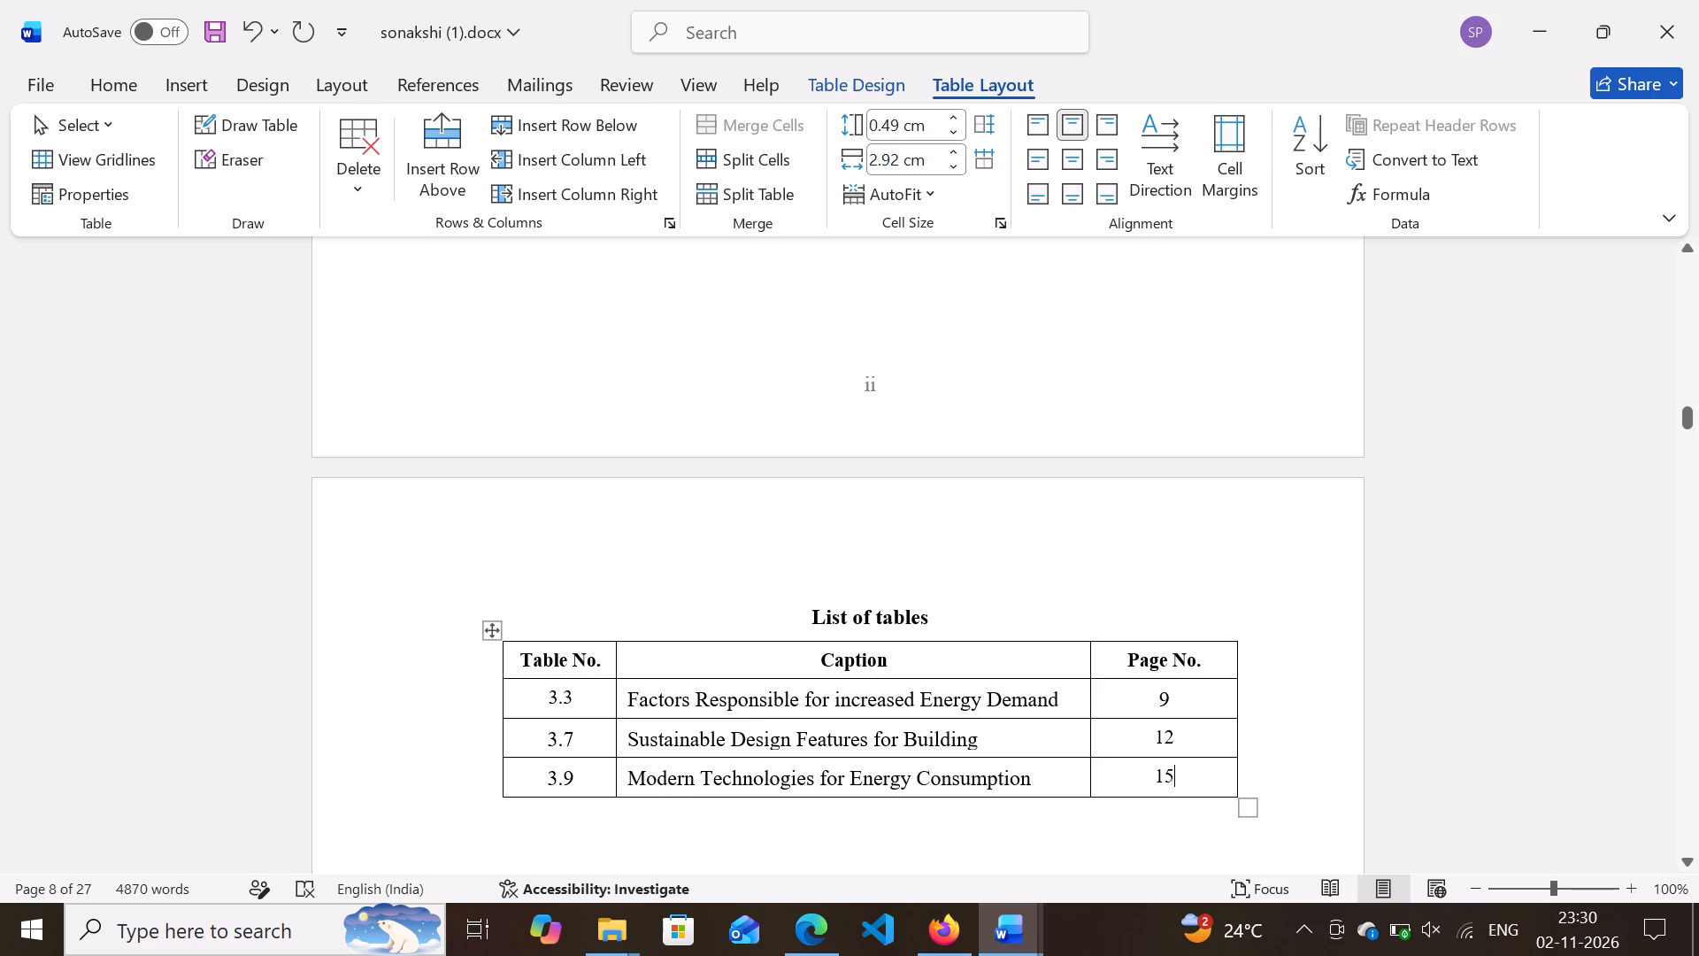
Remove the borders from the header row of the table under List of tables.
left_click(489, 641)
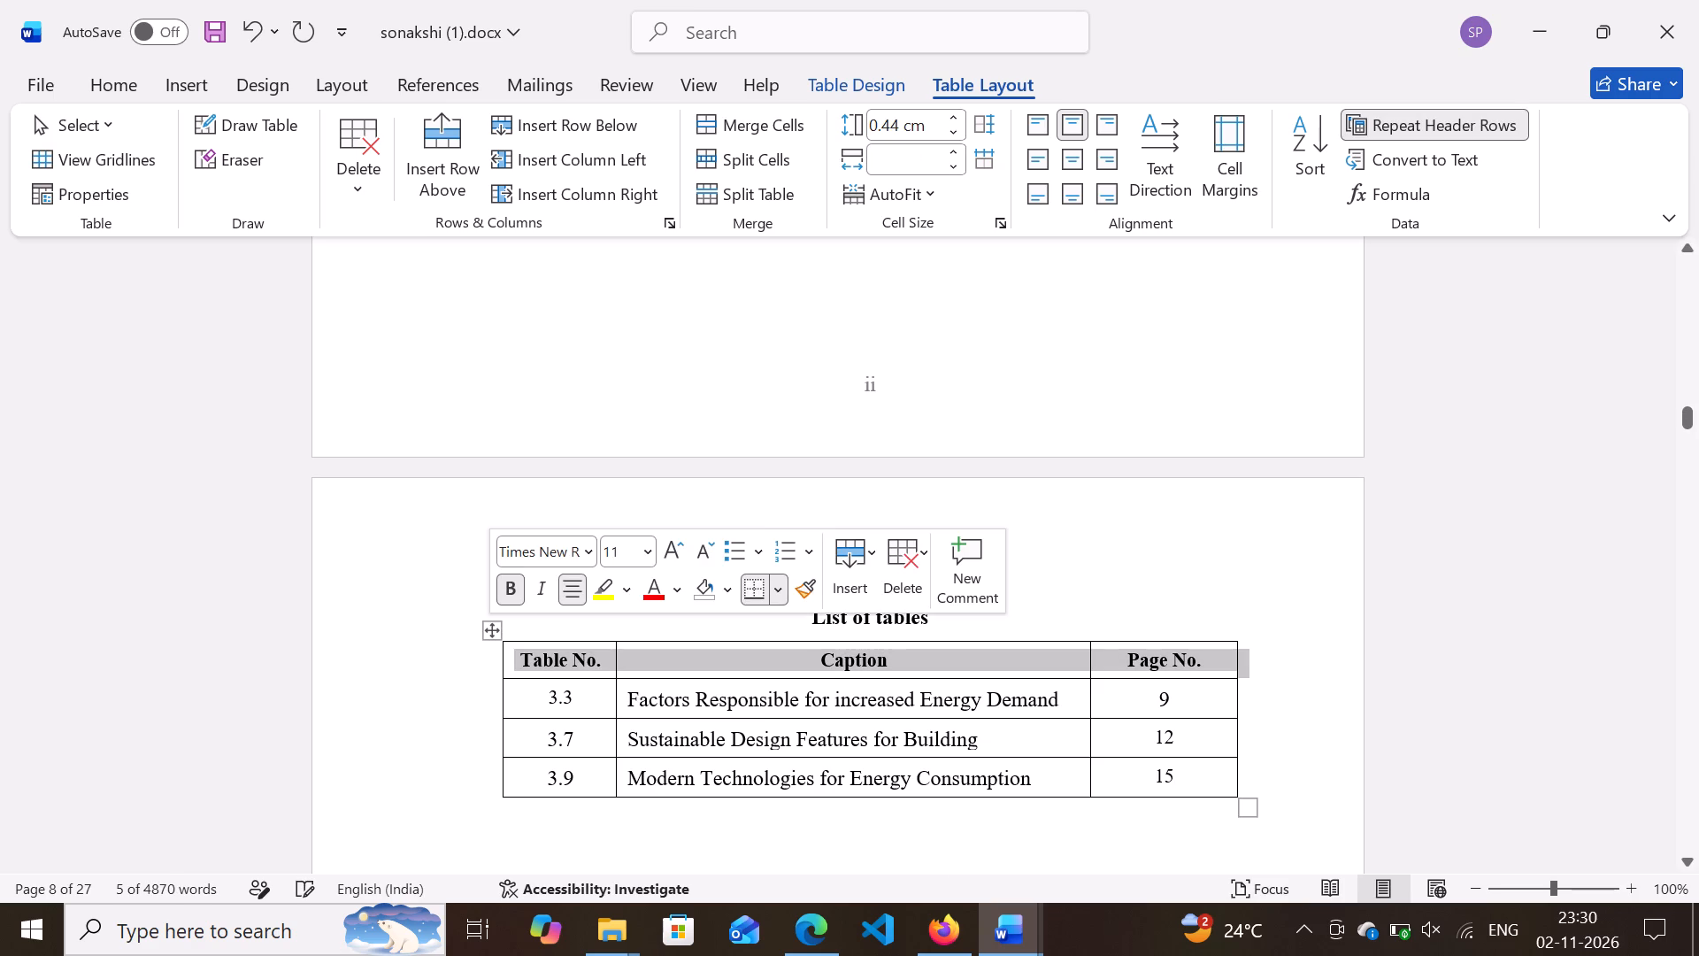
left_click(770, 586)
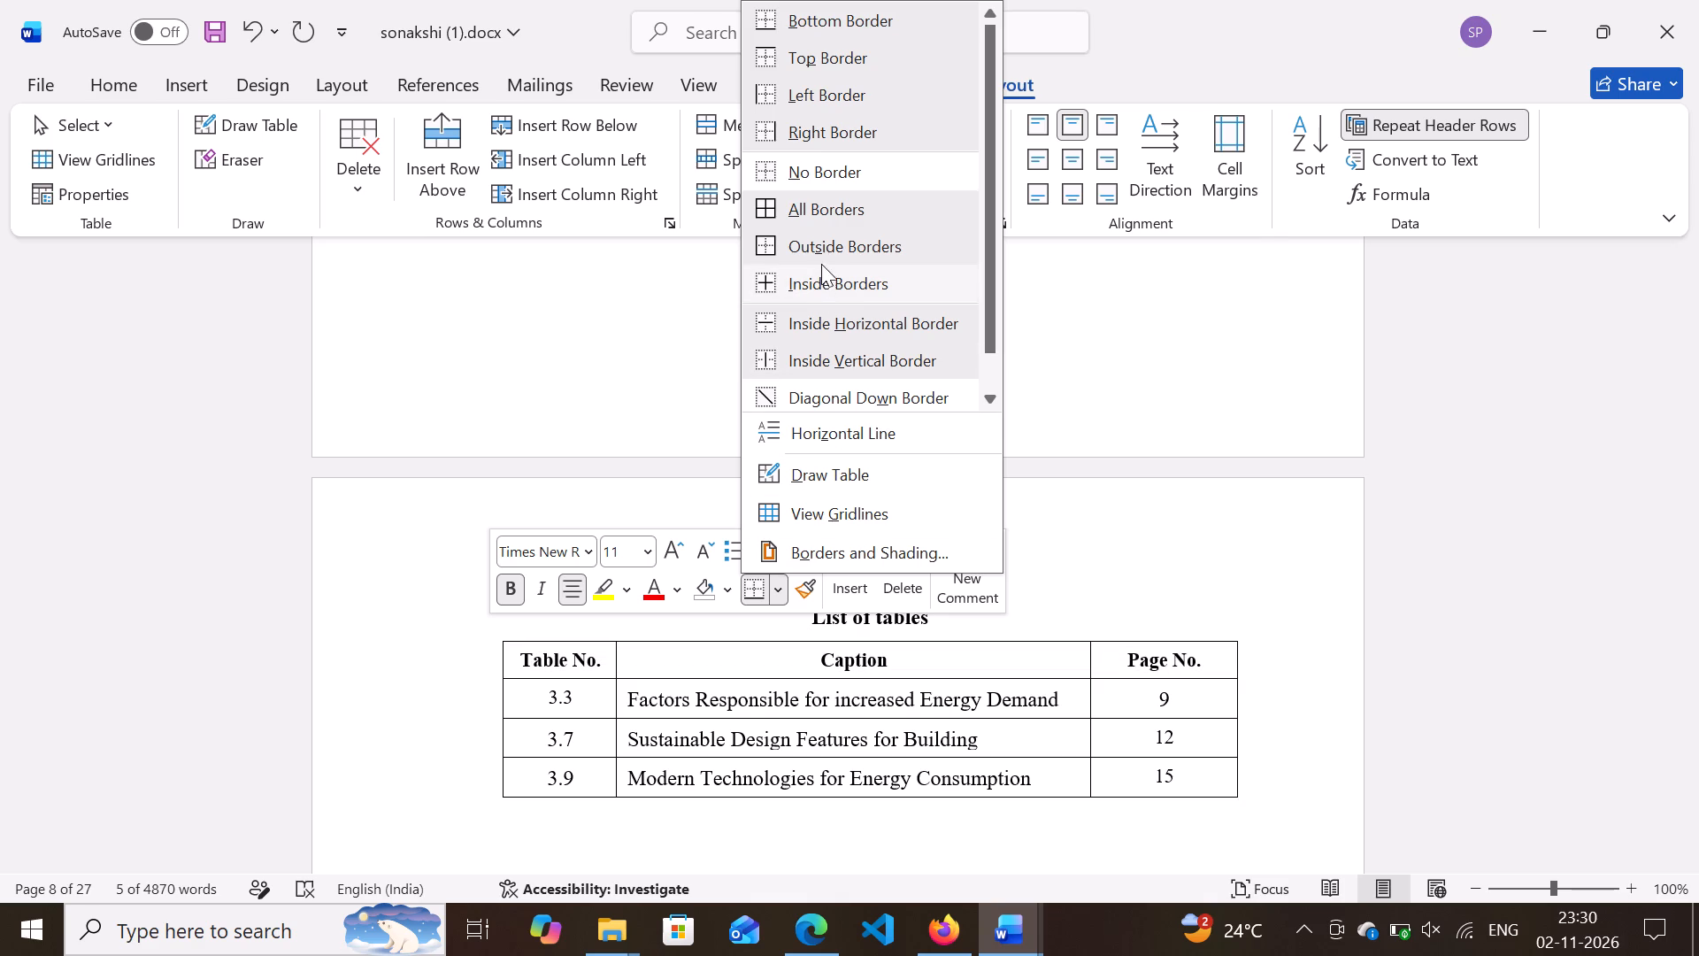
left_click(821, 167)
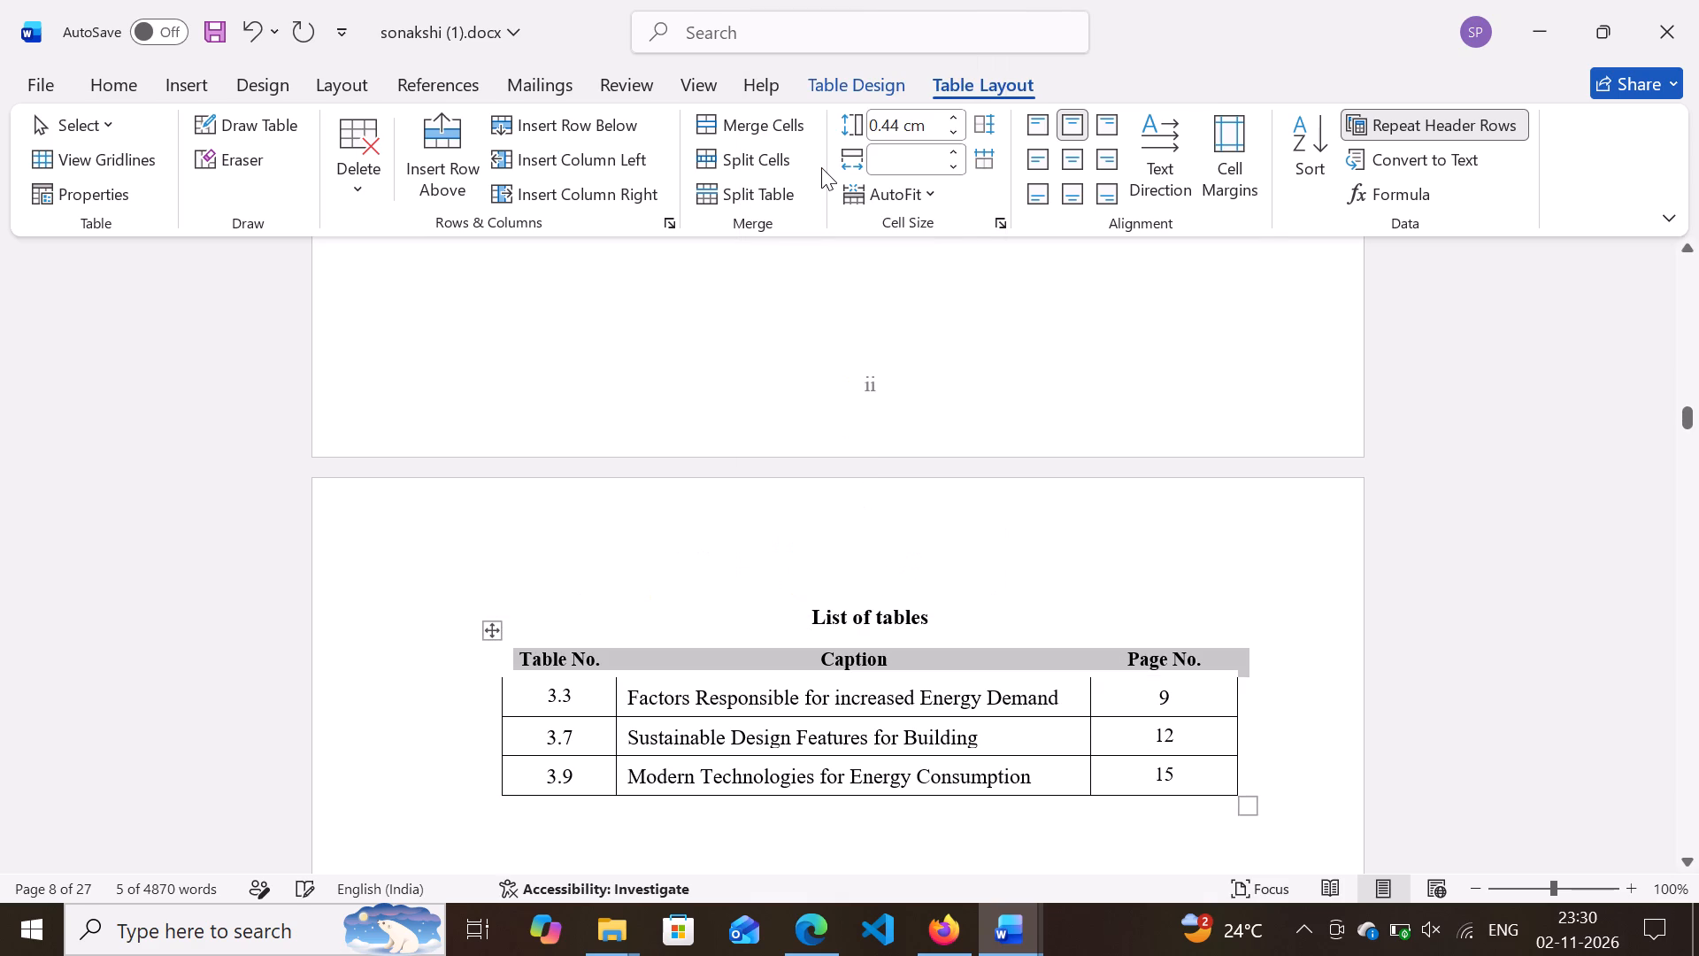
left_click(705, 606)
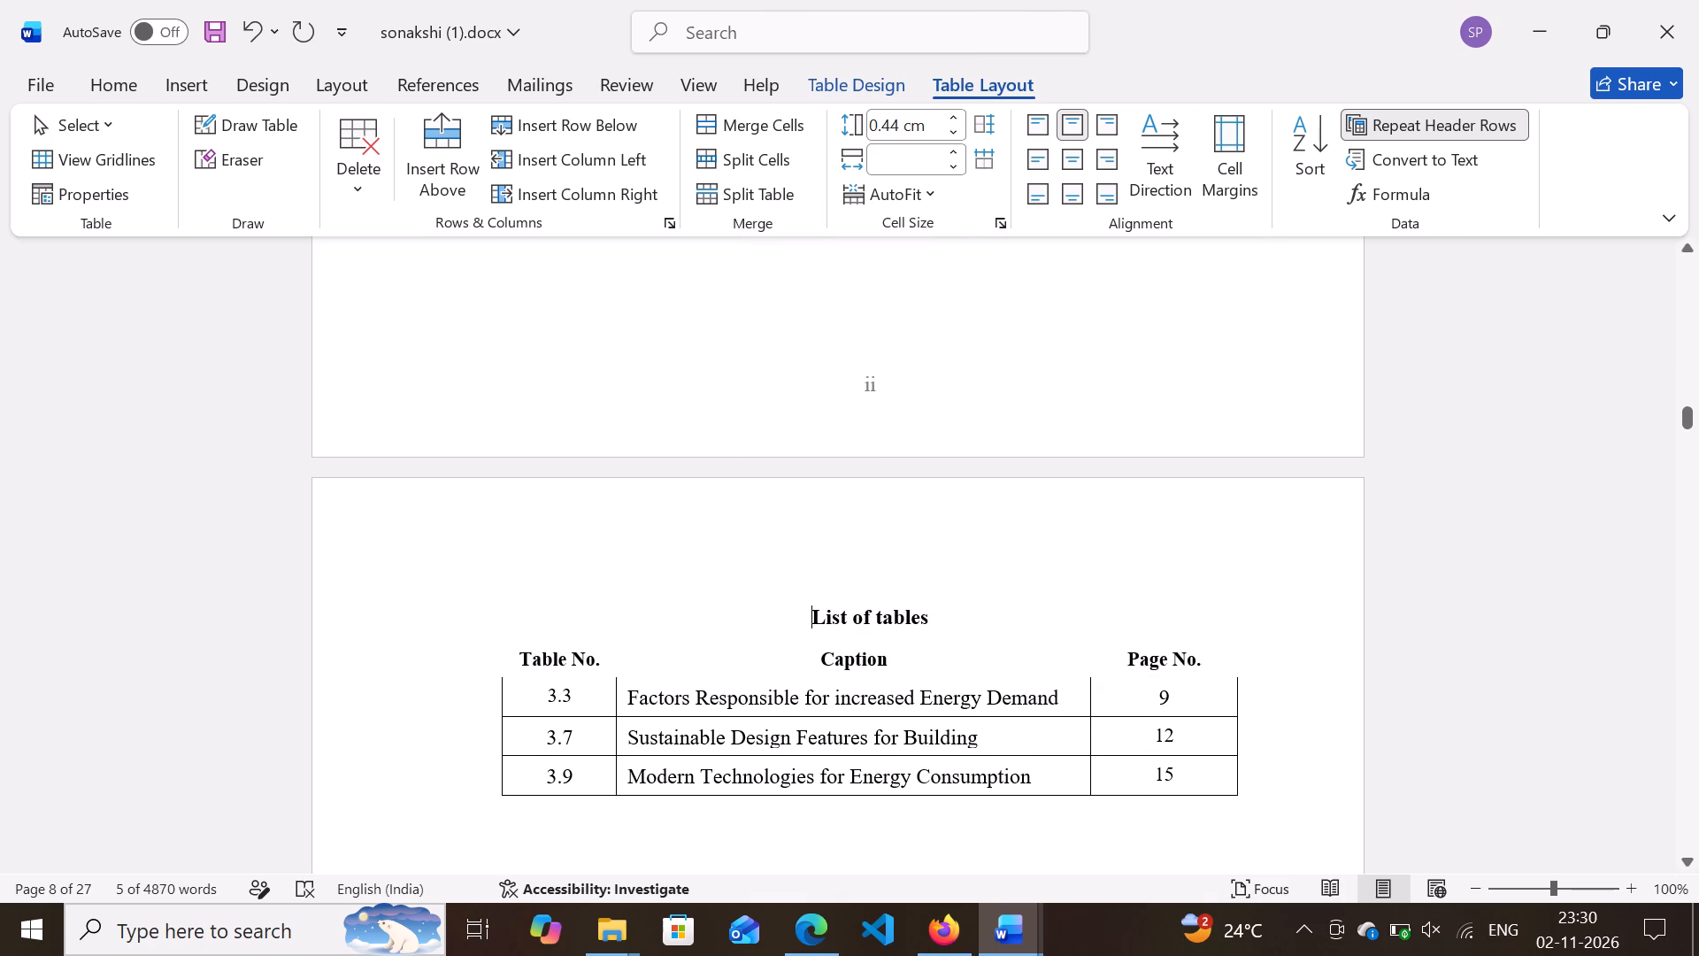
Apply No Border to the entire table under List of tables.
scroll(705, 606, "down", 1)
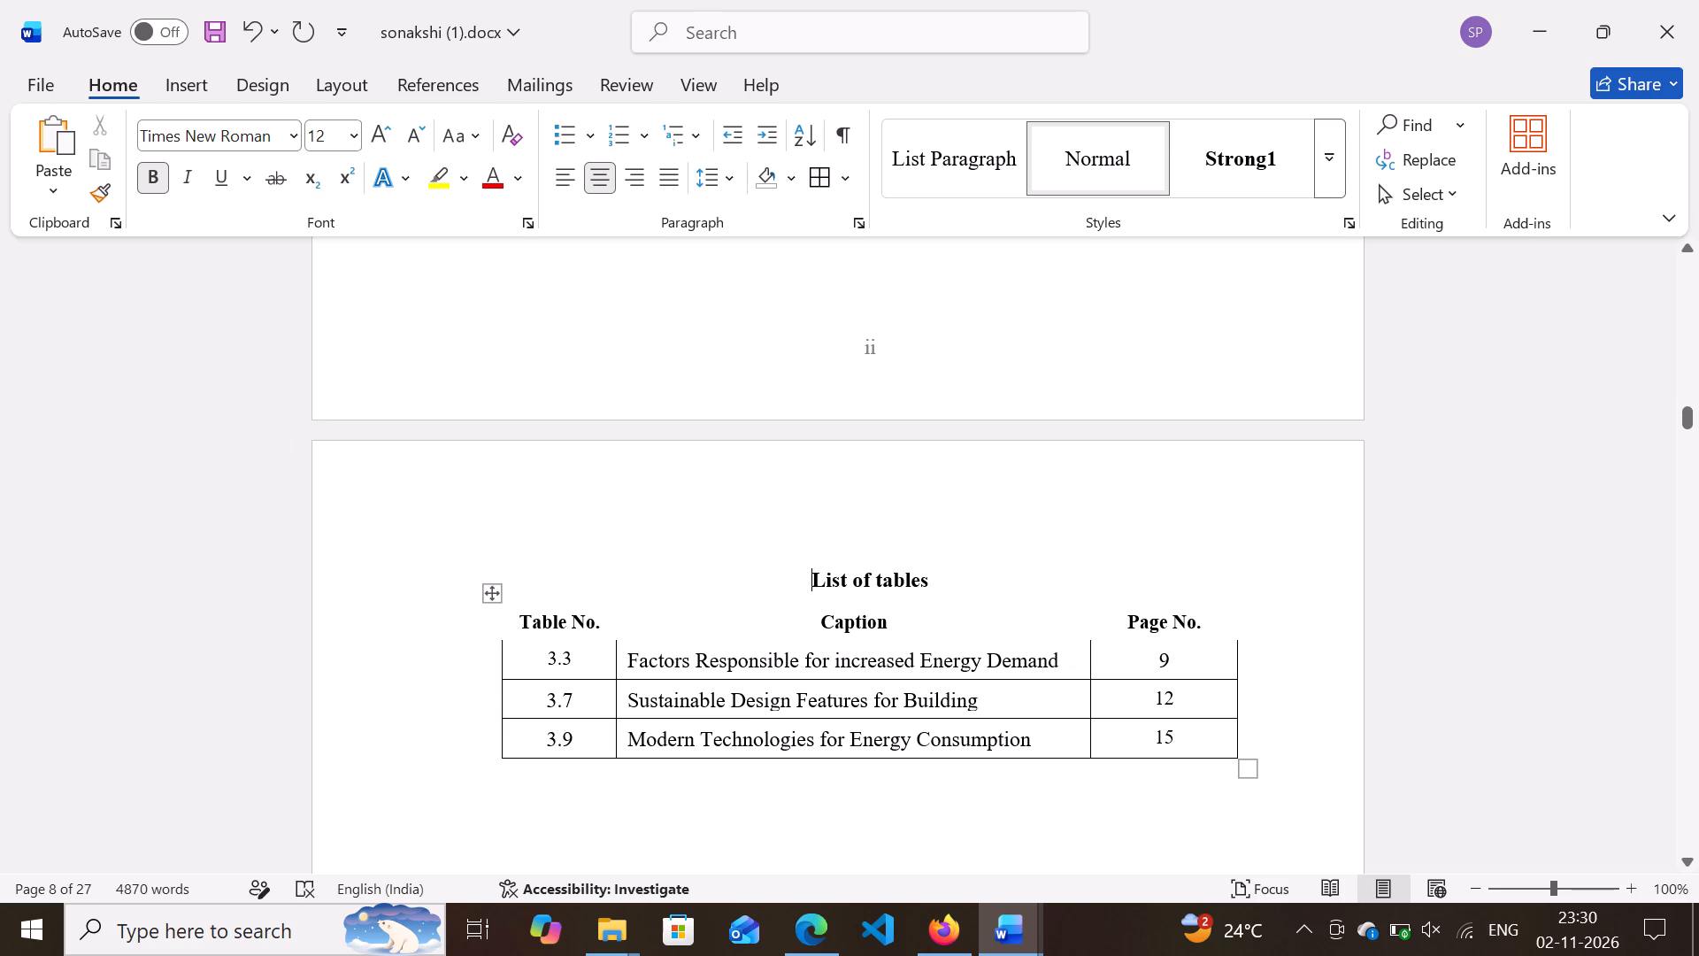
left_click(492, 594)
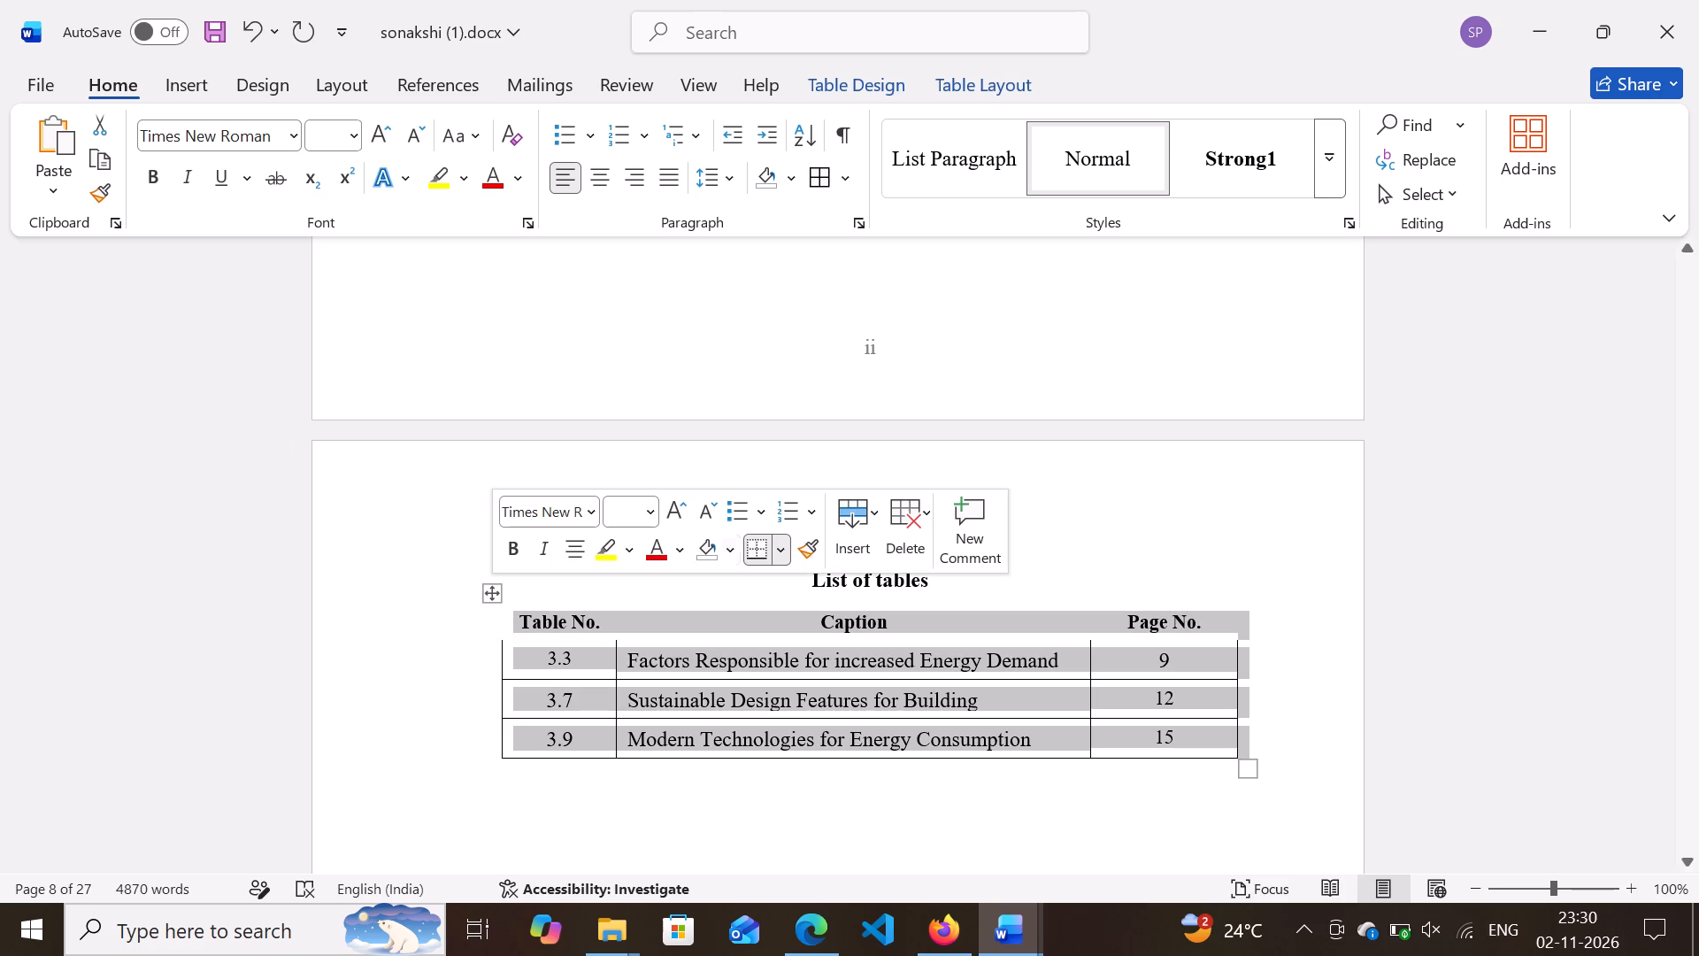
left_click(834, 171)
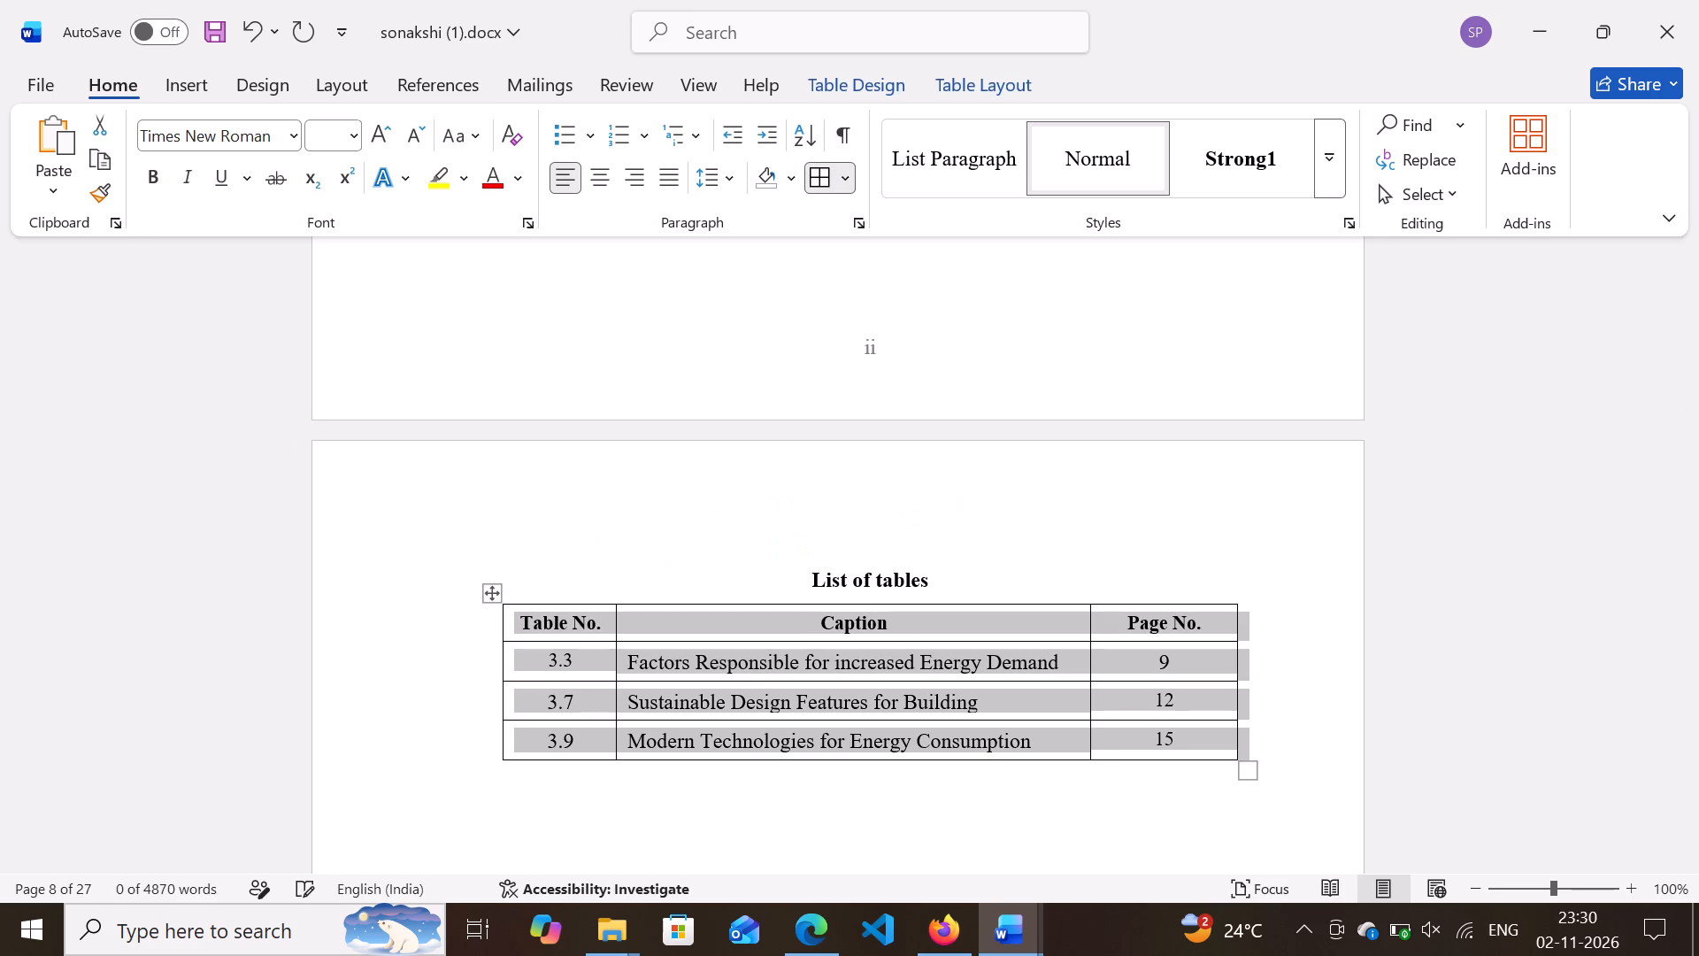
left_click(845, 191)
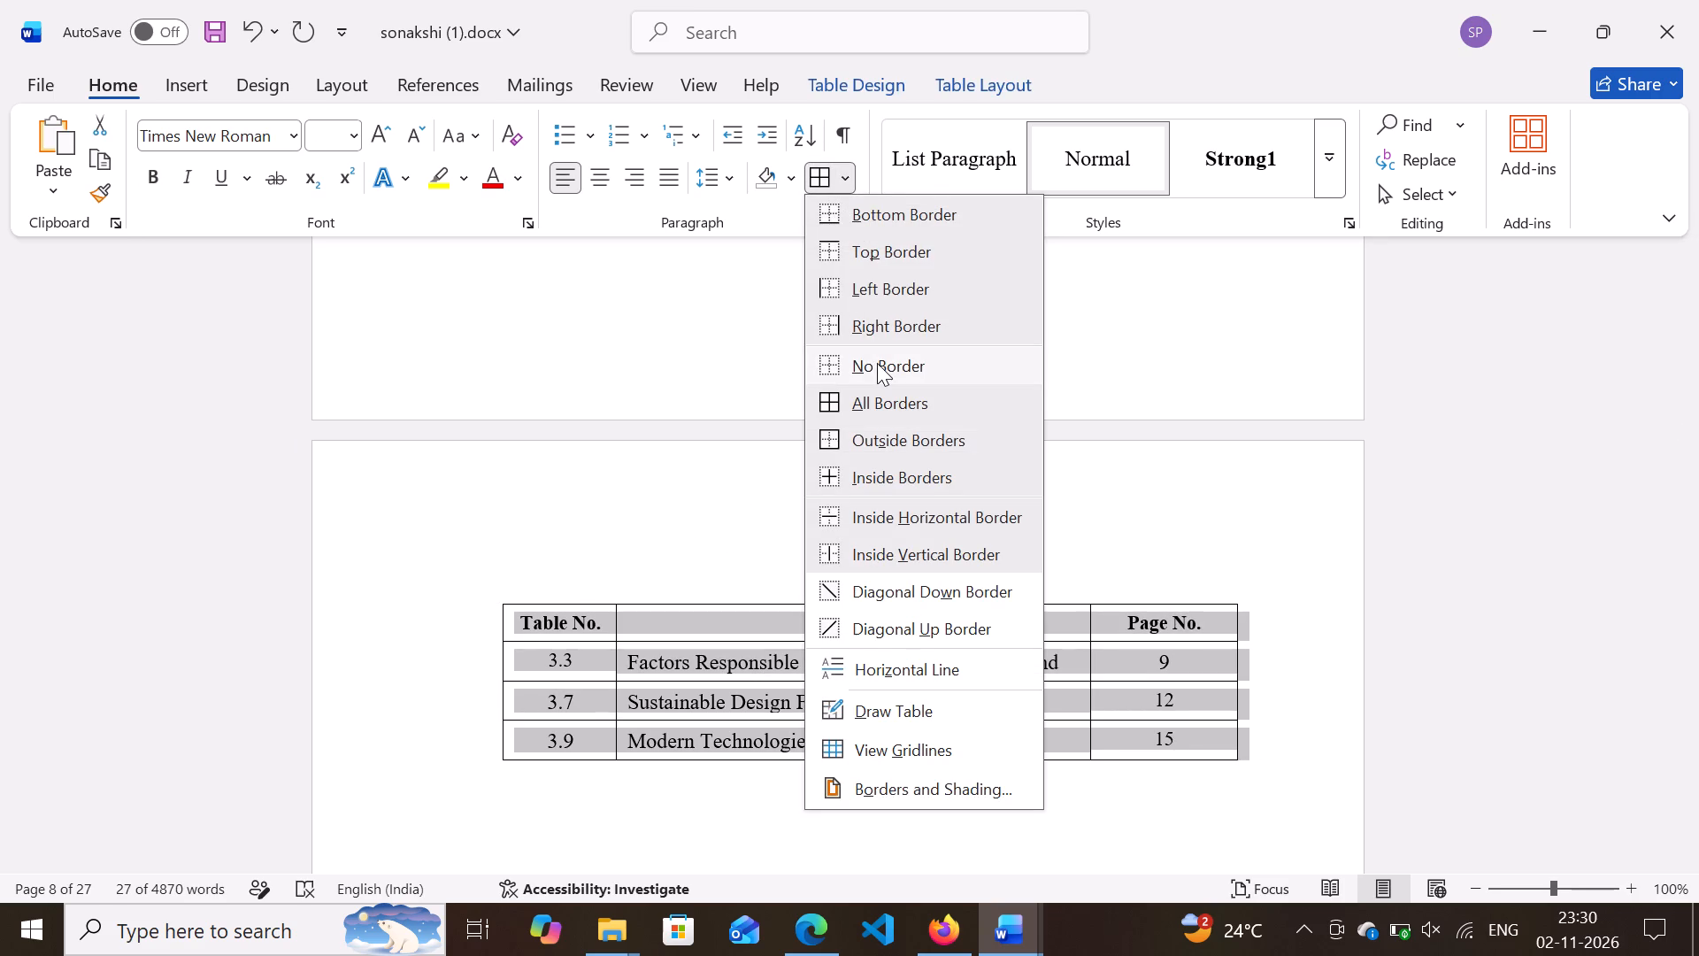
left_click(877, 364)
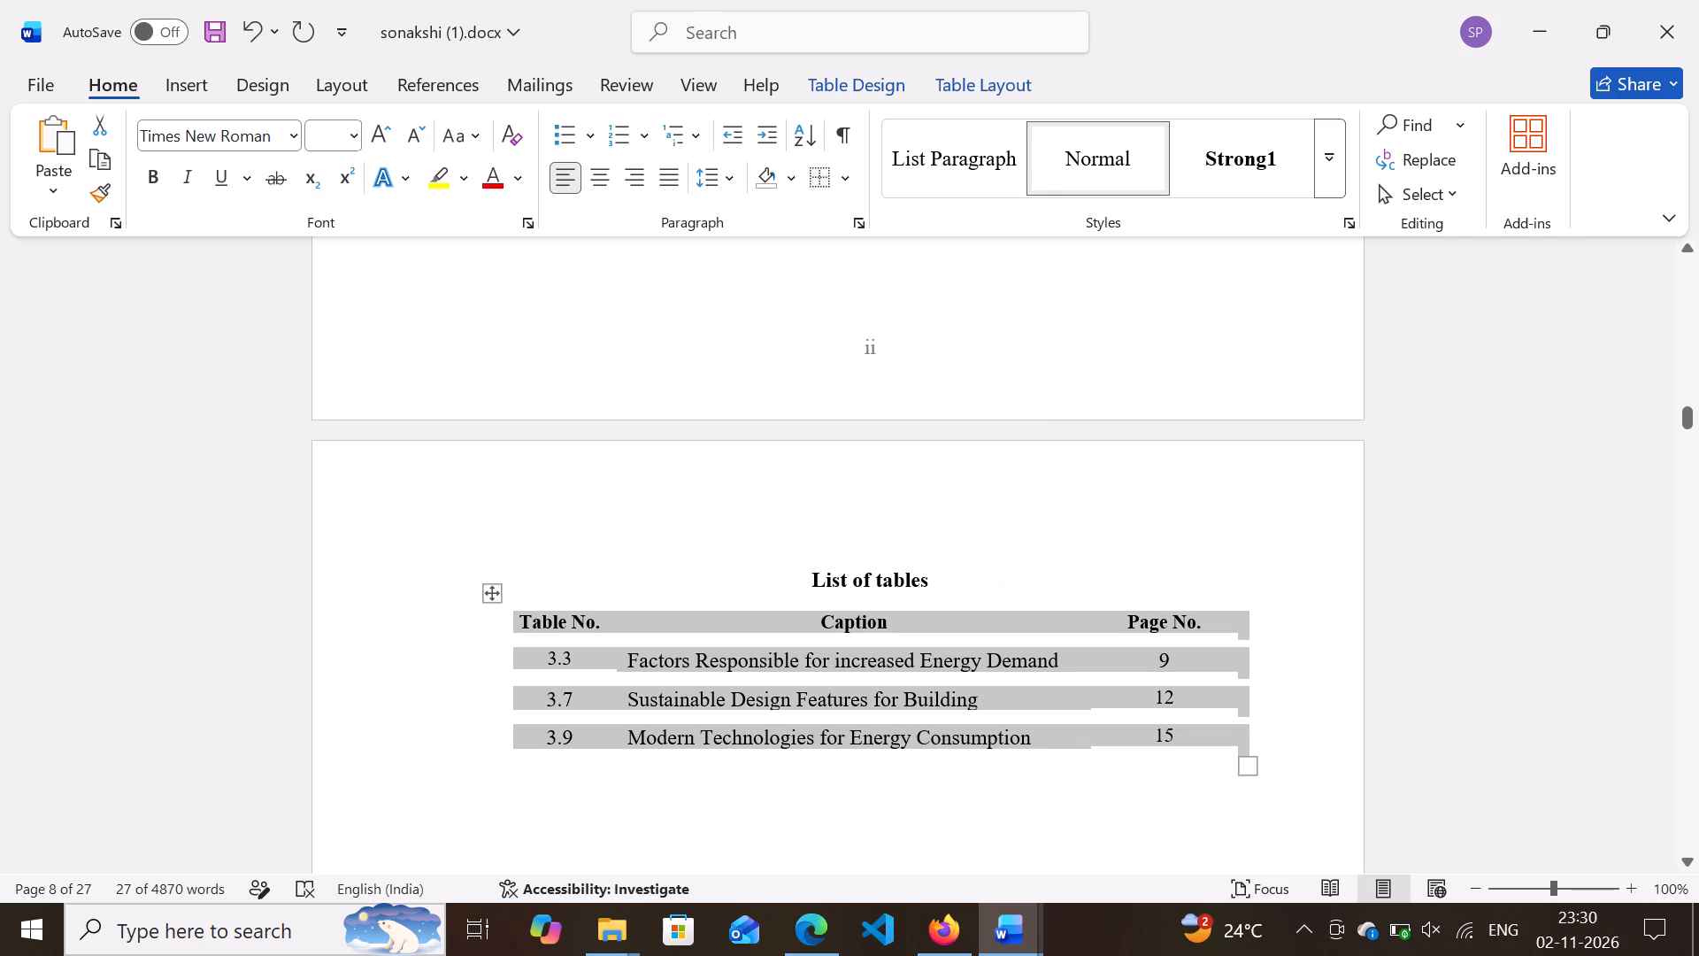
left_click(796, 528)
Remove all borders from the entire table under List of figures.
scroll(796, 528, "up", 6)
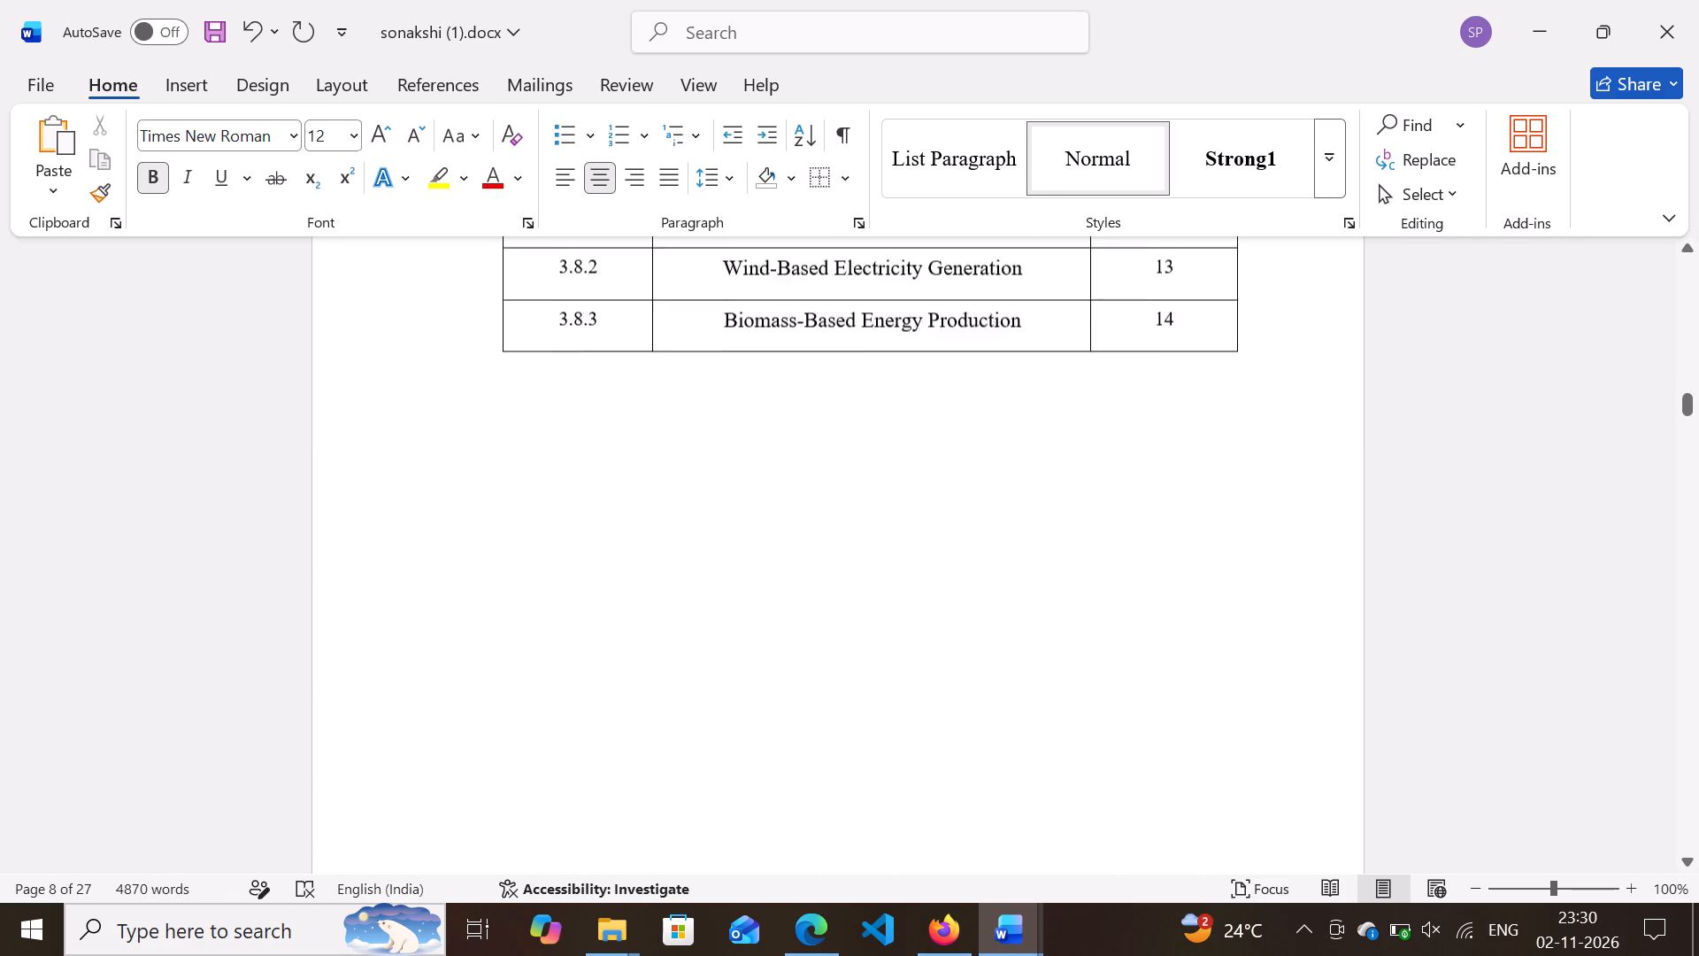
scroll(796, 528, "up", 4)
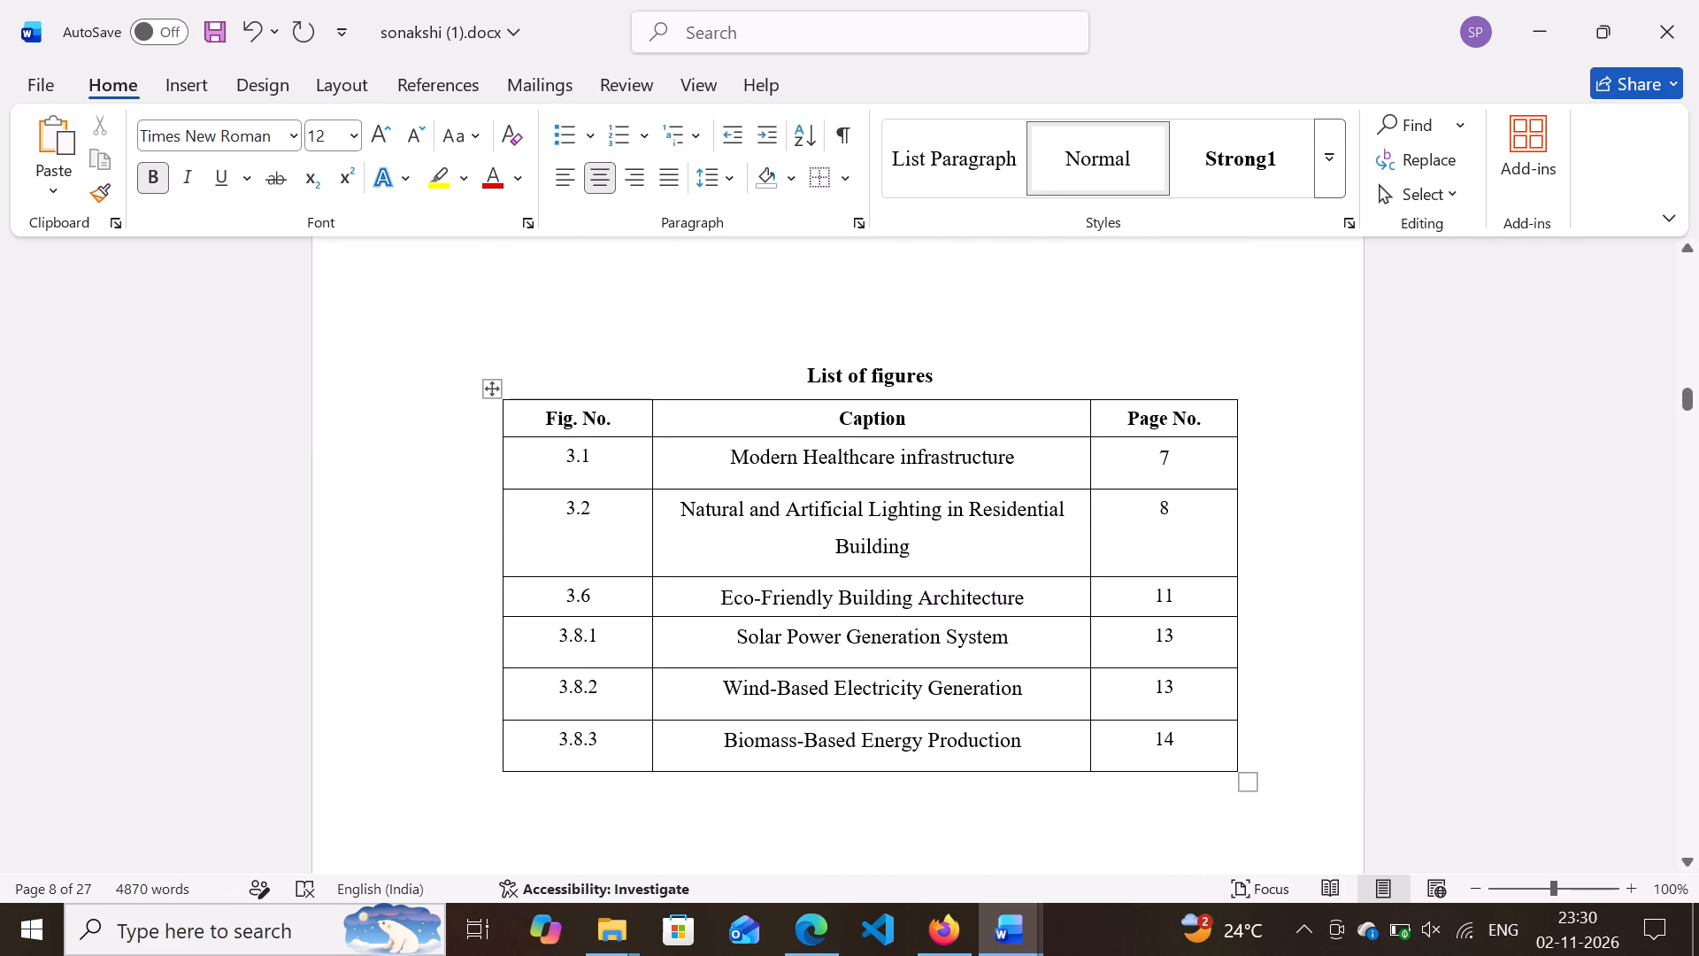
left_click(492, 390)
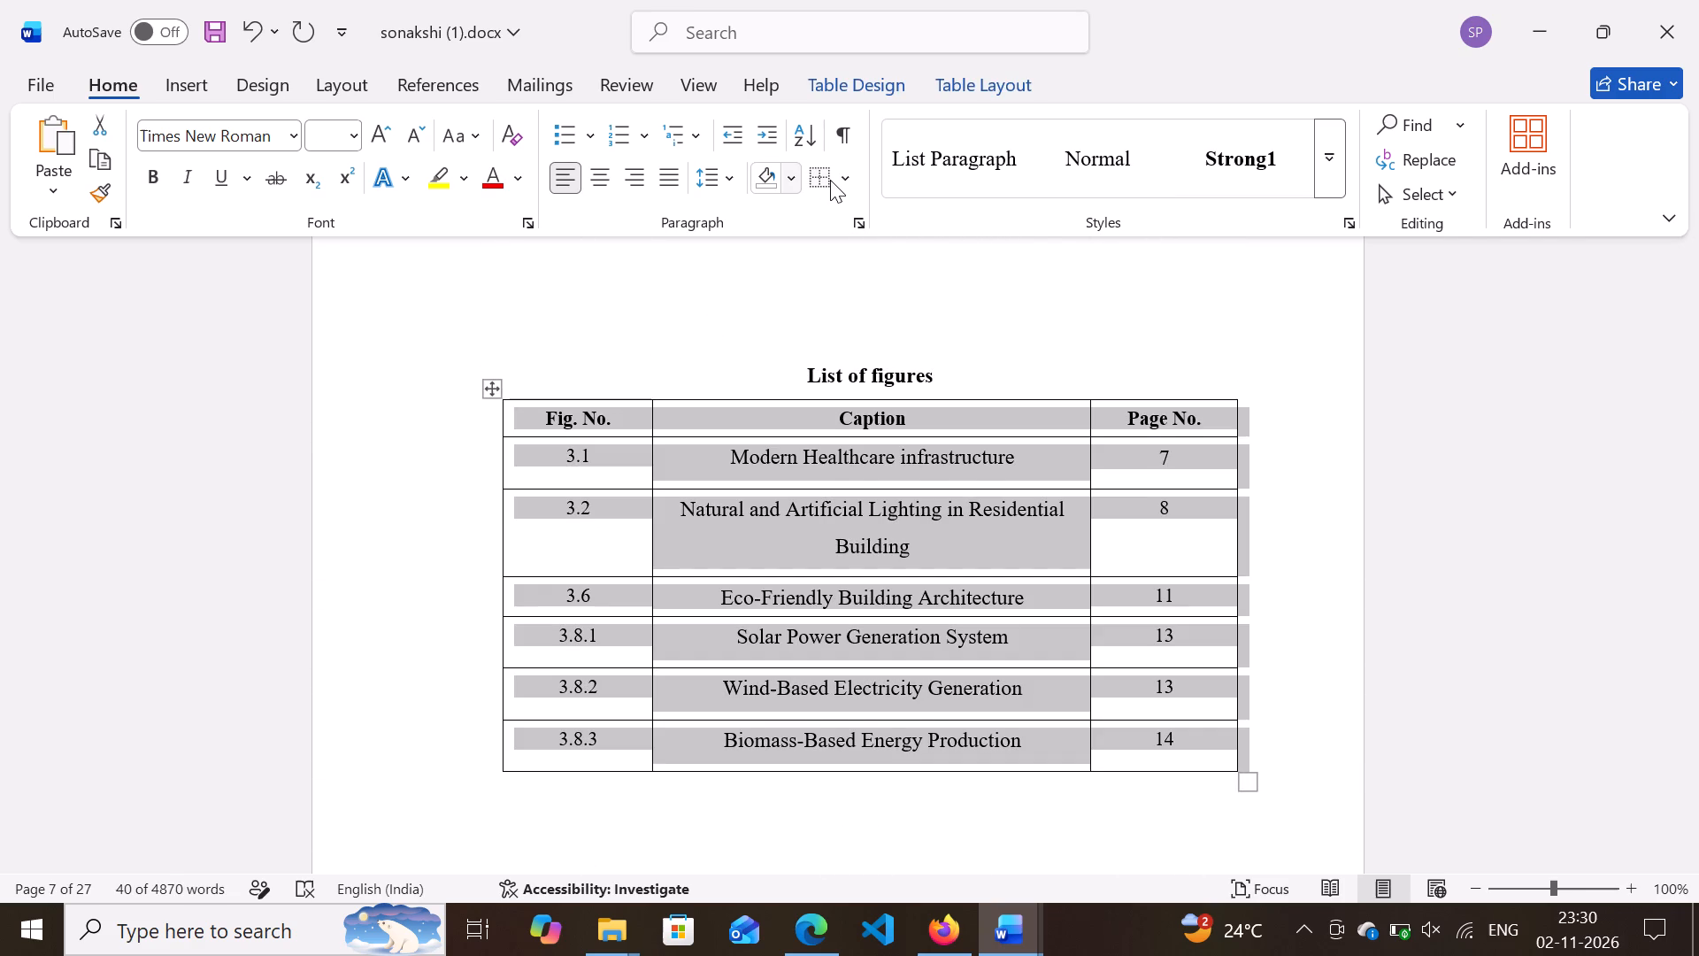
Apply No Border to the selected table under List of figures.
left_click(830, 180)
Remove all borders from the entire table under the Content heading.
scroll(744, 381, "up", 7)
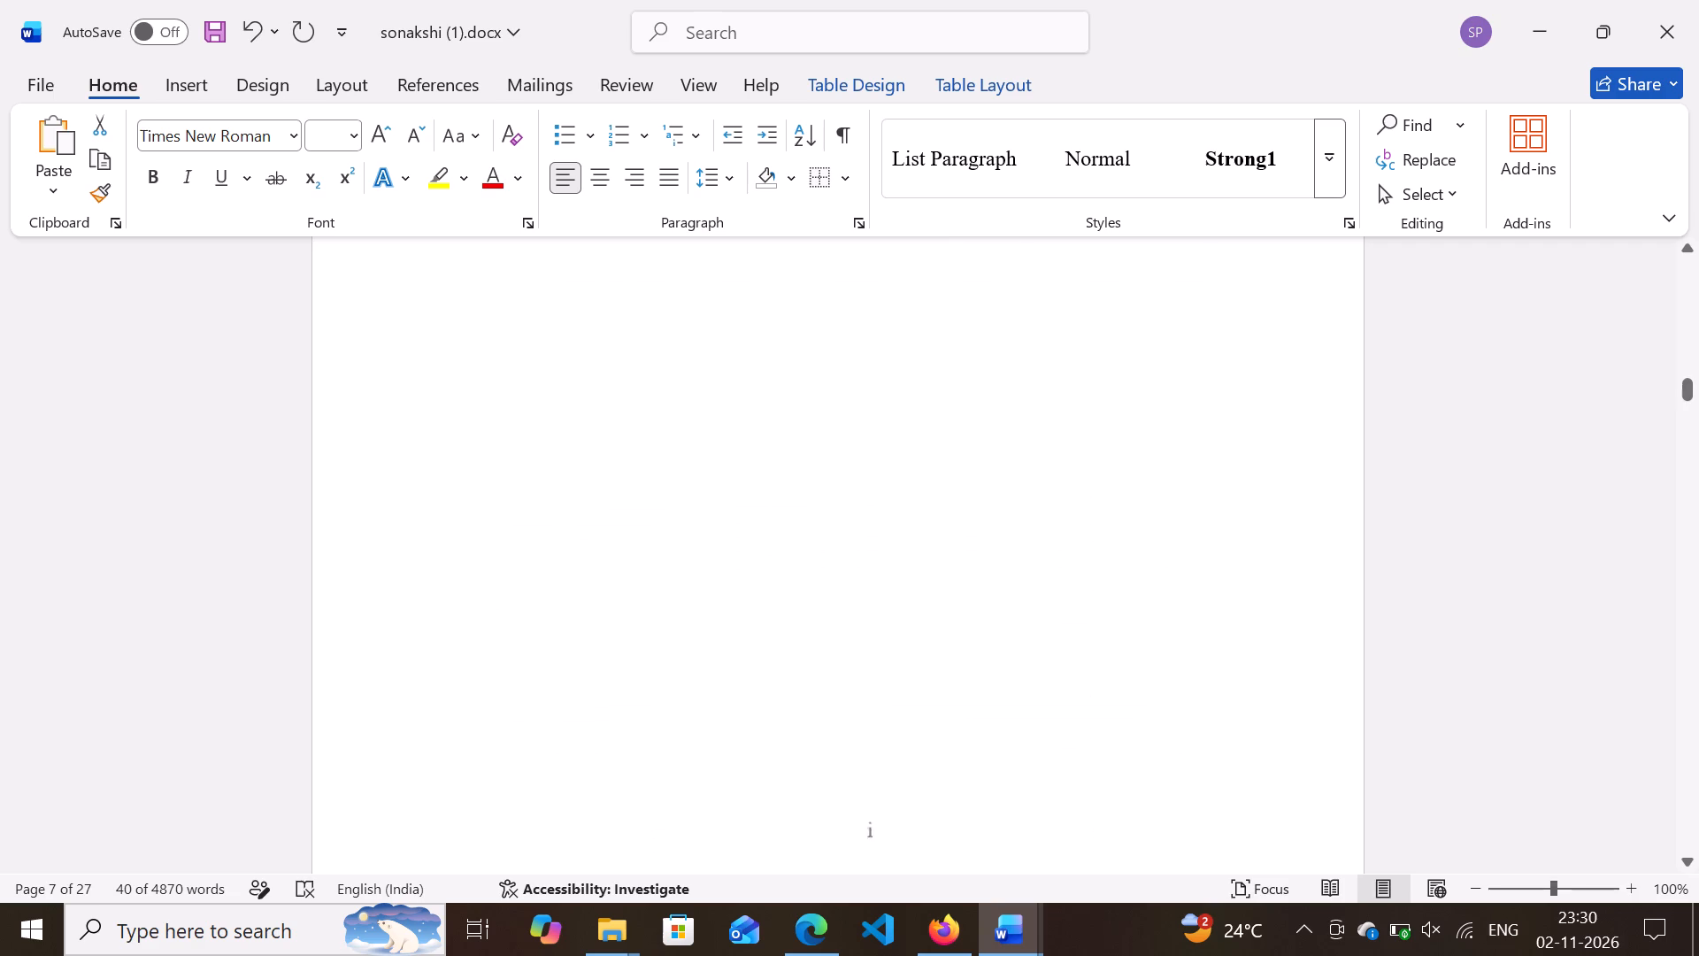
scroll(744, 381, "up", 17)
scroll(744, 381, "up", 4)
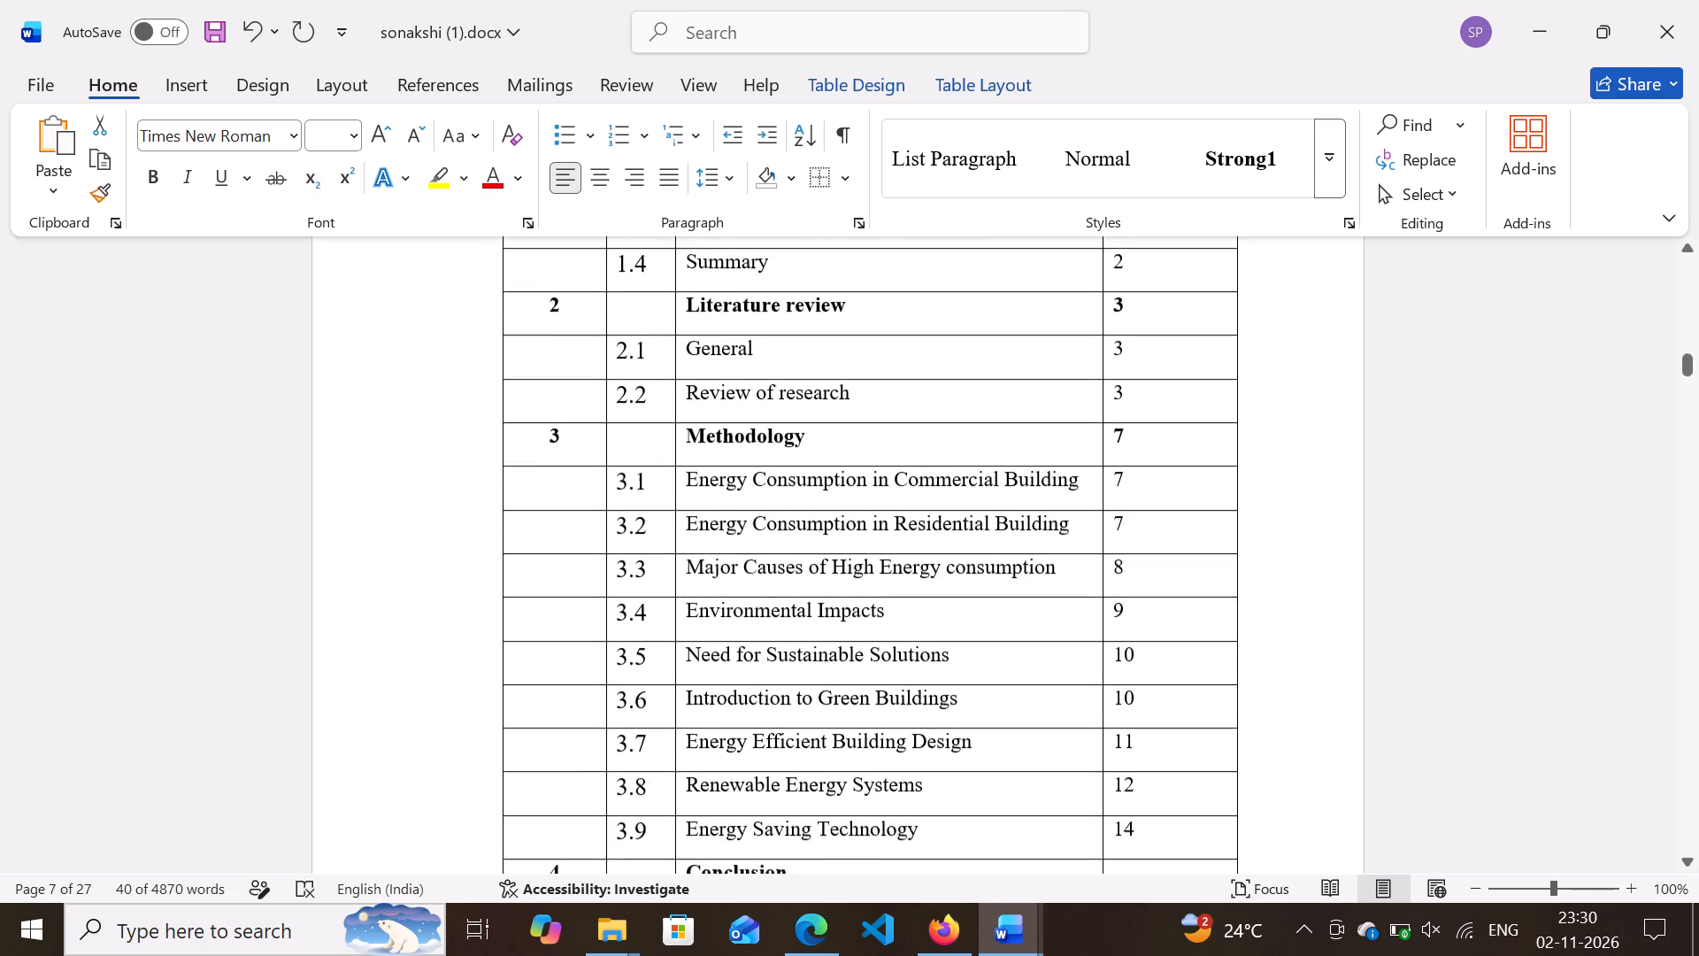
scroll(744, 381, "up", 6)
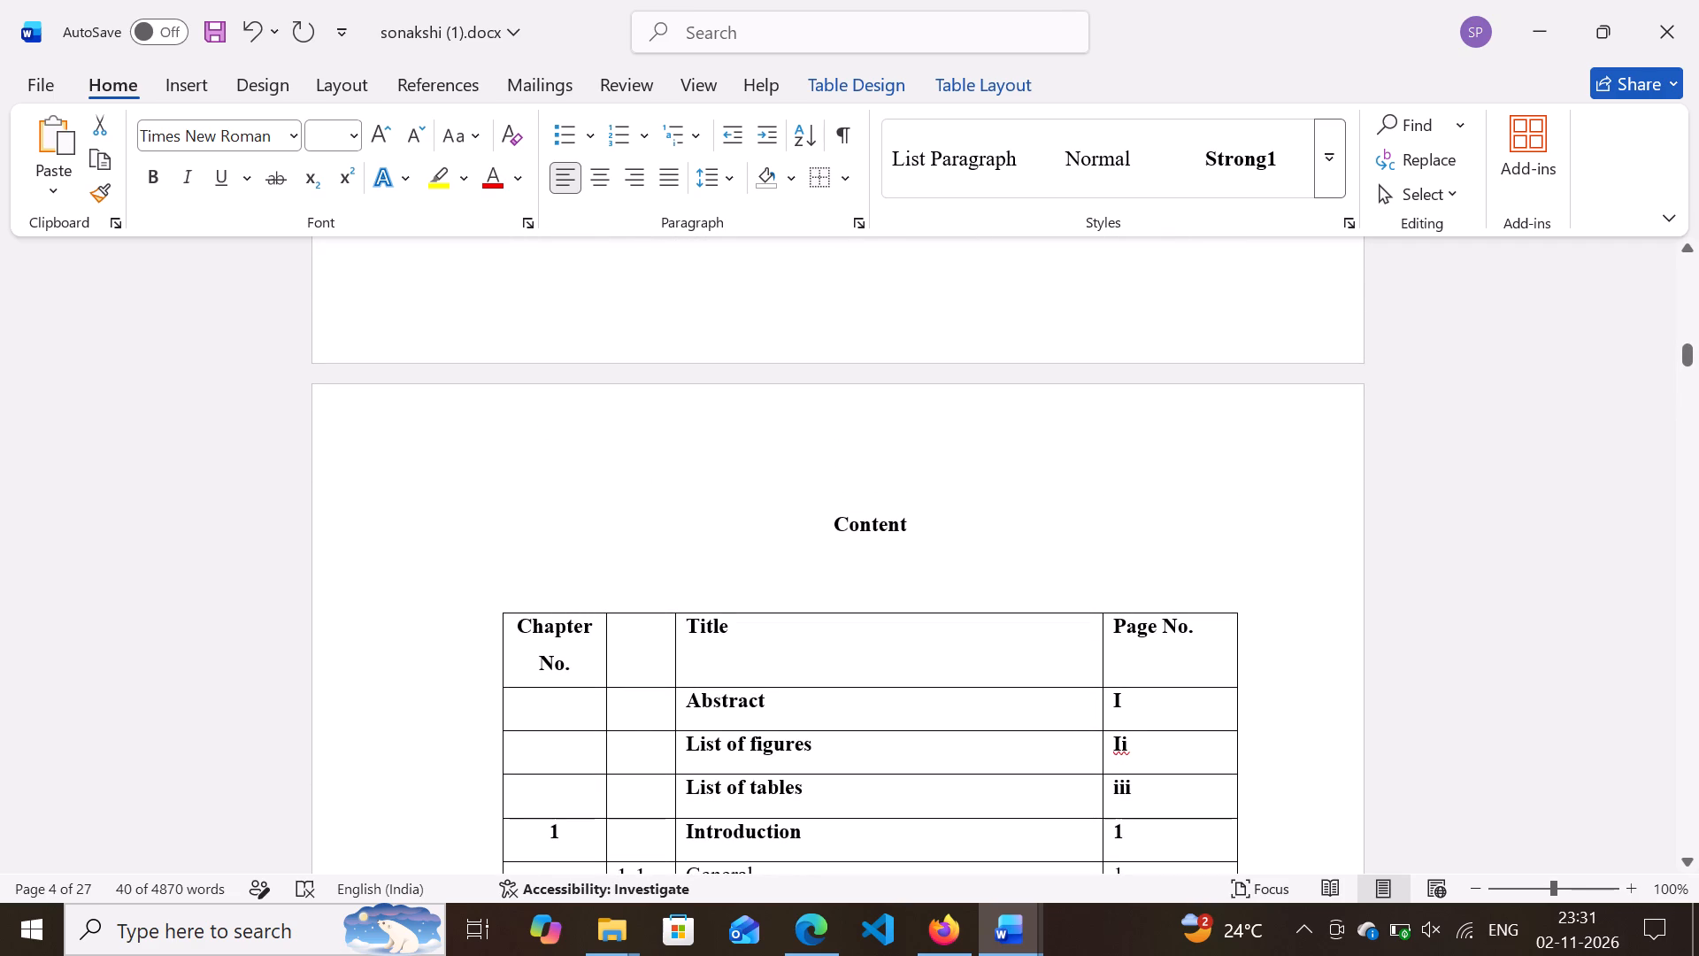
left_click(519, 632)
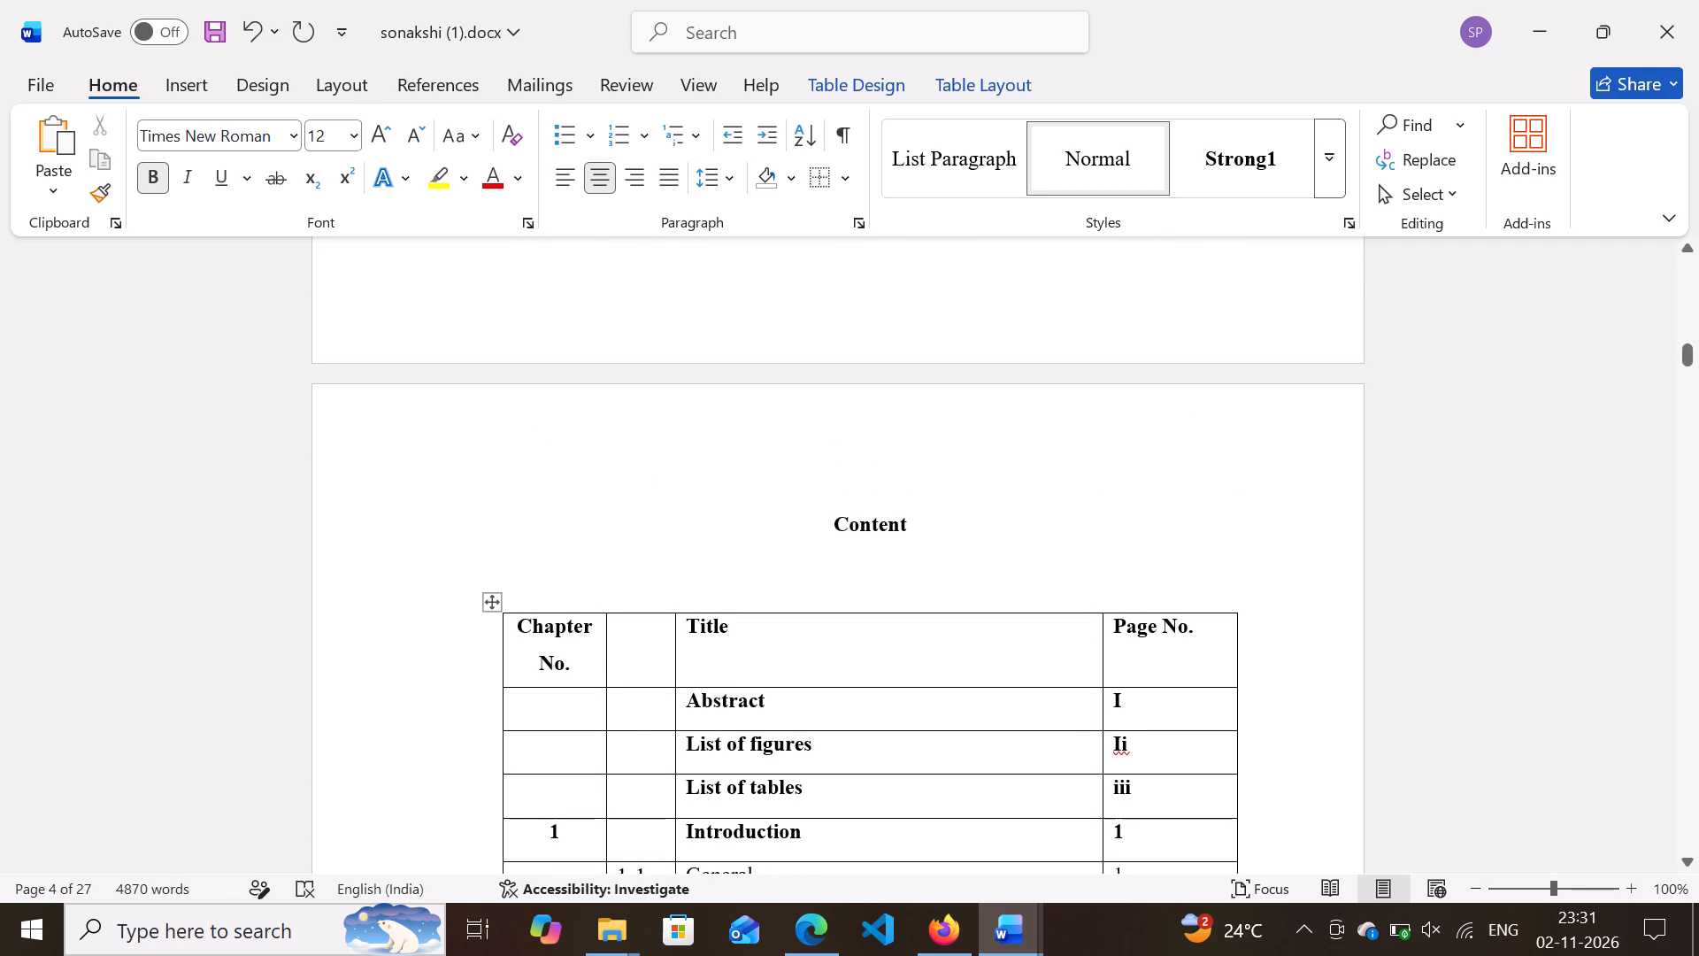
left_click(499, 612)
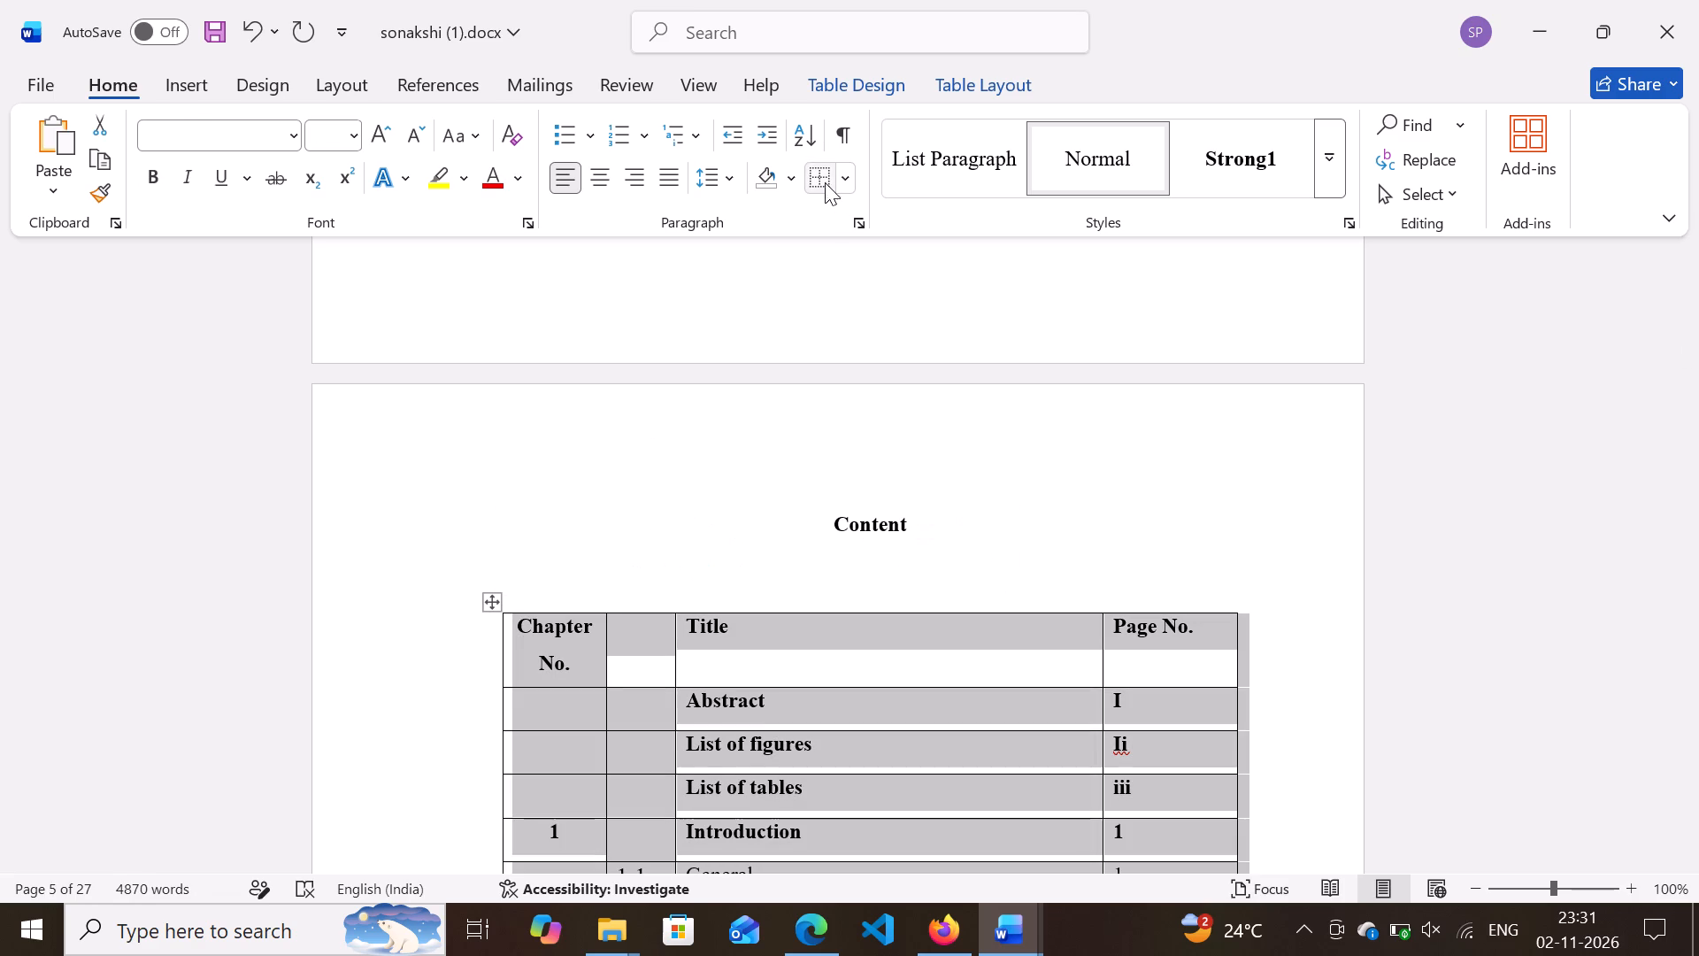
left_click(825, 177)
right_click(796, 533)
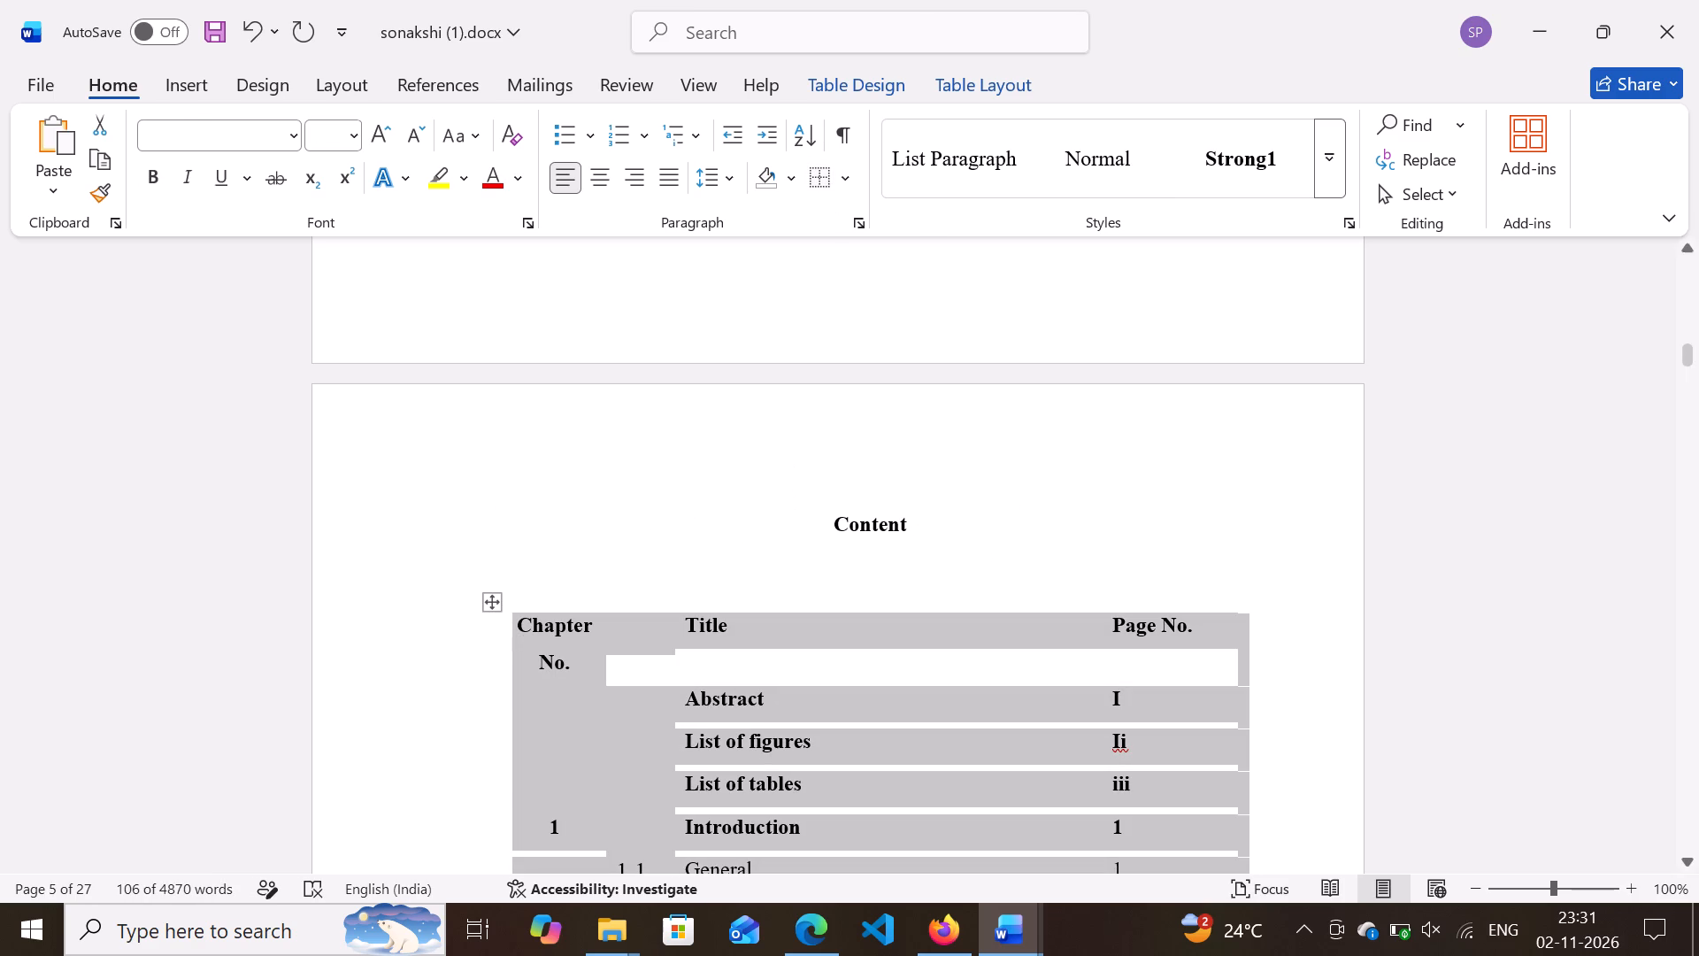